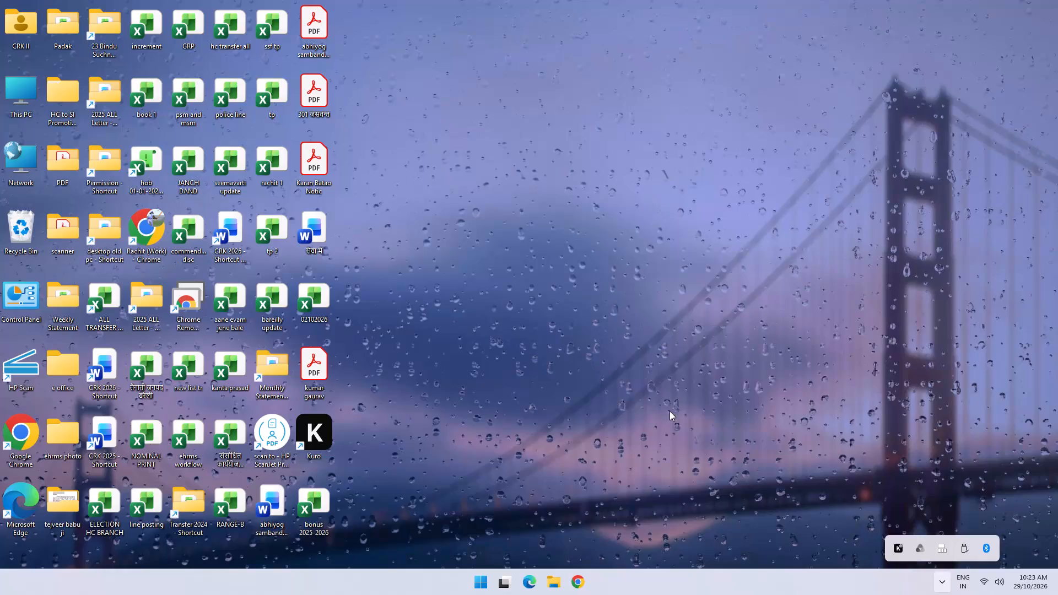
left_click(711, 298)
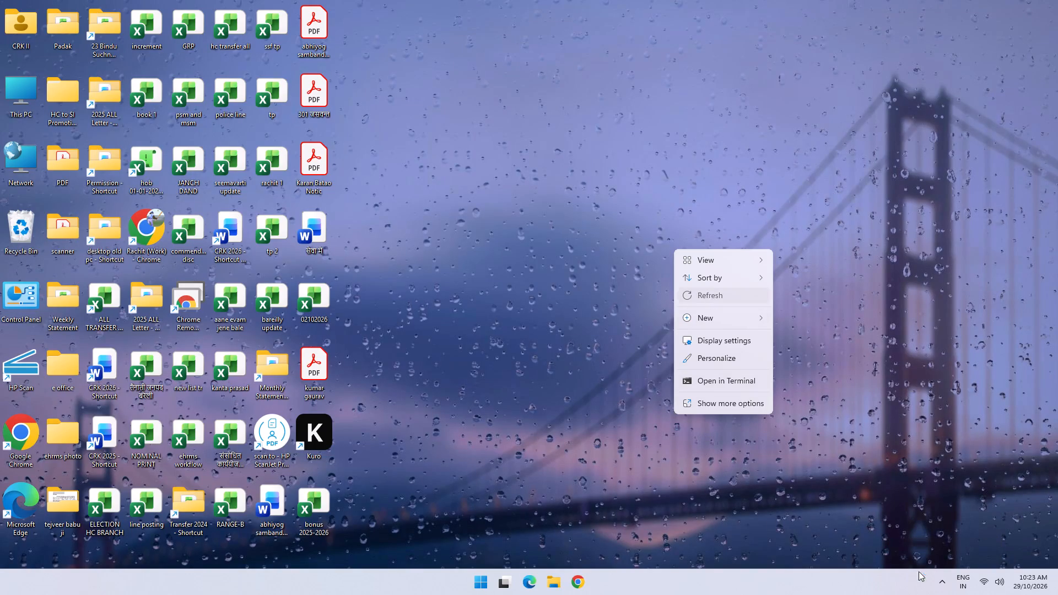
Open the Kuro app from the hidden background apps in the system tray.
left_click(937, 581)
left_click(895, 548)
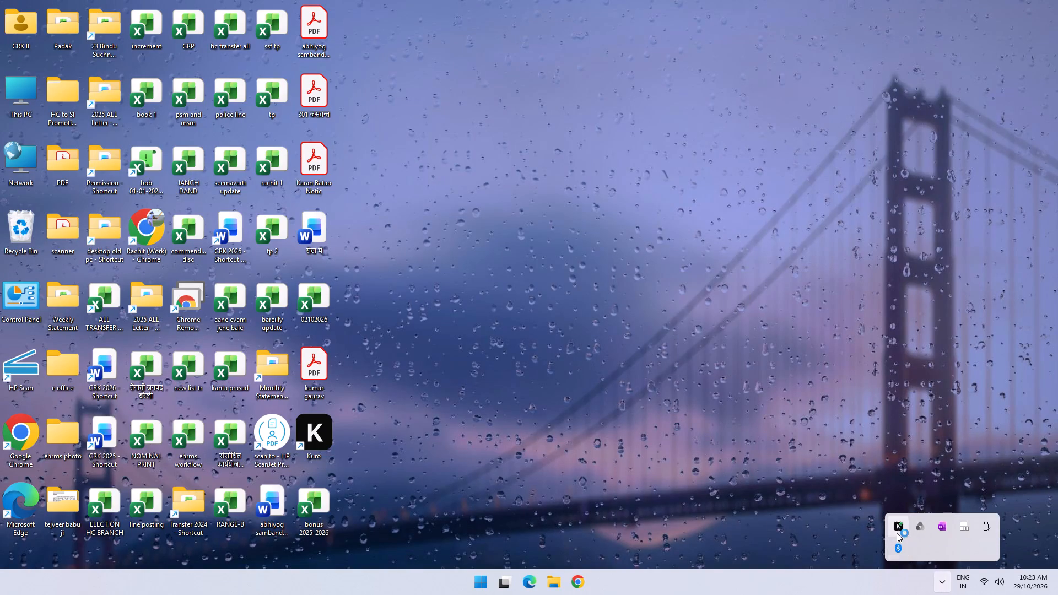
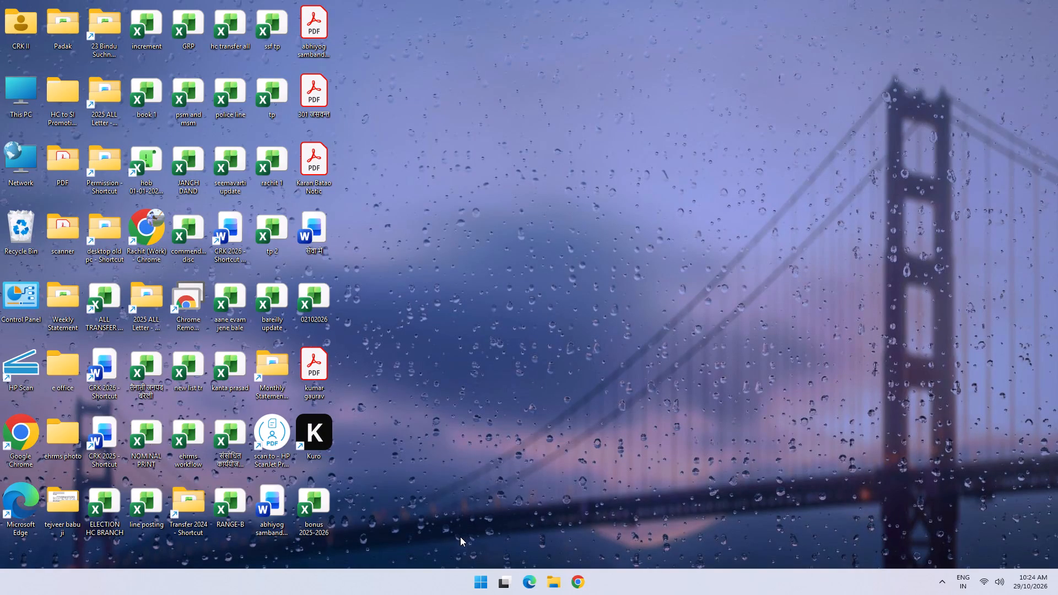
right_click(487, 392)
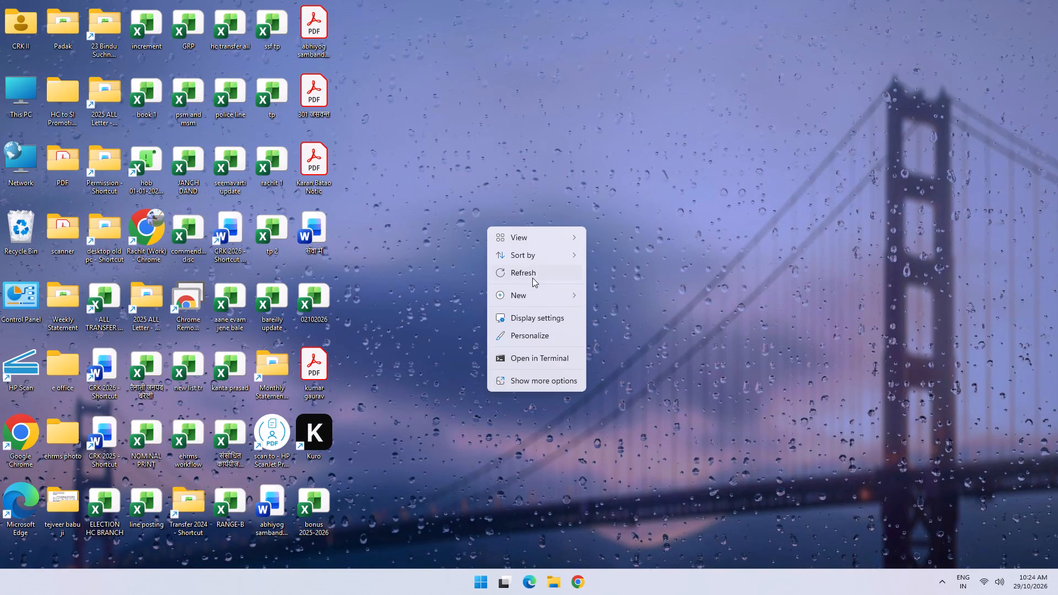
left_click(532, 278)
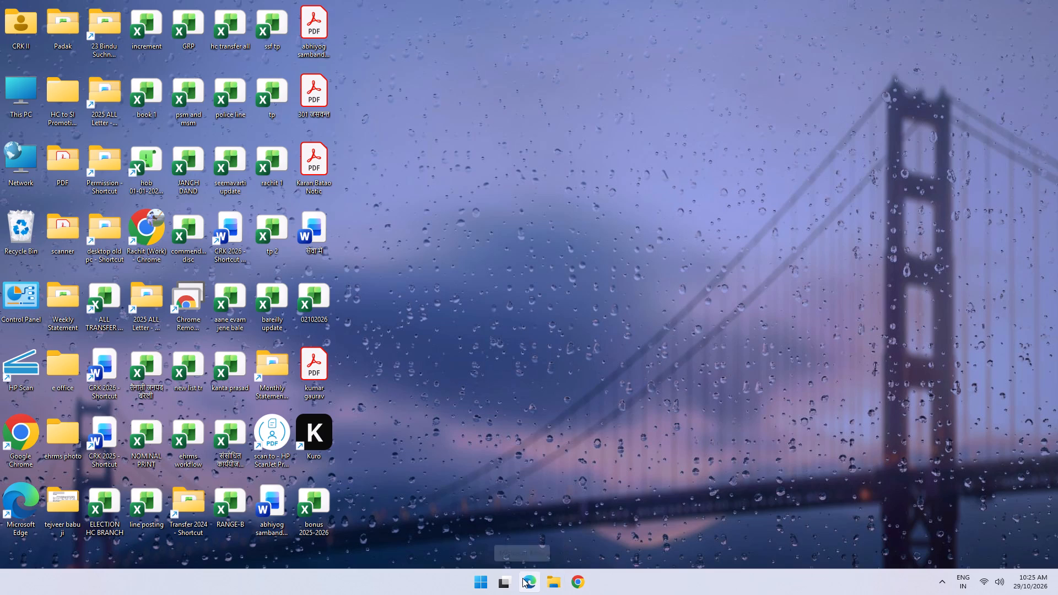
Switch to Microsoft Edge and open the NEW NR 2025 spreadsheet from the browsing history.
left_click(523, 578)
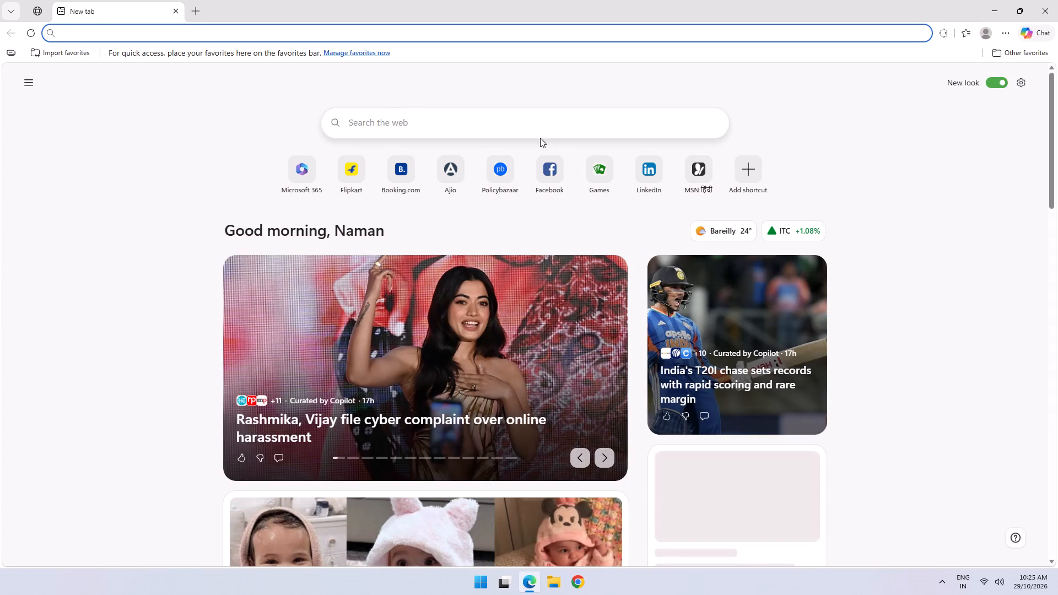
left_click(538, 136)
left_click(516, 123)
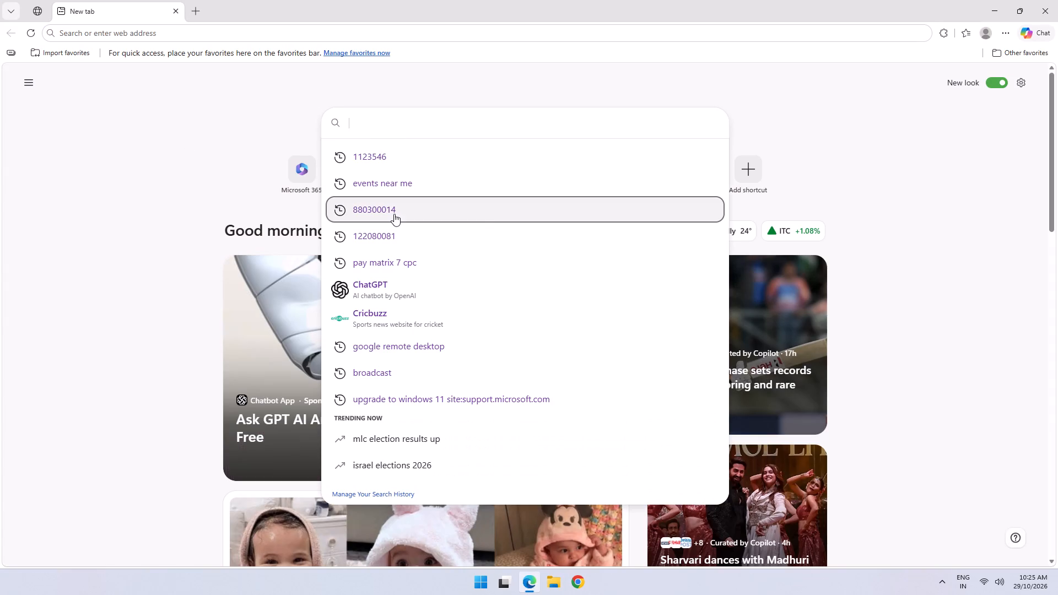
left_click(893, 197)
key("ctrl+h")
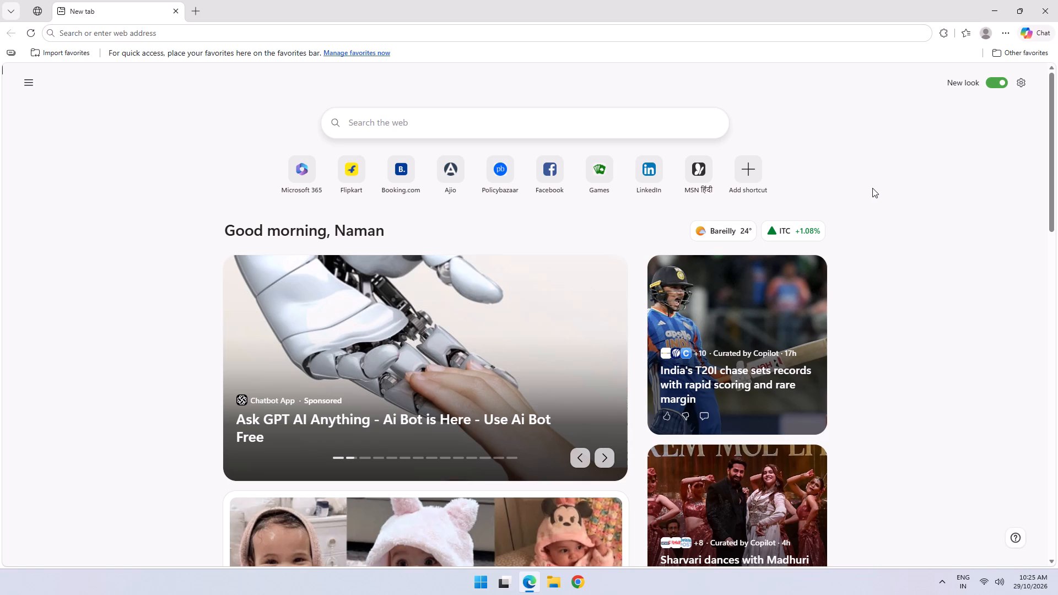
left_click(846, 138)
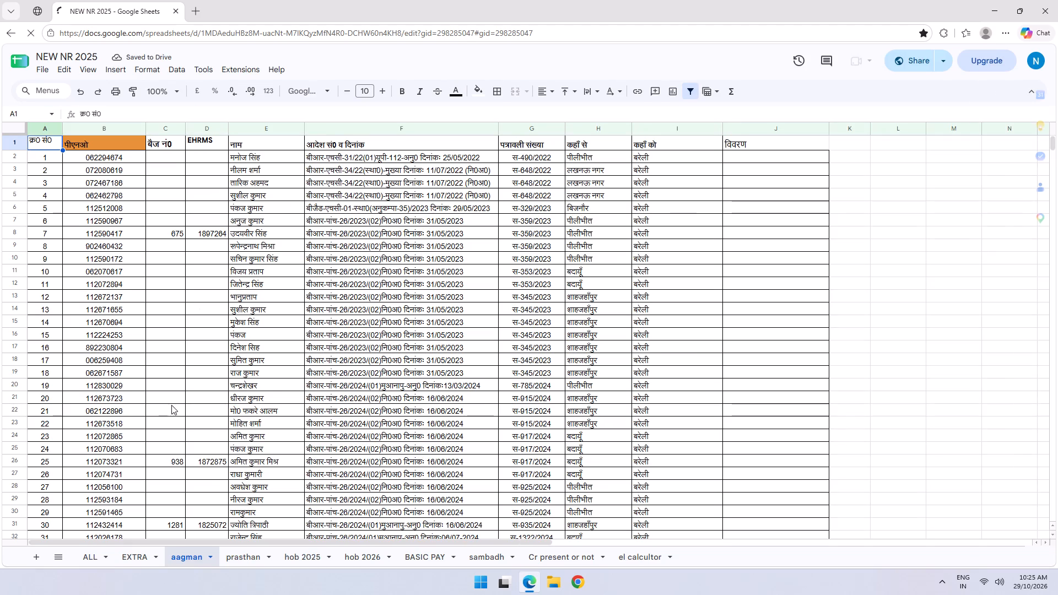
On the ALL sheet, copy the formatting of cell C4 onto cell C5.
left_click(86, 551)
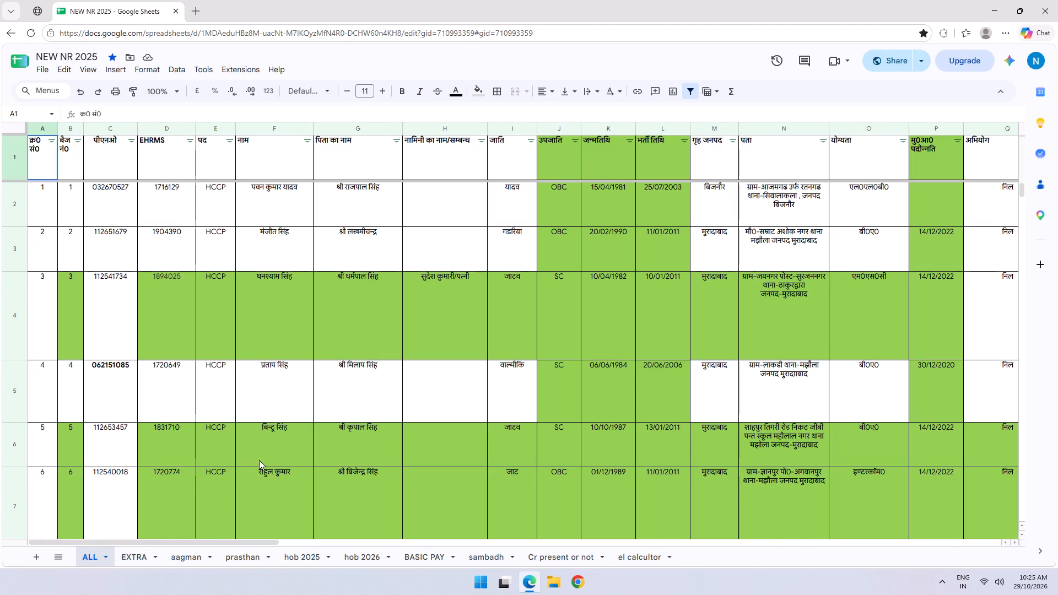
scroll(257, 459, "down", 2)
scroll(251, 463, "up", 2)
left_click(109, 388)
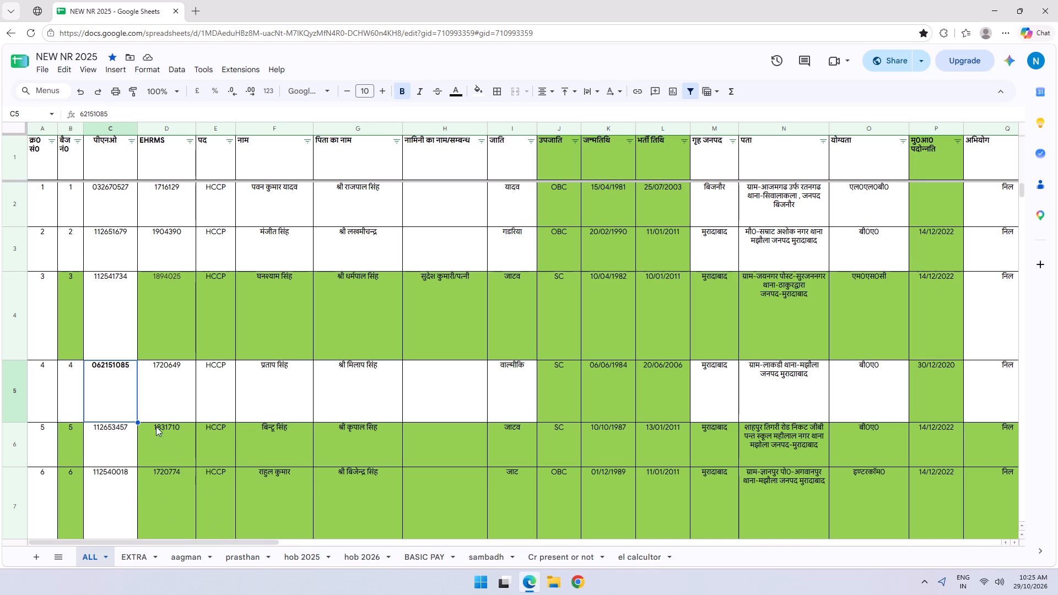
left_click(125, 333)
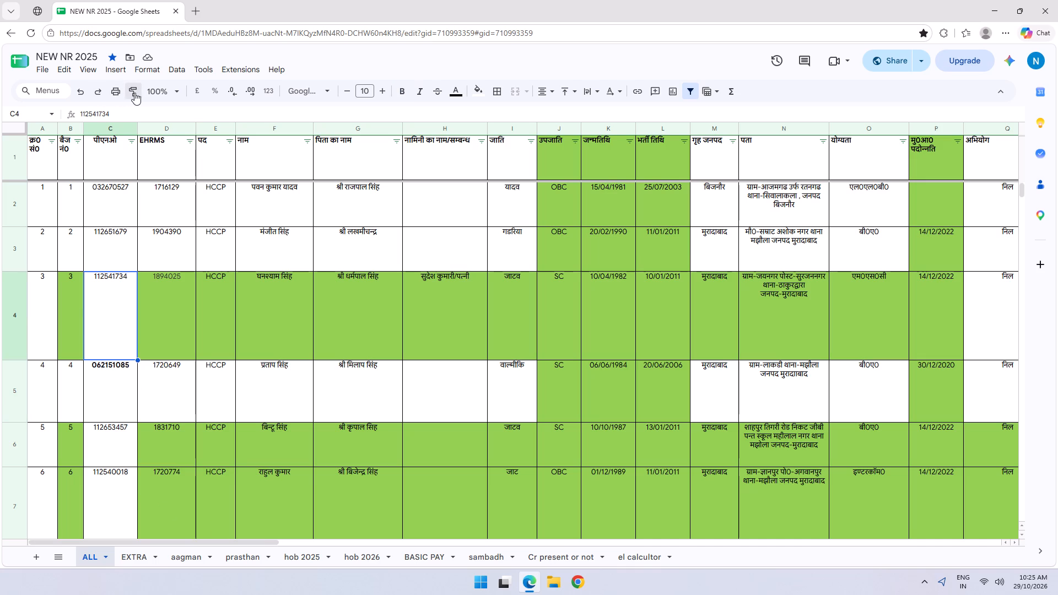
left_click(134, 93)
left_click(110, 383)
left_click(274, 385)
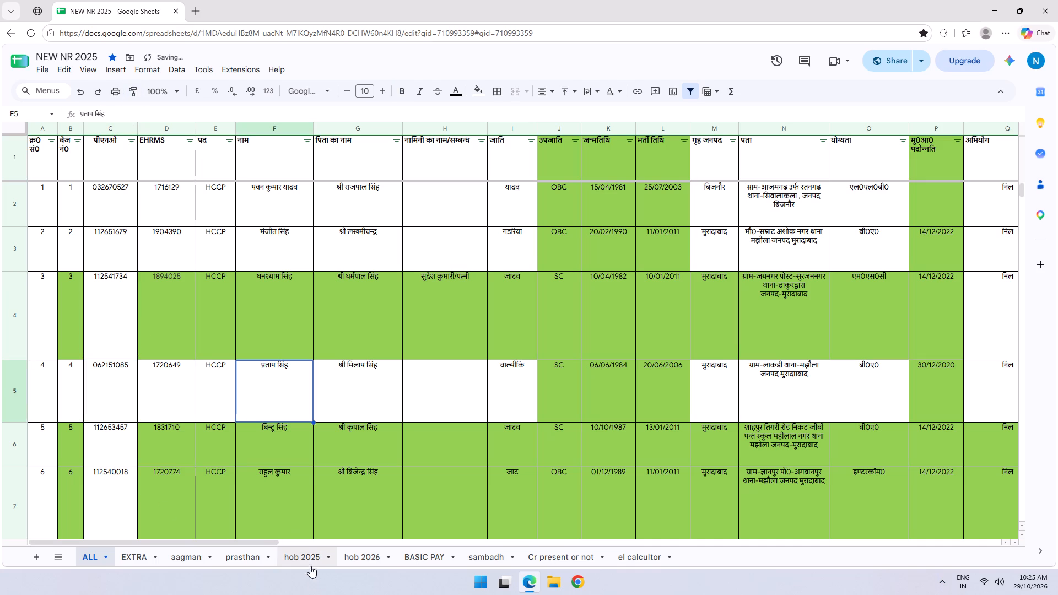
Look over the hob 2025 and hob 2026 sheets, and examine the aagman sheet's transfer entries down to the latest one.
left_click(306, 558)
left_click(372, 555)
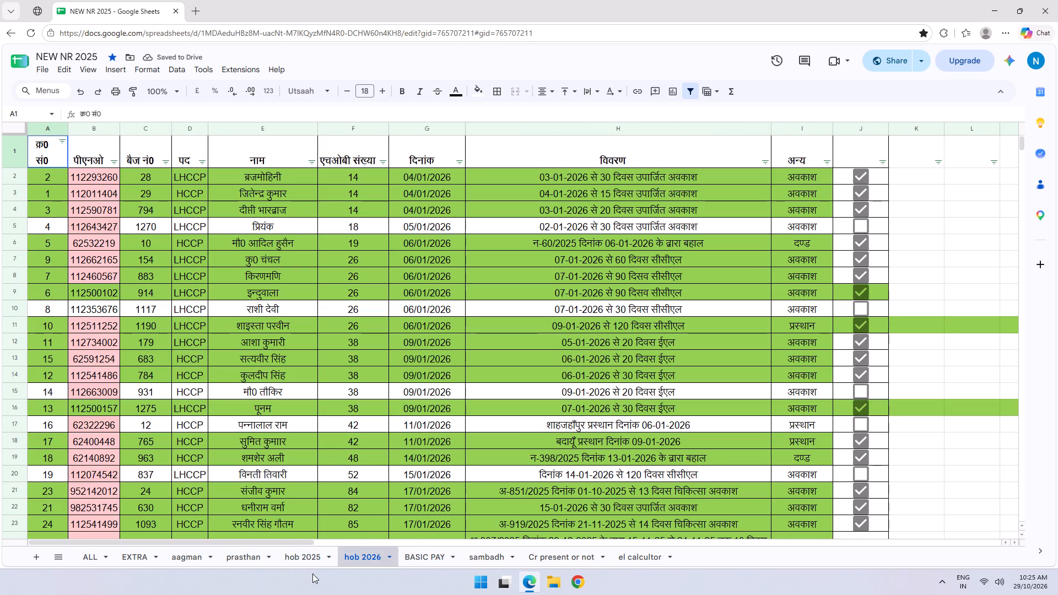
left_click(186, 554)
scroll(579, 412, "down", 19)
scroll(566, 415, "down", 16)
left_click(1034, 452)
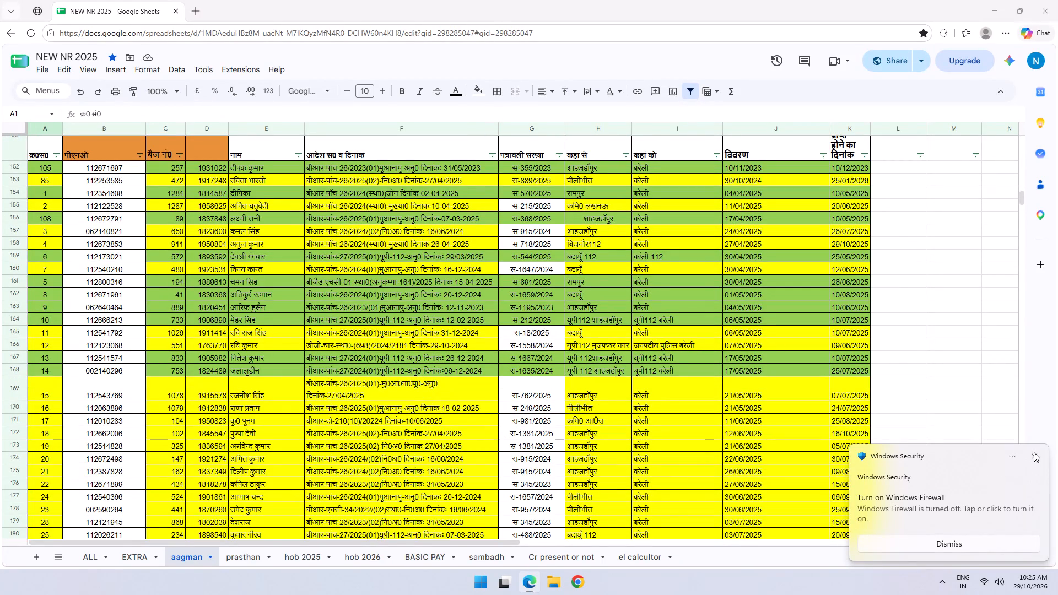
scroll(547, 429, "down", 18)
scroll(530, 436, "up", 2)
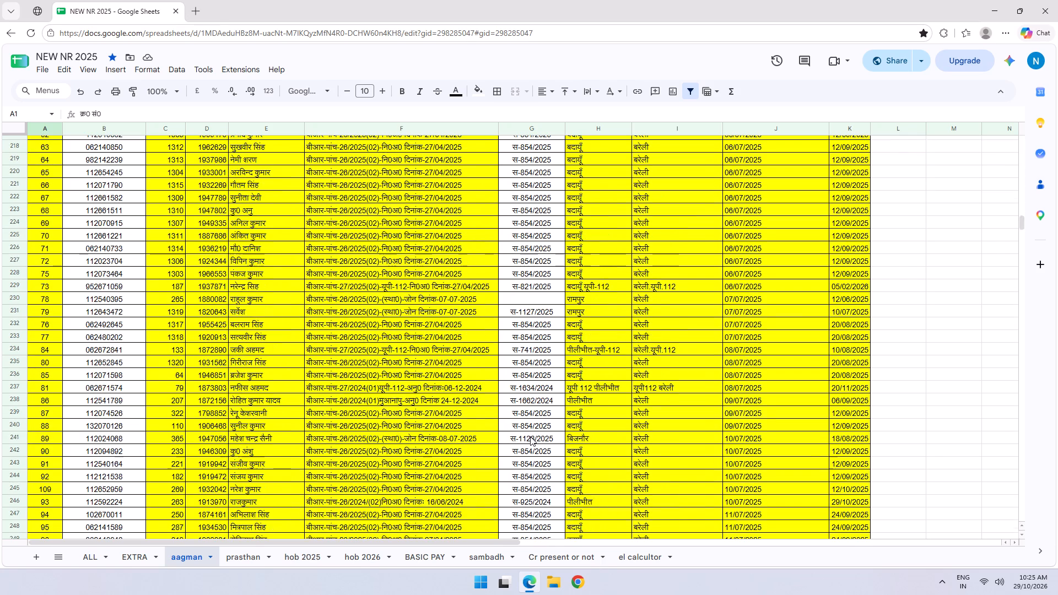
scroll(369, 357, "down", 16)
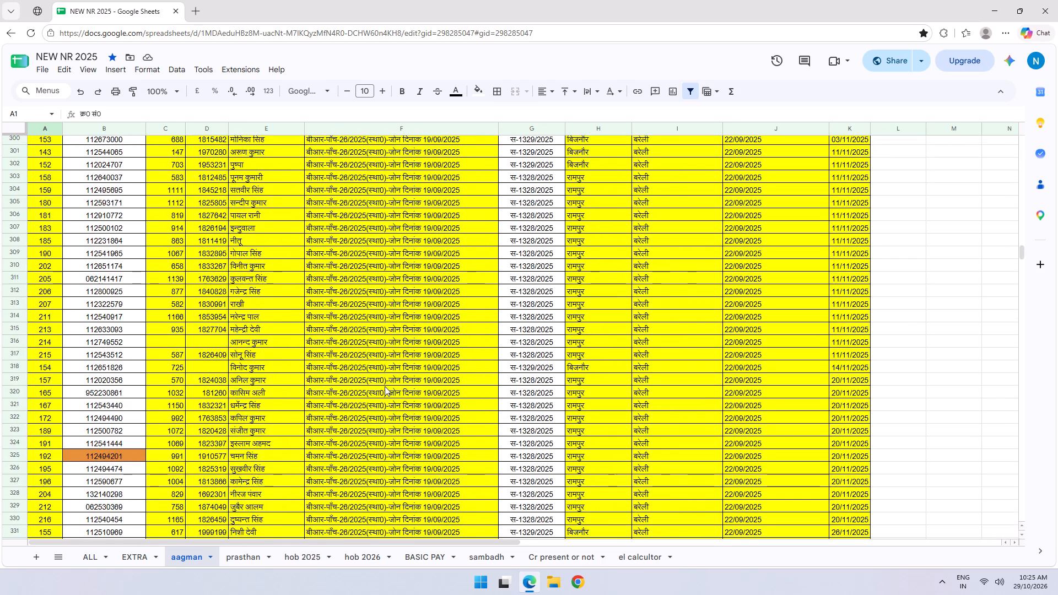
scroll(385, 386, "down", 14)
scroll(385, 386, "up", 1)
scroll(385, 386, "down", 13)
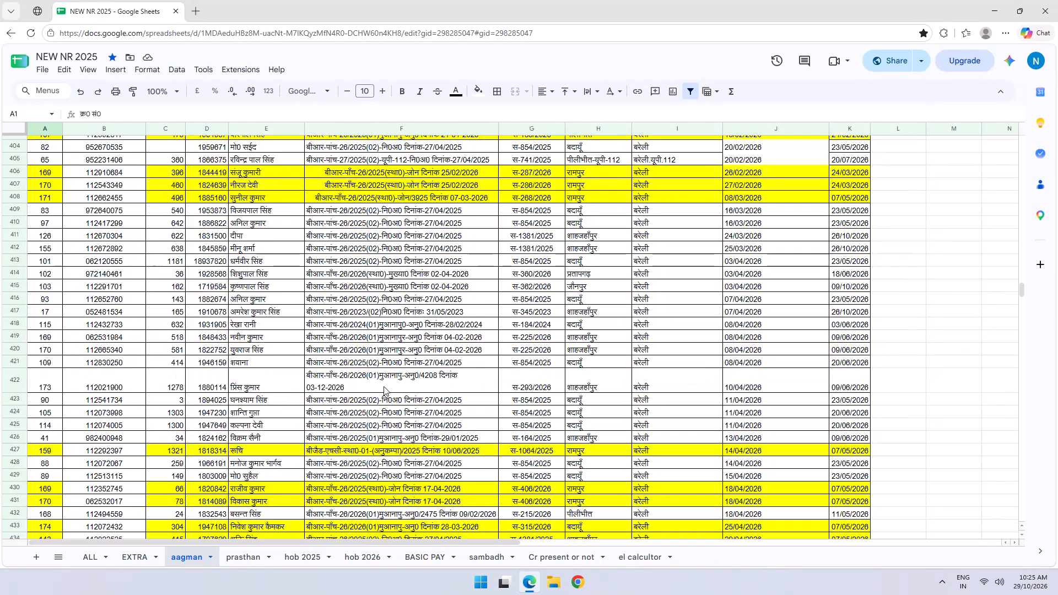
scroll(384, 386, "down", 8)
scroll(384, 386, "up", 1)
scroll(384, 386, "down", 18)
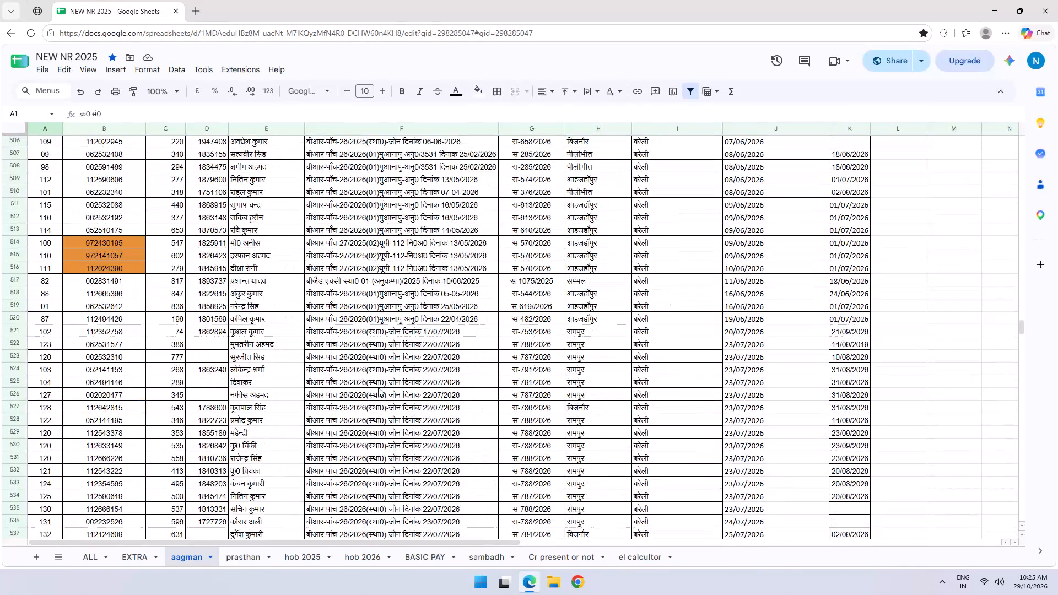
scroll(378, 387, "down", 7)
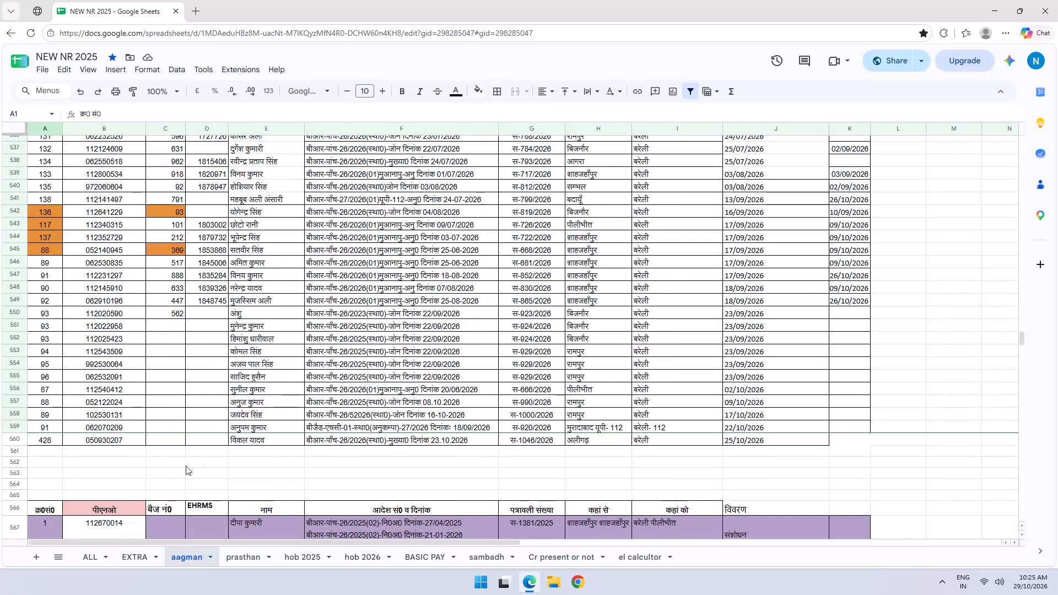
On the aagman sheet, copy the formatting of cell K559 onto K560 in the table's last row.
left_click(848, 440)
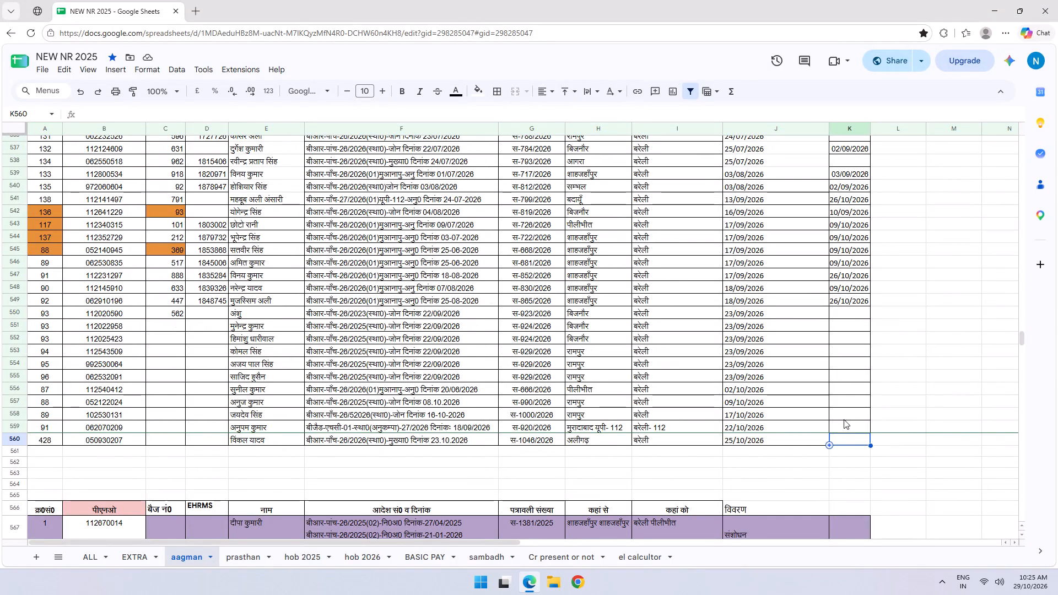
left_click(847, 423)
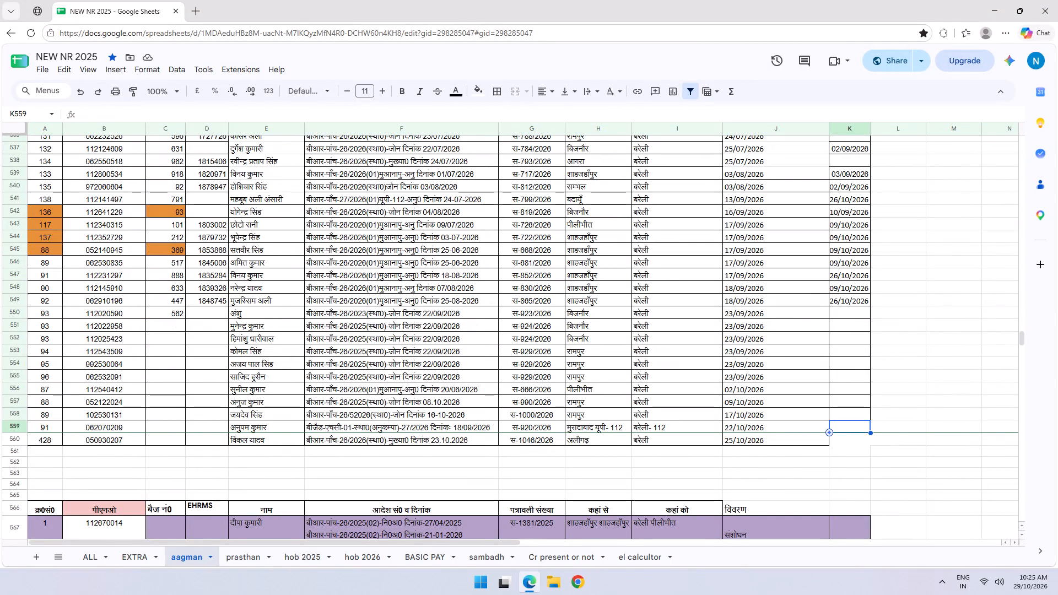
left_click(134, 94)
left_click(850, 439)
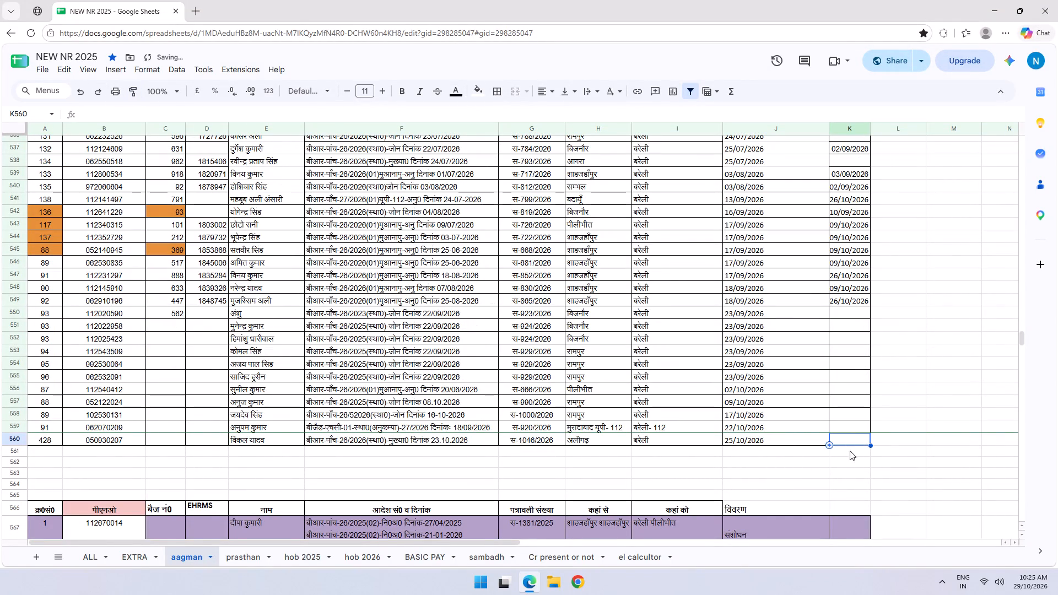
left_click(754, 459)
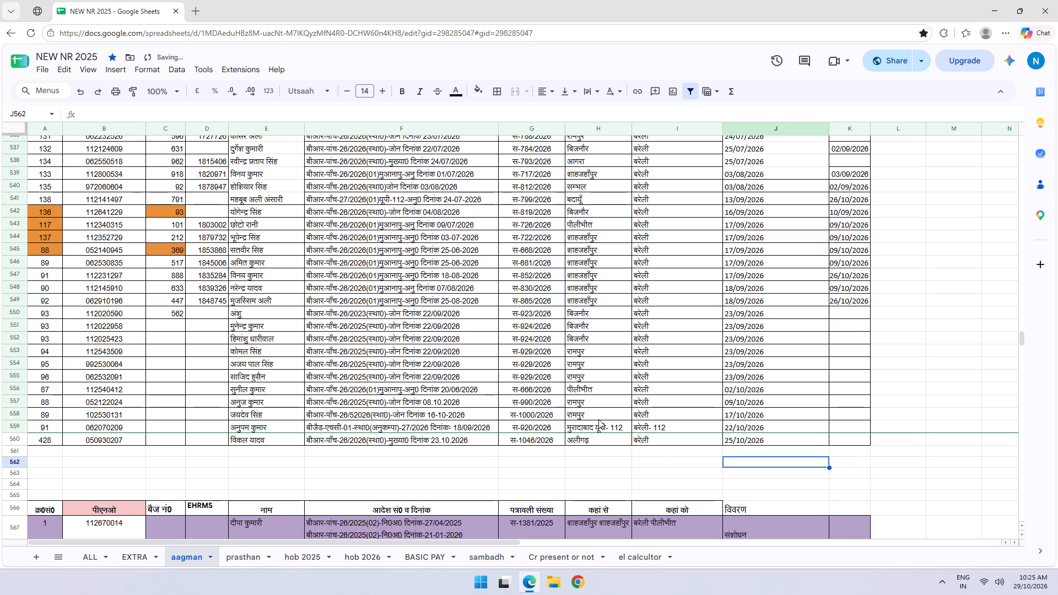
left_click(254, 436)
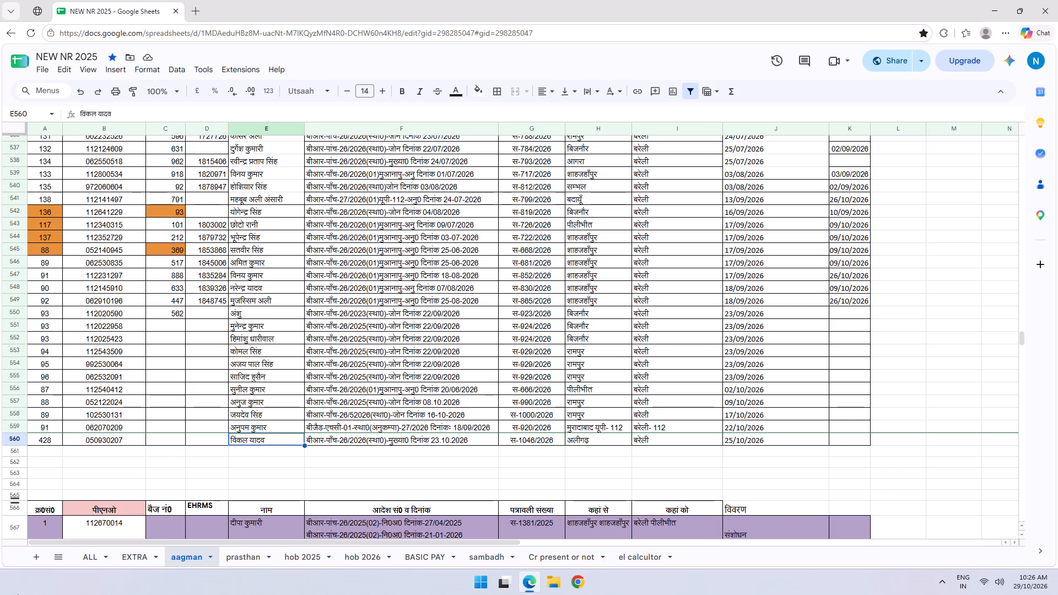
On the ALL sheet, find the first empty cell in column S and copy that row's cells A58:G58.
left_click(85, 565)
scroll(541, 377, "up", 6)
scroll(612, 361, "up", 5)
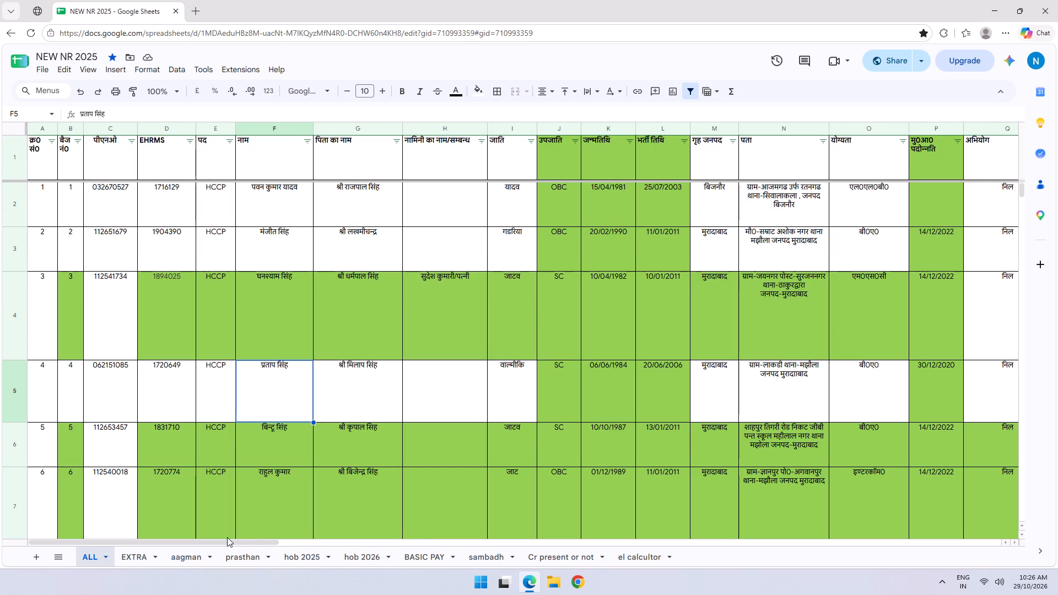
left_click_drag(227, 541, 359, 550)
left_click(652, 197)
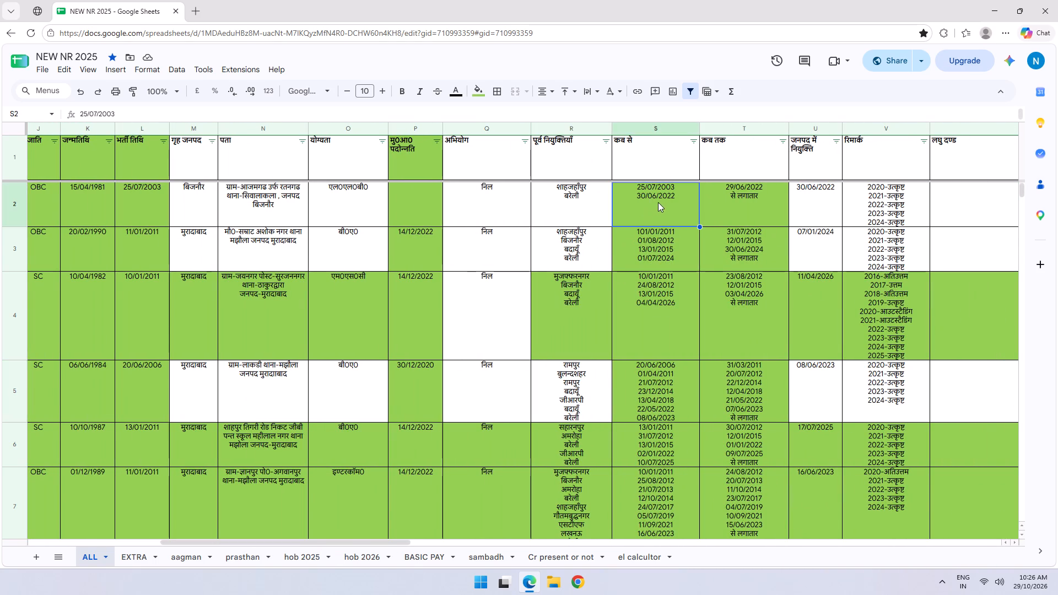
key("ctrl+shift+Down")
scroll(477, 463, "down", 1)
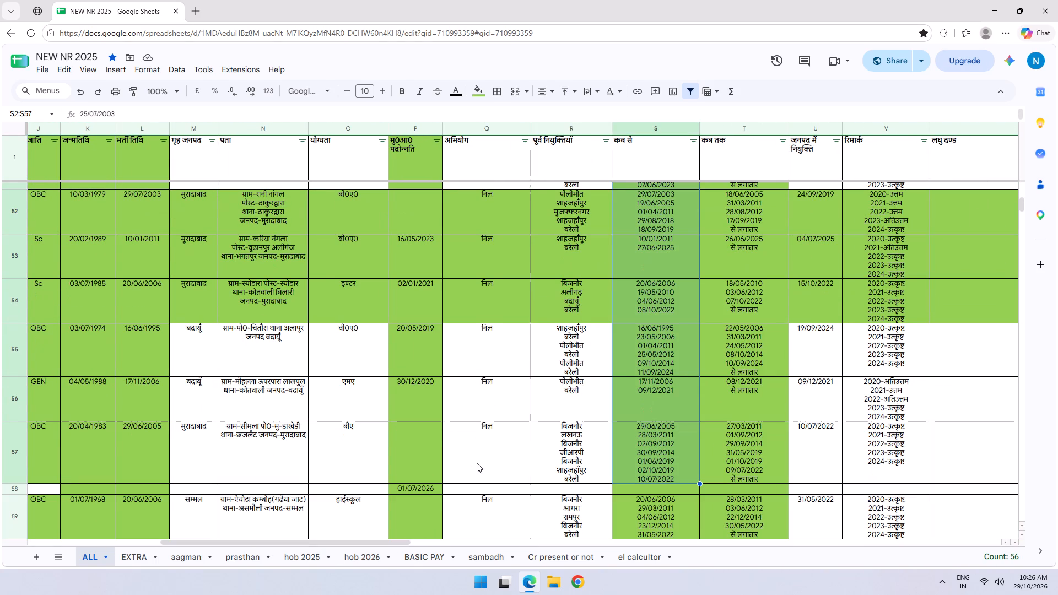
left_click_drag(304, 542, 230, 547)
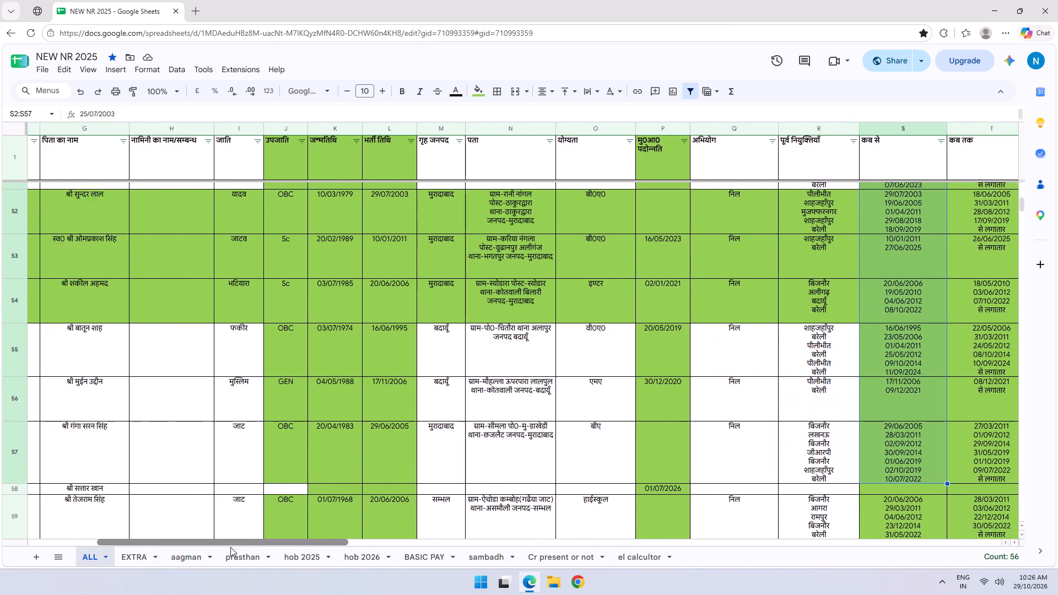
left_click_drag(230, 547, 158, 560)
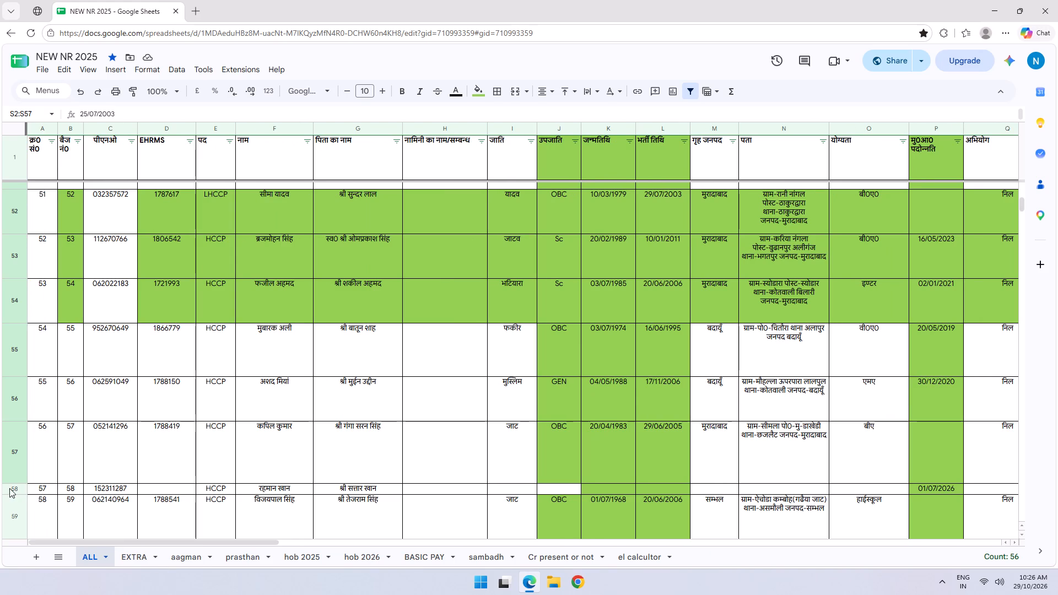
left_click_drag(38, 489, 371, 485)
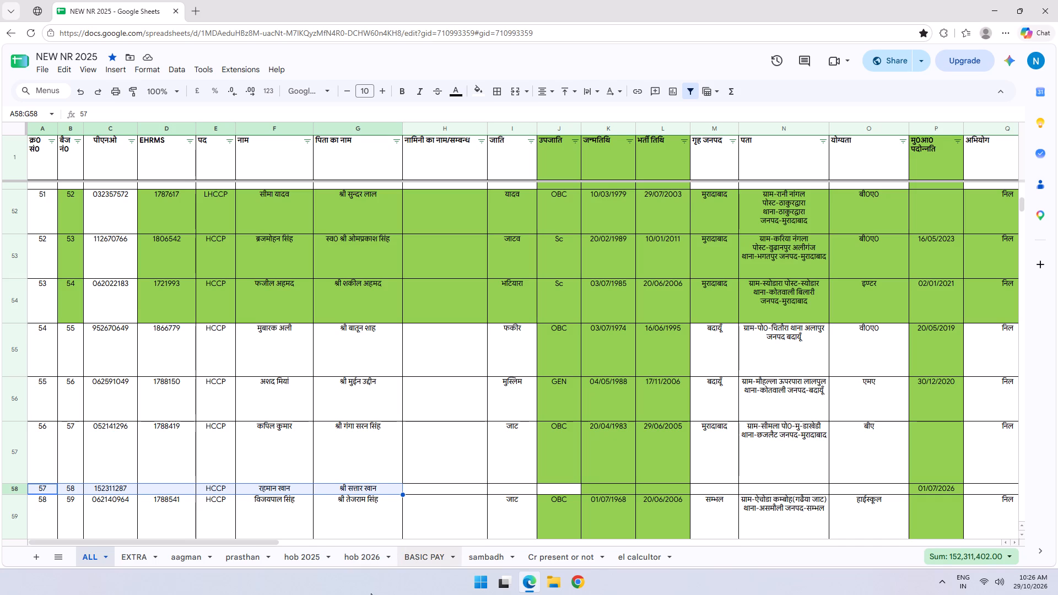
key("ctrl+c")
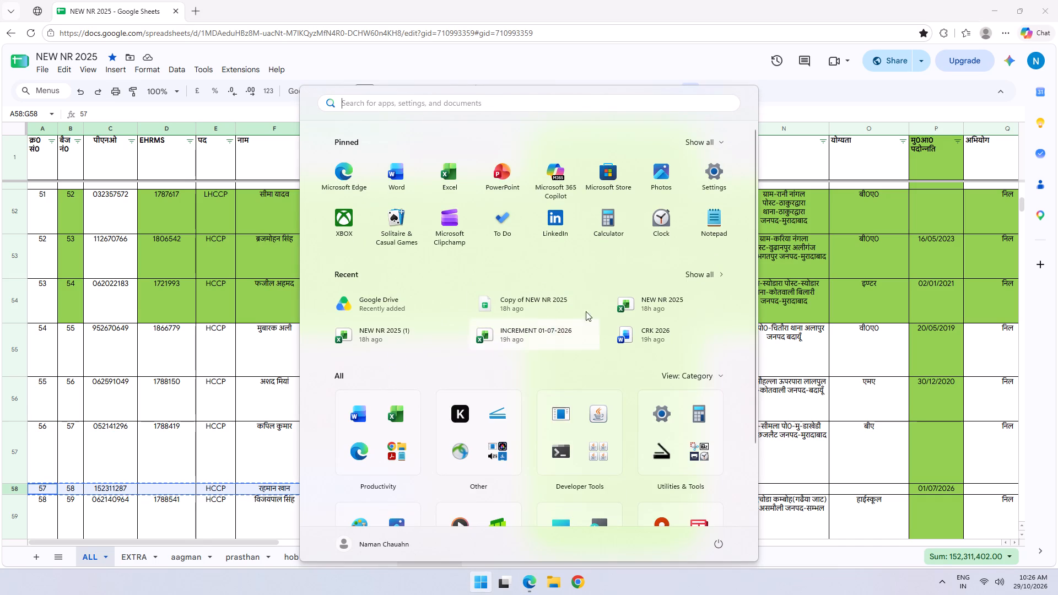
Search the computer for "bon" and open the bonus 2025-2026 workbook in Excel.
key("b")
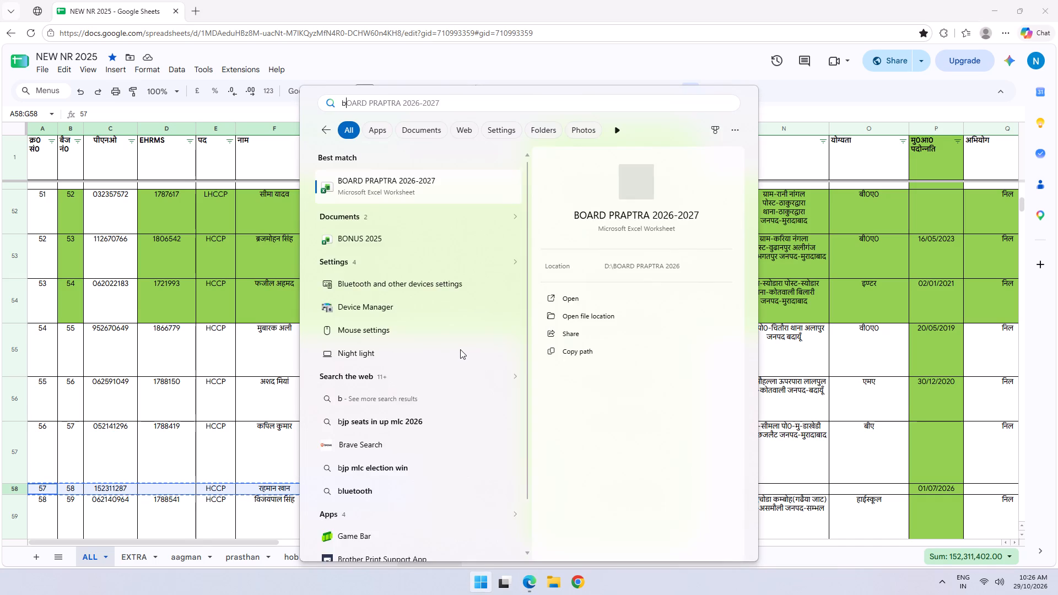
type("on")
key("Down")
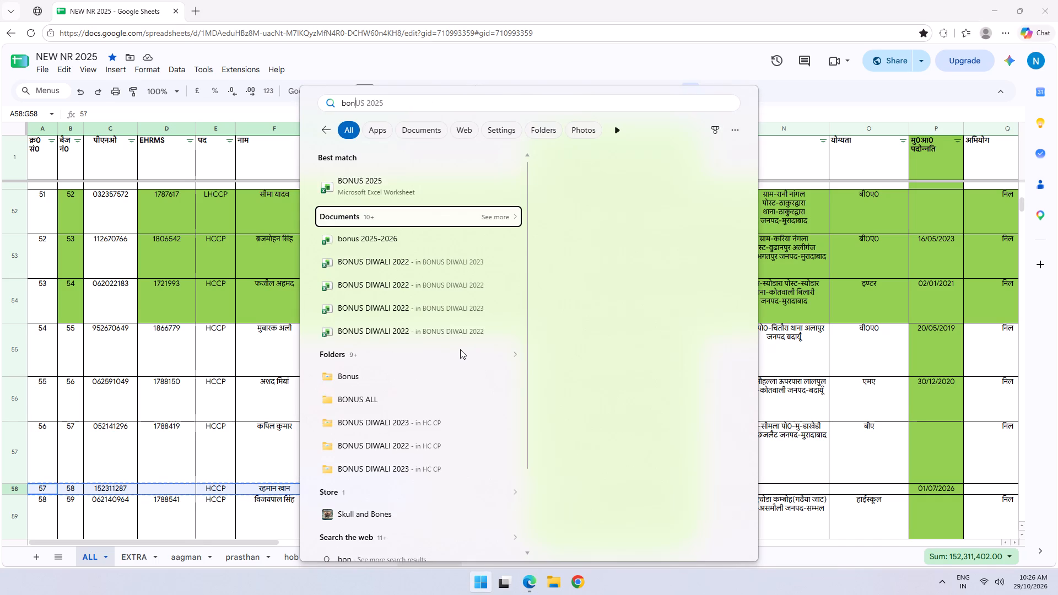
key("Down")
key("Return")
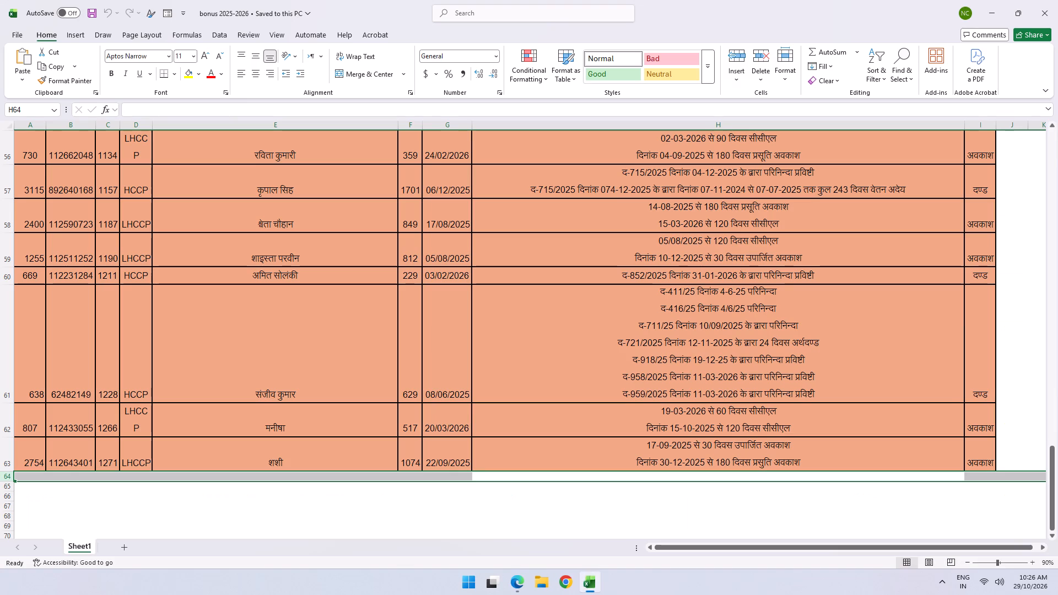
Paste the copied row into Sheet1 starting at cell A64, directly below the last entry.
scroll(164, 417, "down", 2)
left_click(26, 418)
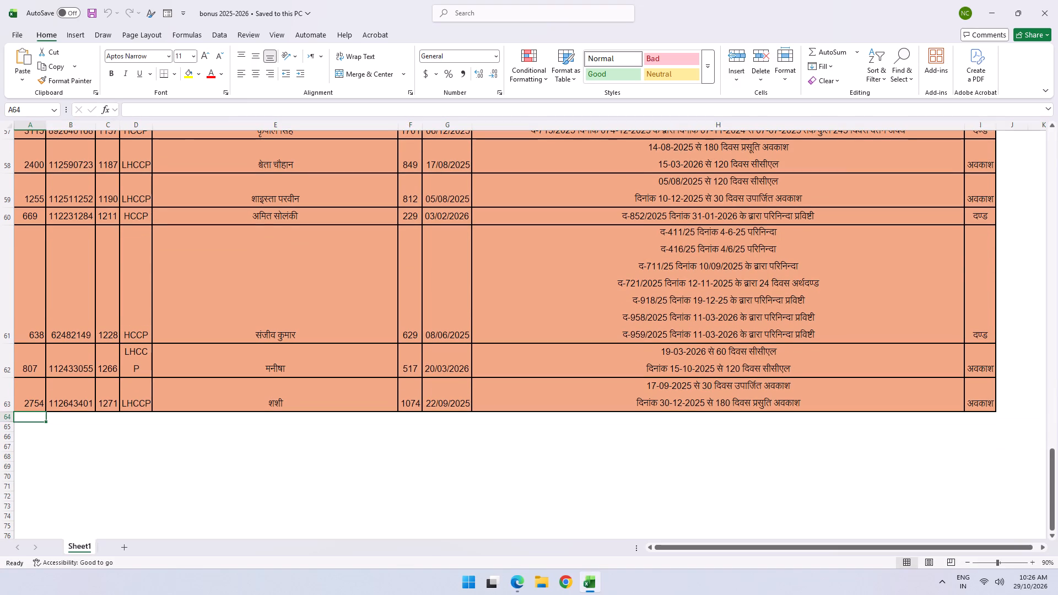
left_click_drag(704, 545, 503, 542)
key("ctrl+v")
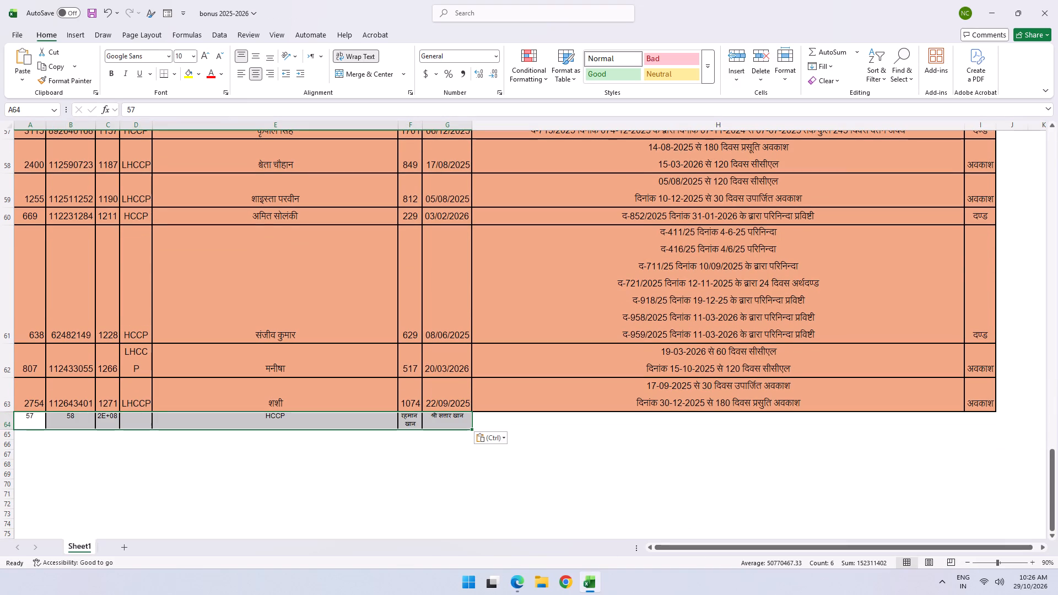
Undo the paste in Sheet1, copy B58:G58 from the ALL sheet of NEW NR 2025, and paste it at A64 in the bonus workbook.
key("ctrl+z")
key("alt+Tab")
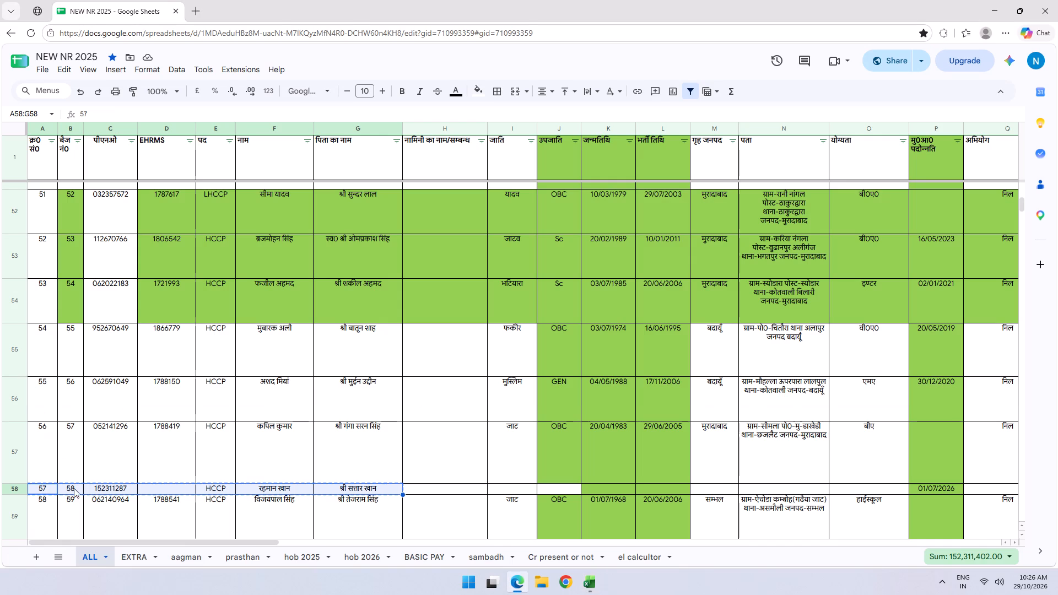
left_click(64, 486)
left_click_drag(69, 486, 342, 491)
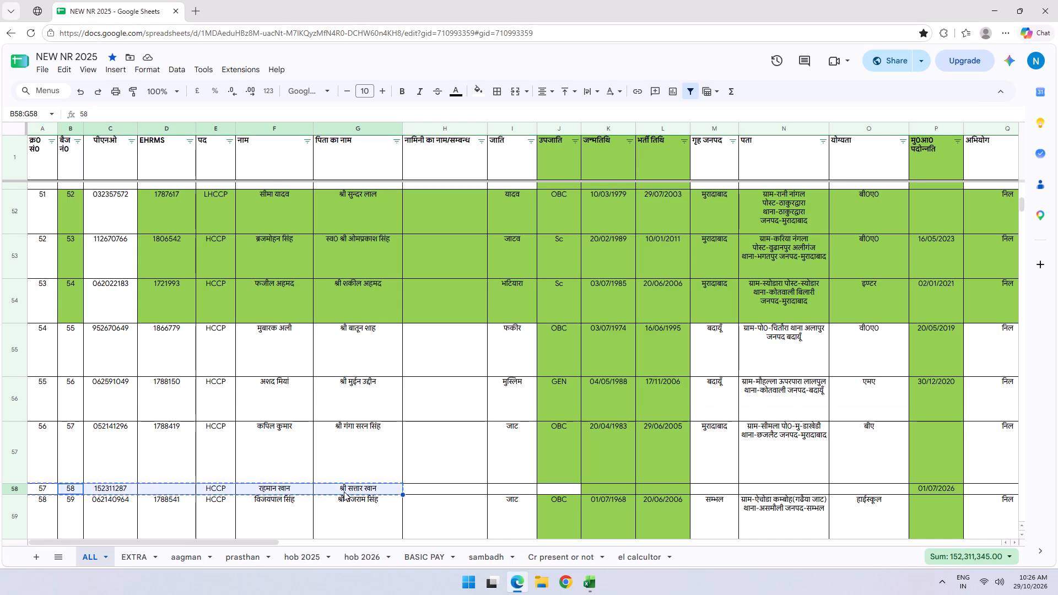
key("ctrl+c")
key("alt+Tab")
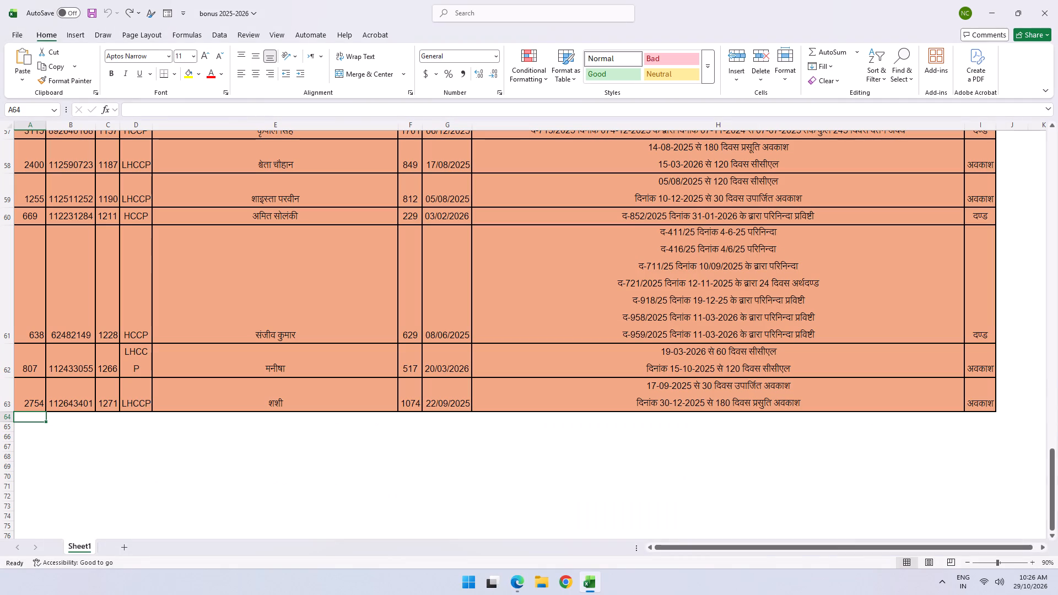
key("ctrl+v")
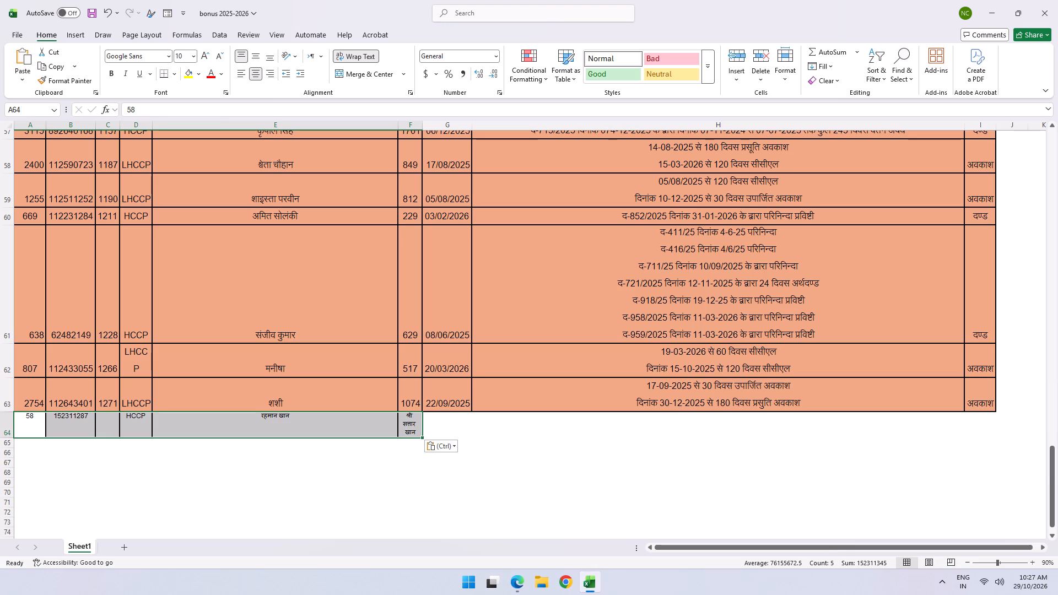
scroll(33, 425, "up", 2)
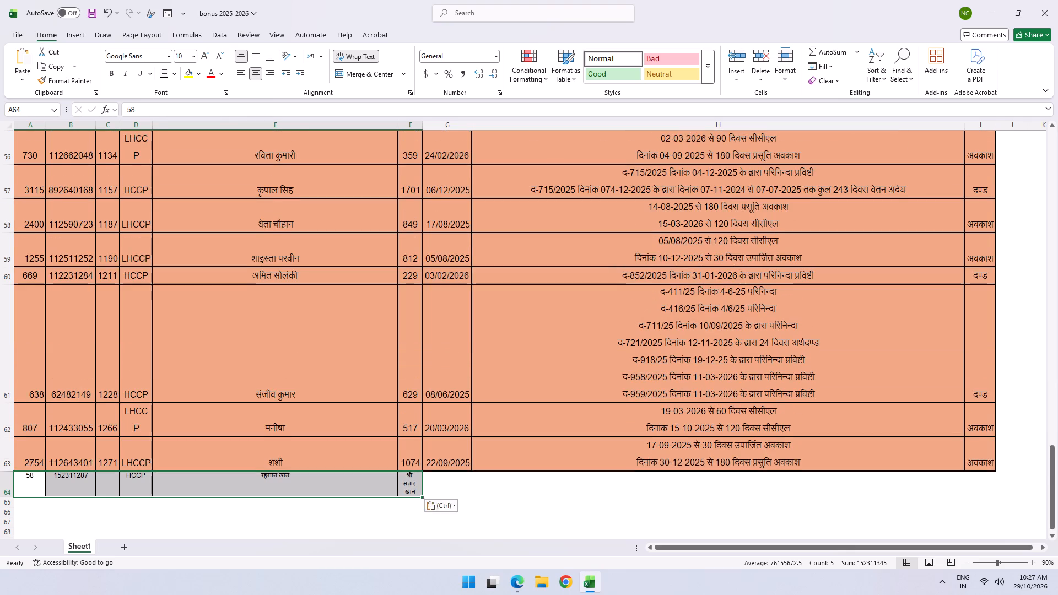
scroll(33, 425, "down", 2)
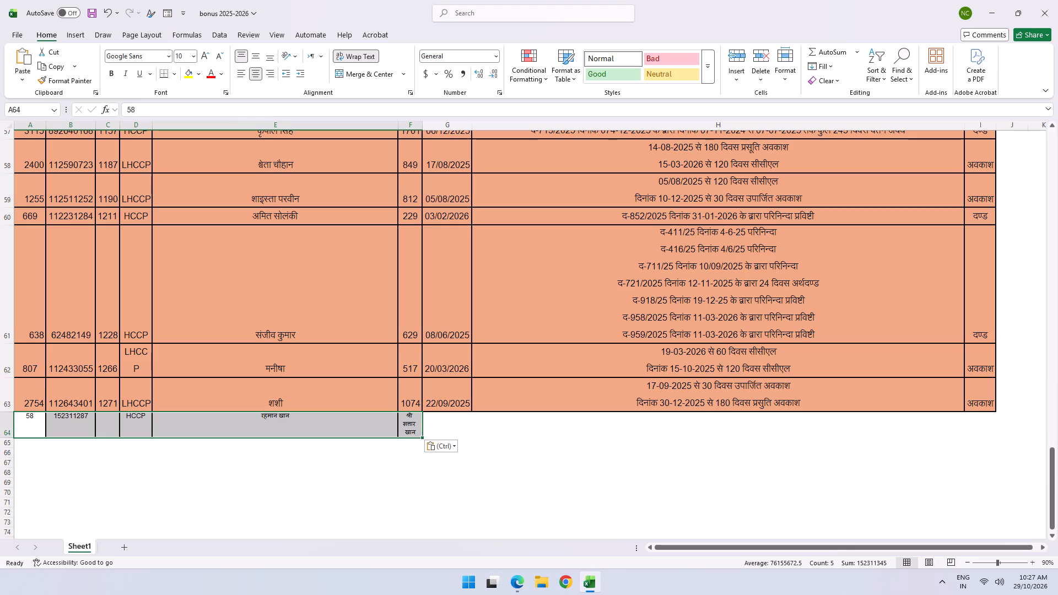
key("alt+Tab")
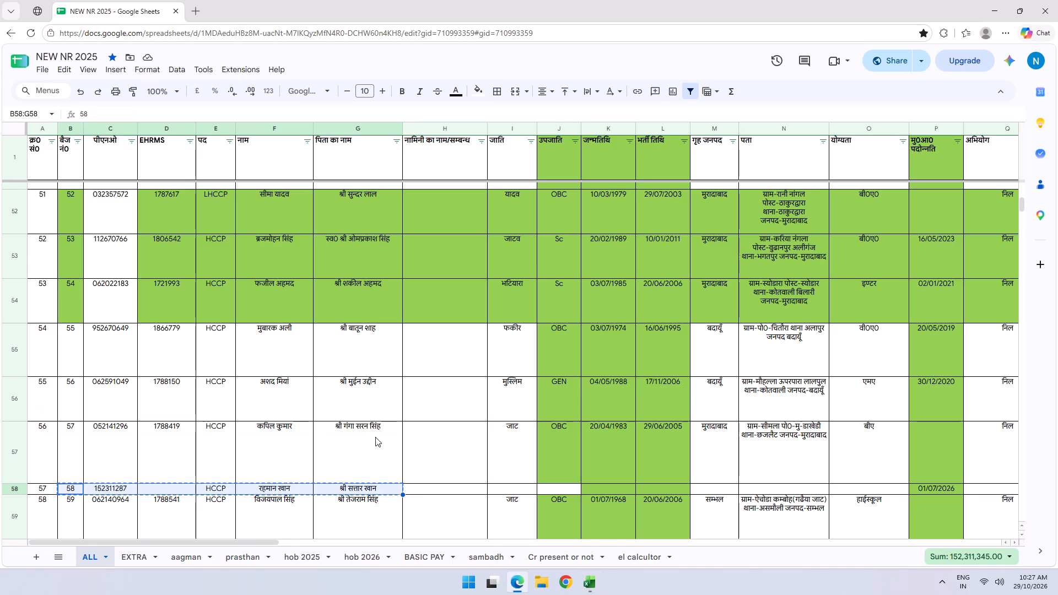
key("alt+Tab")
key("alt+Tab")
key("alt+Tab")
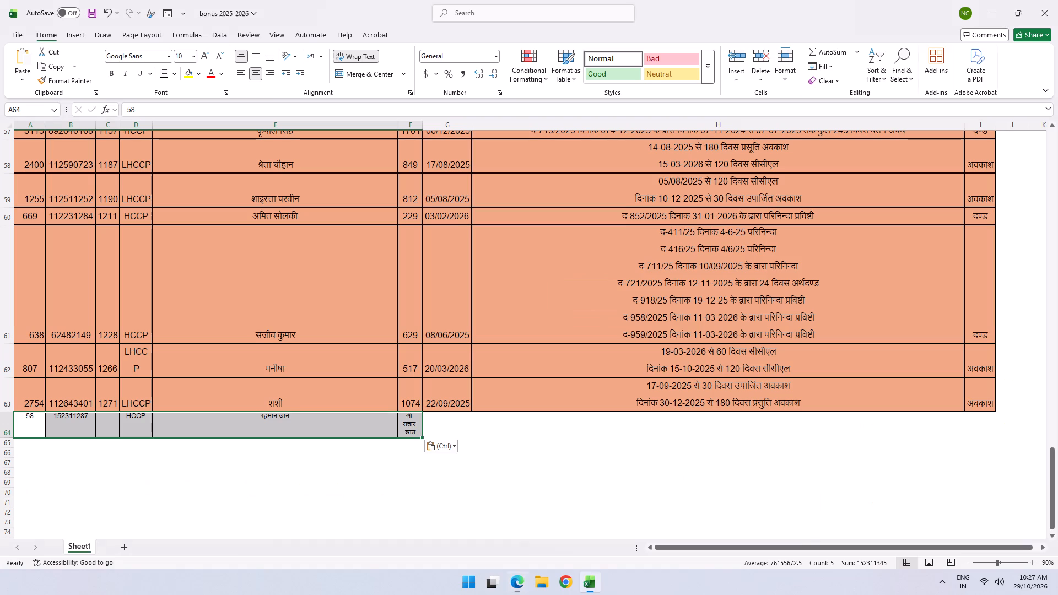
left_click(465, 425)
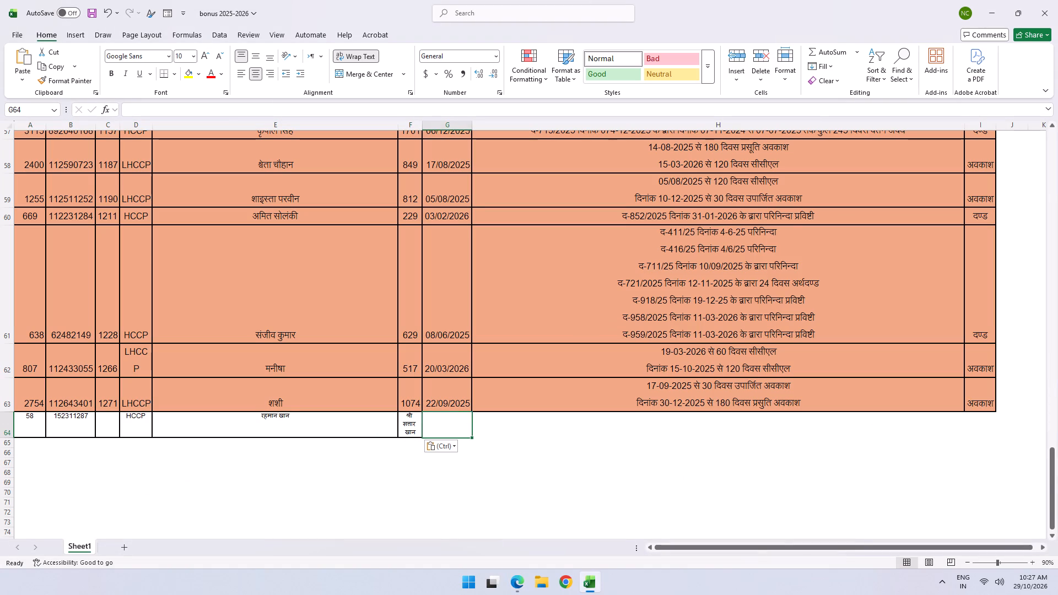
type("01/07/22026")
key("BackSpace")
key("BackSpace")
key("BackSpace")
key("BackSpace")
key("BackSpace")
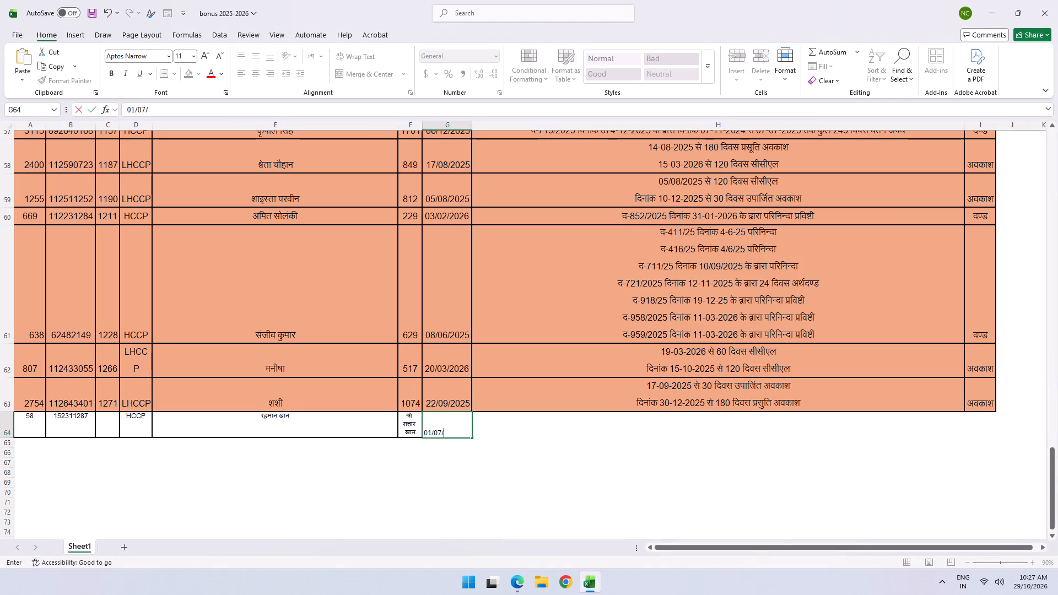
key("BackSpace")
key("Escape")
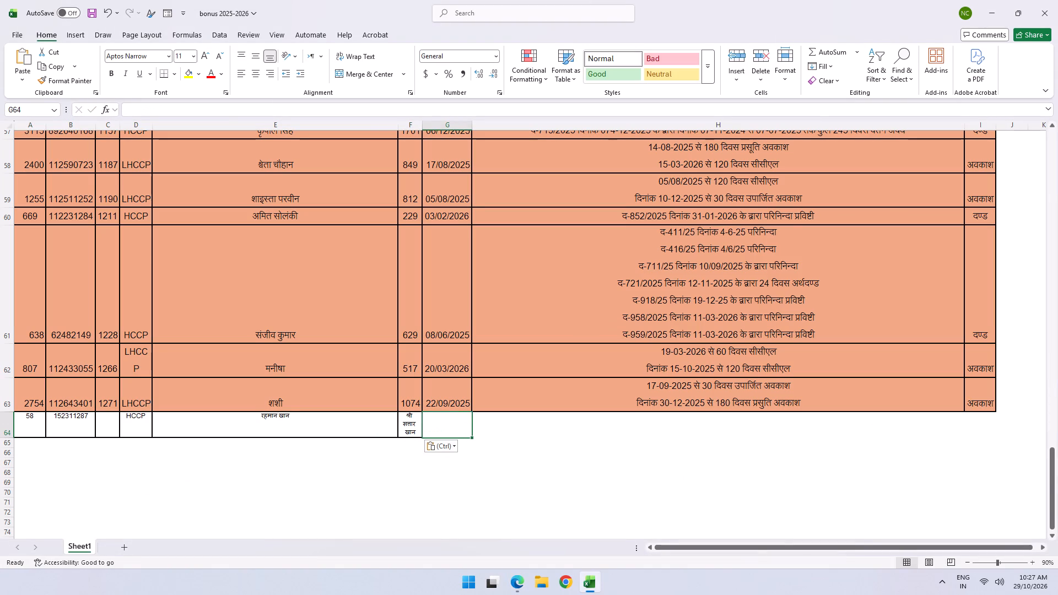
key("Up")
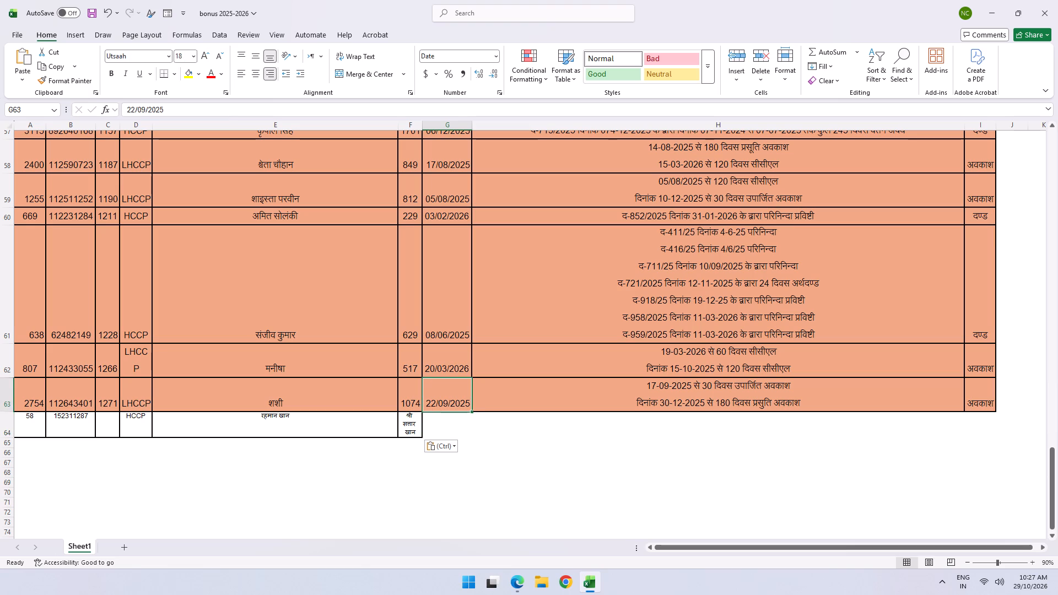
Cut the whole of row 64 from Sheet1 and paste it into row 1 of a new worksheet.
left_click(1, 424)
key("ctrl+x")
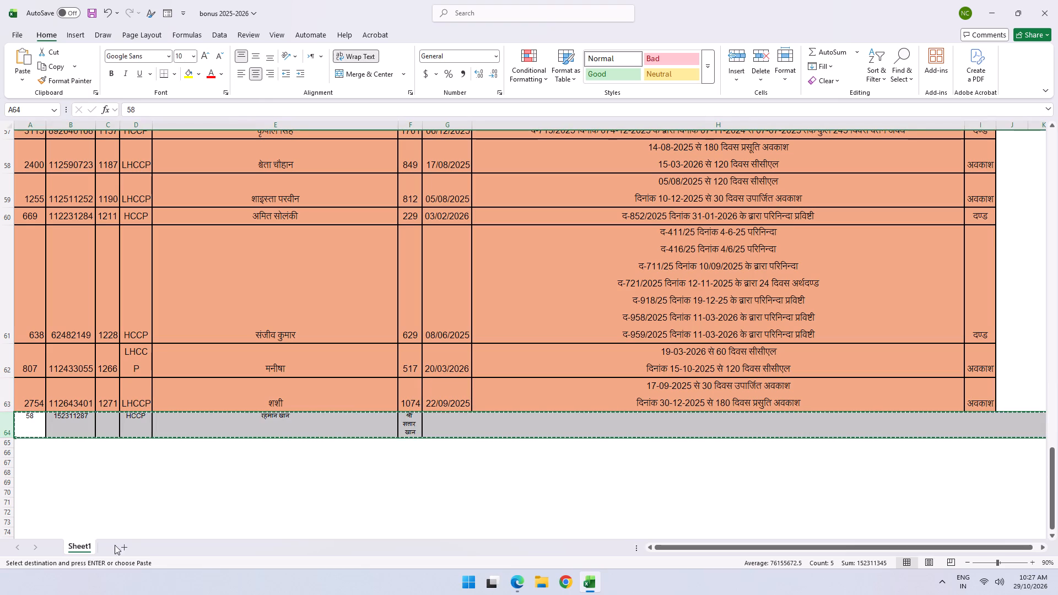
left_click(121, 548)
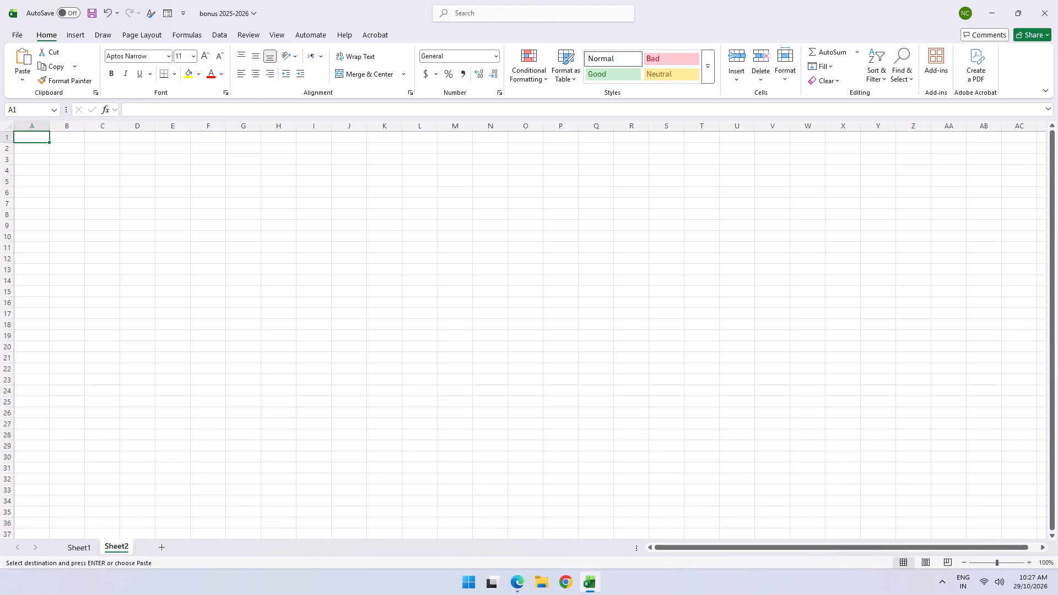
key("ctrl+v")
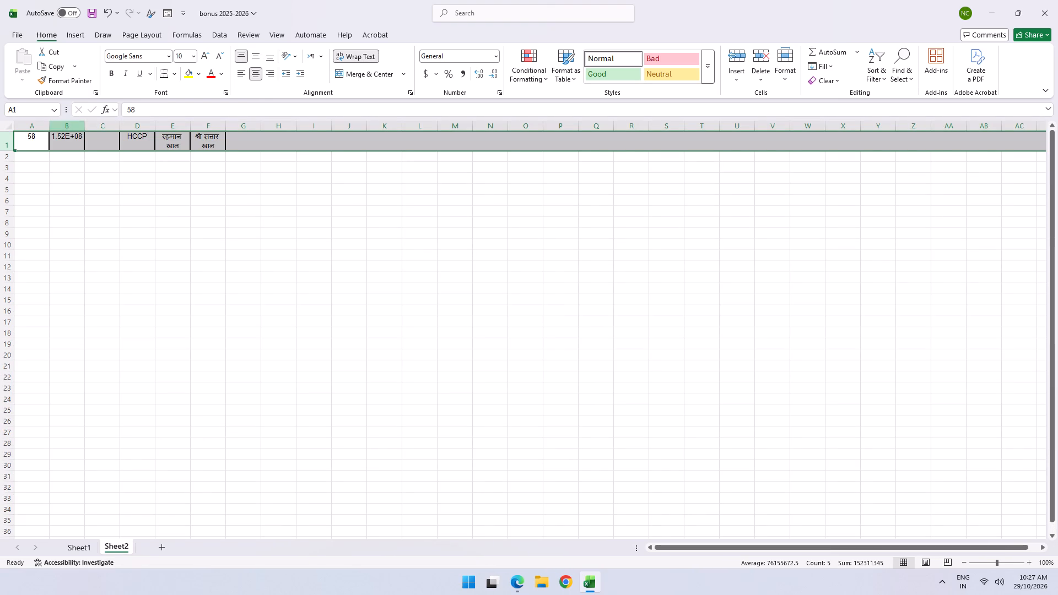
Fit column B to its contents and widen columns E and F on Sheet2 so the names fit on one line.
double_click(87, 127)
left_click(129, 127)
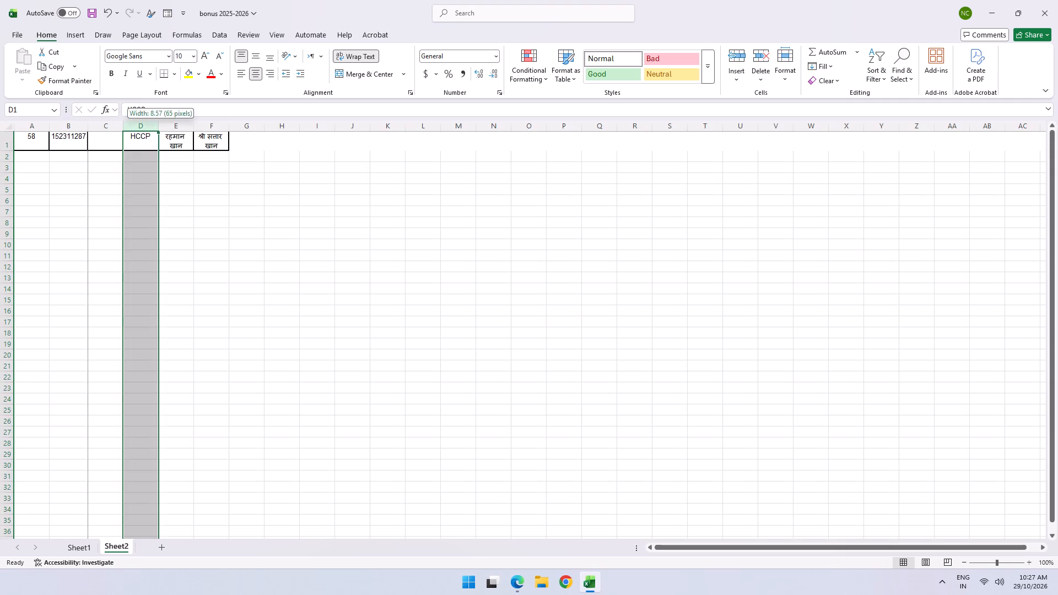
double_click(127, 127)
double_click(122, 124)
left_click_drag(226, 127, 284, 125)
left_click_drag(192, 123, 210, 129)
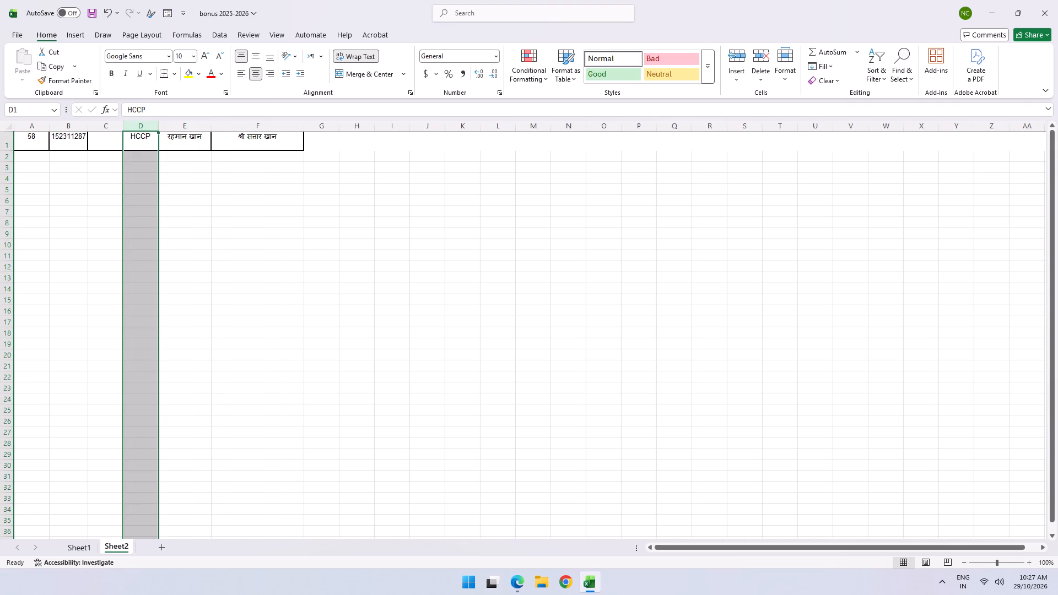
Clear column F on Sheet2 and enter the note "सीआरके सीपी के पास चरित्र पंजिका है" in cell F1.
left_click(266, 127)
key("Delete")
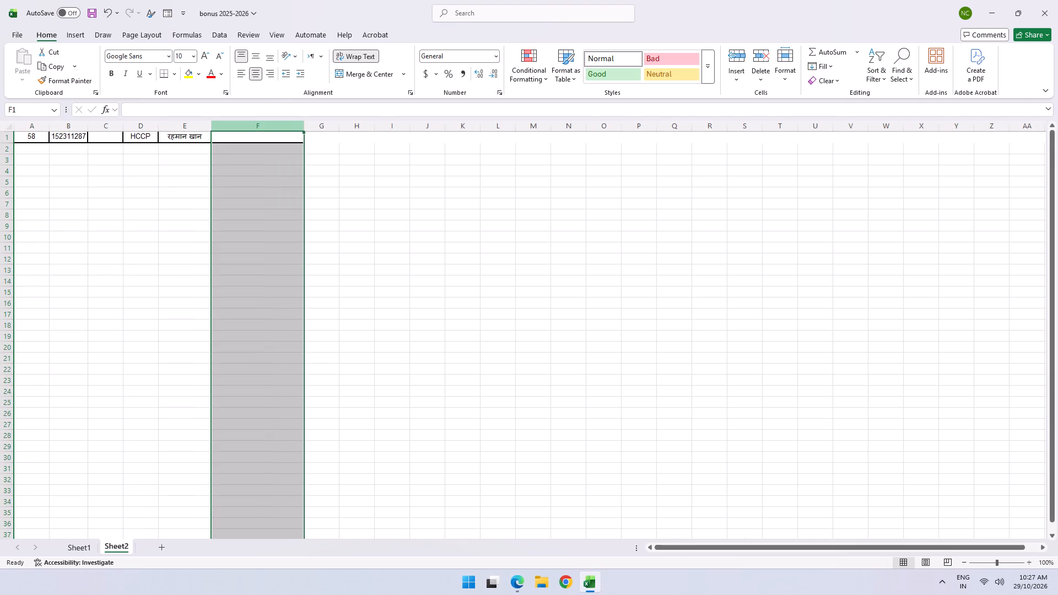
key("Down")
key("Up")
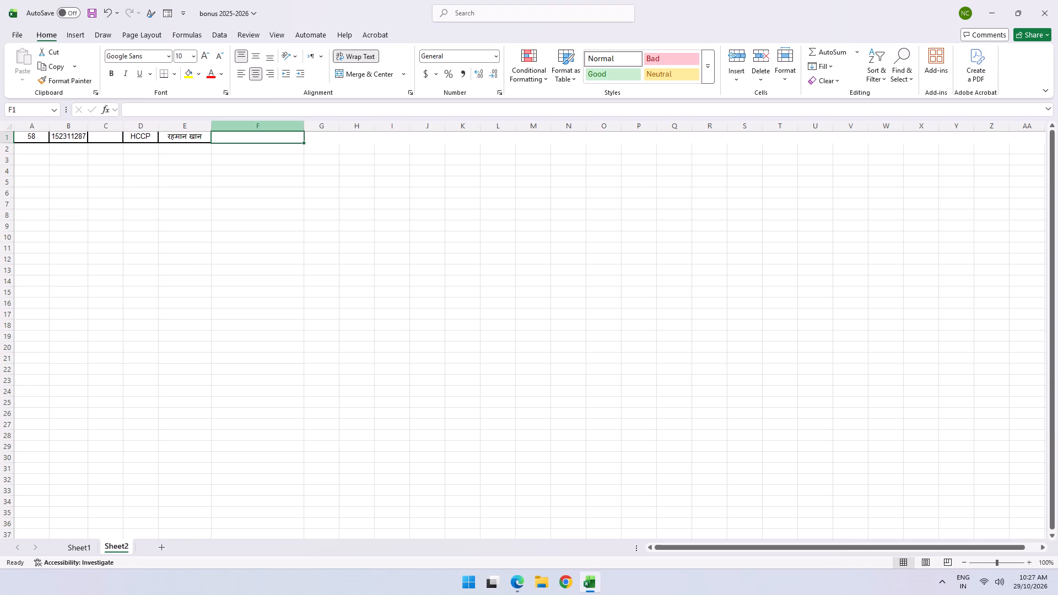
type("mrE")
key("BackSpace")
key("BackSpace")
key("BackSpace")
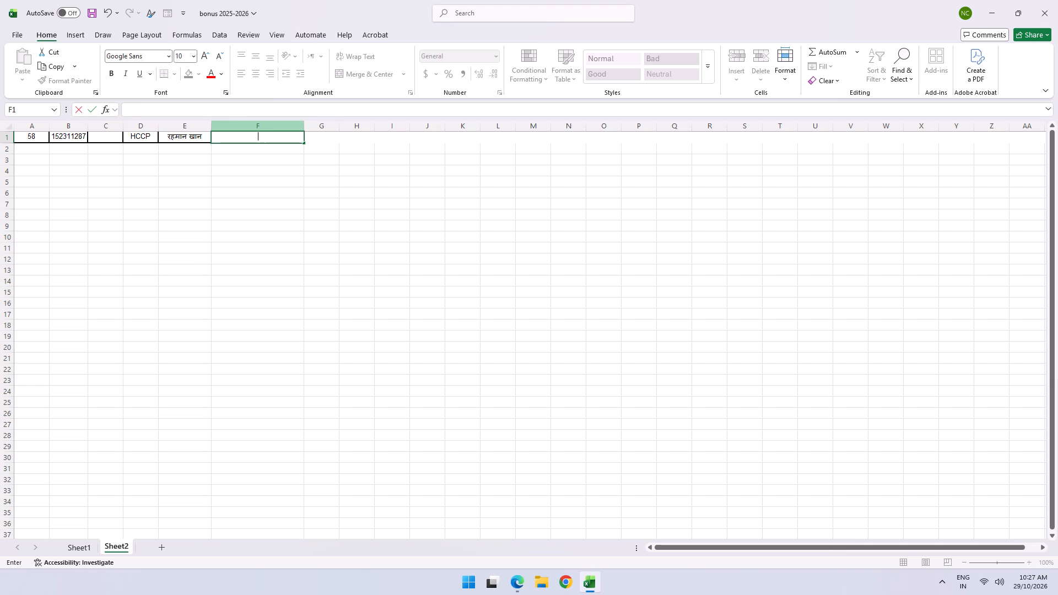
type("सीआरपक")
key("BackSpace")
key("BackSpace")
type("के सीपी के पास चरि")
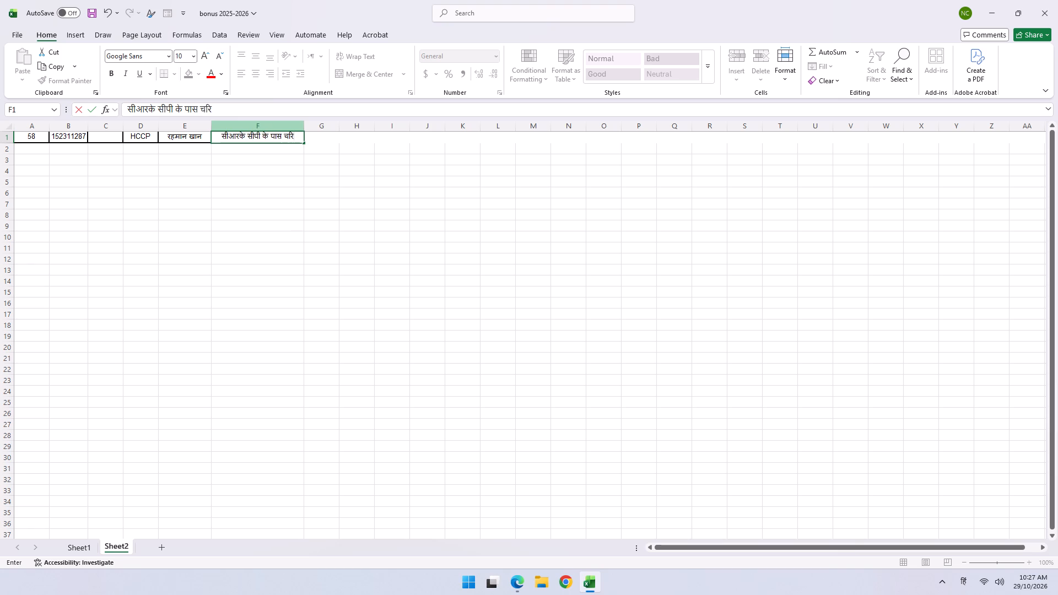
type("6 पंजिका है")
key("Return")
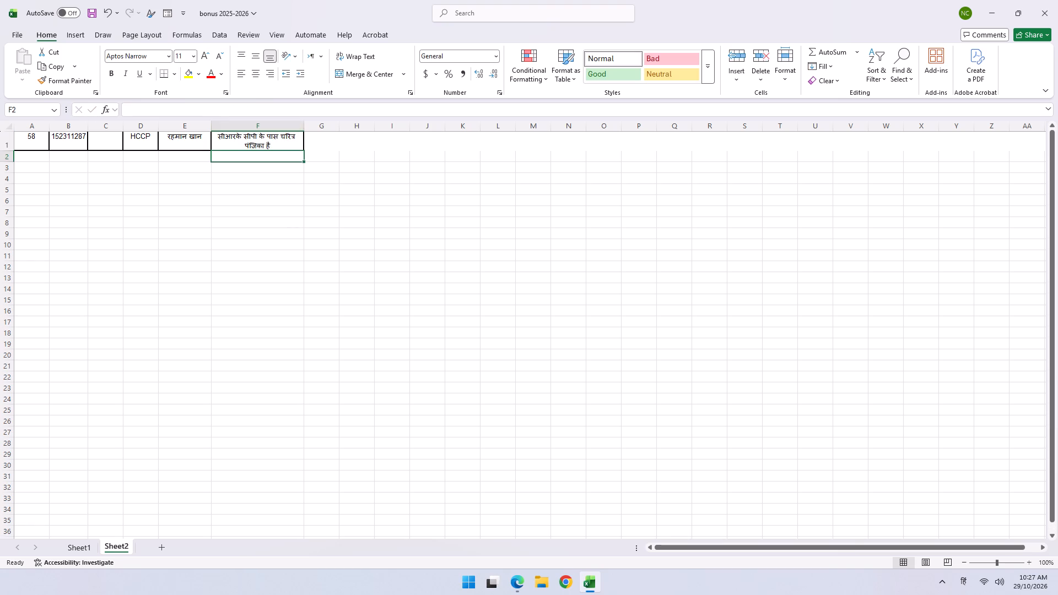
Shorten the note in cell F1 to "सीआरके सीपी".
double_click(287, 140)
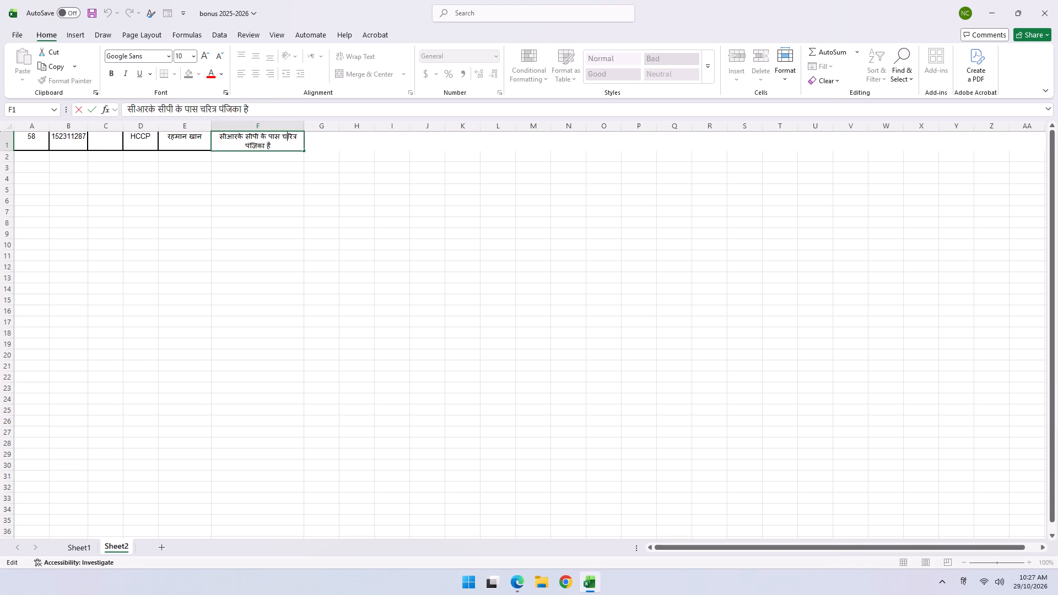
left_click_drag(258, 136, 293, 145)
key("Delete")
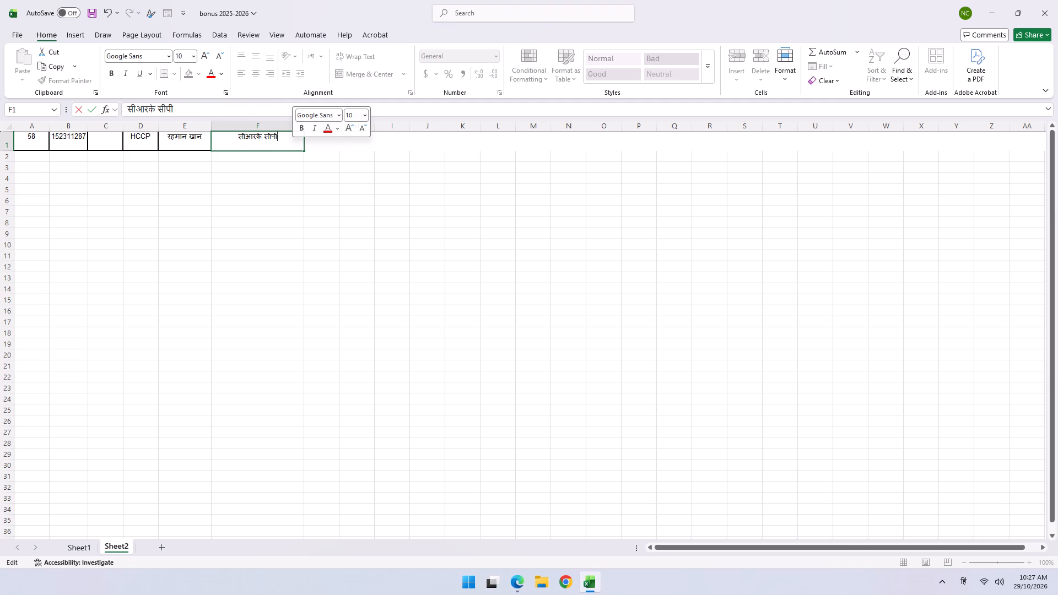
left_click(168, 184)
left_click(37, 150)
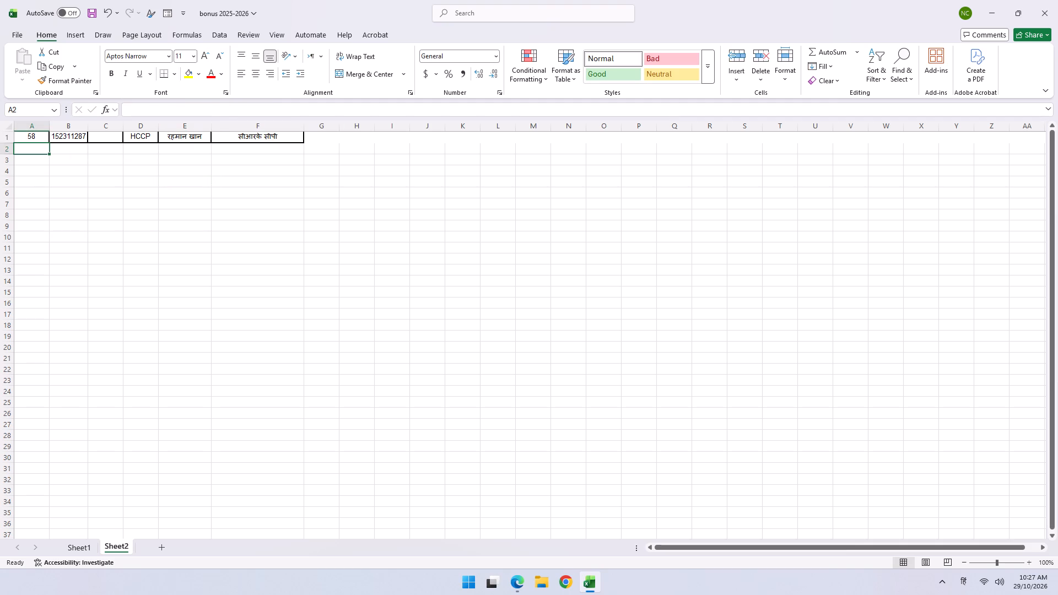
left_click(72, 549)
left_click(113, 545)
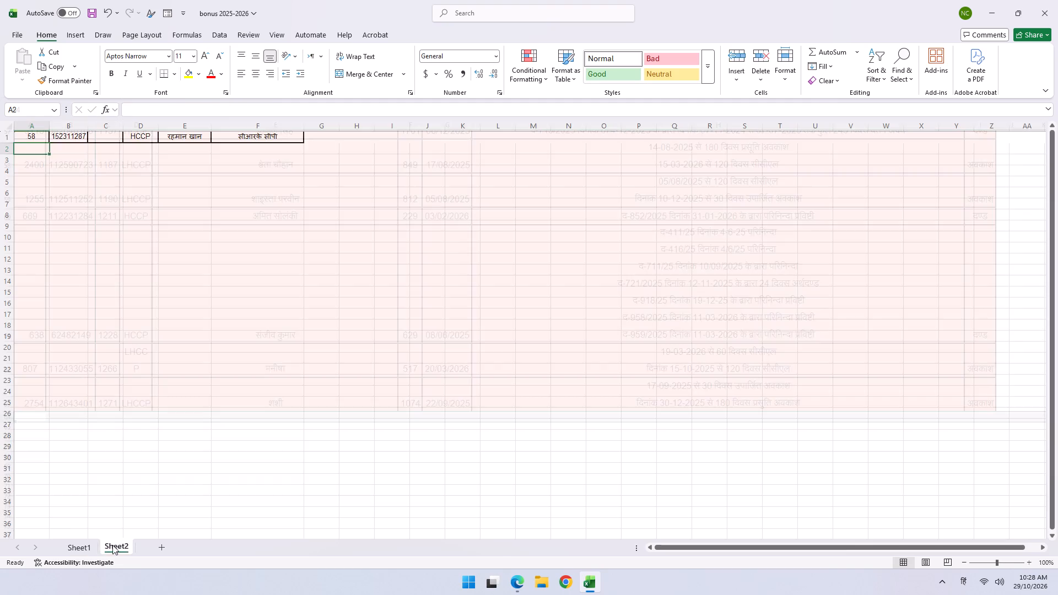
On NEW NR 2025's ALL sheet, find the next personnel row below row 58 whose column S is empty.
key("alt+Tab")
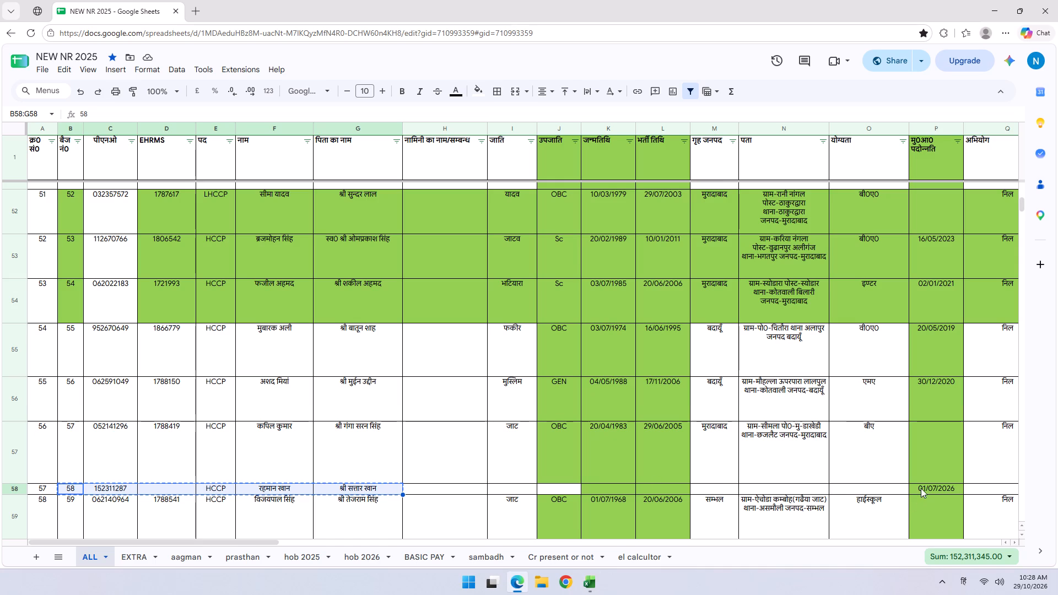
left_click(921, 488)
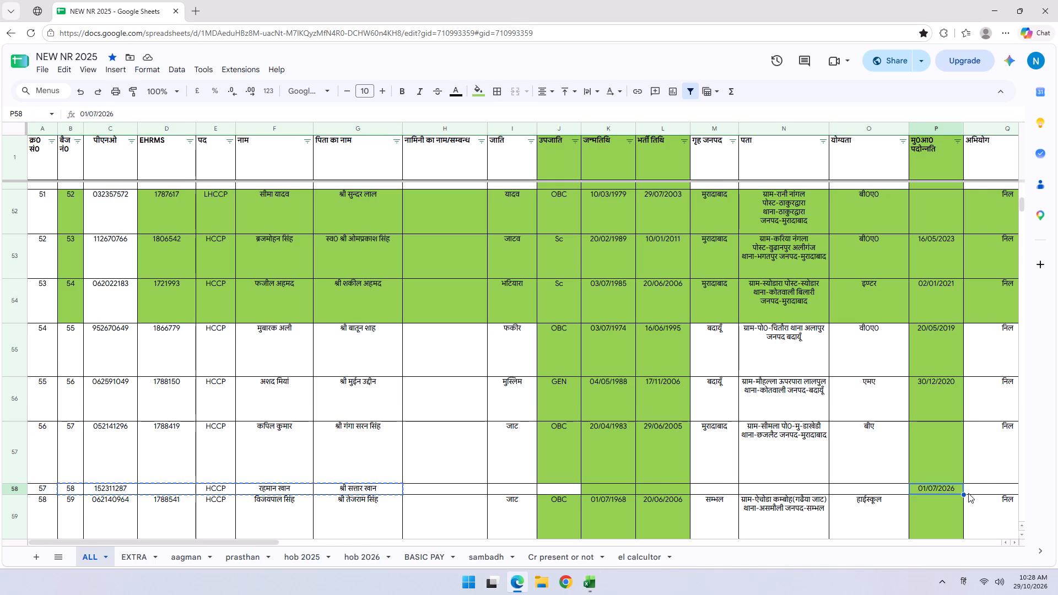
key("Tab")
key("Tab")
key("Tab")
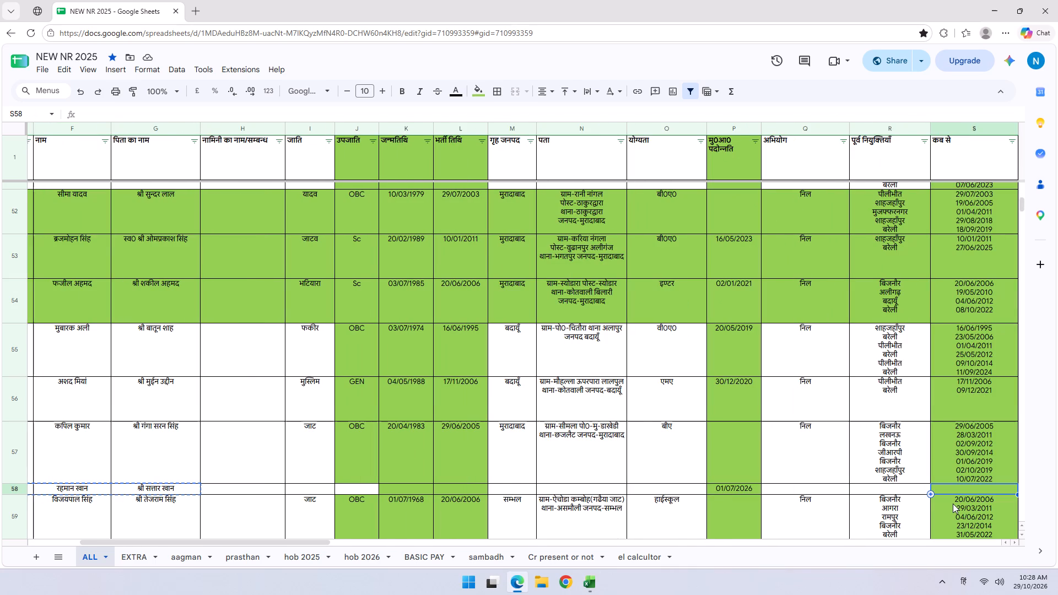
key("Left")
key("Right")
key("ctrl+shift+Down")
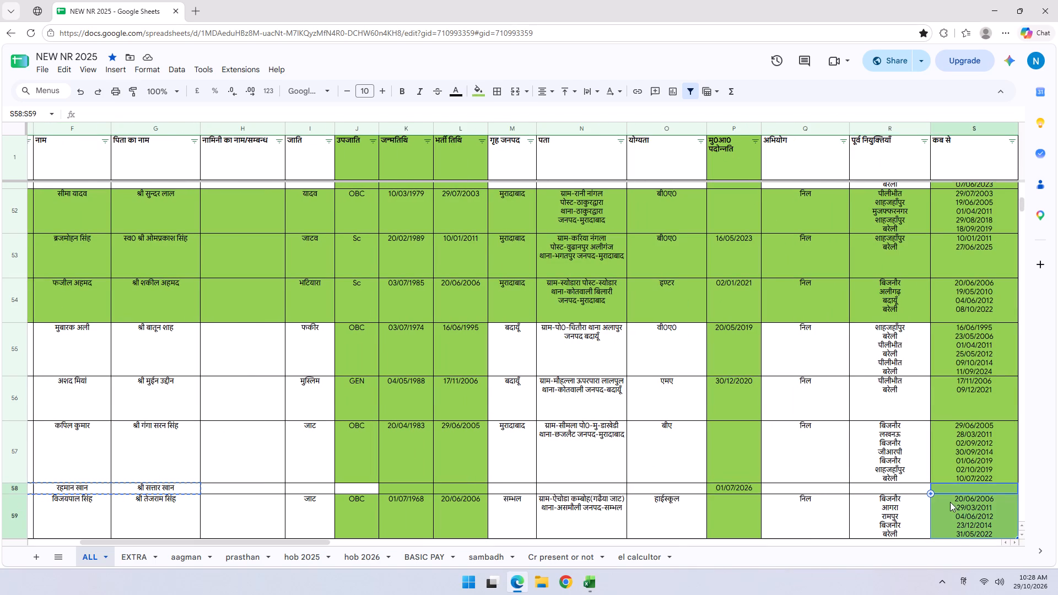
scroll(989, 497, "down", 1)
left_click(975, 439)
left_click(983, 429)
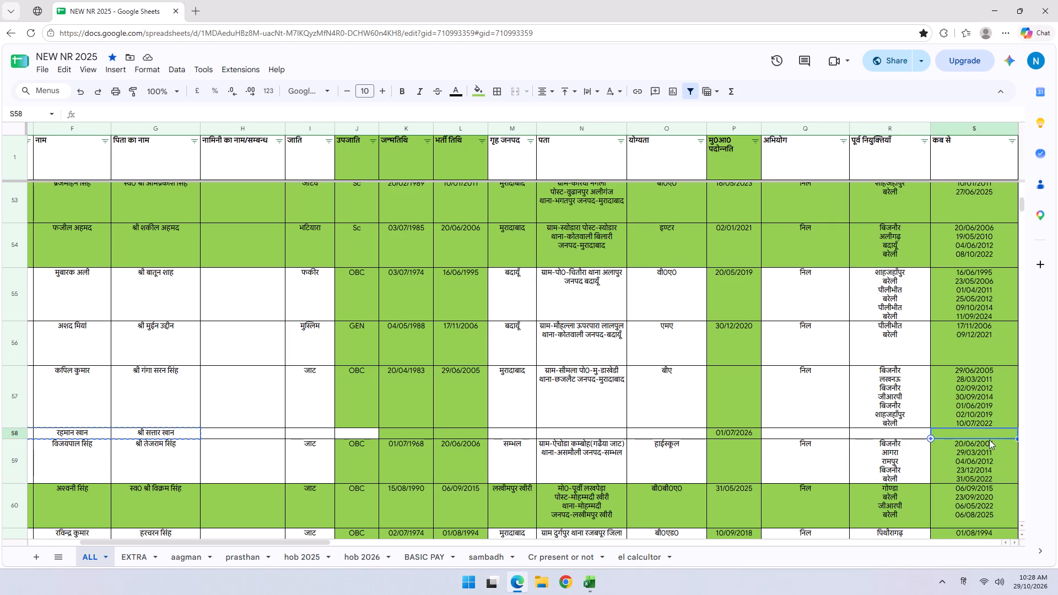
left_click(984, 435)
key("ctrl+shift+Down")
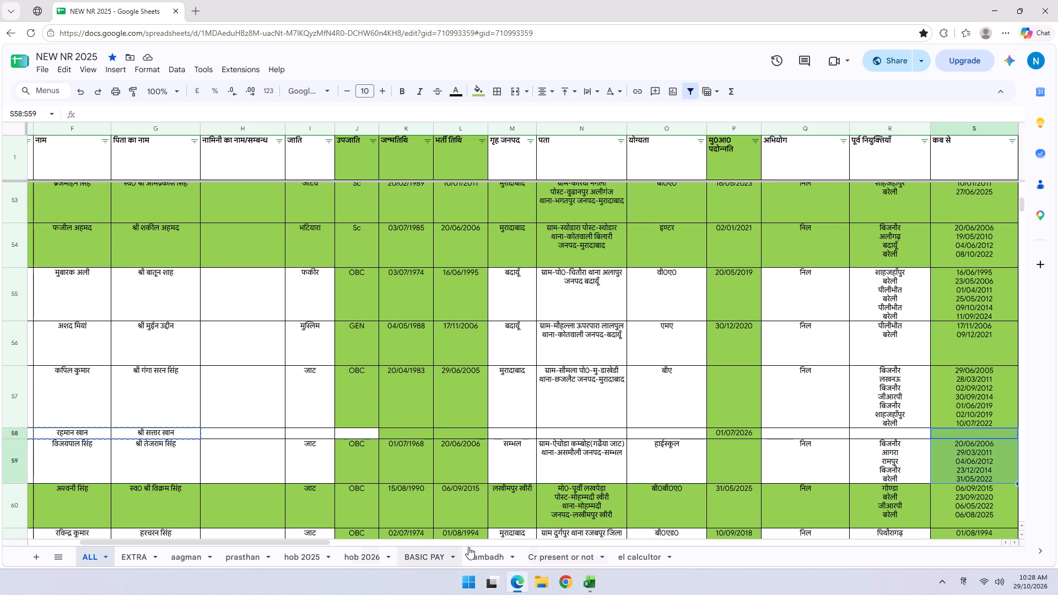
left_click(994, 495)
left_click(958, 453)
key("ctrl+shift+Down")
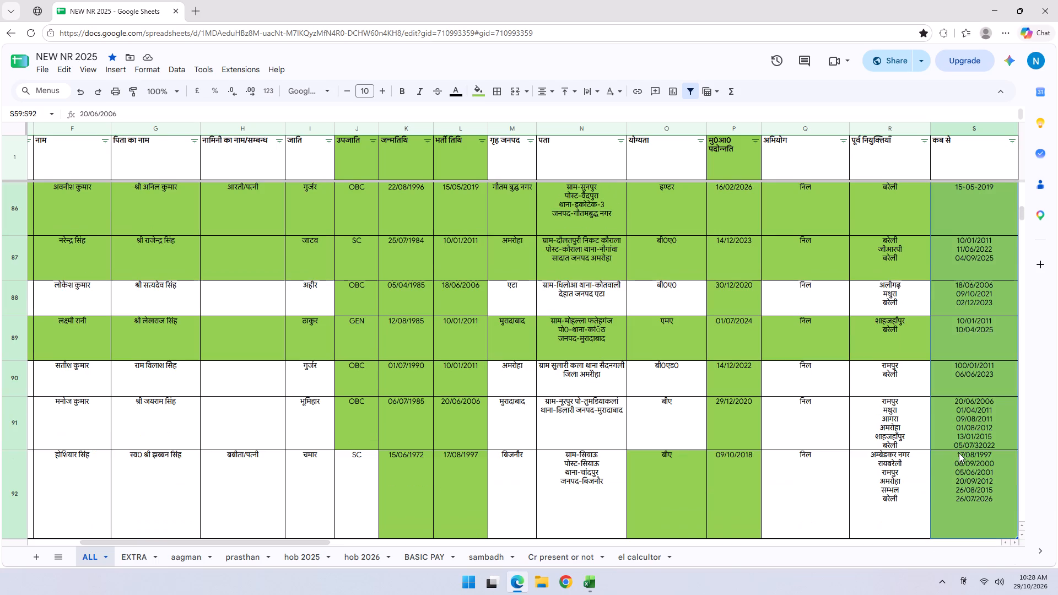
scroll(971, 474, "down", 1)
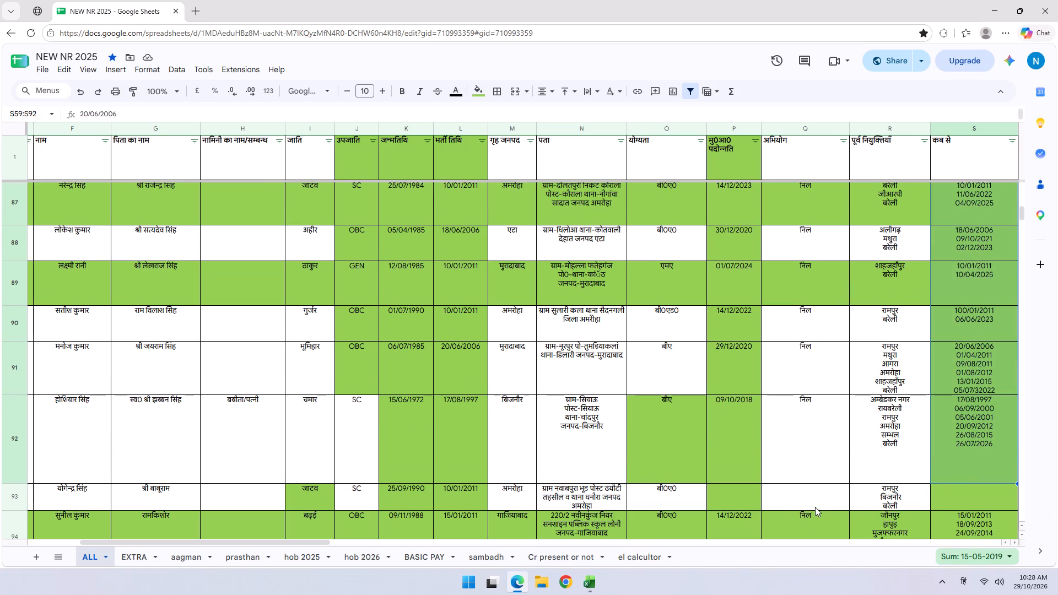
Copy A93:F93 from the ALL sheet to A2 on Sheet2, inserting a new column A so the existing row lines up.
left_click_drag(293, 542, 253, 538)
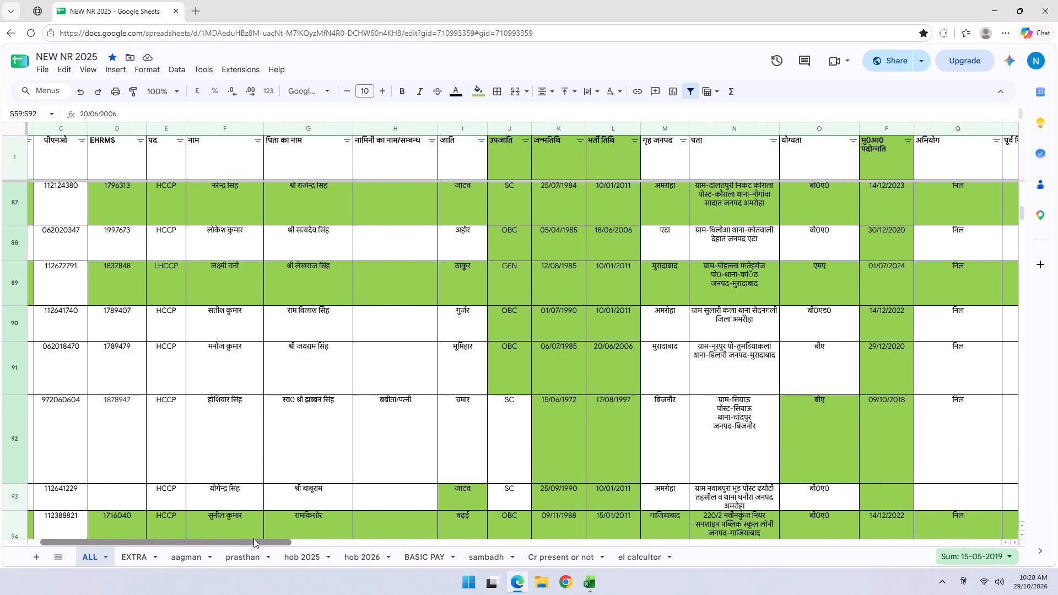
left_click_drag(253, 538, 219, 539)
left_click_drag(37, 500, 230, 499)
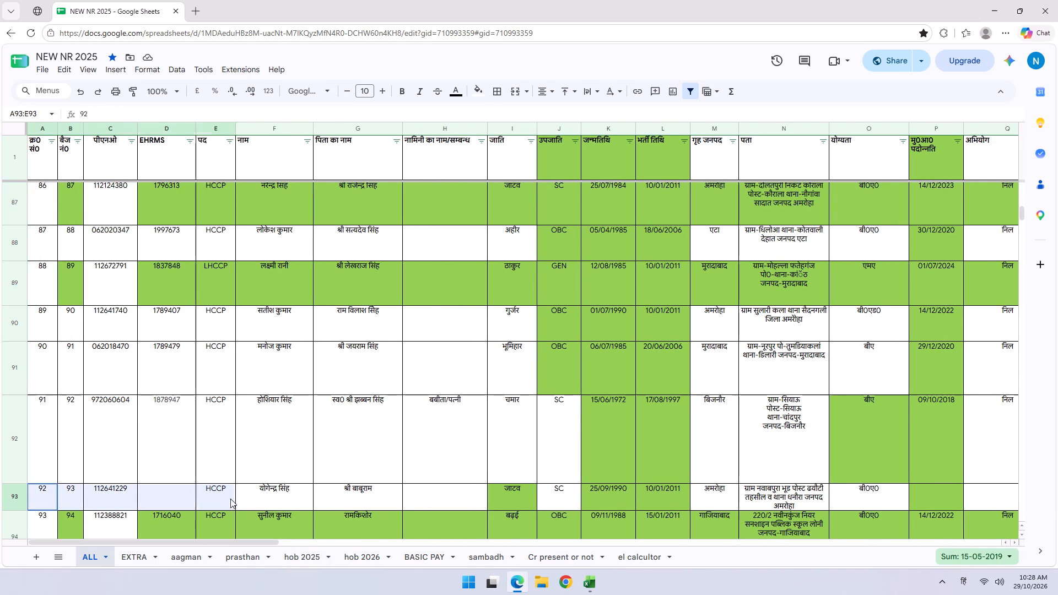
left_click_drag(230, 499, 258, 493)
key("ctrl+c")
key("alt+Tab")
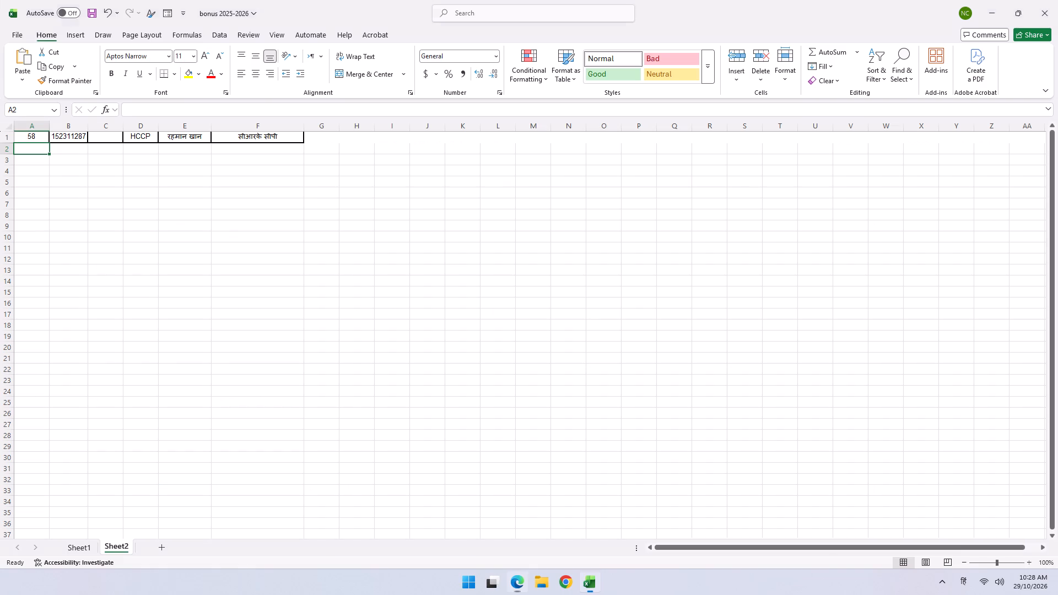
key("ctrl+v")
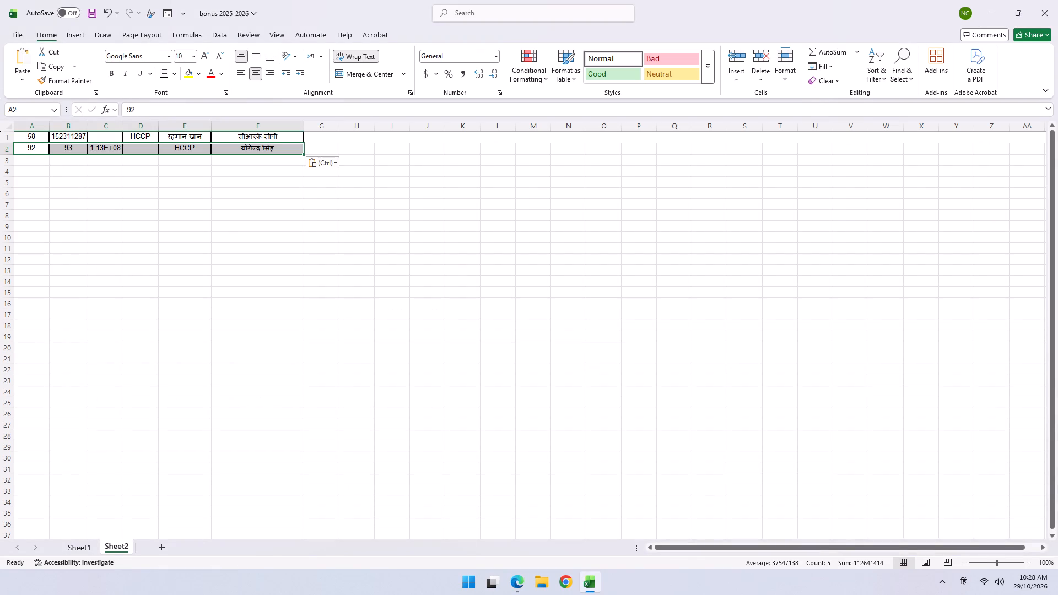
key("ctrl+z")
left_click(32, 126)
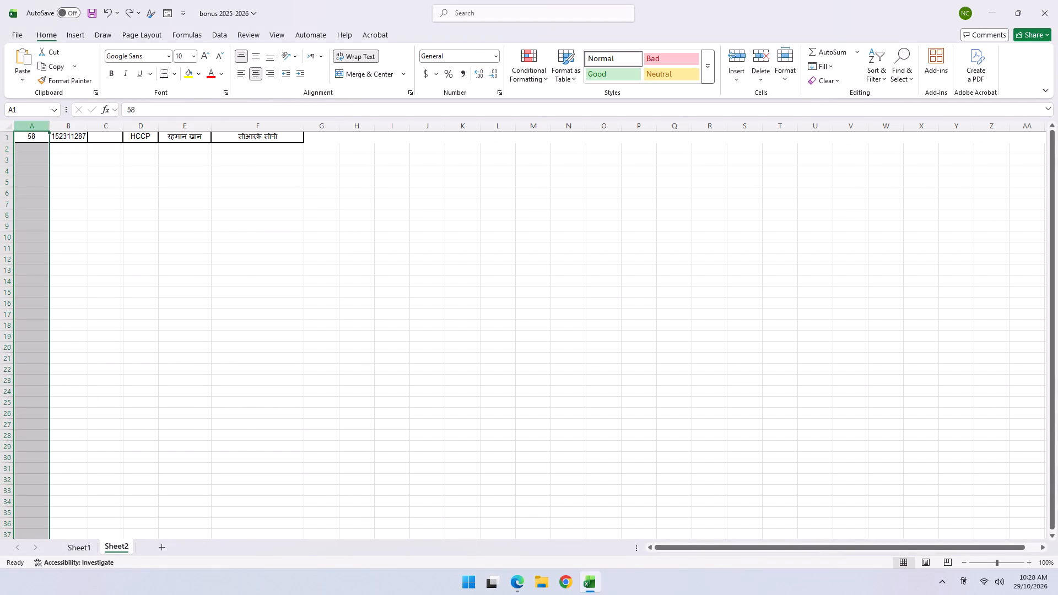
key("ctrl+plus")
left_click(28, 150)
key("ctrl+v")
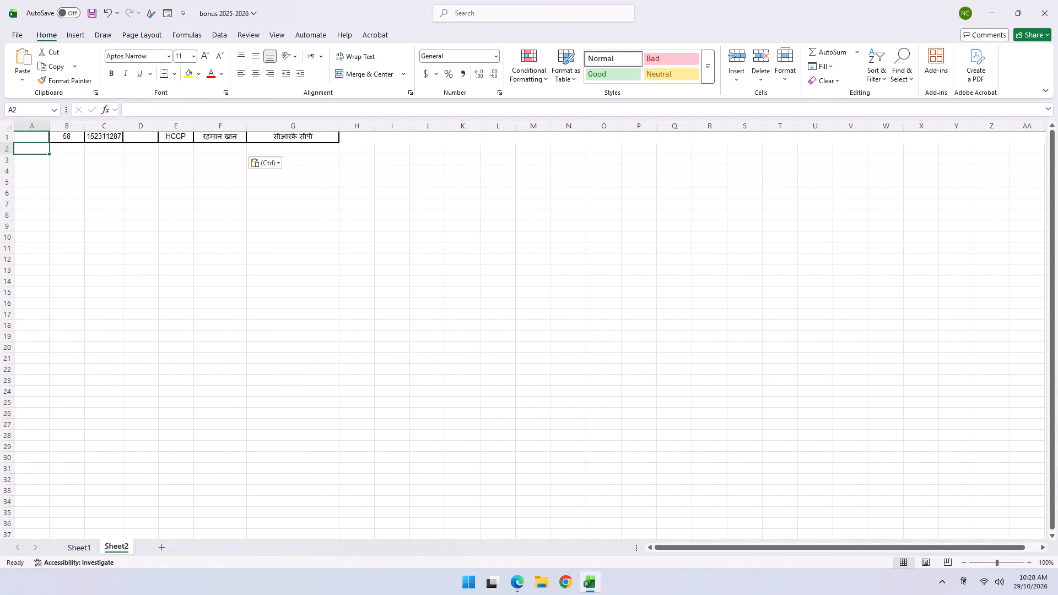
left_click(289, 156)
left_click(288, 150)
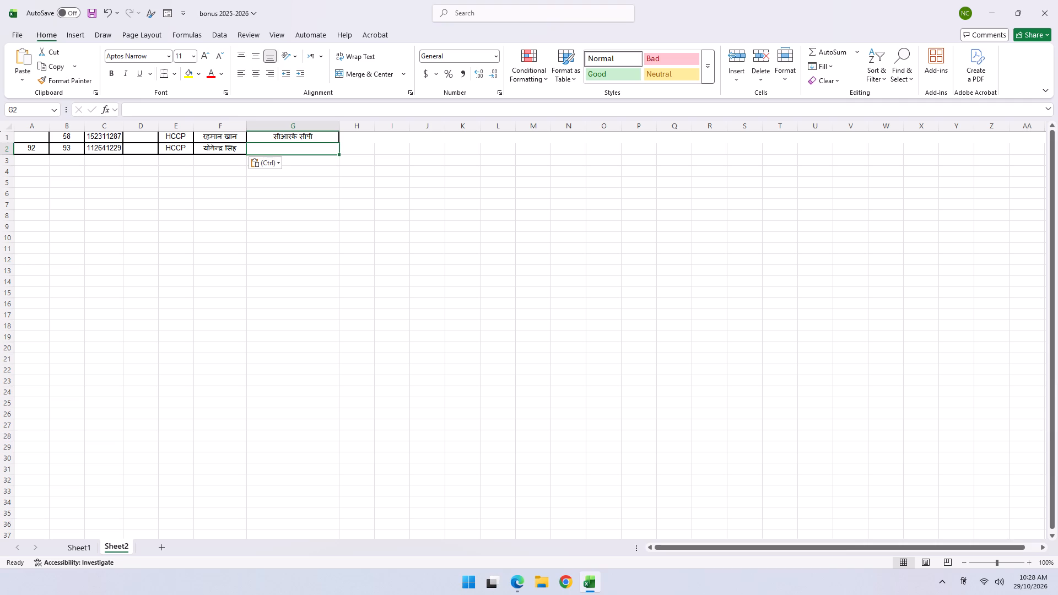
Examine row 93 of NEW NR 2025's ALL sheet from column O onward for the posting history and district joining date.
key("alt+Tab")
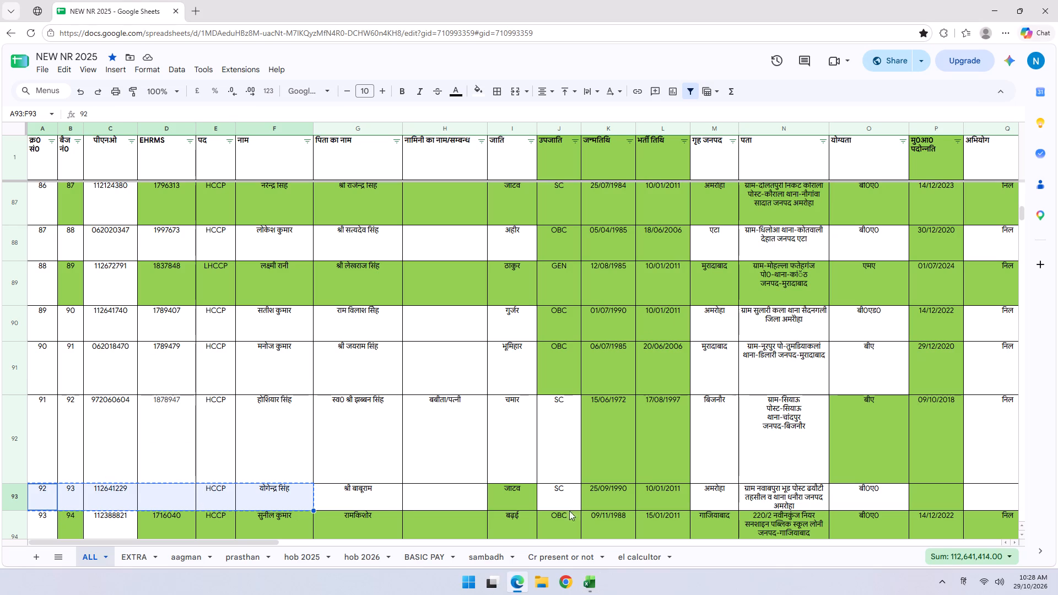
left_click(877, 496)
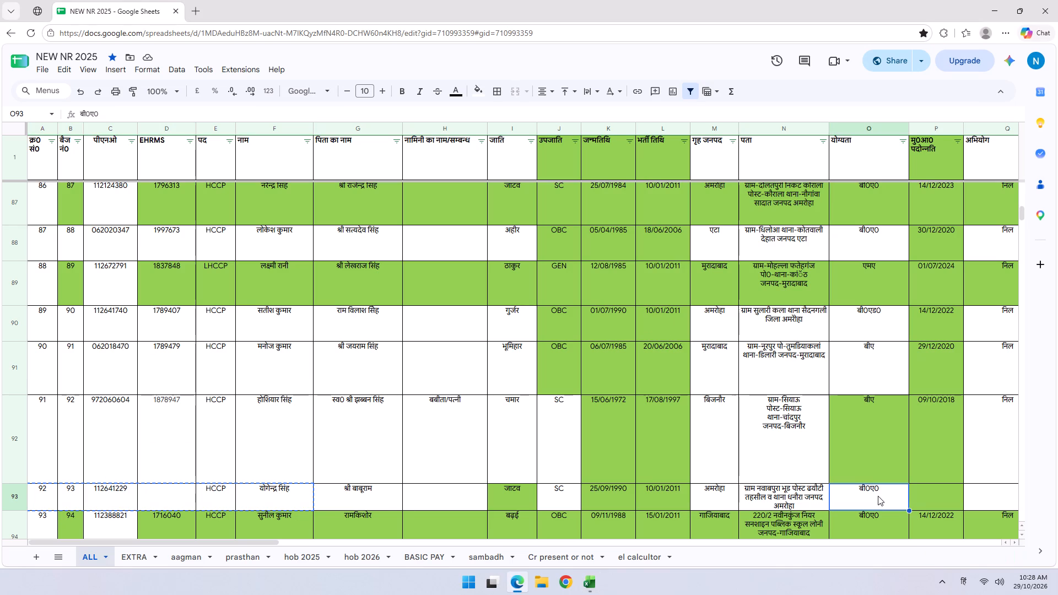
key("Tab")
key("Tab")
key("Tab")
key("Tab")
key("Tab")
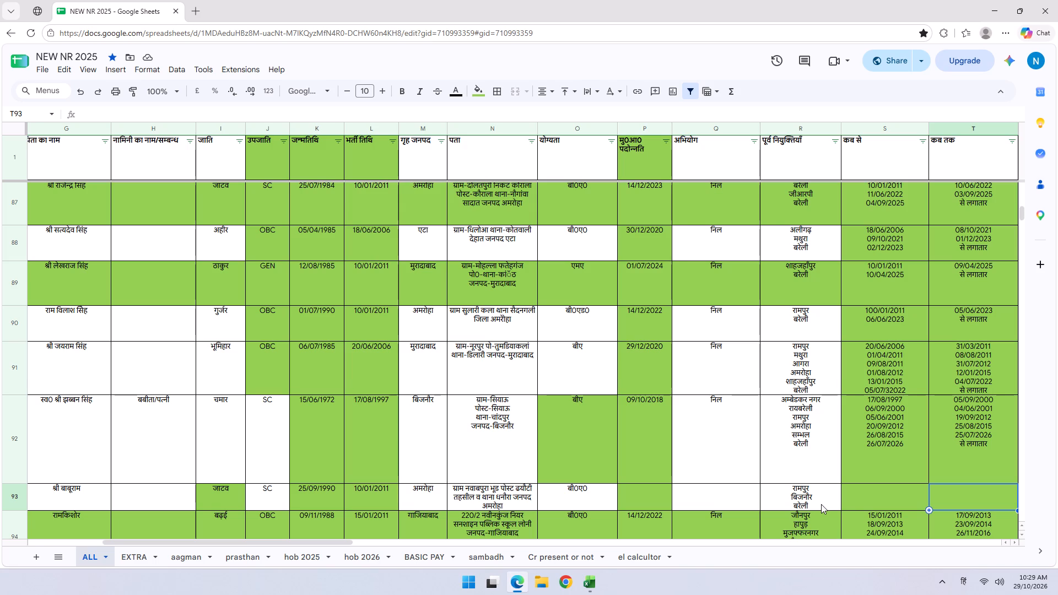
key("Right")
key("Right")
key("Right")
key("Right")
key("Right")
key("Left")
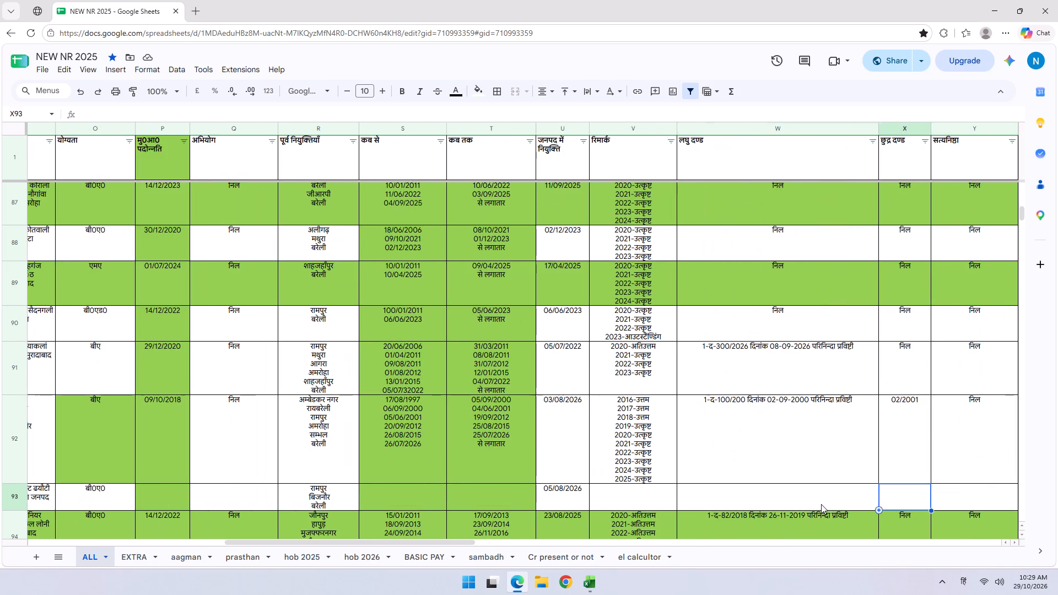
key("Left")
key("Left")
key("Left")
key("Left")
key("Right")
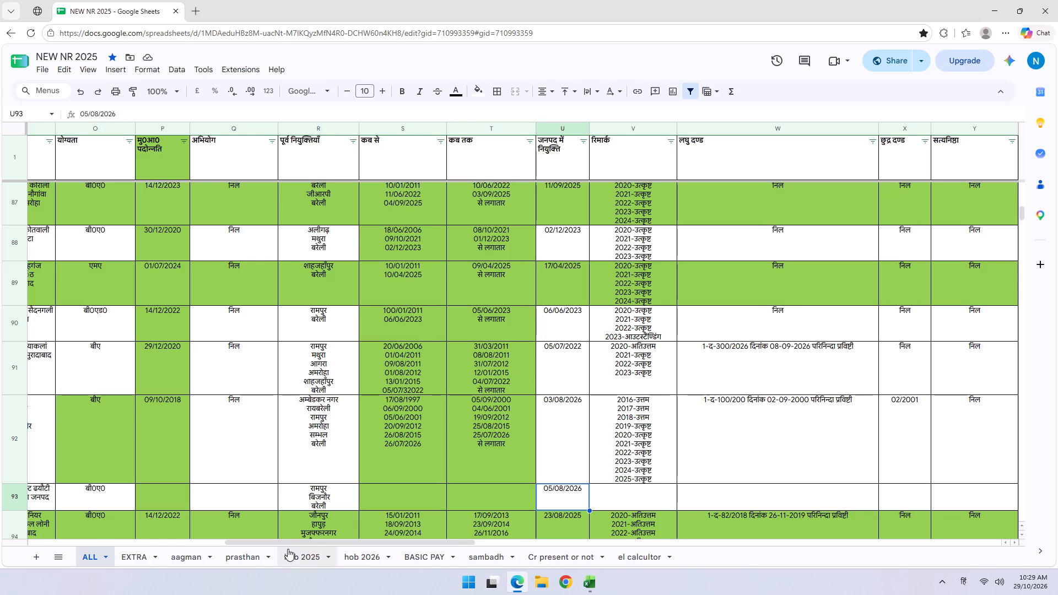
Open the aagman sheet of NEW NR 2025.
left_click(202, 556)
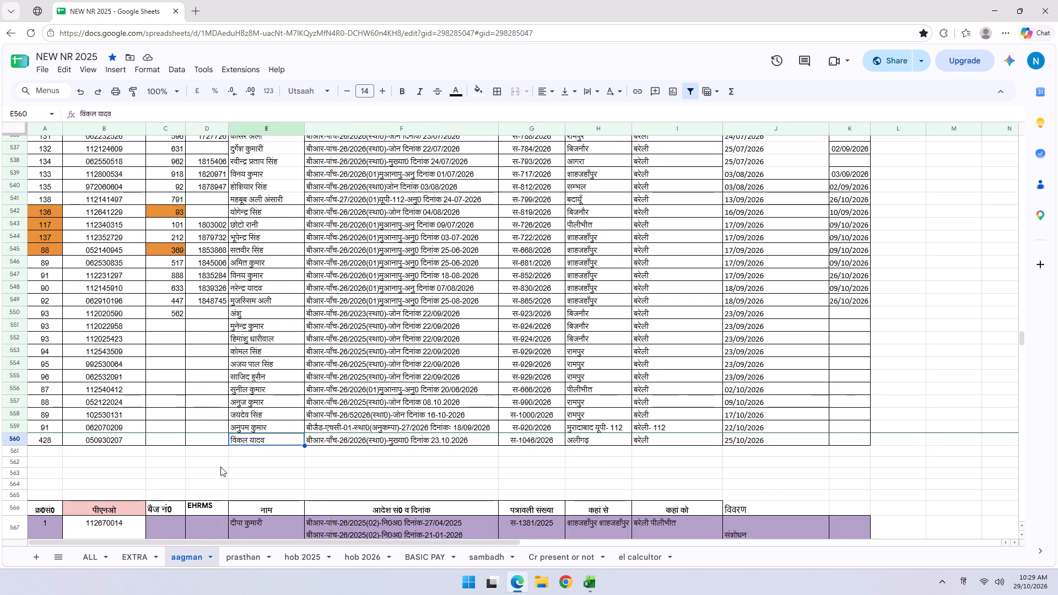
left_click(222, 447)
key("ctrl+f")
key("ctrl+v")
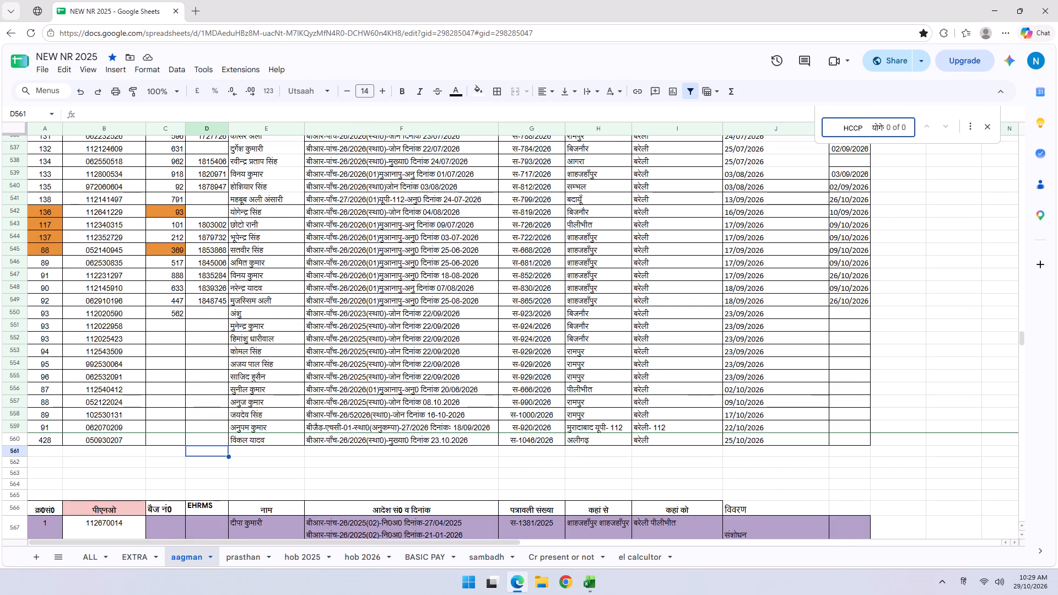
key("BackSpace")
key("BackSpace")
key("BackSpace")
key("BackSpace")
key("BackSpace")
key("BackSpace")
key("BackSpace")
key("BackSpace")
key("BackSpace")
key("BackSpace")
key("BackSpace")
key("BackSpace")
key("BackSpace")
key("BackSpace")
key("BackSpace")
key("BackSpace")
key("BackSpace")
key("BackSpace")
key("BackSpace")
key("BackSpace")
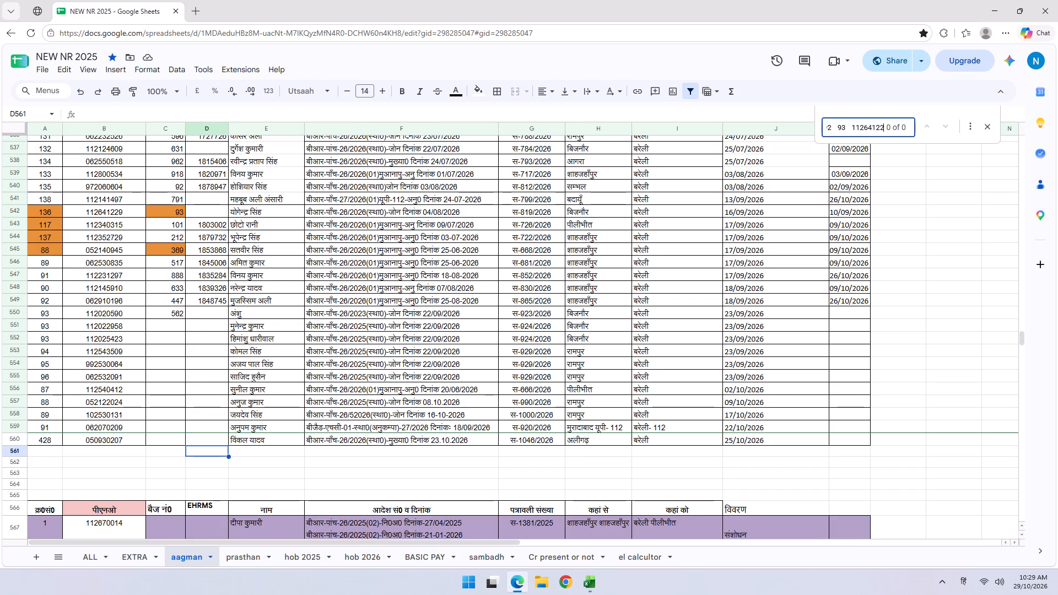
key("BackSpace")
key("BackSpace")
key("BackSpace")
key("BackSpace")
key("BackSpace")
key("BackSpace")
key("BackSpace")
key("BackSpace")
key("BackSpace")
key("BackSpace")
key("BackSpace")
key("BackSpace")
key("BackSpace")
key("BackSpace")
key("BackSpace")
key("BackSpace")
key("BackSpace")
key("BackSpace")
Copy the पीएनओ from cell C2 of Sheet2 and search the aagman sheet for it.
key("alt+Tab")
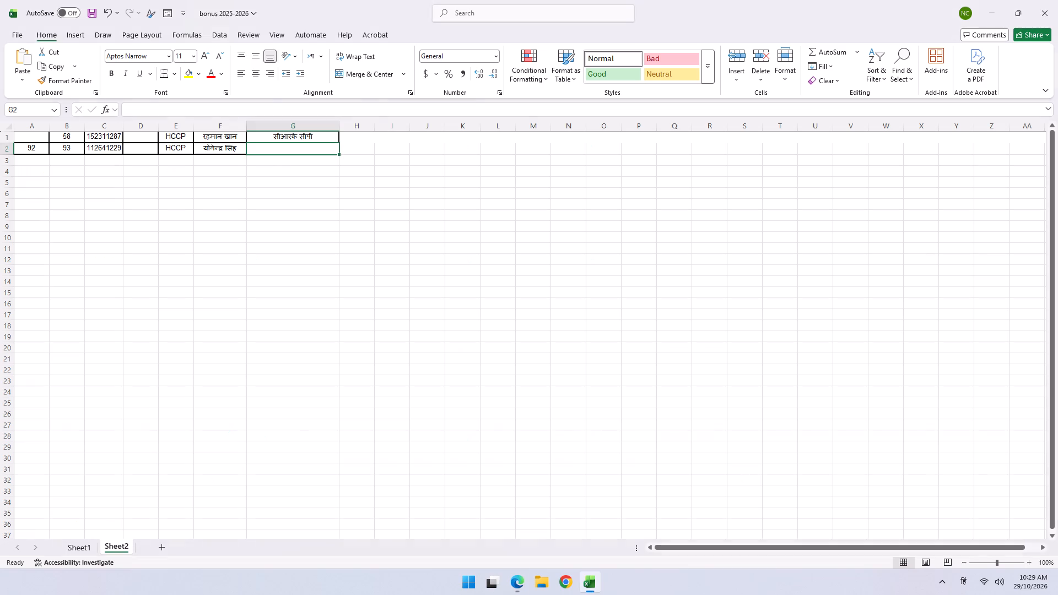
key("Left")
key("Left")
key("Left")
key("Left")
key("ctrl+c")
key("alt+Tab")
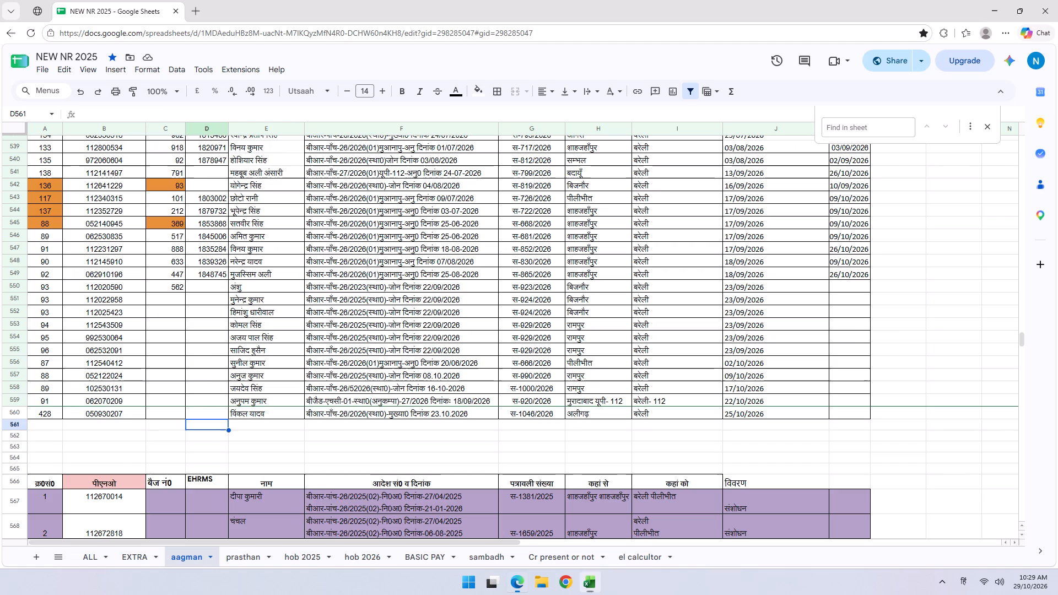
key("ctrl+f")
key("ctrl+v")
key("Return")
key("Escape")
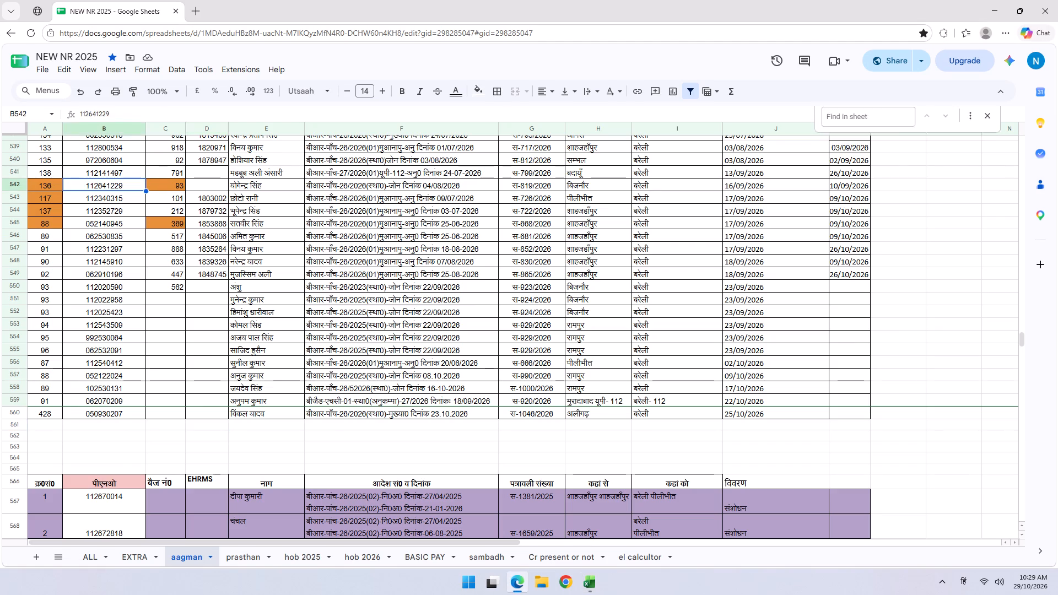
Examine the matching aagman record in row 542 across its order, file number, origin, destination and date columns.
key("Tab")
key("Tab")
key("Tab")
key("Tab")
key("Tab")
key("Tab")
key("Tab")
key("Tab")
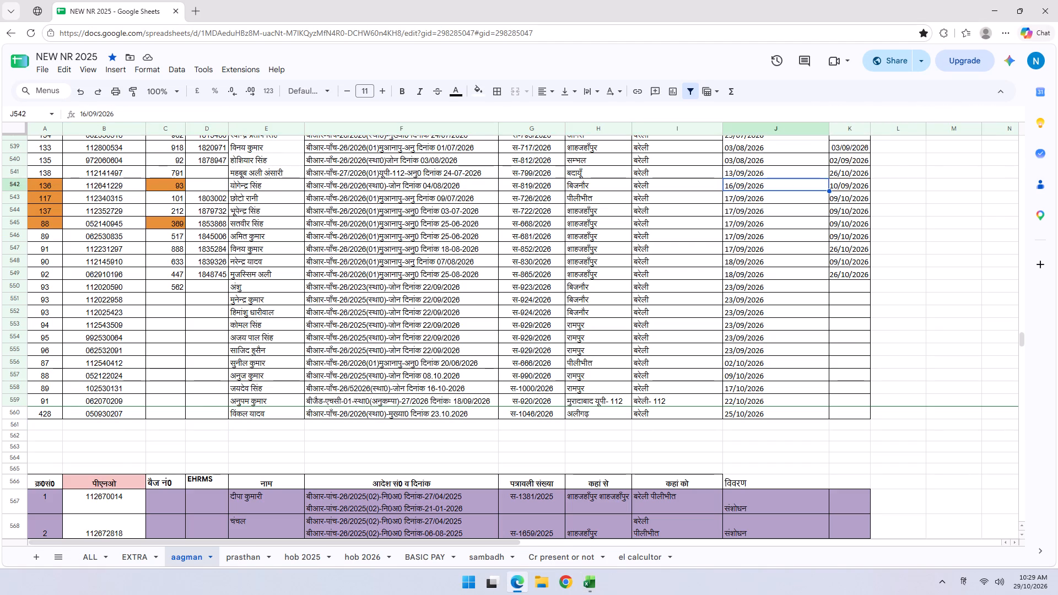
key("Tab")
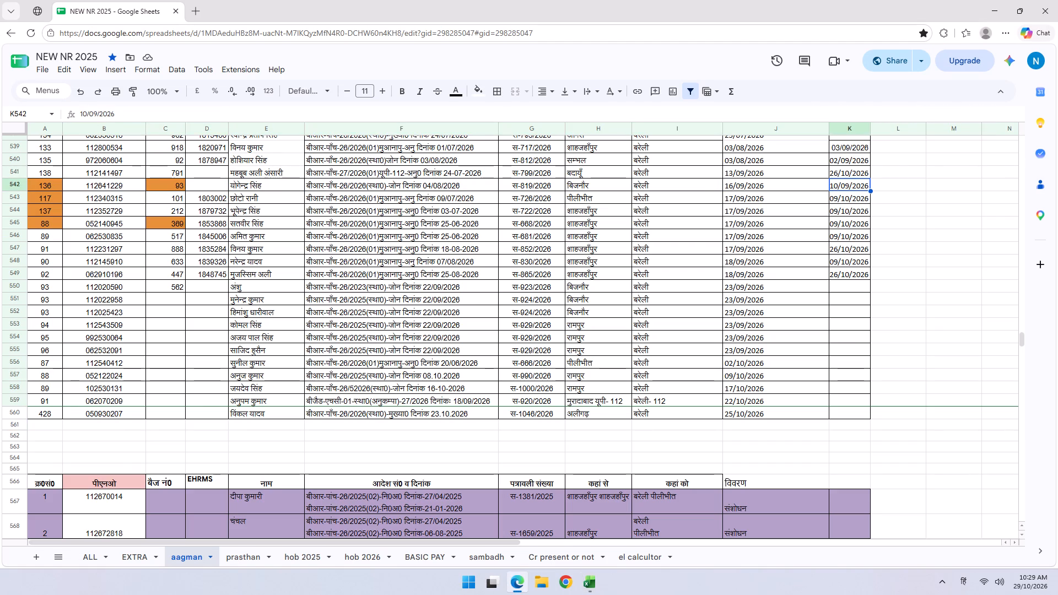
key("shift+Tab")
key("shift+Tab")
key("Tab")
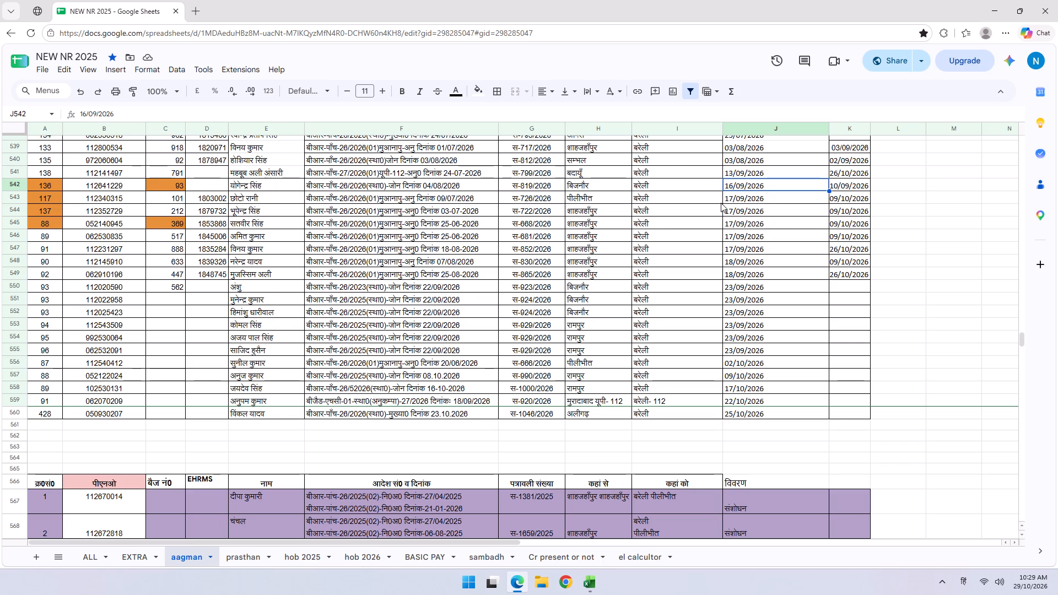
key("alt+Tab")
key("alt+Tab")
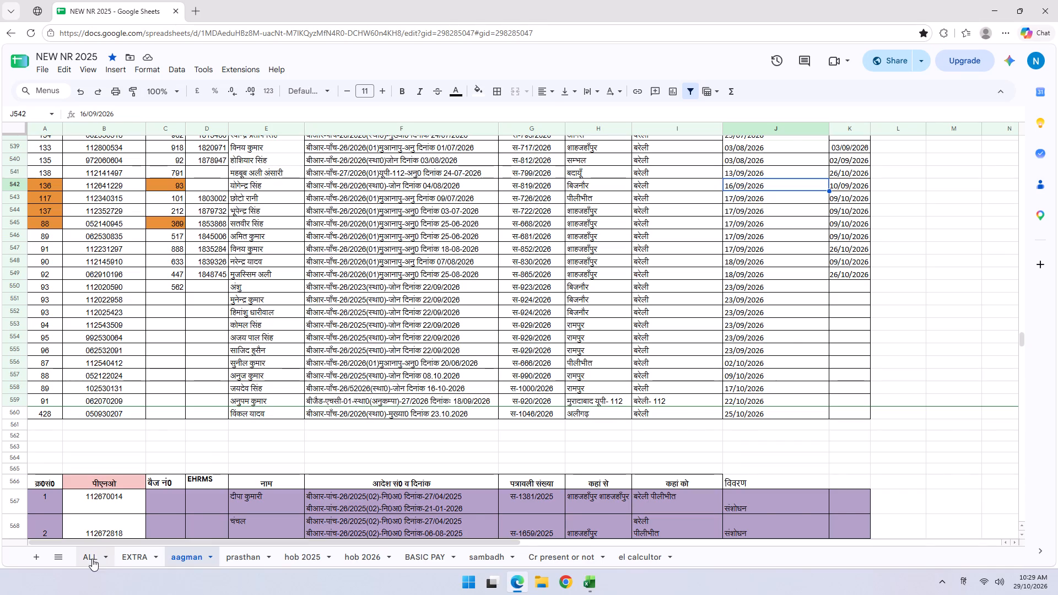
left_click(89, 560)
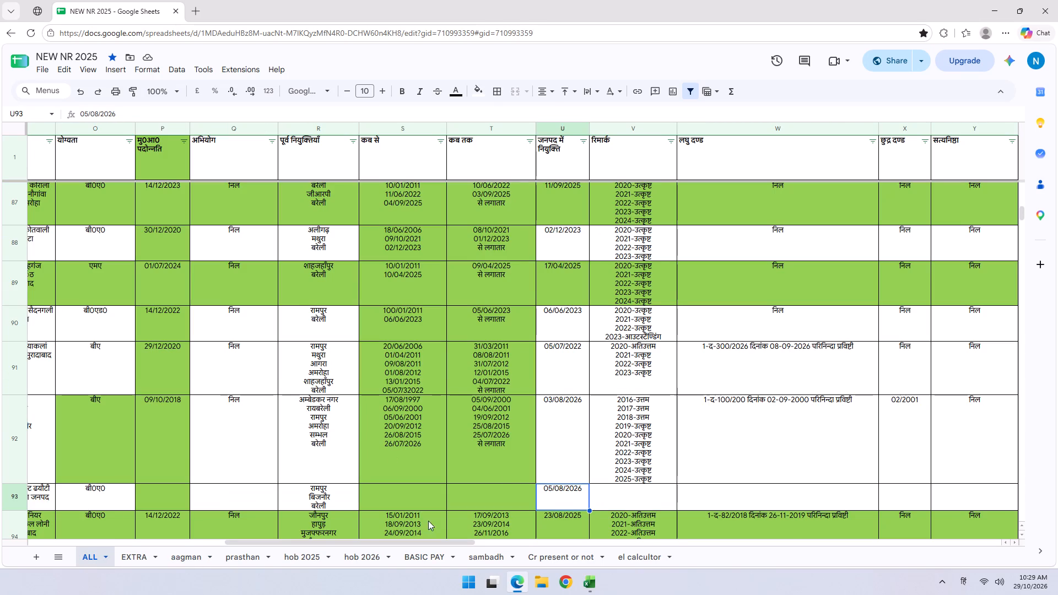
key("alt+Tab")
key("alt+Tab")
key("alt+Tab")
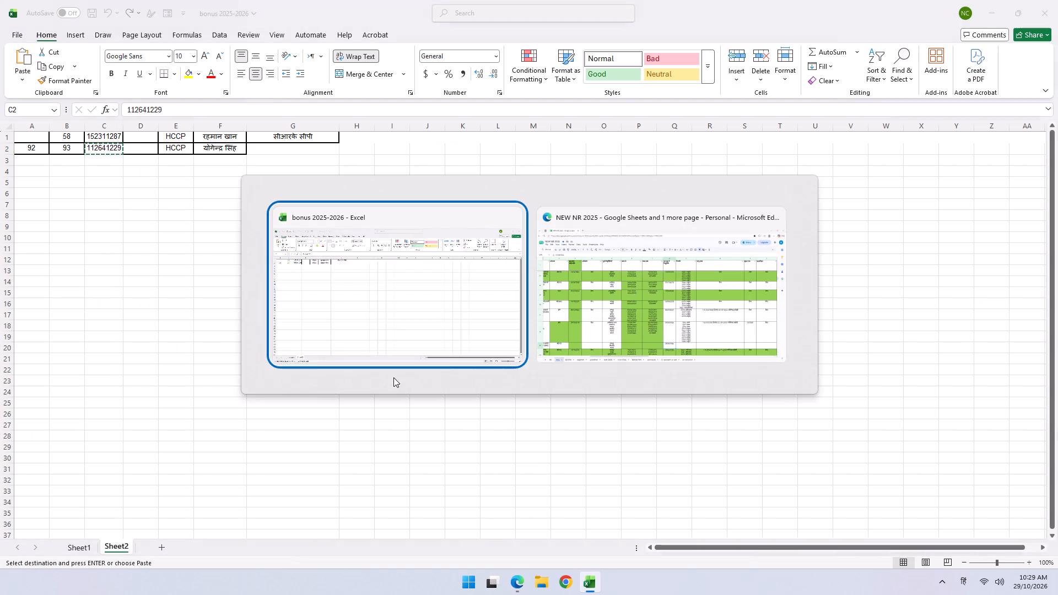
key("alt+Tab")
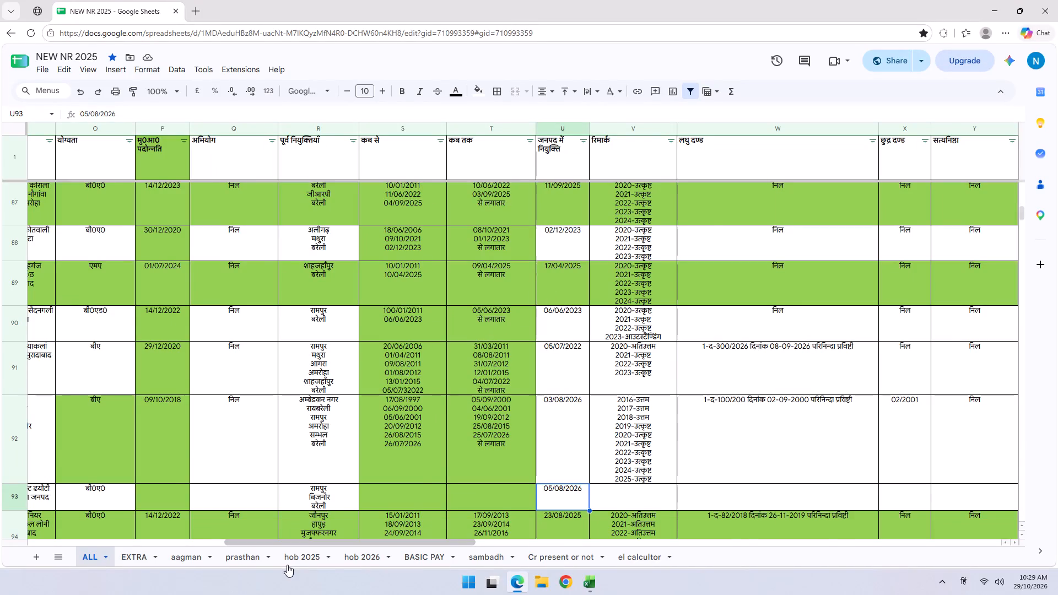
Look over the transfer records on the prasthan sheet of NEW NR 2025.
left_click(300, 550)
left_click(257, 561)
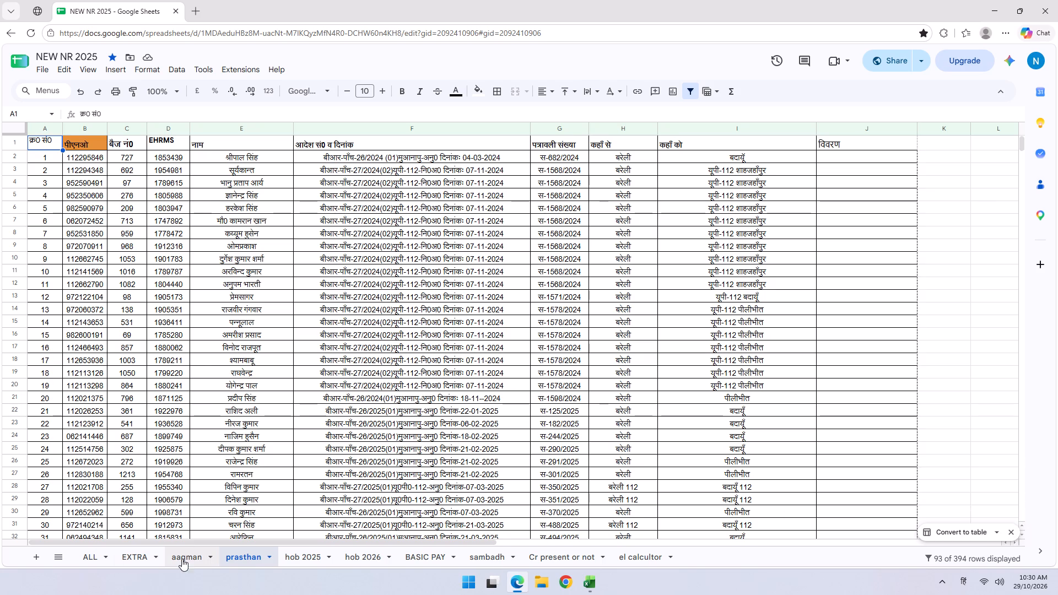
left_click(693, 90)
left_click(565, 350)
Return to the aagman sheet and re-examine row 542 across its badge number, name, order, file number, origin, destination and date columns.
left_click(194, 555)
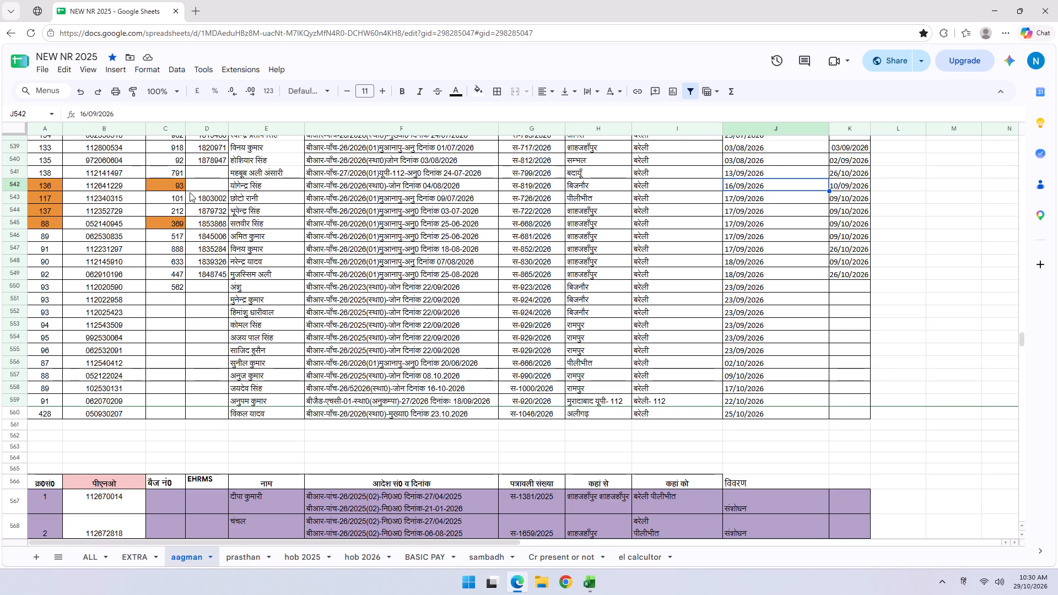
left_click(174, 185)
left_click(274, 187)
left_click(418, 183)
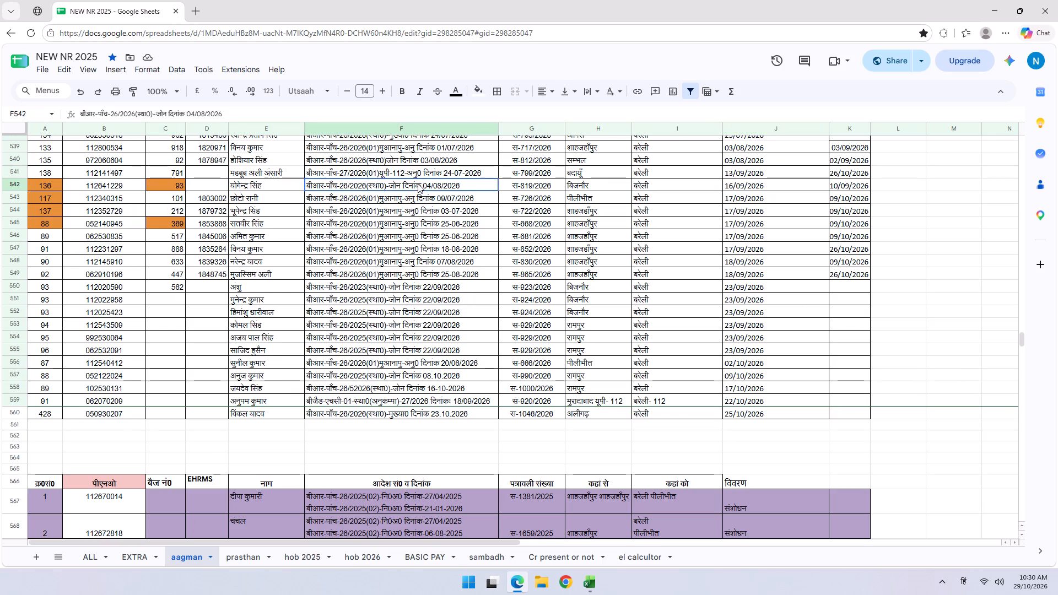
left_click(523, 184)
left_click(609, 184)
left_click(674, 187)
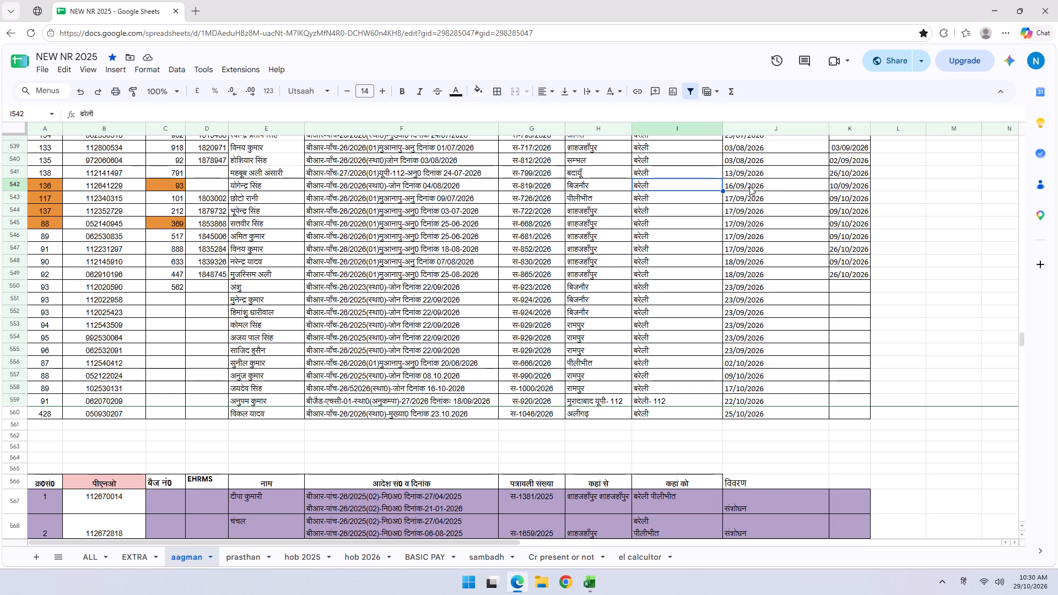
left_click(795, 185)
left_click(844, 186)
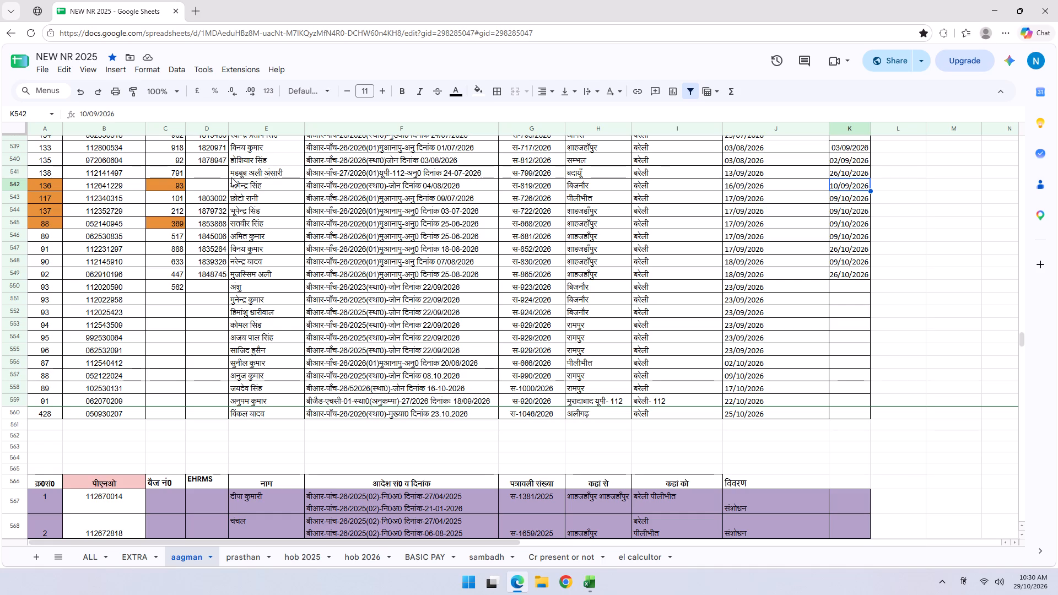
left_click(5, 187)
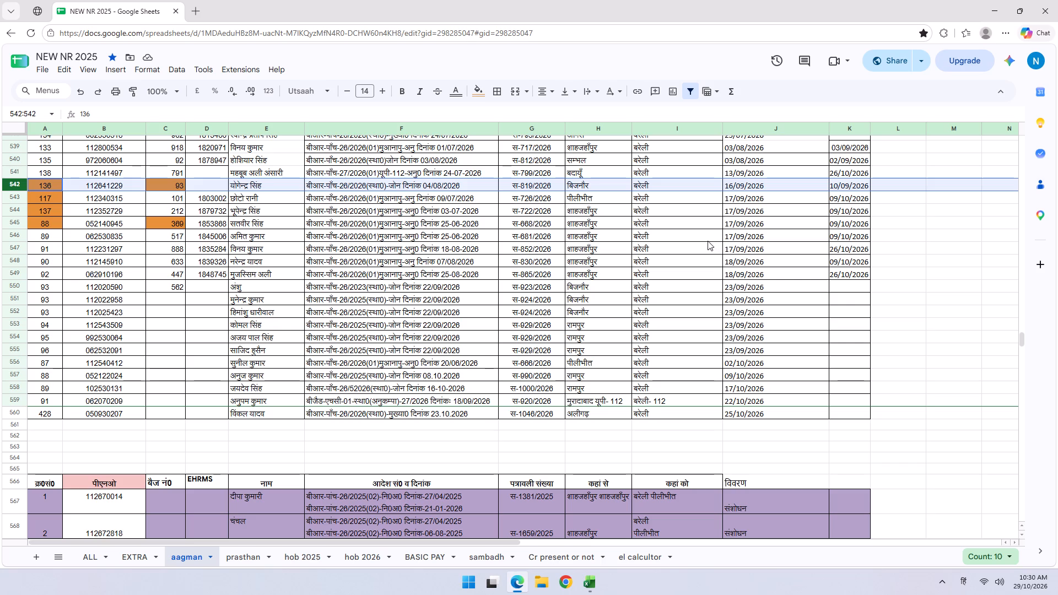
Clear the date in cell K542 of the aagman sheet.
left_click(856, 186)
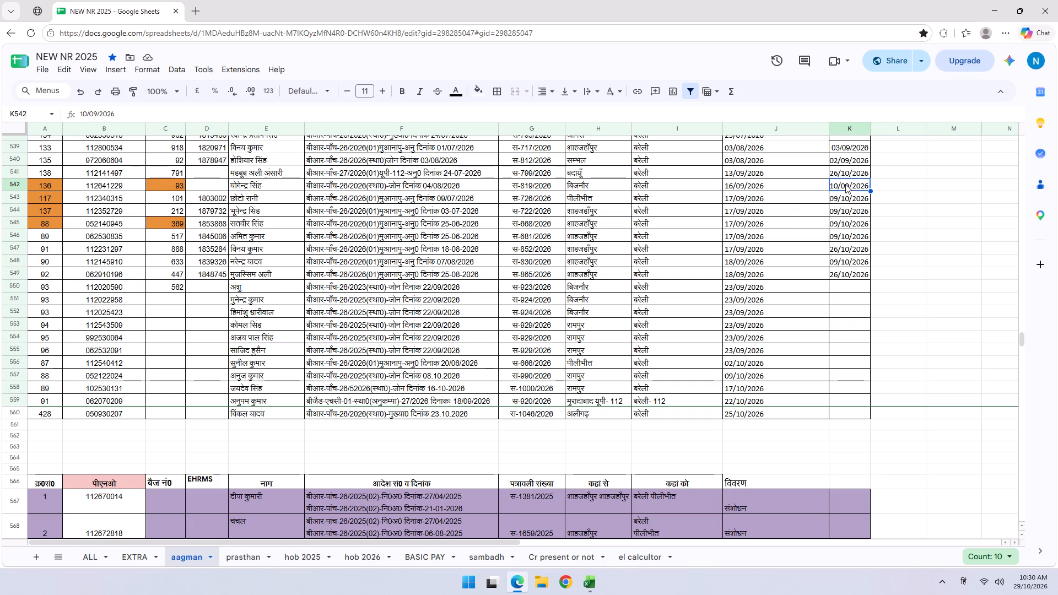
key("Delete")
Set the date in cell J542 of the aagman sheet to 05/08/2026, matching the joining date in the ALL sheet's row 93.
left_click(755, 188)
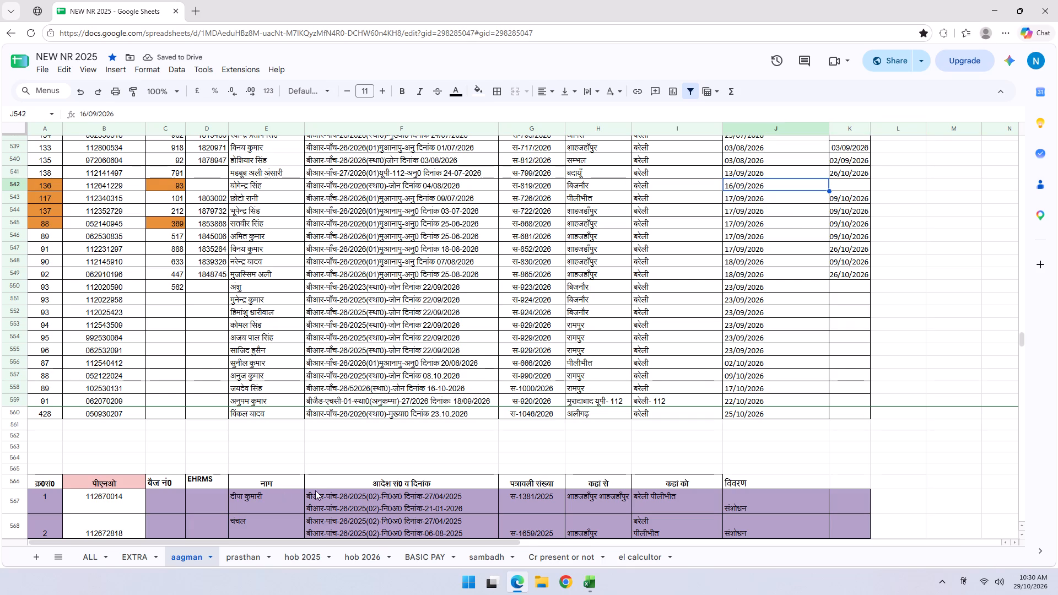
left_click(93, 556)
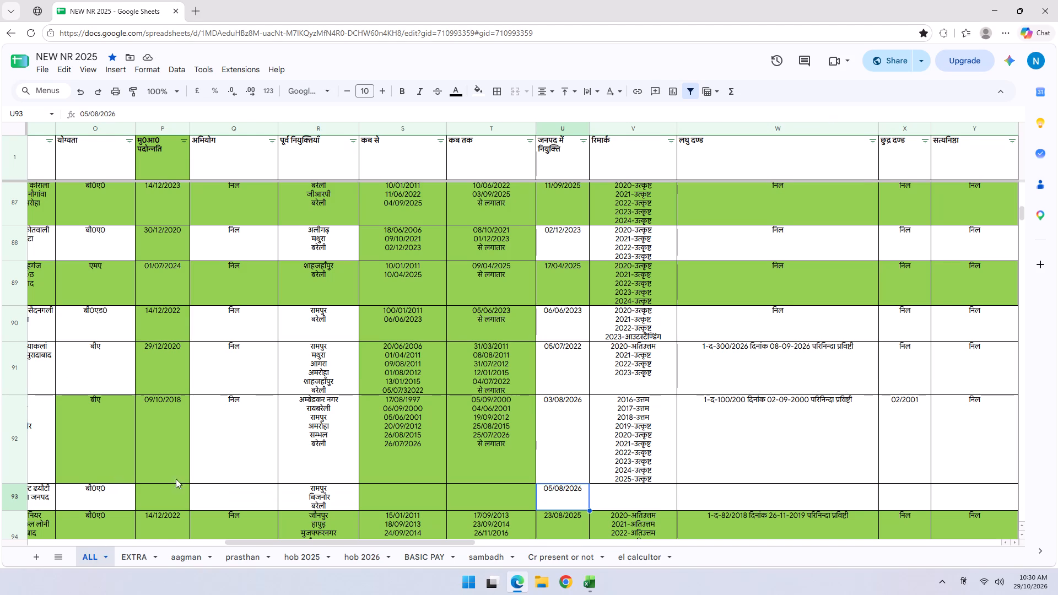
key("alt+Tab")
key("alt+Tab")
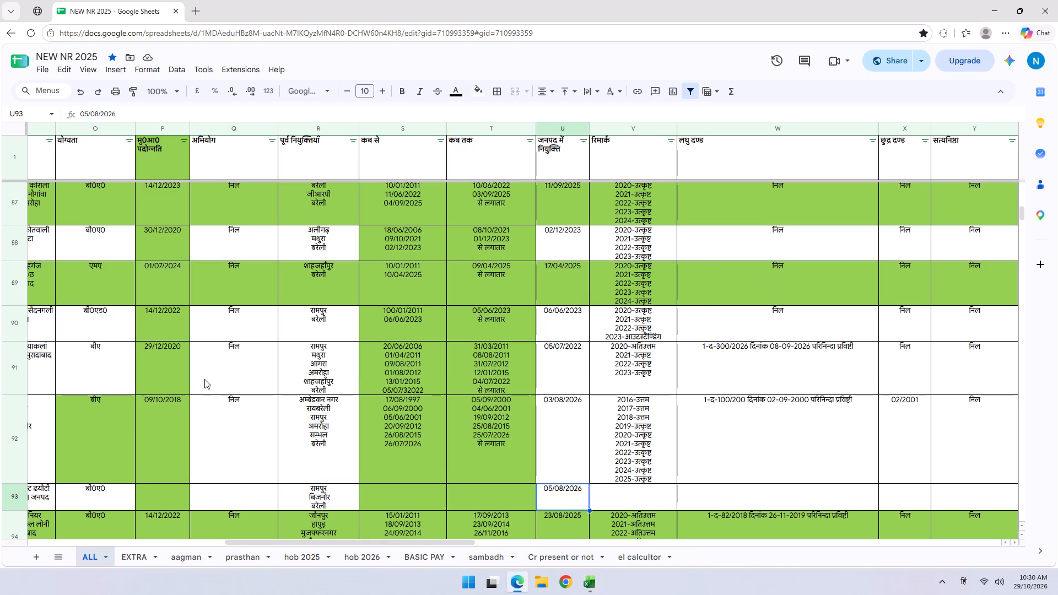
left_click(191, 551)
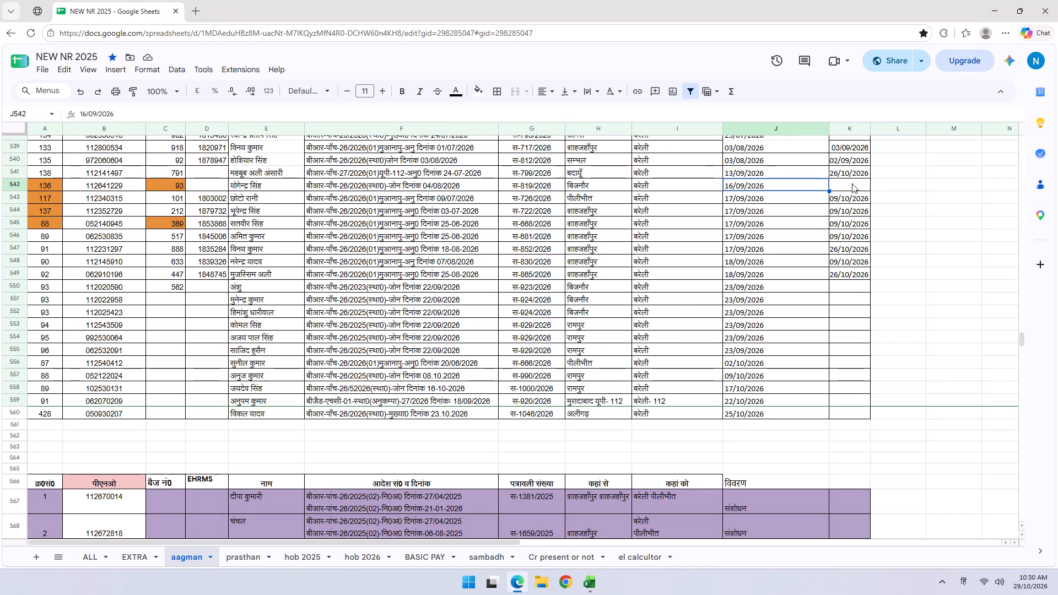
left_click(762, 186)
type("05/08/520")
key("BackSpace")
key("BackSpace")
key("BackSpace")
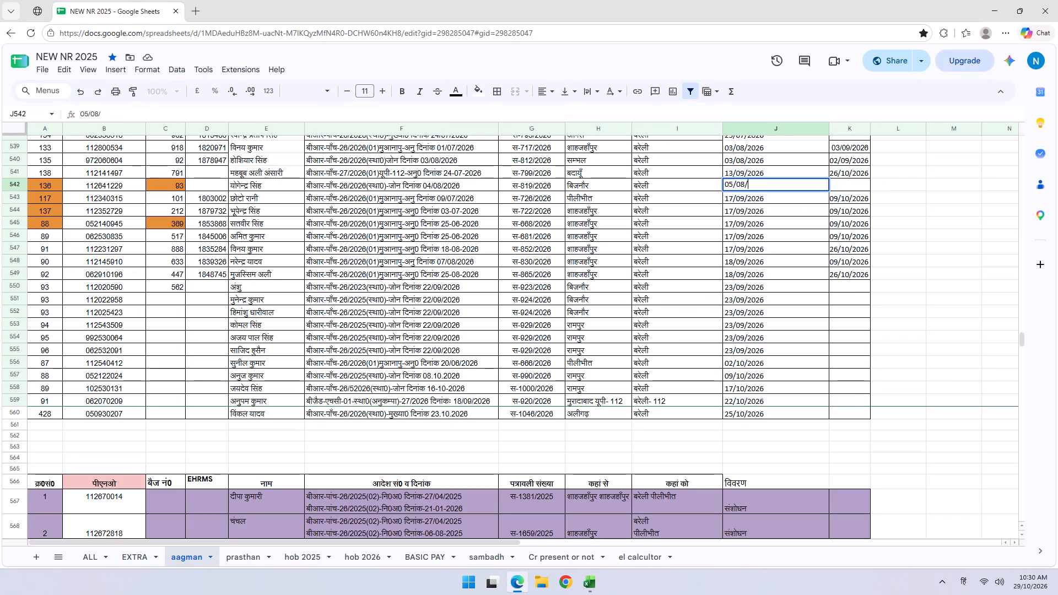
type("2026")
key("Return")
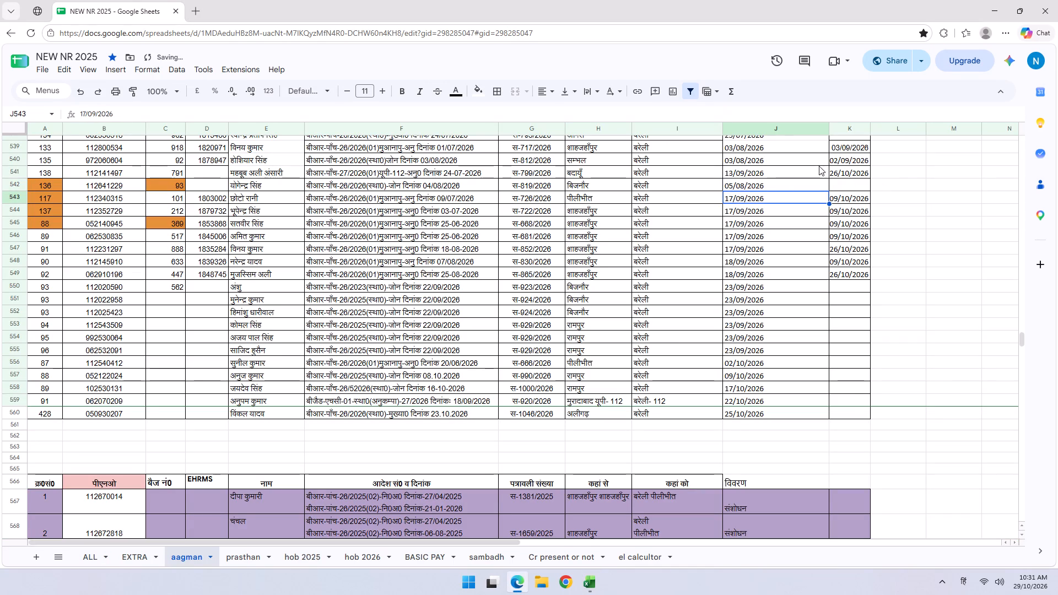
Check the edited date in aagman row 542 against the district joining date in cell U93 of the ALL sheet.
left_click(728, 193)
left_click(736, 187)
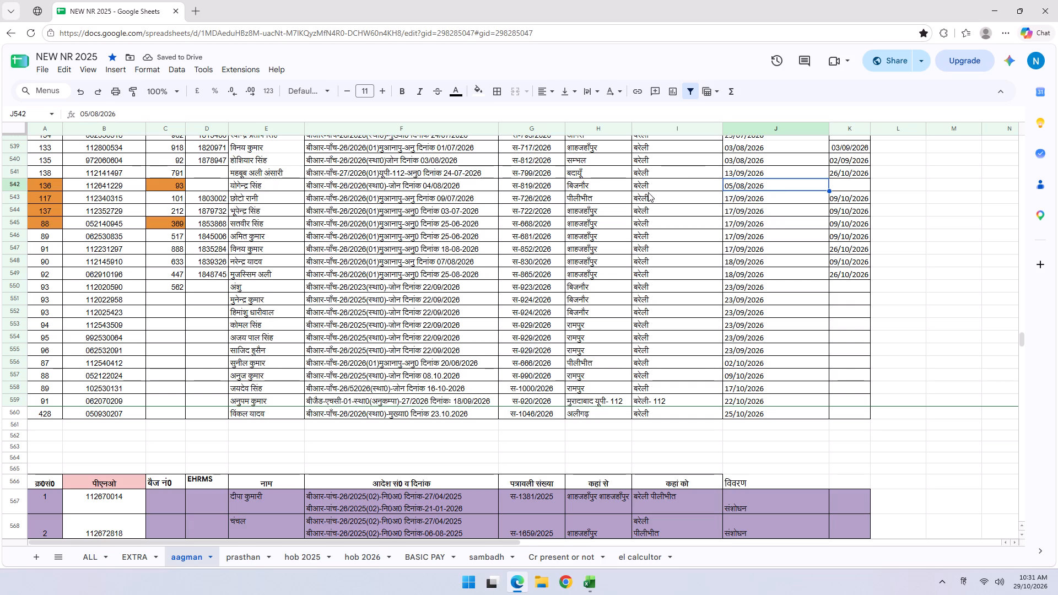
left_click(7, 186)
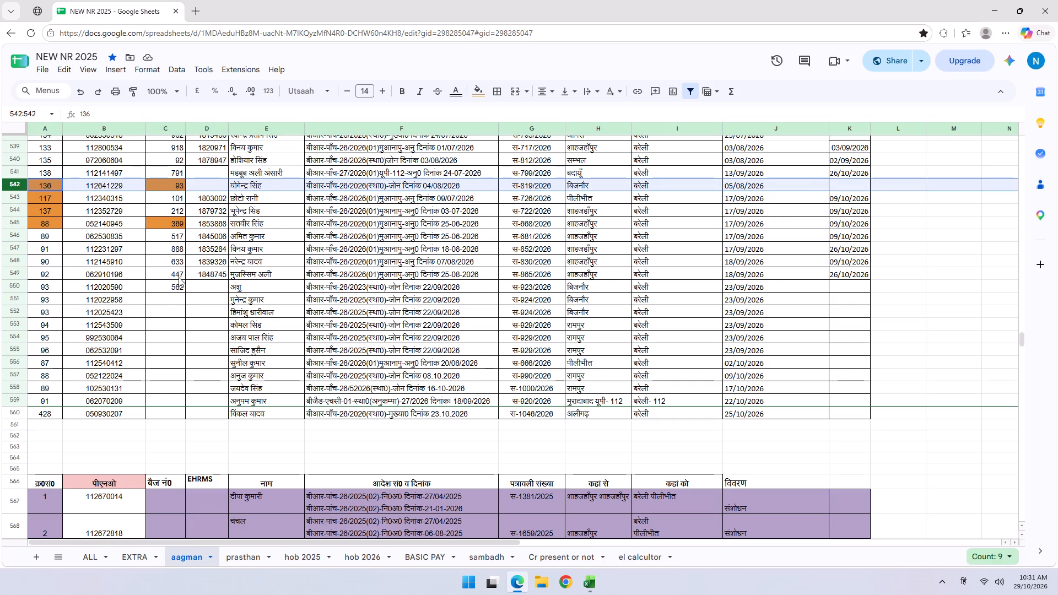
left_click(95, 548)
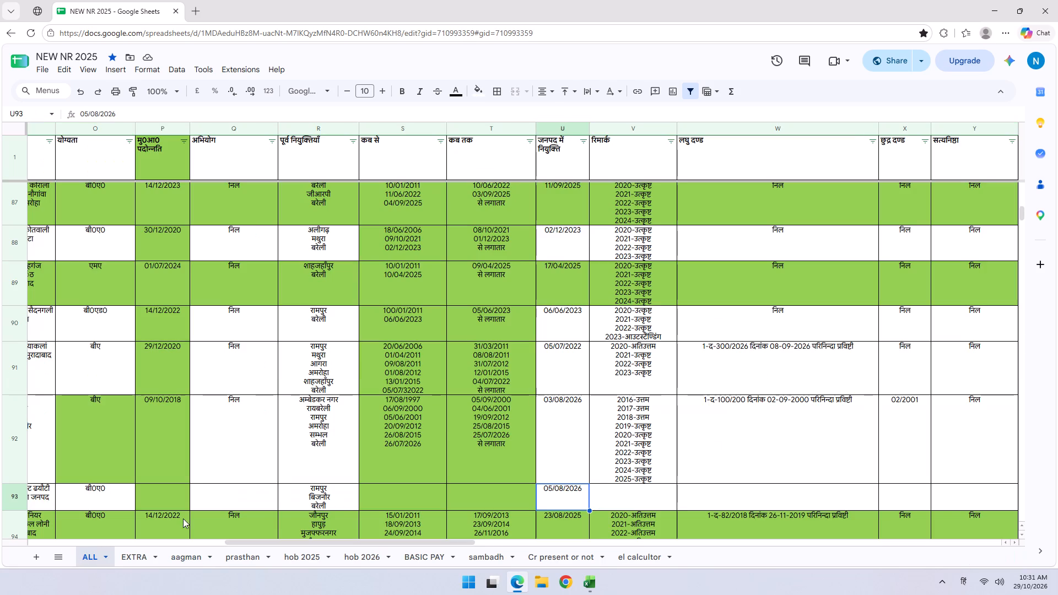
left_click(560, 491)
Switch to bonus 2025-2026, enter बिजनौर in cell G2 of Sheet2 and centre it horizontally.
key("alt+Tab")
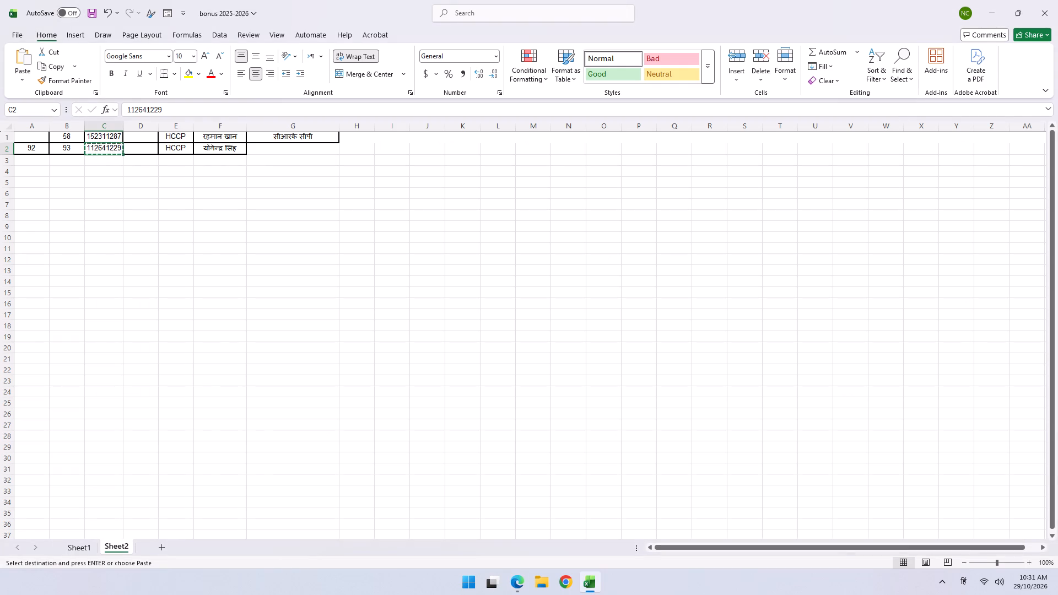
left_click(282, 151)
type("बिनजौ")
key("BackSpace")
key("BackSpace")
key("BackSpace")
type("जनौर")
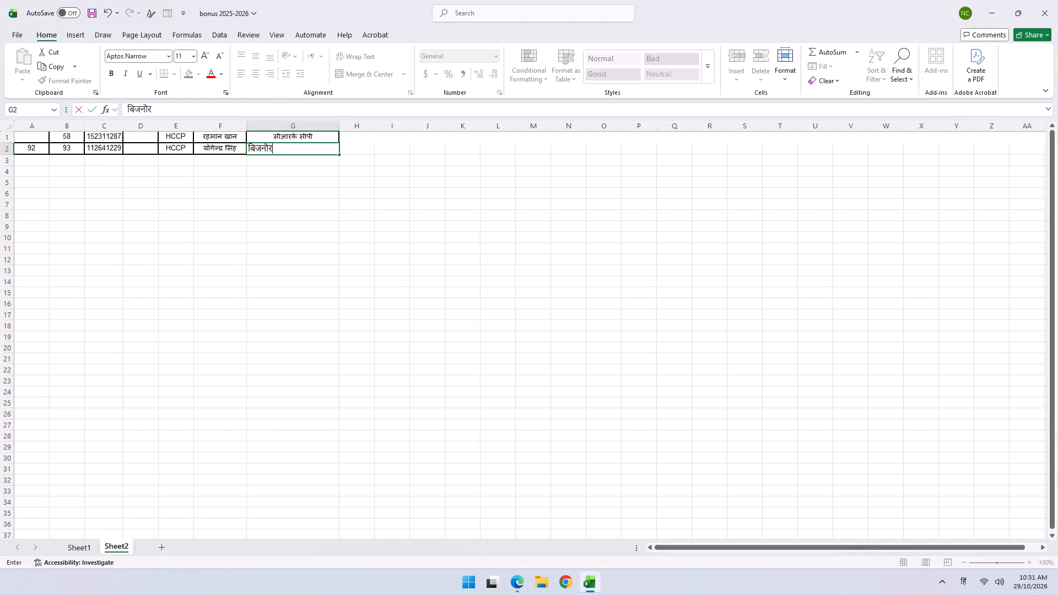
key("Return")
left_click(296, 149)
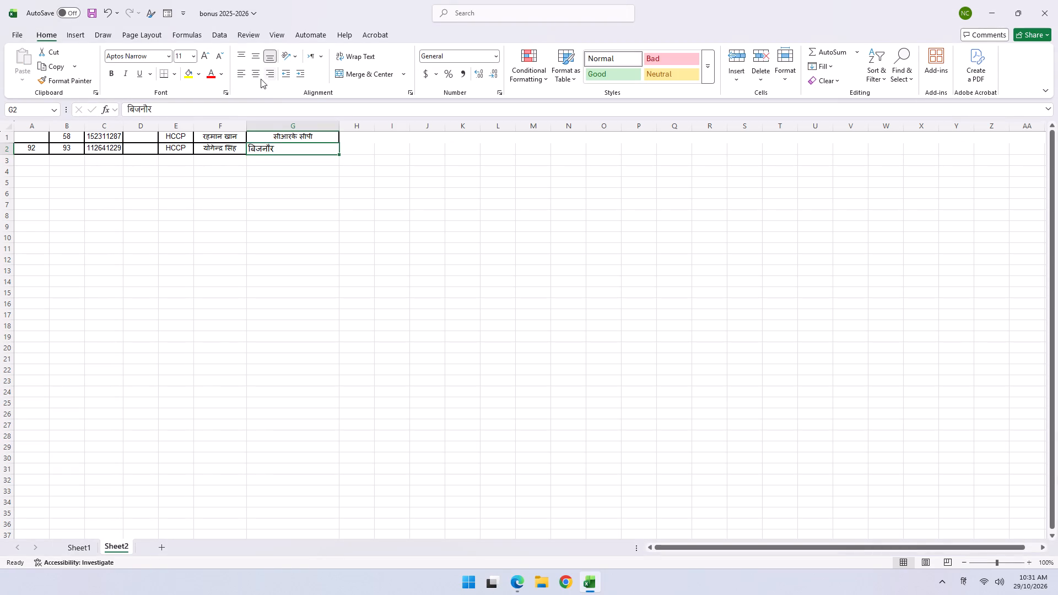
left_click(253, 75)
Return to NEW NR 2025's ALL sheet and find the next row below row 93 with an empty रिमार्क cell.
left_click(28, 158)
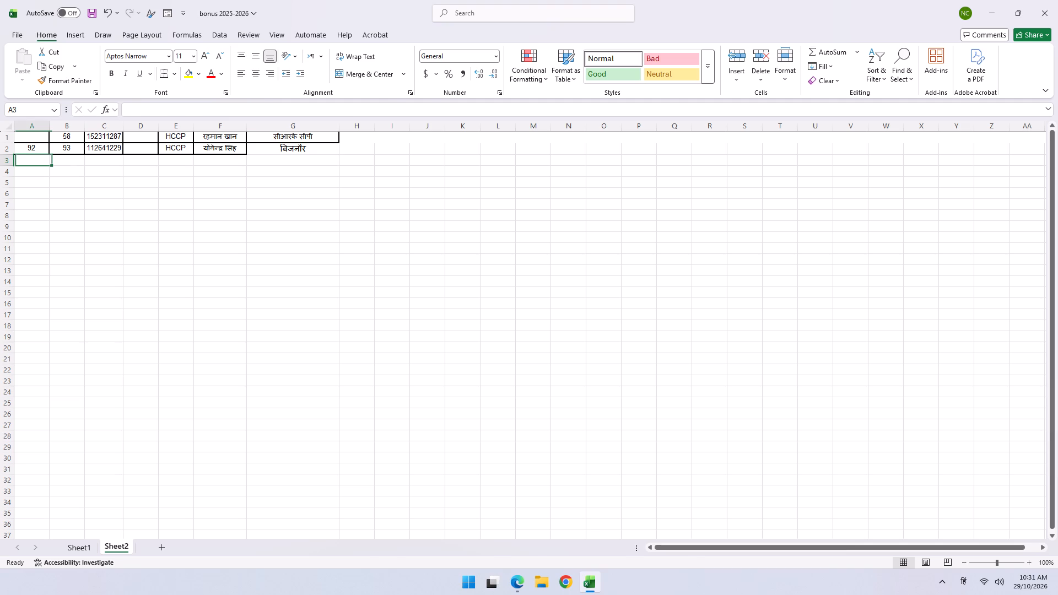
key("alt+Tab")
left_click(618, 499)
scroll(645, 506, "down", 1)
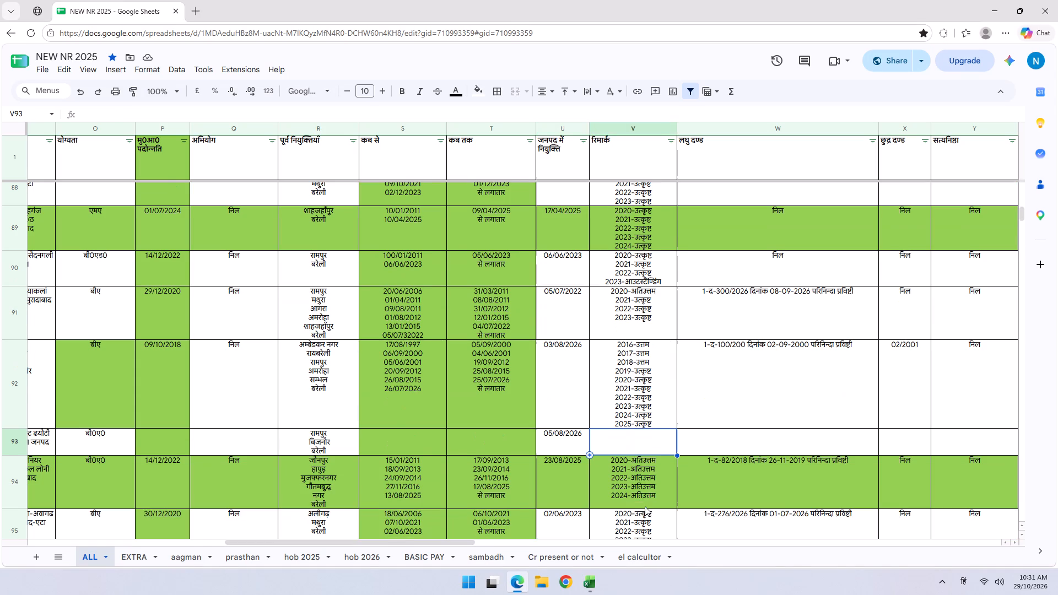
left_click(639, 490)
key("ctrl+shift+Down")
scroll(638, 484, "down", 1)
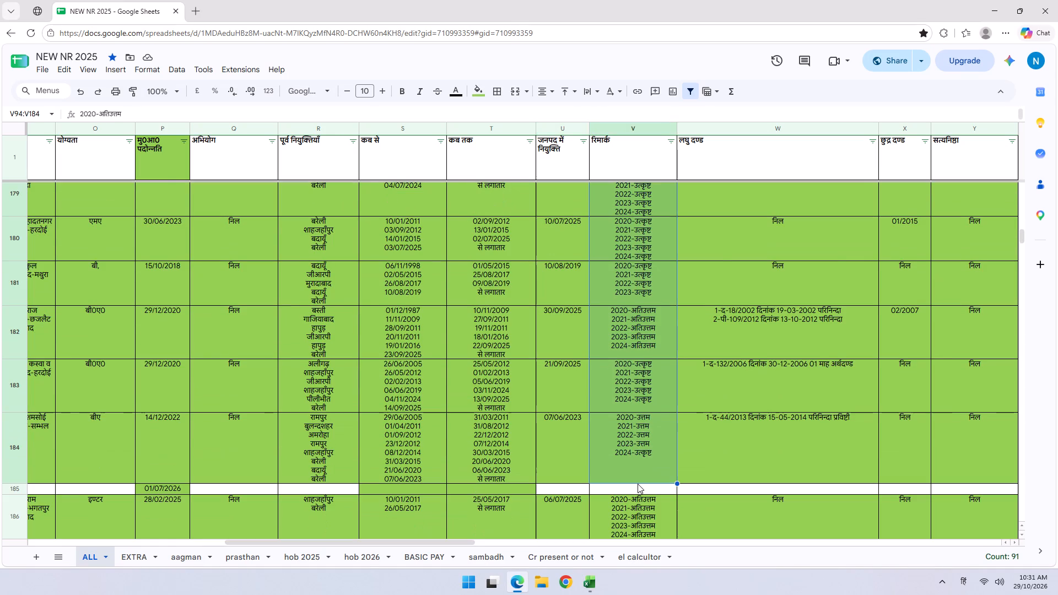
left_click(165, 488)
Copy cells A185:F185 of the ALL sheet and paste them at cell A3 of Sheet2 in bonus 2025-2026.
left_click_drag(359, 544, 349, 545)
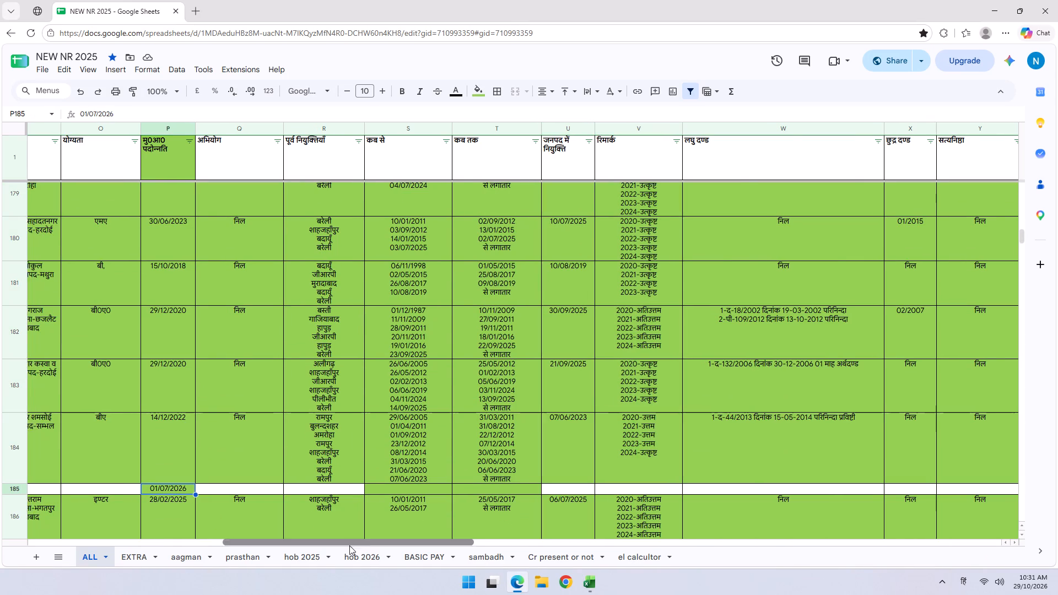
left_click_drag(349, 545, 147, 550)
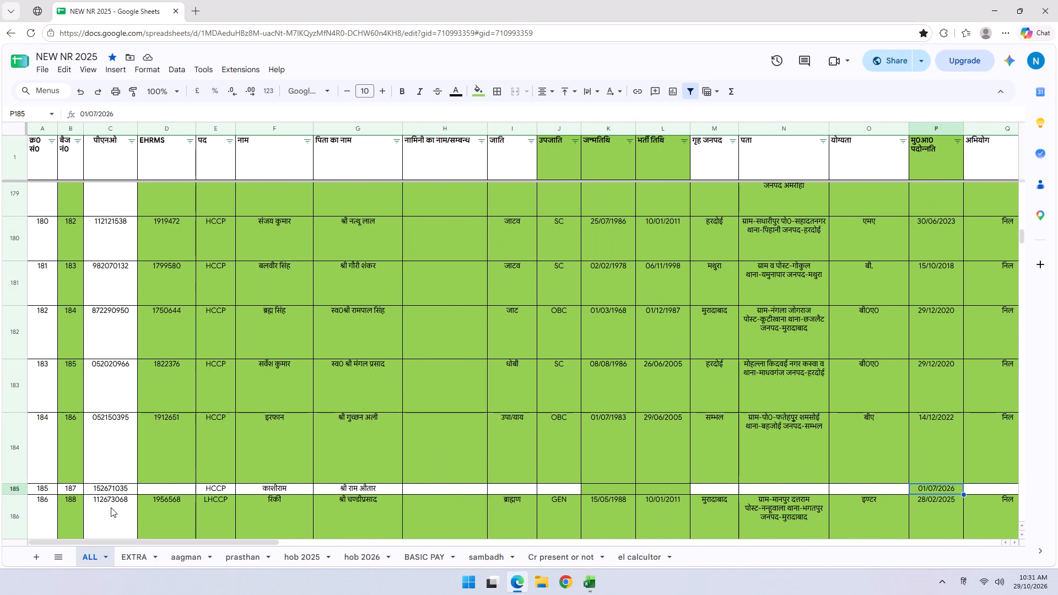
left_click_drag(39, 489, 47, 486)
left_click_drag(40, 488, 360, 481)
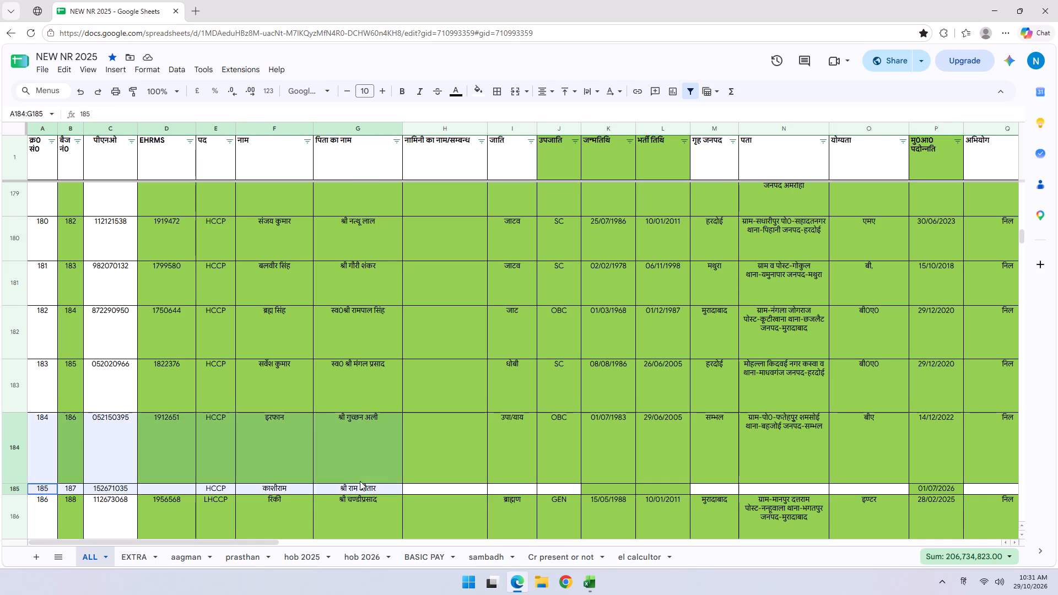
left_click_drag(360, 481, 292, 490)
key("ctrl+c")
key("alt+Tab")
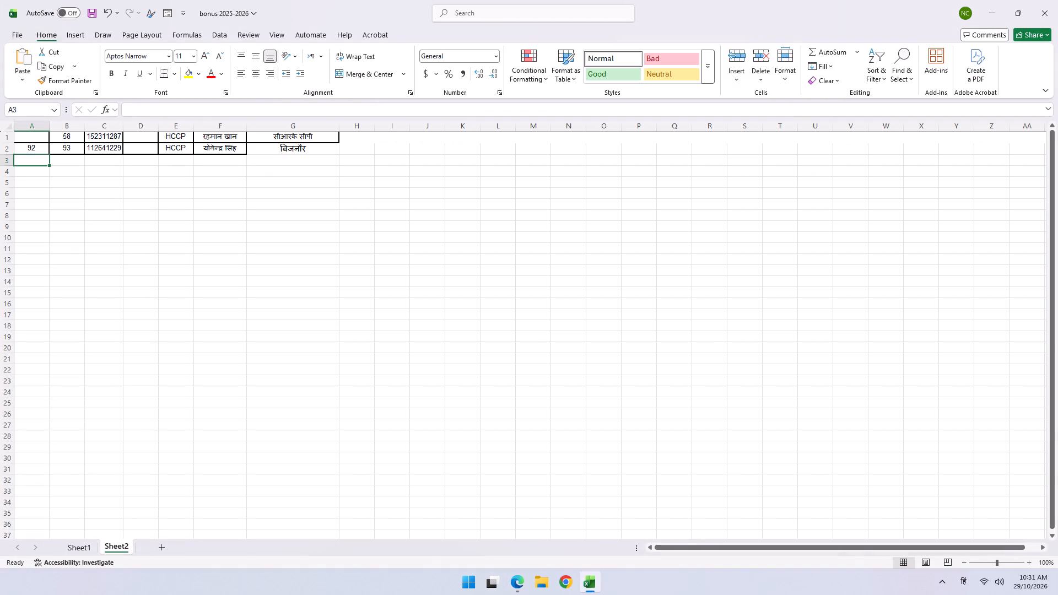
left_click(35, 157)
key("ctrl+v")
Copy the note सीआरके सीपी from cell G1 of Sheet2 into cell G3.
left_click(299, 138)
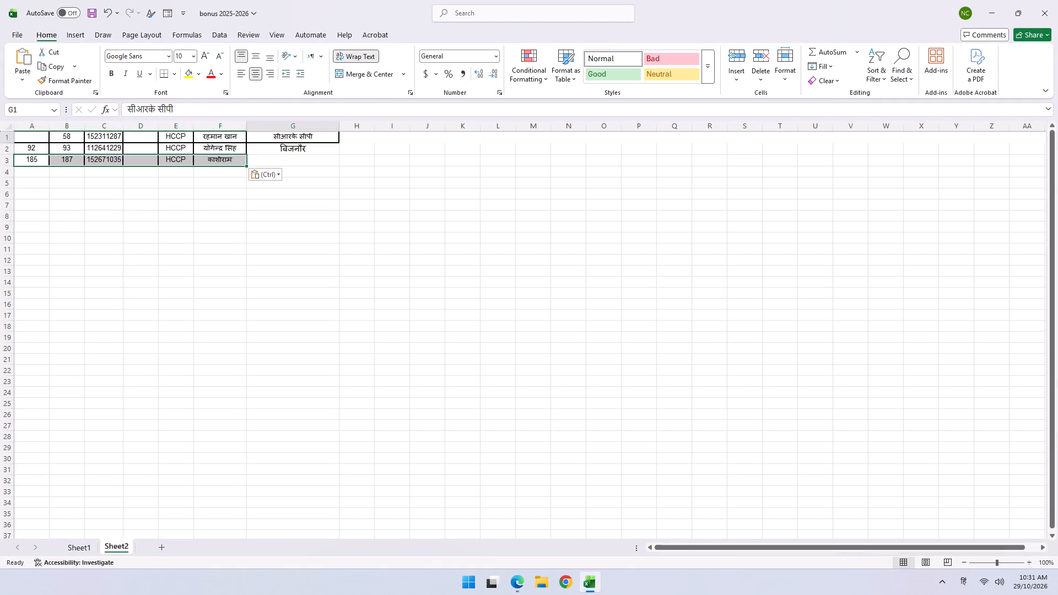
key("ctrl+c")
left_click(298, 163)
key("ctrl+v")
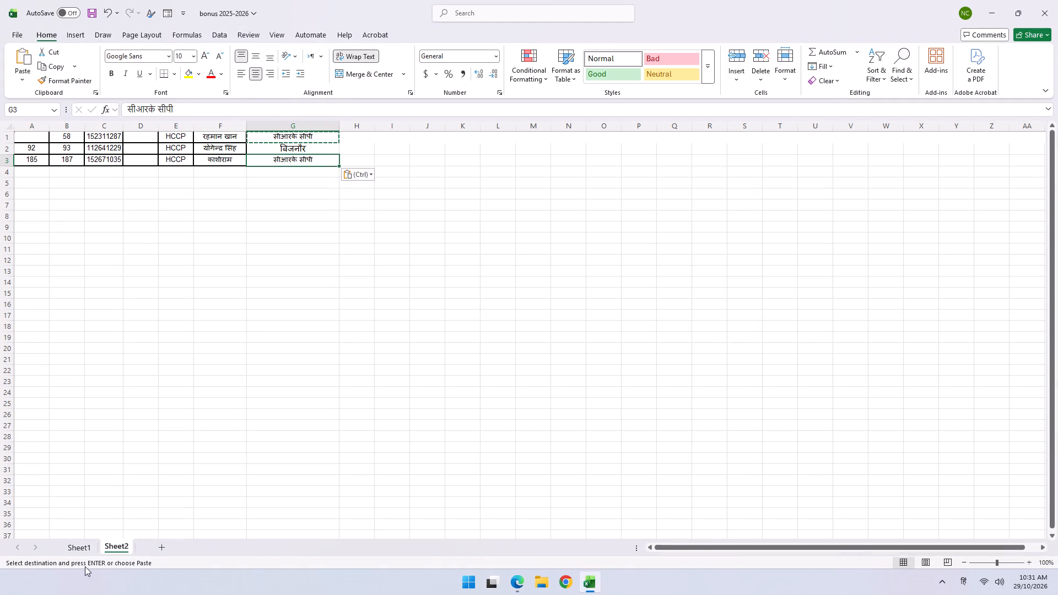
left_click(79, 551)
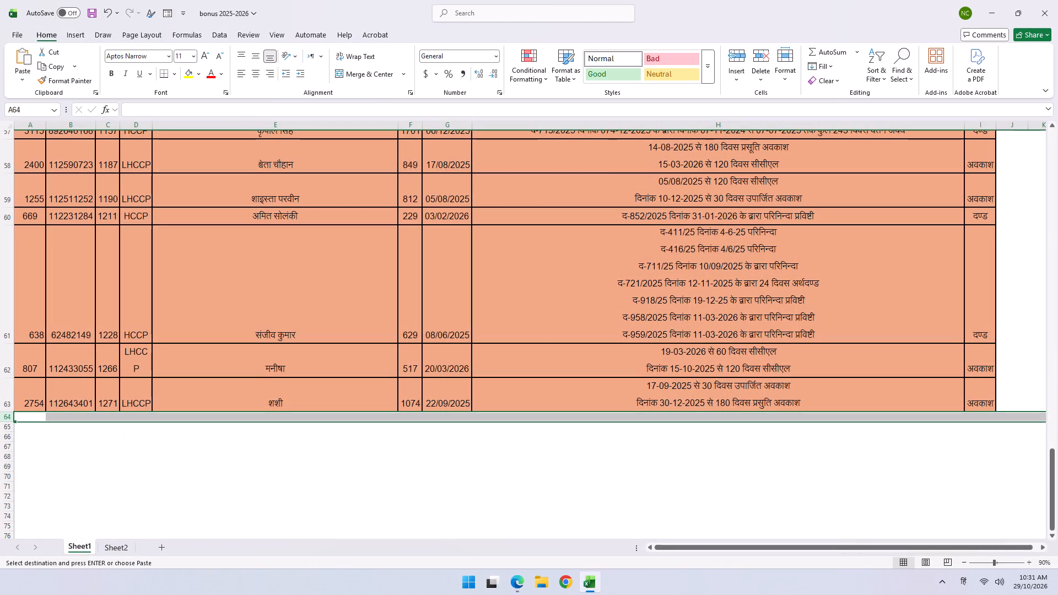
left_click(123, 552)
Return to NEW NR 2025's ALL sheet and find the next empty cell in column S (कब से) below row 185.
key("alt+Tab")
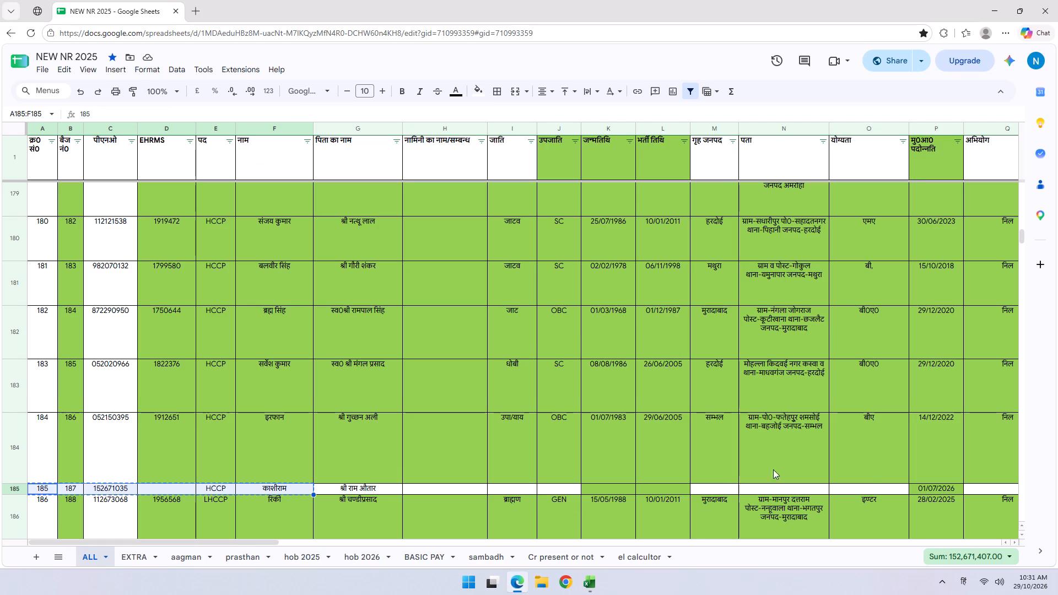
left_click(979, 484)
key("Tab")
key("Tab")
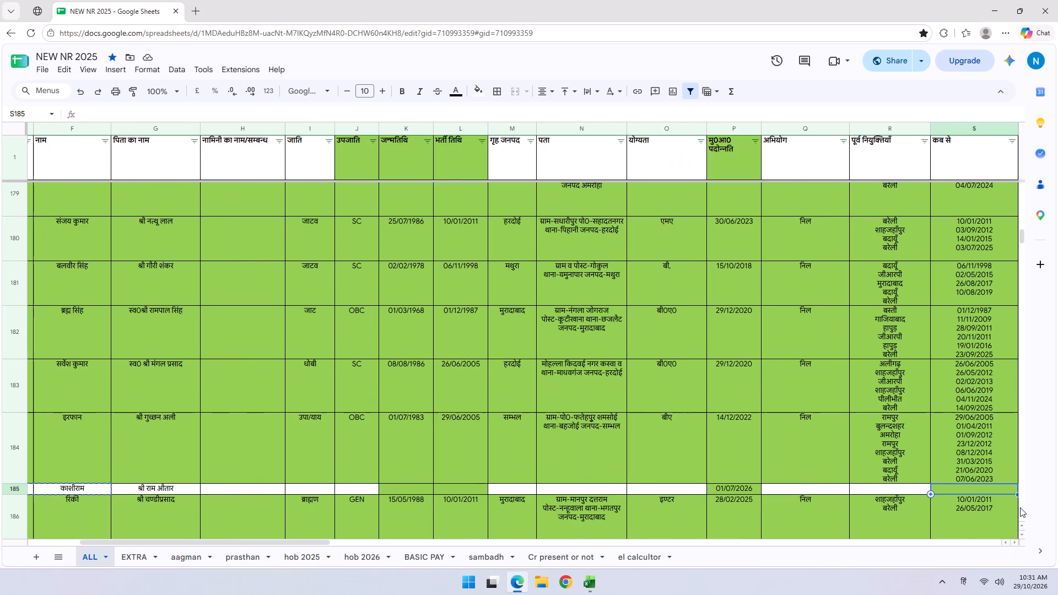
key("ctrl+shift+Down")
scroll(972, 461, "down", 2)
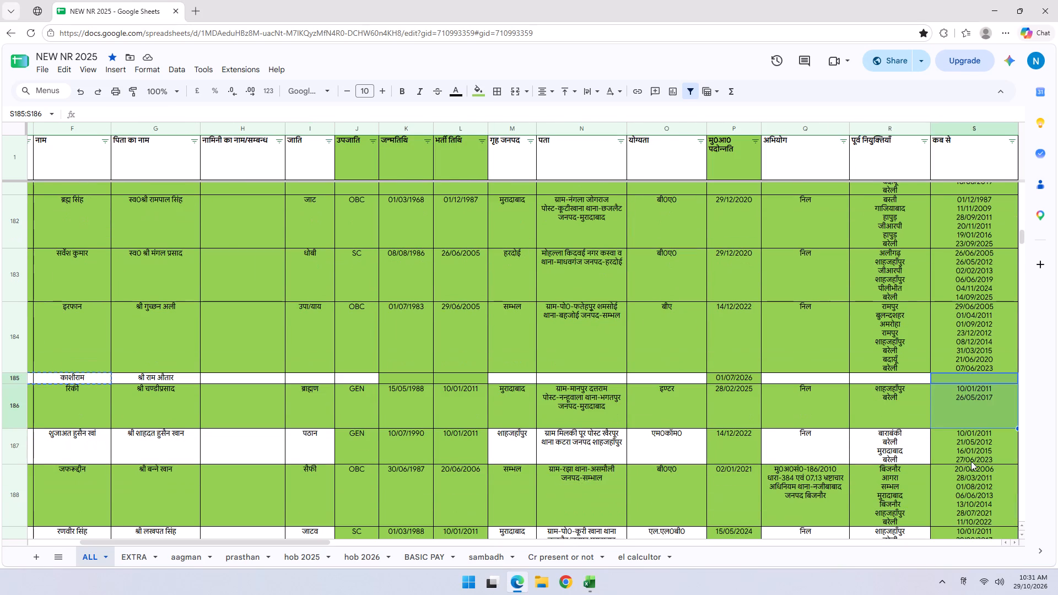
left_click(979, 435)
key("ctrl+shift+Down")
scroll(914, 470, "down", 2)
left_click(948, 459)
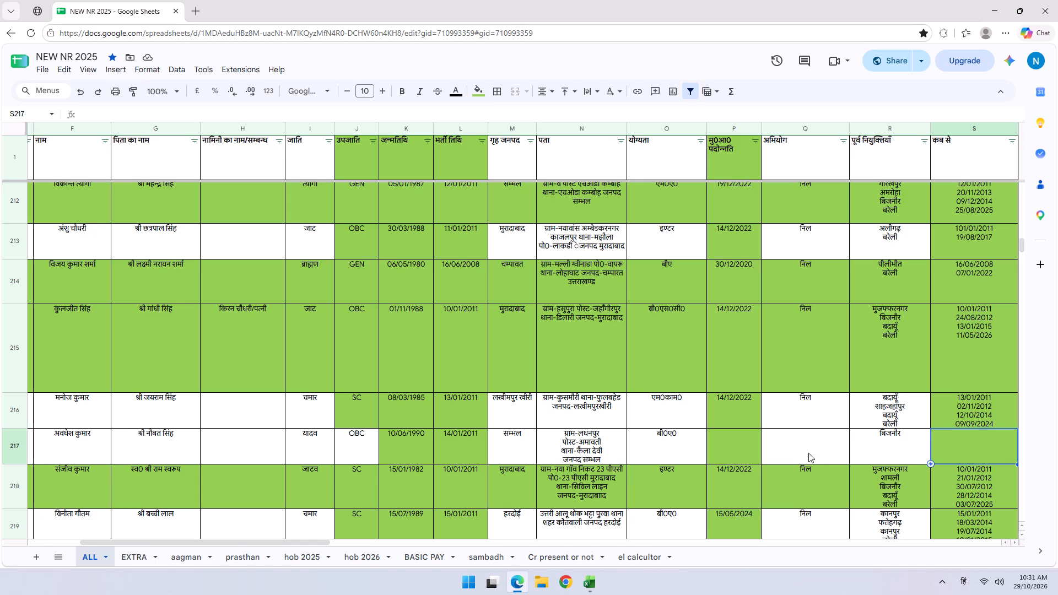
Copy cells A217:F217 of the ALL sheet and paste them at cell A4 of Sheet2 in bonus 2025-2026.
left_click(893, 436)
key("Left")
key("Left")
key("Left")
key("Left")
key("Left")
key("Left")
key("Left")
key("Left")
key("Left")
key("Left")
key("Left")
key("Left")
key("Left")
key("Left")
key("Left")
key("Left")
key("Left")
key("Left")
key("Left")
key("Left")
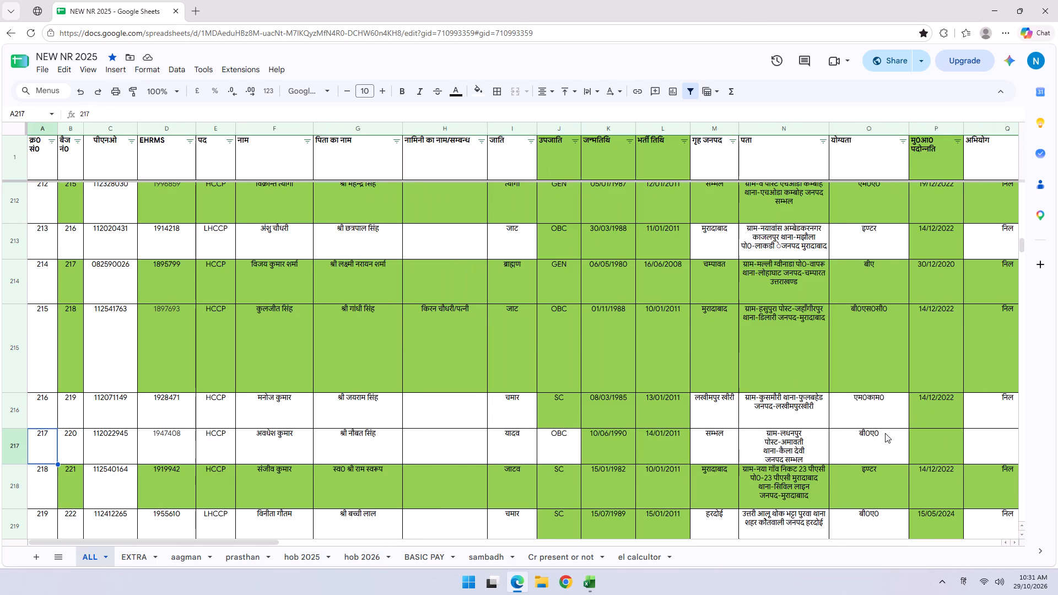
key("shift+Right")
key("shift+Right")
key("shift+Right")
key("shift+Right")
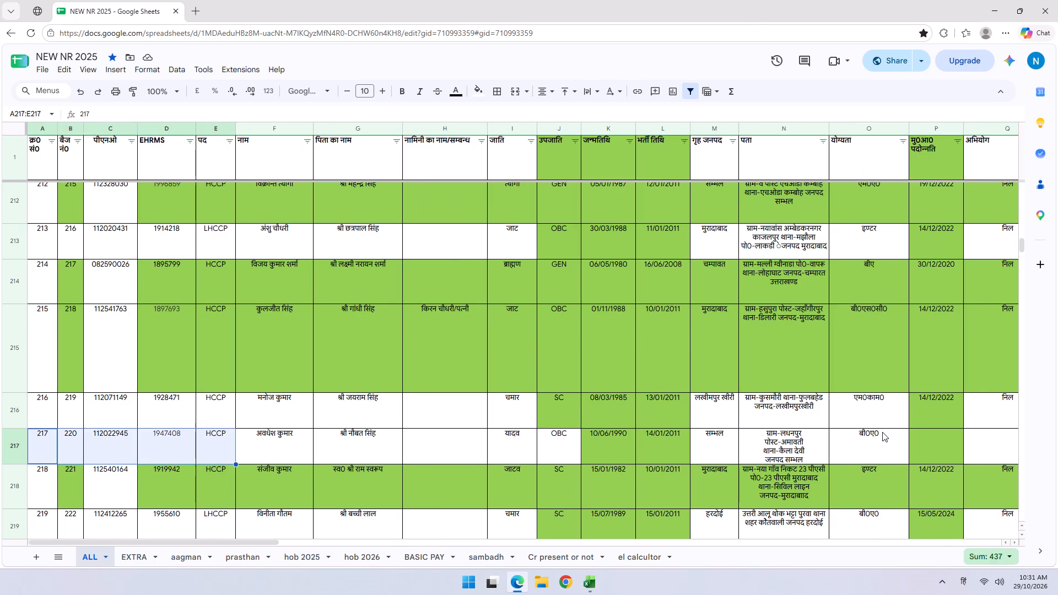
key("shift+Right")
key("ctrl+c")
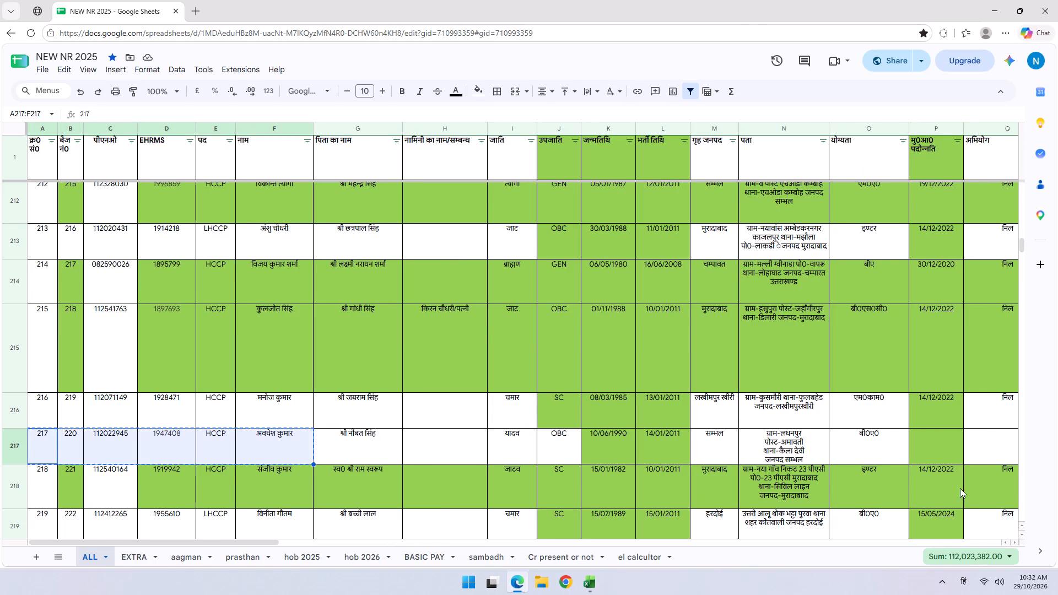
key("alt+Tab")
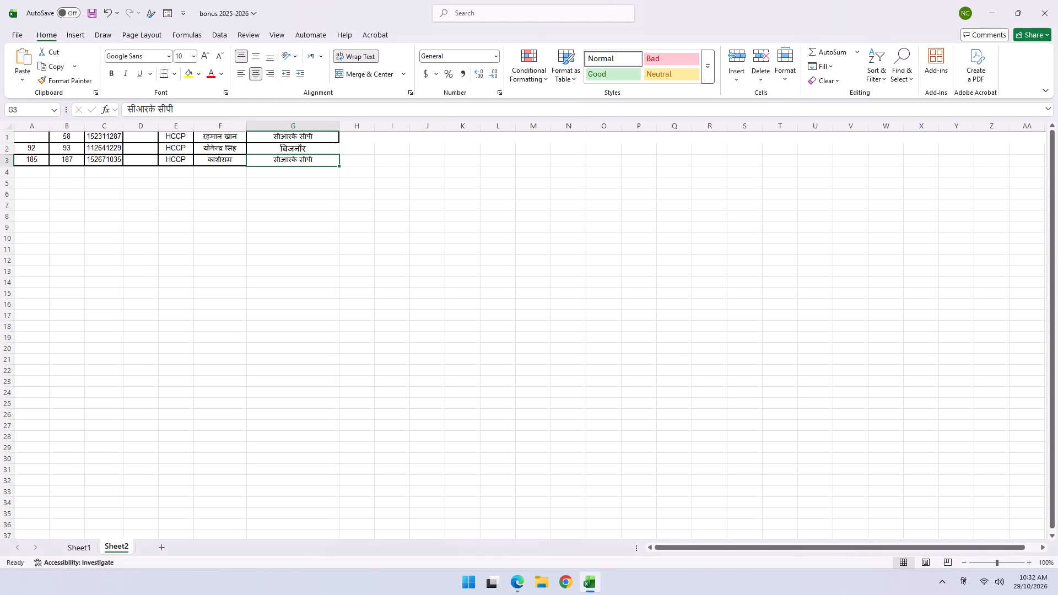
left_click(34, 171)
key("ctrl+v")
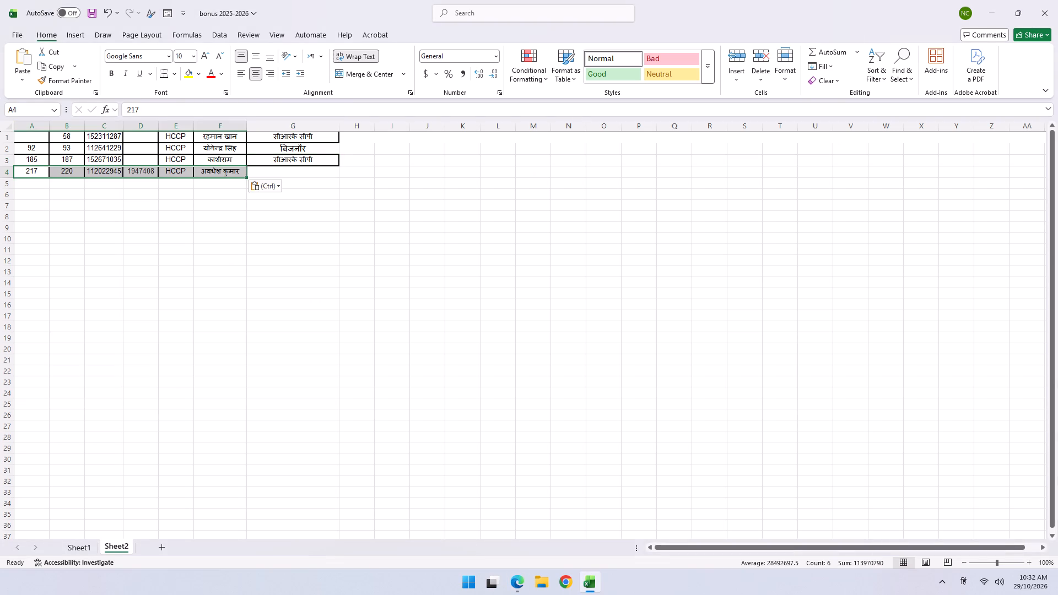
Return to NEW NR 2025's ALL sheet and check the previous postings and district appointment date in row 217.
left_click(273, 171)
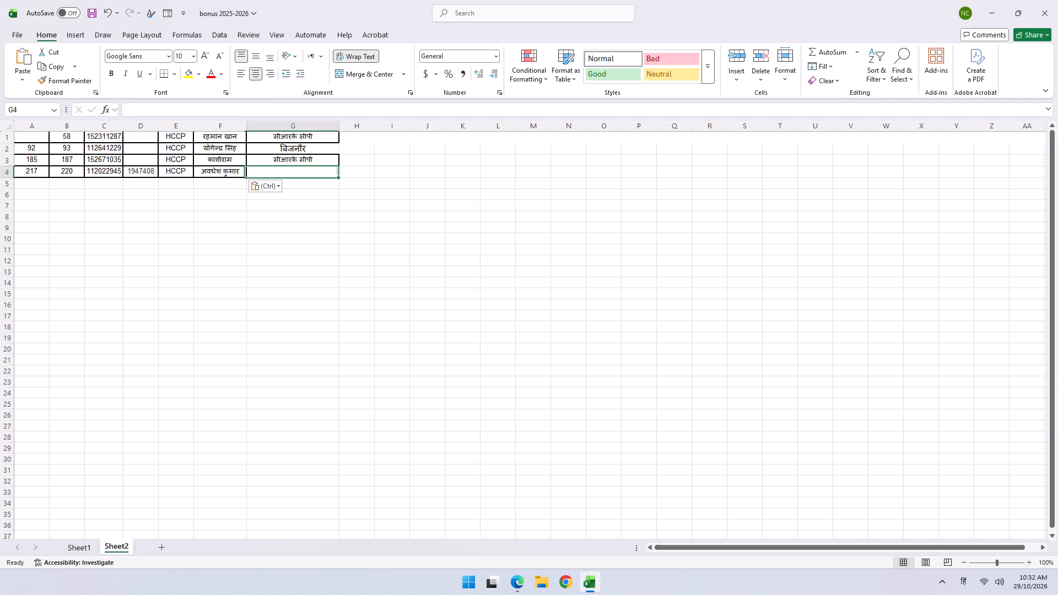
key("alt+Tab")
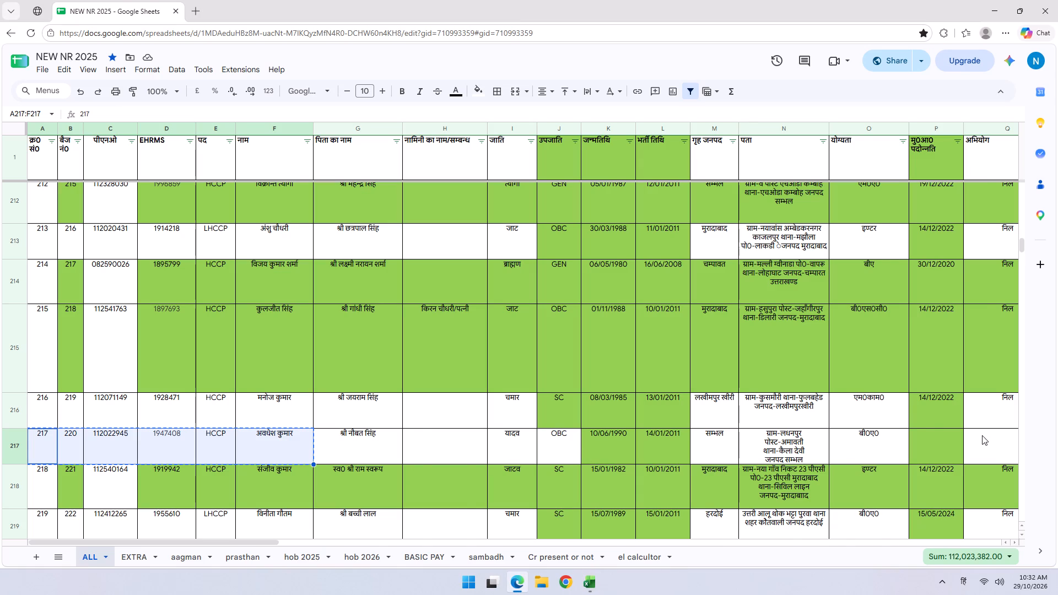
left_click(982, 435)
key("Tab")
key("Tab")
key("Tab")
key("Tab")
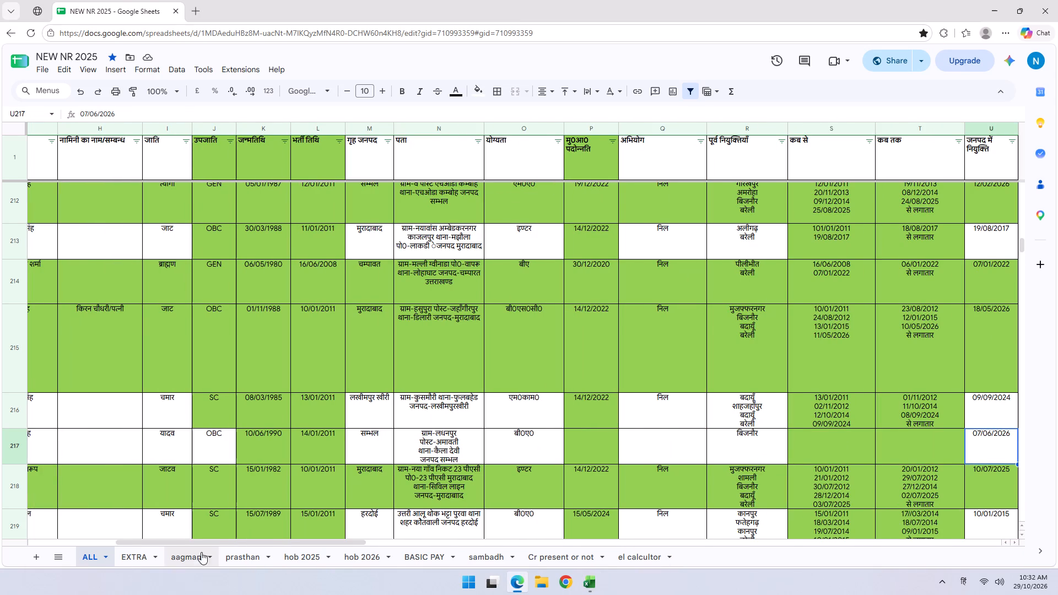
Search NEW NR 2025's aagman sheet for the पीएनओ from cell C4 of Sheet2 and examine the matching transfer record.
left_click(88, 558)
left_click(132, 560)
left_click(171, 559)
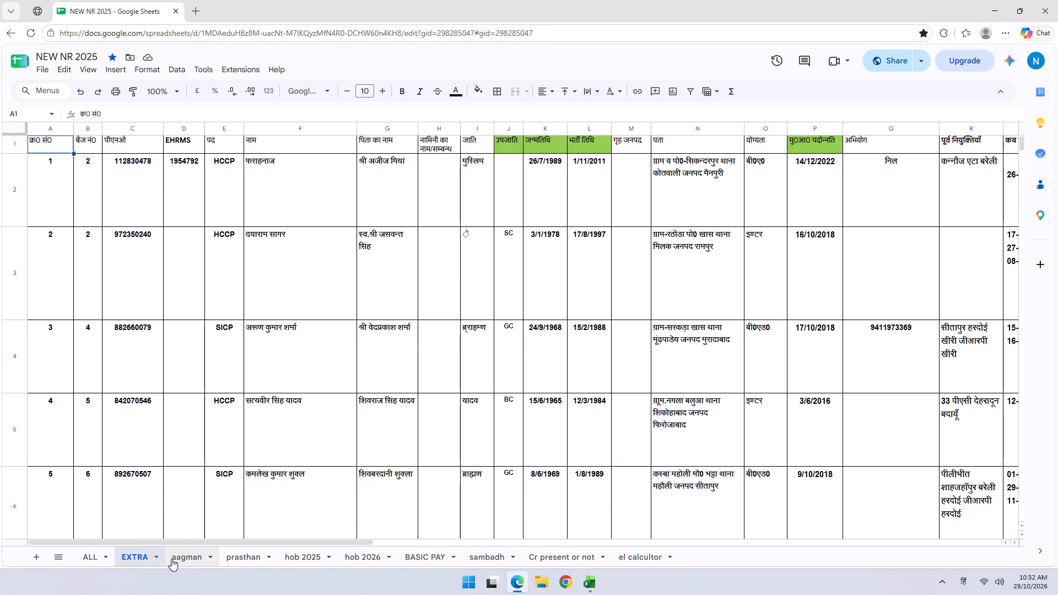
left_click(292, 204)
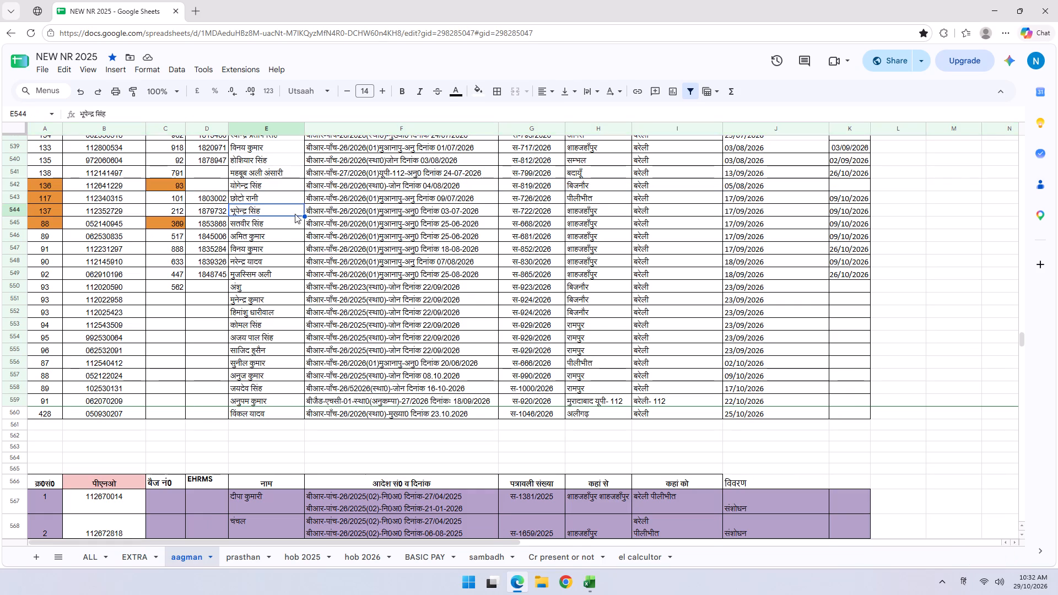
key("ctrl+f")
key("alt+Tab")
left_click(93, 167)
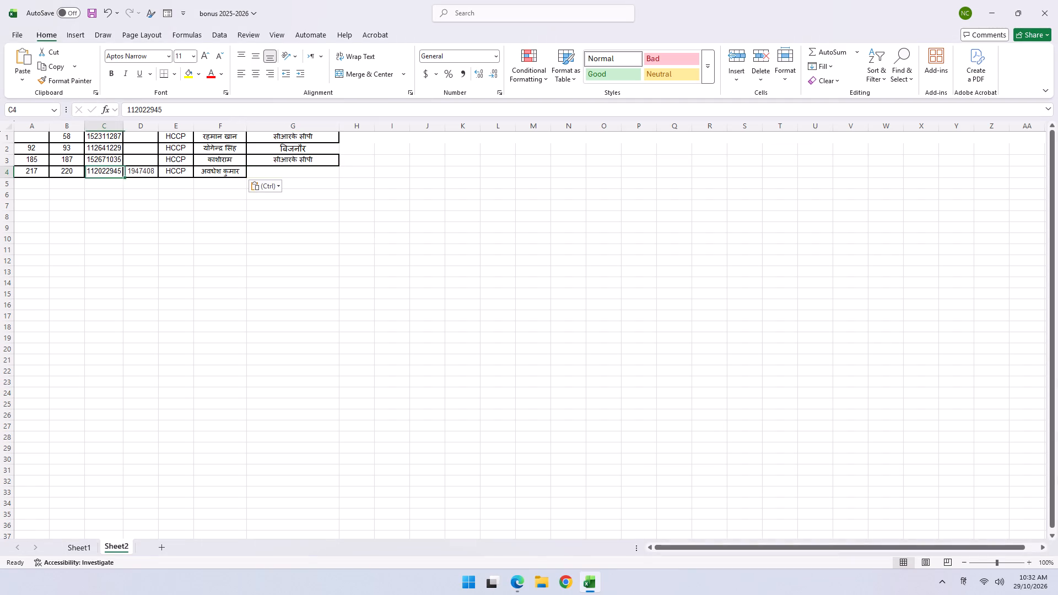
key("ctrl+v")
key("ctrl+c")
key("alt+Tab")
key("ctrl+f")
key("ctrl+v")
key("Return")
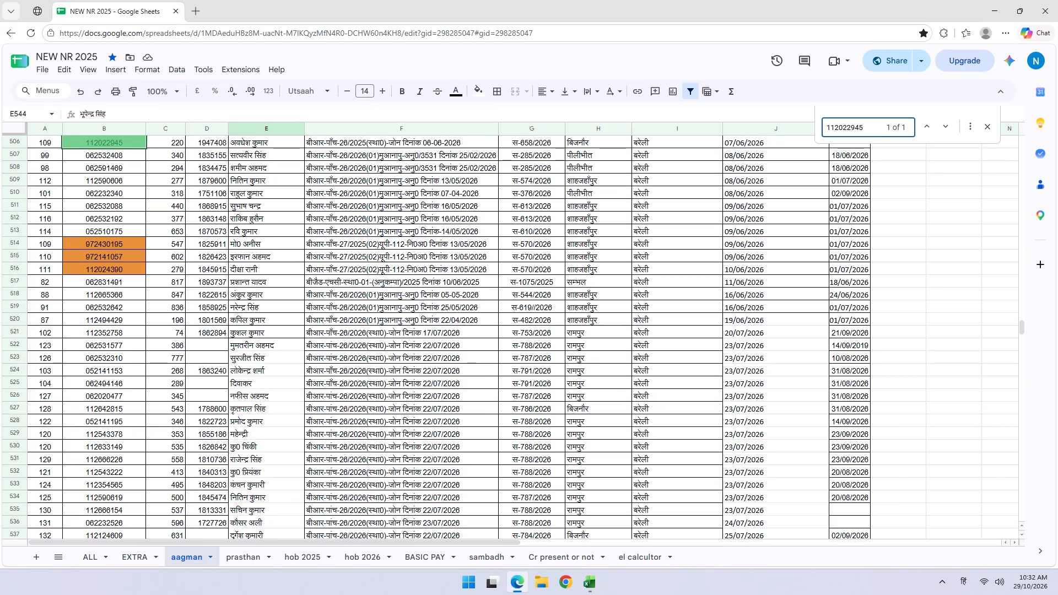
key("Escape")
key("Tab")
key("Tab")
key("Tab")
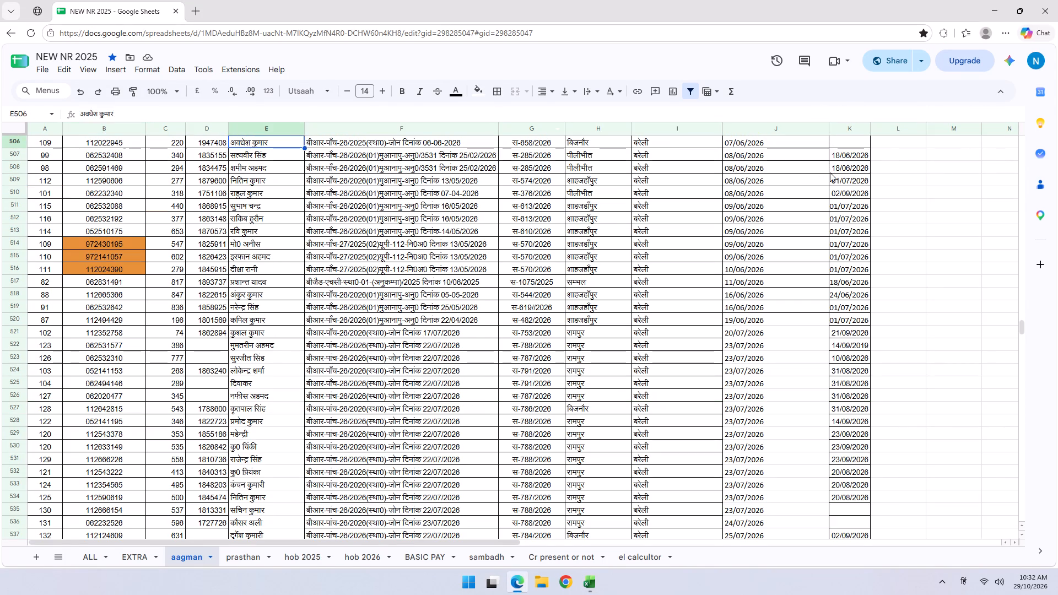
key("Tab")
key("Tab")
key("Tab")
key("Tab")
key("Tab")
key("Tab")
key("Tab")
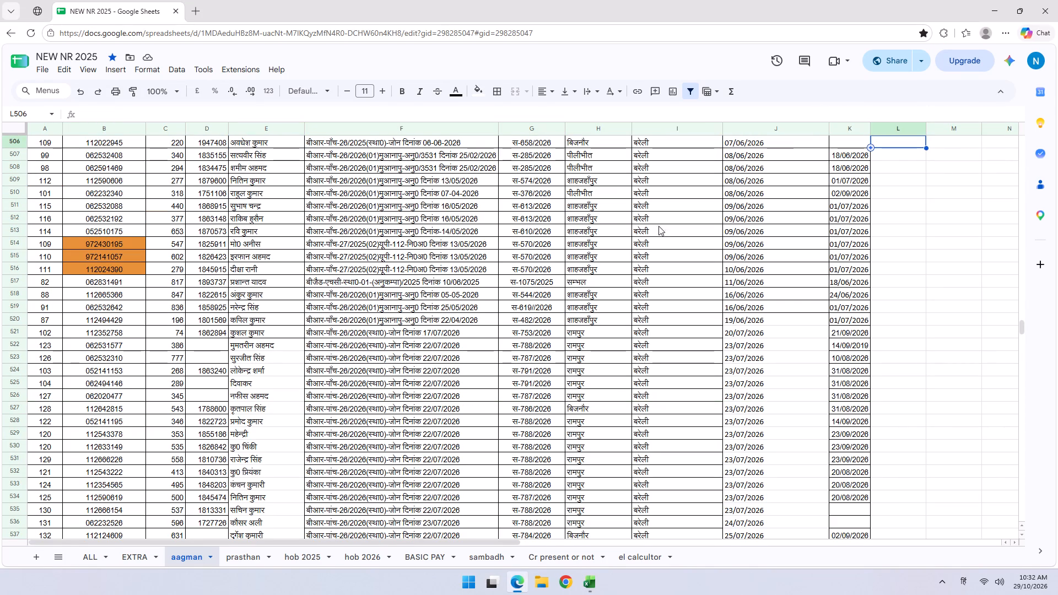
key("alt+Tab")
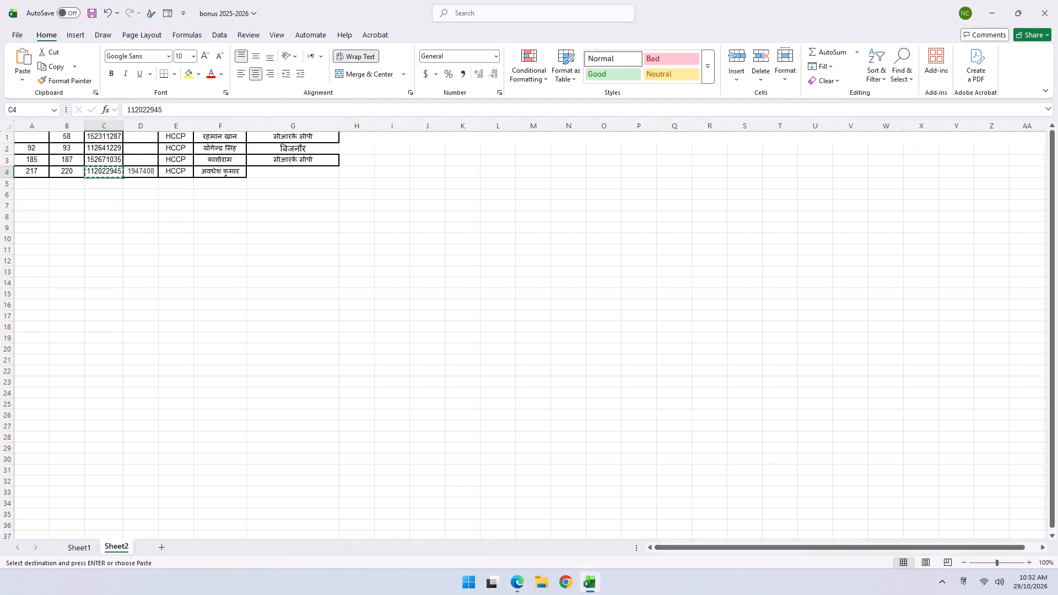
left_click(75, 547)
left_click(126, 547)
key("alt+Tab")
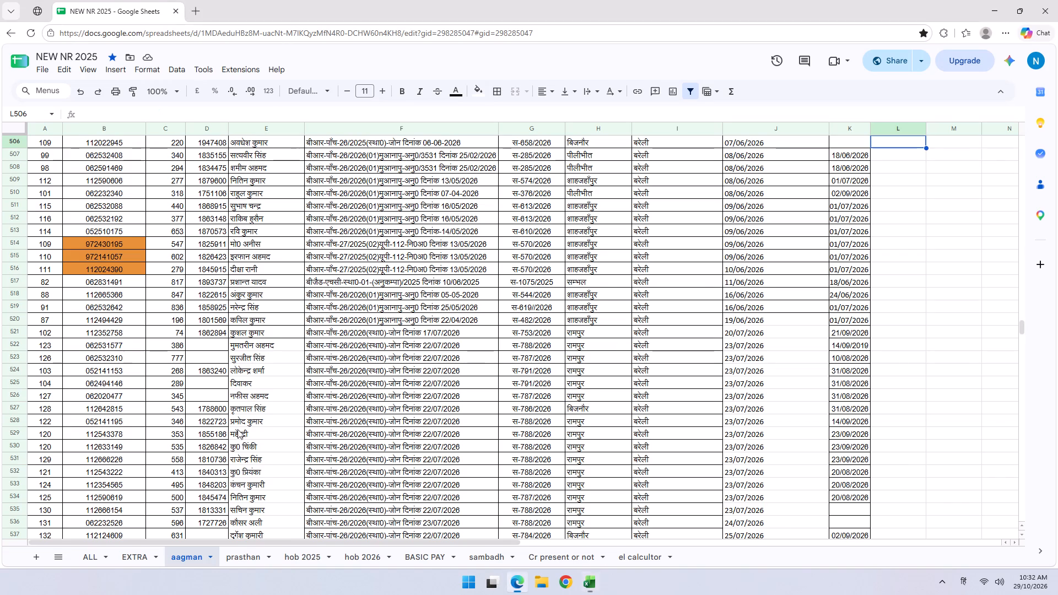
Return to the ALL sheet and find the next empty cell in column S (कब से) below row 217.
left_click(86, 554)
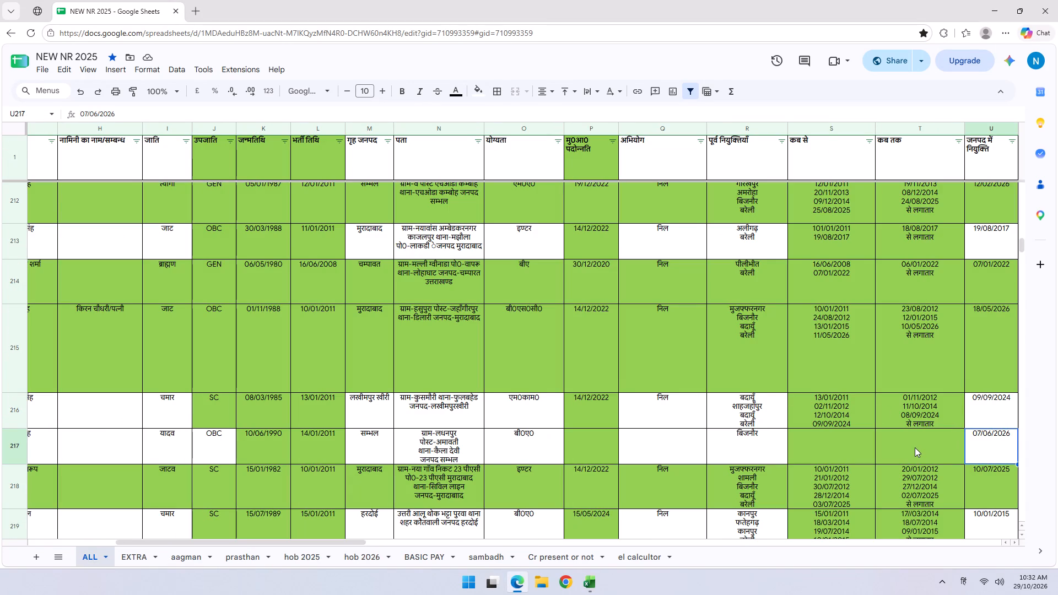
left_click(854, 446)
key("Down")
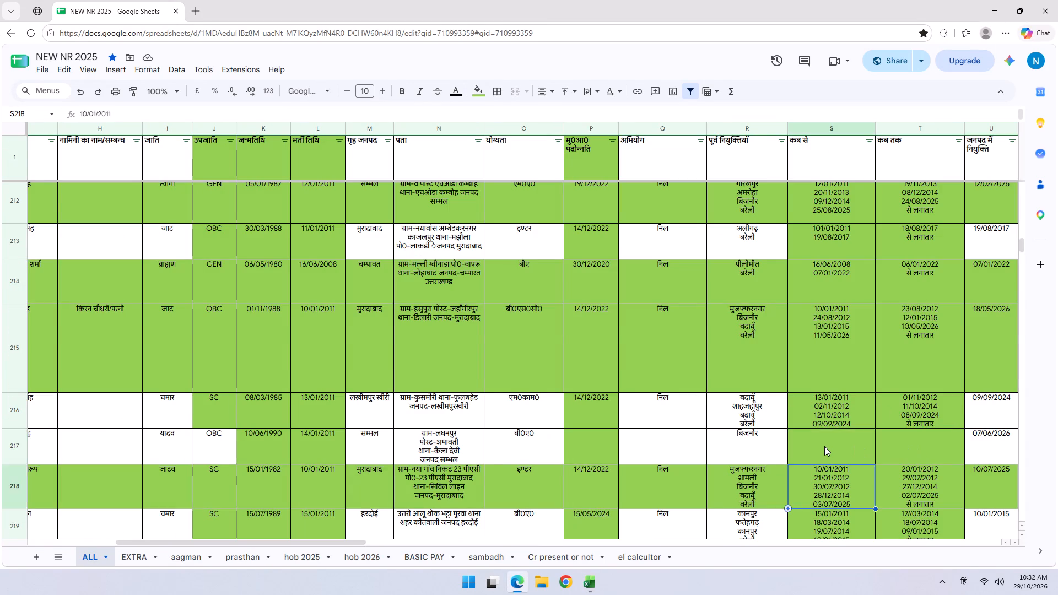
key("ctrl+shift+Down")
scroll(840, 449, "down", 1)
left_click(834, 511)
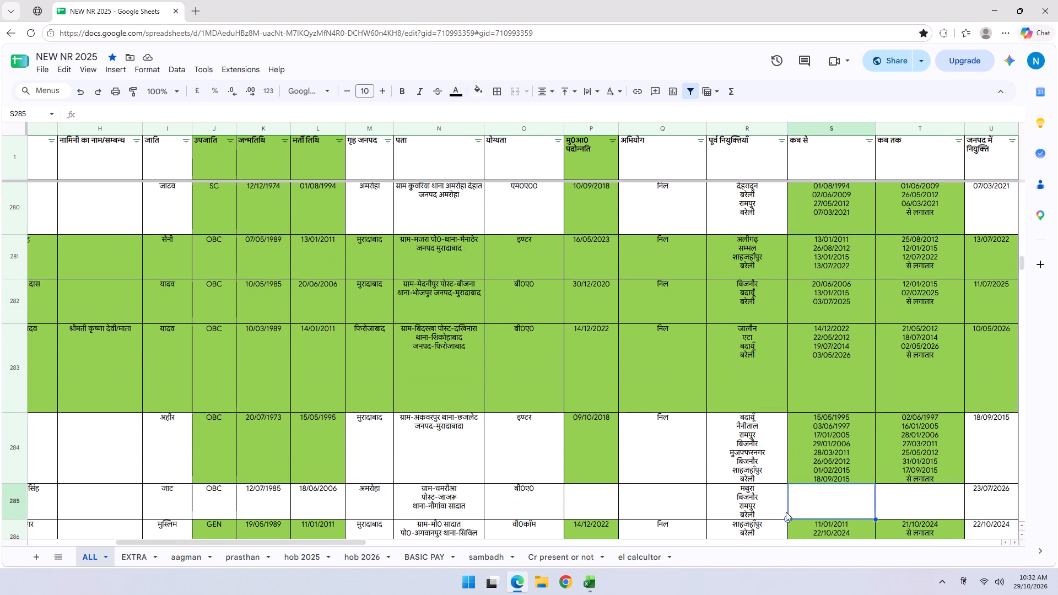
Copy cells A285:F285 of the ALL sheet and paste them at cell A5 of Sheet2 in bonus 2025-2026.
key("Left")
key("Left")
key("Left")
key("Left")
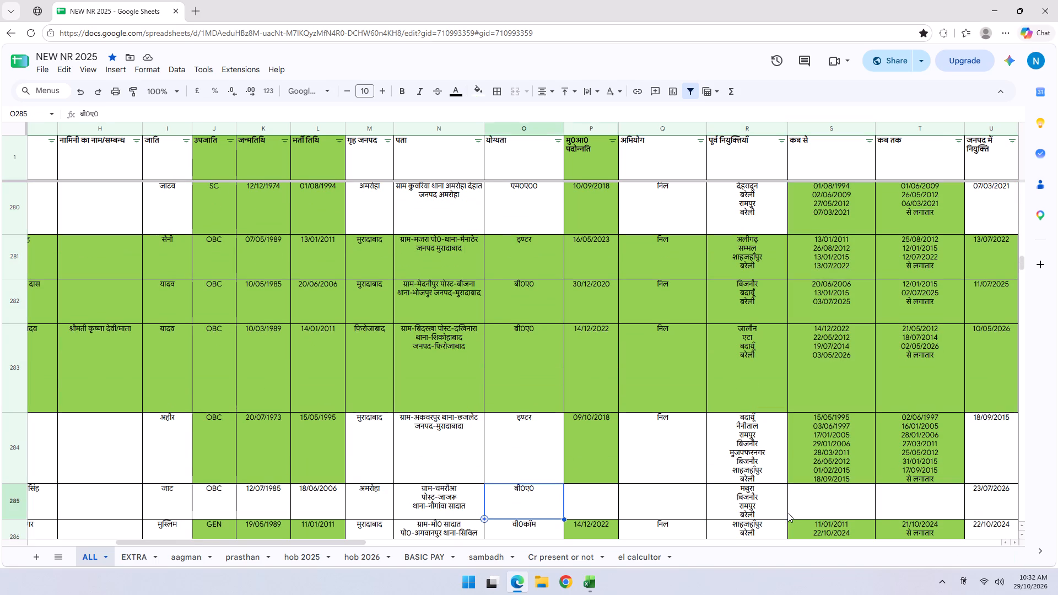
key("Left")
key("Left")
key("Left")
key("Left")
key("Left")
key("Left")
key("Left")
key("Left")
key("Left")
key("Left")
key("Left")
key("Left")
key("Left")
key("Left")
key("Left")
key("Left")
key("Left")
key("Left")
key("Left")
key("Left")
key("Right")
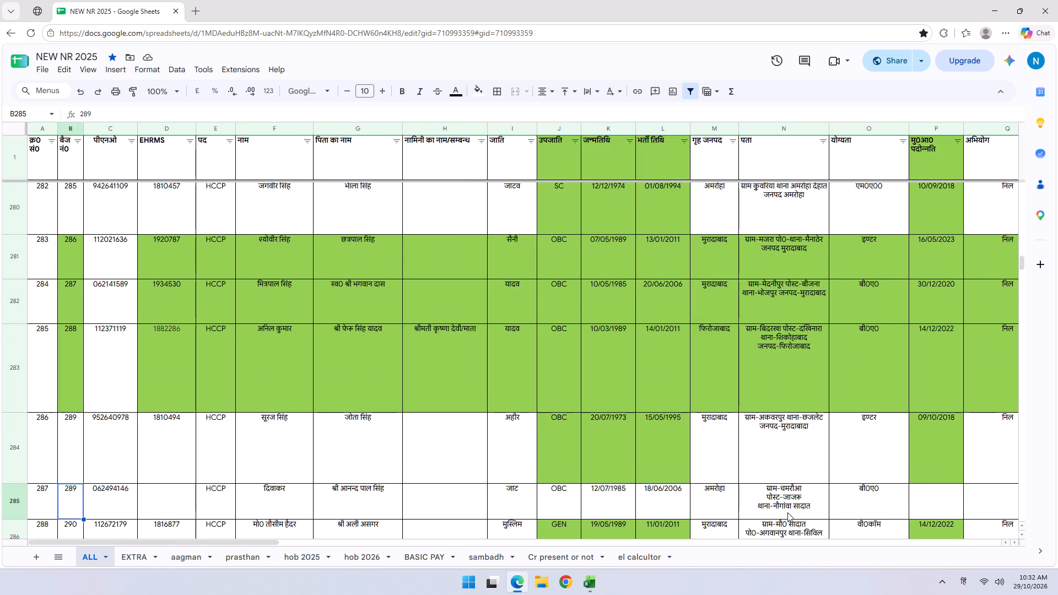
key("Right")
key("ctrl+c")
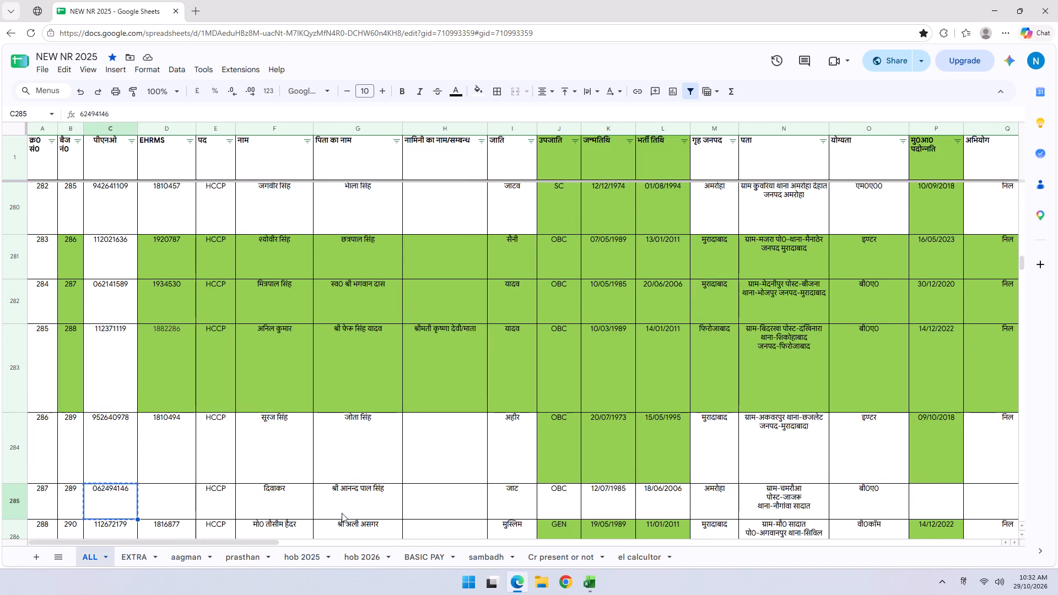
key("alt+Tab")
key("alt+Tab")
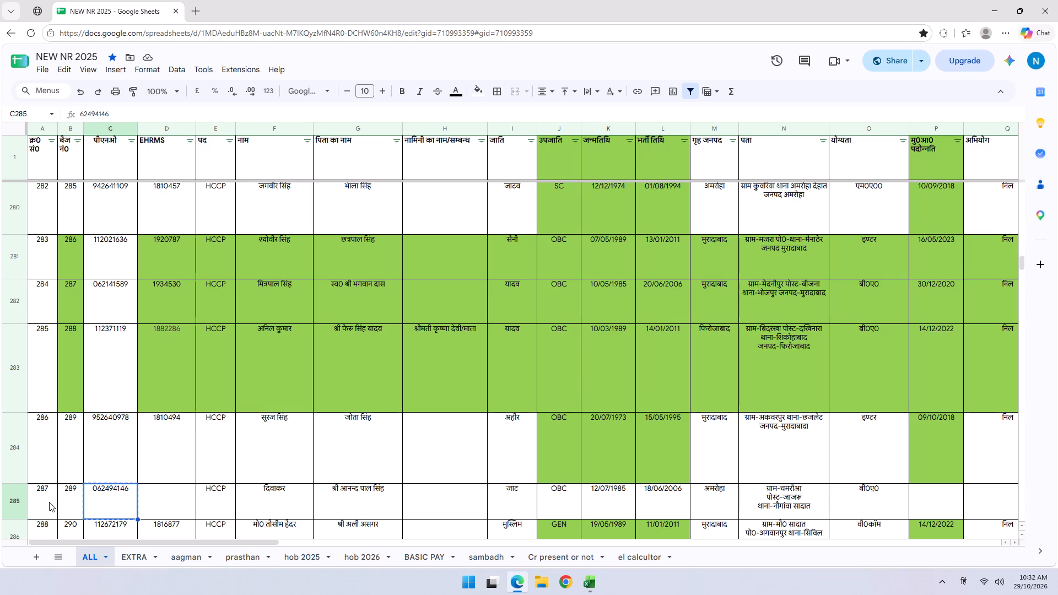
left_click_drag(48, 502, 253, 509)
key("ctrl+c")
key("alt+Tab")
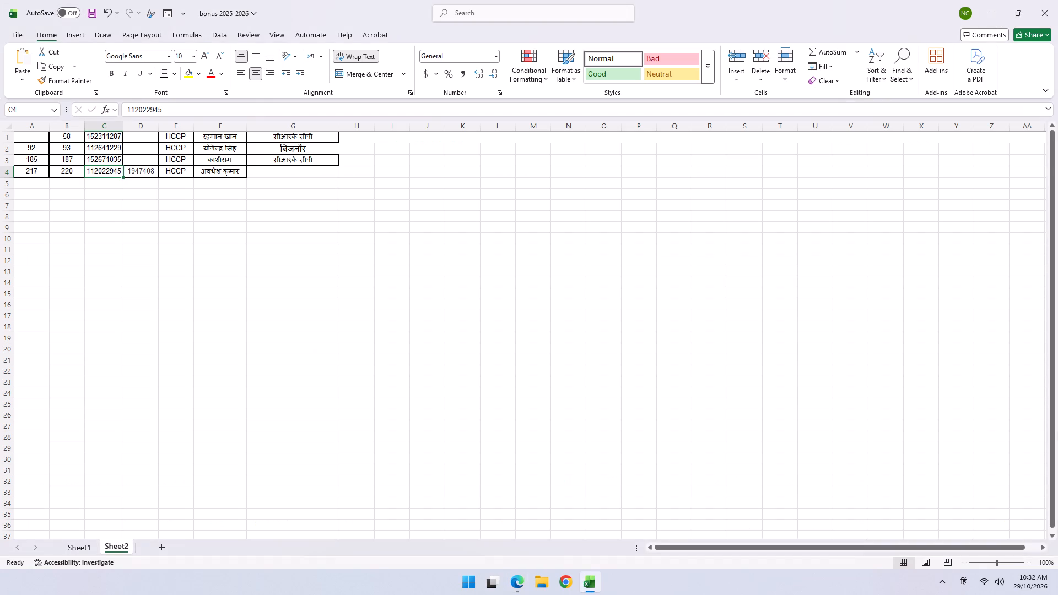
left_click(19, 181)
key("ctrl+v")
Copy the note बिजनौर from cell G2 of Sheet2 into cell G4.
left_click(306, 180)
left_click(299, 169)
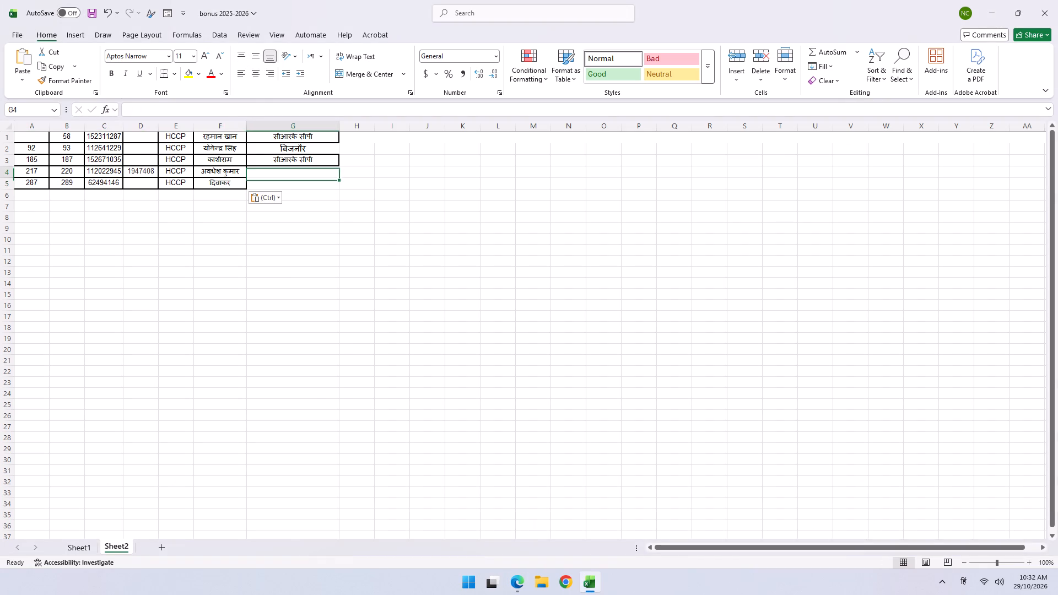
key("Up")
key("Up")
key("ctrl+c")
key("Down")
key("Down")
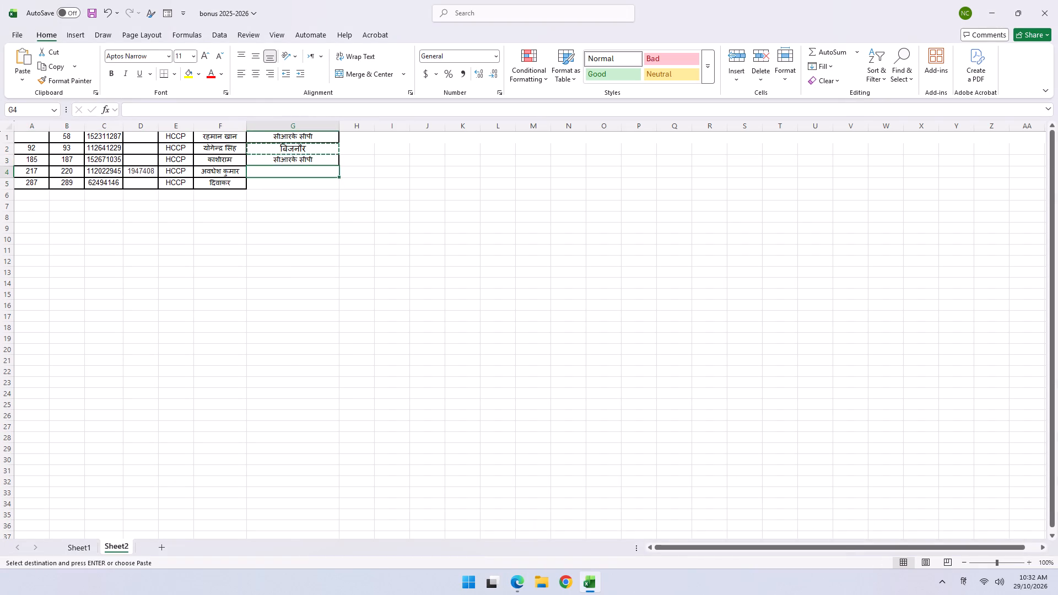
key("ctrl+v")
key("Down")
Check the previous postings in row 285 of the ALL sheet and enter the note रामपुर in cell G5 of Sheet2.
key("alt+Tab")
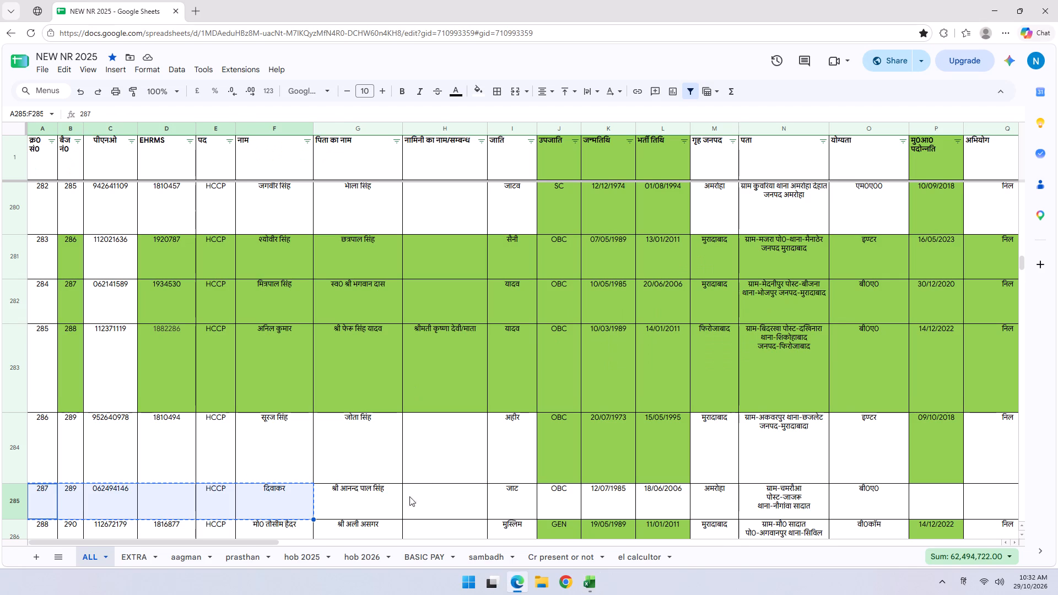
left_click(385, 496)
key("Tab")
key("Tab")
key("Tab")
key("Tab")
key("Tab")
key("Tab")
key("Tab")
key("Tab")
key("Tab")
key("Tab")
key("Tab")
key("Tab")
key("Tab")
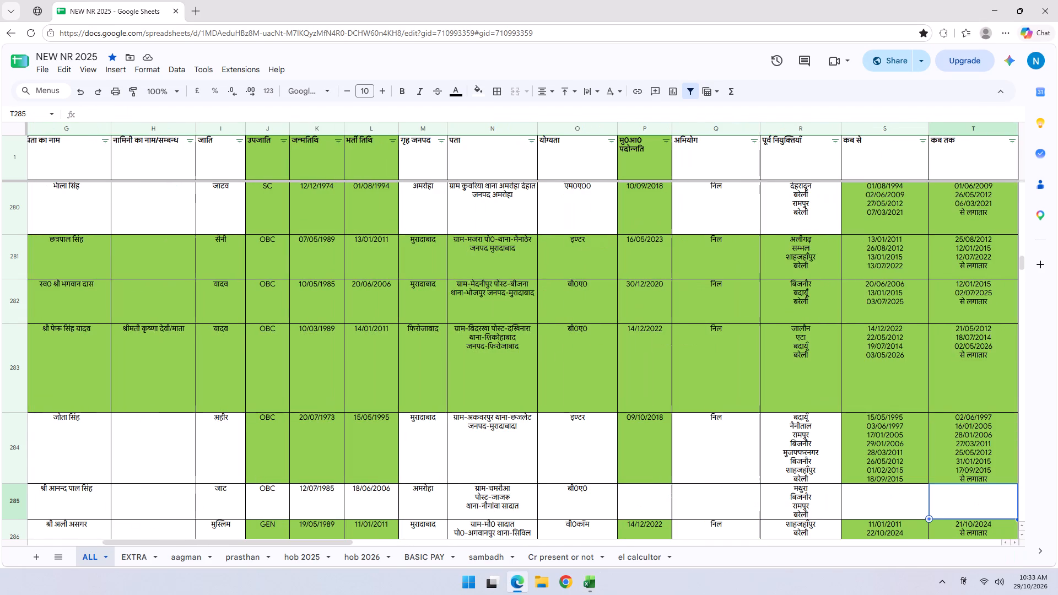
left_click(781, 505)
key("alt+Tab")
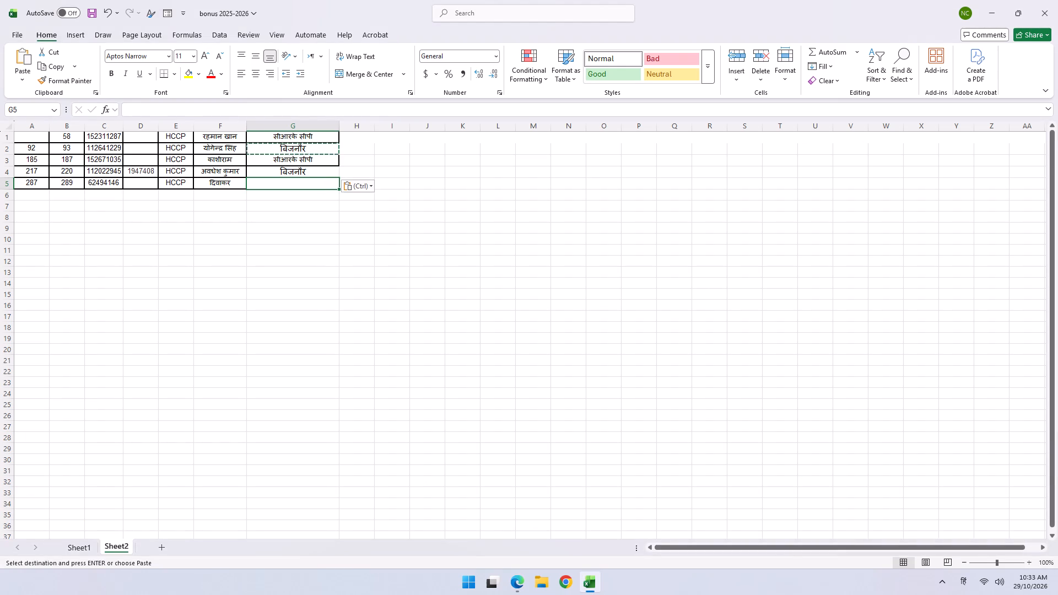
key("Down")
key("Up")
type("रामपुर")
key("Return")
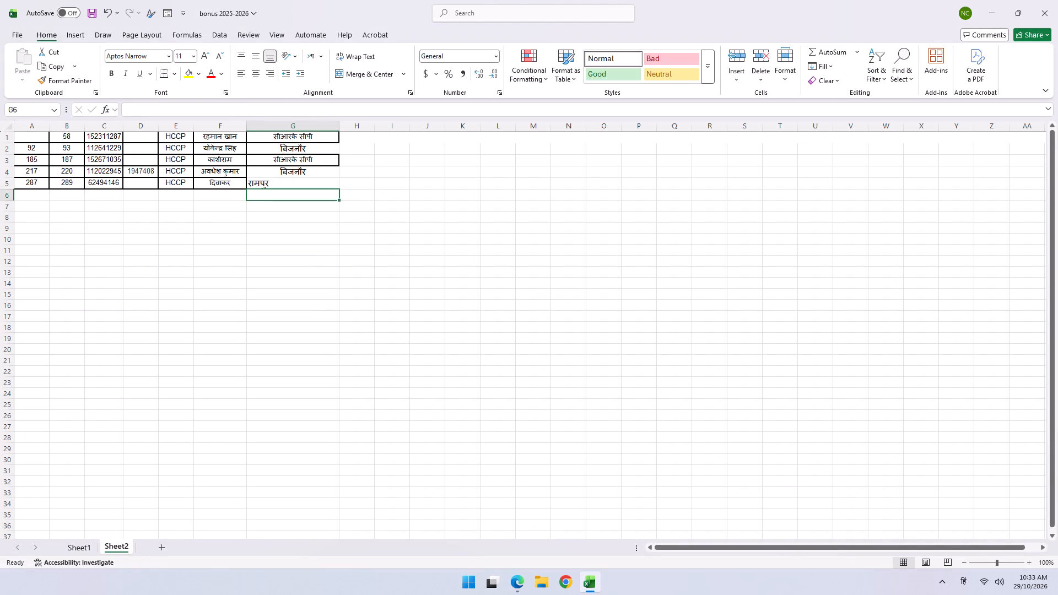
Look up the PNO from cell C5 of Sheet2 on the ALL sheet and examine row 285 across to column V.
left_click(101, 185)
key("ctrl+c")
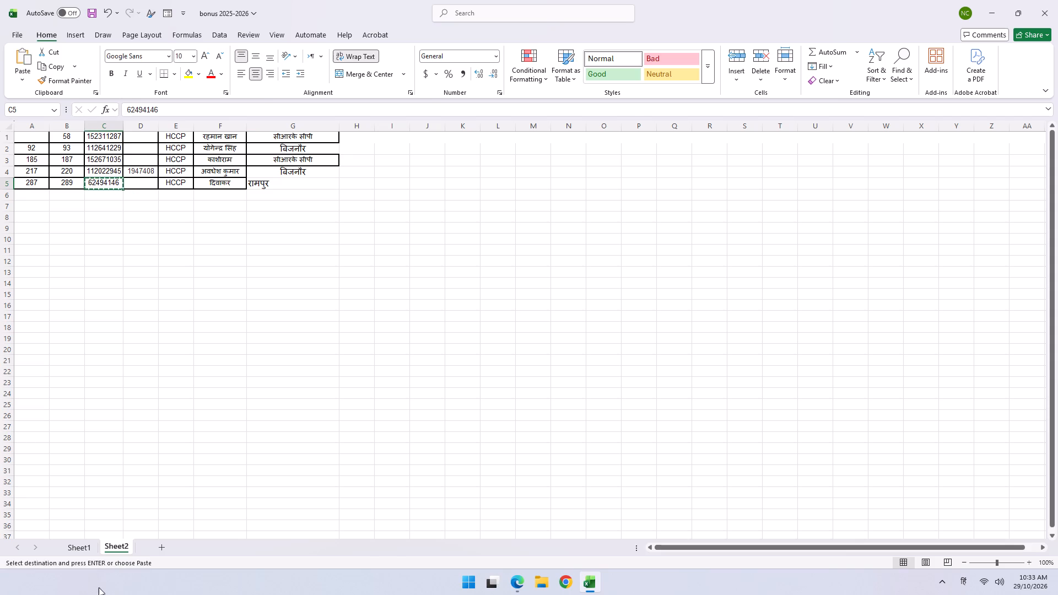
key("alt+Tab")
left_click(159, 470)
key("ctrl+f")
key("ctrl+v")
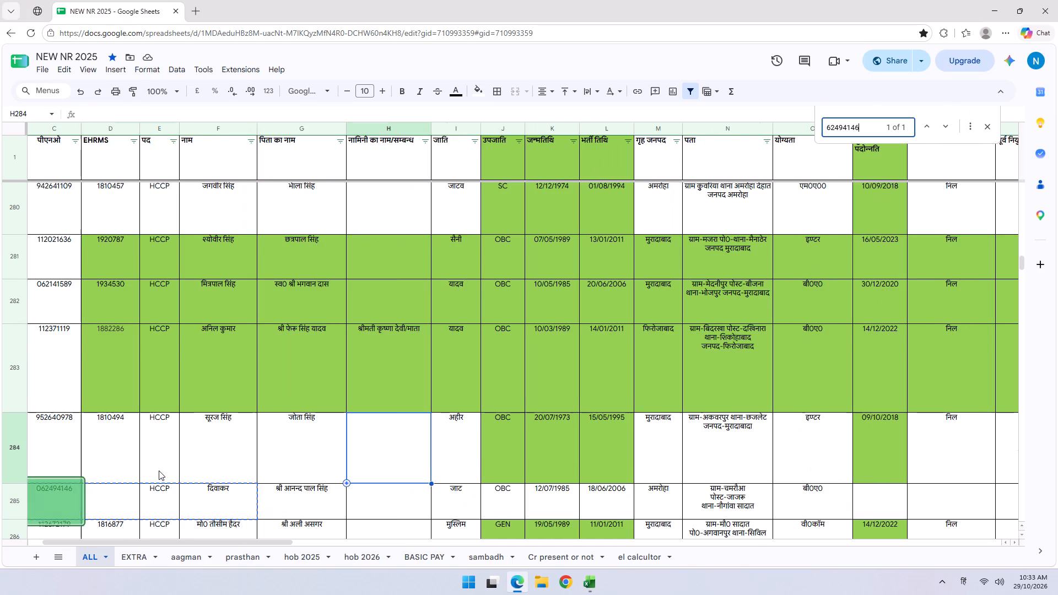
key("Return")
key("Escape")
key("Tab")
key("Tab")
key("Tab")
key("Tab")
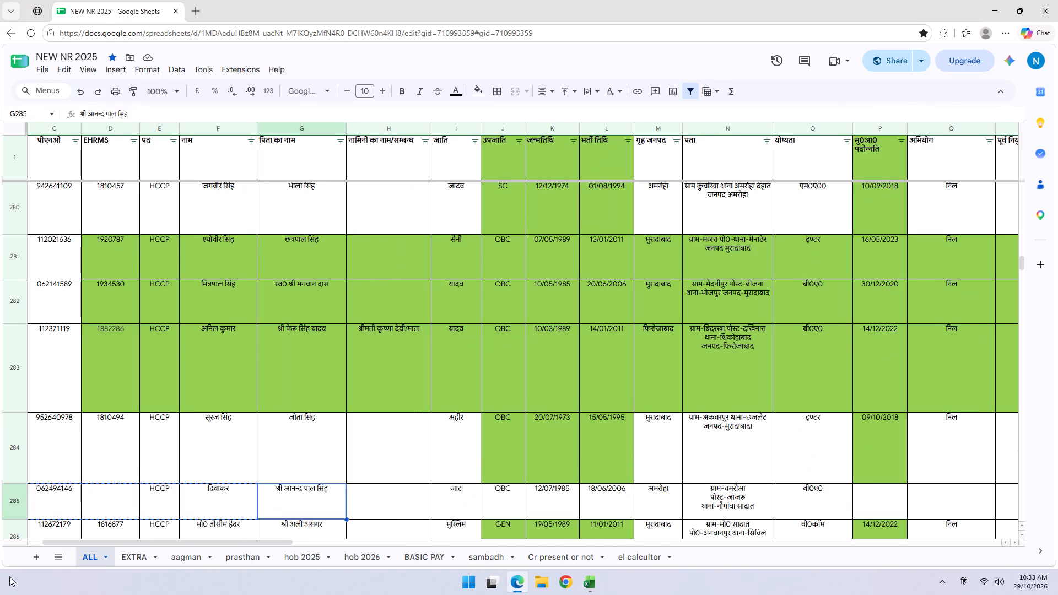
key("Tab")
key("Tab")
key("Tab")
key("Tab")
key("Tab")
key("Tab")
key("Tab")
key("Tab")
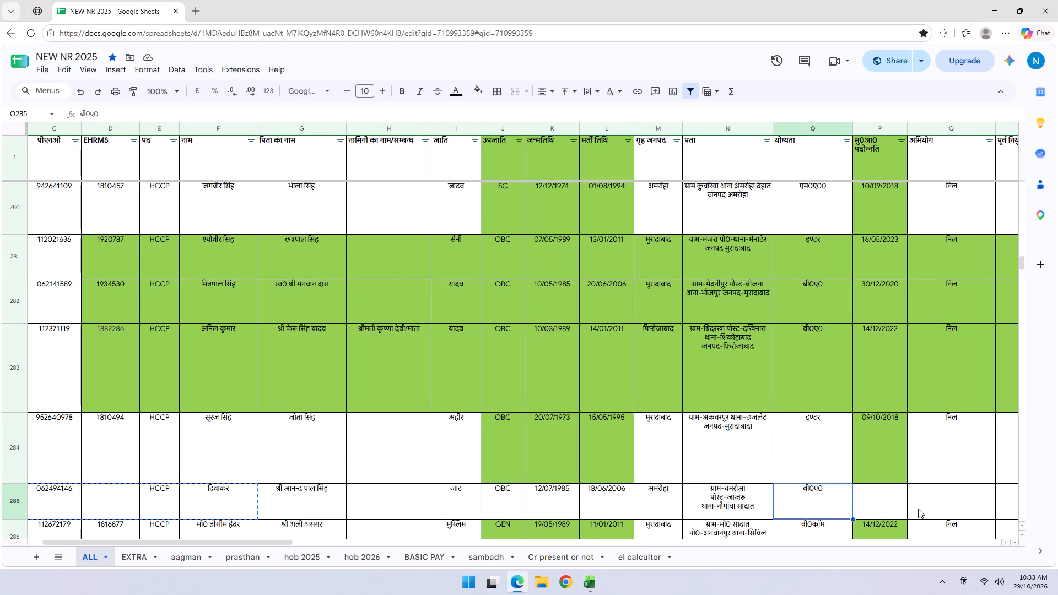
key("Tab")
key("Tab")
key("Tab")
key("Tab")
key("Tab")
key("Tab")
key("Tab")
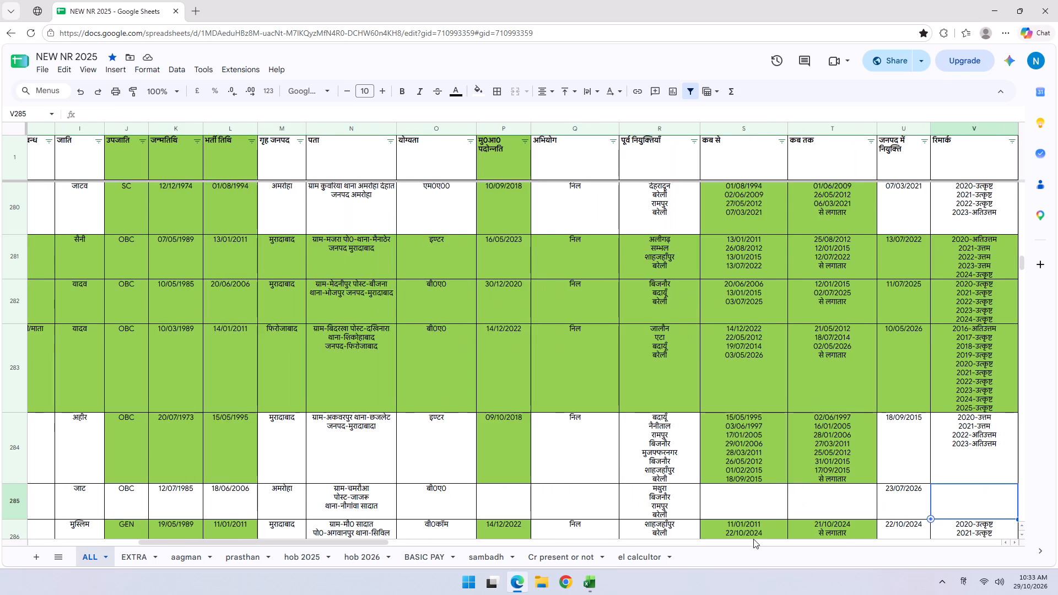
Locate the transfer record of the person in Sheet2 row 5 on the aagman sheet and clear the date in cell K525.
left_click(182, 557)
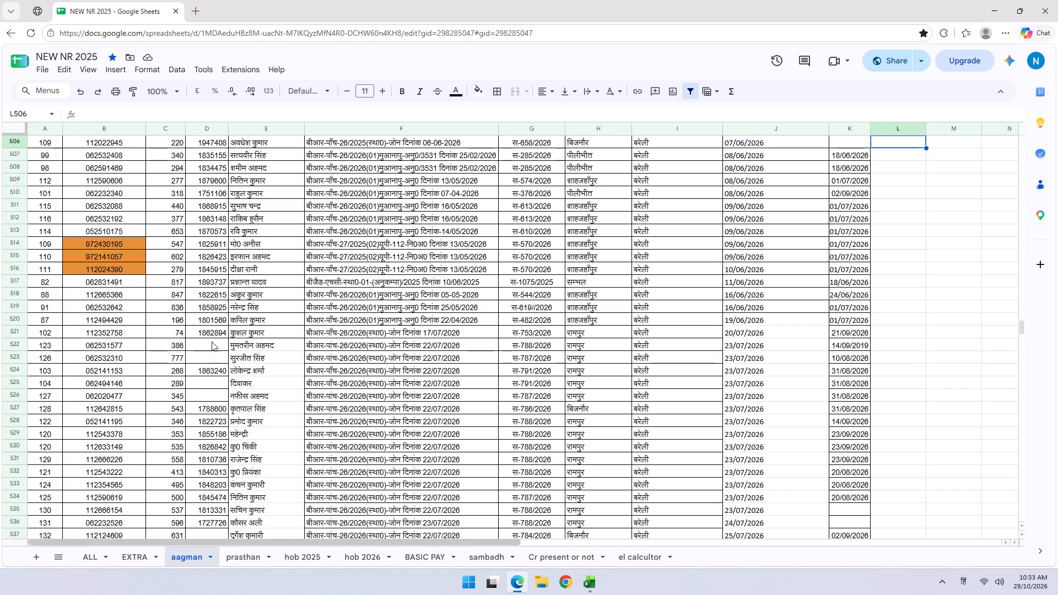
left_click(215, 338)
key("ctrl+f")
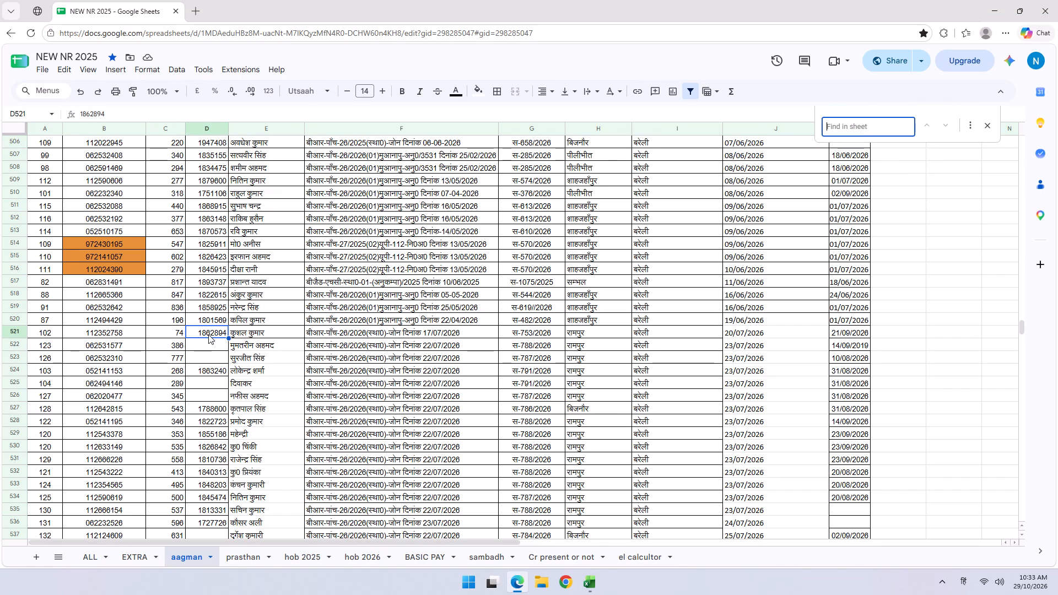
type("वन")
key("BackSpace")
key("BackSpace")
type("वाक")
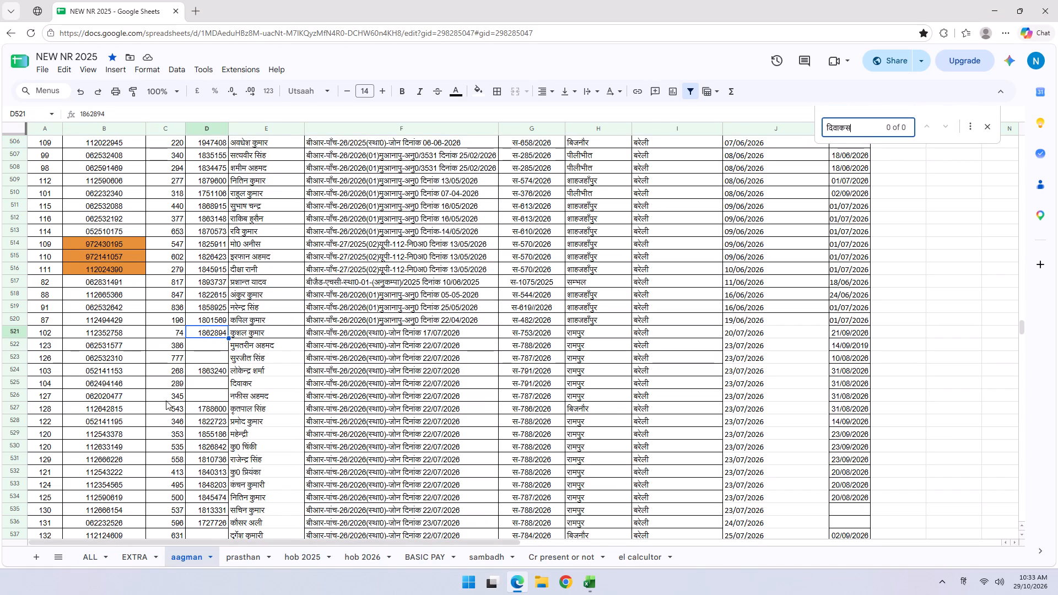
left_click(260, 377)
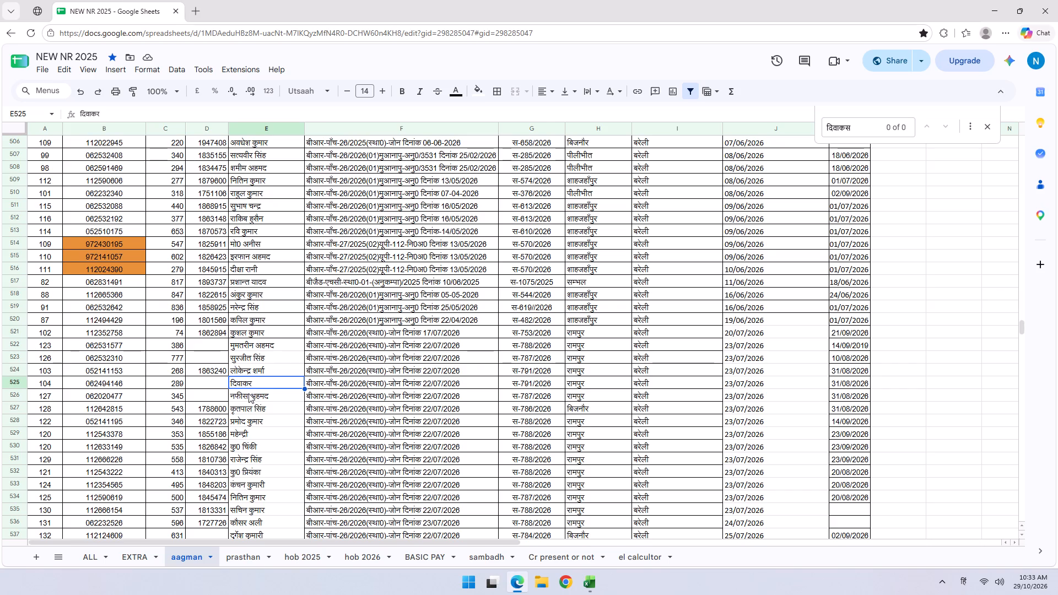
key("alt+Tab")
key("alt+Tab")
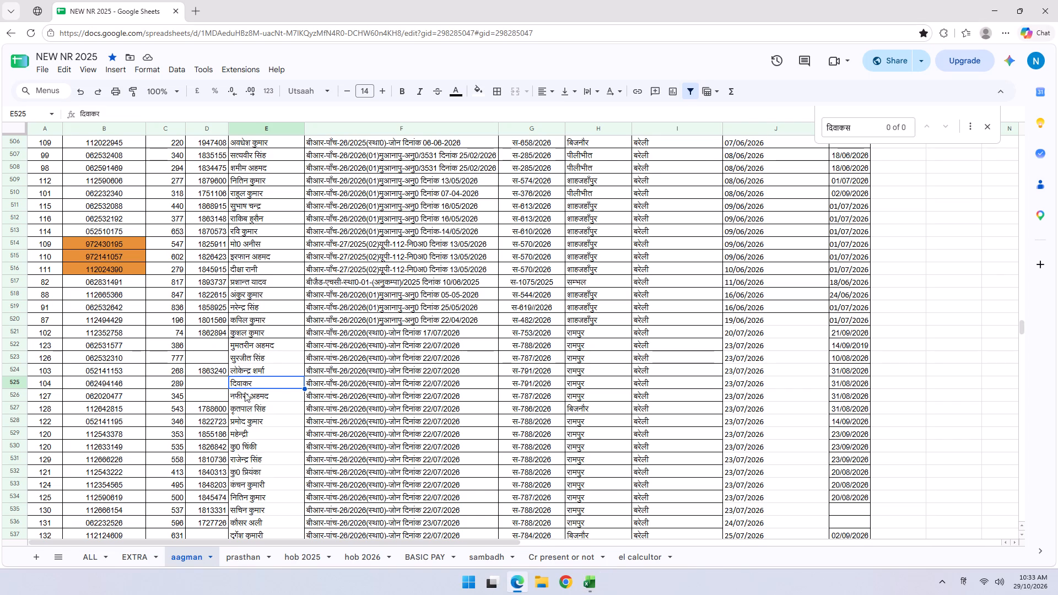
left_click(859, 378)
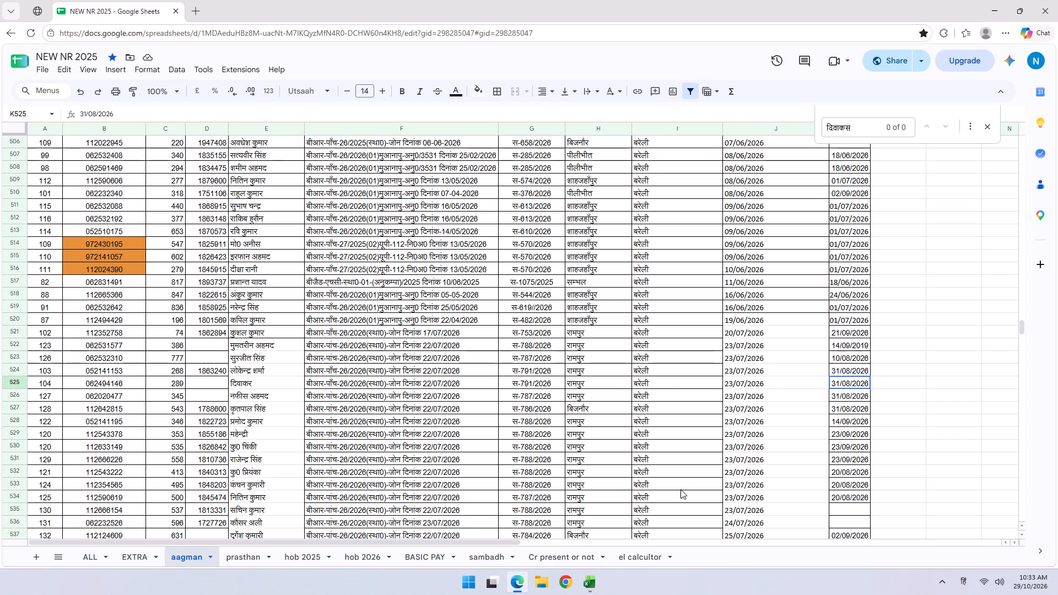
key("Delete")
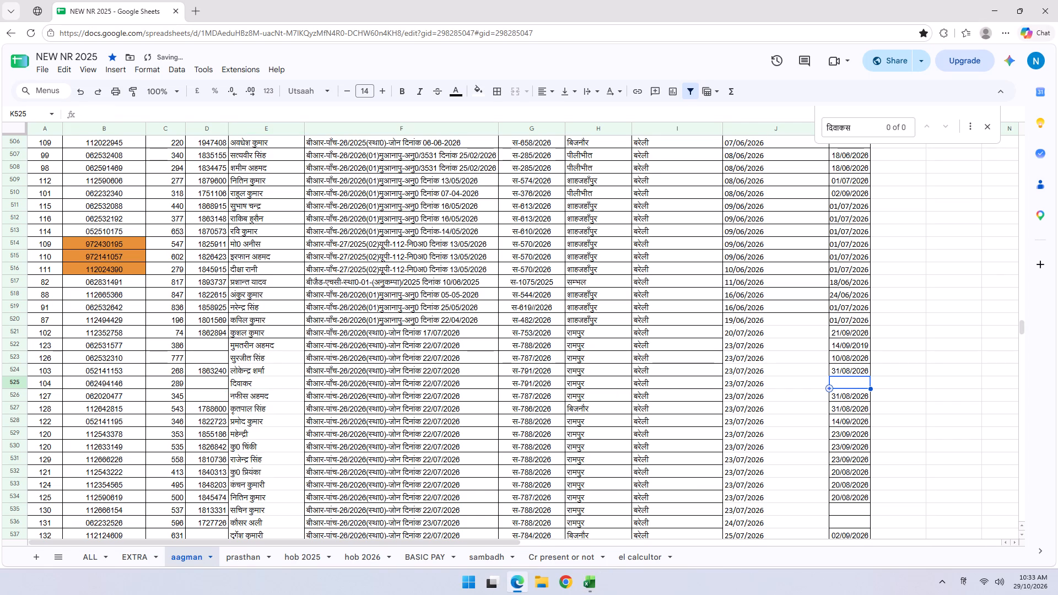
left_click(594, 437)
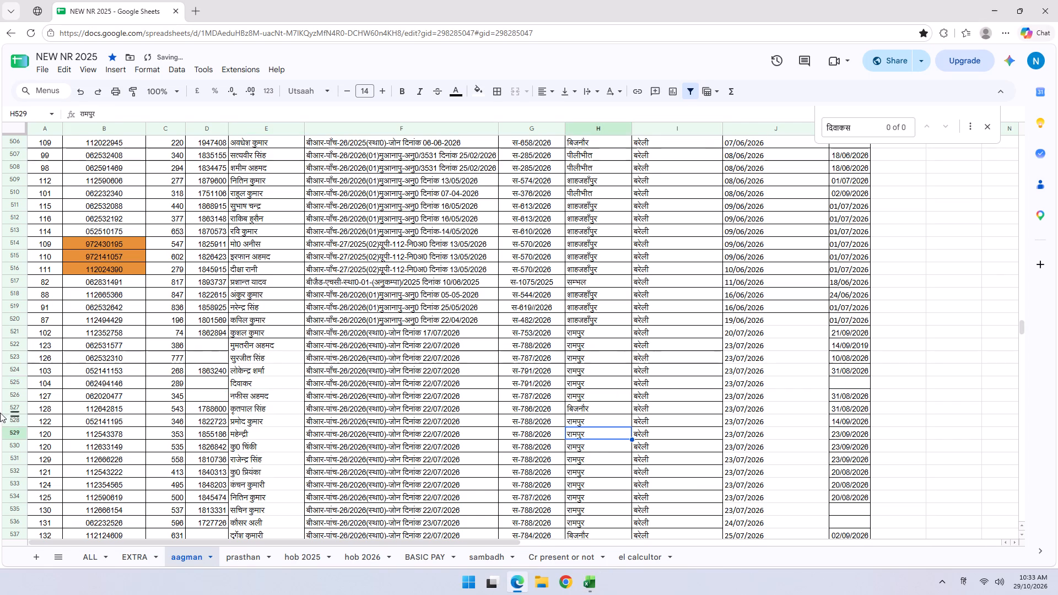
left_click(9, 380)
left_click(578, 388)
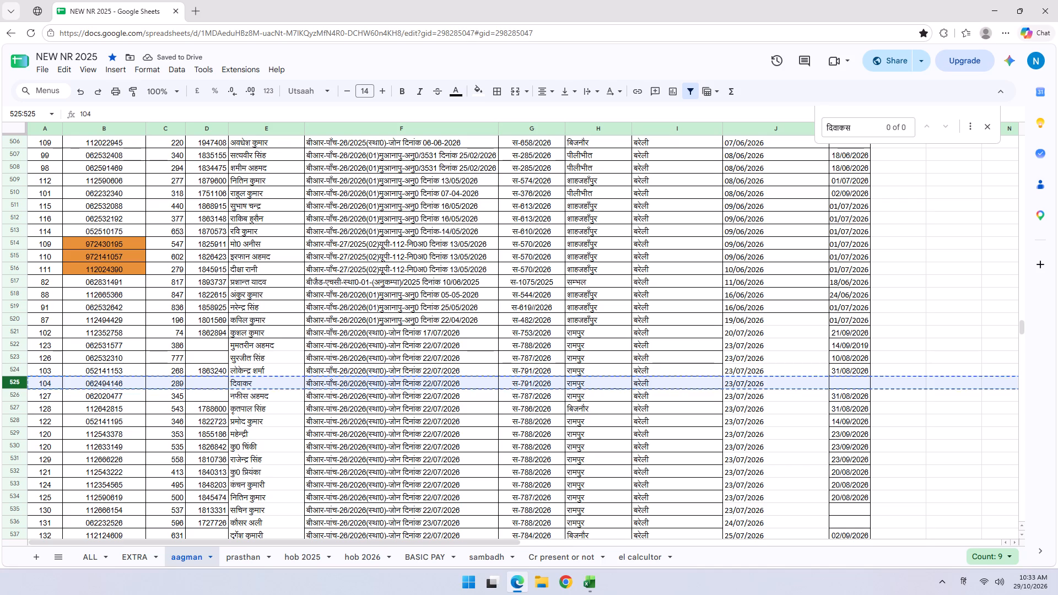
left_click(222, 385)
key("alt+Tab")
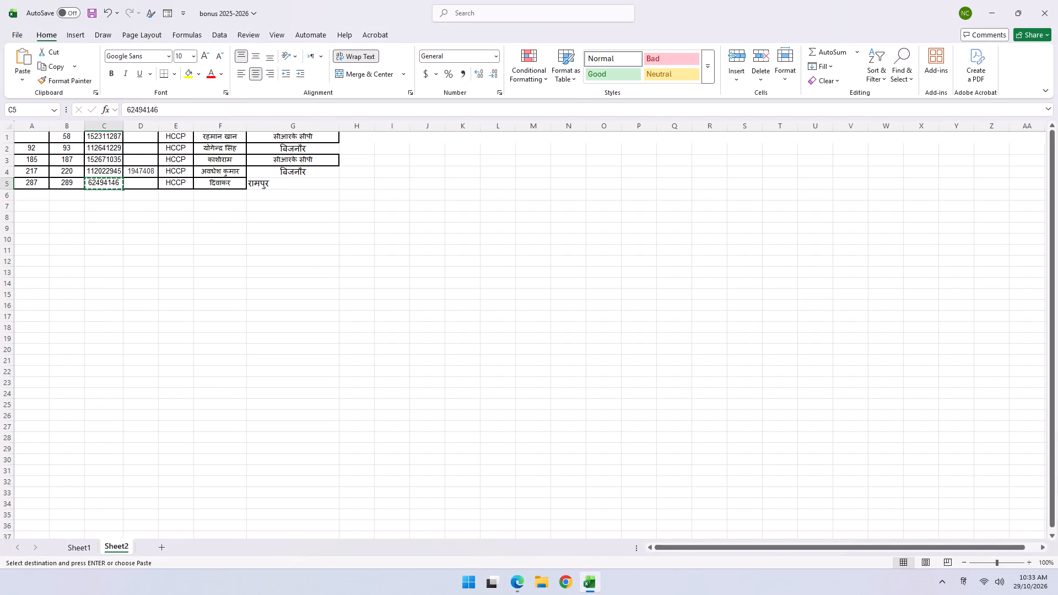
key("alt+Tab")
Return to the ALL sheet and find the next empty cell in column S (कब से) below row 285.
left_click(85, 556)
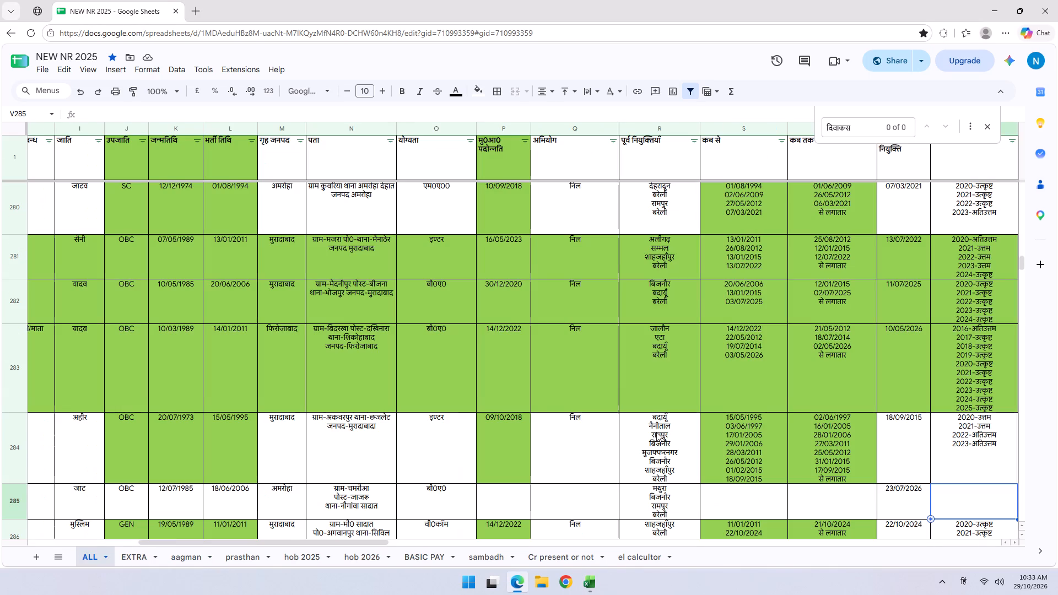
left_click(986, 498)
left_click(978, 531)
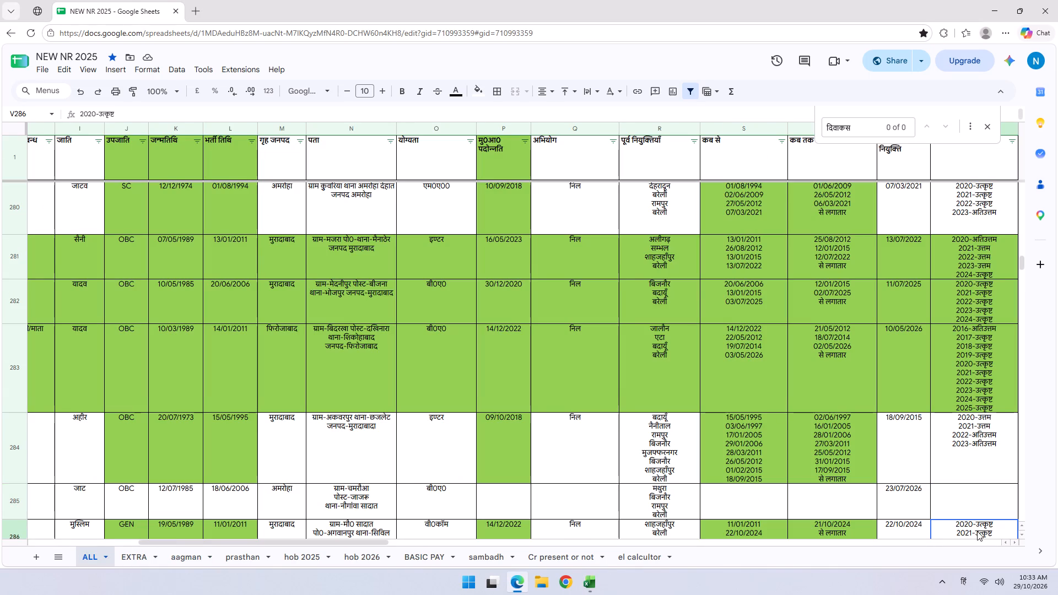
key("Up")
key("Left")
key("Left")
key("Left")
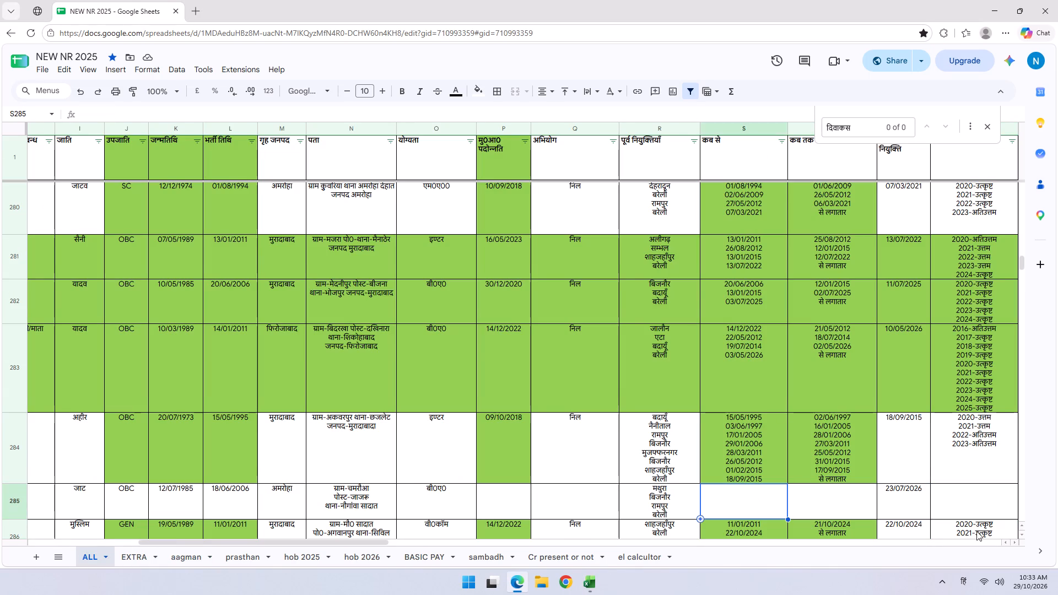
key("Down")
key("Up")
key("Down")
key("ctrl+shift+Down")
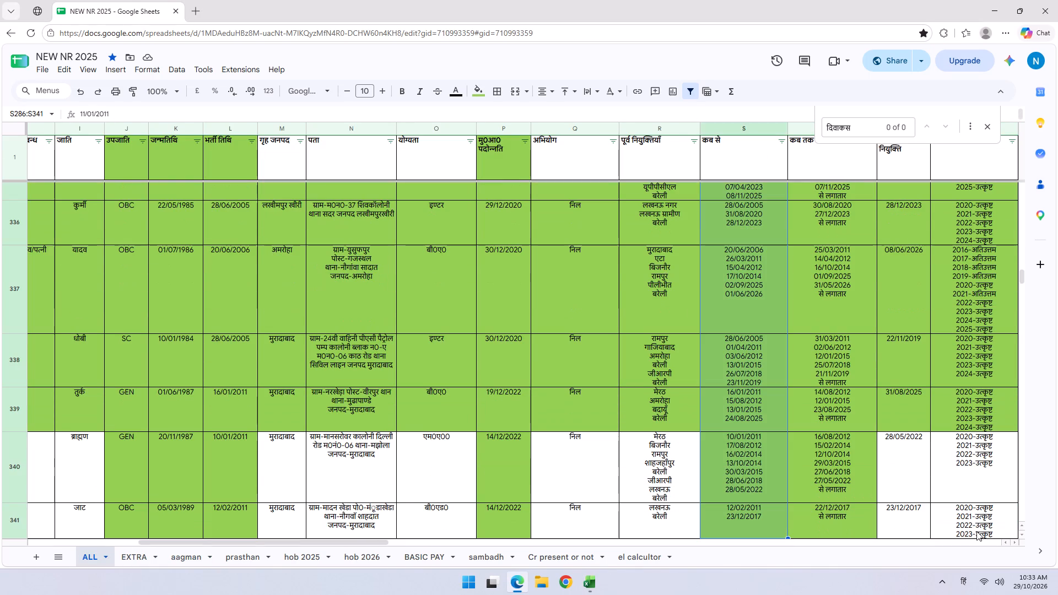
scroll(973, 522, "down", 2)
left_click(743, 437)
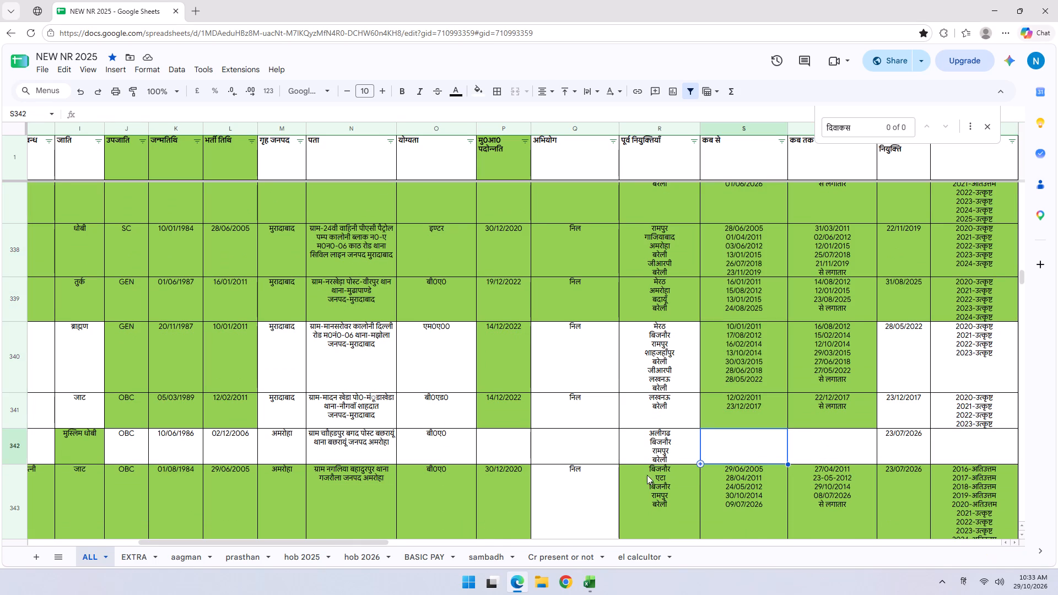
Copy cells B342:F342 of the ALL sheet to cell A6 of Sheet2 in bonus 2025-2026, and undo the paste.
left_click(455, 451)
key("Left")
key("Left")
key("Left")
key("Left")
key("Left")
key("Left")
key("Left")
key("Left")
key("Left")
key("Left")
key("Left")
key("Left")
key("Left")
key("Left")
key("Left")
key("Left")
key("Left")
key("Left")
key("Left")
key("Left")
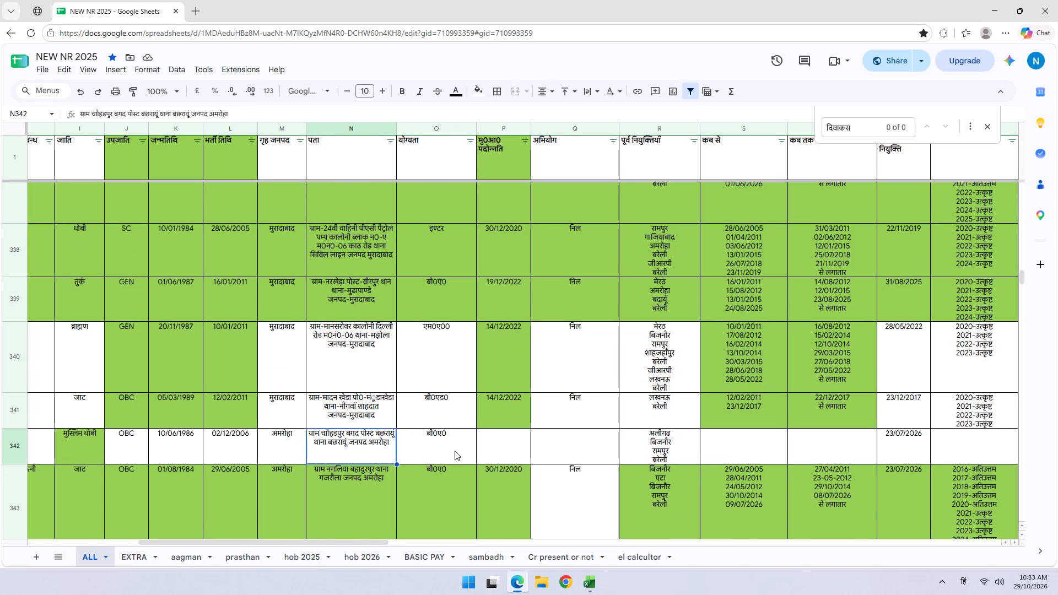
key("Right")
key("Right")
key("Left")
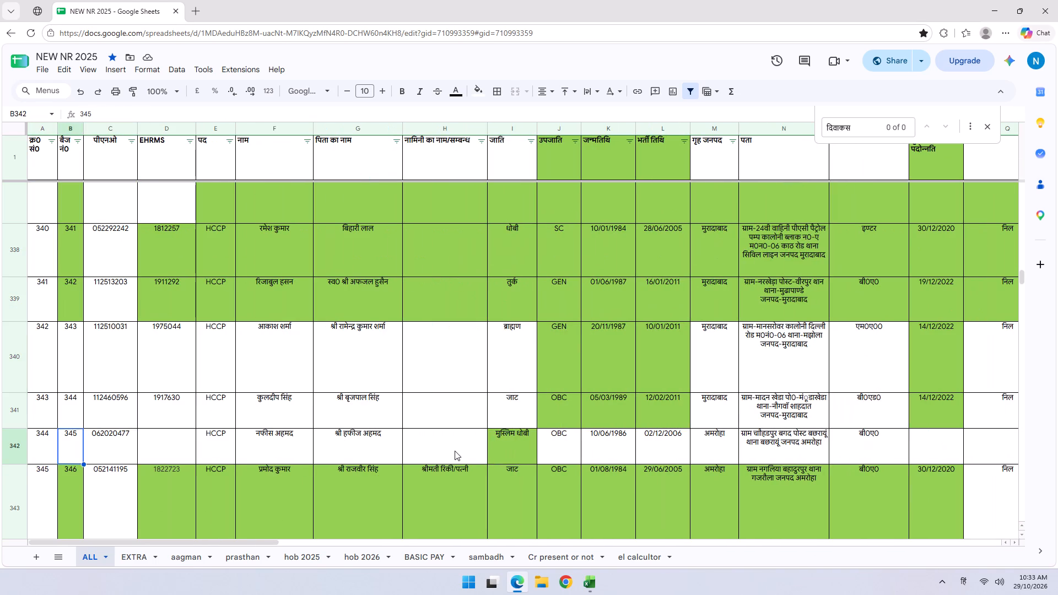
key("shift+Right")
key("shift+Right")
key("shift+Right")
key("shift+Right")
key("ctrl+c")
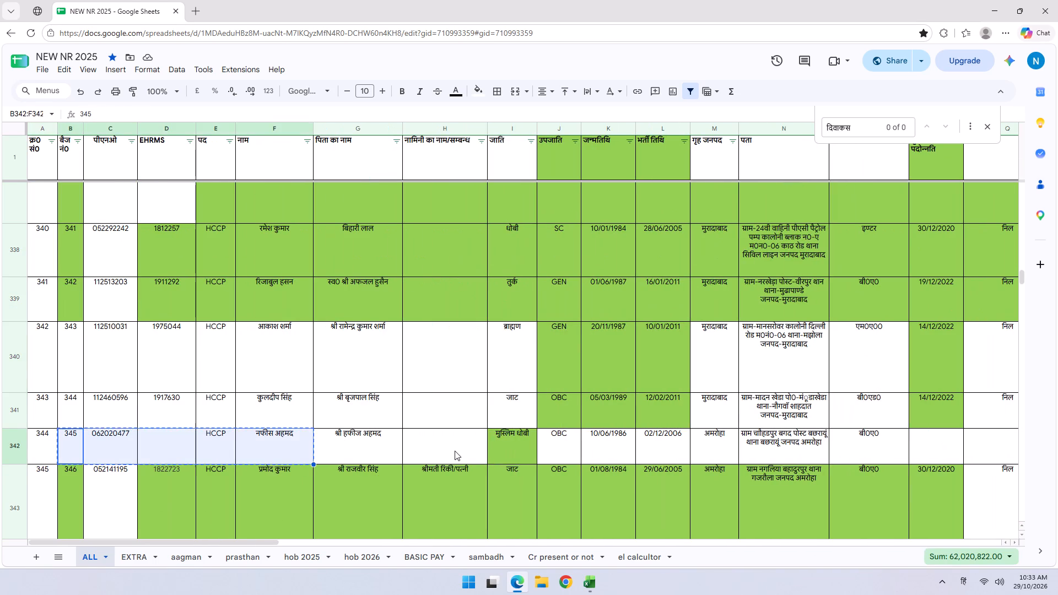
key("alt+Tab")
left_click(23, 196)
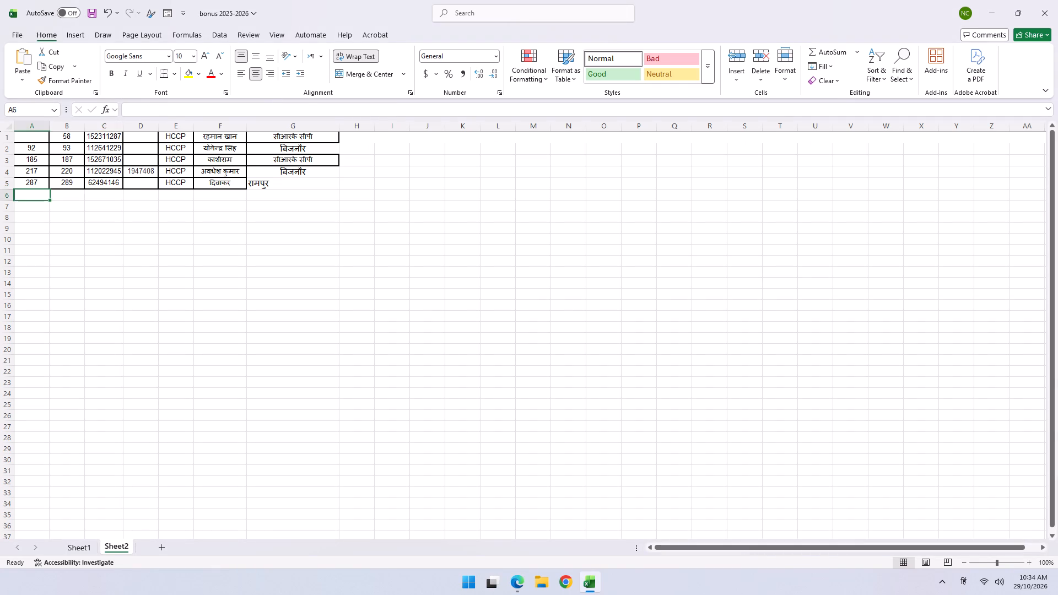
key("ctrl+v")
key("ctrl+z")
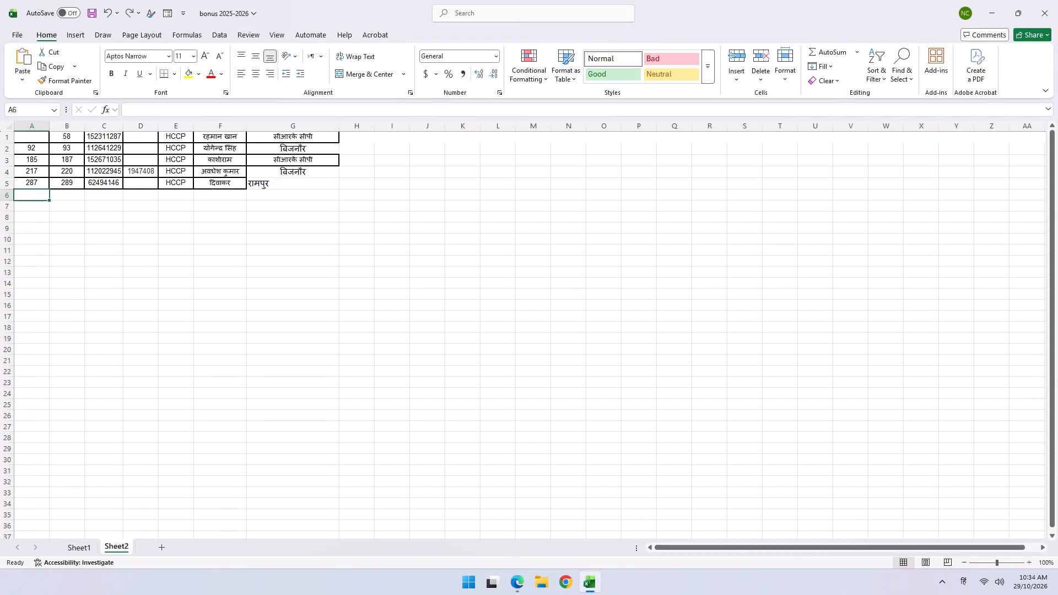
Copy cells A342:F342 of the ALL sheet and paste them at cell A6 of Sheet2 in bonus 2025-2026.
key("alt+Tab")
left_click_drag(32, 448, 293, 430)
key("ctrl+c")
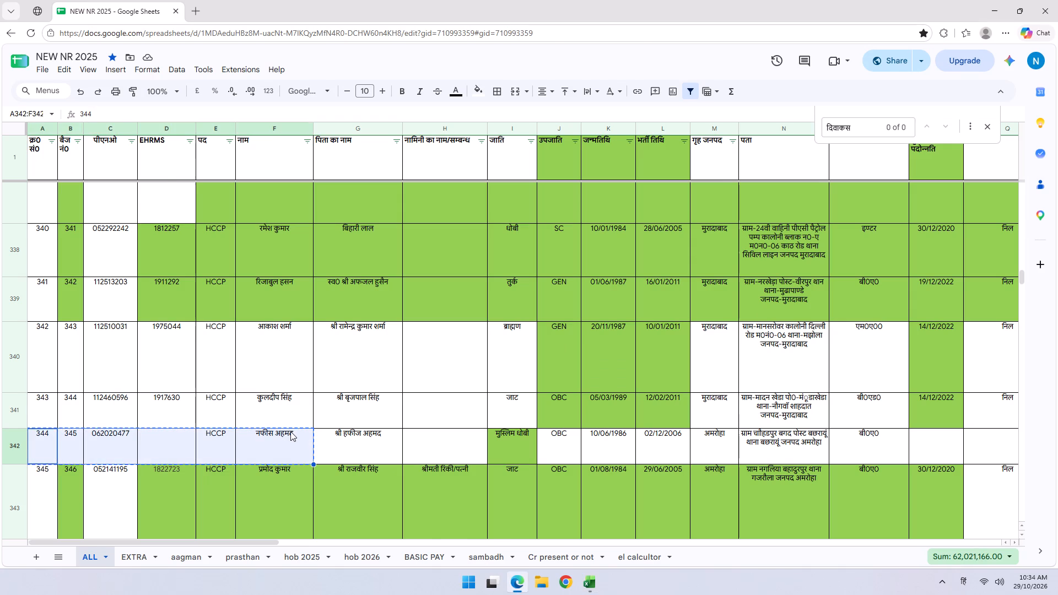
key("alt+Tab")
key("ctrl+v")
Check the previous postings in row 342 of the ALL sheet and fill the note रामपुर from cell G5 down into G6 of Sheet2.
left_click(262, 196)
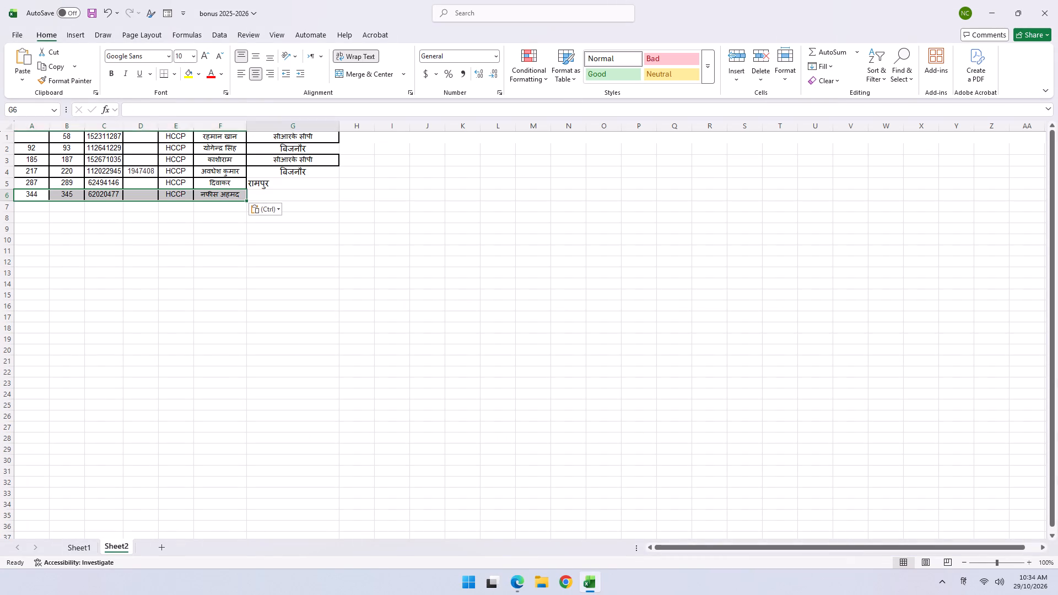
key("alt+Tab")
left_click(893, 448)
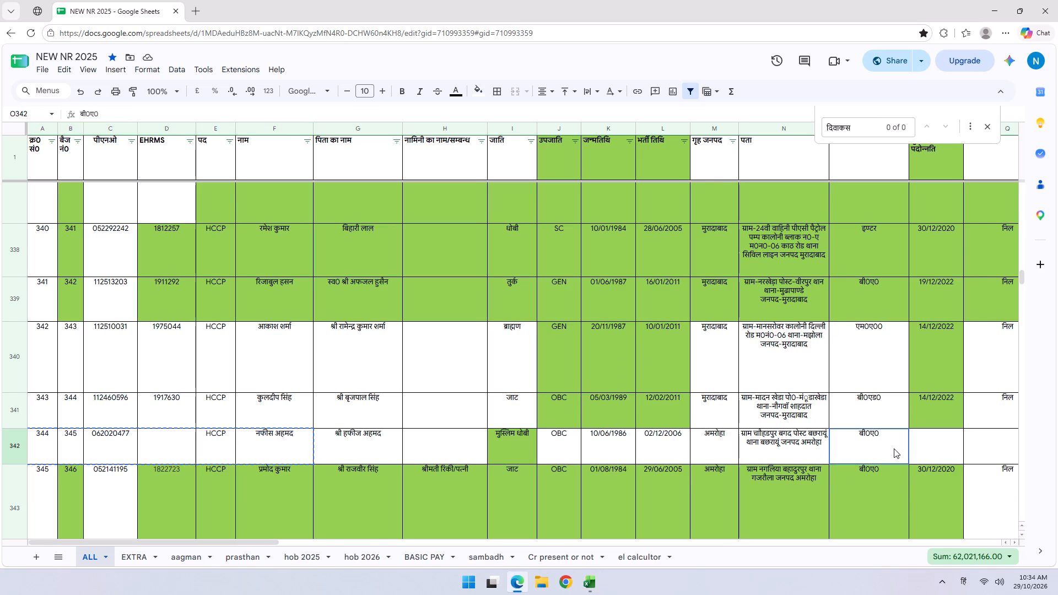
key("Tab")
key("Tab")
key("Tab")
key("Tab")
key("alt+Tab")
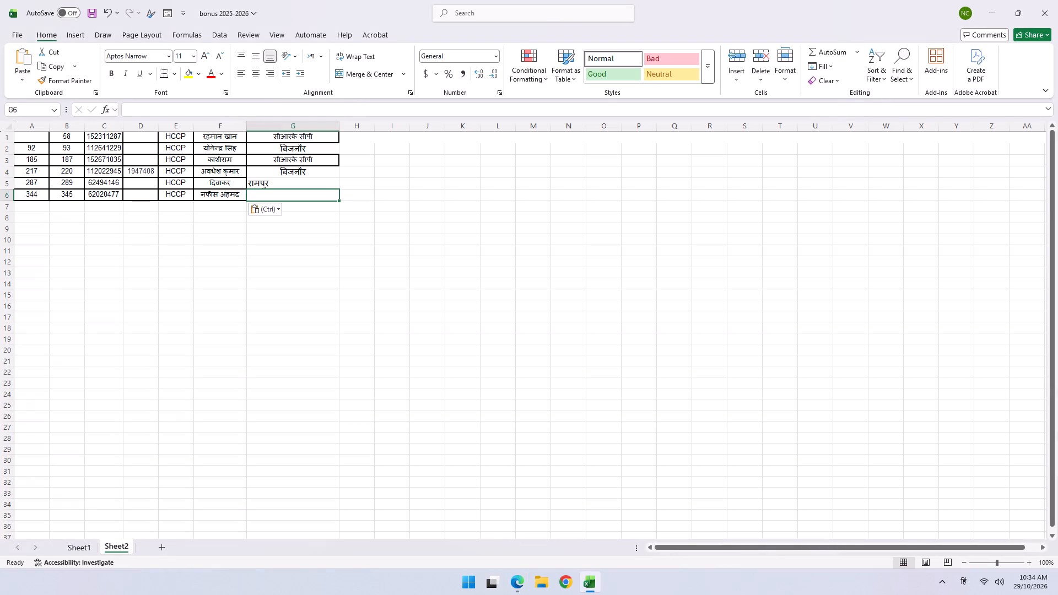
left_click(285, 196)
key("ctrl+d")
Copy the PNO from cell C342 of the ALL sheet and search for it on the aagman sheet.
key("alt+Tab")
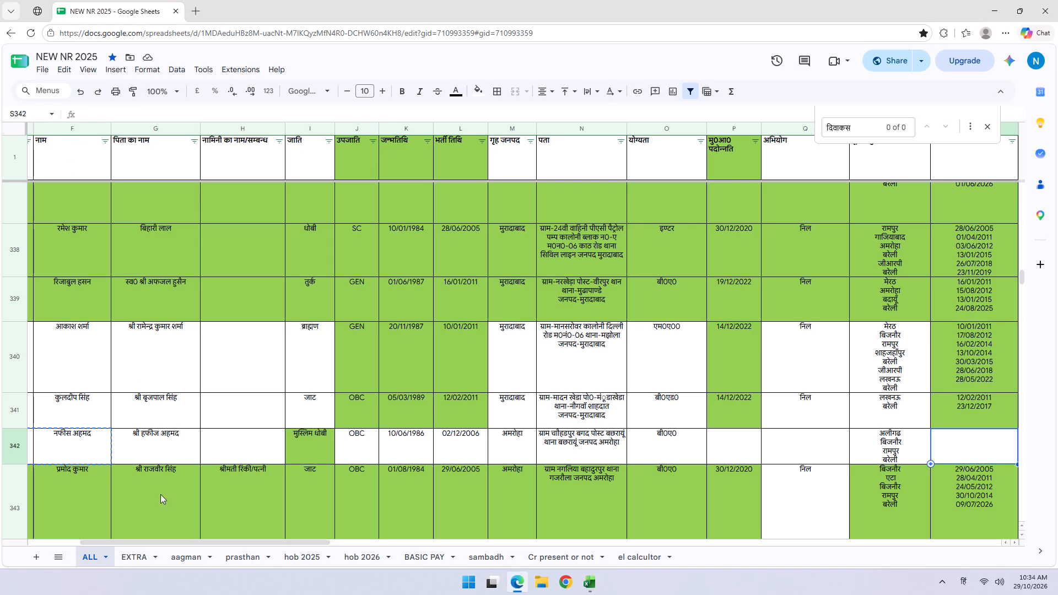
left_click(97, 446)
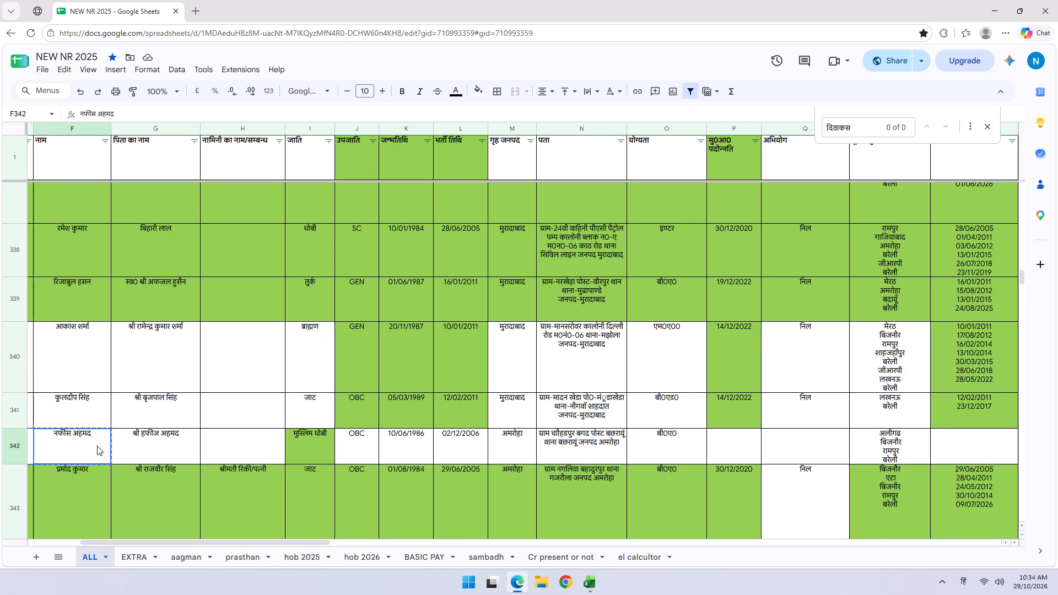
key("Left")
key("Left")
key("Left")
key("Left")
key("Left")
key("Left")
key("Left")
key("Left")
key("Left")
key("Left")
key("Left")
key("Left")
key("Left")
key("Left")
key("Left")
key("Right")
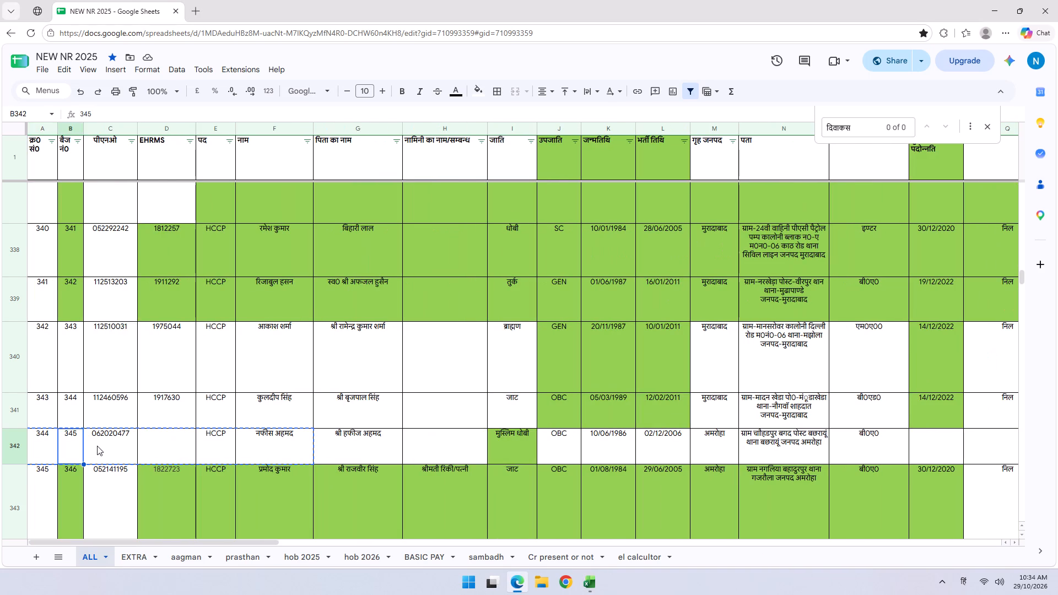
key("Right")
key("ctrl+c")
left_click(190, 558)
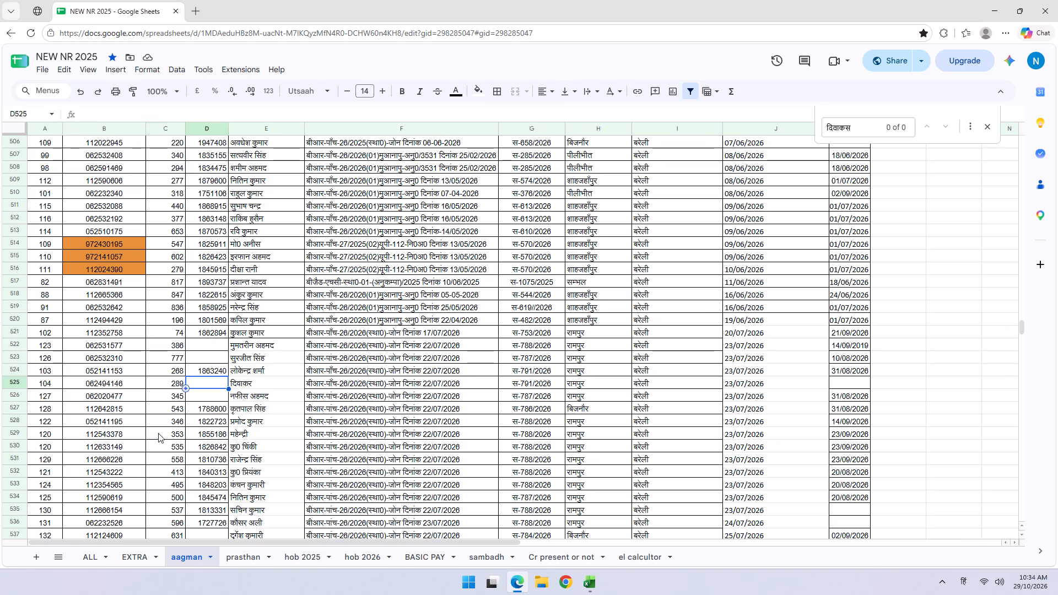
left_click(158, 433)
key("ctrl+f")
key("ctrl+v")
key("Return")
key("Escape")
Clear the date in cell K526 of the matching record on the aagman sheet.
key("Tab")
key("Tab")
key("Tab")
key("Tab")
key("Tab")
key("Tab")
key("Tab")
key("Tab")
key("Tab")
key("Tab")
key("Tab")
key("Tab")
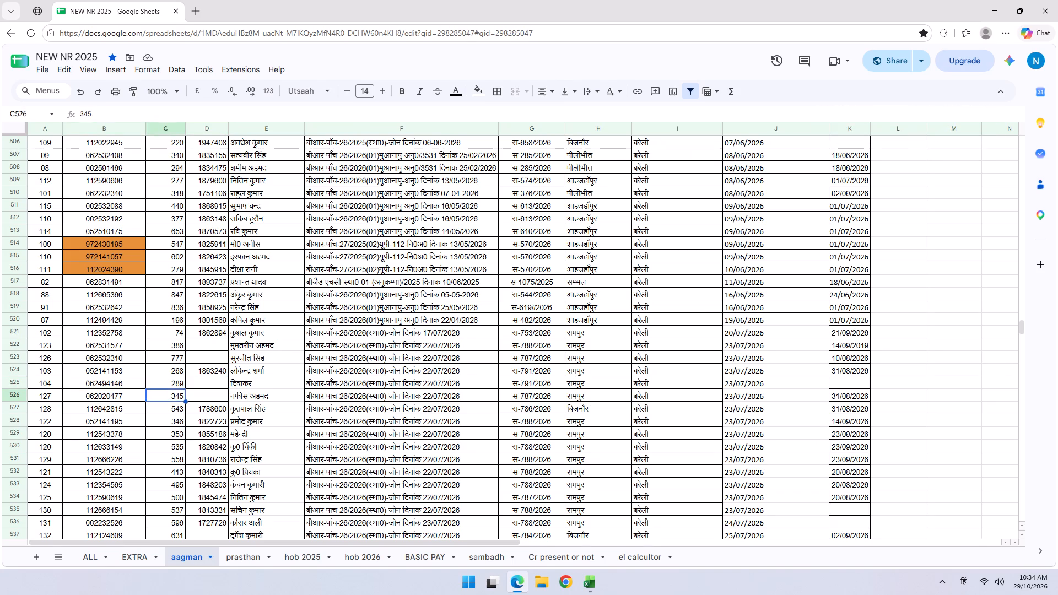
key("shift+Tab")
key("shift+Tab")
key("shift+Tab")
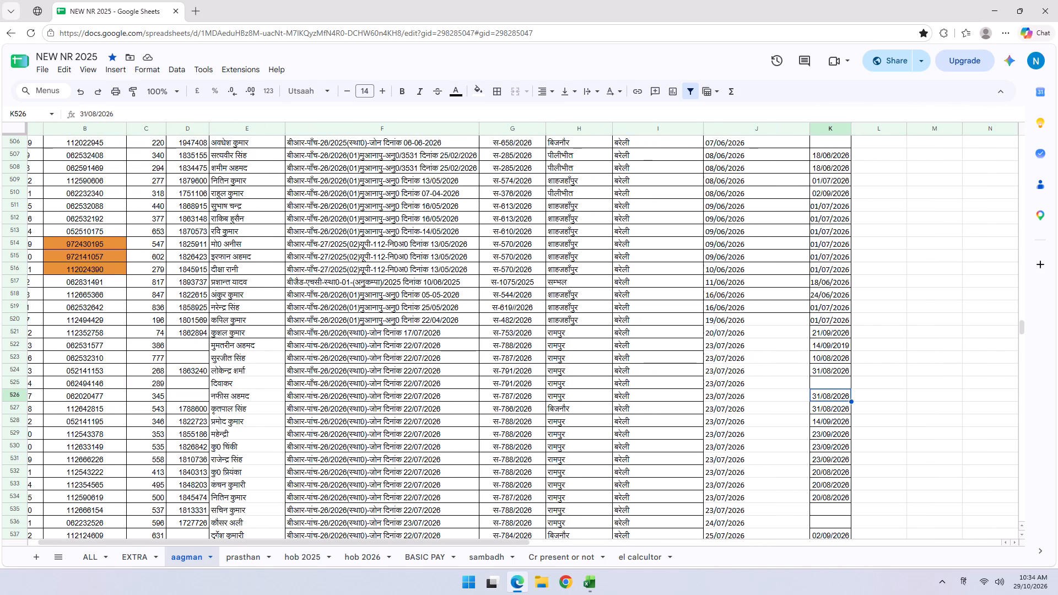
key("Delete")
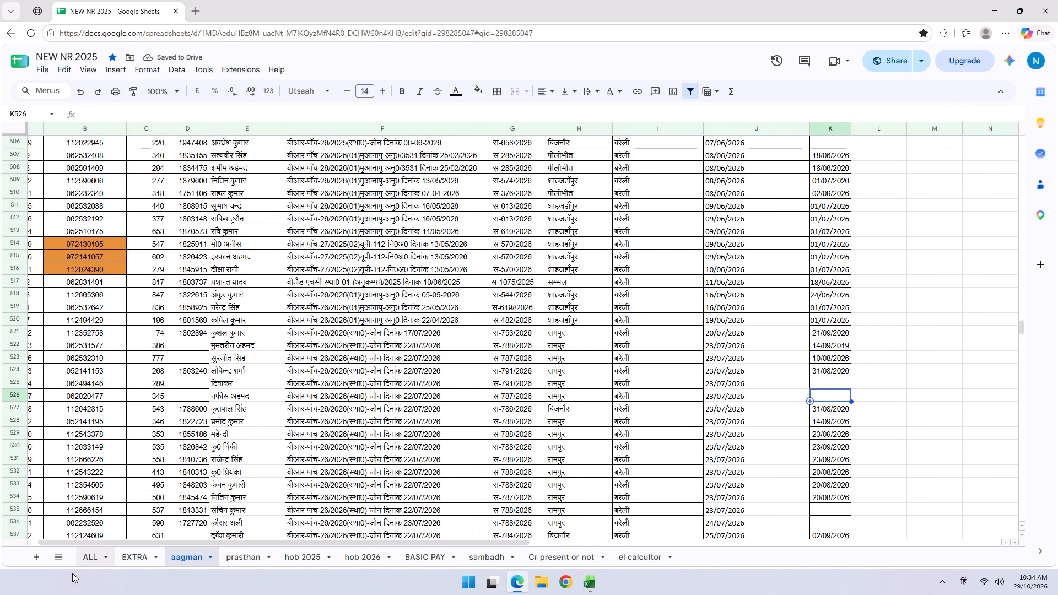
Return to the ALL sheet and check the posting date and remark columns of row 342 against Sheet2 of bonus 2025-2026.
left_click(88, 555)
left_click(924, 439)
key("Tab")
key("Tab")
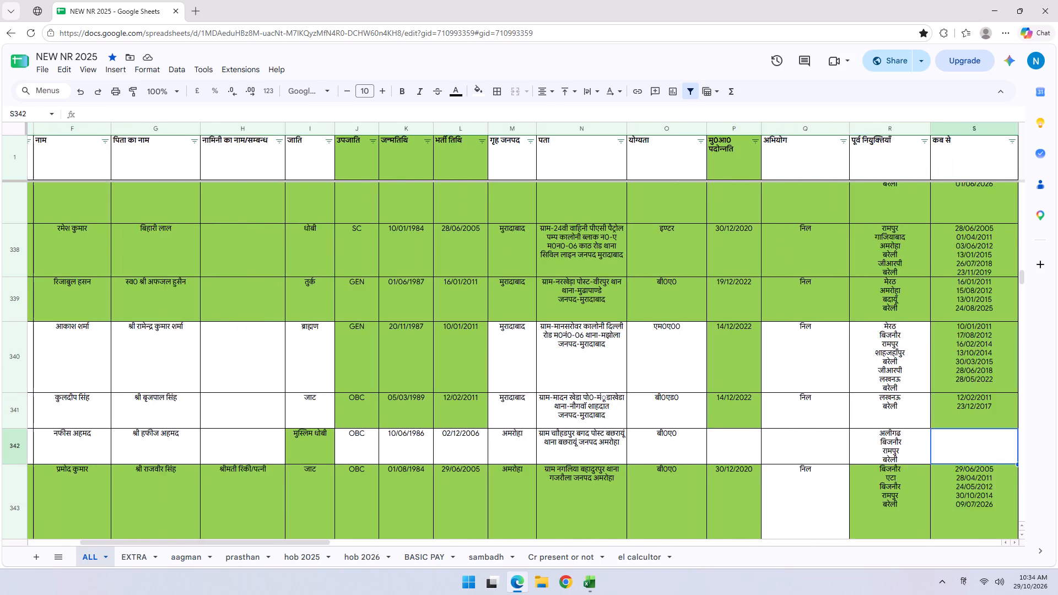
key("Tab")
key("Tab")
key("Tab")
key("Tab")
key("alt+Tab")
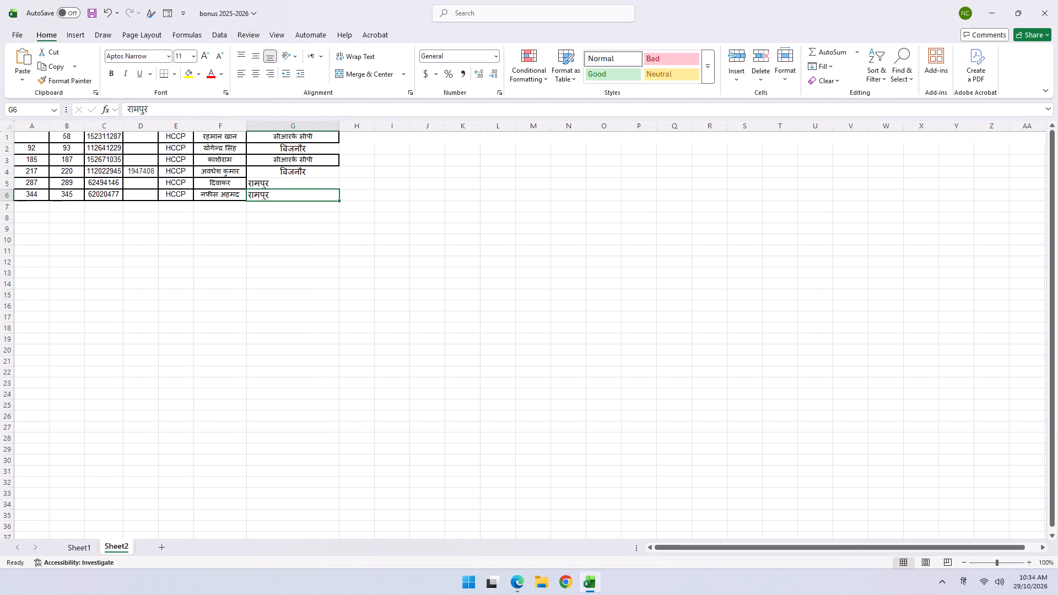
key("alt+Tab")
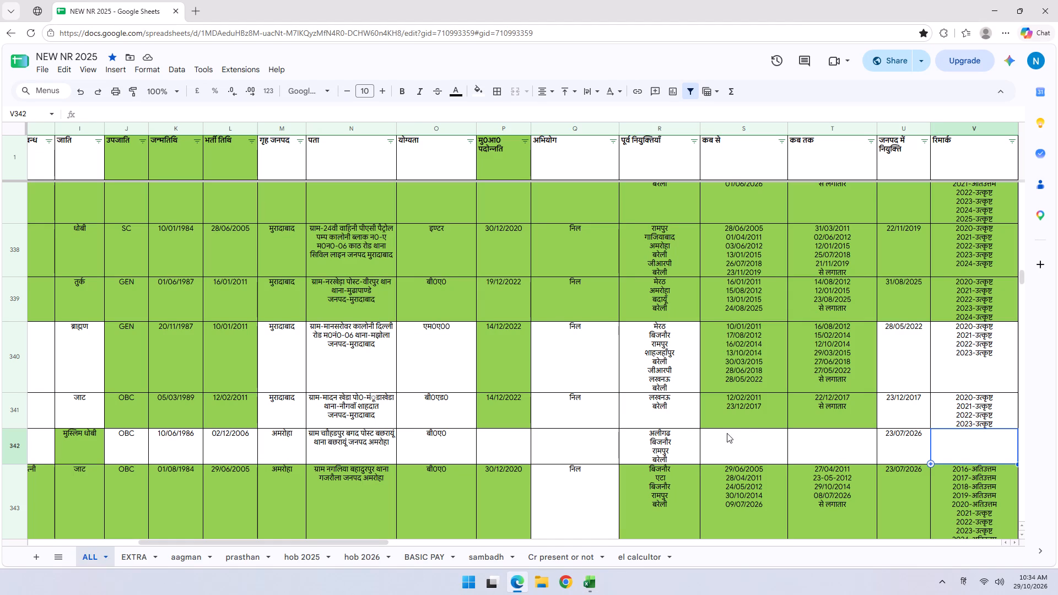
Find the next empty cell in column S (कब से) below row 342 of the ALL sheet.
left_click(727, 435)
key("ctrl+shift+Down")
scroll(724, 426, "down", 1)
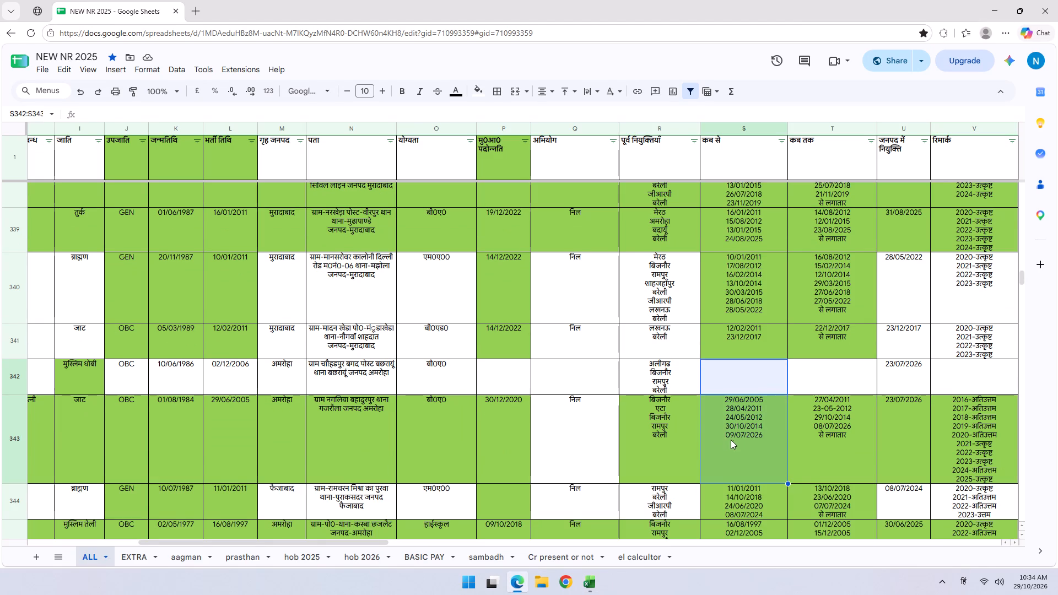
left_click(737, 441)
key("ctrl+shift+Down")
scroll(737, 441, "down", 2)
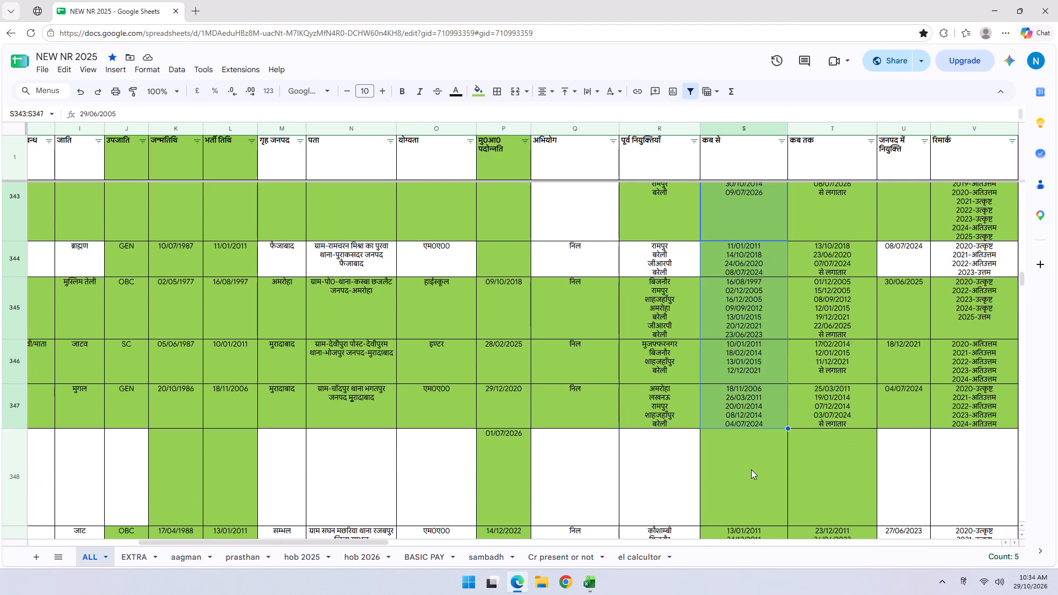
left_click(749, 466)
Copy cells A348:G348 of the ALL sheet to cell A7 of Sheet2 in bonus 2025-2026, and clear the father's name from G7.
key("Left")
key("Left")
key("Left")
key("Left")
key("Left")
key("Left")
key("Left")
key("Left")
key("Left")
key("Left")
key("Left")
key("Left")
key("Left")
key("Left")
key("Left")
key("Left")
key("Left")
key("Left")
key("Left")
key("Left")
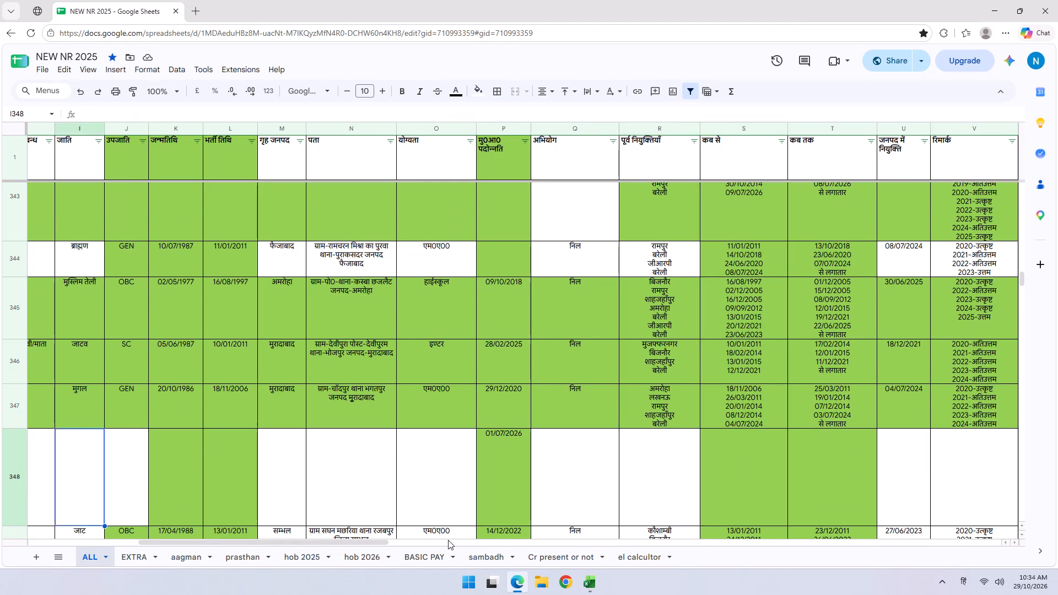
key("Right")
key("Left")
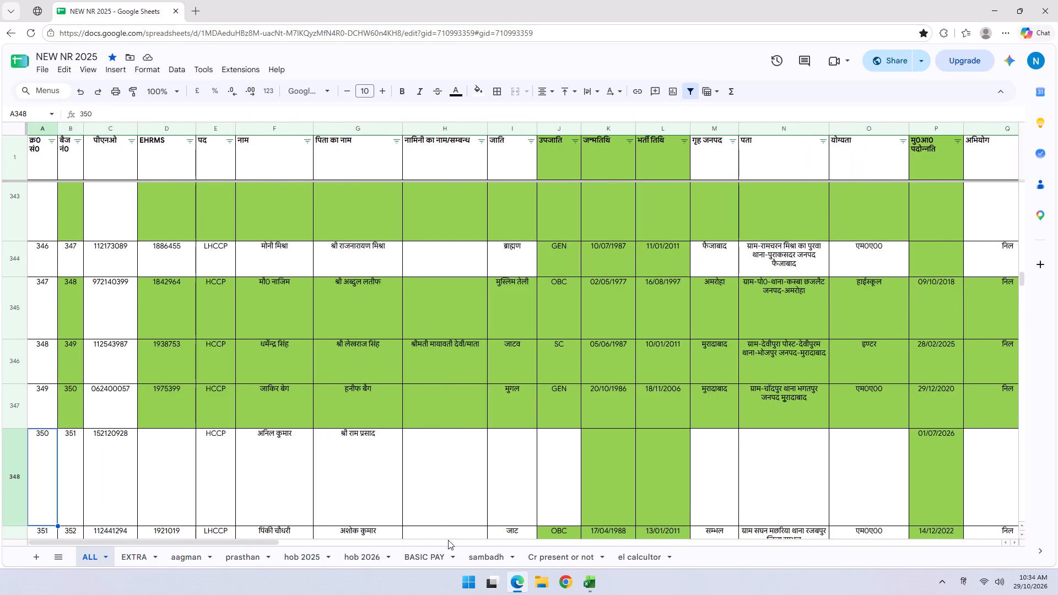
key("Left")
key("shift+Right")
key("shift+Right")
key("shift+Right")
key("shift+Right")
key("shift+Right")
key("shift+Right")
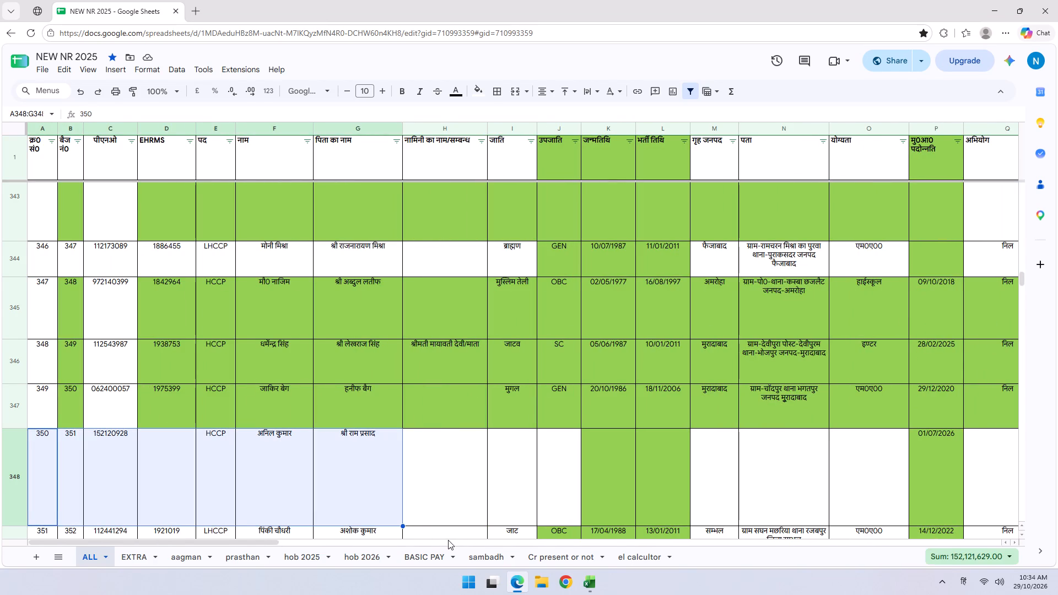
key("ctrl+c")
key("alt+Tab")
left_click(39, 204)
key("ctrl+v")
key("ctrl+c")
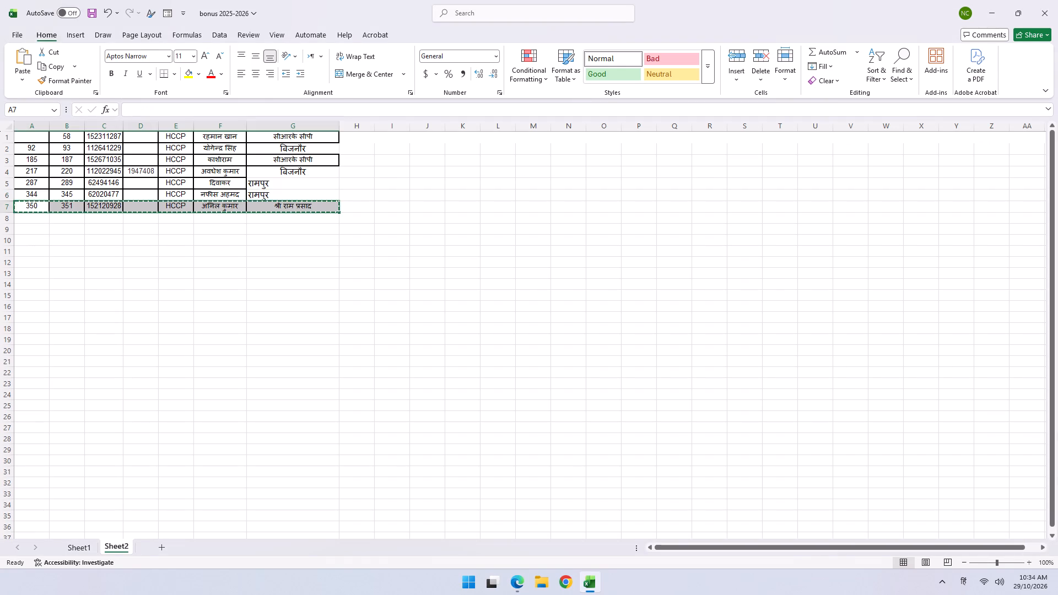
left_click(288, 209)
key("Delete")
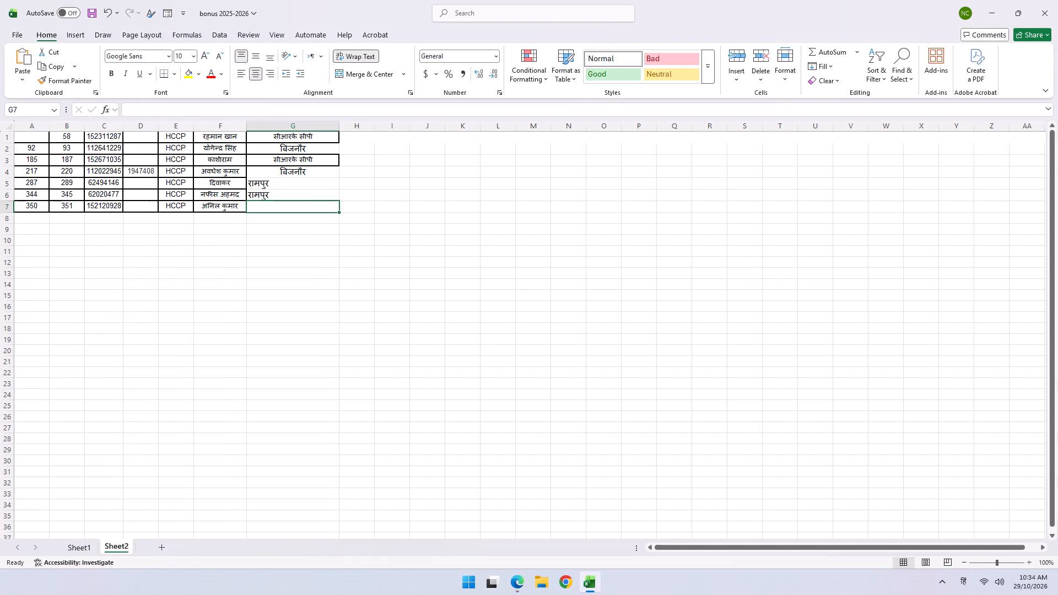
Check the posting columns of row 348 on the ALL sheet and copy the note सीआरके सीपी from cell G3 to G7 of Sheet2.
key("alt+Tab")
left_click(600, 469)
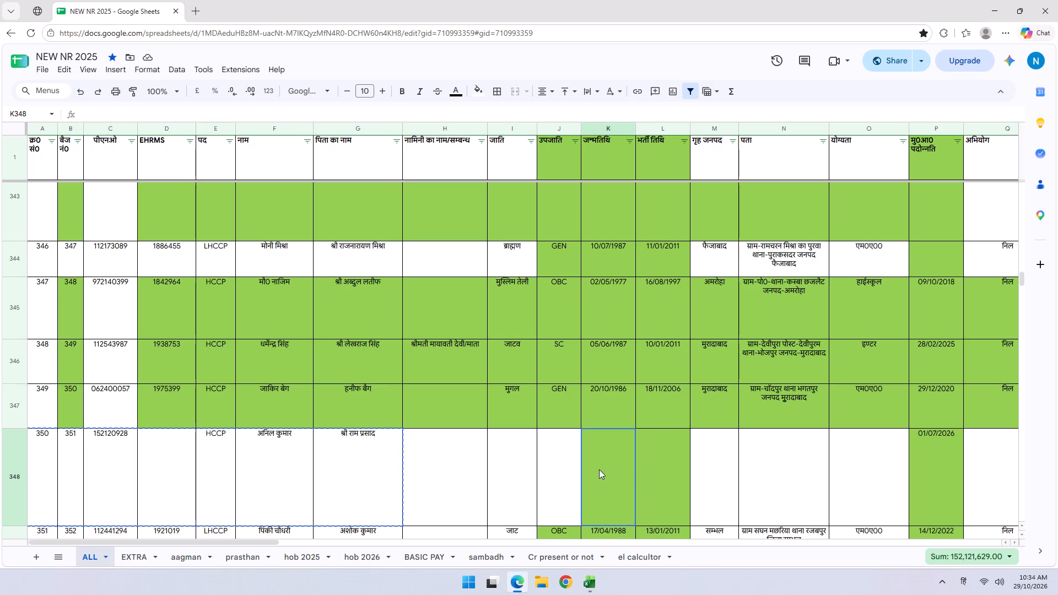
key("Tab")
key("Tab")
key("Tab")
key("Tab")
key("Tab")
key("Tab")
key("Tab")
key("Tab")
key("Tab")
key("Tab")
key("Tab")
key("alt+Tab")
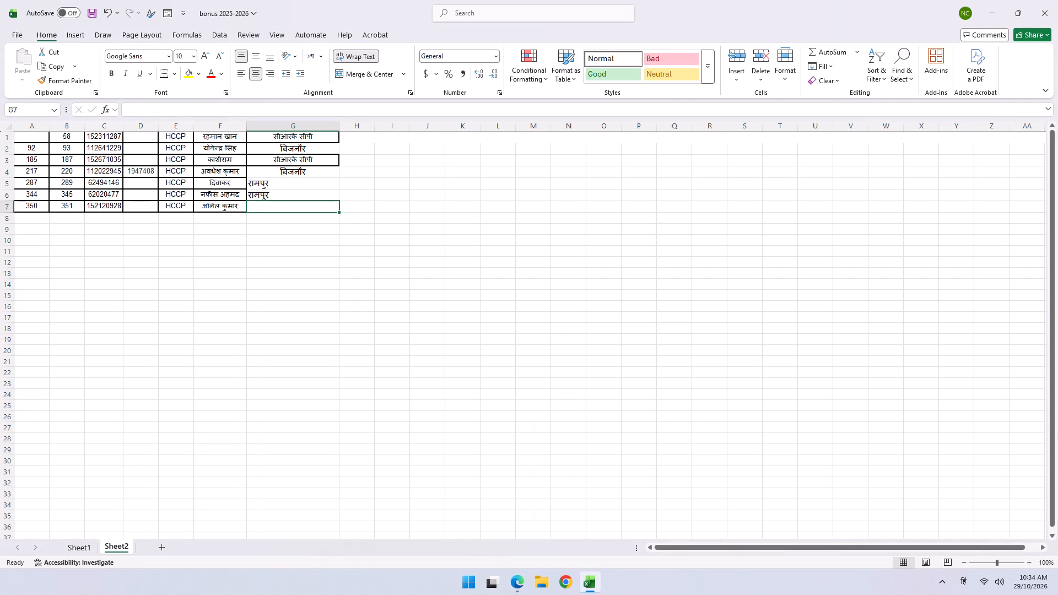
left_click(297, 149)
left_click(295, 159)
key("ctrl+c")
left_click(293, 208)
key("ctrl+v")
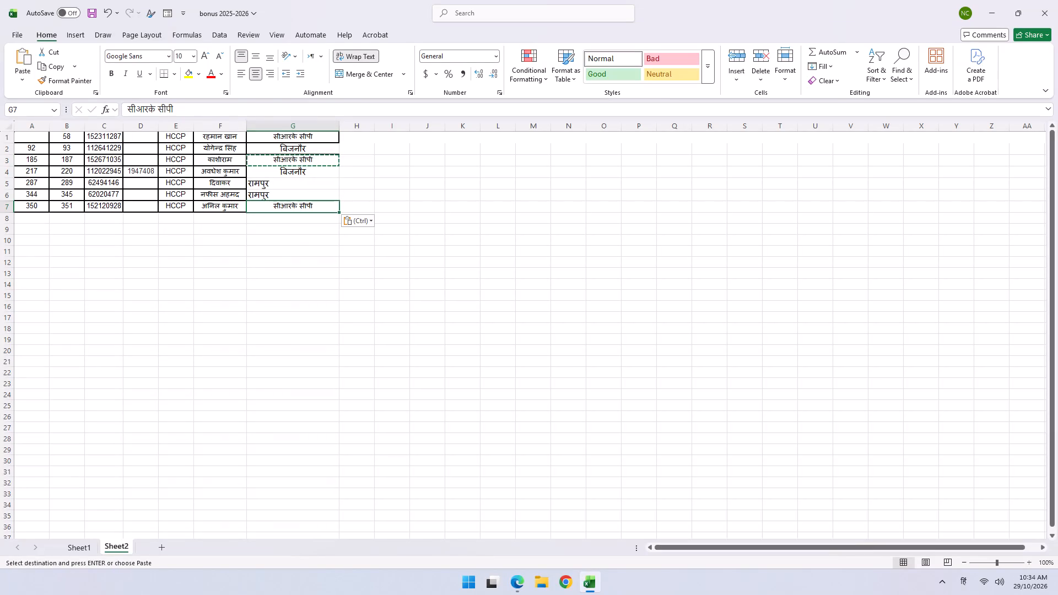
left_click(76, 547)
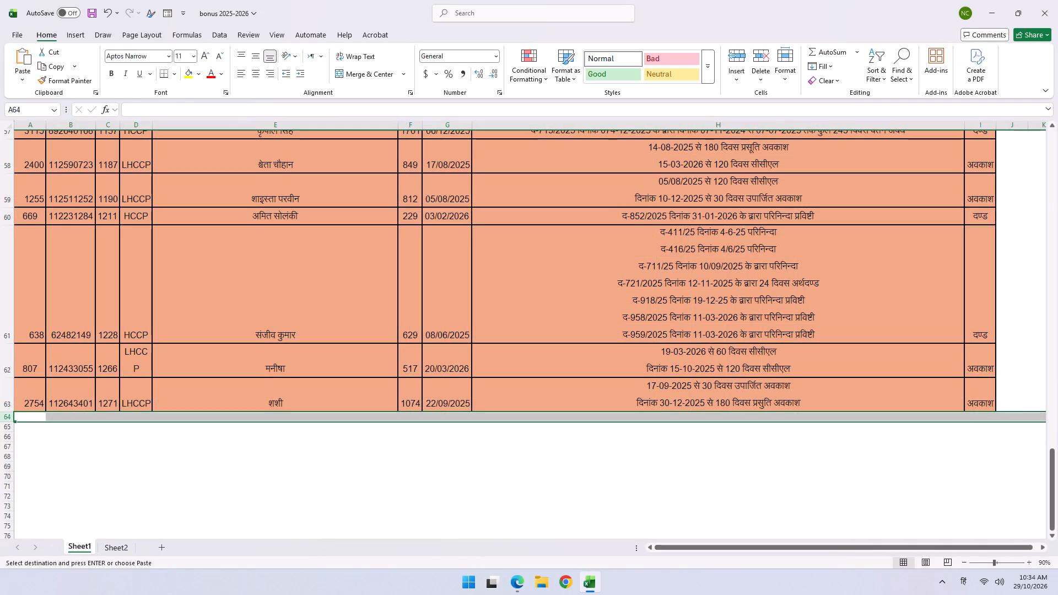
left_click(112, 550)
Return to the ALL sheet and find the next empty cell in column S (कब से) below row 348.
key("alt+Tab")
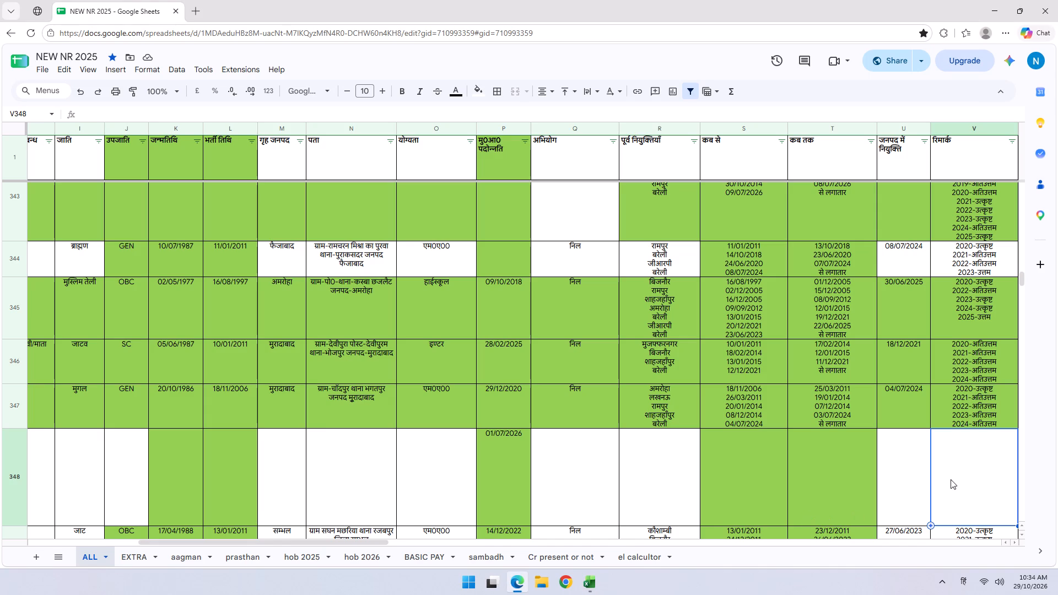
left_click(746, 460)
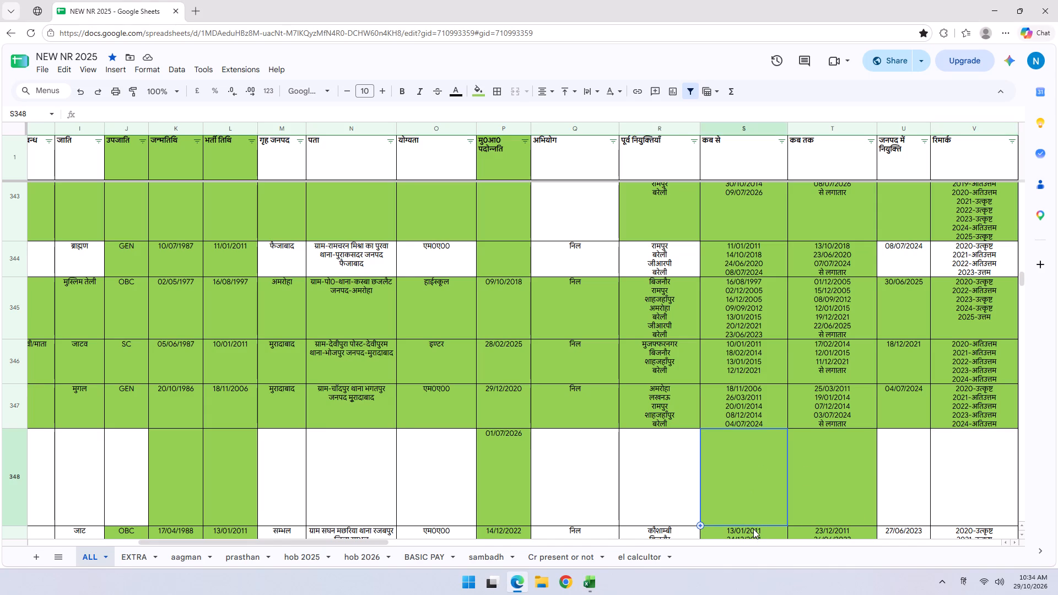
scroll(751, 528, "down", 1)
left_click(748, 484)
key("ctrl+shift+Down")
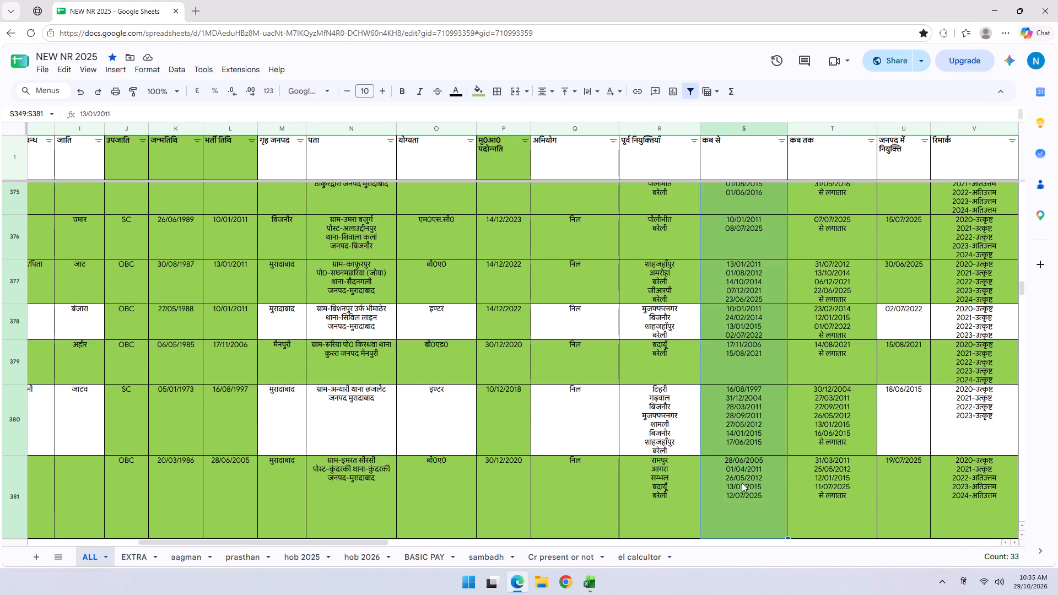
scroll(743, 477, "down", 1)
left_click(741, 497)
Copy cells A382:F382 of the ALL sheet and paste them at cell A8 of Sheet2 in bonus 2025-2026.
left_click(674, 512)
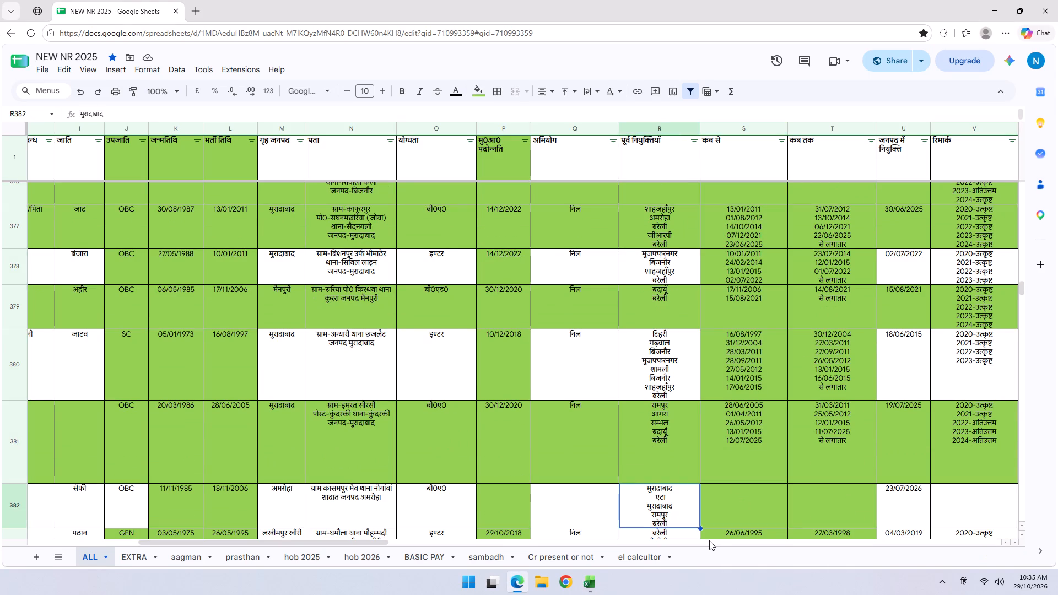
key("Left")
key("Left")
key("Left")
key("Left")
key("Left")
key("Left")
key("Left")
key("Left")
key("Left")
key("Left")
key("Left")
key("Left")
key("Left")
key("Left")
key("Left")
key("Left")
key("Left")
key("Left")
key("Left")
key("Left")
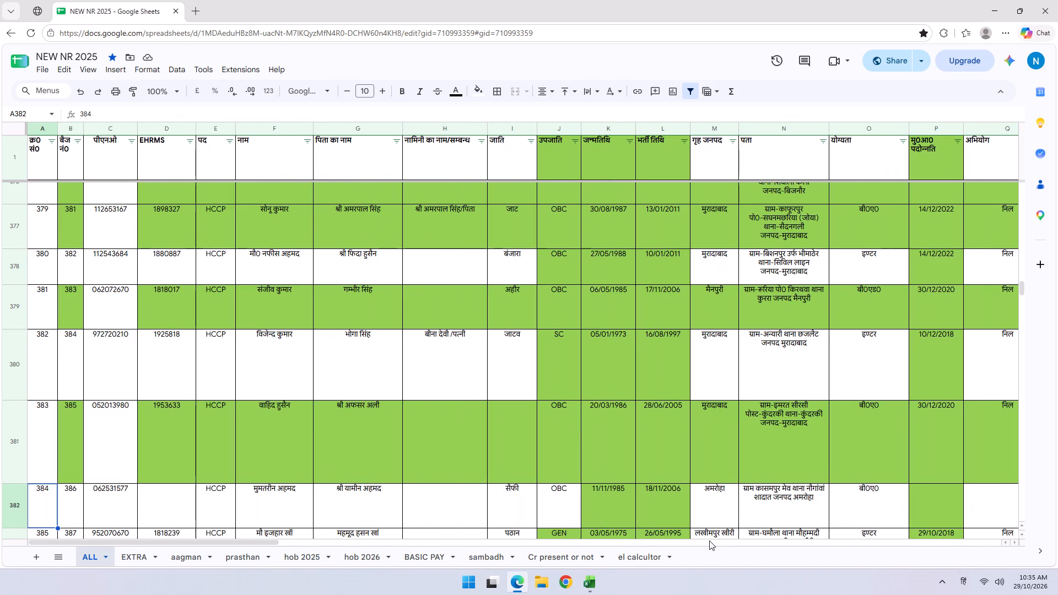
key("Right")
key("Left")
key("shift+Right")
key("shift+Right")
key("shift+Right")
key("shift+Right")
key("shift+Right")
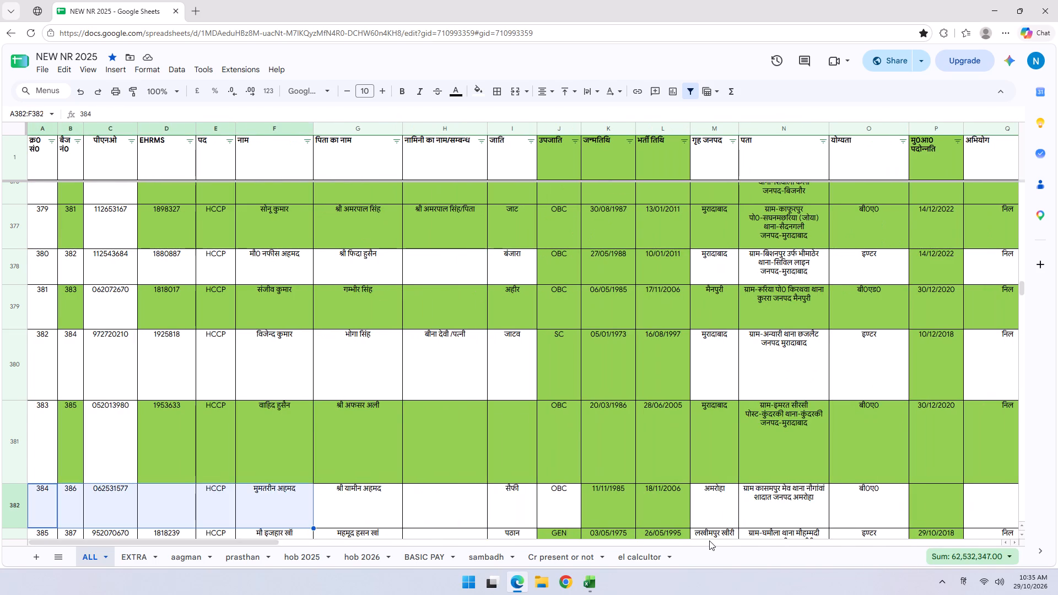
key("ctrl+c")
key("alt+Tab")
left_click(27, 217)
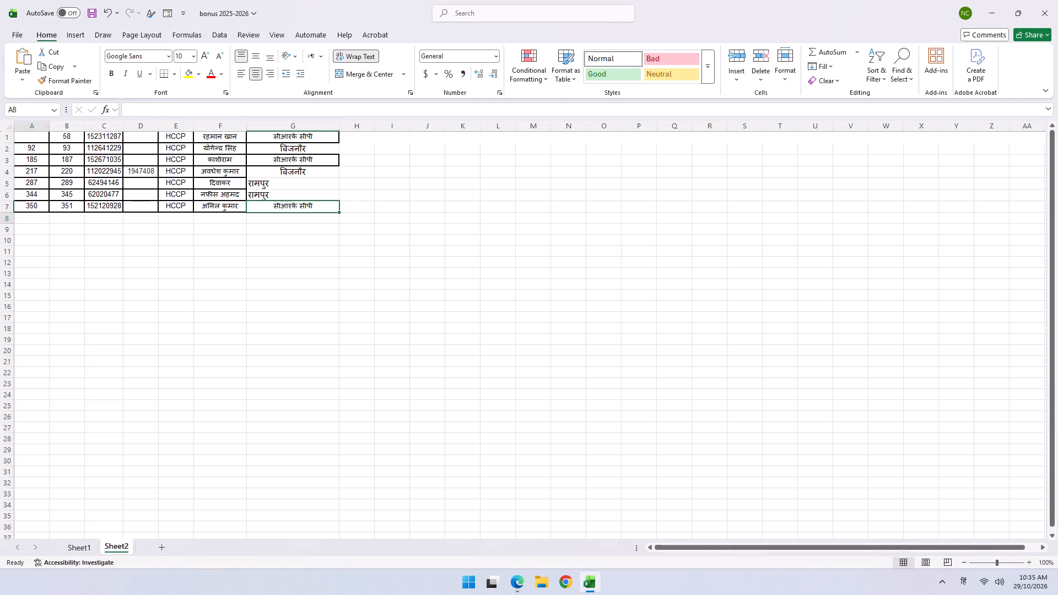
key("ctrl+v")
Copy the note रामपुर from cell G6 to cell G8 of Sheet2.
left_click(306, 220)
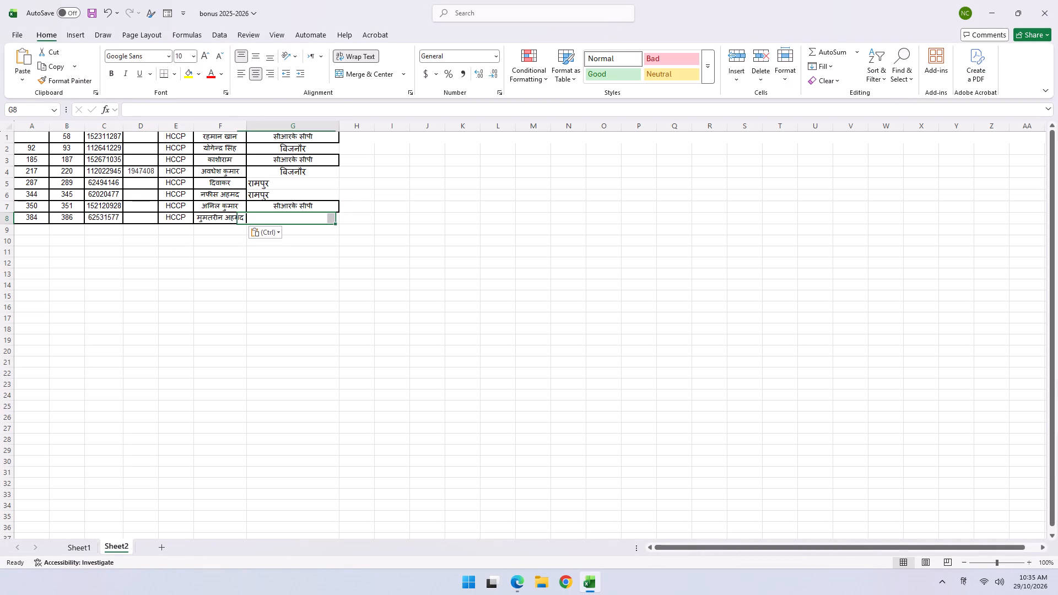
left_click(287, 194)
key("ctrl+c")
left_click(289, 221)
key("ctrl+v")
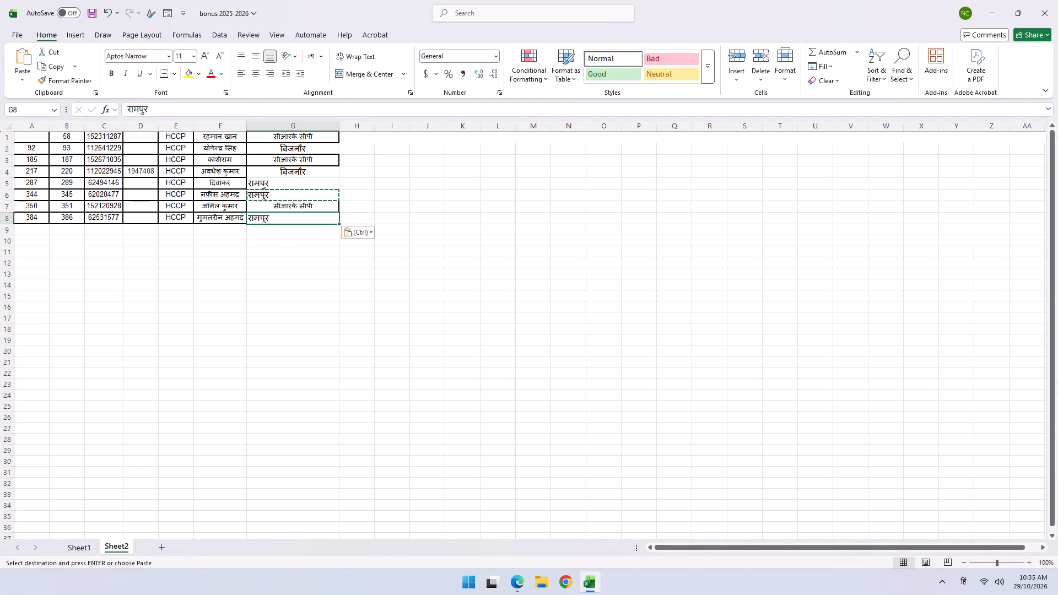
Copy the PNO from cell C382 of the ALL sheet in NEW NR 2025 and search for it on the aagman sheet.
key("alt+Tab")
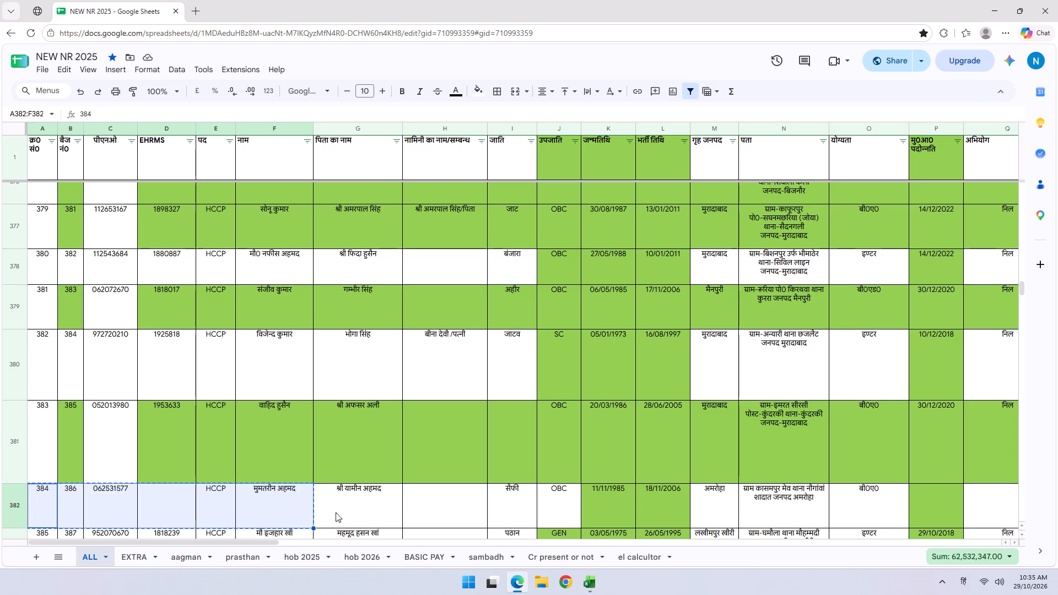
left_click(122, 503)
key("ctrl+c")
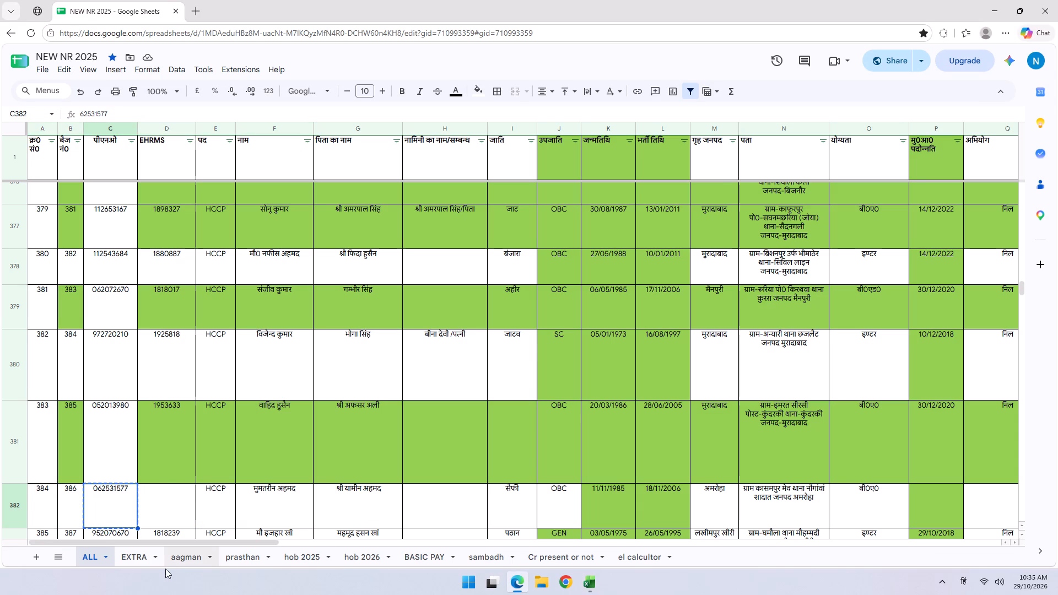
left_click(185, 555)
left_click(216, 391)
key("ctrl+f")
key("ctrl+v")
key("Return")
key("Escape")
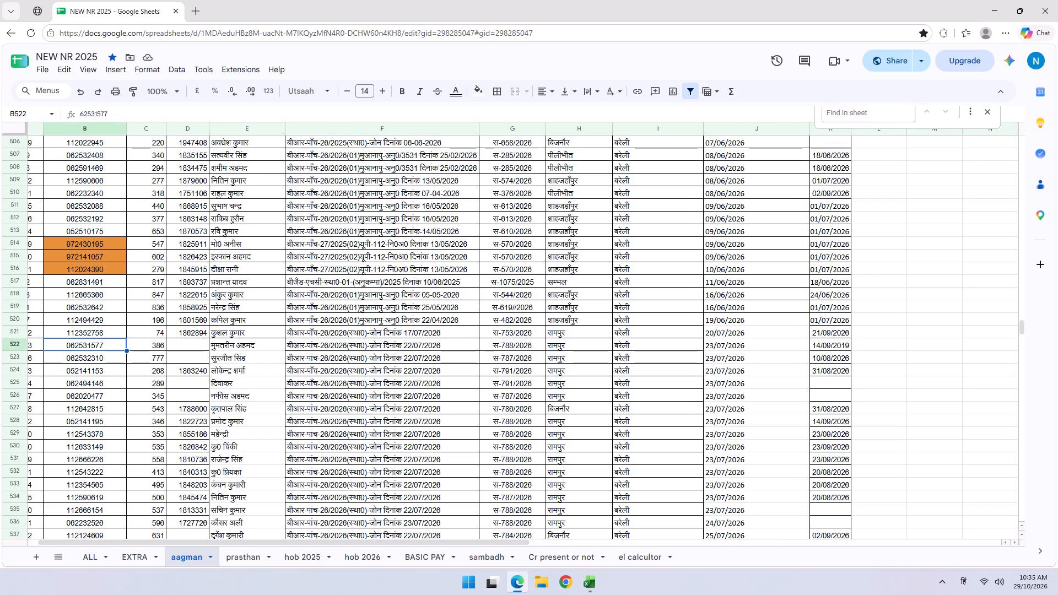
Clear the date from cell K522 in the matching record on the aagman sheet.
key("Tab")
key("Tab")
key("Tab")
key("Tab")
key("Tab")
key("Tab")
key("Tab")
key("Tab")
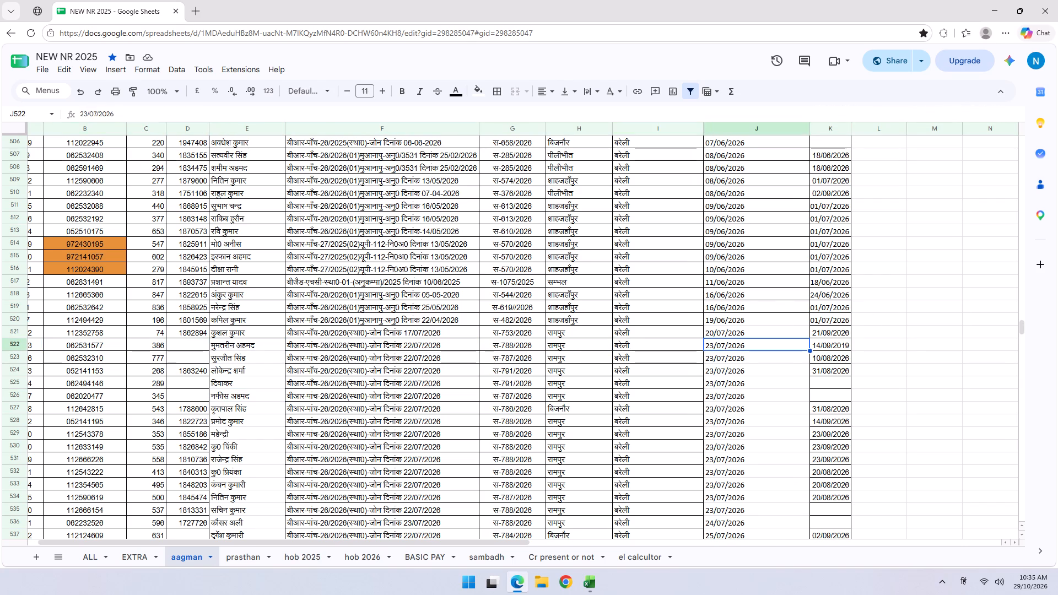
key("Tab")
key("Delete")
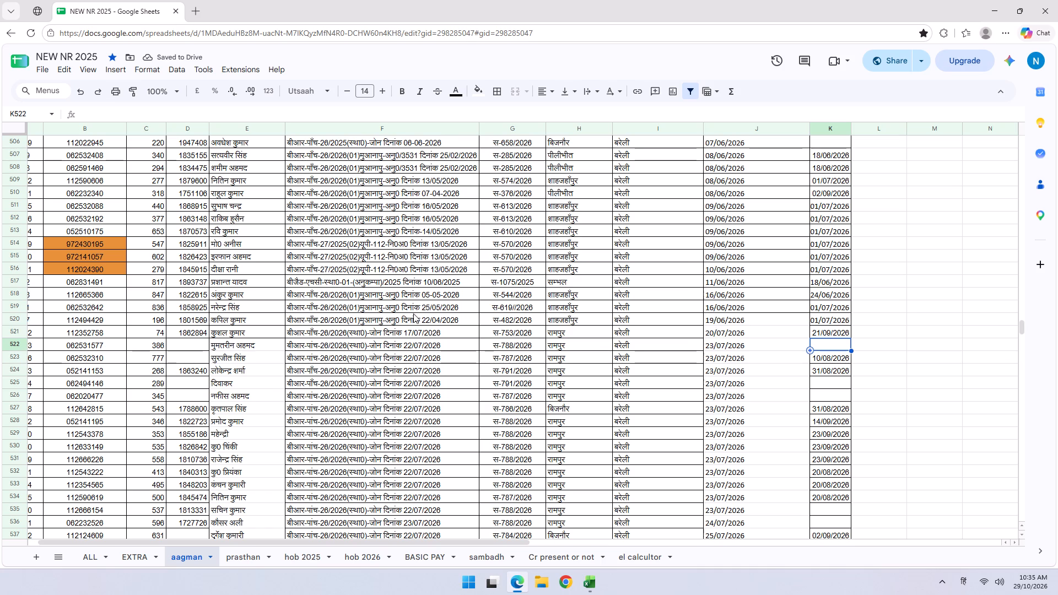
Return to the ALL sheet and find the next empty cell in column S (कब से) below row 382.
key("alt+Tab")
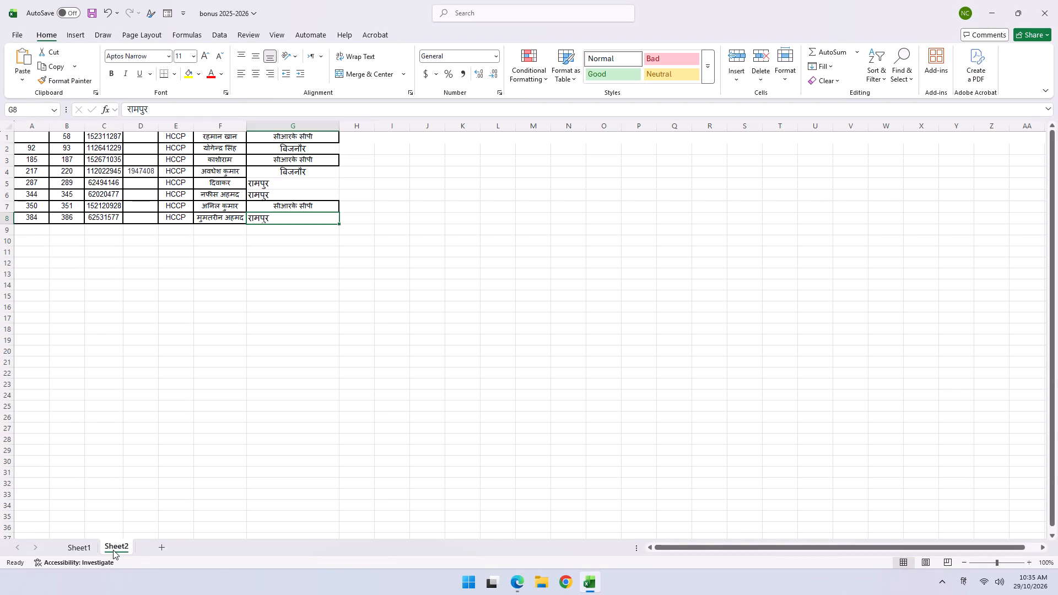
key("alt+Tab")
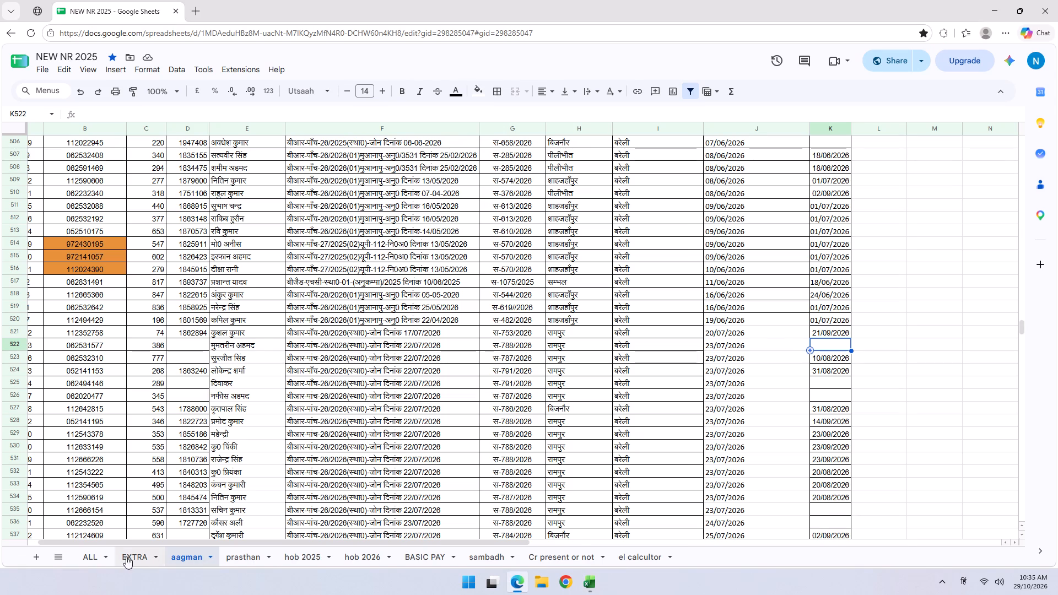
left_click(97, 557)
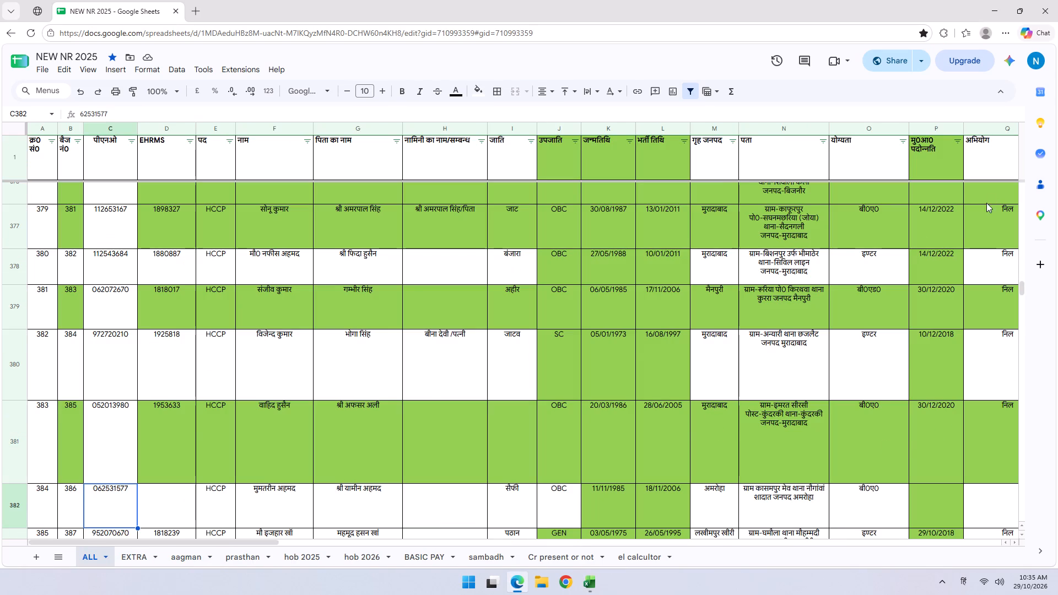
left_click(914, 510)
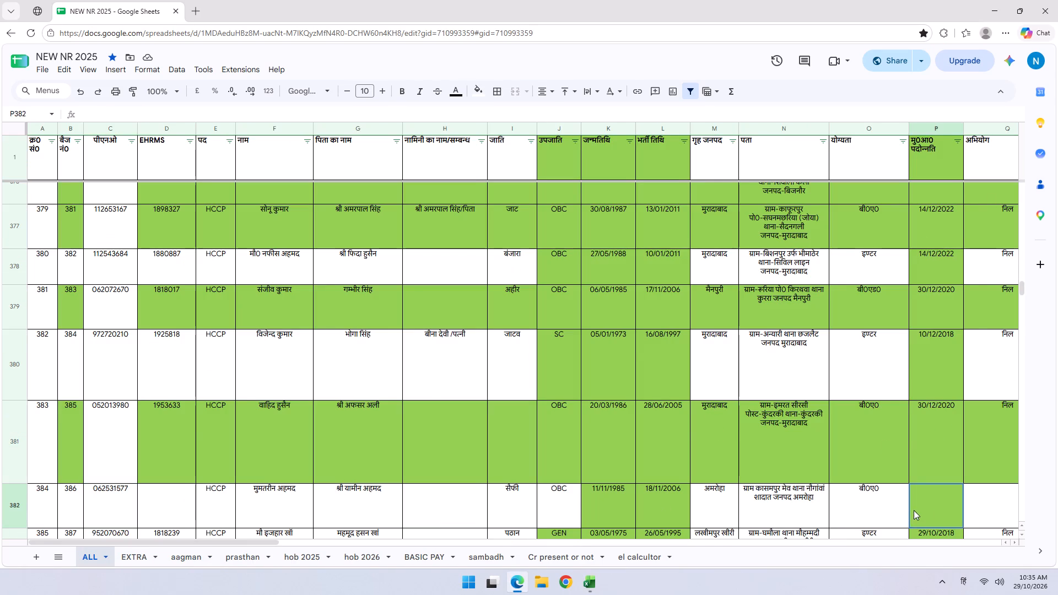
key("Tab")
key("Left")
key("Left")
key("Left")
key("Right")
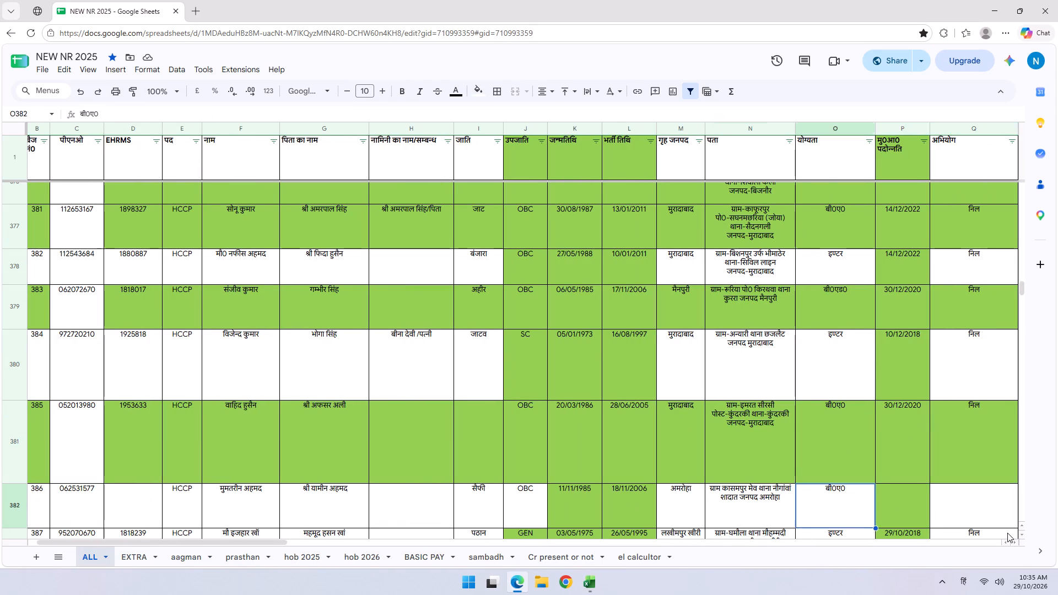
key("Right")
key("Right")
key("Right")
key("Right")
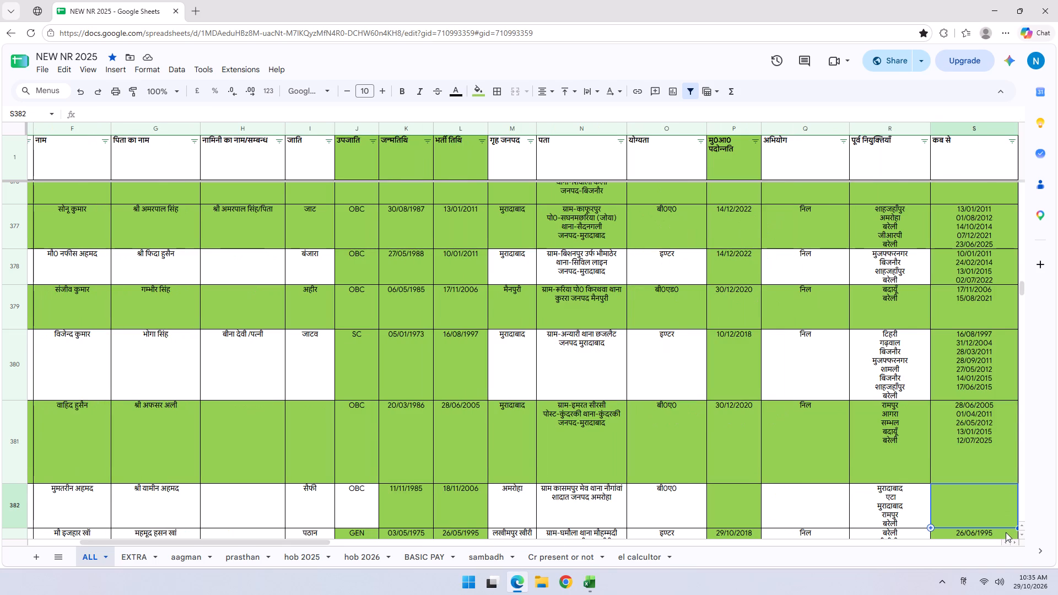
key("Down")
key("ctrl+shift+Down")
scroll(992, 493, "down", 2)
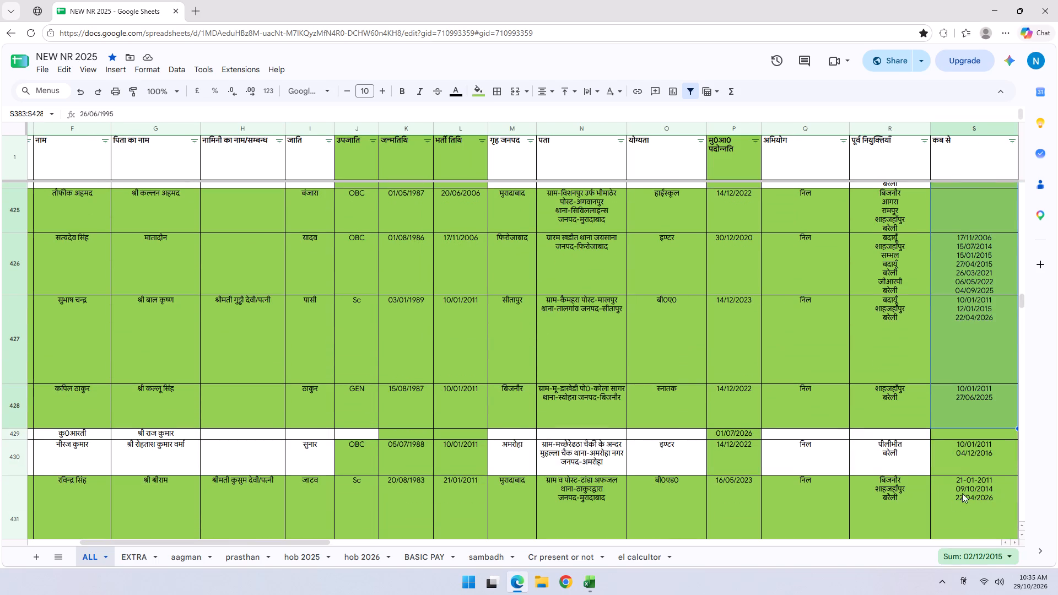
left_click(964, 429)
left_click(962, 443)
left_click(959, 434)
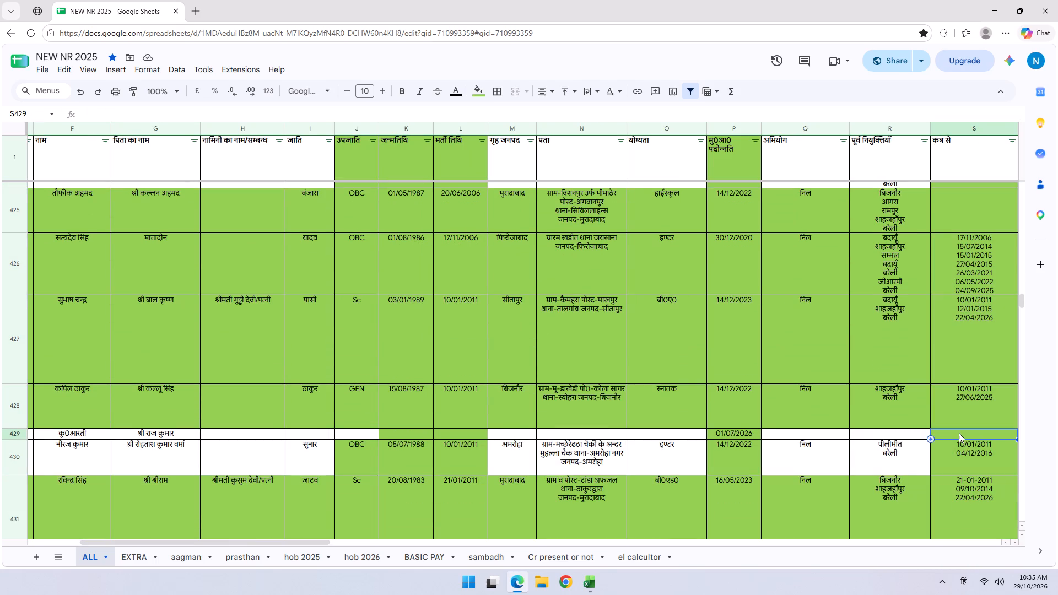
Copy cells A429:F429 of the ALL sheet and paste them at cell A9 of Sheet2 in bonus 2025-2026.
key("Left")
key("Left")
key("Left")
key("Left")
key("Left")
key("Left")
key("Left")
key("Left")
key("Left")
key("Left")
key("Left")
key("Left")
key("Left")
key("Left")
key("Left")
key("Left")
key("Left")
key("Left")
key("Left")
key("Left")
key("Right")
key("Left")
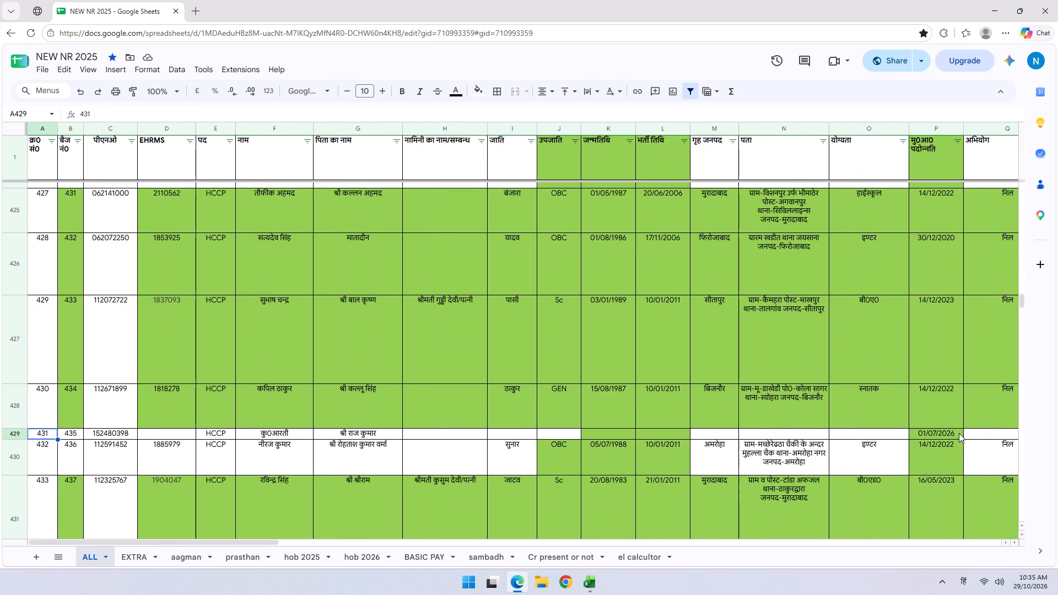
key("shift+Right")
key("shift+Right")
key("shift+Right")
key("shift+Right")
key("shift+Right")
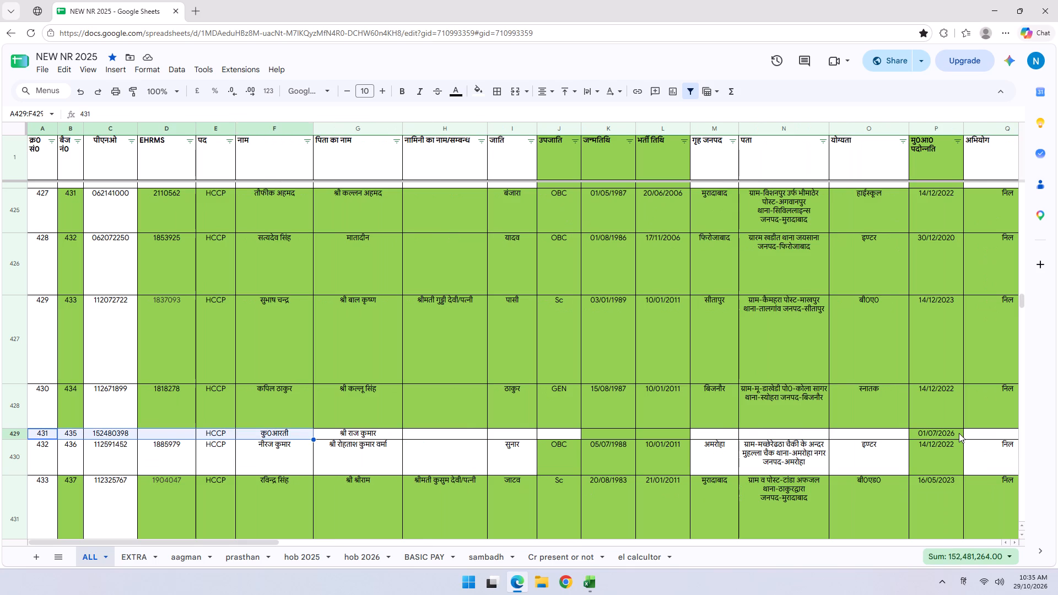
key("ctrl+c")
key("alt+Tab")
key("Down")
key("Left")
key("Left")
key("Left")
key("Left")
key("Left")
key("Left")
key("Left")
key("Left")
key("Left")
key("Left")
key("Left")
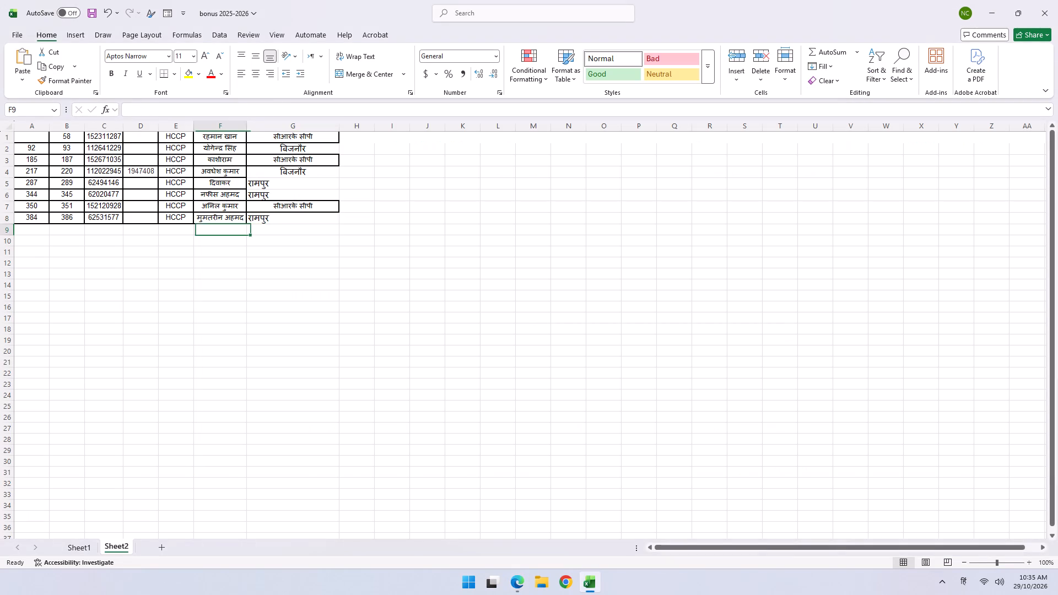
key("ctrl+v")
key("Right")
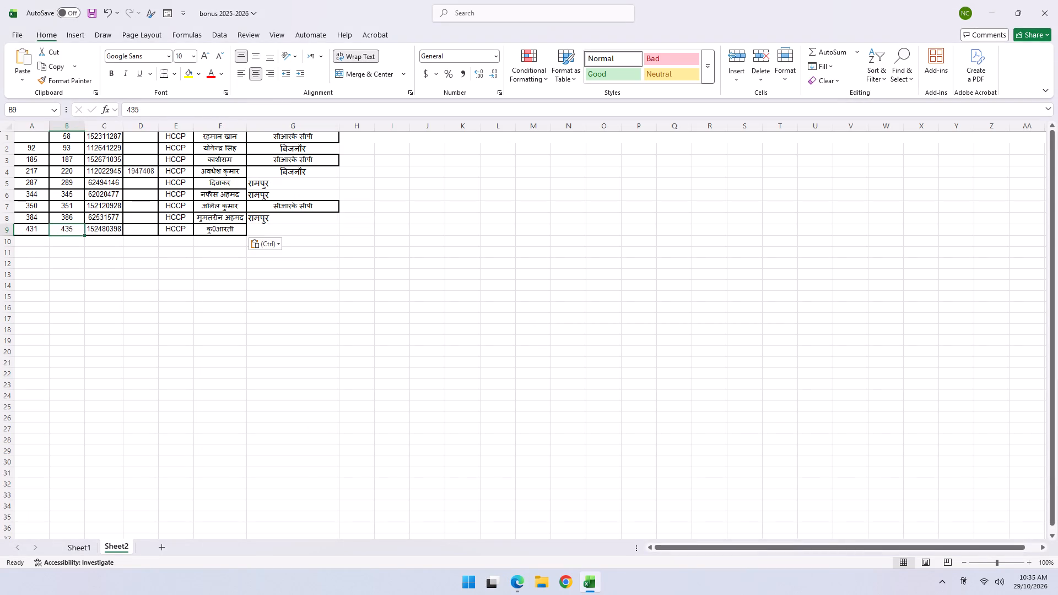
Copy the note सीआरके सीपी from cell G7 to cell G9 of Sheet2.
key("Up")
key("Right")
key("Right")
key("Right")
key("Up")
key("Right")
key("Right")
key("ctrl+c")
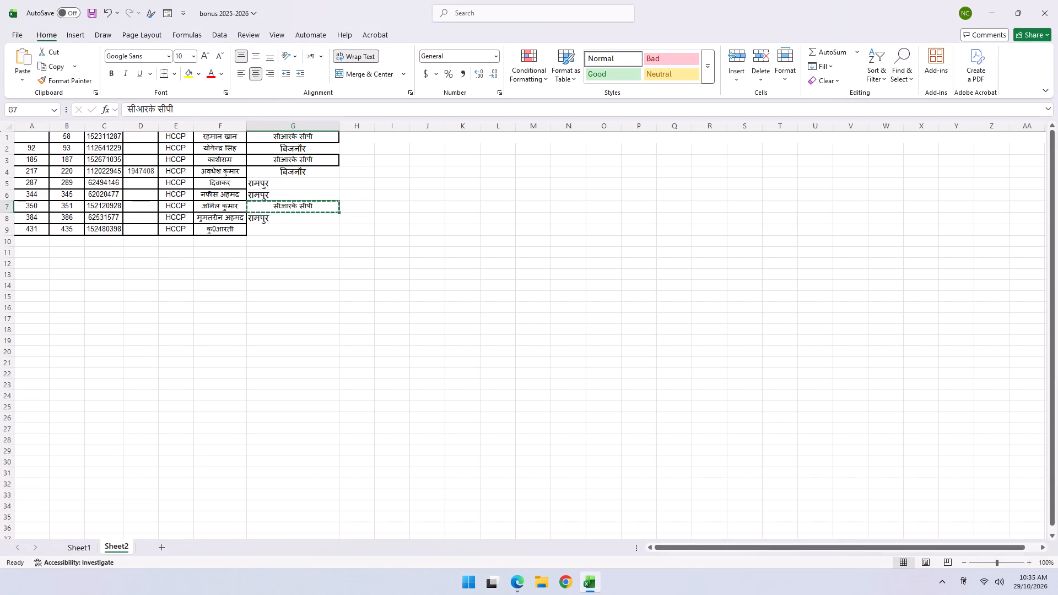
key("Down")
key("Down")
key("ctrl+v")
key("Down")
Return to the ALL sheet, find the next empty cell in column S below row 430, and check that row's previous postings.
key("alt+Tab")
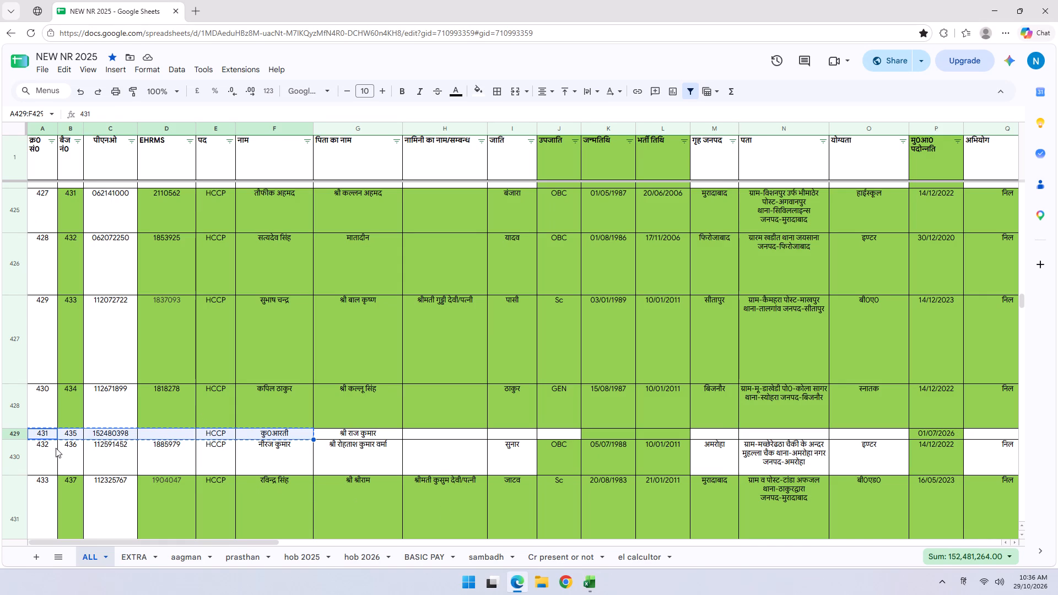
left_click(921, 460)
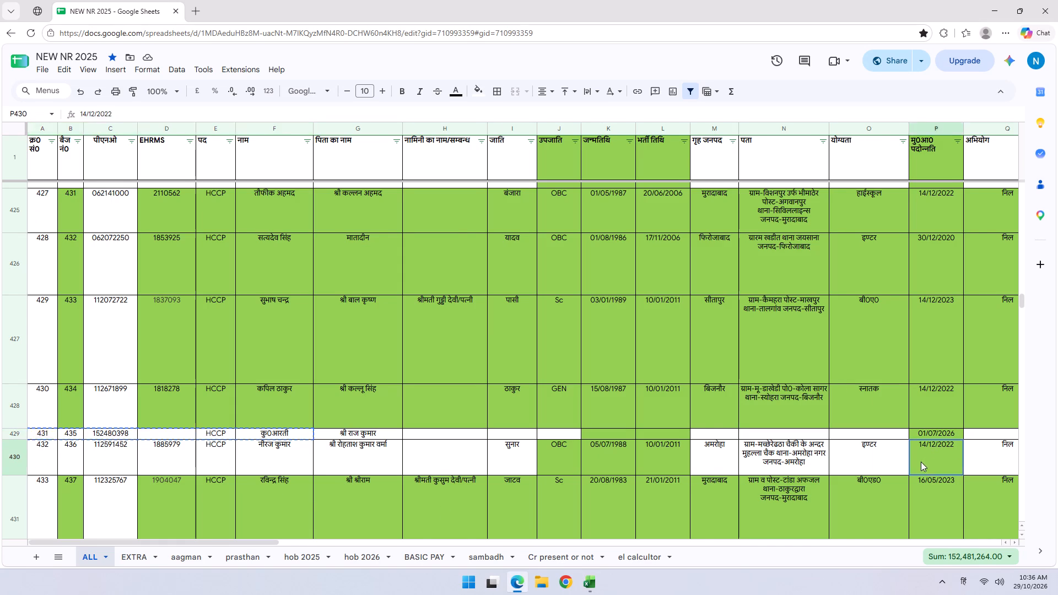
key("Tab")
key("Tab")
key("Tab")
key("Tab")
left_click(897, 457)
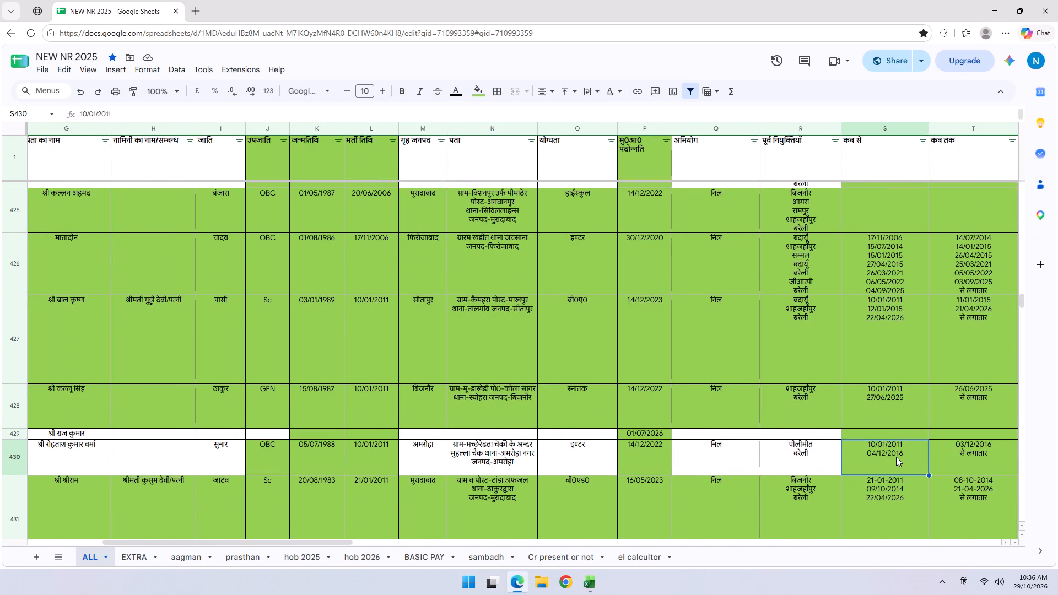
key("ctrl+shift+Down")
scroll(904, 454, "down", 1)
left_click(873, 501)
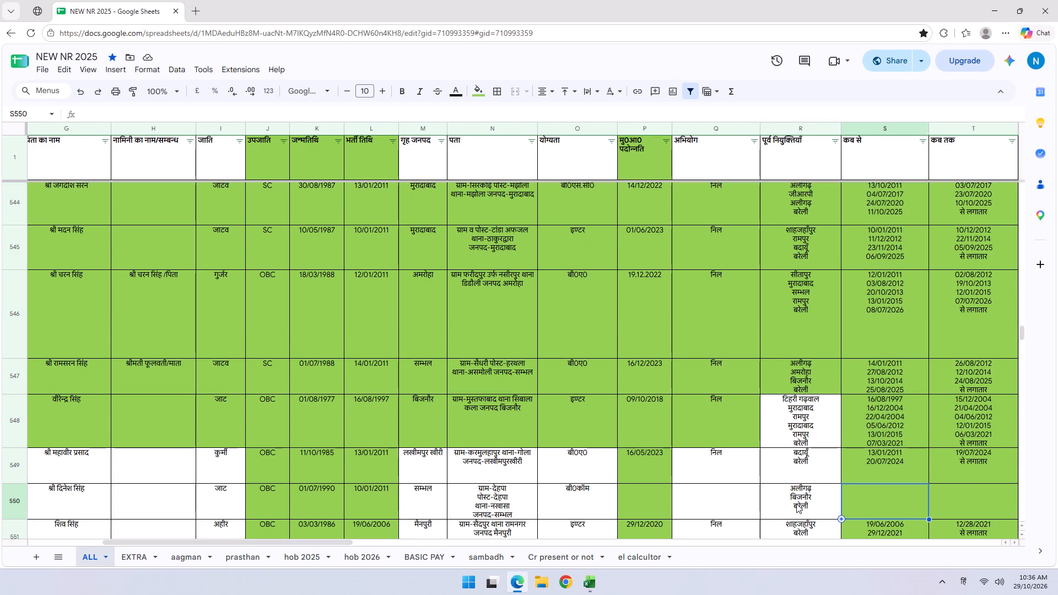
left_click(796, 504)
left_click(825, 499)
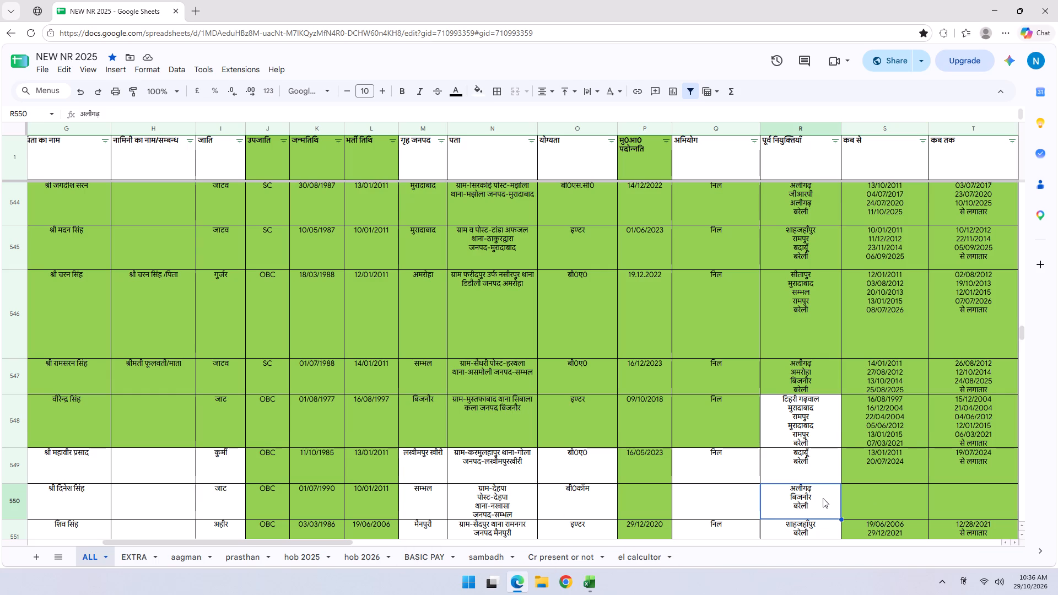
Copy cells A550:F550 of the ALL sheet and paste them at cell A10 of Sheet2 in bonus 2025-2026.
key("Left")
key("Left")
key("Left")
key("Left")
key("Left")
key("Left")
key("Left")
key("Left")
key("Left")
key("Left")
key("Left")
key("Left")
key("Left")
key("Left")
key("Left")
key("Left")
key("Left")
key("Left")
key("Left")
key("Left")
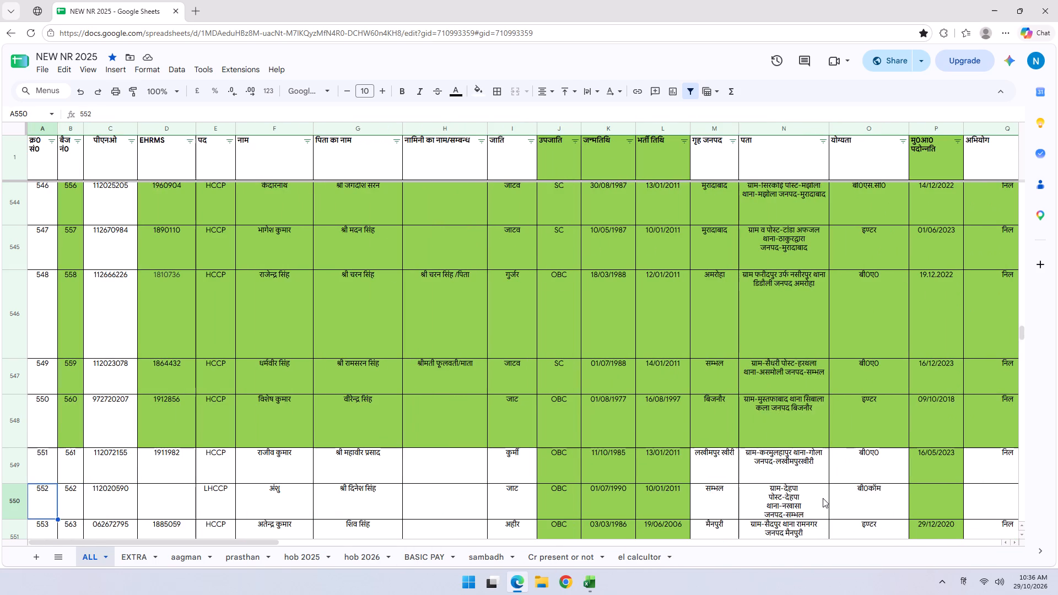
key("shift+Right")
key("shift+Right")
key("shift+Right")
key("shift+Right")
key("shift+Right")
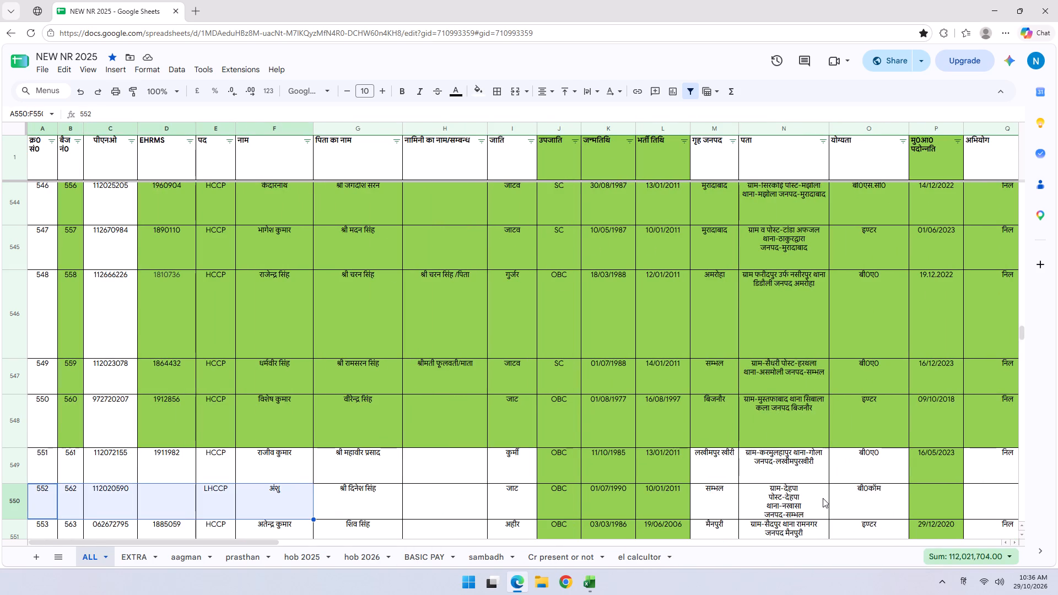
key("ctrl+c")
key("alt+Tab")
key("Left")
key("Left")
key("Left")
key("Left")
key("Left")
key("Left")
key("Left")
key("Left")
key("Left")
key("Left")
key("ctrl+v")
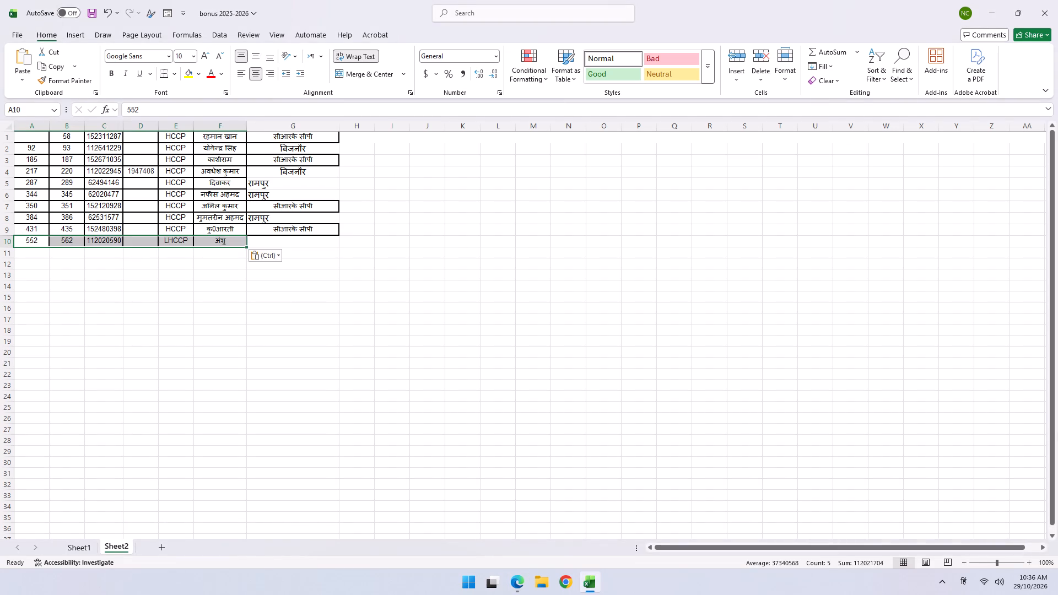
Enter the posting note बिजनौर in cell G10 of Sheet2.
key("Right")
key("Right")
key("Right")
key("Right")
key("Right")
key("Right")
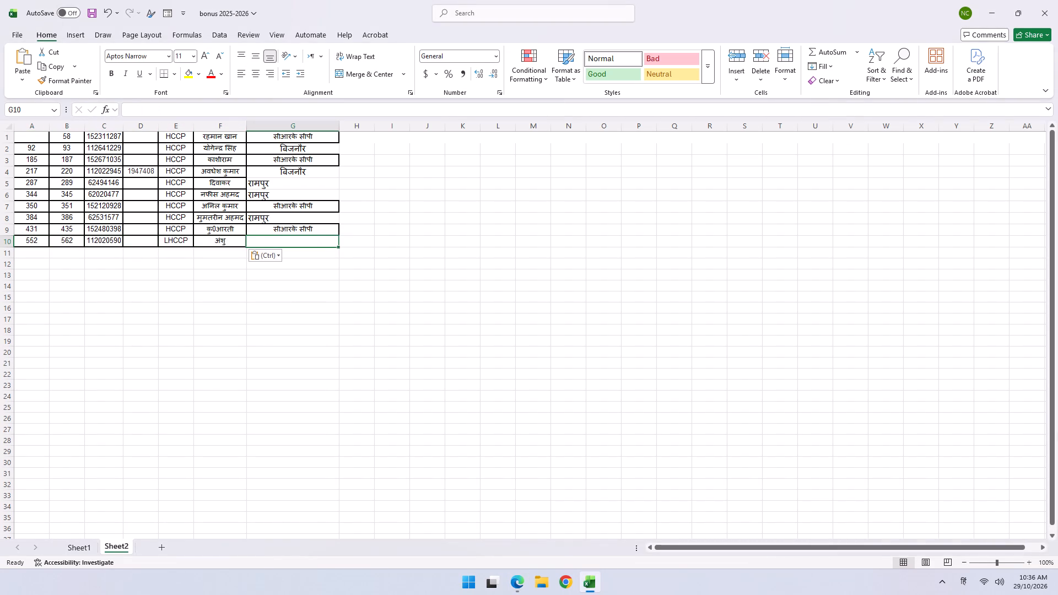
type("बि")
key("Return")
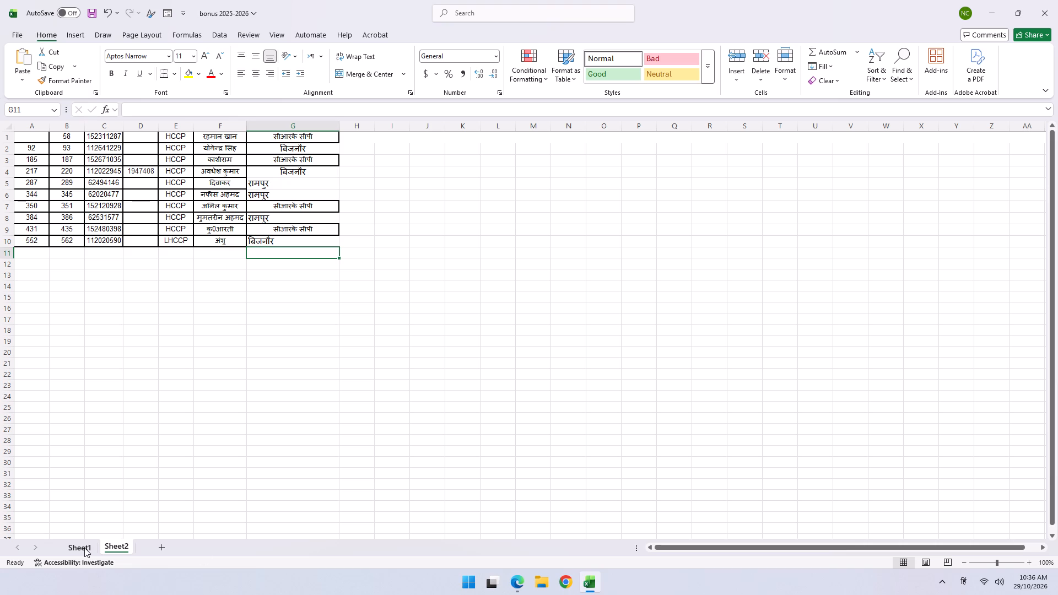
Copy the personnel number in cell C10 of Sheet2 and search for it in the aagman sheet of NEW NR 2025.
left_click(101, 244)
key("ctrl+c")
key("alt+Tab")
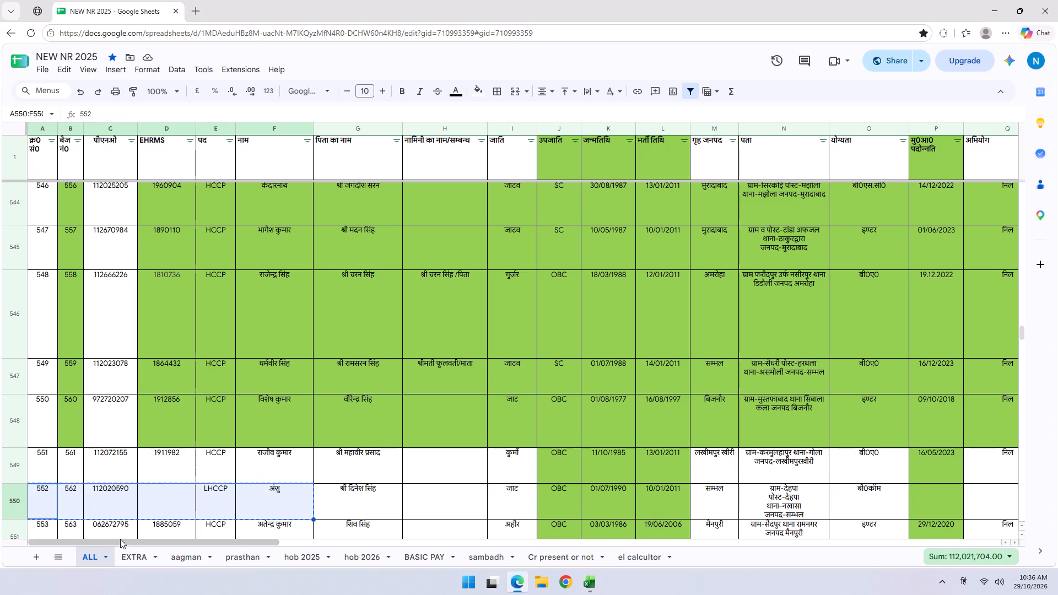
left_click(188, 557)
left_click(207, 414)
key("ctrl+f")
key("ctrl+v")
key("Return")
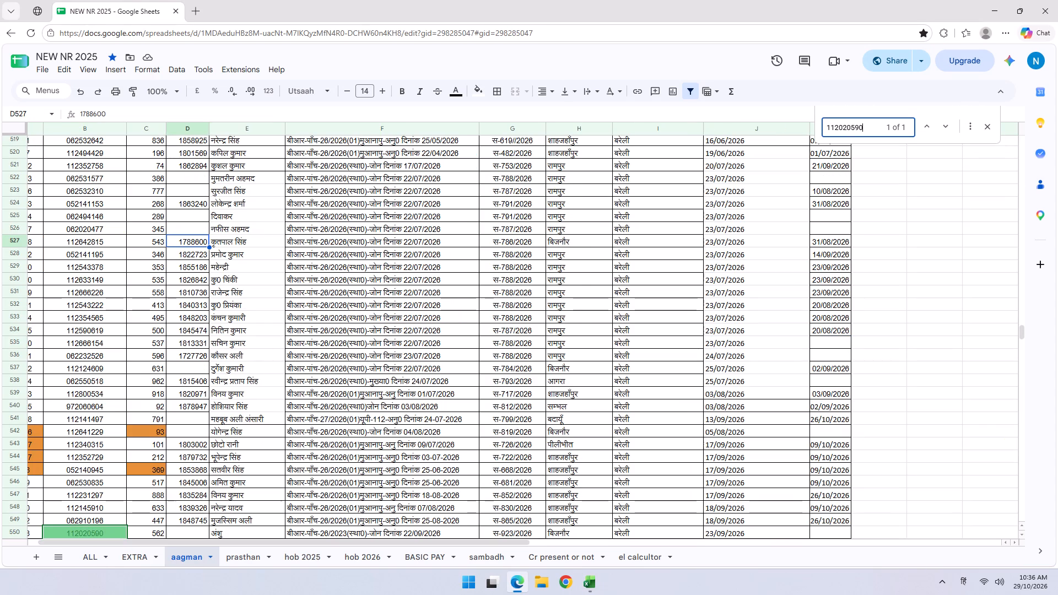
Return to the ALL sheet and check the previous postings and dates of row 550 through column V.
left_click(90, 558)
left_click(930, 492)
key("Tab")
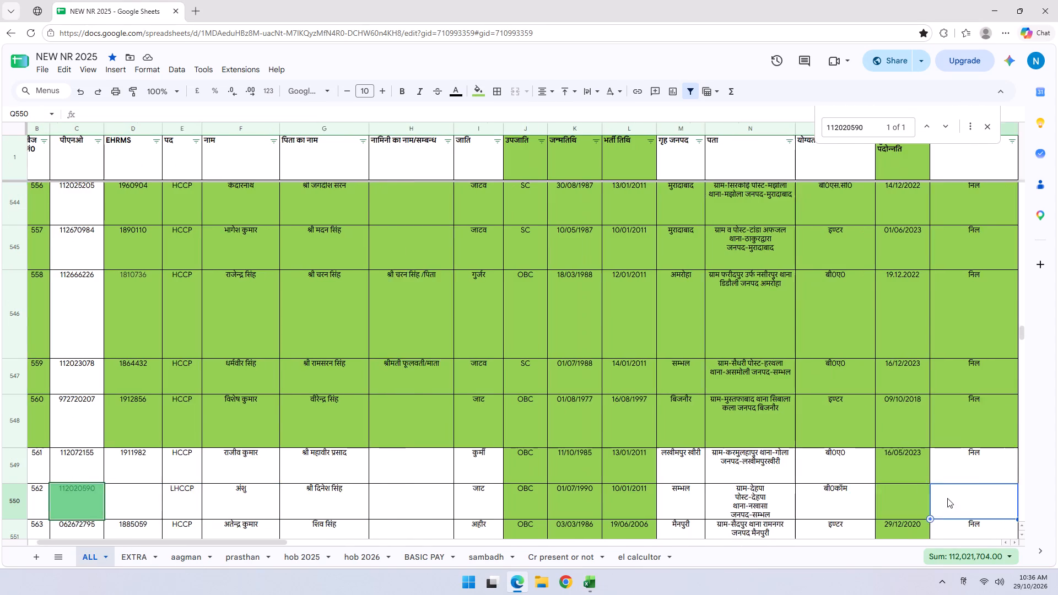
key("Tab")
key("Tab")
key("Tab")
key("Tab")
key("Tab")
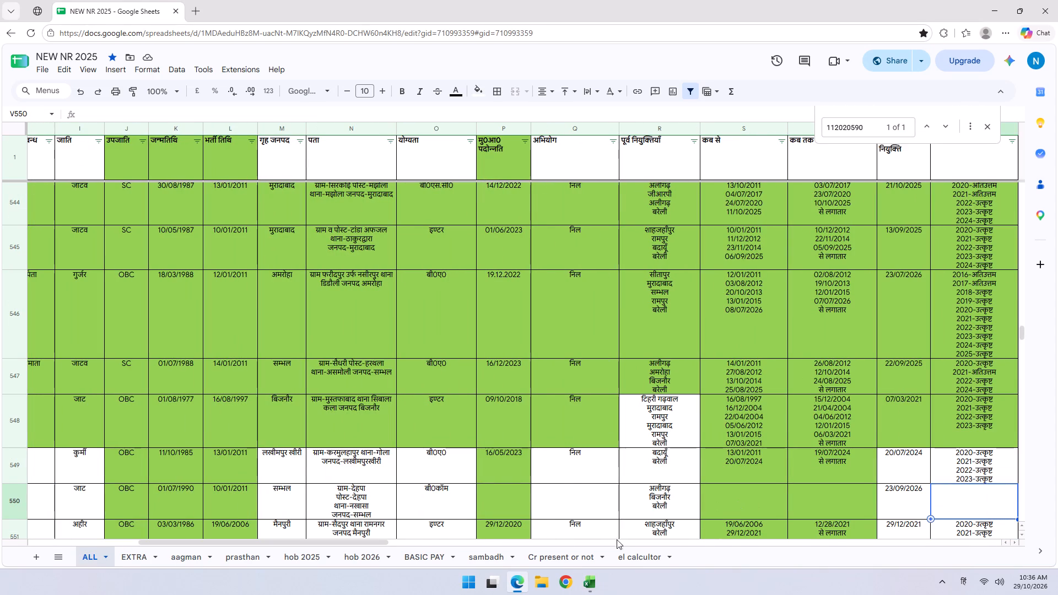
Find the next empty cell in column S below row 550 of the ALL sheet and check that it holds nothing.
left_click(724, 499)
key("Down")
key("ctrl+shift+Down")
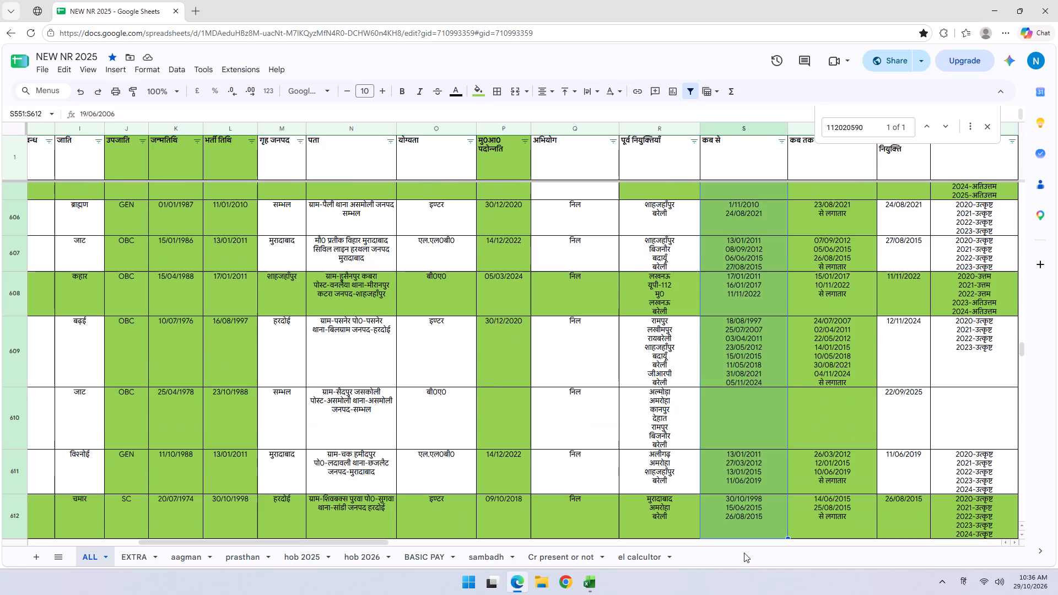
scroll(747, 451, "down", 1)
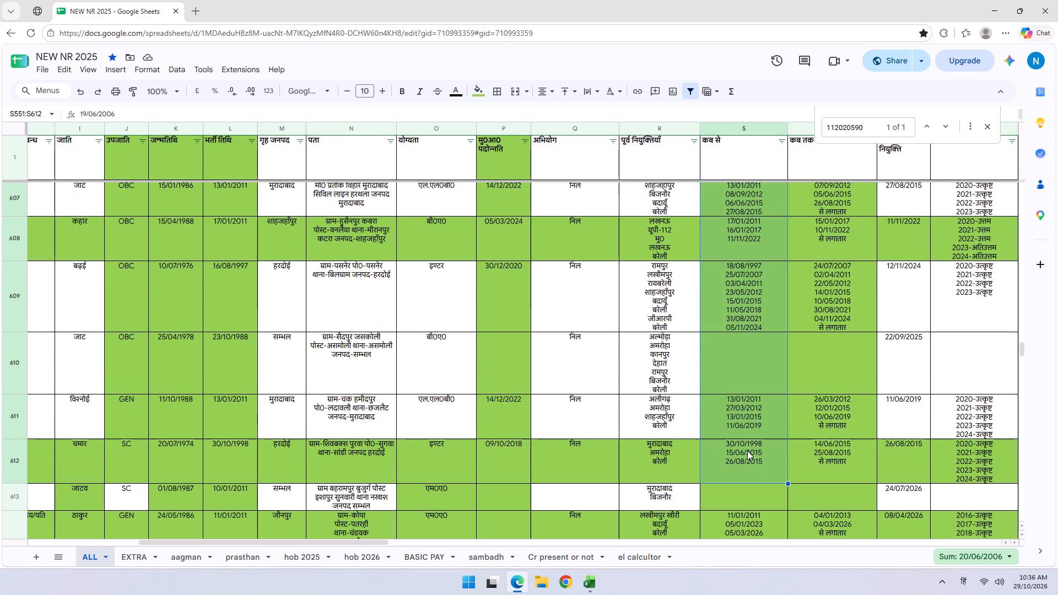
left_click(752, 343)
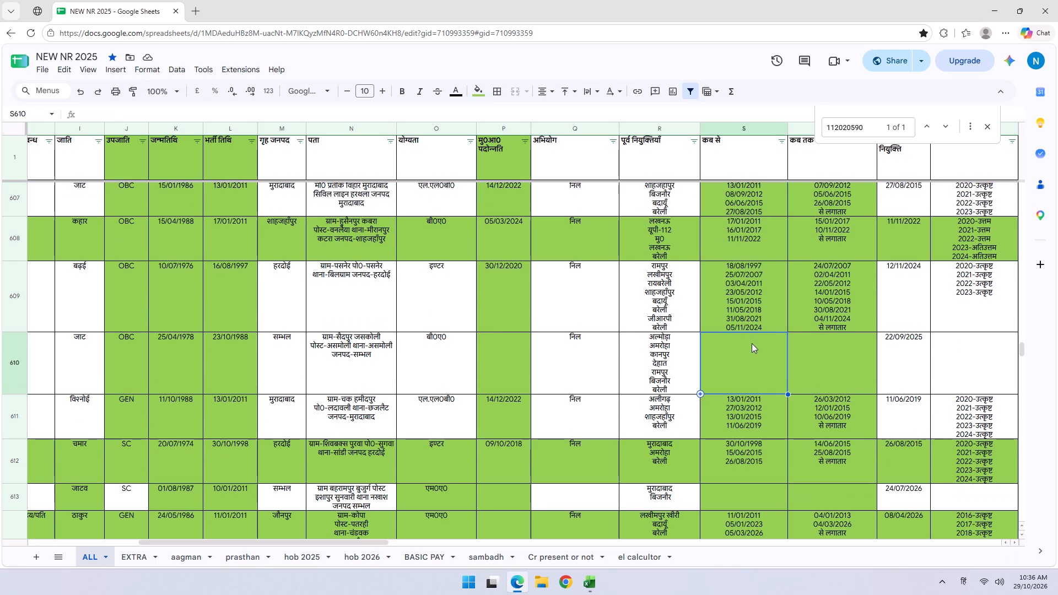
double_click(752, 343)
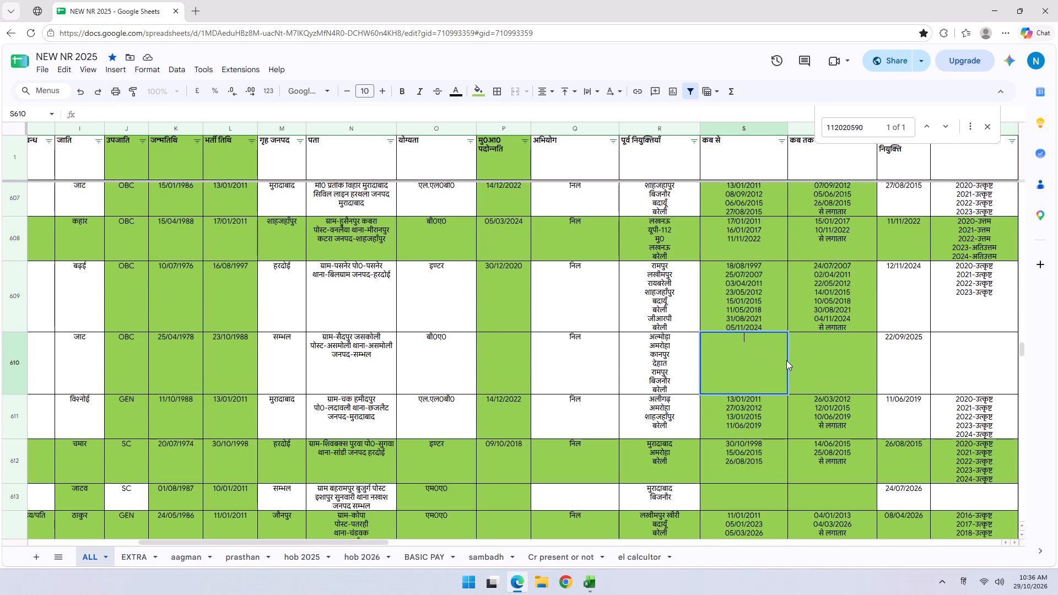
key("BackSpace")
key("Return")
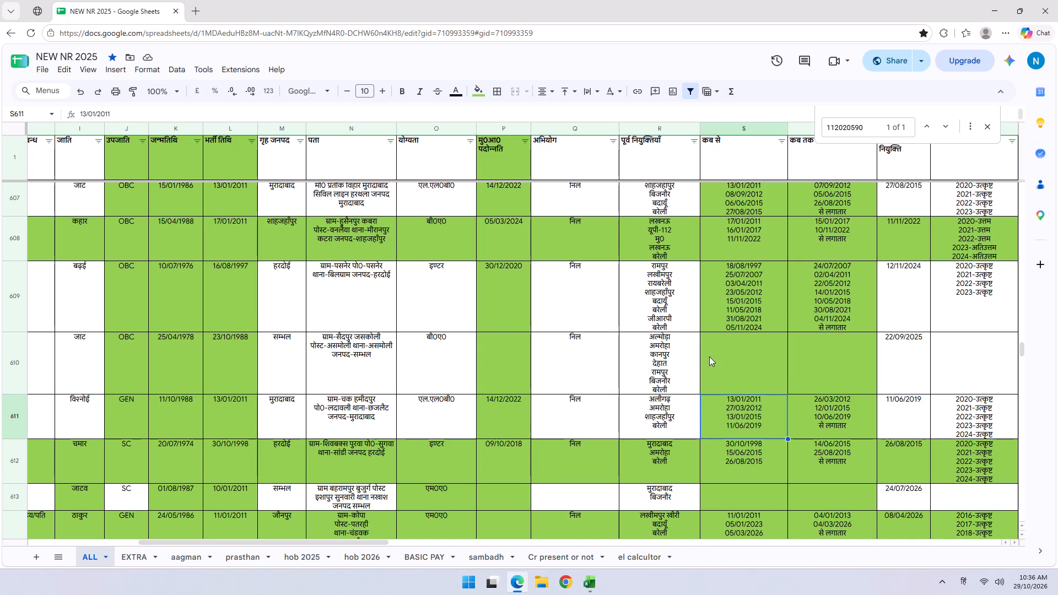
Copy cells A610:F610 of the ALL sheet and paste them at cell A11 of Sheet2 in bonus 2025-2026.
left_click(673, 366)
key("Left")
key("Left")
key("Left")
key("Left")
key("Left")
key("Left")
key("Left")
key("Left")
key("Left")
key("Left")
key("Left")
key("Left")
key("Left")
key("Left")
key("Left")
key("Left")
key("Left")
key("Left")
key("Left")
key("Left")
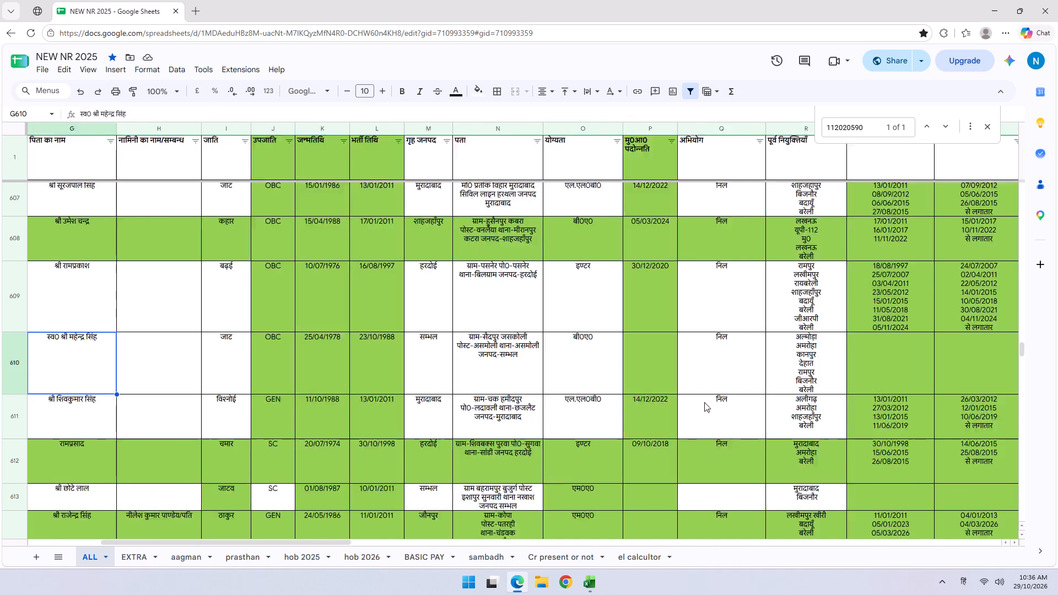
key("Right")
key("Right")
key("Left")
key("Left")
key("Left")
key("shift+Right")
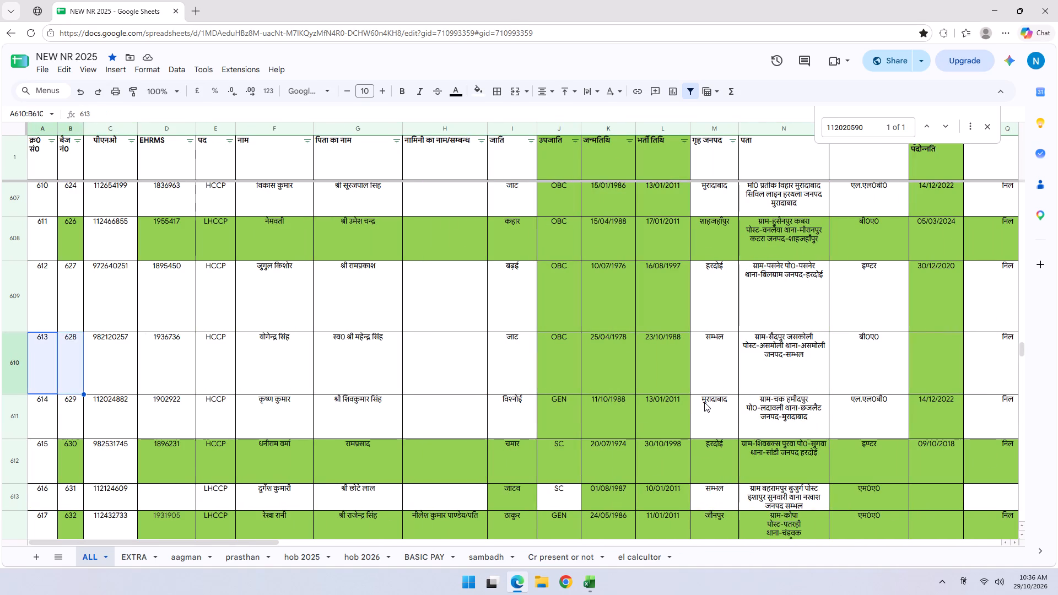
key("shift+Right")
key("shift+Right")
key("shift+Right")
key("shift+Right")
key("ctrl+c")
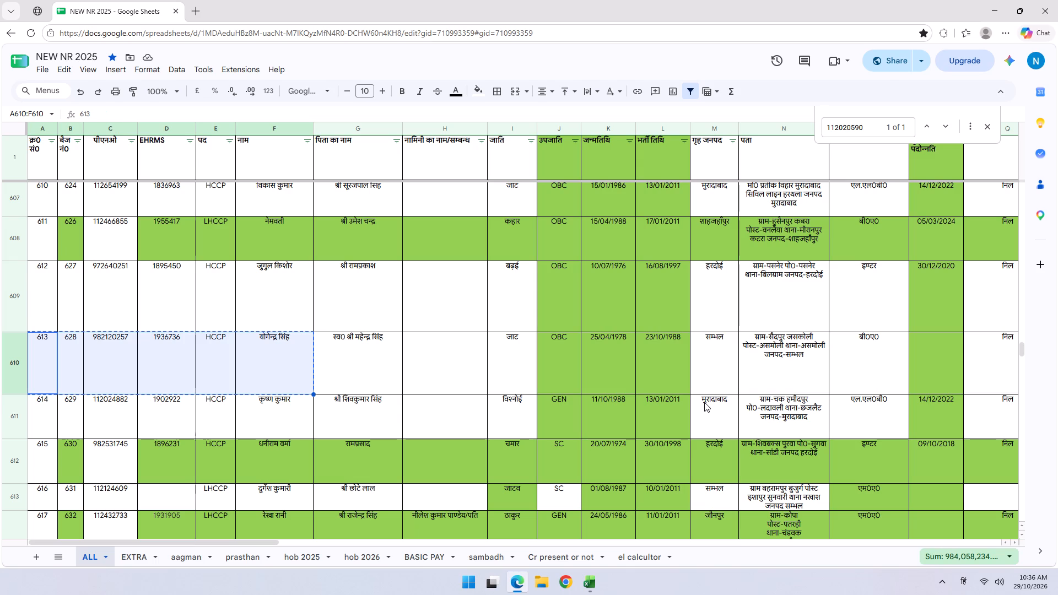
key("alt+Tab")
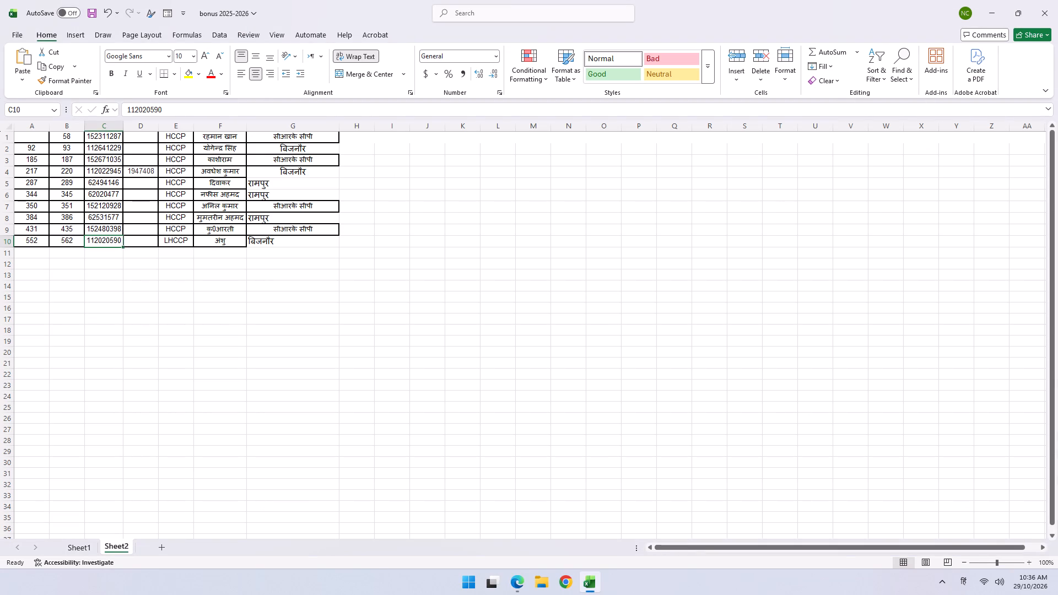
left_click(25, 257)
key("ctrl+v")
Fill the note बिजनौर from cell G10 down into cell G11 of Sheet2.
left_click(264, 255)
key("ctrl+d")
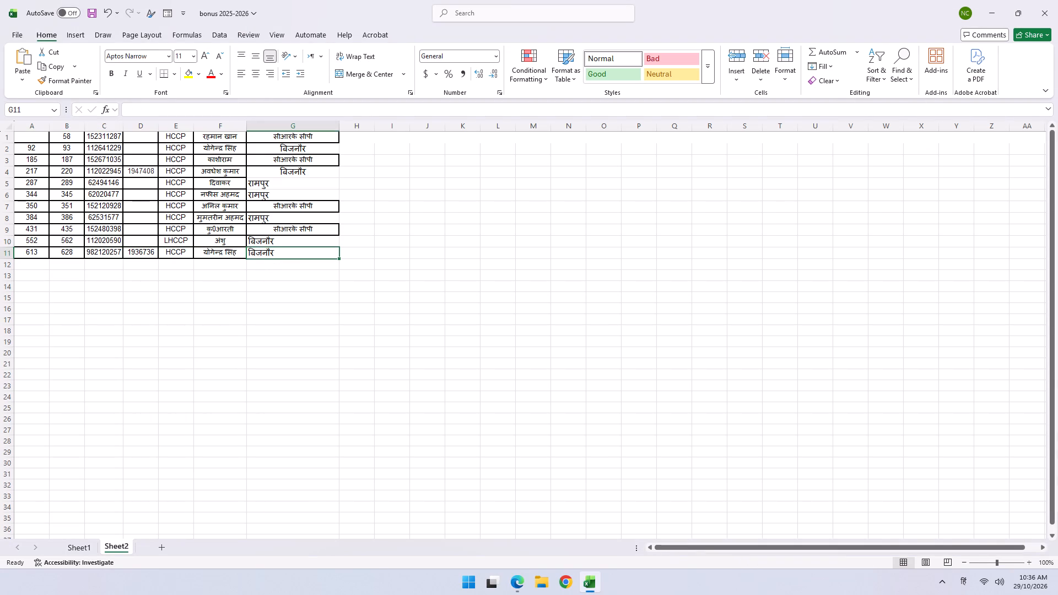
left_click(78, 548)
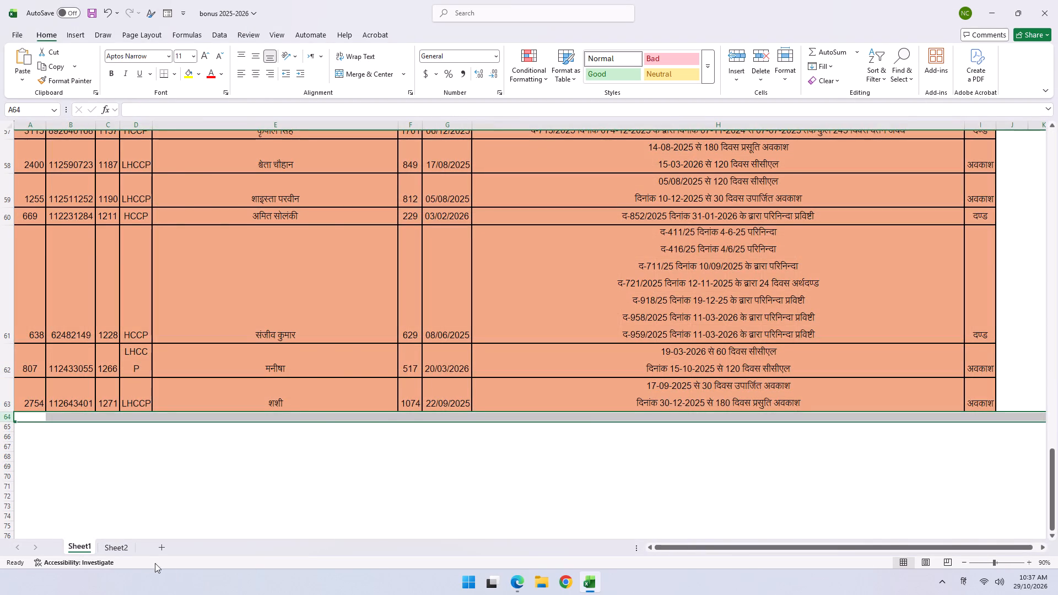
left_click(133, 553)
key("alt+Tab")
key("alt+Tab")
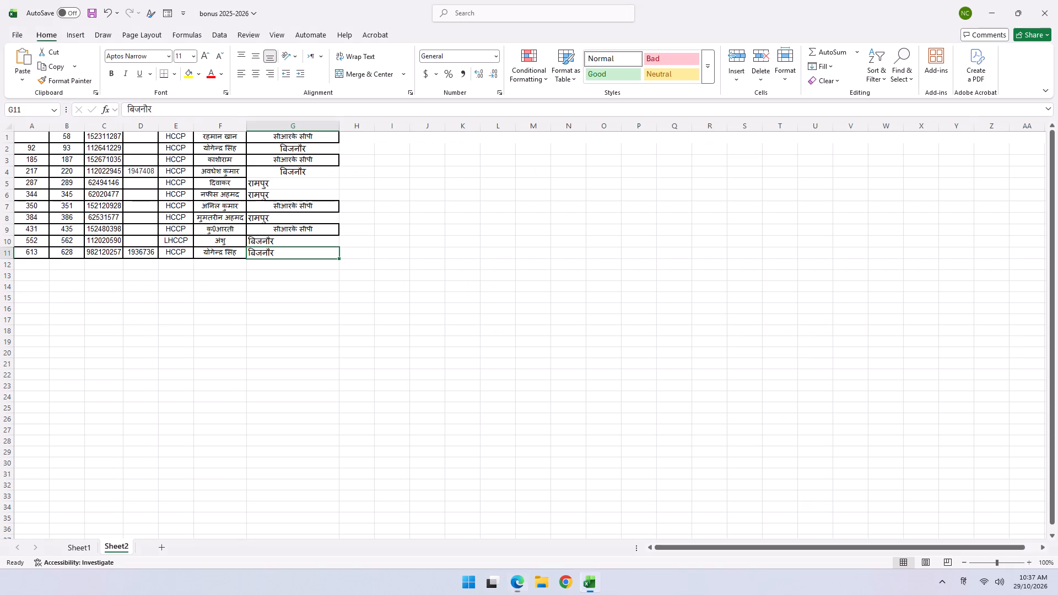
Copy the personnel number in cell C11 of Sheet2, find it in the aagman sheet, and check that record through column K.
left_click(95, 255)
key("ctrl+c")
key("alt+Tab")
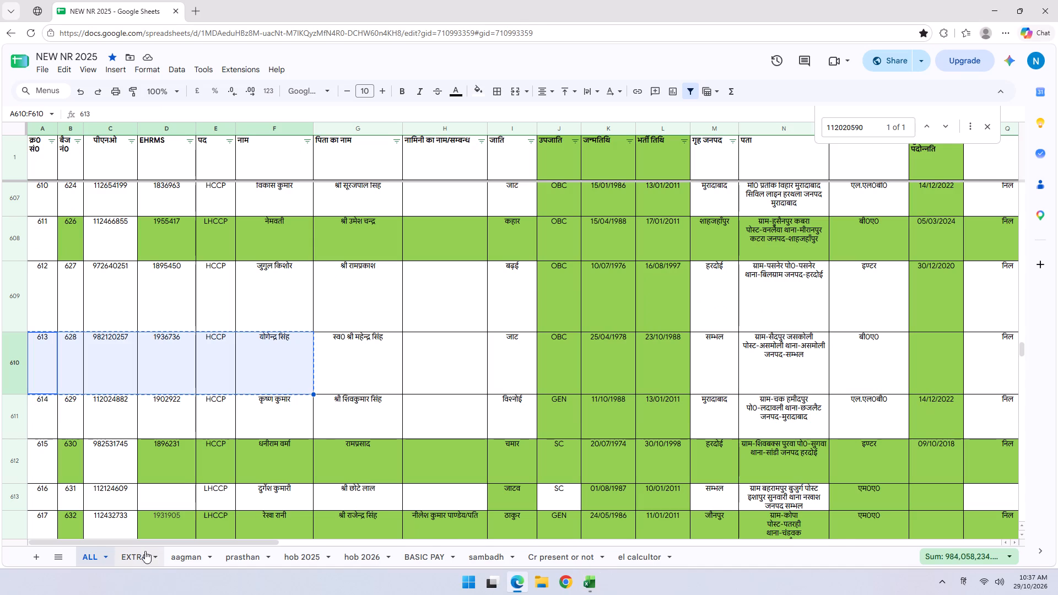
left_click(177, 553)
left_click(200, 454)
key("ctrl+f")
key("ctrl+v")
key("Return")
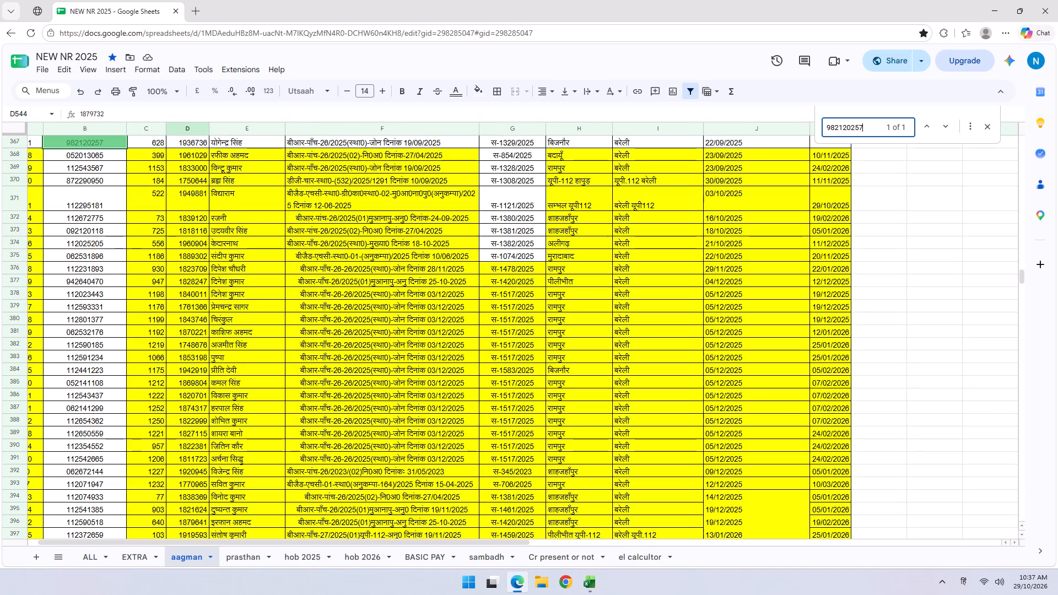
key("Escape")
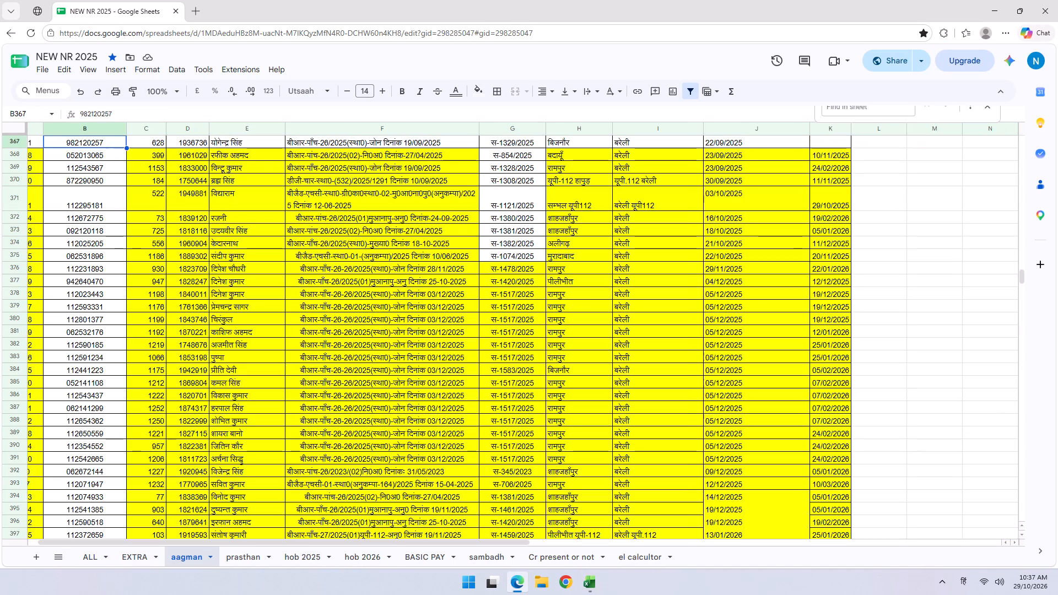
key("Tab")
key("Tab")
key("Tab")
key("Tab")
key("Tab")
key("Tab")
key("Tab")
key("Tab")
key("Tab")
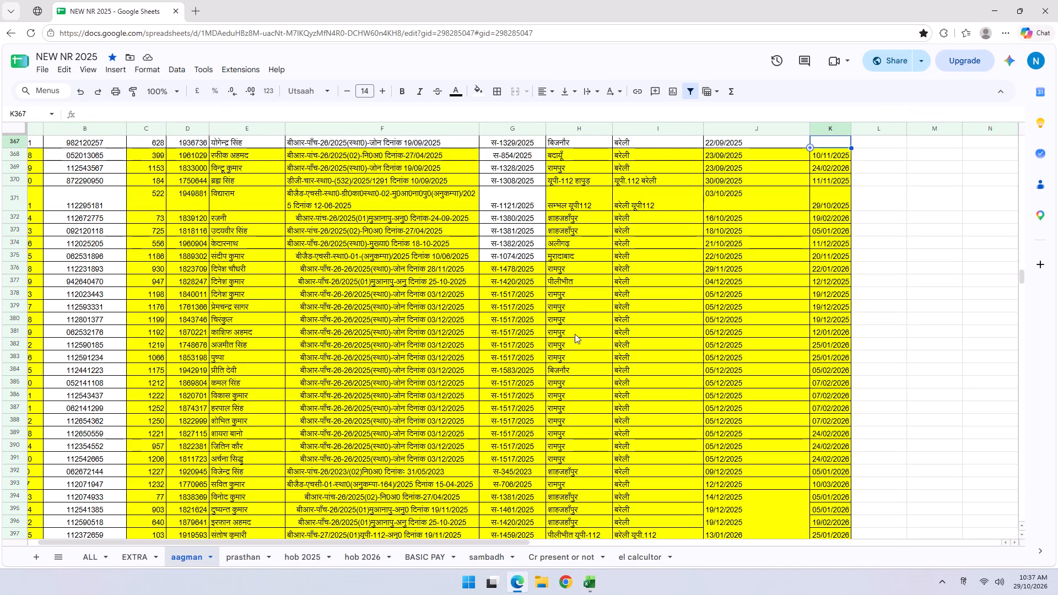
Return to the ALL sheet and find the next empty cell in column S below row 610.
left_click(83, 559)
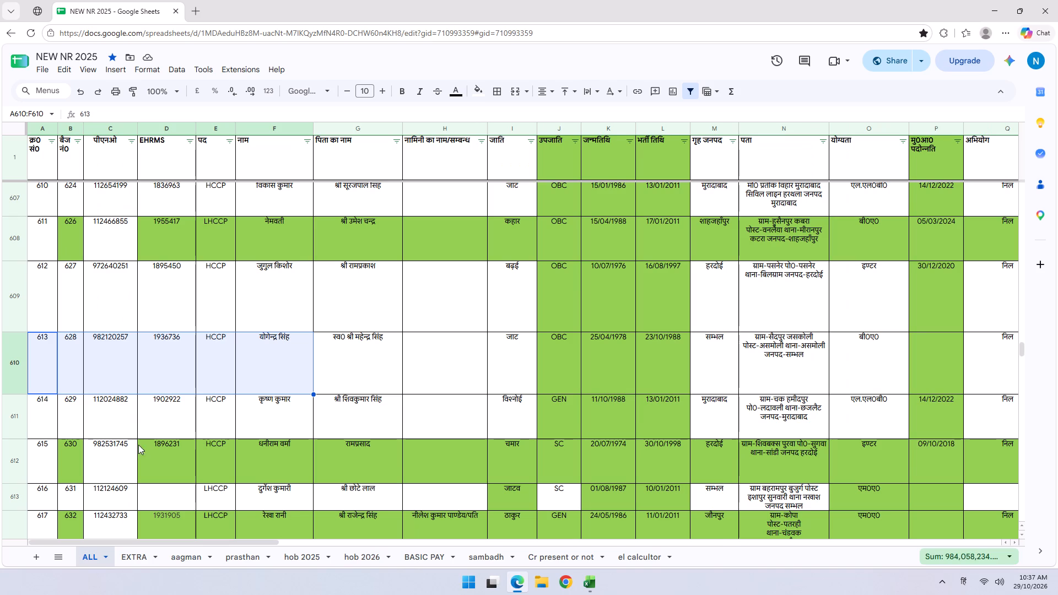
left_click(940, 371)
key("Tab")
key("Tab")
key("Tab")
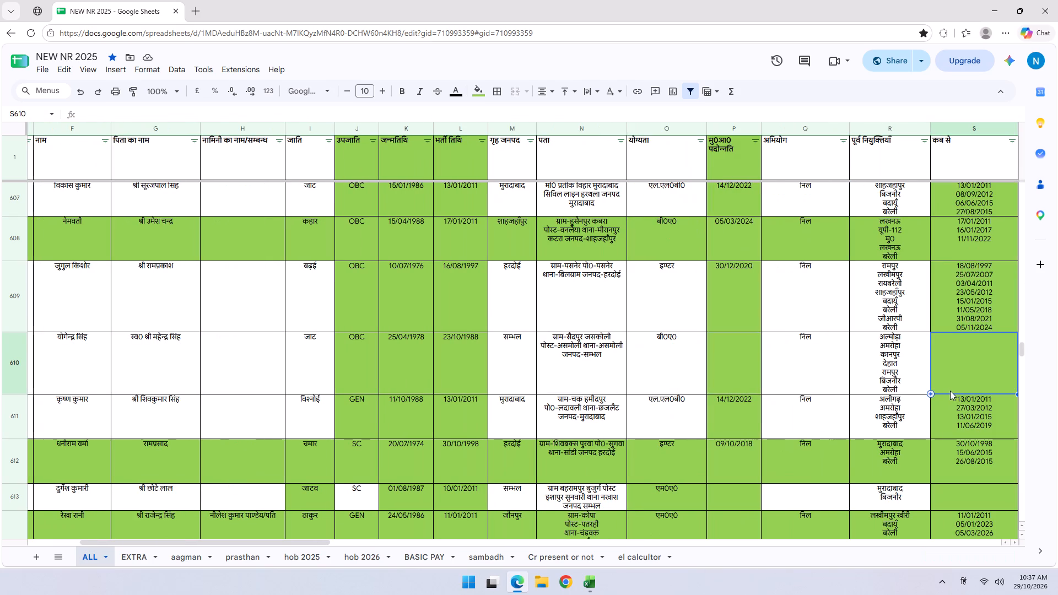
key("ctrl+shift+Down")
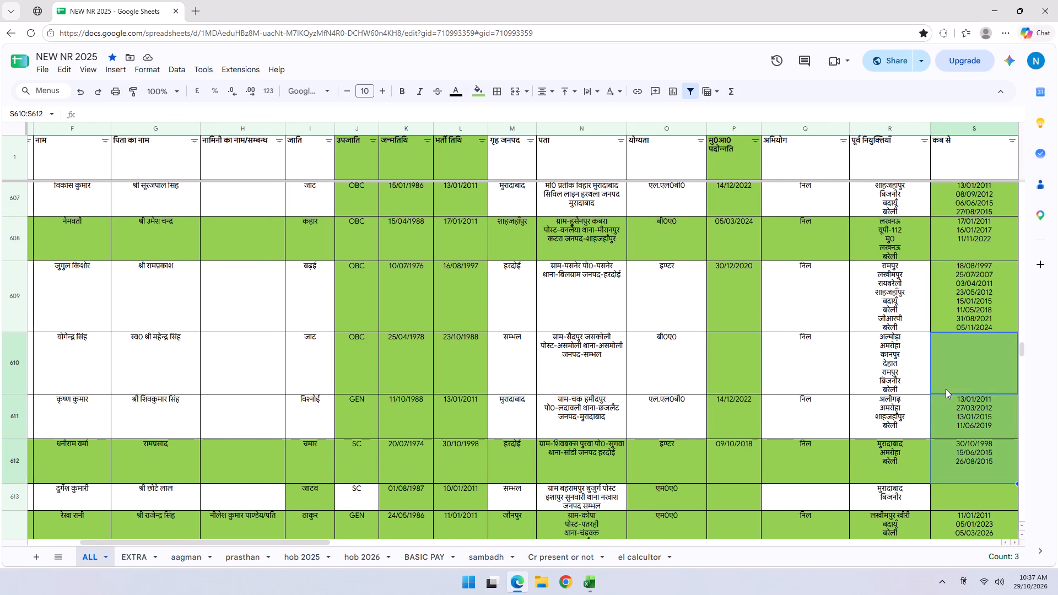
Copy cells A613:F613 of the ALL sheet.
left_click(966, 497)
key("Left")
key("Left")
key("Left")
key("Left")
key("Left")
key("Left")
key("Left")
key("Left")
key("Left")
key("Left")
key("Left")
key("Left")
key("Left")
key("Left")
key("Left")
key("Left")
key("Left")
key("Left")
key("Left")
key("Left")
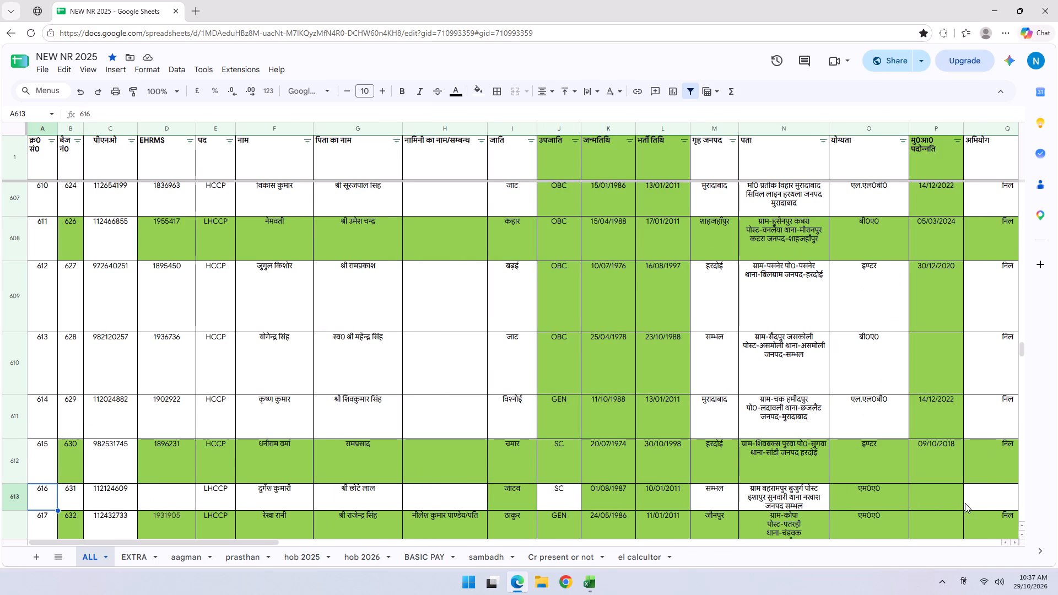
key("Right")
key("Left")
key("Left")
key("shift+Right")
key("shift+Right")
key("shift+Right")
key("shift+Right")
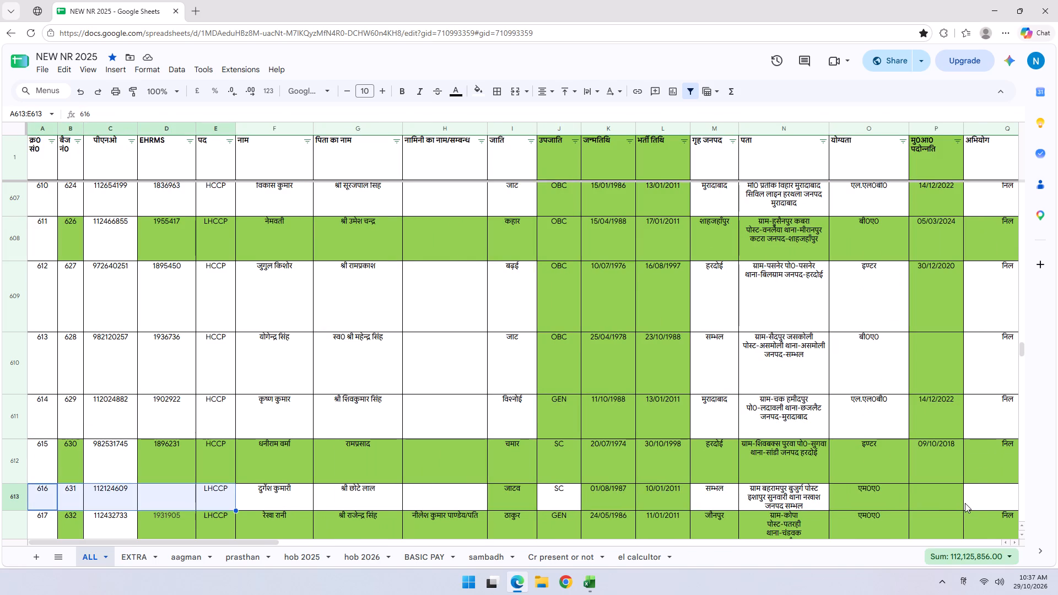
key("shift+Right")
key("ctrl+c")
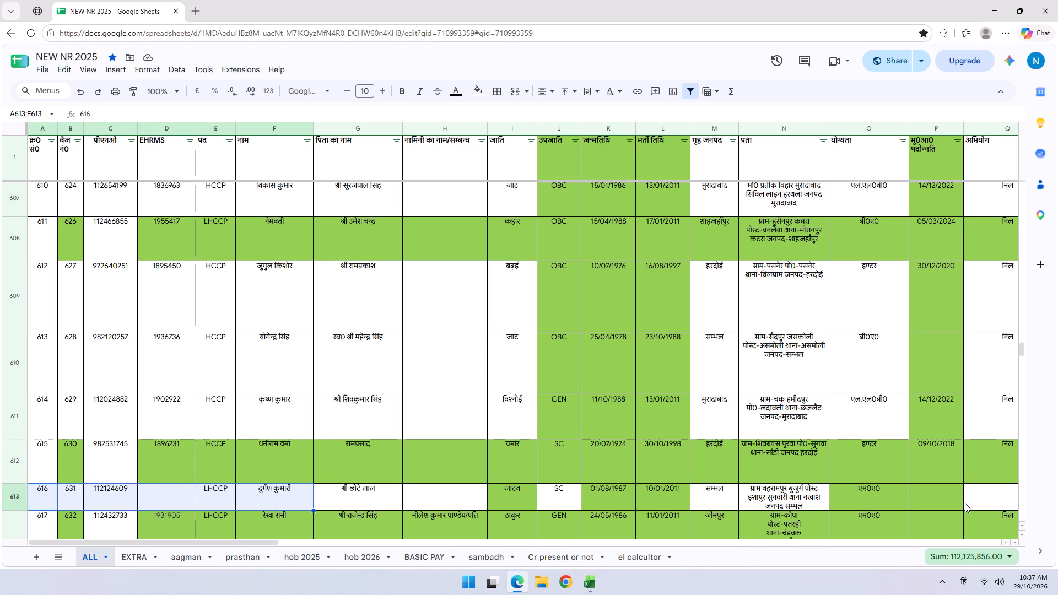
Search Windows for item 4's personnel number, open the 2011 20th list document from the results, and find that number in it.
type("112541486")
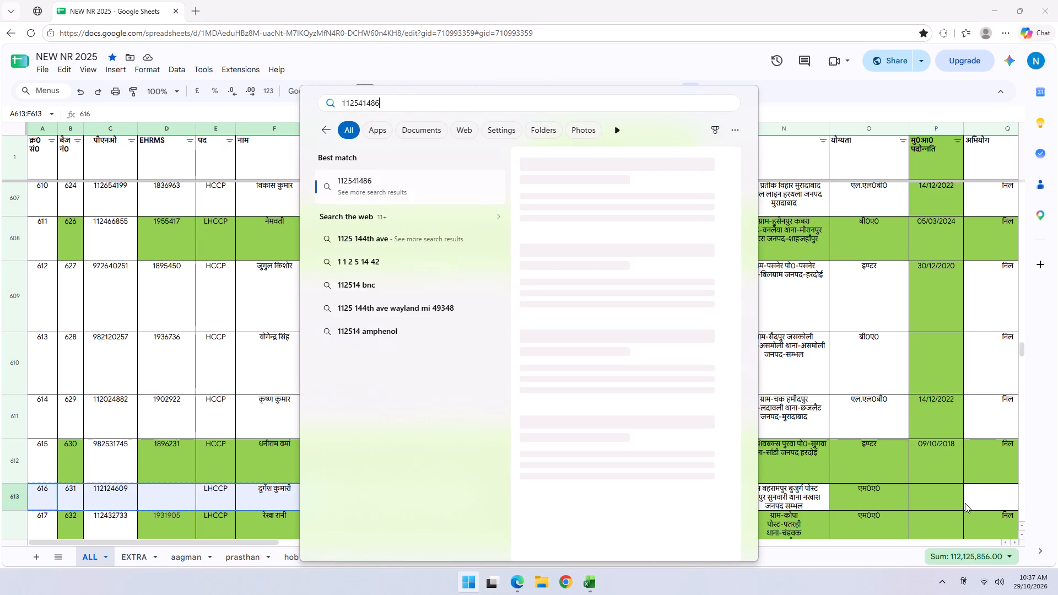
left_click(375, 182)
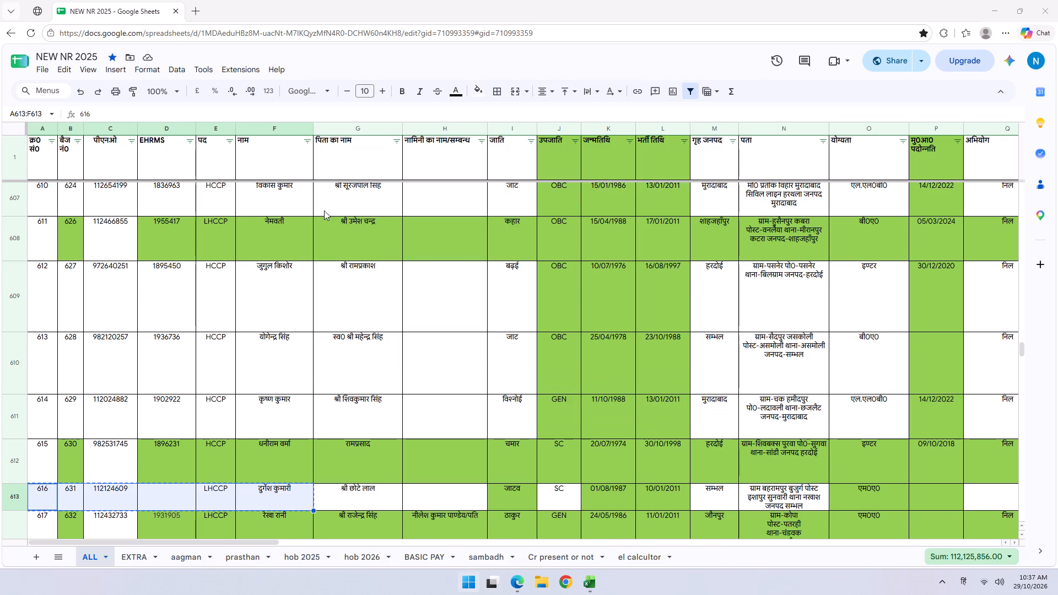
scroll(606, 304, "down", 1)
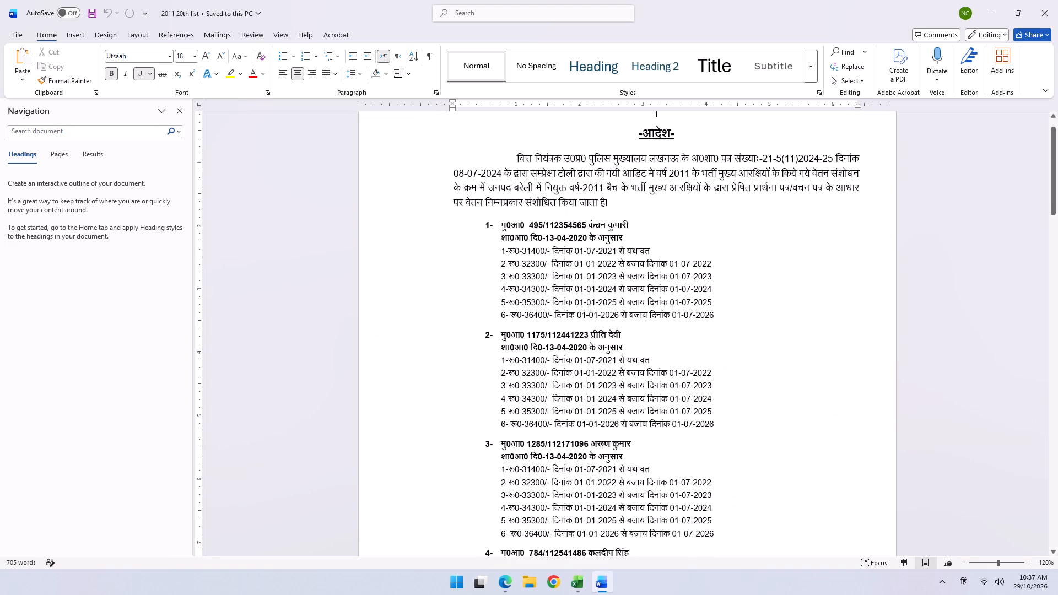
key("ctrl+f")
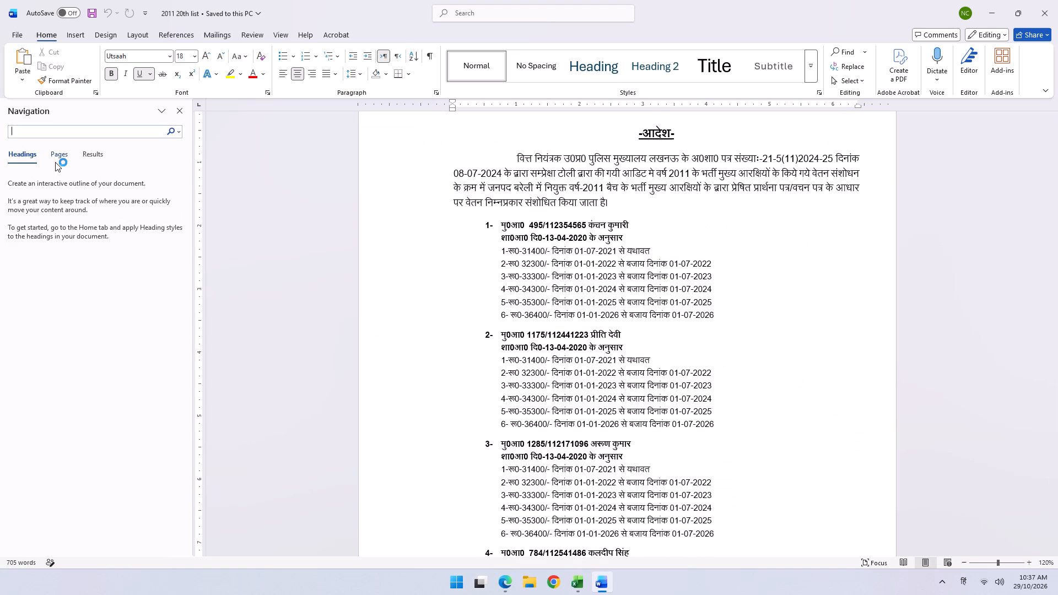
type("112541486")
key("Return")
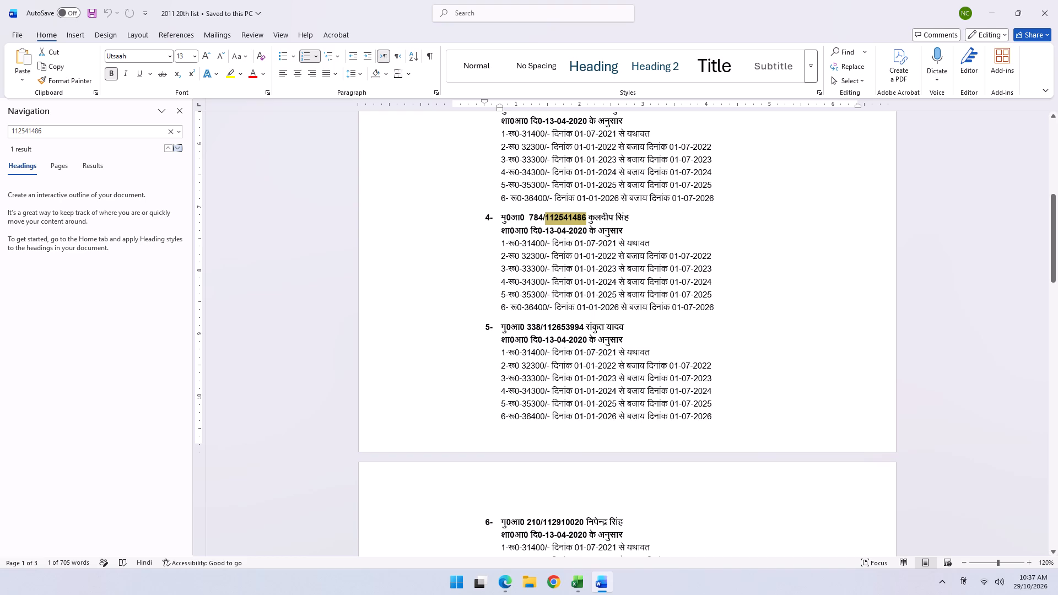
Try to copy item 4's personnel number from the document and search for it in the ALL sheet.
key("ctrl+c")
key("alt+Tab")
left_click(190, 381)
key("ctrl+f")
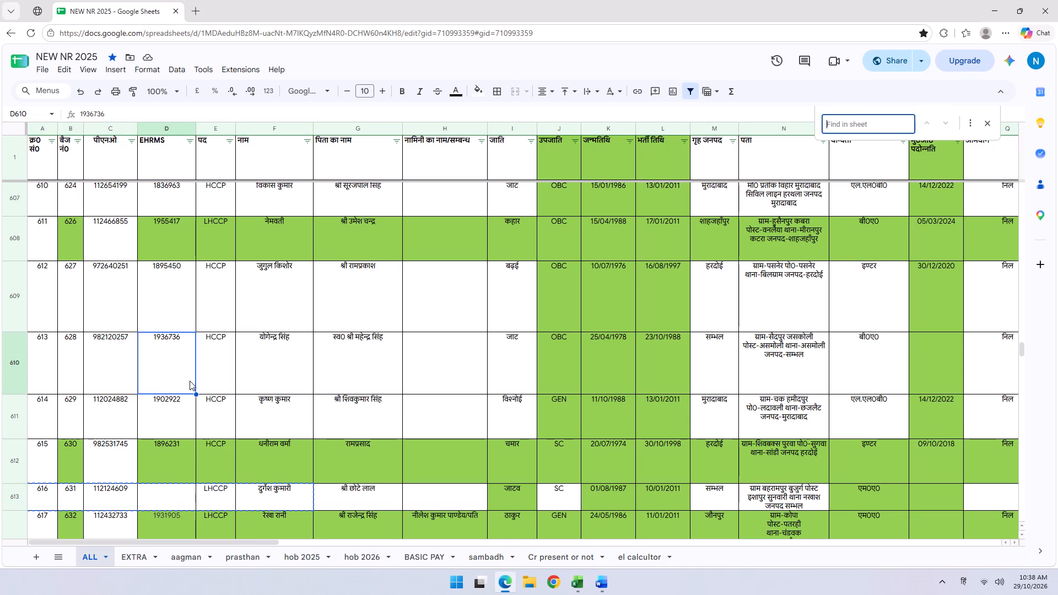
key("ctrl+v")
key("ctrl+s")
key("BackSpace")
key("Escape")
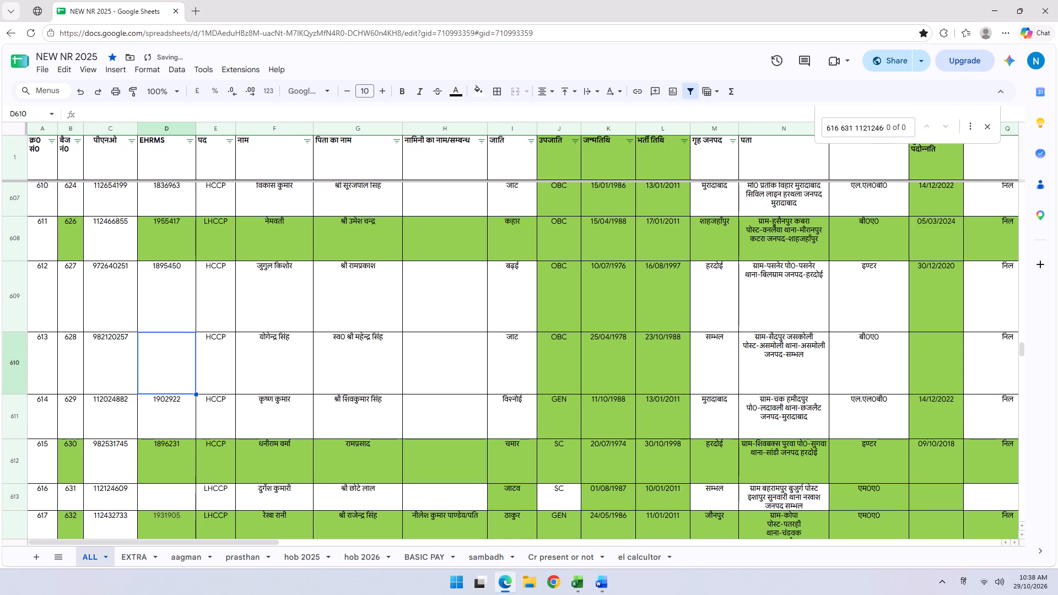
Copy item 4's personnel number from the 2011 20th list document and find it in the ALL sheet.
key("alt+Tab")
double_click(567, 217)
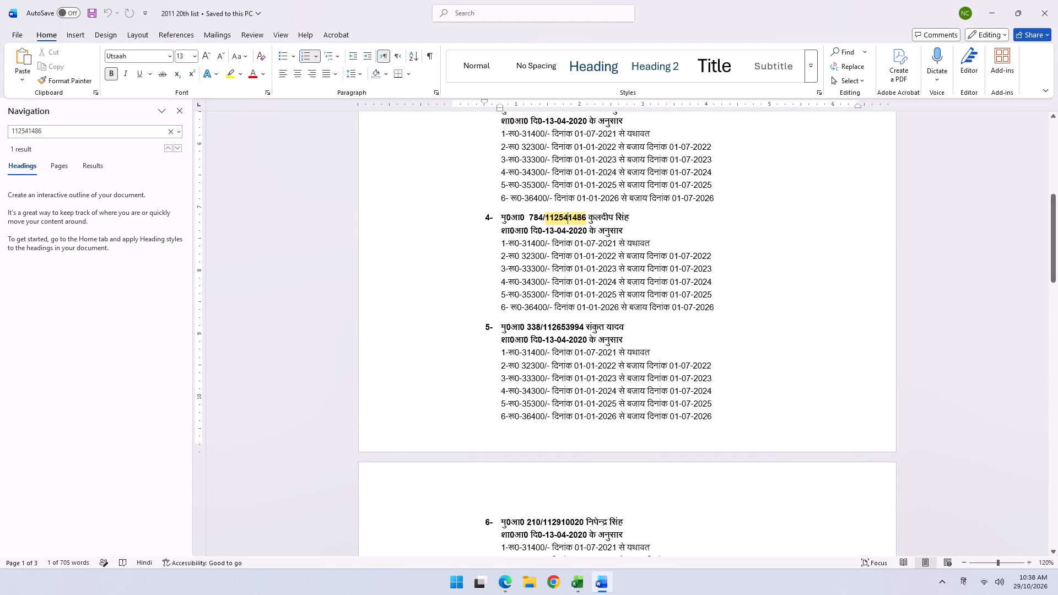
left_click(581, 221)
left_click(588, 218)
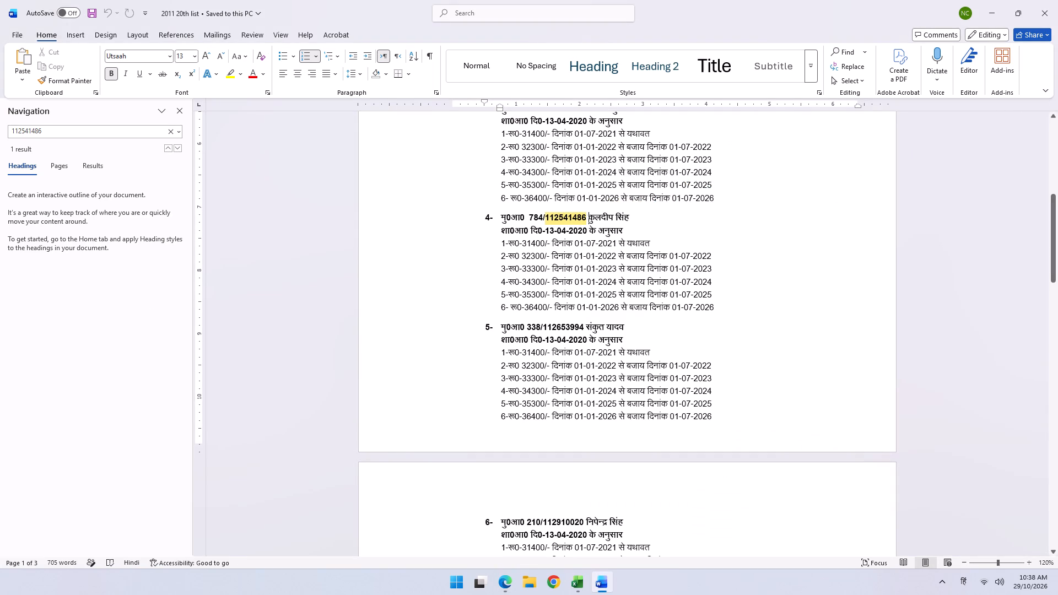
key("Left")
key("ctrl+shift+Left")
key("ctrl+c")
key("alt+Tab")
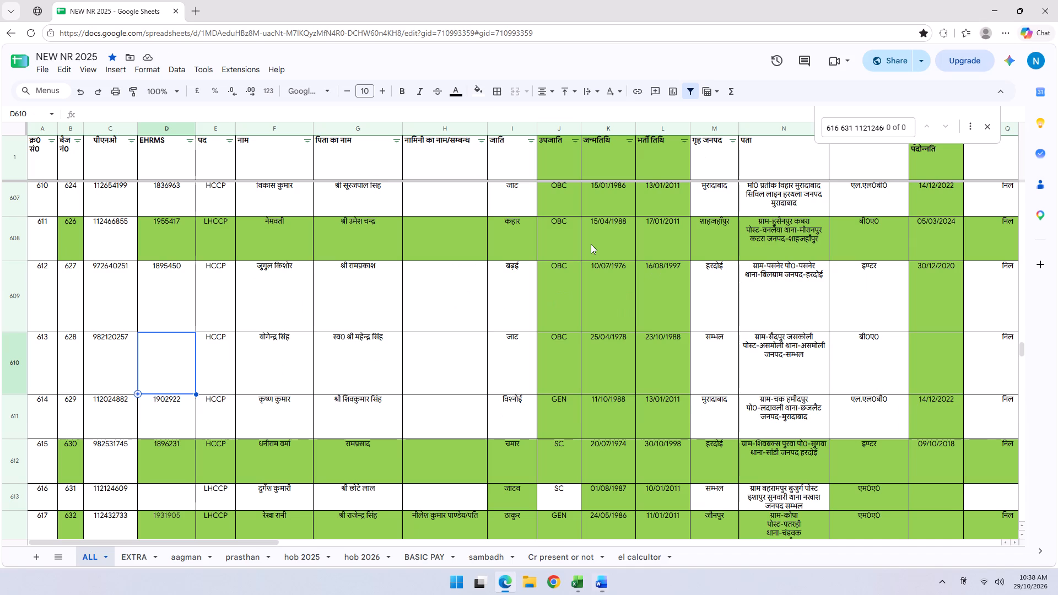
key("ctrl+f")
key("ctrl+v")
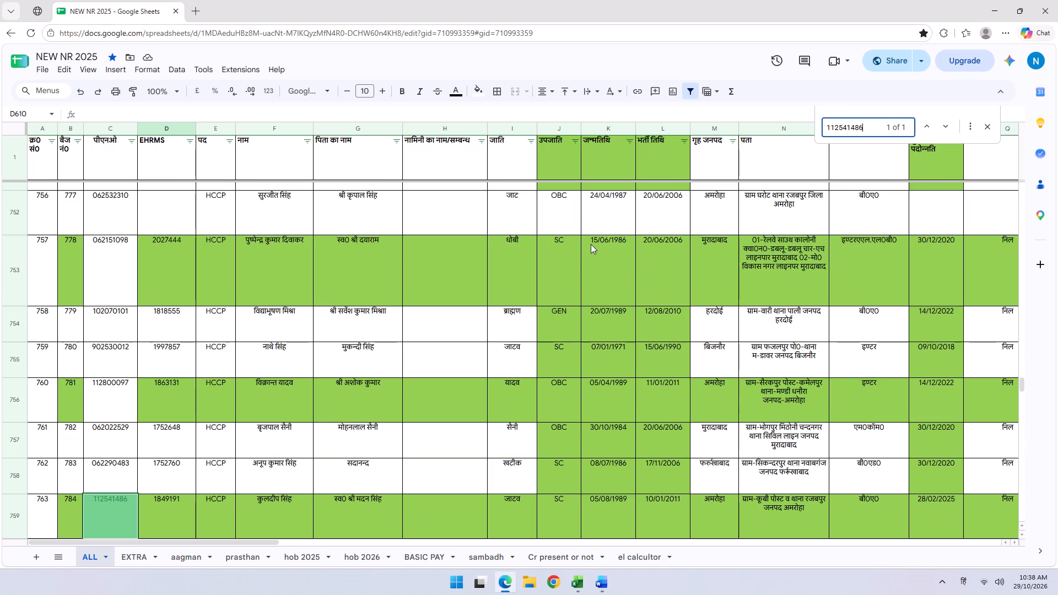
key("Return")
key("Escape")
Examine row 759 of the ALL sheet across its posting, remarks and punishment columns as far as the medals/awards column.
key("Tab")
key("Tab")
key("Tab")
key("Tab")
key("Tab")
key("Tab")
key("Tab")
key("Tab")
key("Tab")
key("Tab")
key("Tab")
key("Tab")
key("Tab")
key("Tab")
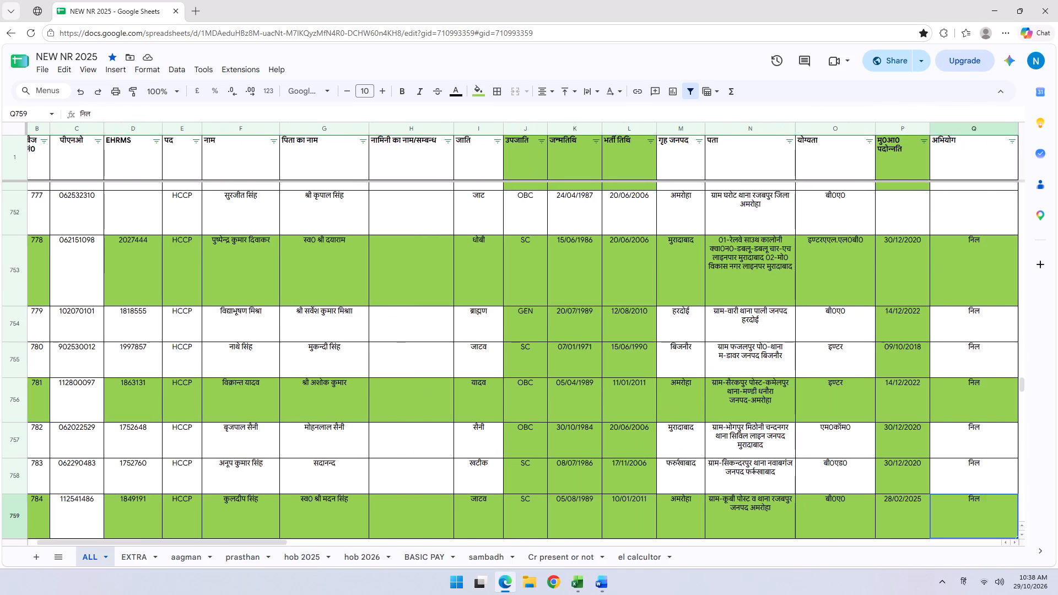
key("Tab")
key("Tab")
key("Tab")
key("Tab")
key("Tab")
key("Tab")
key("Left")
key("Left")
key("Left")
key("Right")
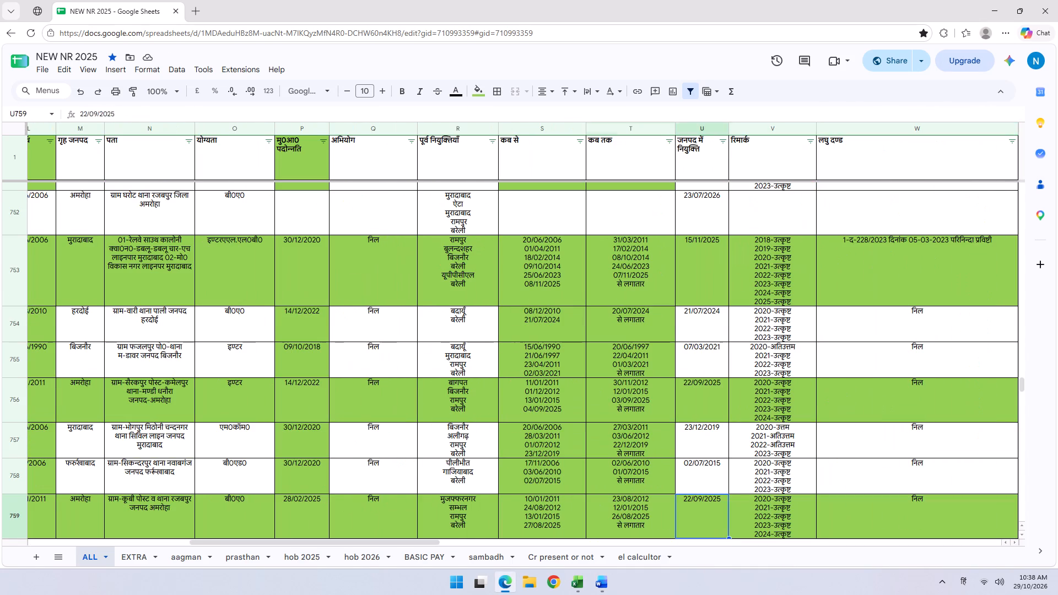
key("Right")
key("Right")
key("Right")
key("Right")
key("Right")
key("Right")
key("Right")
Review row 759's remarks, previous postings and from/to dates again, ending on its district posting date in column U.
key("Left")
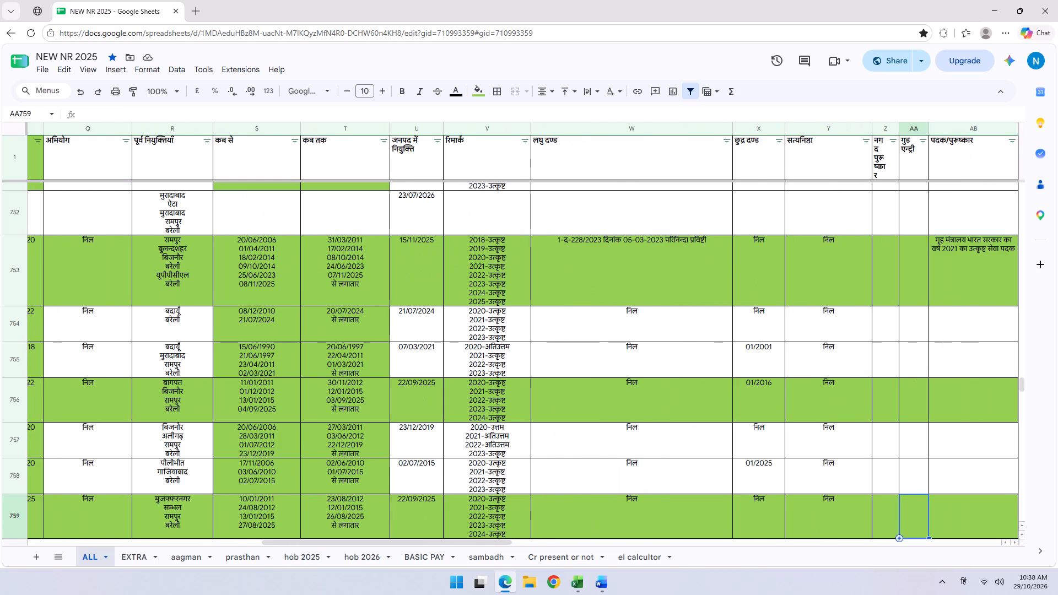
key("Left")
key("Left")
key("Left")
key("Left")
key("Left")
key("Left")
key("Right")
key("Right")
key("Left")
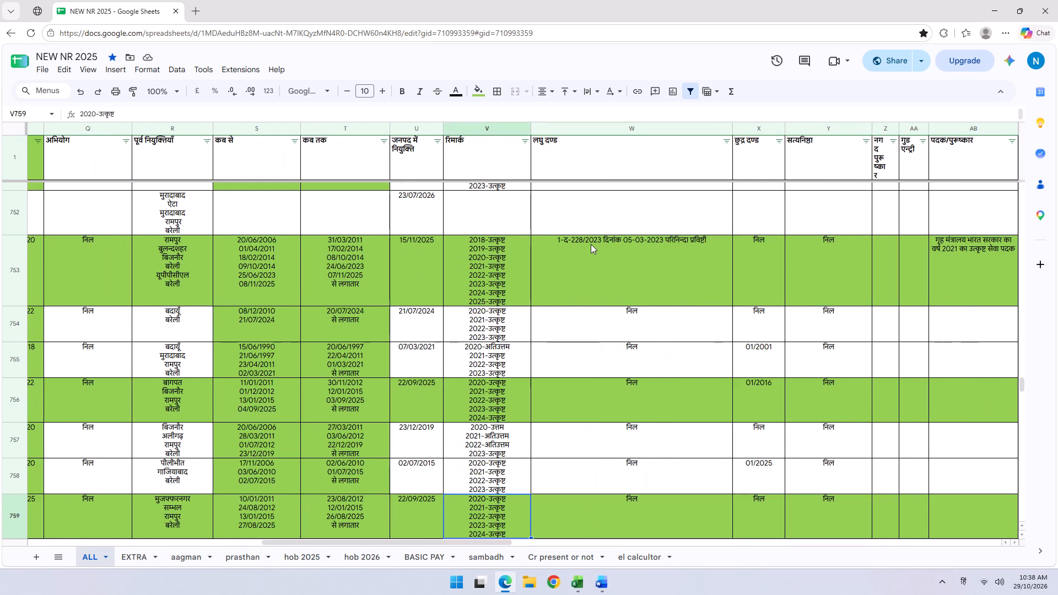
key("Left")
key("Left")
key("Right")
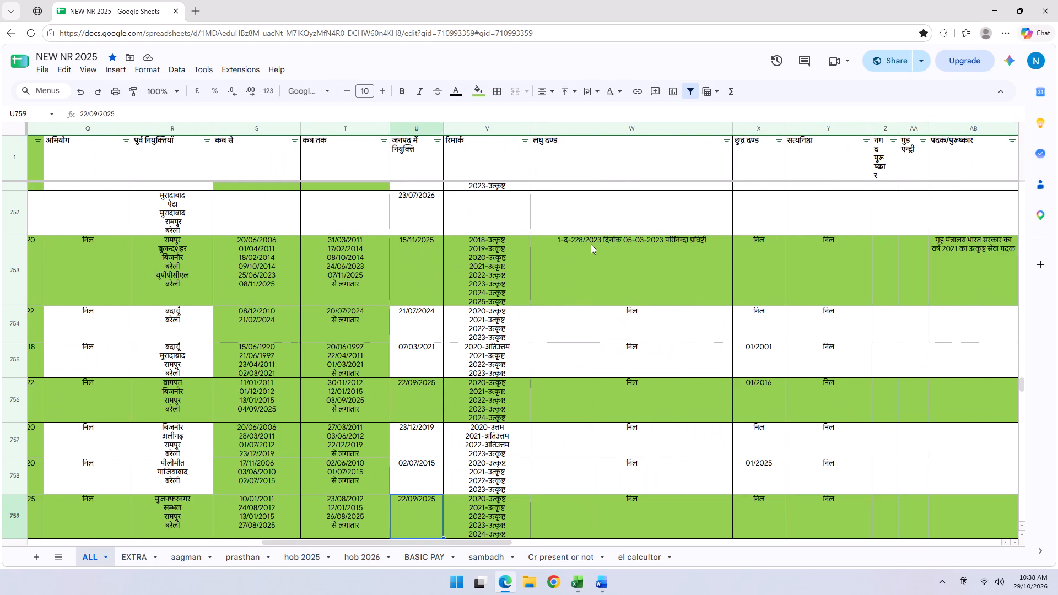
key("Left")
key("Left")
key("Left")
key("Left")
key("Left")
key("Left")
key("Left")
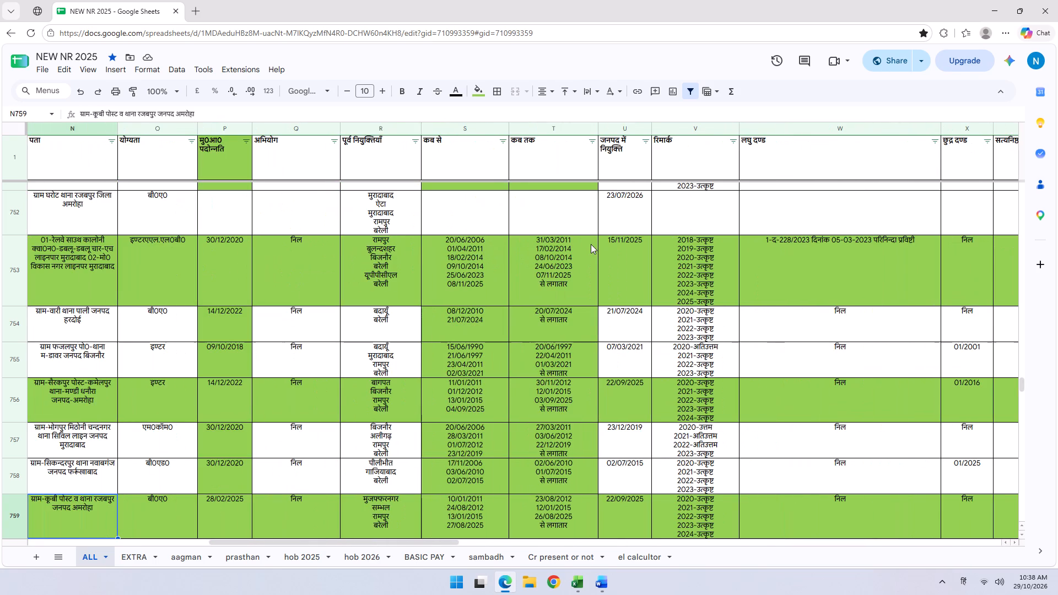
key("Right")
key("Right")
key("Right")
key("Right")
key("Right")
key("Right")
key("Right")
key("Right")
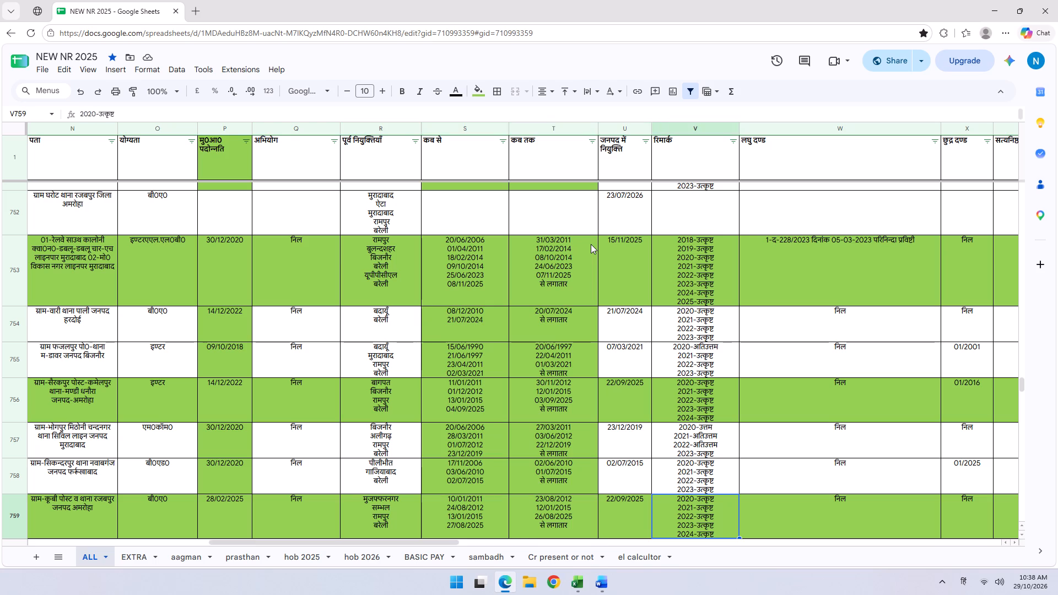
key("Left")
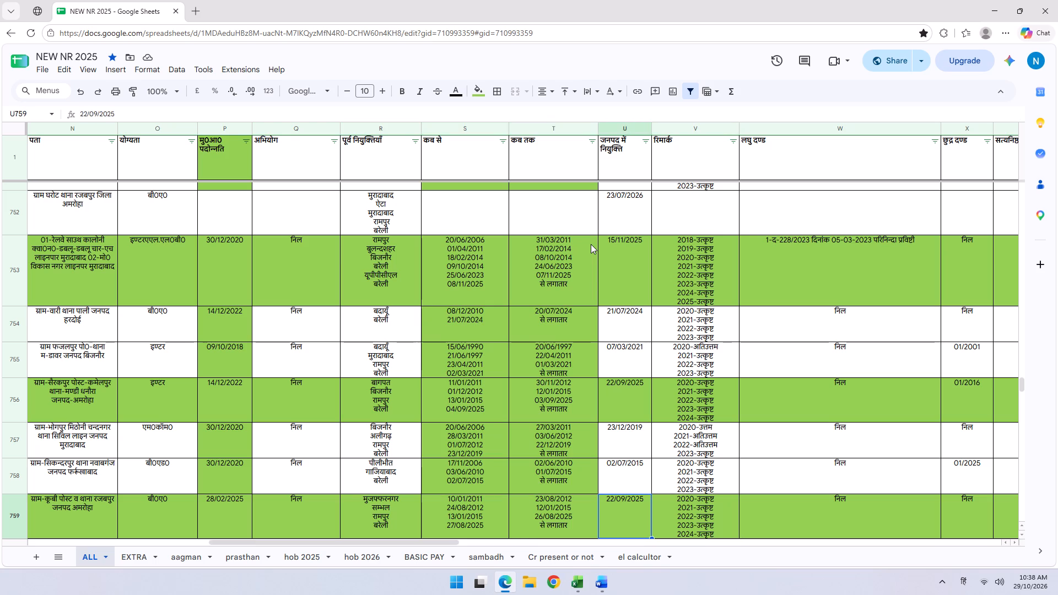
left_click(629, 505)
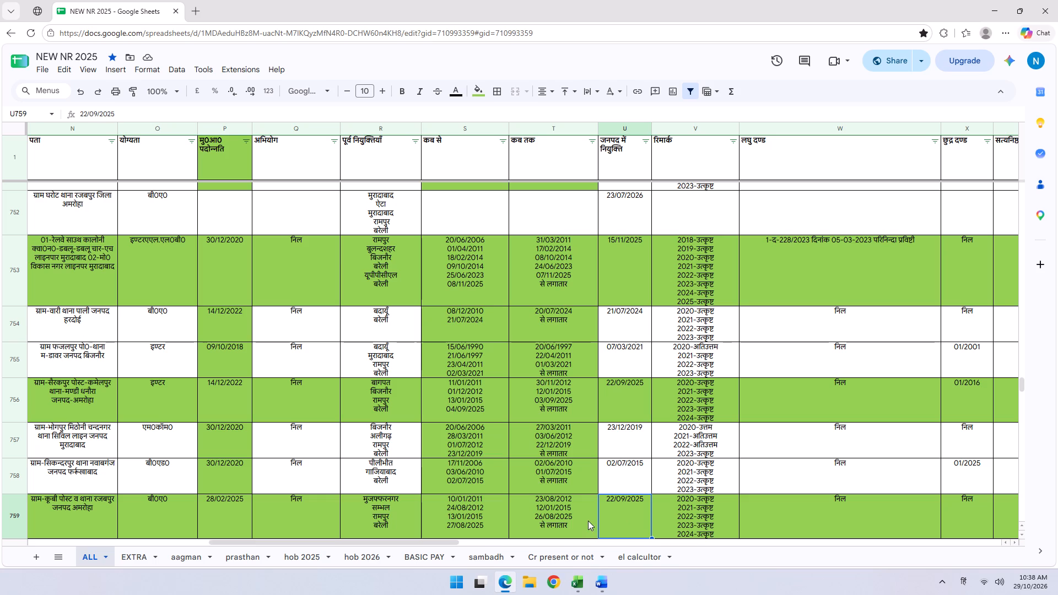
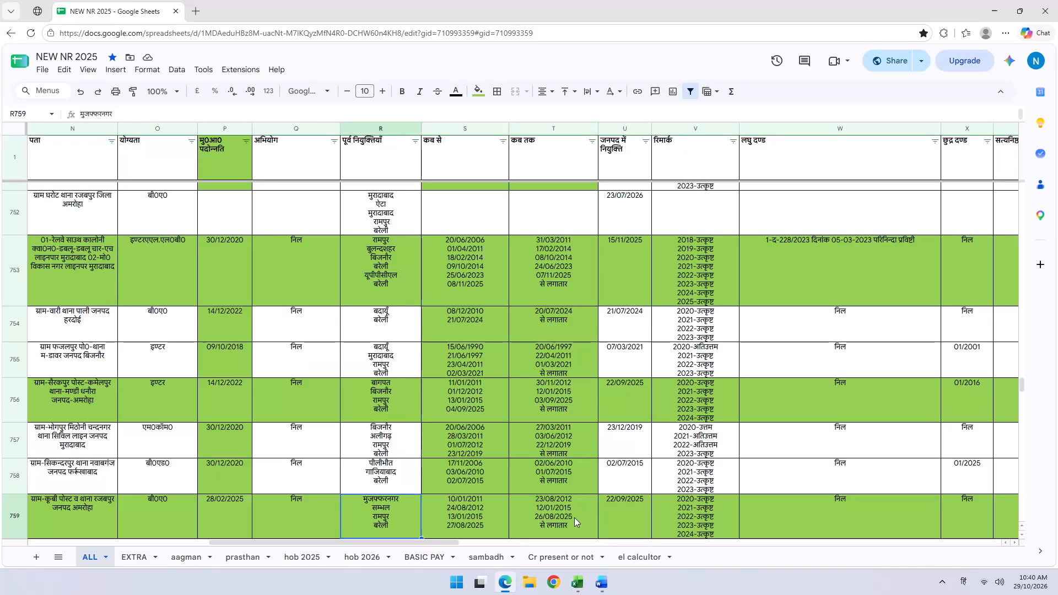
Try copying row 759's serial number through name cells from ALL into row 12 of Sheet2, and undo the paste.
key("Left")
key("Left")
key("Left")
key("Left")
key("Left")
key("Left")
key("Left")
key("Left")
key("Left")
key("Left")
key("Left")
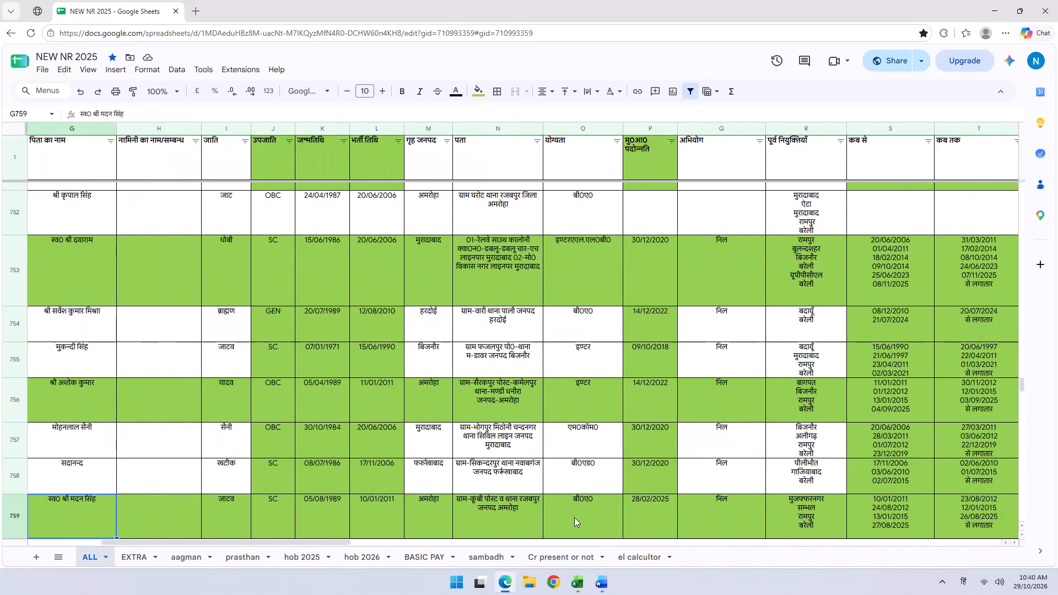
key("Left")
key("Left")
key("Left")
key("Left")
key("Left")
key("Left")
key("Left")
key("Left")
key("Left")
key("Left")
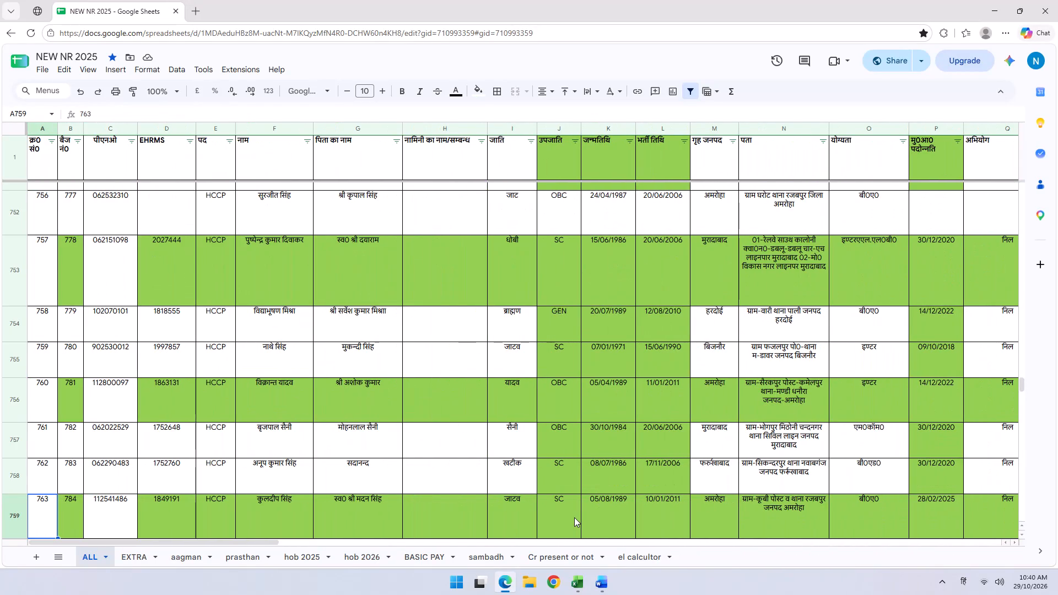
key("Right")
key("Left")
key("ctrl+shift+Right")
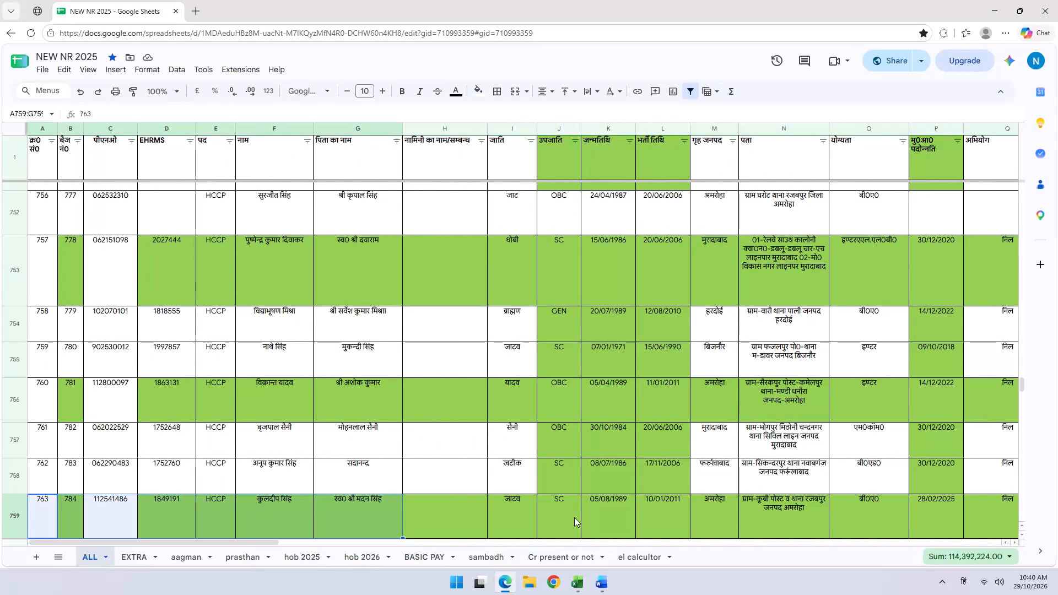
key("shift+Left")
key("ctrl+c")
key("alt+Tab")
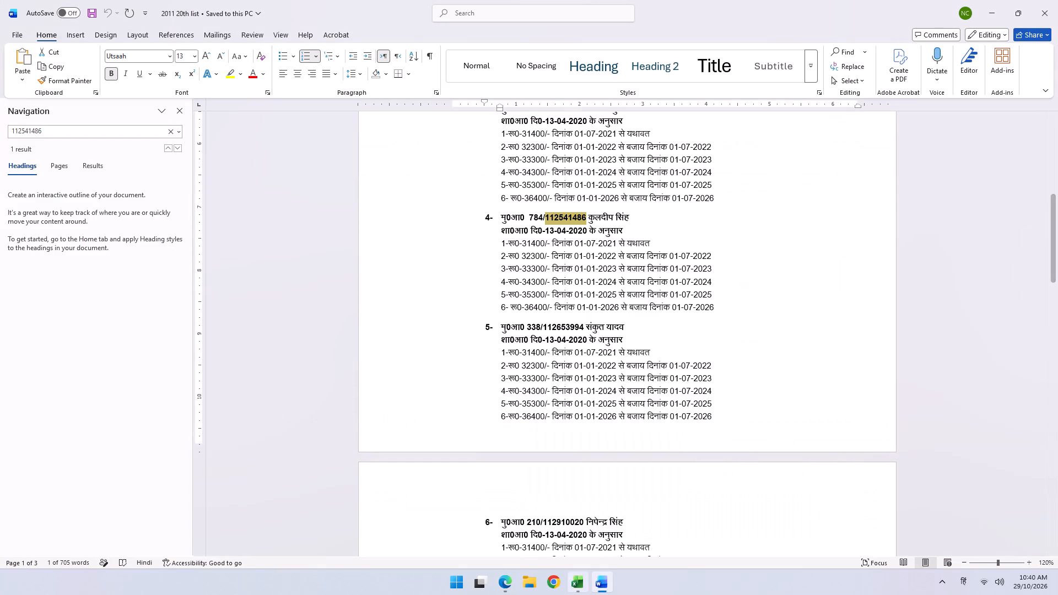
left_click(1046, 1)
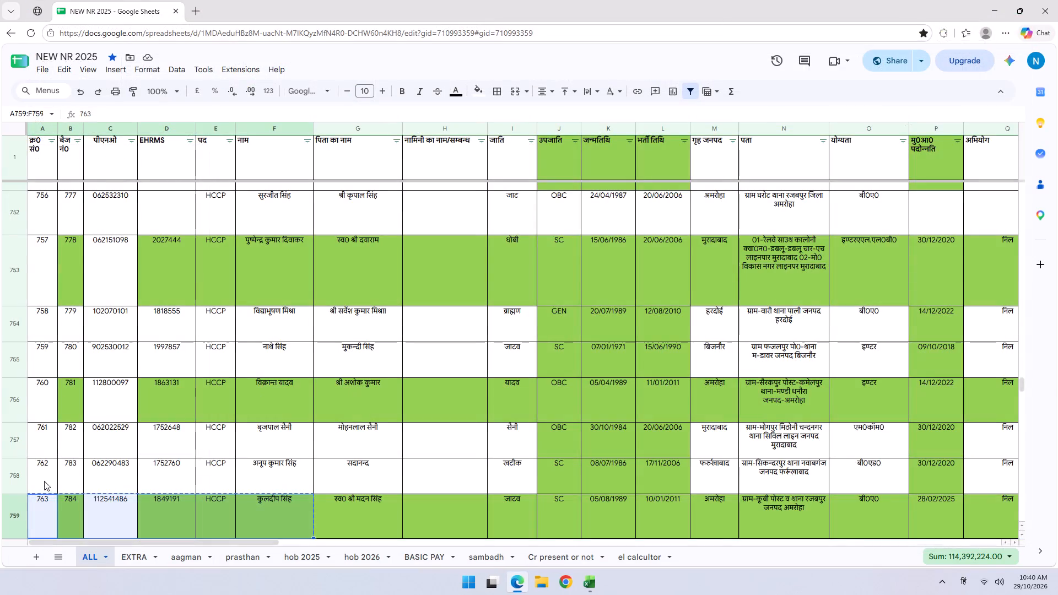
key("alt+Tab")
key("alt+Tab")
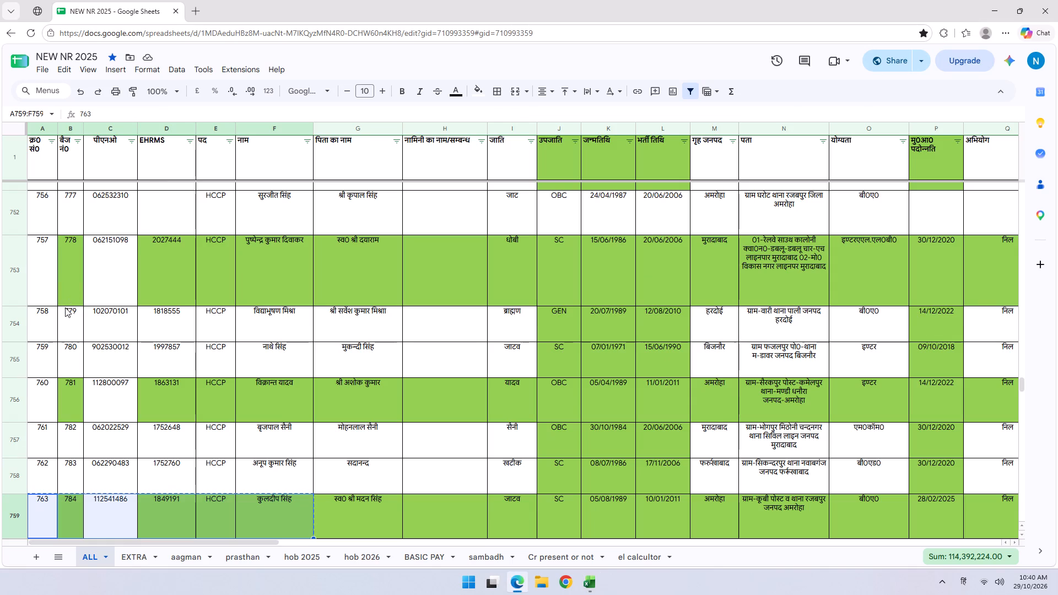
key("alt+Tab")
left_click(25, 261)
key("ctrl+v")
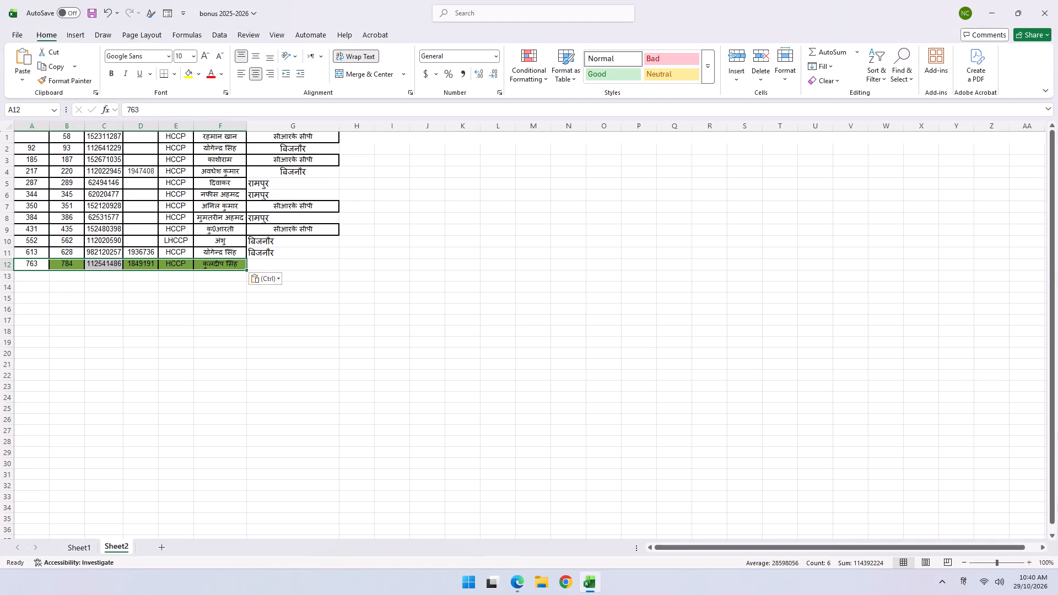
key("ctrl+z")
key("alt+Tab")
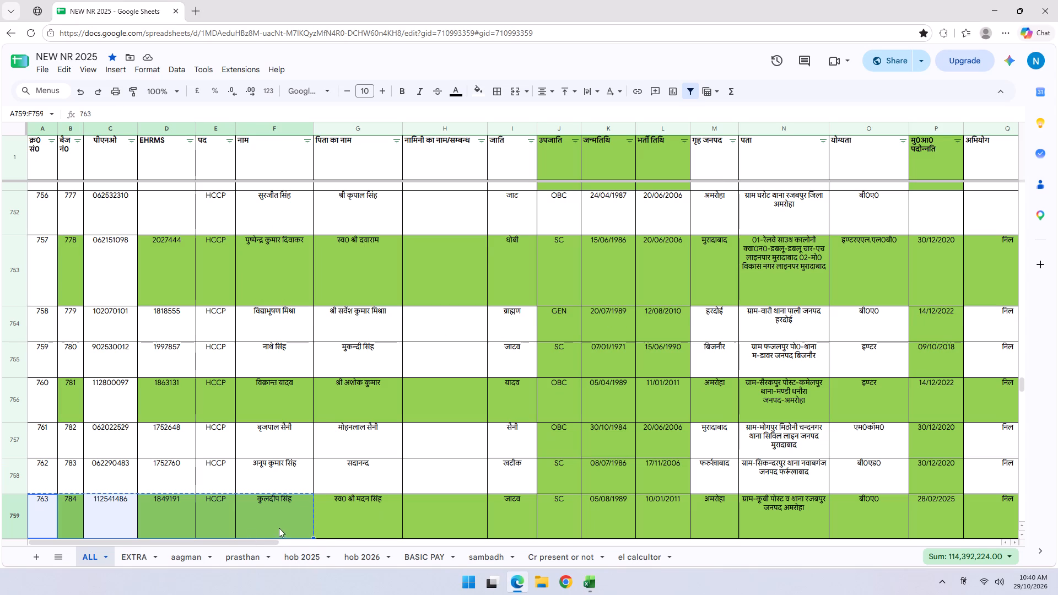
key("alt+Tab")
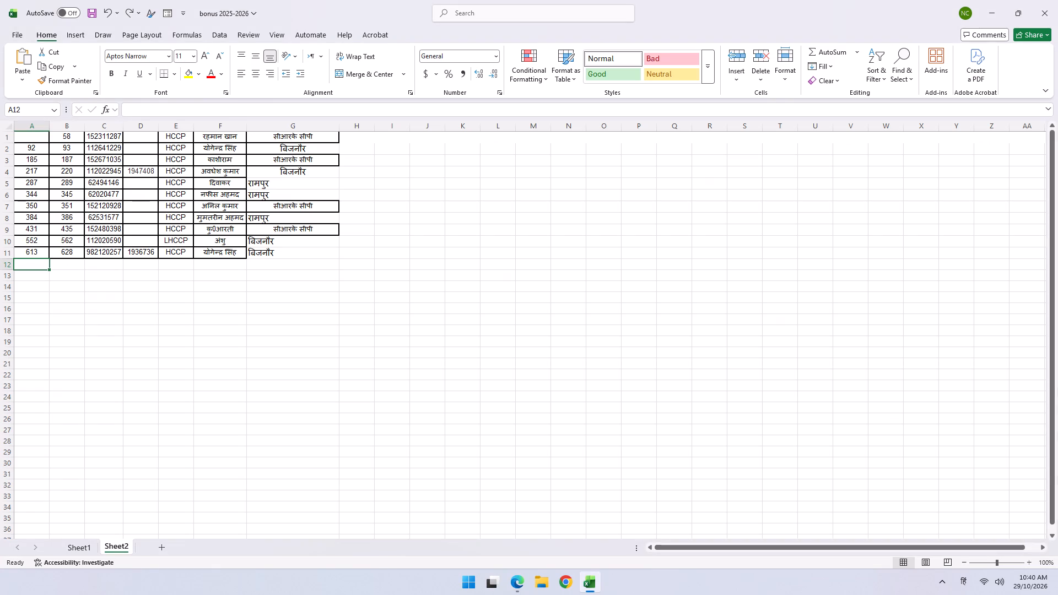
Find the personnel number from Sheet2's row 11 in the ALL sheet and go to that row's from-date cell in column S.
left_click(100, 250)
key("ctrl+c")
key("alt+Tab")
left_click(269, 294)
key("ctrl+f")
key("ctrl+v")
key("Return")
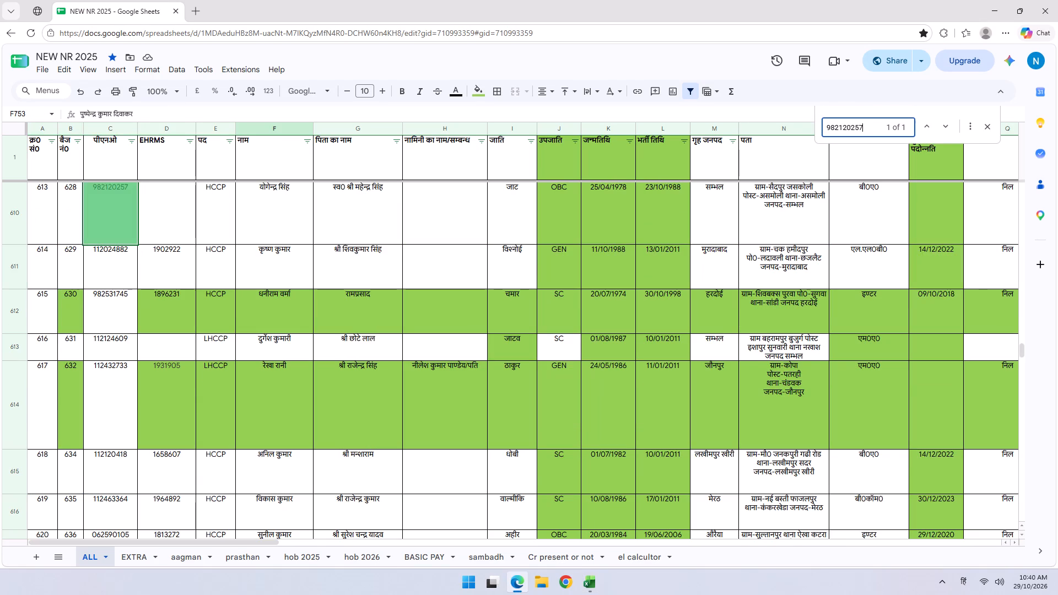
key("Escape")
key("Tab")
key("Tab")
key("Tab")
key("Tab")
key("Tab")
key("Tab")
key("Tab")
key("Tab")
key("Tab")
key("Tab")
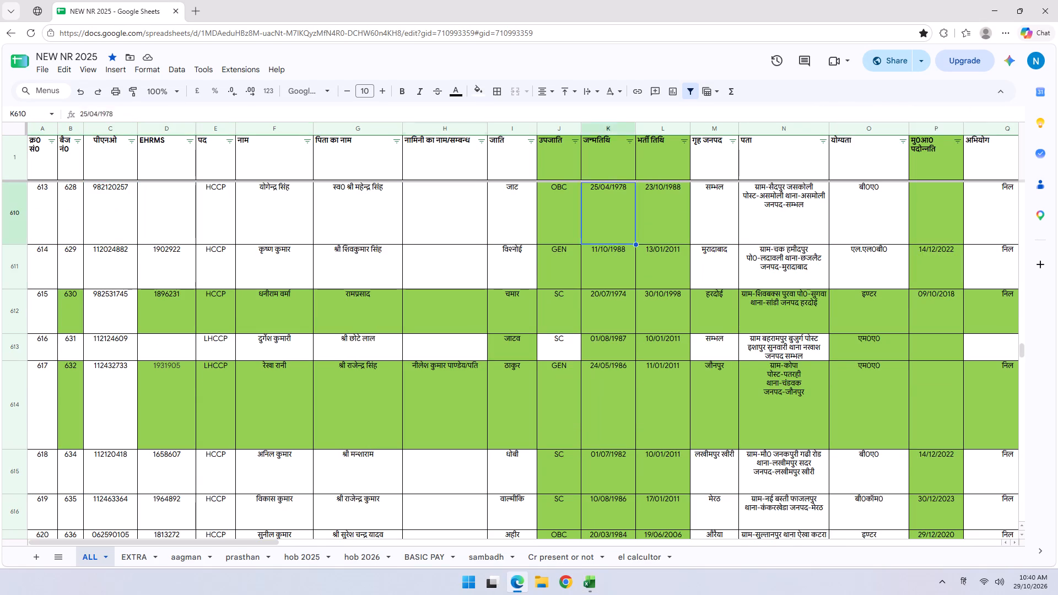
key("Tab")
key("Tab")
key("Tab")
key("Tab")
key("Tab")
key("Tab")
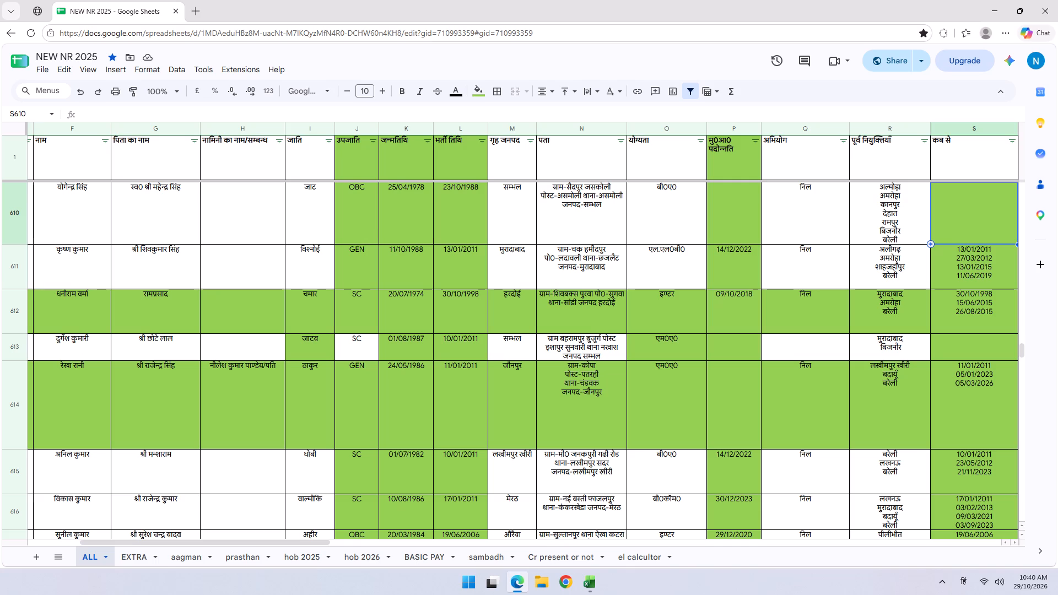
Copy the serial number through name cells of row 613, the next one with empty column S, from ALL into row 12 of Sheet2.
key("Down")
key("Down")
key("Down")
key("Left")
key("Left")
key("Left")
key("Left")
key("Left")
key("Left")
key("Left")
key("Left")
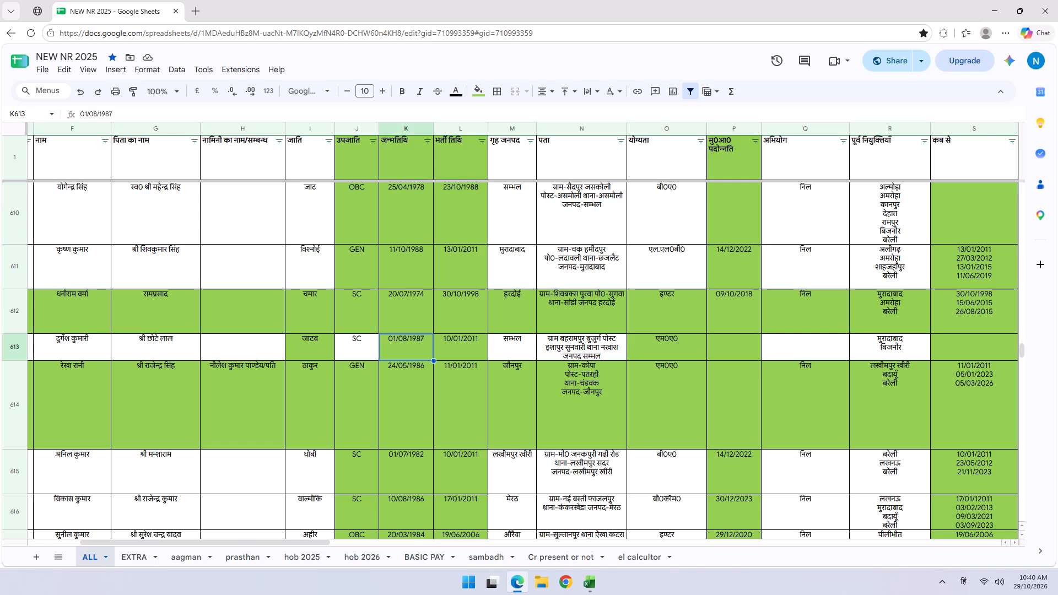
key("Left")
key("Left")
key("Left")
key("Left")
key("Left")
key("Left")
key("Left")
key("Left")
key("Left")
key("Left")
key("Left")
key("Left")
key("Left")
key("Left")
key("Left")
key("Left")
key("Left")
key("Left")
key("Left")
key("Left")
key("shift+Right")
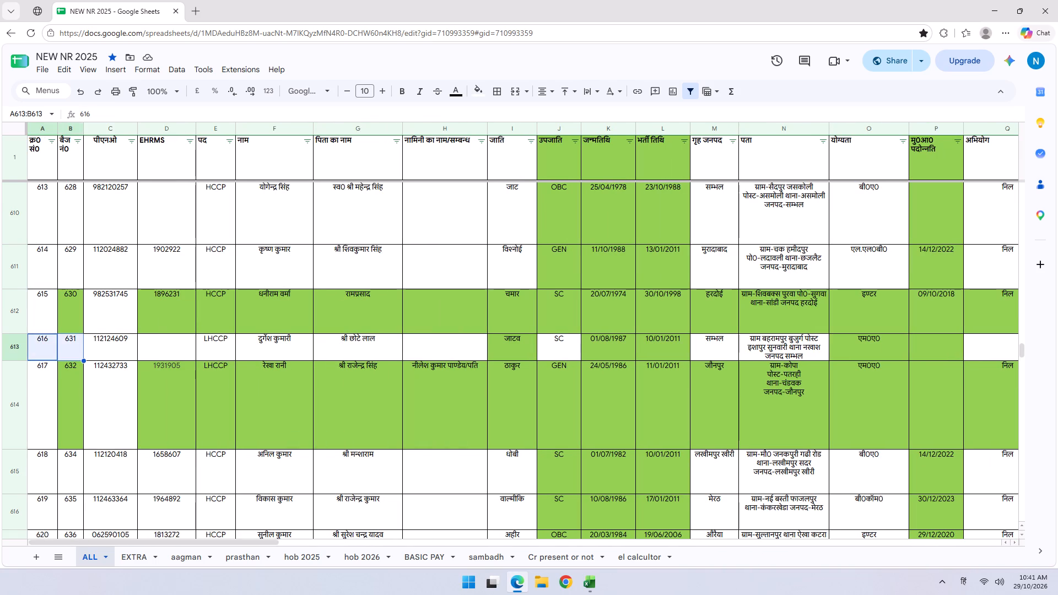
key("shift+Right")
key("shift+Right")
key("shift+Right")
key("shift+Right")
key("ctrl+c")
key("alt+Tab")
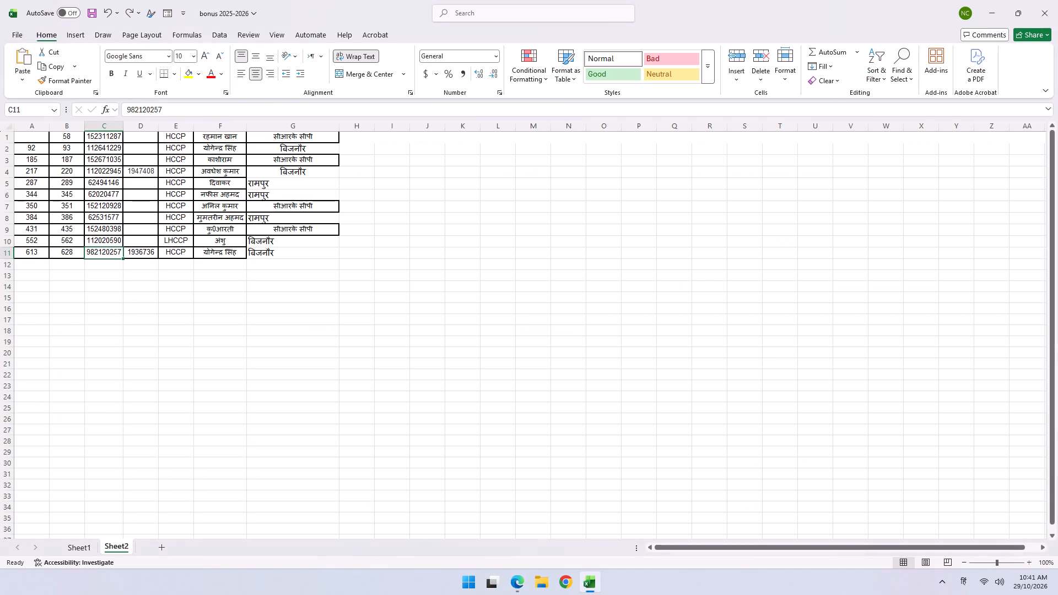
key("Left")
key("Down")
key("Left")
key("Left")
key("ctrl+v")
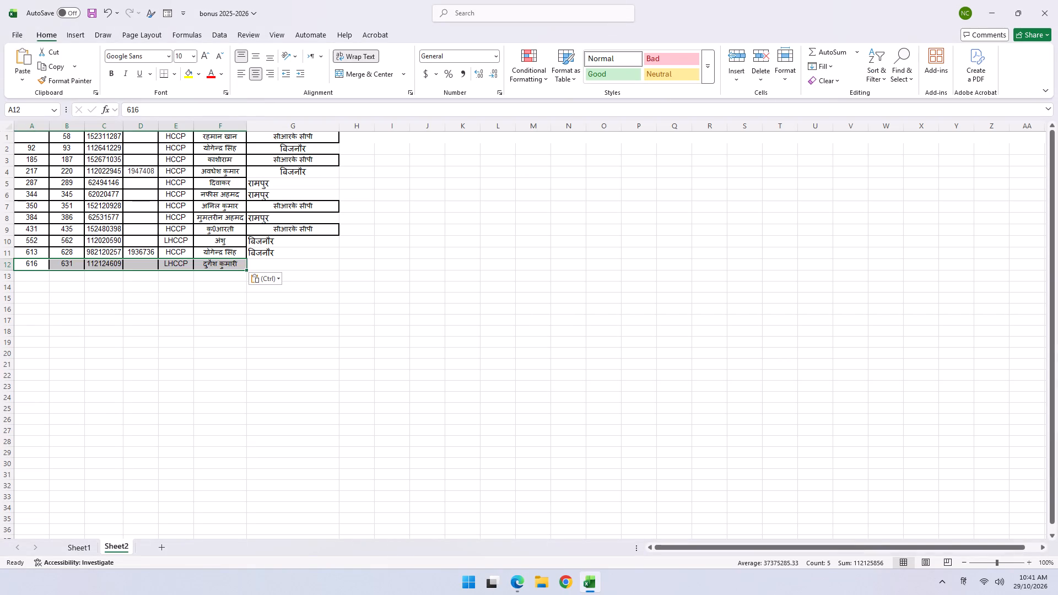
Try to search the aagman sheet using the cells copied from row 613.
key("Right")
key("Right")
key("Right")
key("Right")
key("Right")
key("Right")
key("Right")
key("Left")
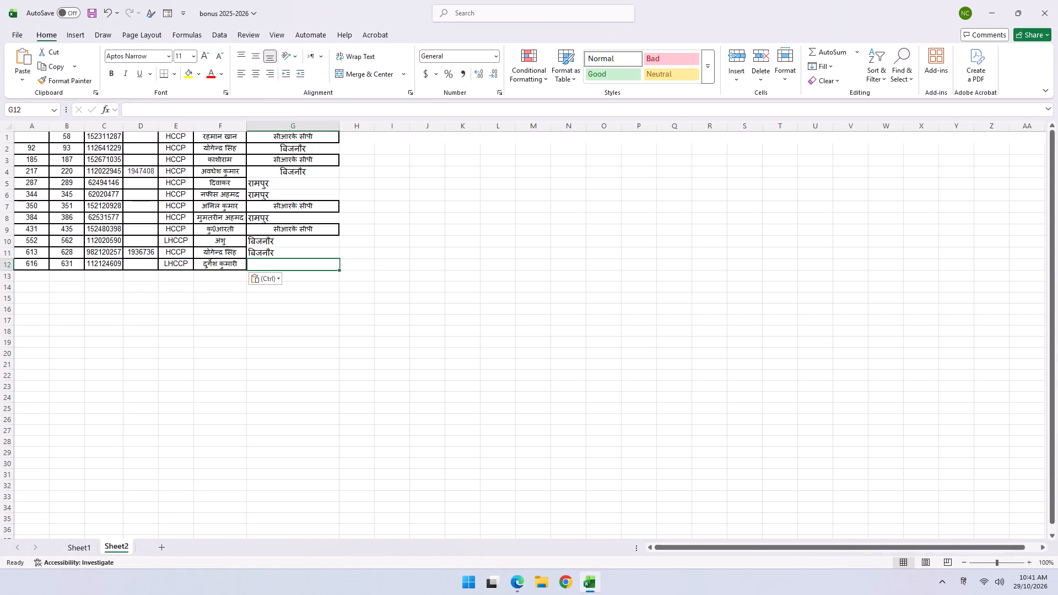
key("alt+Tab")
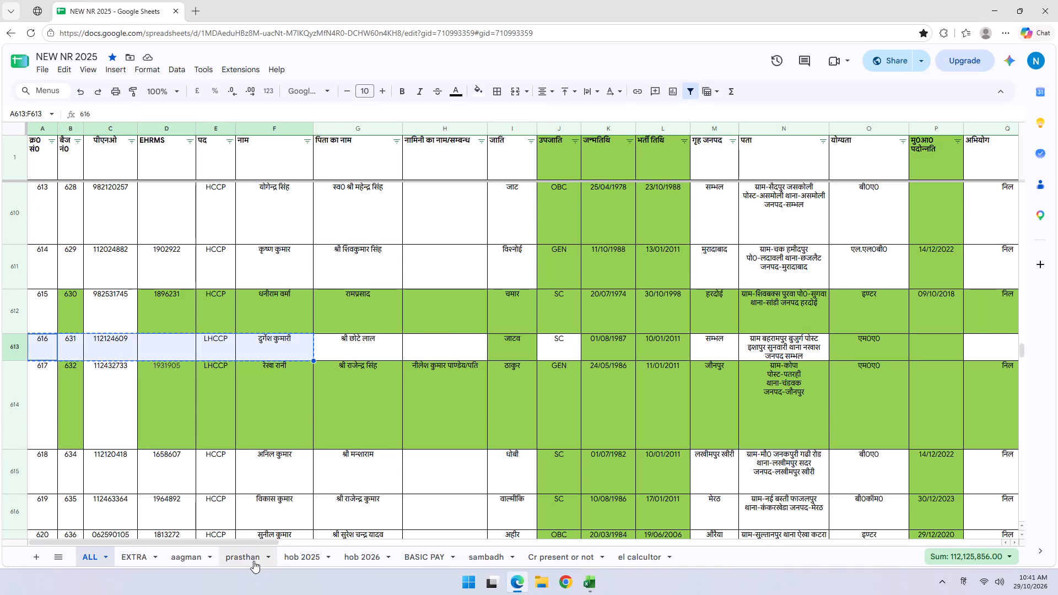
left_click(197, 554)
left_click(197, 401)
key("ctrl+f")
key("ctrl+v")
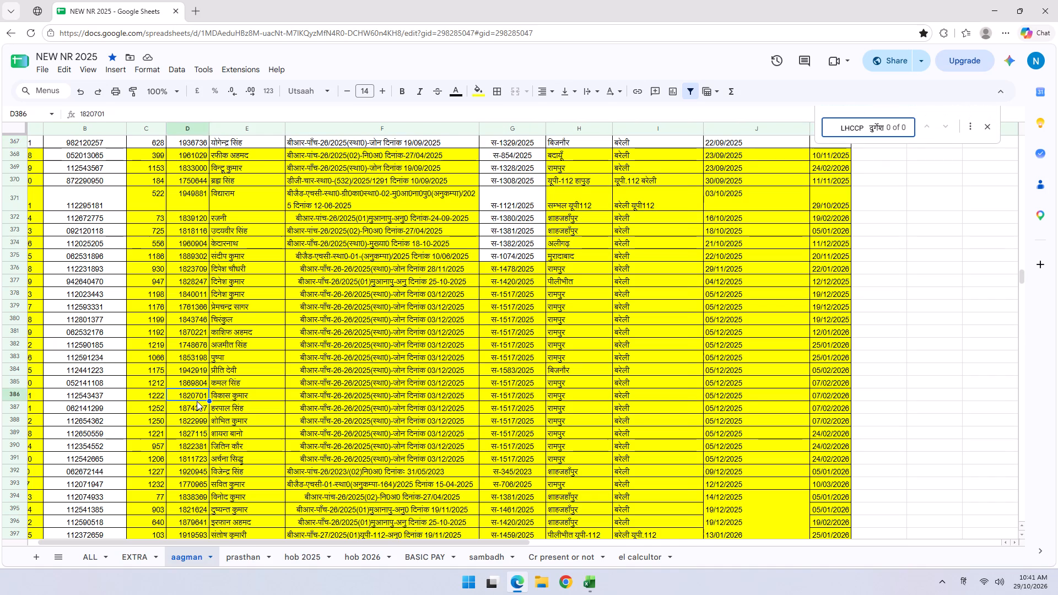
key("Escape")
Copy the personnel number from row 12 of Sheet2 and find it in the aagman sheet.
key("alt+Tab")
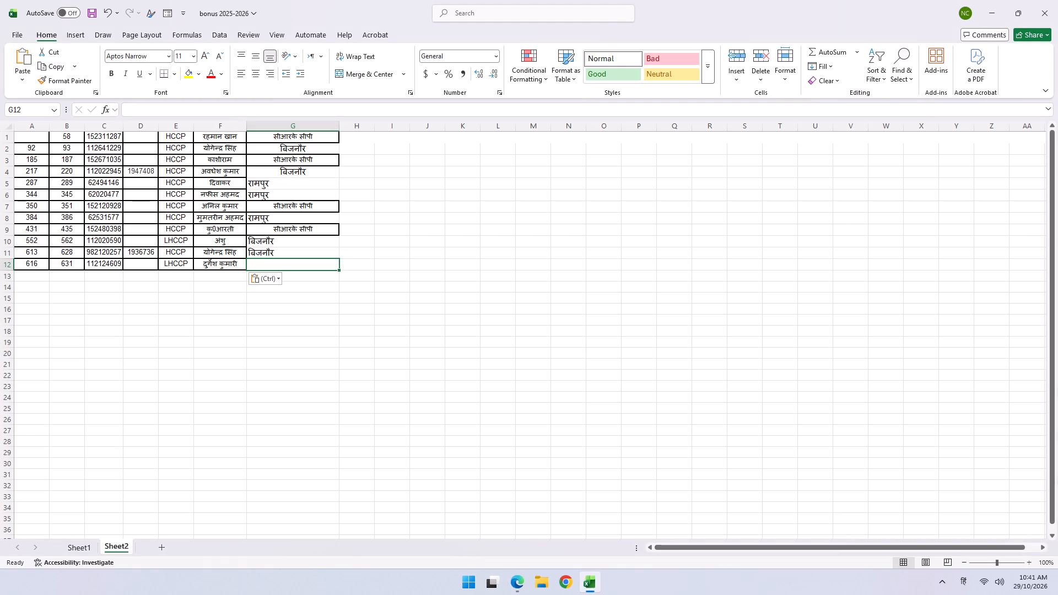
left_click(98, 264)
key("ctrl+c")
key("alt+Tab")
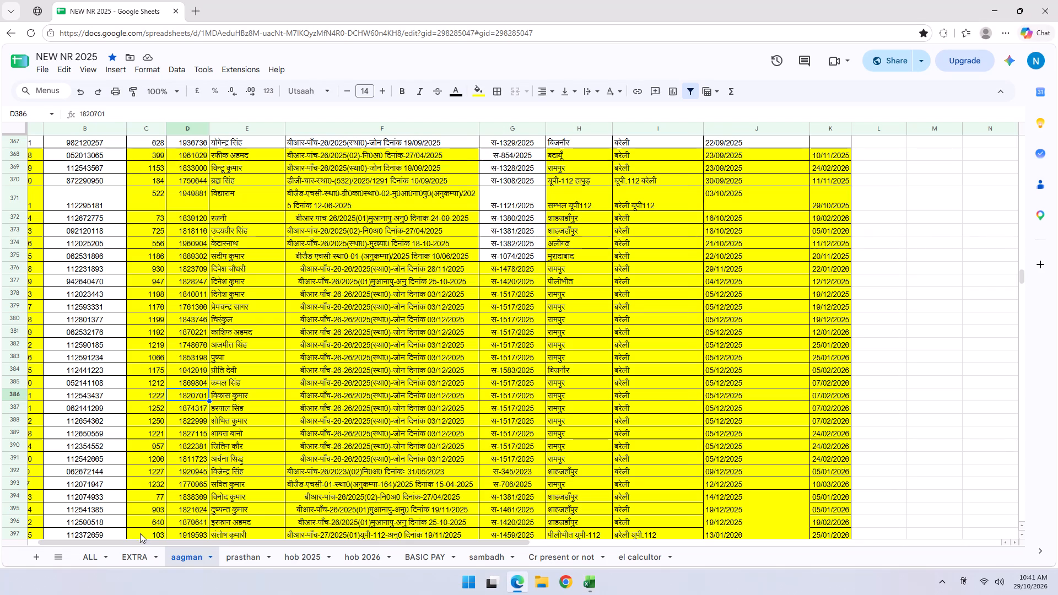
left_click(217, 363)
key("ctrl+f")
key("ctrl+v")
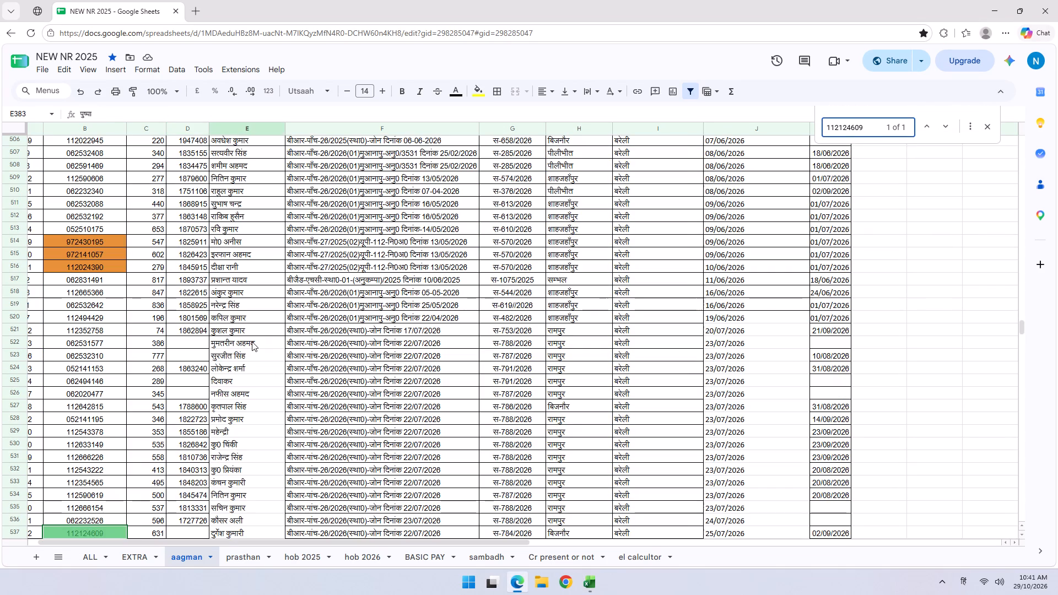
Clear the date in column K of row 537 in the aagman sheet.
left_click(833, 531)
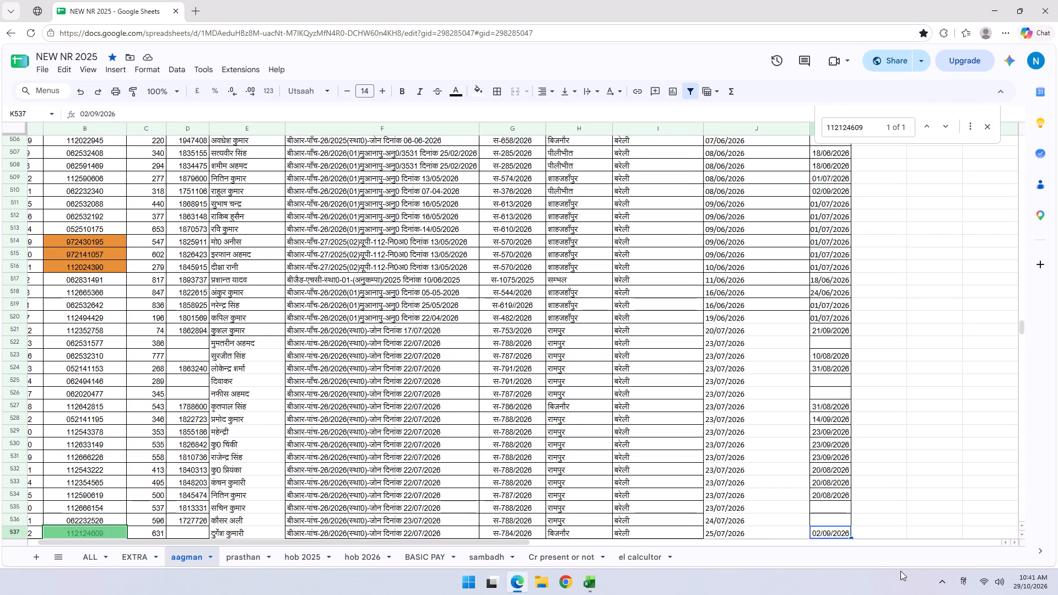
key("Delete")
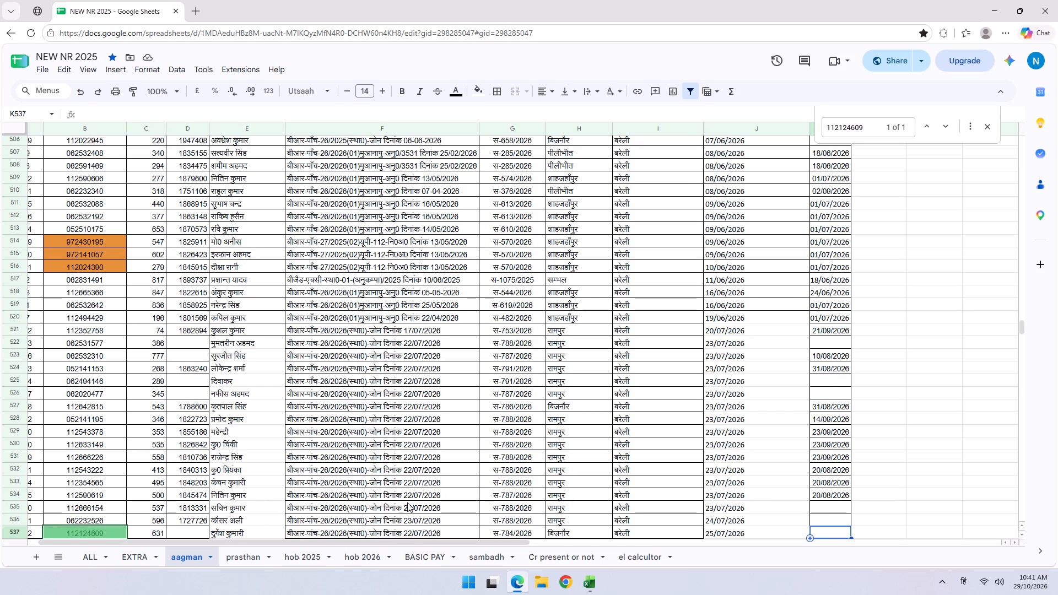
Fill the district बिजनौर from the row above into cell G12 of Sheet2.
key("alt+Tab")
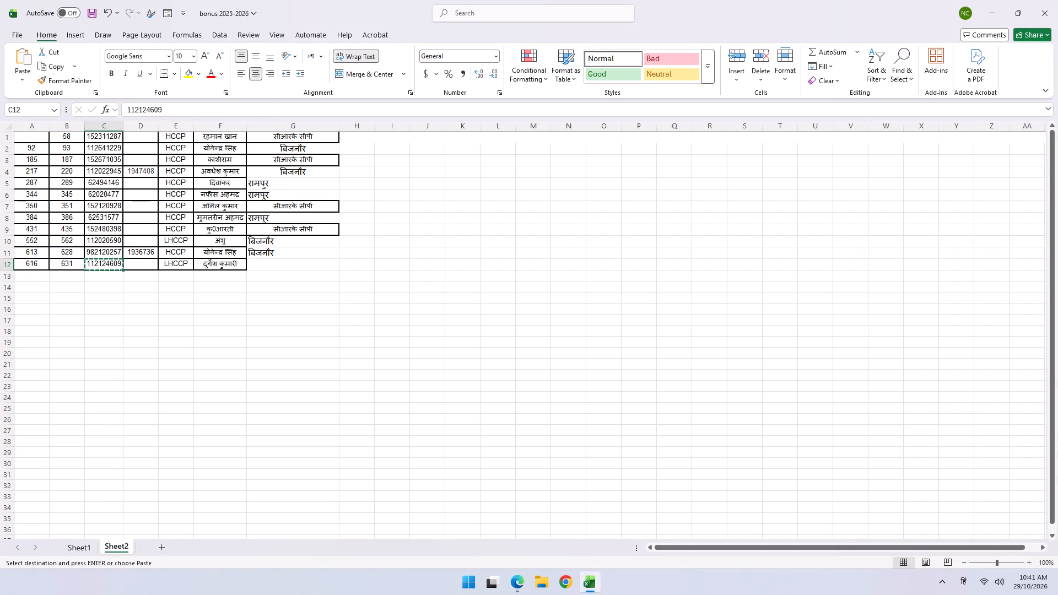
key("alt+Tab")
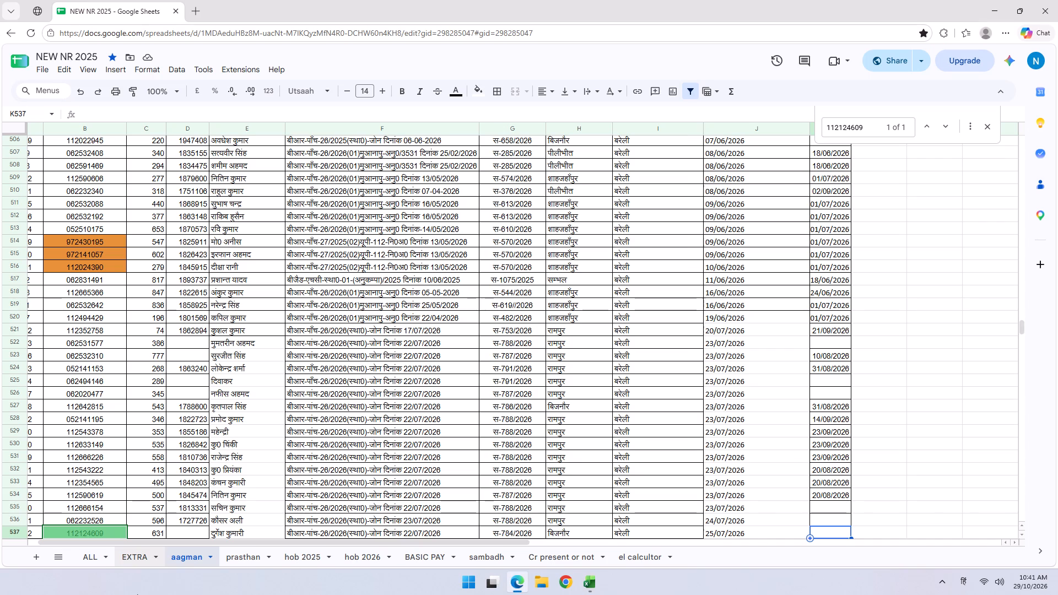
left_click(95, 557)
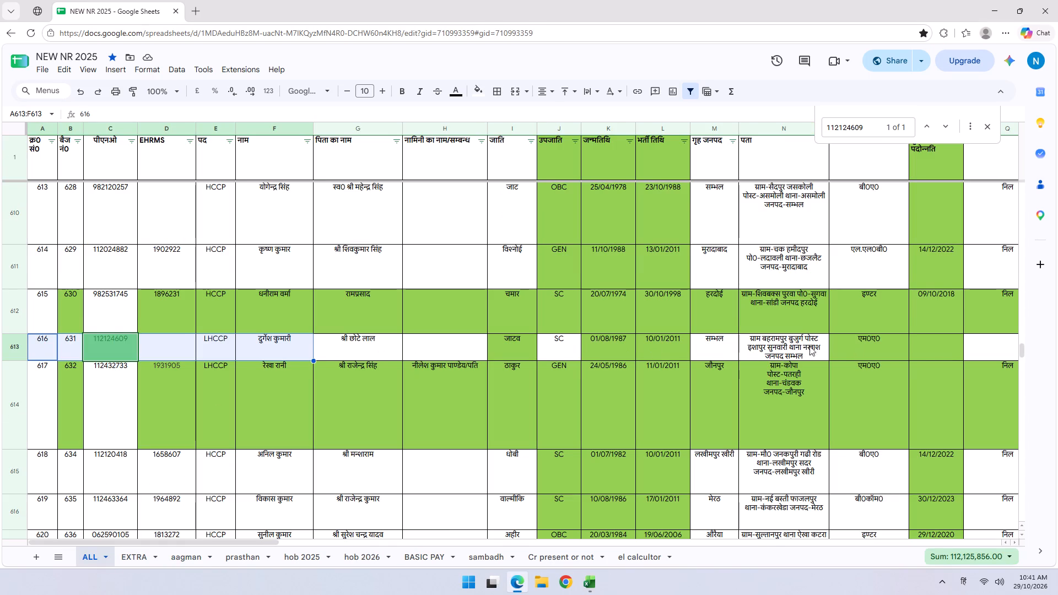
left_click(797, 347)
key("Tab")
key("Tab")
key("Tab")
key("Tab")
key("Tab")
key("alt+Tab")
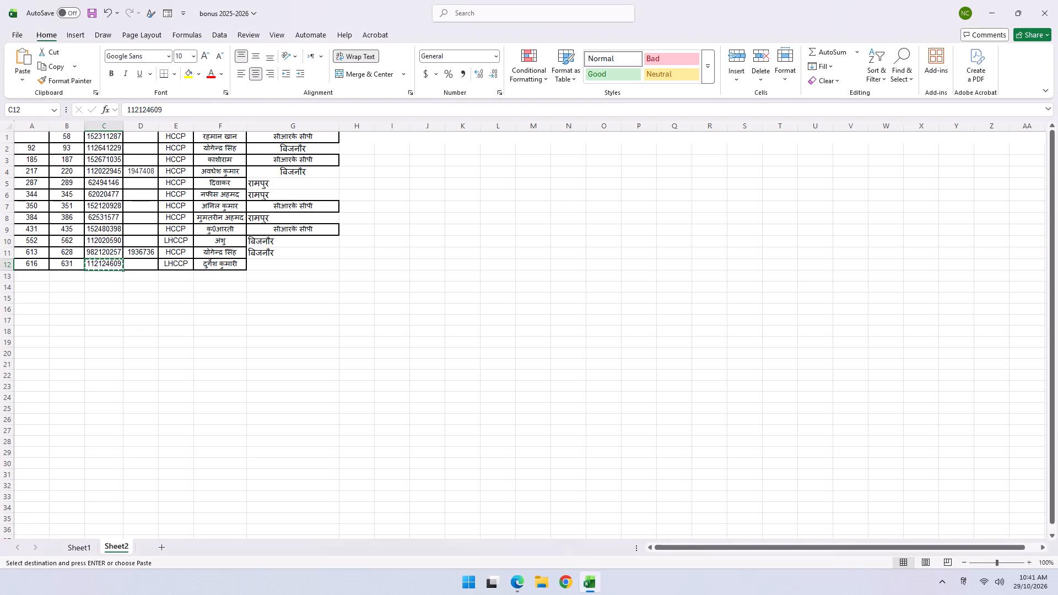
left_click(260, 271)
left_click(272, 262)
key("ctrl+d")
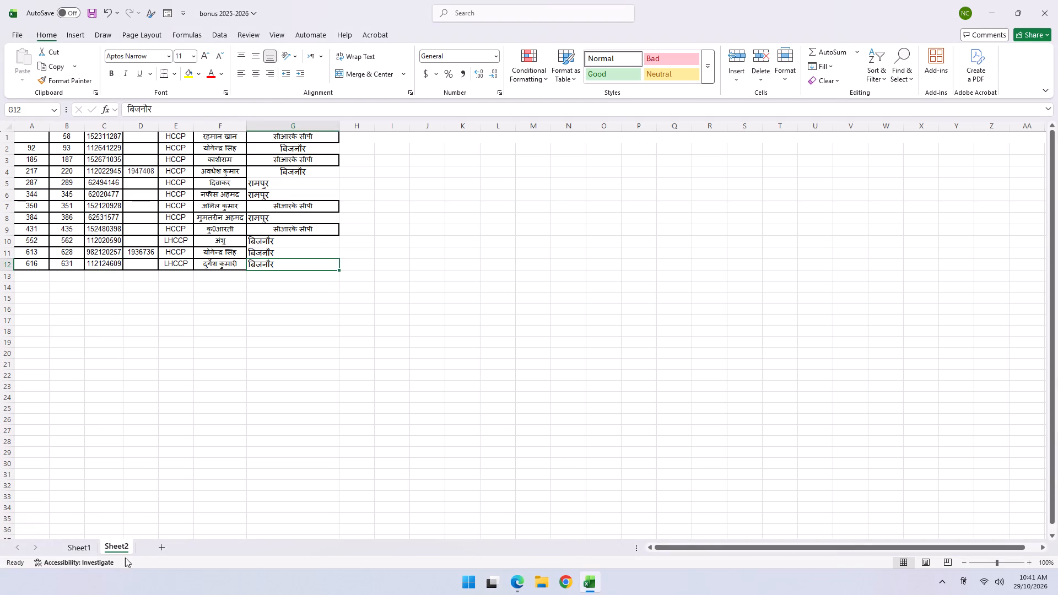
left_click(79, 547)
left_click(127, 548)
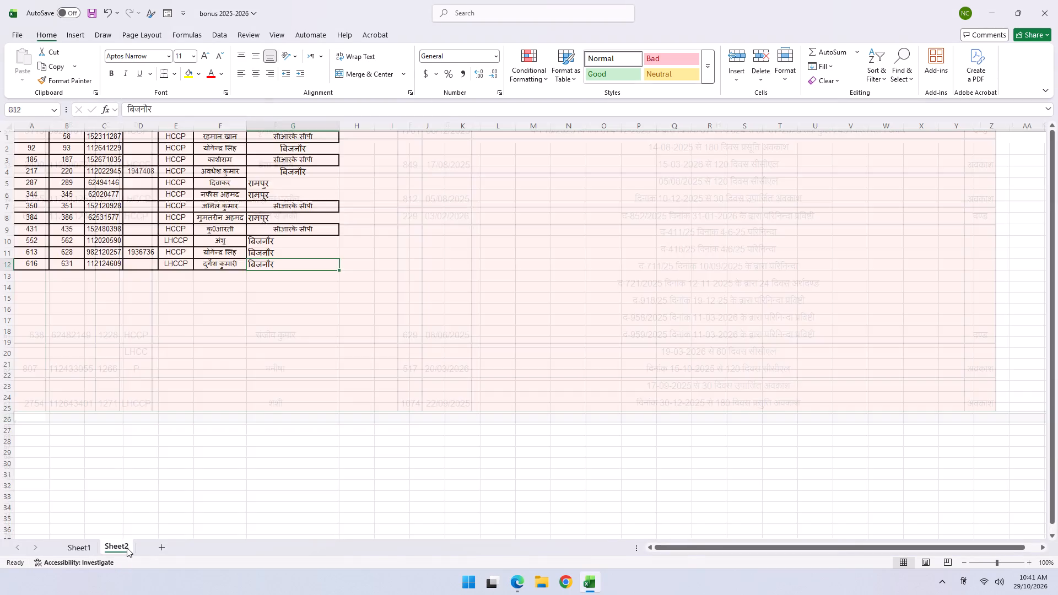
Find the next row in ALL with an empty column S, row 705, and copy its columns A to F into row 13 of Sheet2.
key("alt+Tab")
left_click(967, 383)
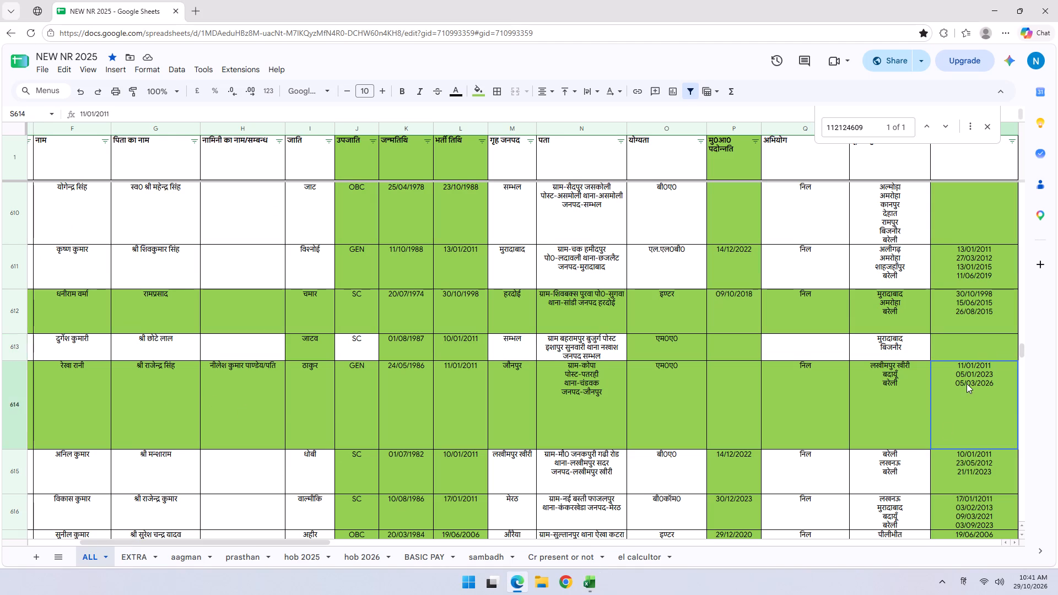
key("ctrl+shift+Down")
scroll(987, 387, "down", 2)
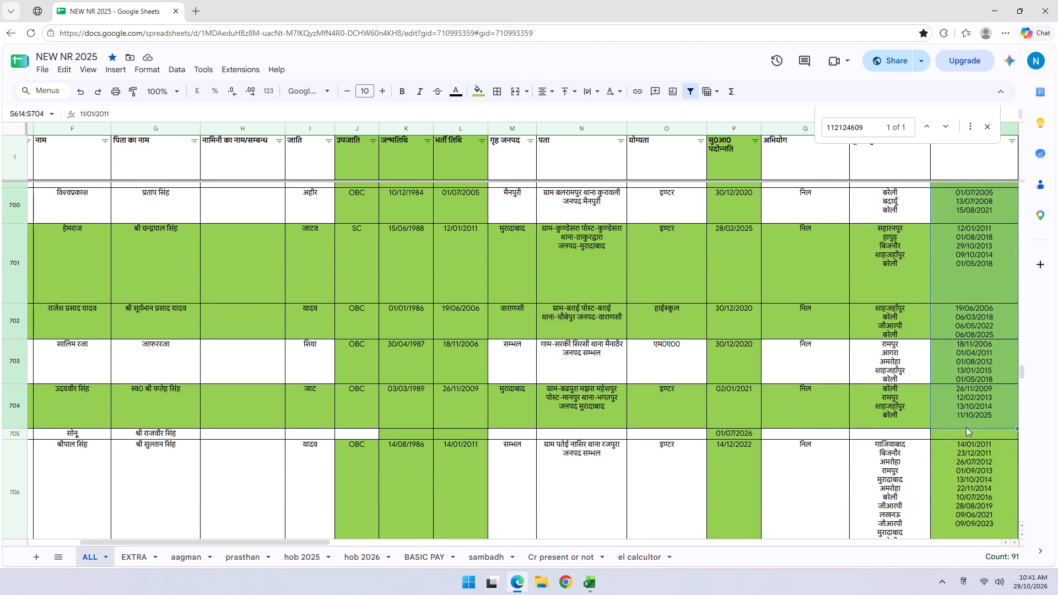
left_click(943, 431)
key("Left")
key("Left")
key("Left")
key("Left")
key("Left")
key("Left")
key("Left")
key("Left")
key("Left")
key("Left")
key("Left")
key("Left")
key("Left")
key("Left")
key("Left")
key("Left")
key("Left")
key("Left")
key("Left")
key("Left")
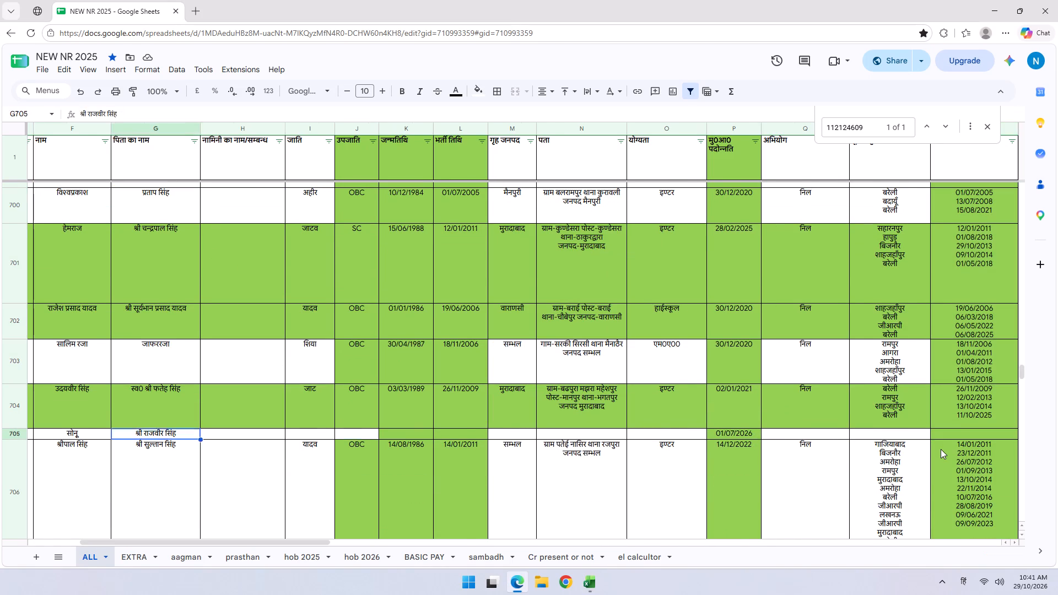
key("shift+Right")
key("shift+Right")
key("shift+Right")
key("shift+Right")
key("shift+Right")
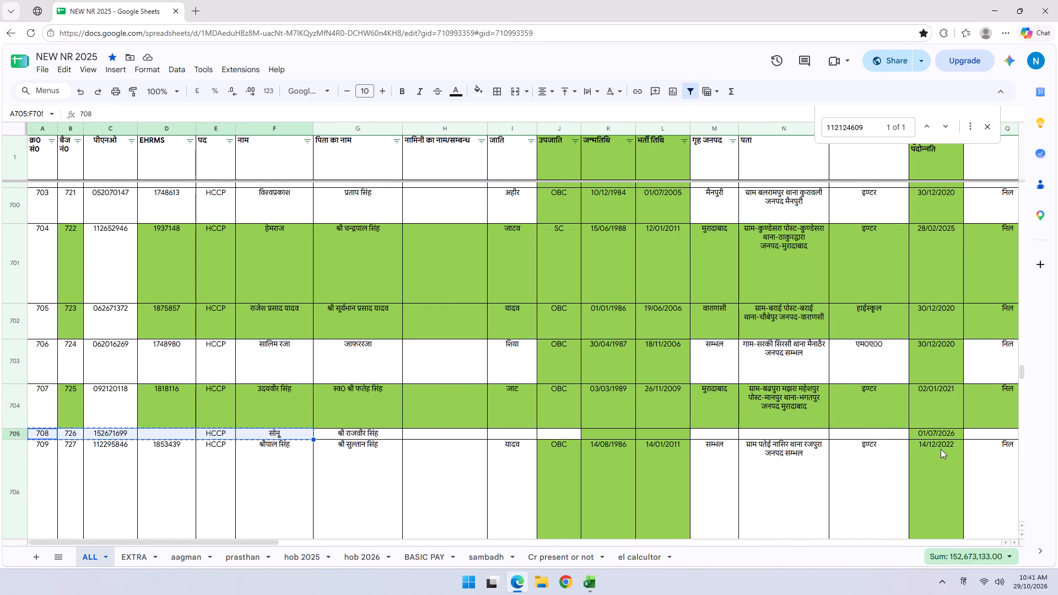
key("ctrl+c")
key("alt+Tab")
key("Down")
key("Left")
key("Left")
key("Left")
key("Left")
key("Left")
key("Left")
key("Left")
key("Left")
key("Left")
key("Left")
key("Left")
key("Left")
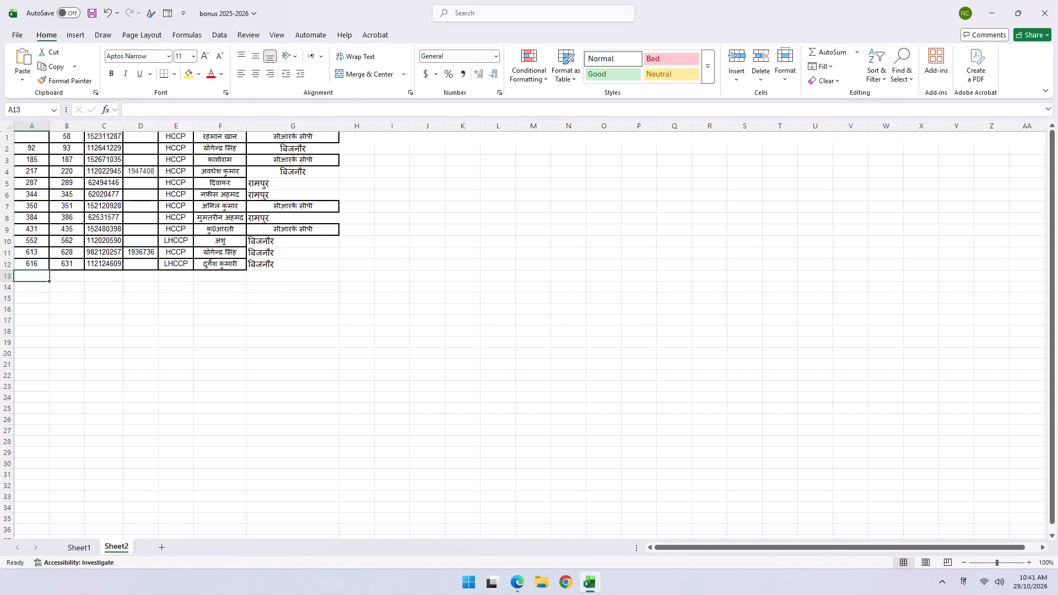
key("ctrl+v")
Delete the stray trailing character from the name in cell F13 of Sheet2.
key("Up")
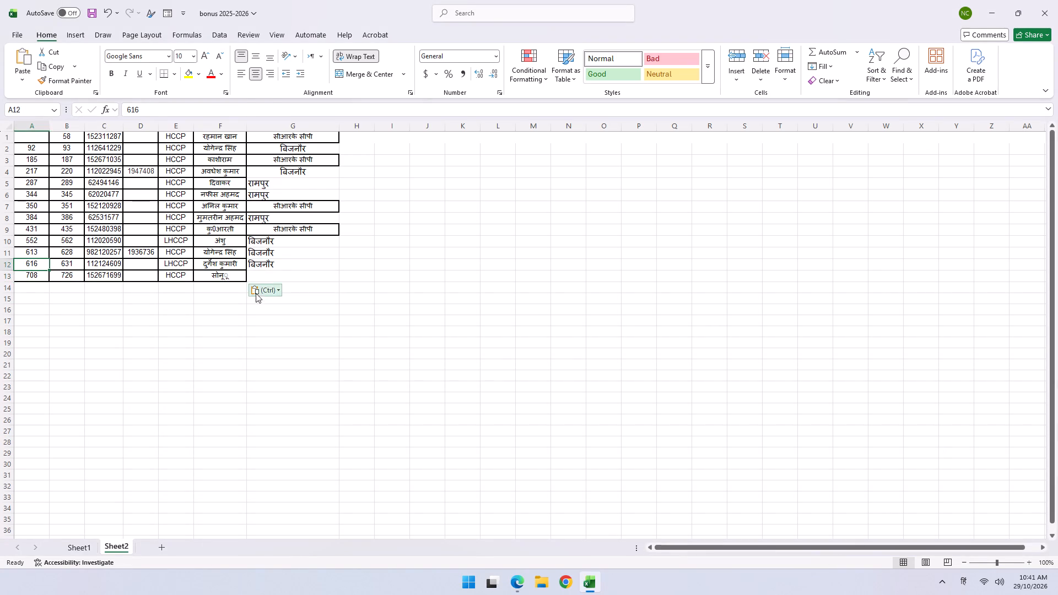
double_click(245, 272)
double_click(235, 274)
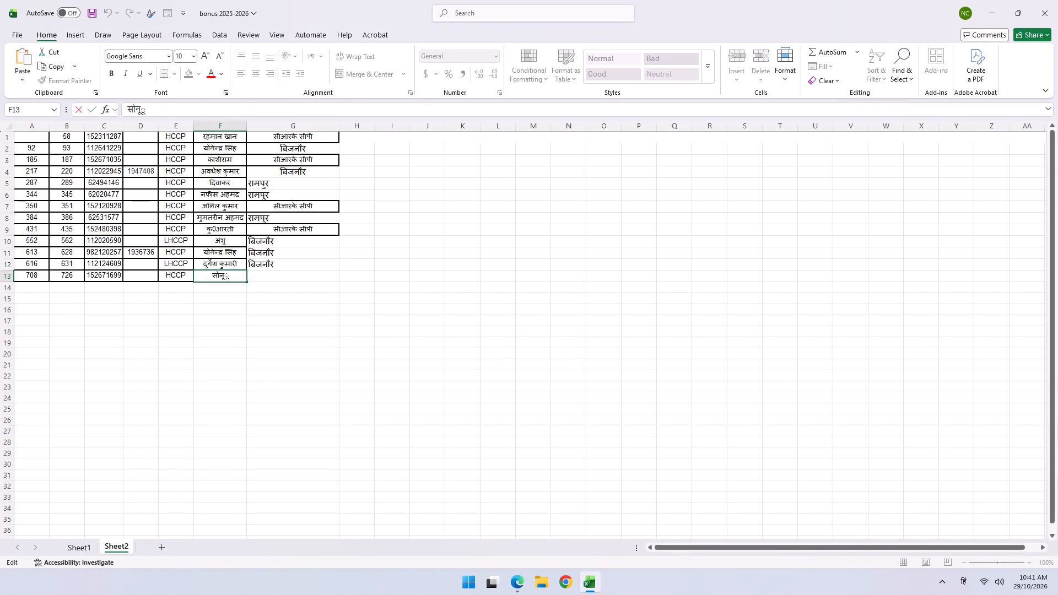
key("BackSpace")
key("Return")
Copy the entry सीआरके सीपी from cell G9 into cell G13 of Sheet2.
left_click(299, 221)
left_click(299, 229)
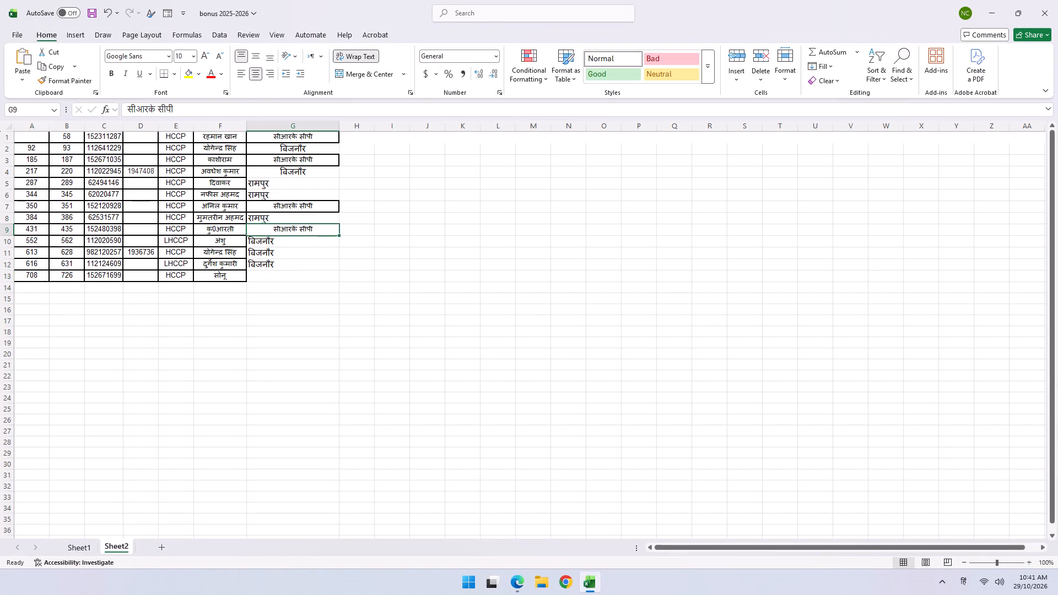
key("ctrl+c")
left_click(278, 278)
key("ctrl+v")
left_click(220, 326)
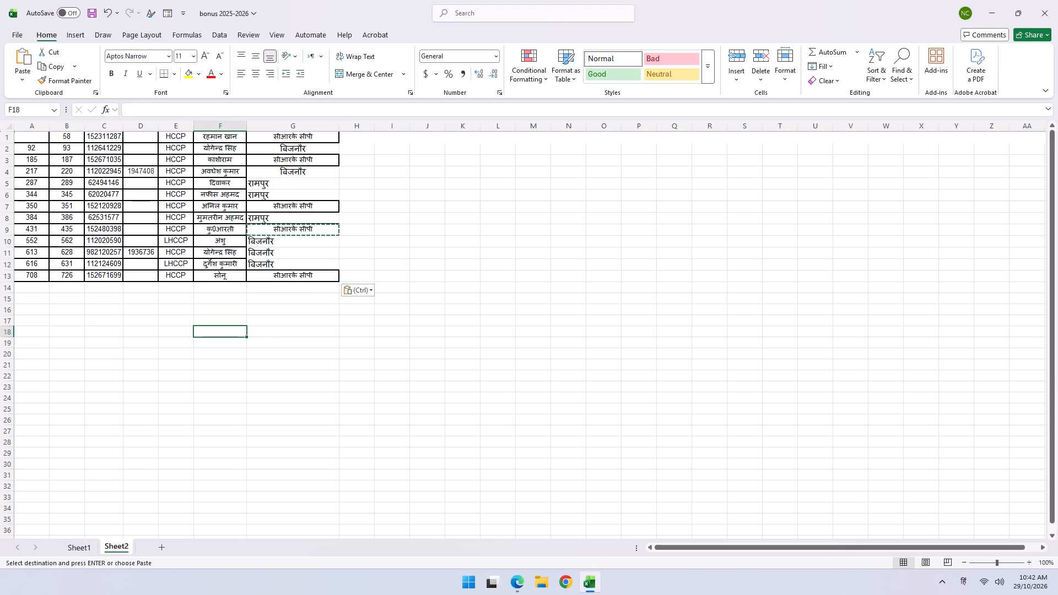
Find the next row in ALL with an empty column S, row 727, and copy its columns A to F into row 14 of Sheet2.
key("alt+Tab")
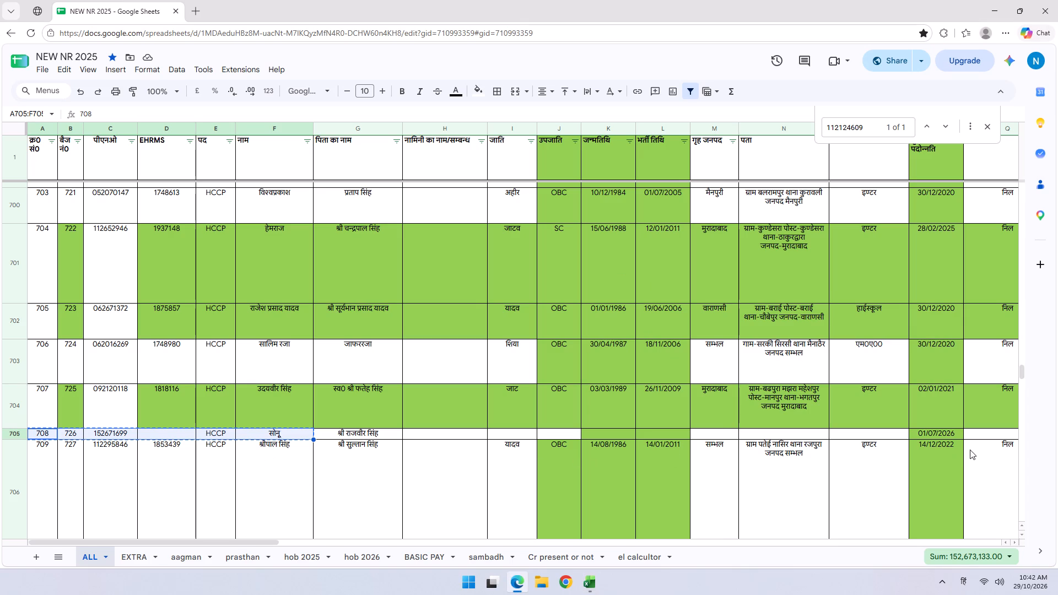
left_click(975, 434)
key("Tab")
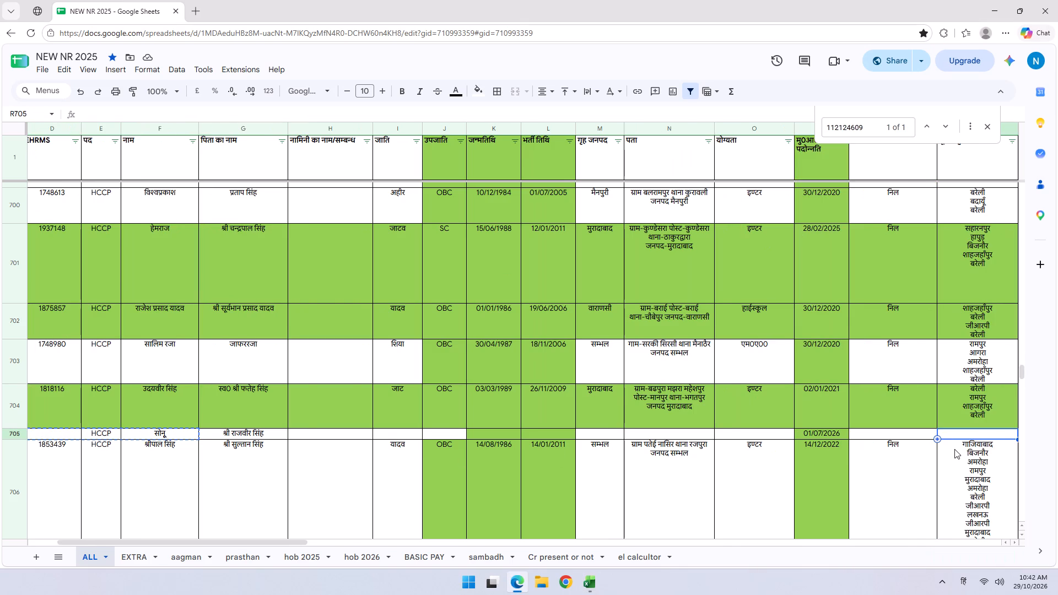
key("Tab")
key("Down")
key("ctrl+shift+Down")
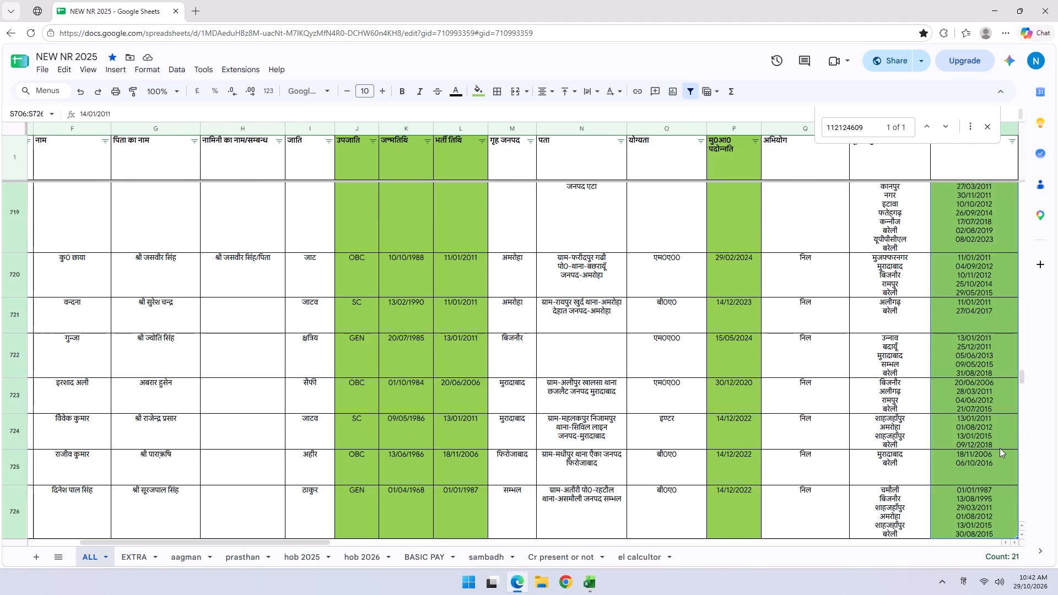
scroll(1004, 445, "down", 2)
left_click(962, 435)
key("Left")
key("Left")
key("Left")
key("Left")
key("Left")
key("Left")
key("Left")
key("Left")
key("Left")
key("Left")
key("Left")
key("Left")
key("Left")
key("Left")
key("Left")
key("Left")
key("Left")
key("Left")
key("Left")
key("Left")
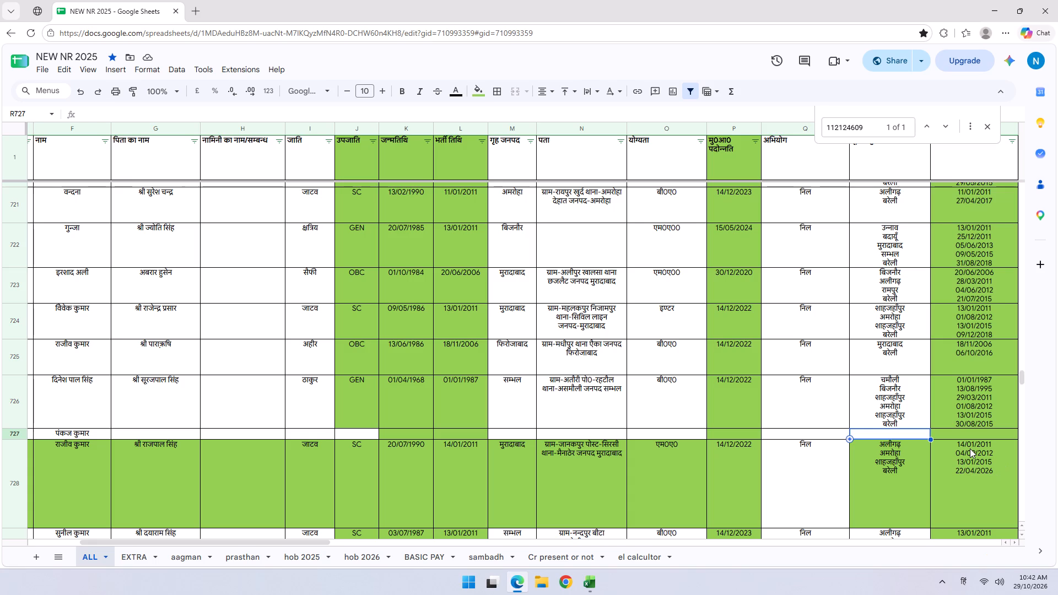
key("shift+Right")
key("shift+Right")
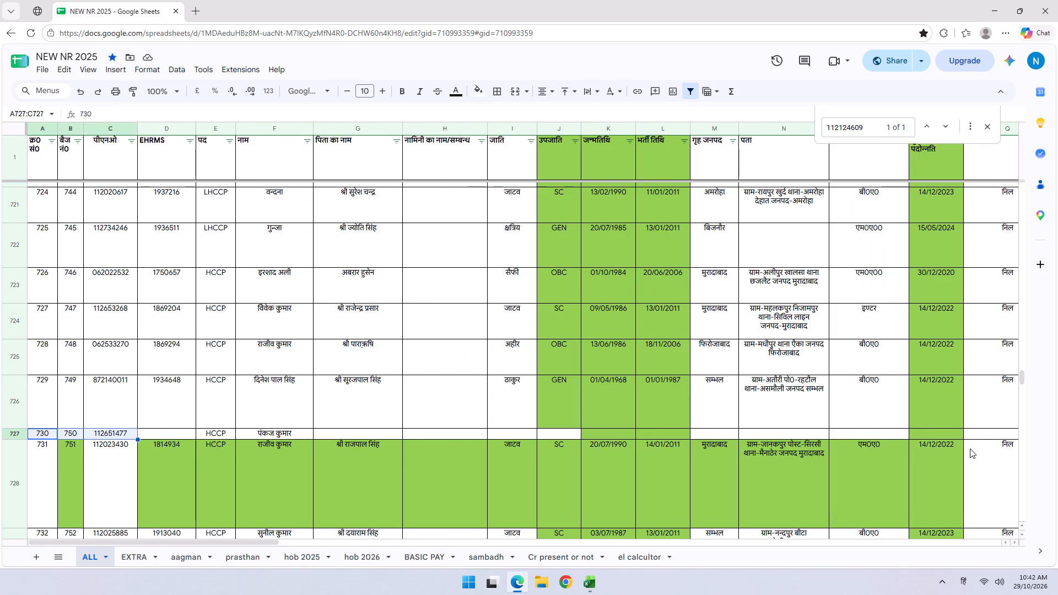
key("shift+Right")
key("shift+Right")
key("shift+Right")
key("ctrl+c")
key("alt+Tab")
key("Down")
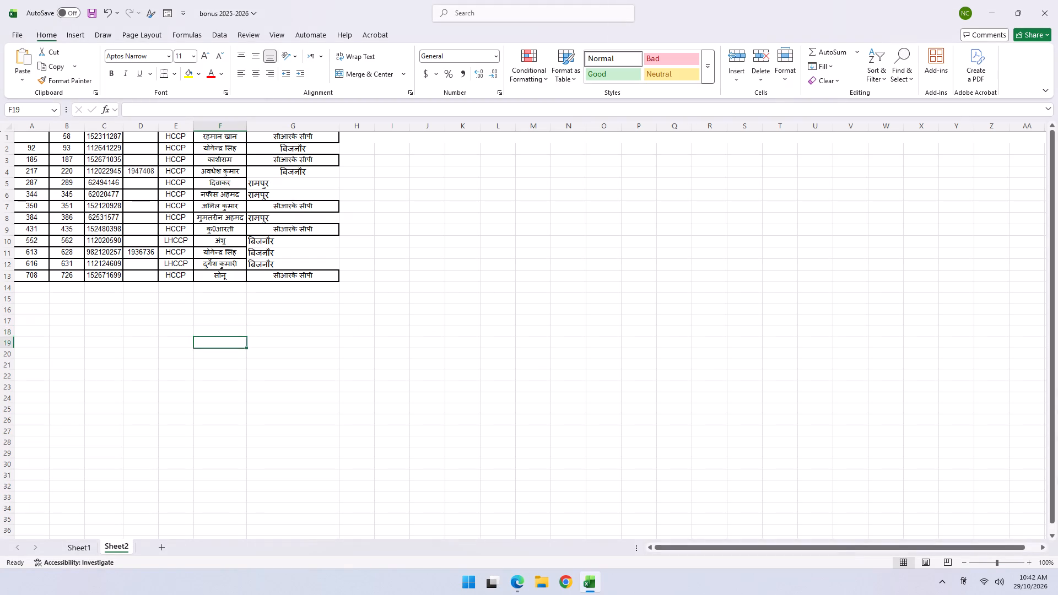
key("Up")
key("Up")
key("Up")
key("Up")
key("Up")
key("Up")
key("Up")
key("Up")
key("Up")
key("Up")
key("Left")
key("Down")
key("Down")
key("Left")
key("Left")
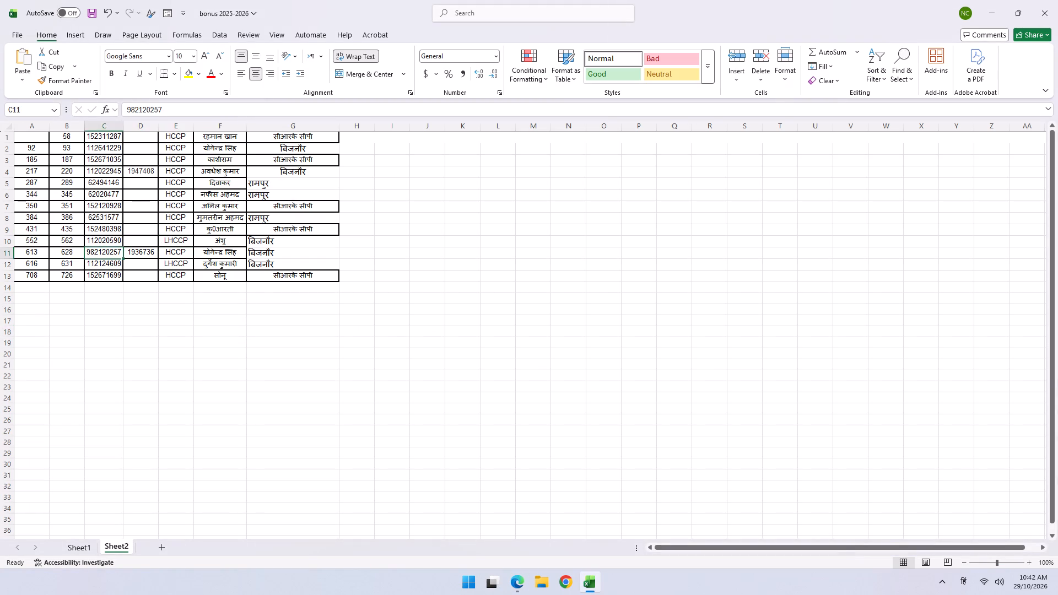
key("Down")
key("Left")
key("Left")
key("Left")
key("Down")
key("Down")
key("ctrl+v")
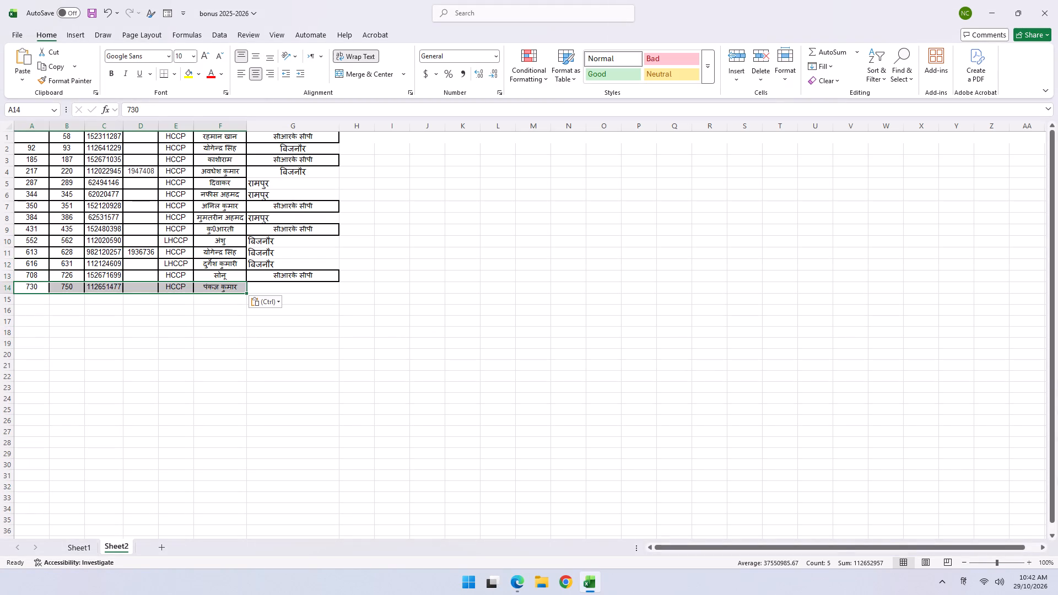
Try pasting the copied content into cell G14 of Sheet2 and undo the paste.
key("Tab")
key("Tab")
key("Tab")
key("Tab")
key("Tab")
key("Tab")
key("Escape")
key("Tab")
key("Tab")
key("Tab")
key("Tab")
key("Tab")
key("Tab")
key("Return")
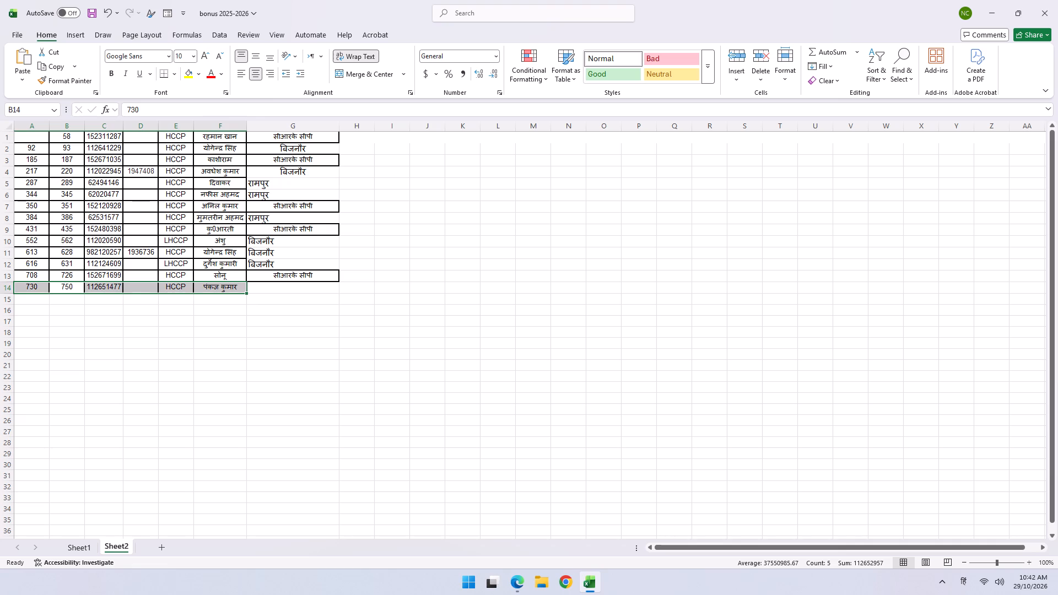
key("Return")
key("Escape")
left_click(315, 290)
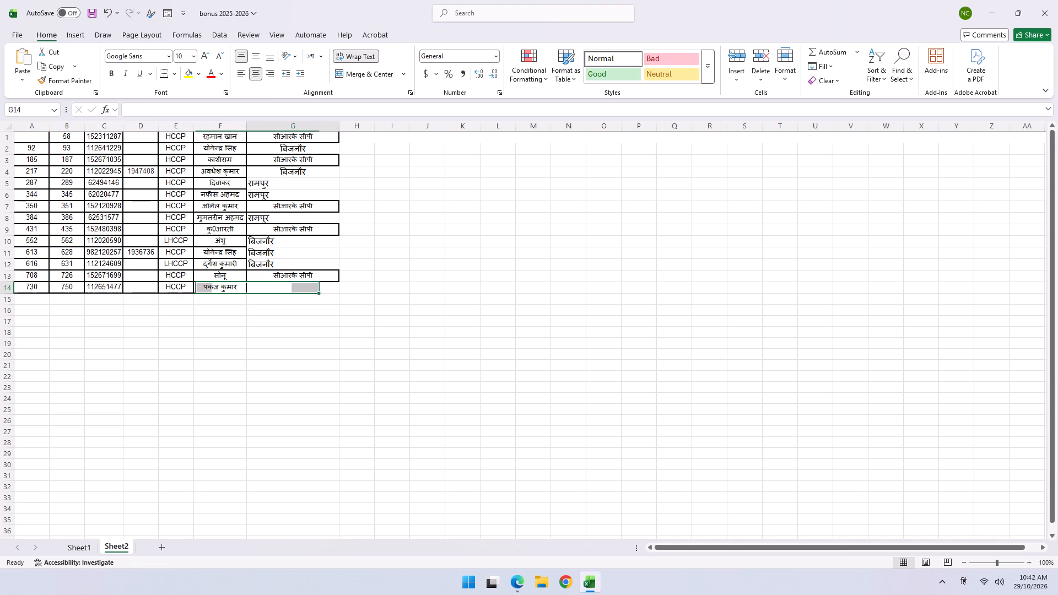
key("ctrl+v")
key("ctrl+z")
Fill the entry सीआरके सीपी from the cell above into cell G14 of Sheet2.
left_click(293, 288)
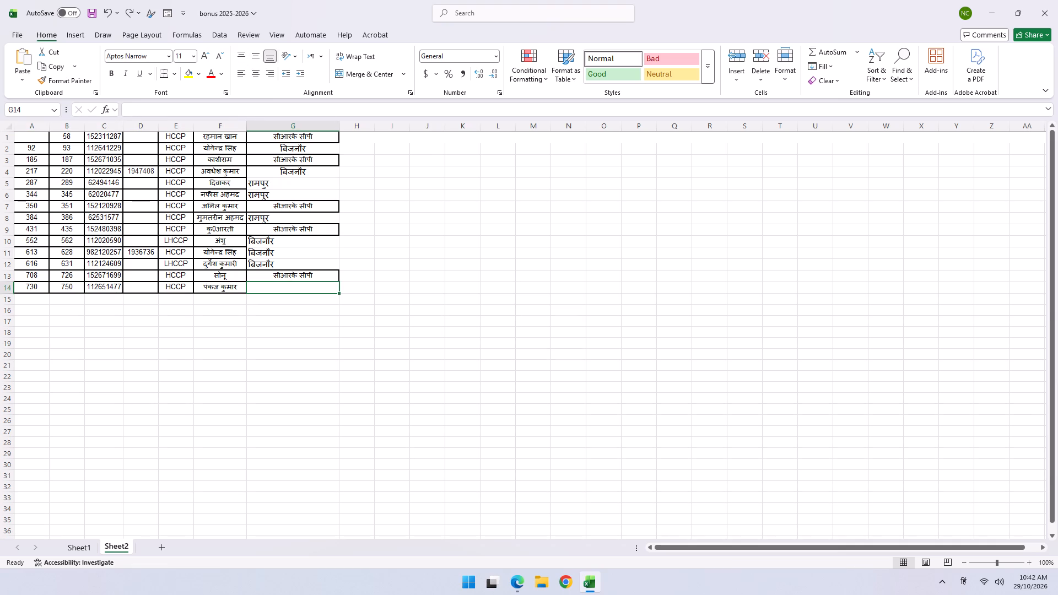
key("ctrl+d")
Find the next row in ALL with an empty column S, row 752, and copy its columns A to F into row 15 of Sheet2.
key("alt+Tab")
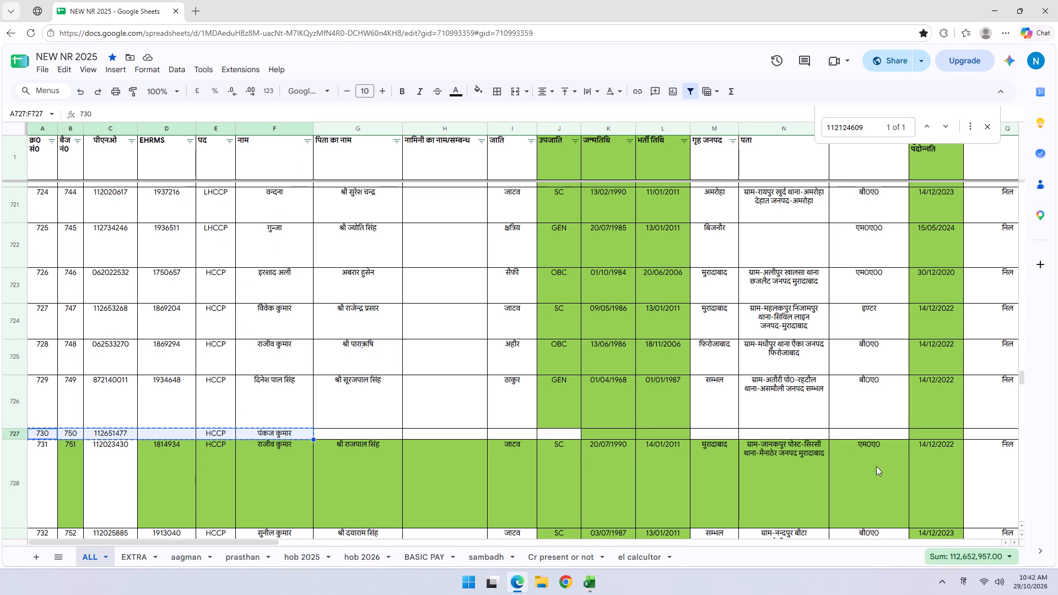
left_click(949, 431)
key("Tab")
key("Tab")
key("Tab")
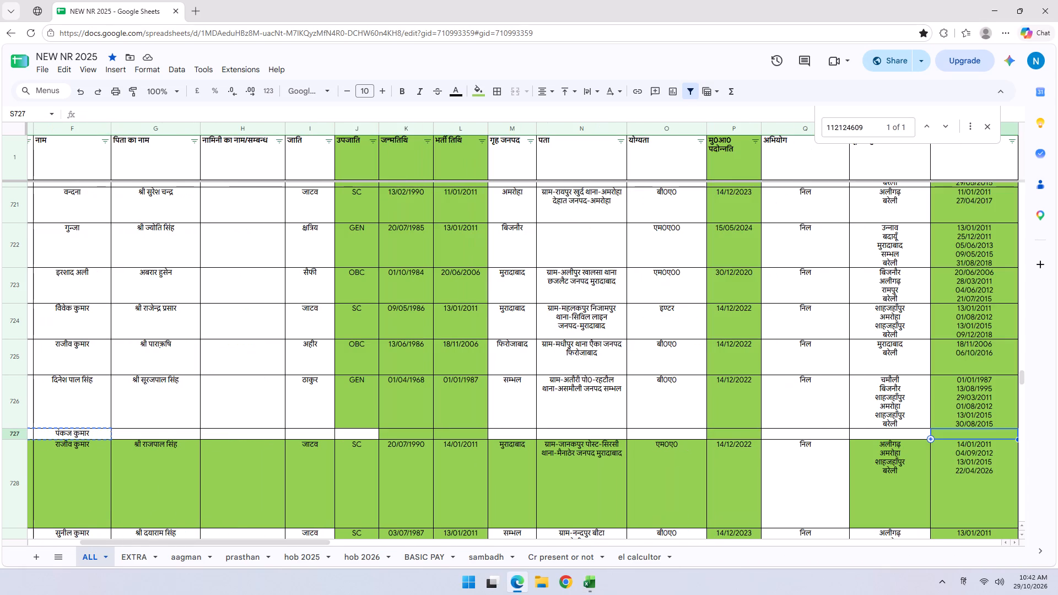
key("ctrl+shift+Down")
scroll(978, 451, "down", 2)
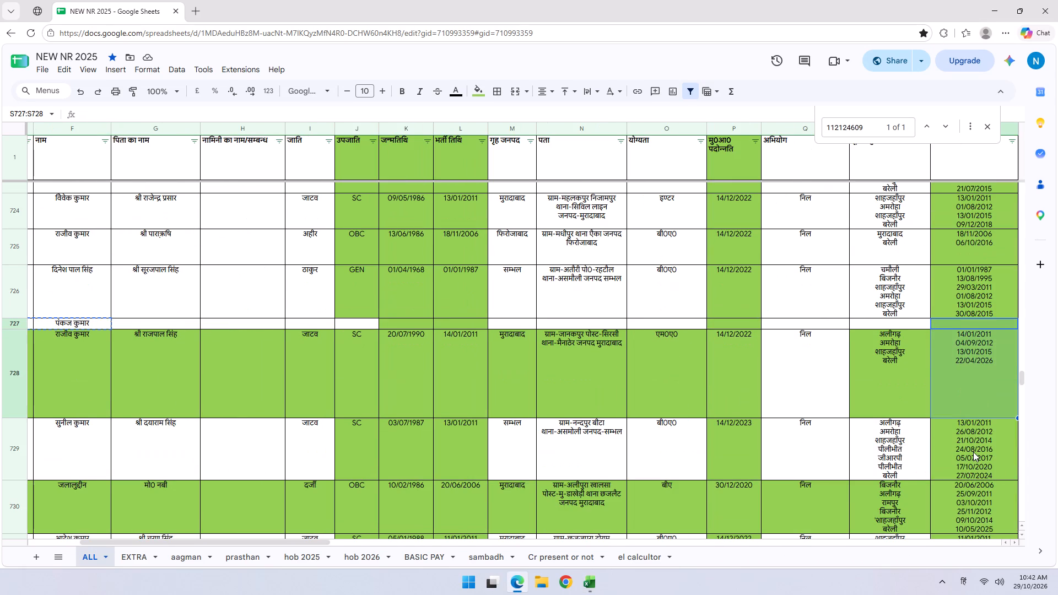
left_click(973, 452)
key("ctrl+shift+Down")
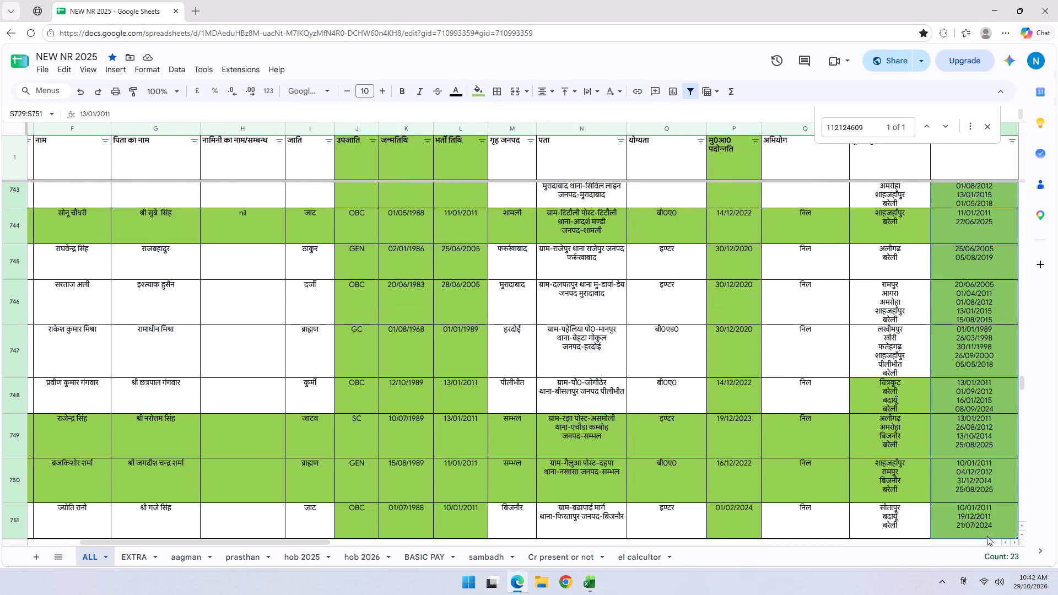
scroll(989, 527, "down", 1)
left_click(984, 510)
left_click(878, 521)
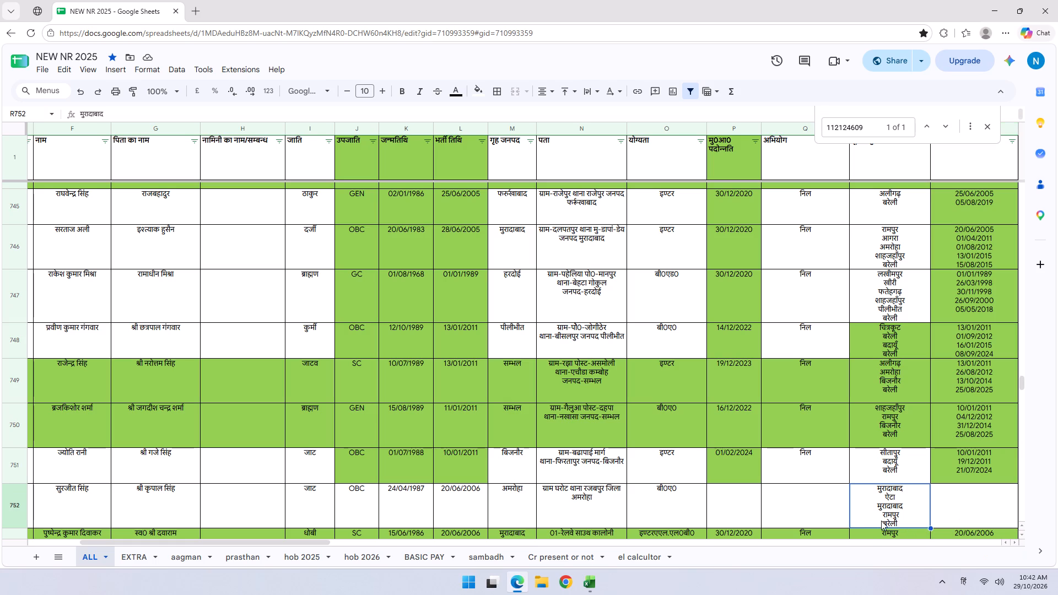
key("Left")
key("Left")
key("Left")
key("Left")
key("Left")
key("Left")
key("Left")
key("Left")
key("Left")
key("Left")
key("Left")
key("Left")
key("Left")
key("Left")
key("Left")
key("Left")
key("Left")
key("Left")
key("Left")
key("Left")
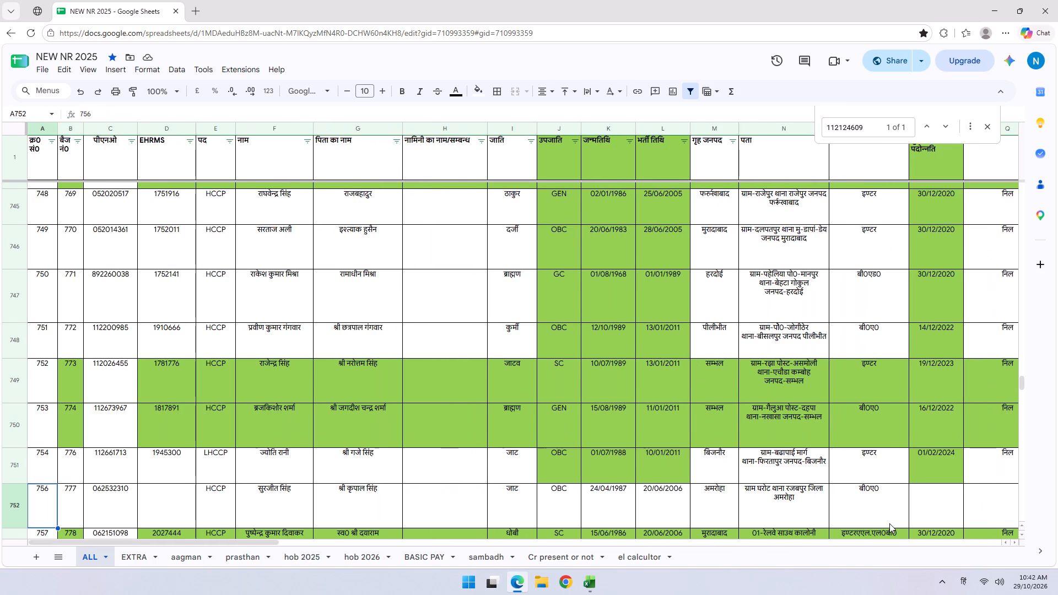
key("shift+Right")
key("shift+Right")
key("shift+Right")
key("shift+Right")
key("shift+Right")
key("ctrl+c")
key("alt+Tab")
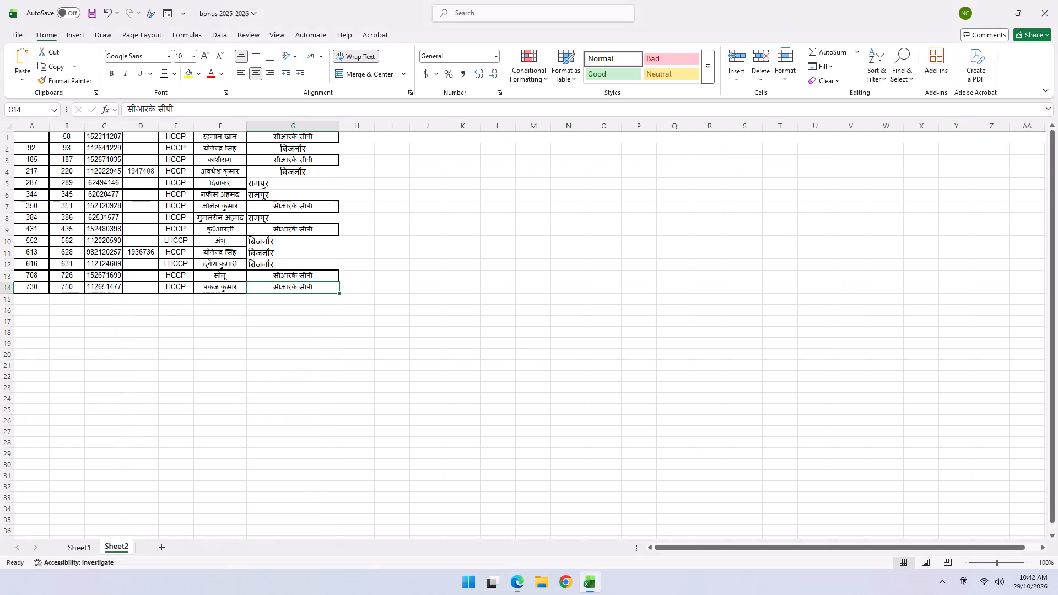
key("Down")
key("Left")
key("Left")
key("Left")
key("Left")
key("Left")
key("Left")
key("Left")
key("Left")
key("Left")
key("ctrl+v")
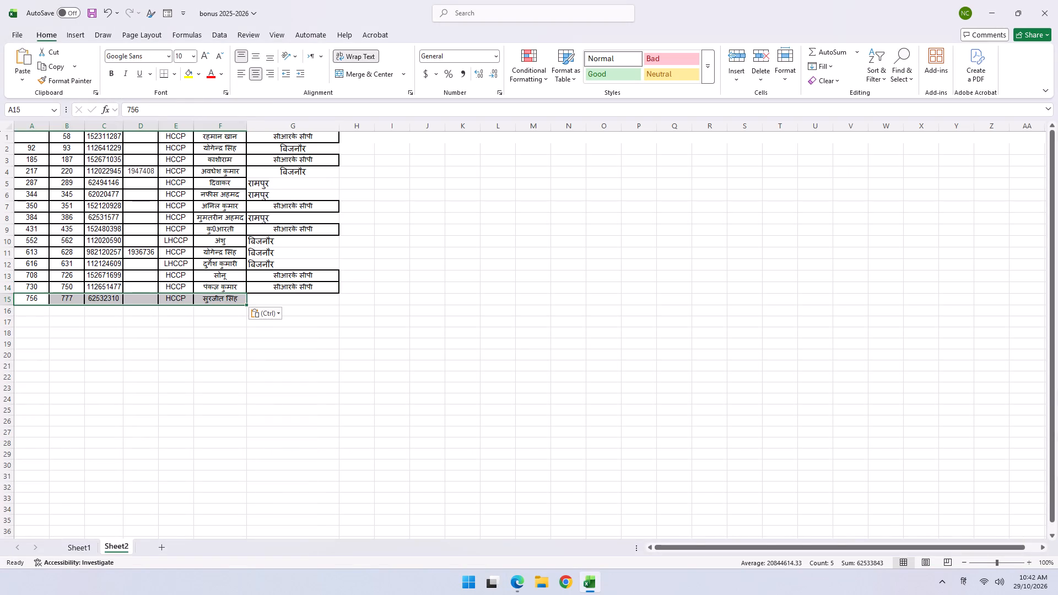
Check the previous postings of row 752 in ALL and enter रामपुर in cell G15 of Sheet2.
key("Right")
key("Right")
key("Right")
key("Right")
key("Right")
key("Right")
key("alt+Tab")
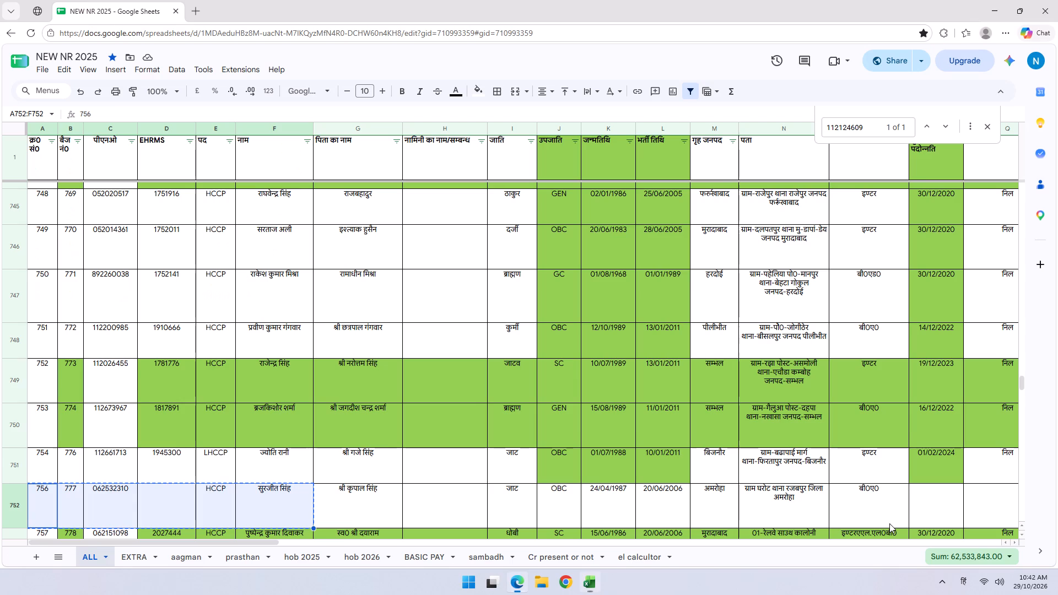
key("Tab")
left_click(667, 472)
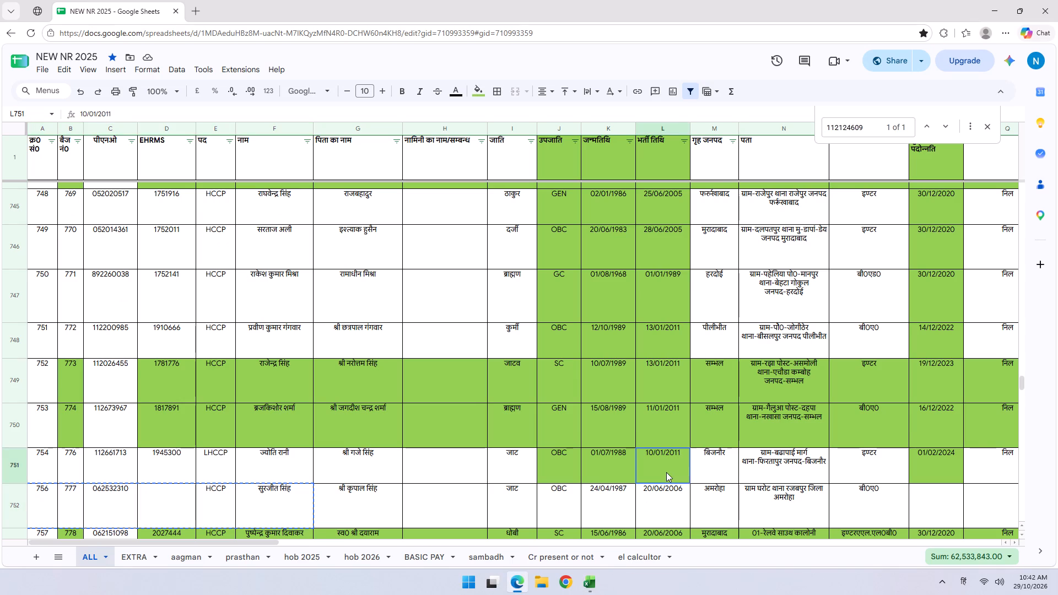
left_click(658, 493)
key("Tab")
key("Tab")
key("Tab")
key("Tab")
key("Tab")
key("Tab")
key("Tab")
key("Tab")
key("Tab")
key("Tab")
key("Tab")
key("Left")
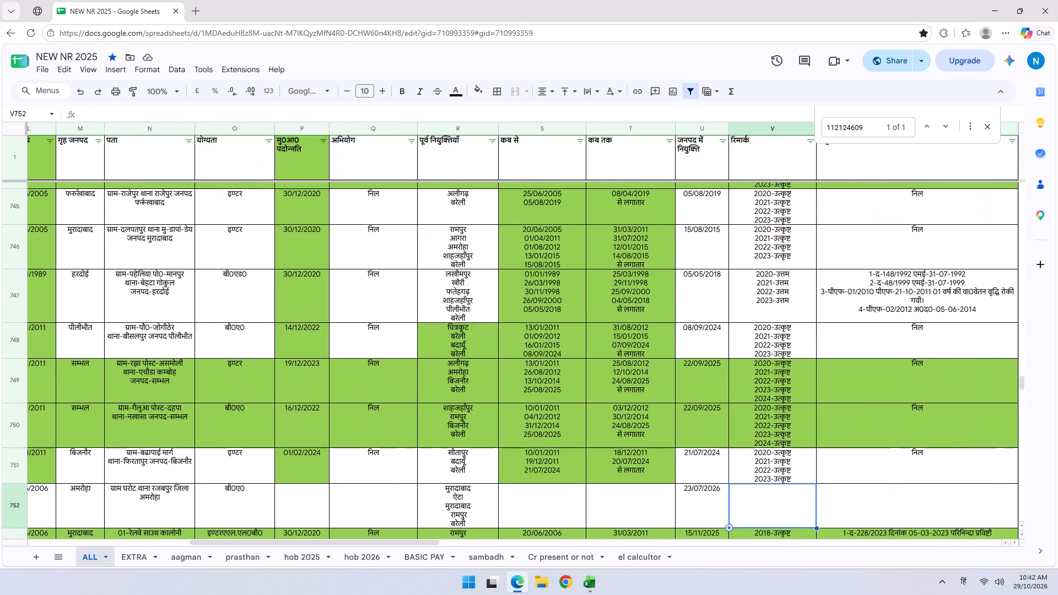
key("Left")
key("Left")
key("Right")
key("alt+Tab")
key("Tab")
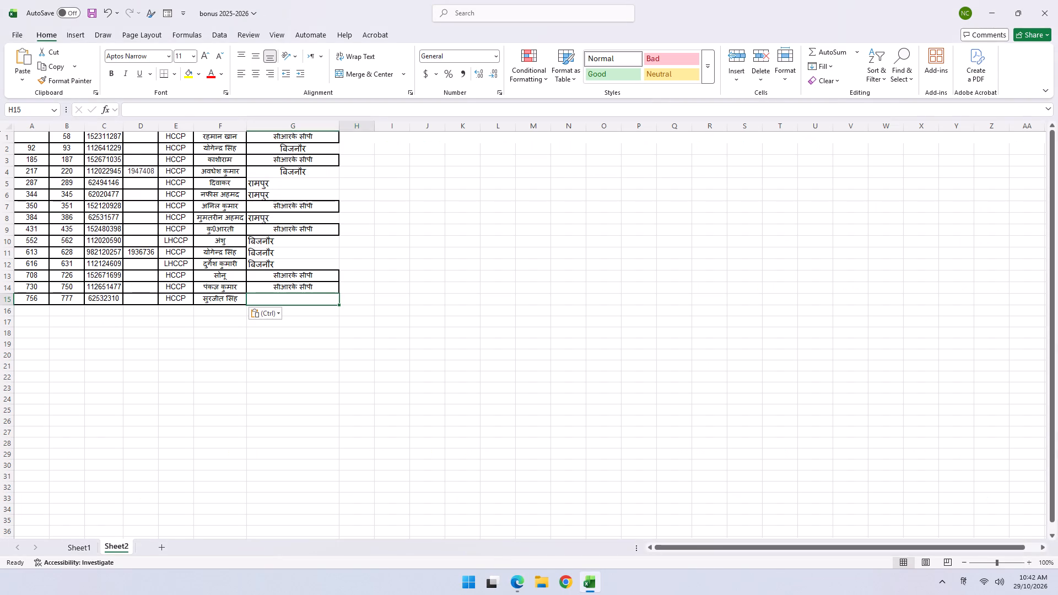
key("shift+Tab")
key("shift+Tab")
key("Tab")
key("alt+Tab")
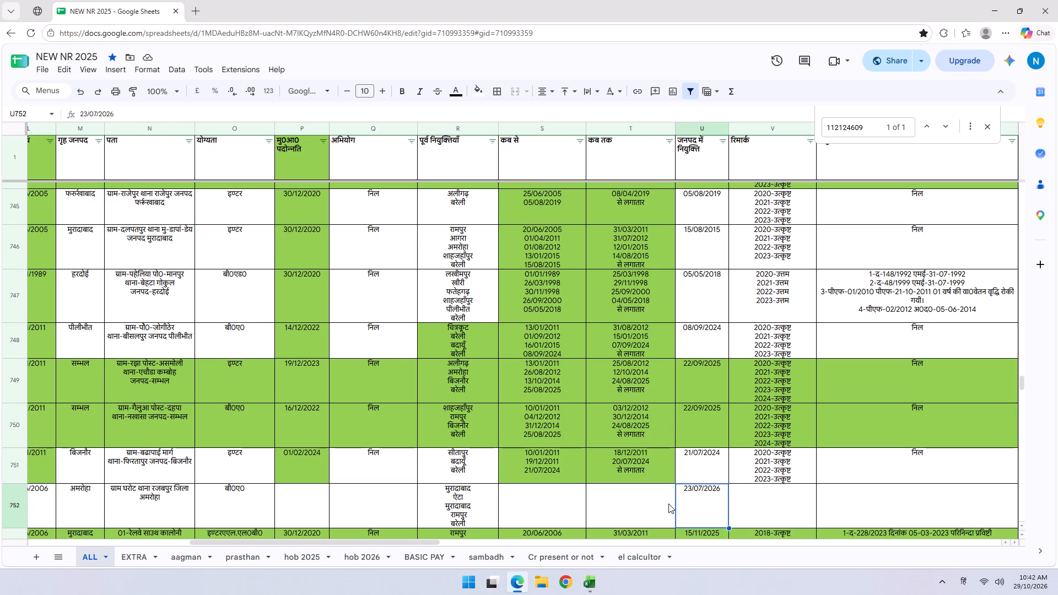
key("alt+Tab")
type("रा")
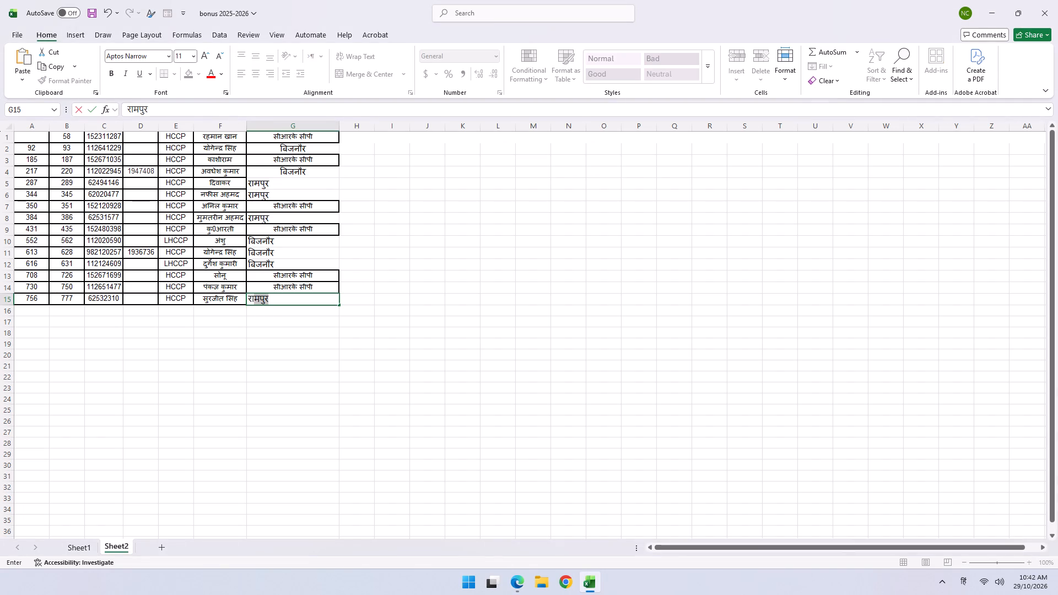
key("Return")
Find the next row in ALL with an empty column S, row 920, and copy its columns A to F into row 16 of Sheet2.
key("alt+Tab")
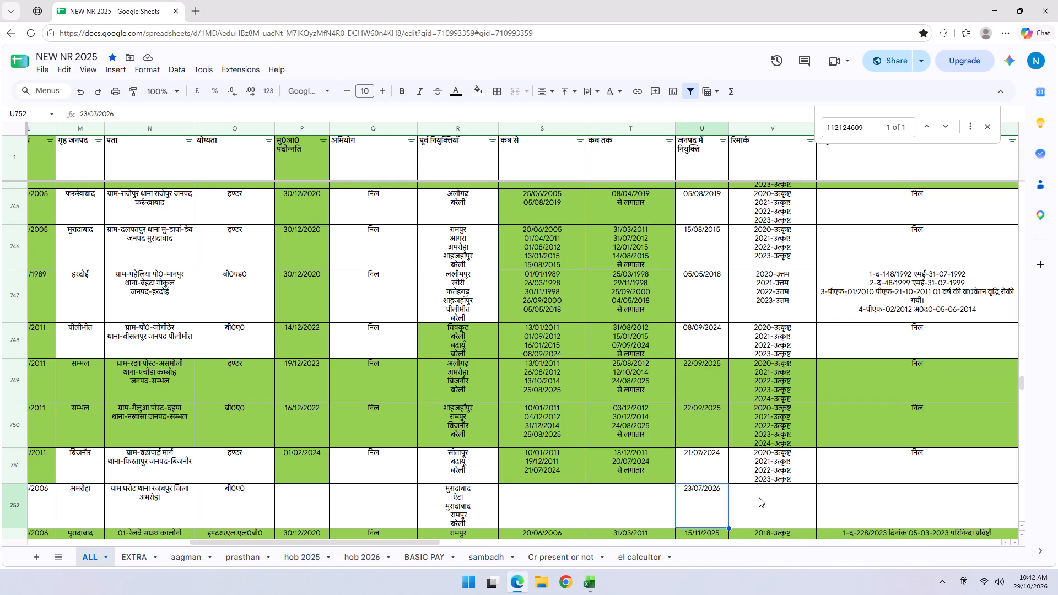
left_click(546, 500)
key("Down")
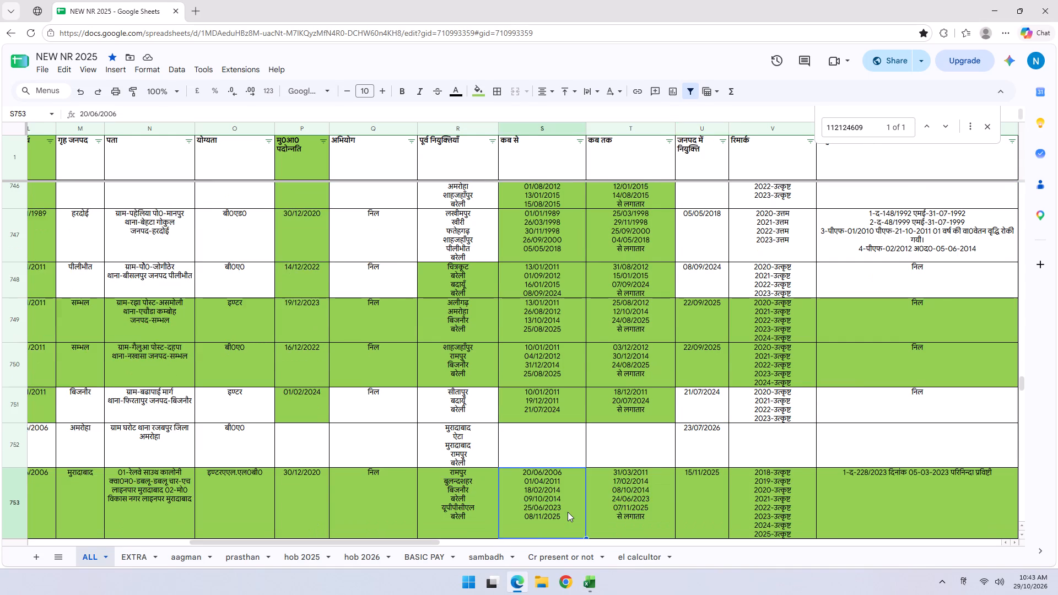
key("ctrl+shift+Down")
scroll(568, 512, "down", 2)
left_click(531, 430)
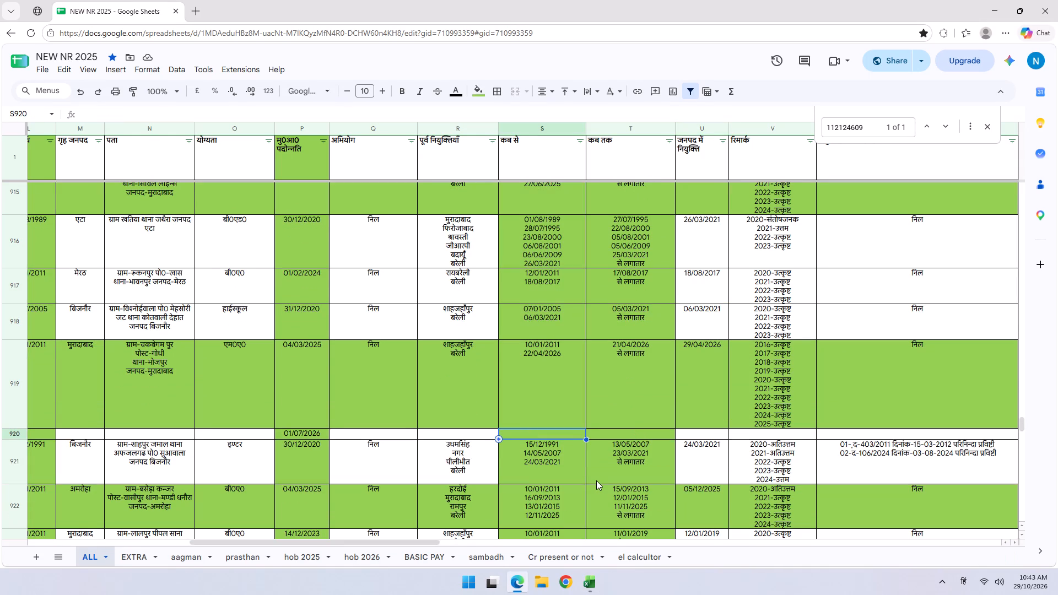
key("Left")
key("Left")
key("Left")
key("Left")
key("Left")
key("Left")
key("Left")
key("Left")
key("Left")
key("Left")
key("Left")
key("Left")
key("Left")
key("Left")
key("Left")
key("Left")
key("Left")
key("Left")
key("Left")
key("Left")
key("Right")
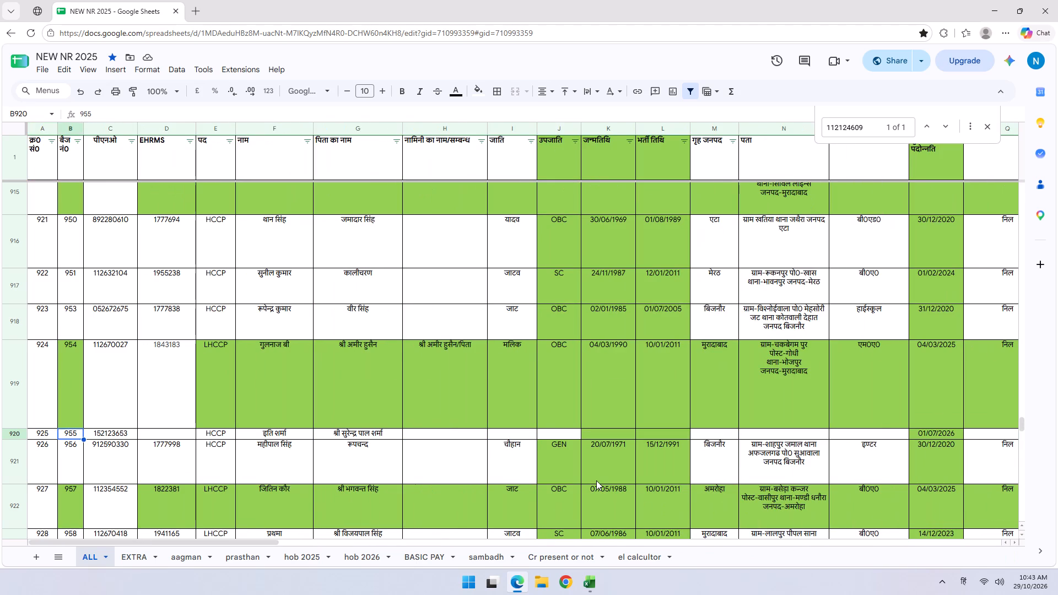
key("Left")
key("shift+Right")
key("shift+Right")
key("shift+Right")
key("shift+Right")
key("shift+Right")
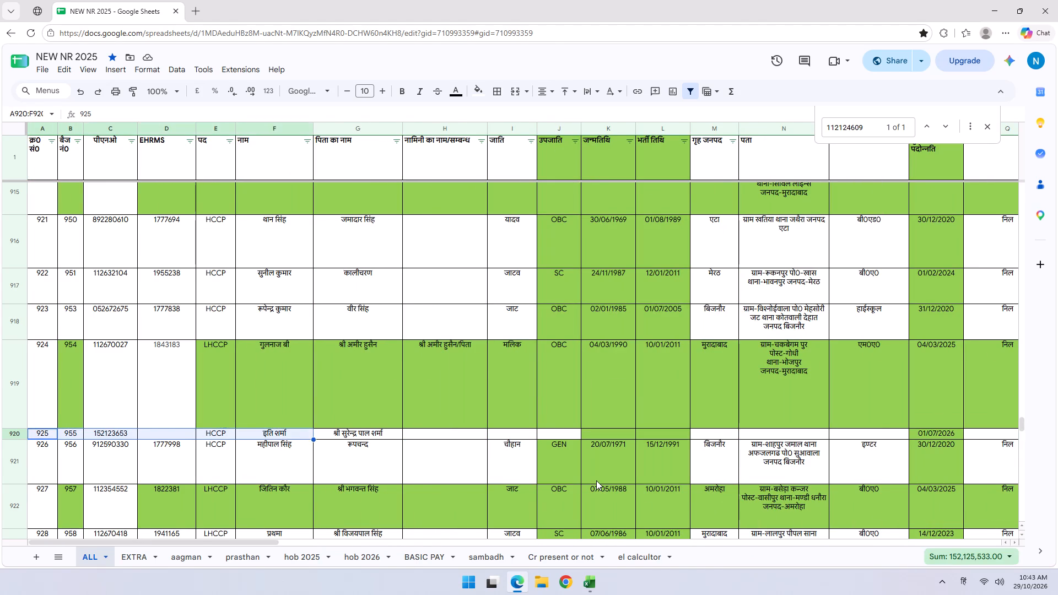
key("ctrl+c")
key("alt+Tab")
left_click(37, 312)
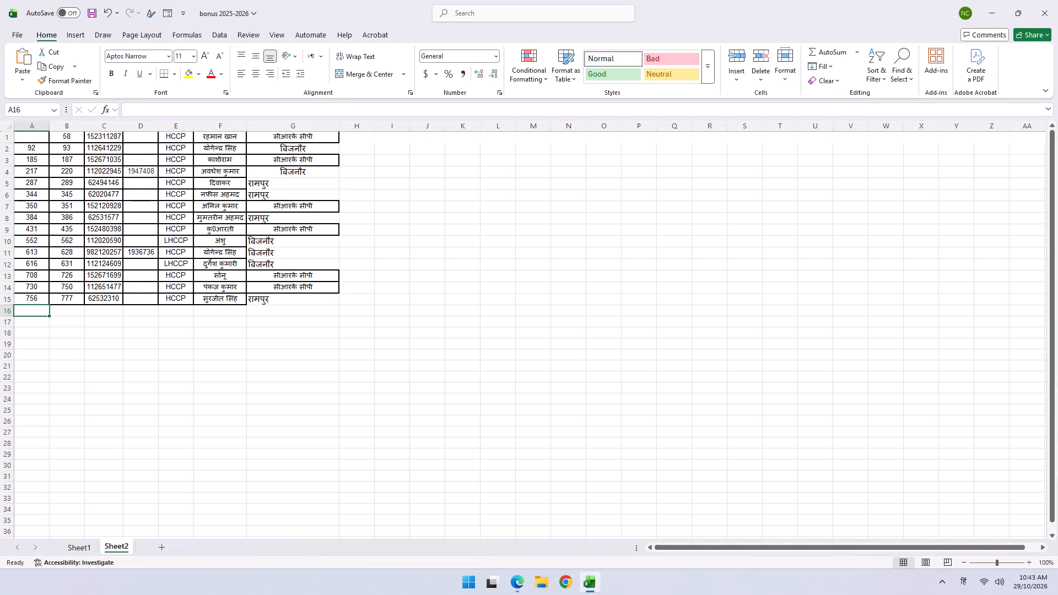
key("ctrl+v")
Check row 920 in ALL for previous postings and copy the entry सीआरके सीपी from cell G14 into cell G16 of Sheet2.
left_click(271, 315)
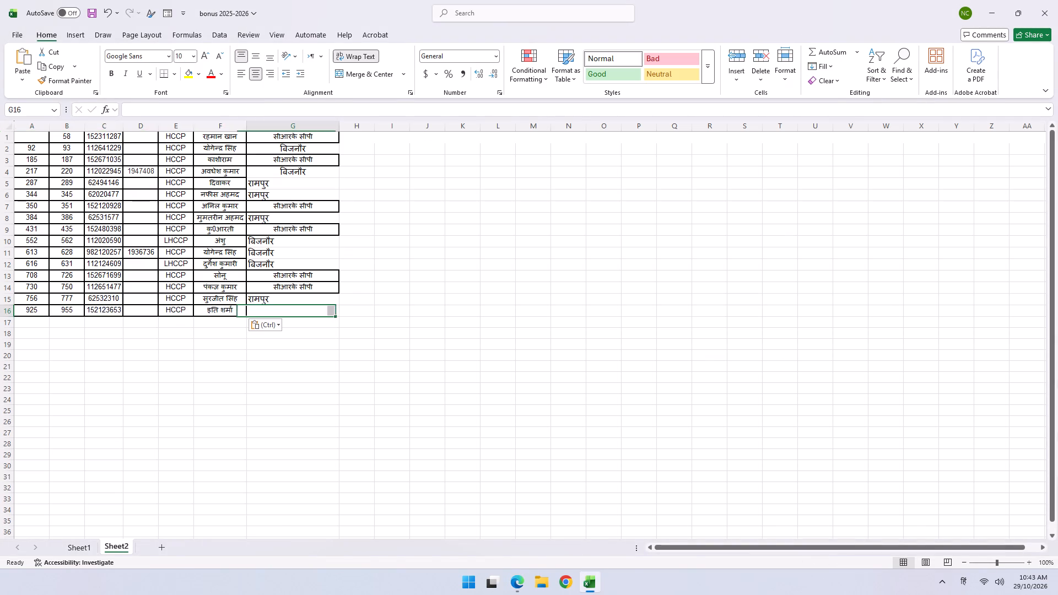
key("alt+Tab")
left_click(762, 435)
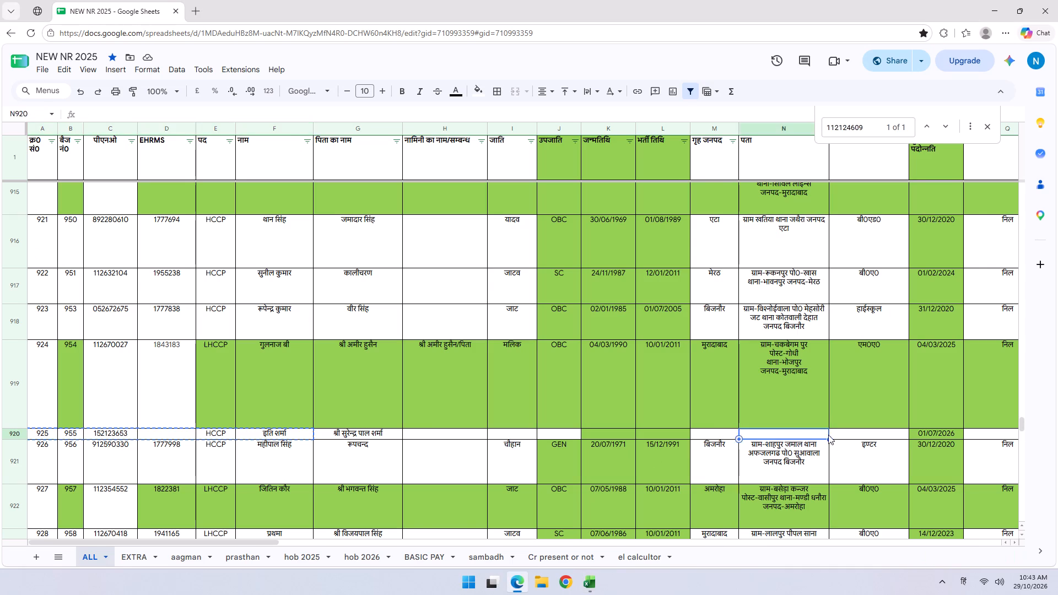
key("Tab")
key("Tab")
key("Tab")
key("Tab")
key("Tab")
key("Tab")
key("Tab")
key("Tab")
key("Tab")
key("Tab")
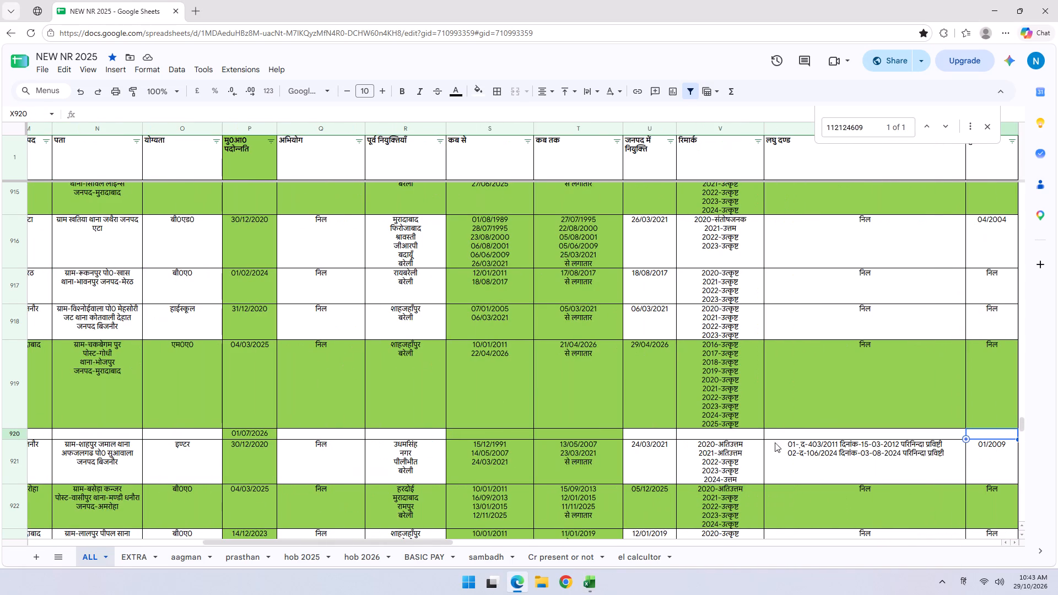
key("alt+Tab")
left_click(278, 289)
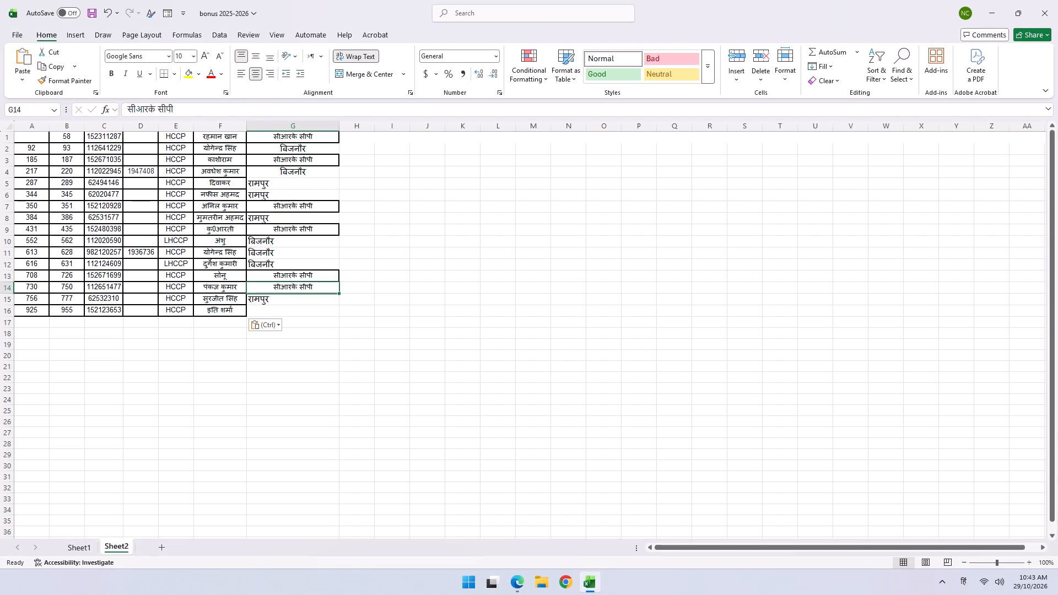
key("ctrl+c")
key("Down")
key("Down")
key("ctrl+v")
left_click(191, 354)
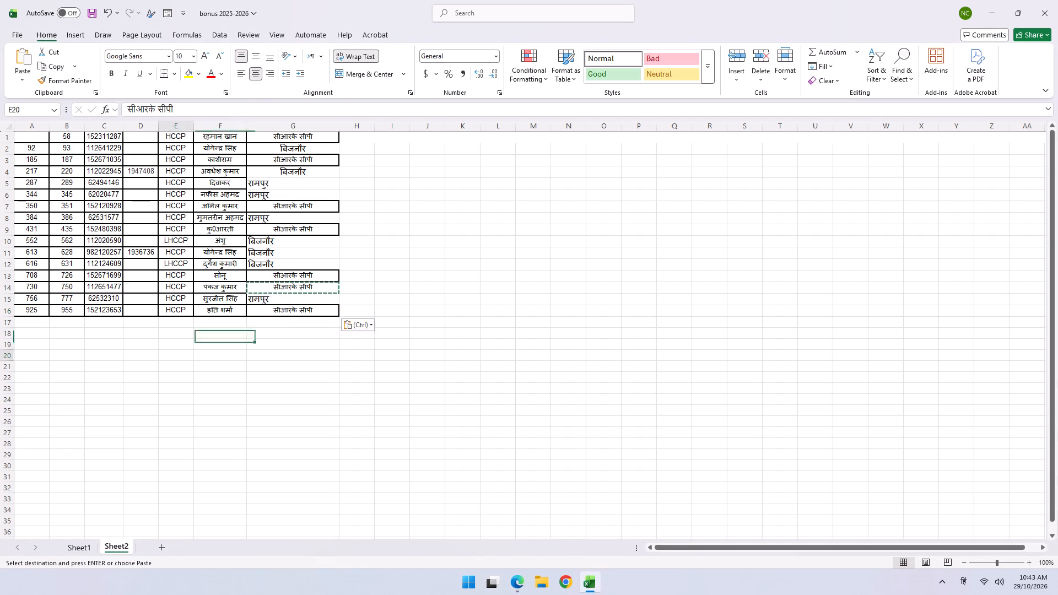
Find the remaining rows in ALL with an empty column S, rows 1258 to 1267, and copy their columns A to F into Sheet2 starting at A17.
key("alt+Tab")
left_click(473, 435)
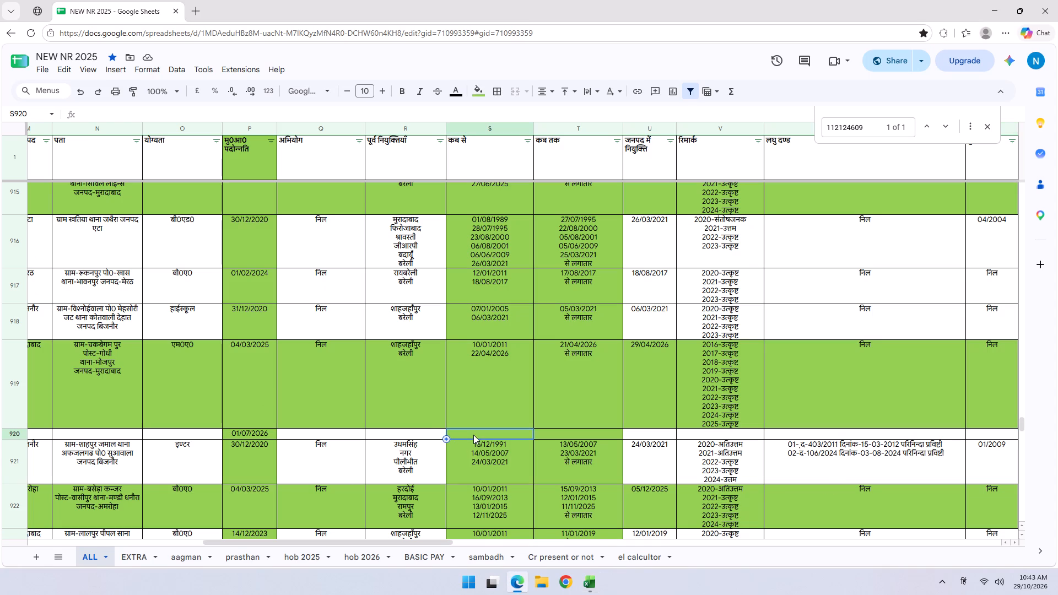
key("Down")
key("ctrl+shift+Down")
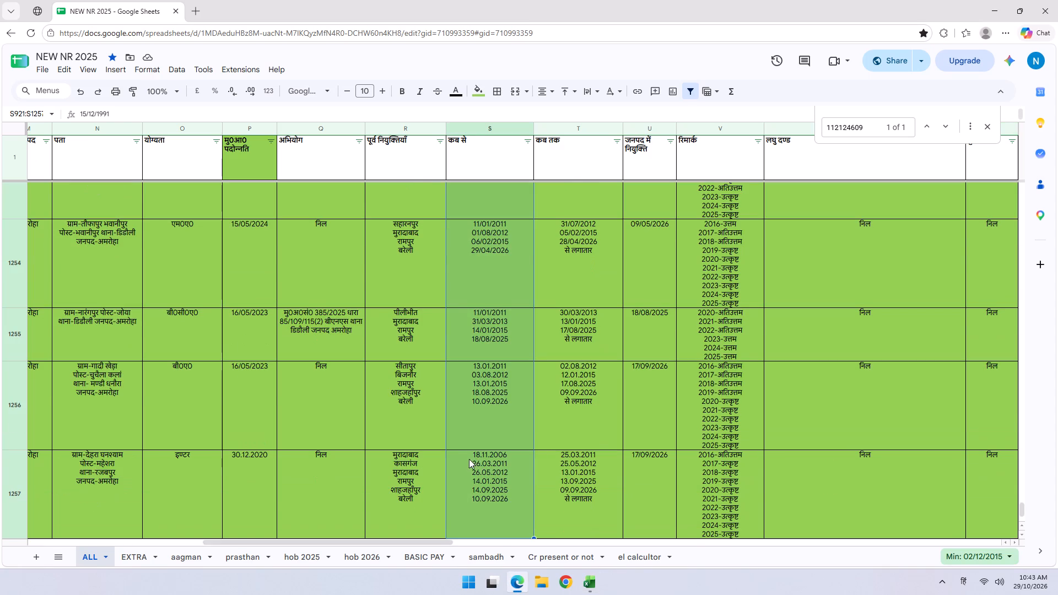
scroll(469, 459, "down", 2)
left_click(486, 456)
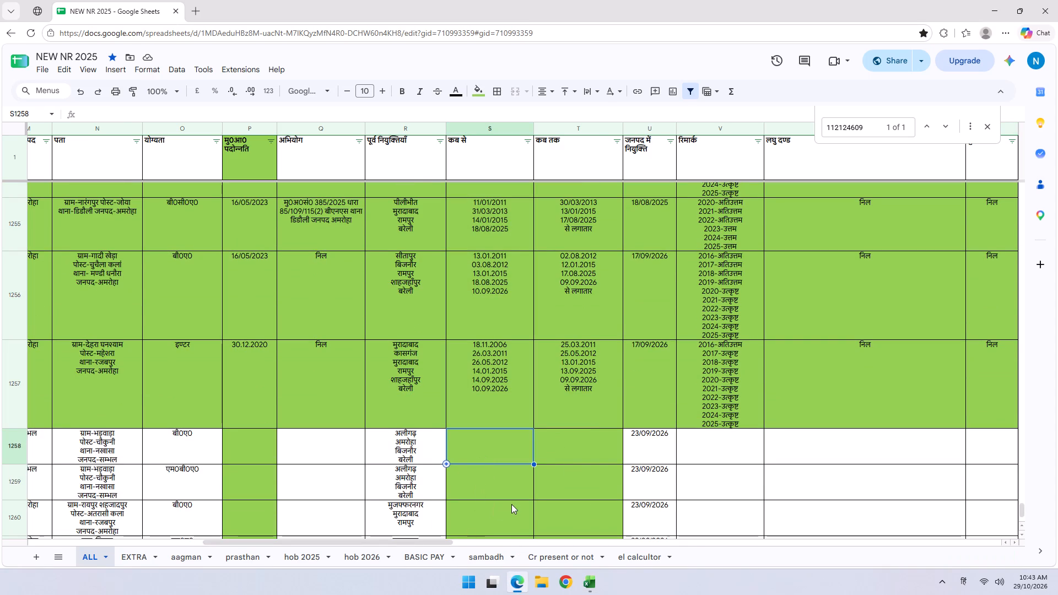
key("Left")
key("Left")
key("Left")
key("Left")
key("Left")
key("Left")
key("Left")
key("Left")
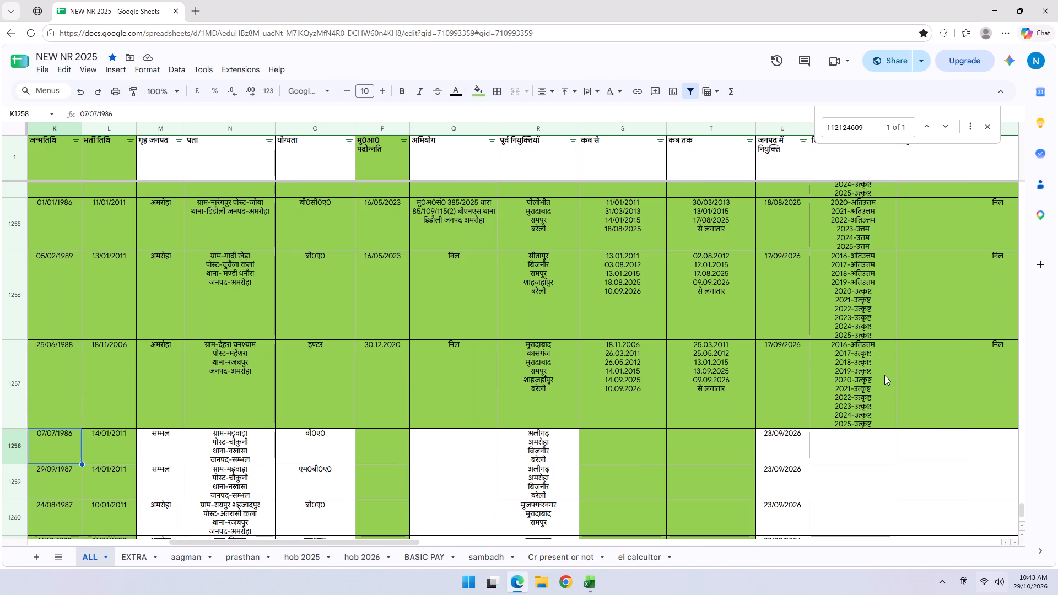
scroll(884, 376, "down", 1, "ctrl")
key("Left")
key("Left")
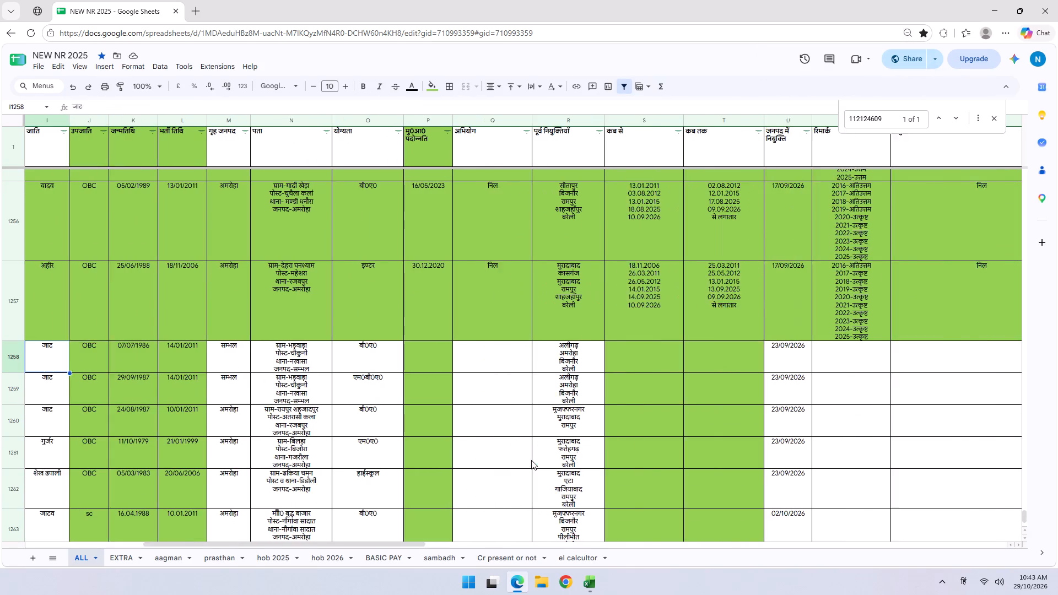
key("Left")
key("Left")
key("Left")
key("Left")
key("Left")
key("Left")
key("Left")
key("Left")
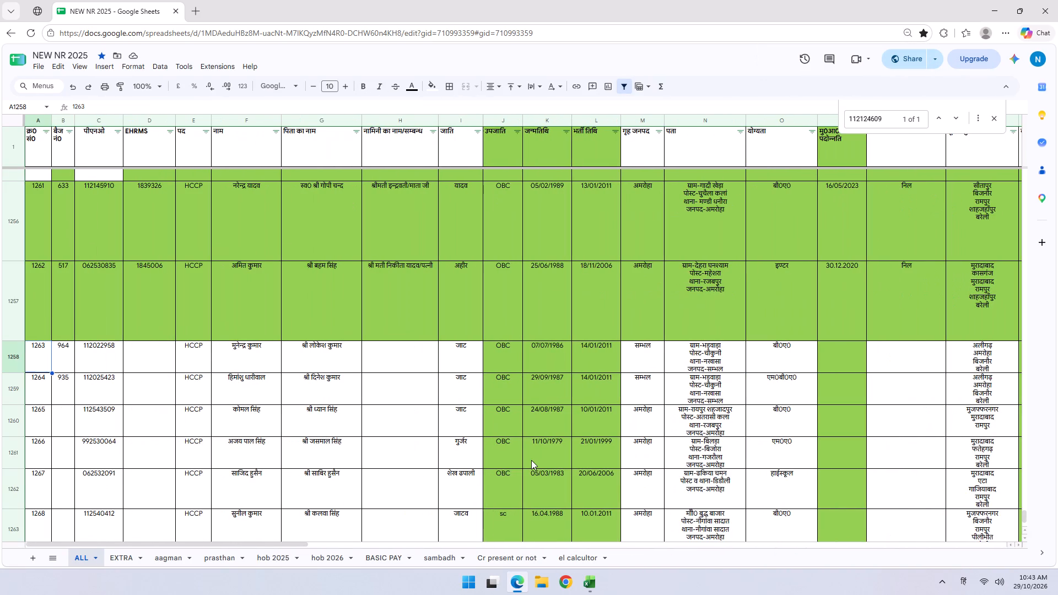
key("Left")
key("Left")
key("shift+Right")
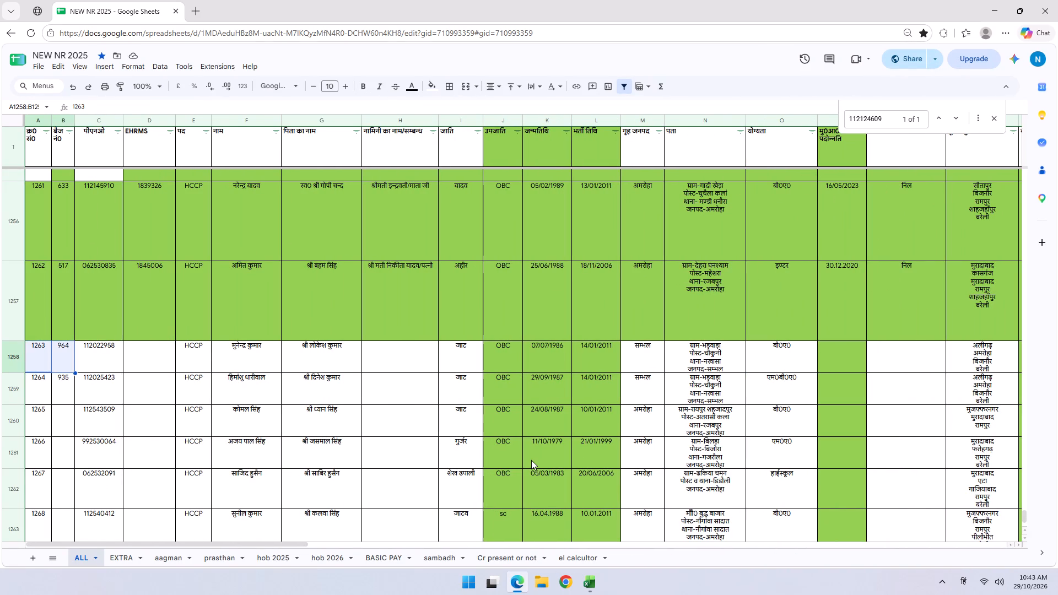
key("shift+Right")
key("shift+Right")
key("shift+Right")
key("shift+Right")
key("shift+Right")
key("shift+Right")
key("shift+Right")
key("shift+Right")
key("shift+Right")
key("shift+Right")
key("shift+Right")
key("shift+Right")
key("shift+Right")
key("shift+Right")
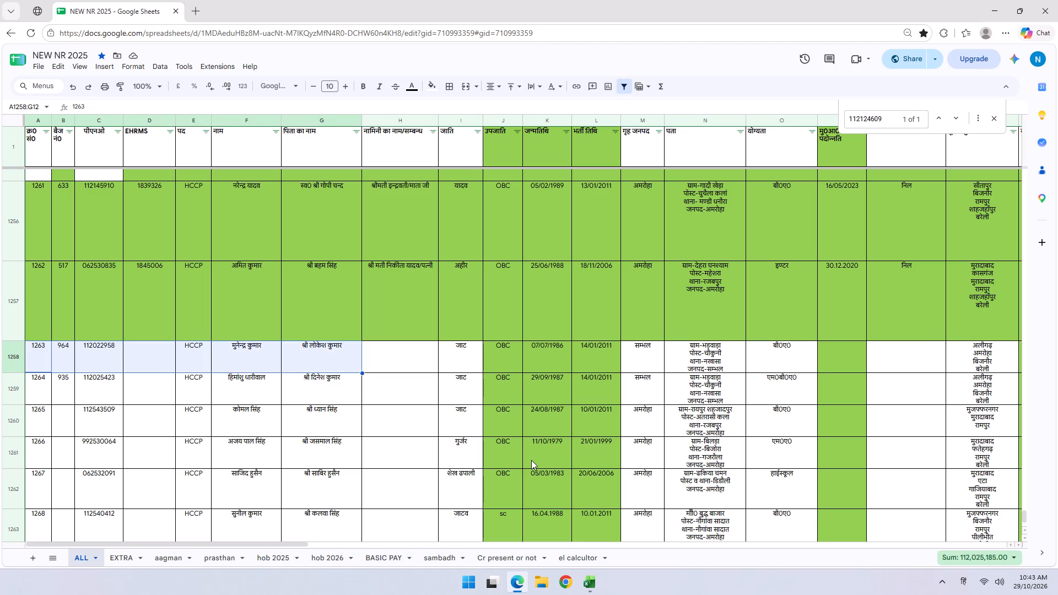
key("shift+Right")
key("shift+Right")
key("shift+Right")
key("shift+Right")
key("shift+Right")
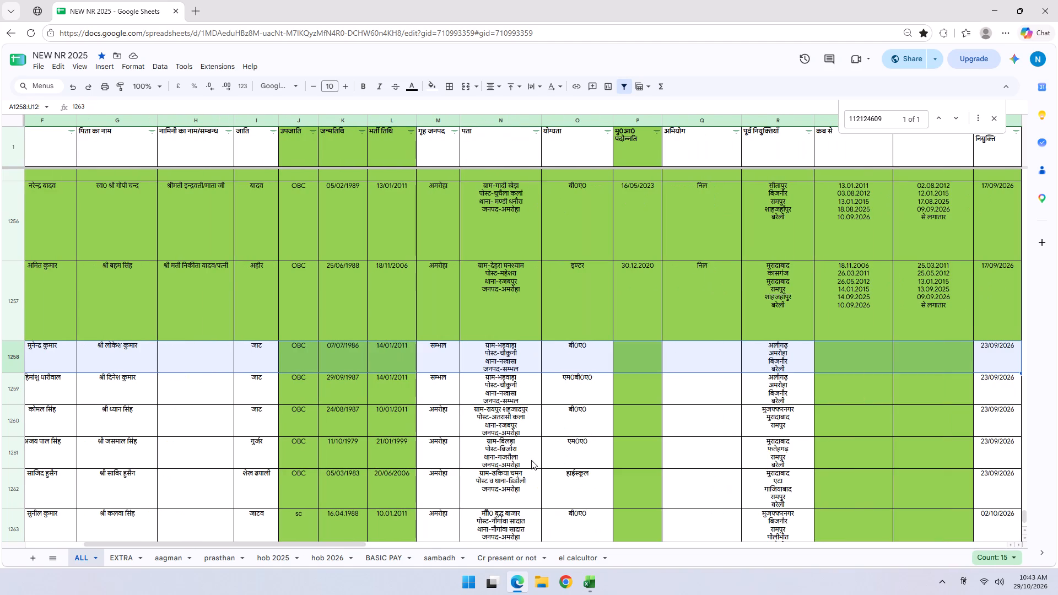
key("shift+Left")
key("shift+Left")
key("shift+Down")
key("shift+Down")
key("shift+Down")
key("shift+Down")
key("shift+Down")
key("shift+Down")
key("shift+Down")
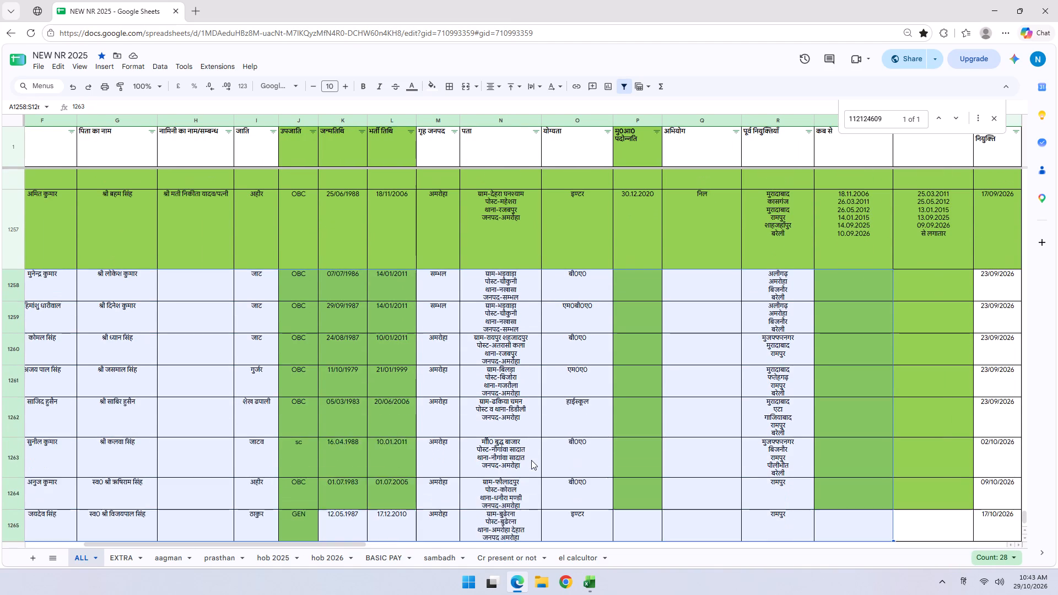
key("shift+Down")
key("shift+Down")
key("shift+Down")
key("shift+Down")
key("shift+Down")
key("shift+Up")
key("shift+Up")
key("shift+Up")
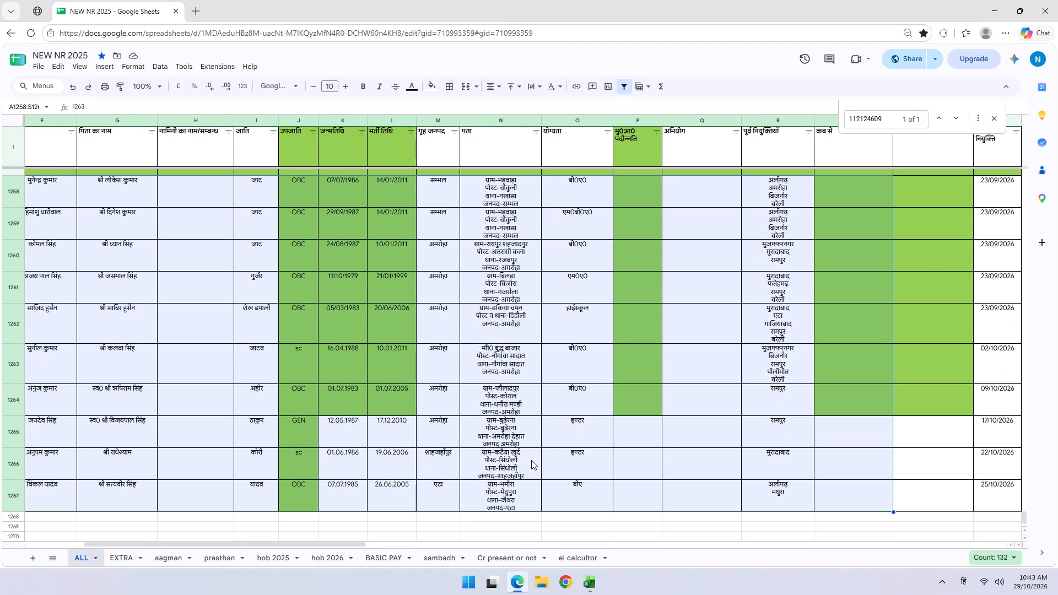
key("shift+Left")
key("shift+Left")
key("shift+Left")
key("shift+Left")
key("shift+Left")
key("shift+Left")
key("shift+Left")
key("shift+Left")
key("shift+Left")
key("shift+Left")
key("shift+Left")
key("shift+Left")
key("shift+Left")
key("shift+Left")
key("shift+Left")
key("shift+Left")
key("shift+Left")
key("shift+Left")
key("shift+Left")
key("shift+Left")
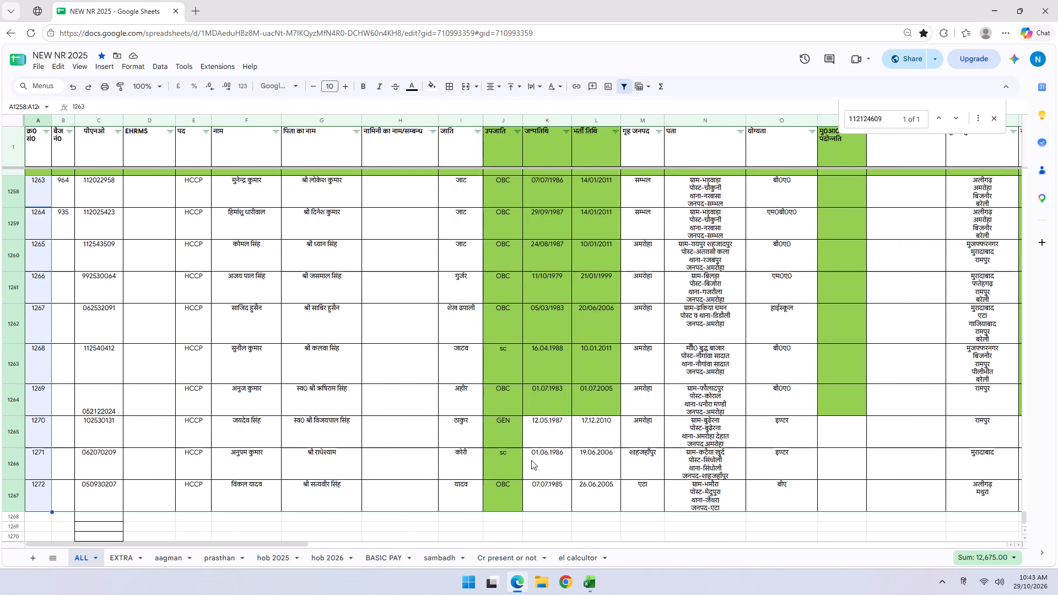
key("shift+Right")
key("shift+Right")
key("shift+Right")
key("shift+Right")
key("shift+Right")
key("shift+Right")
key("shift+Left")
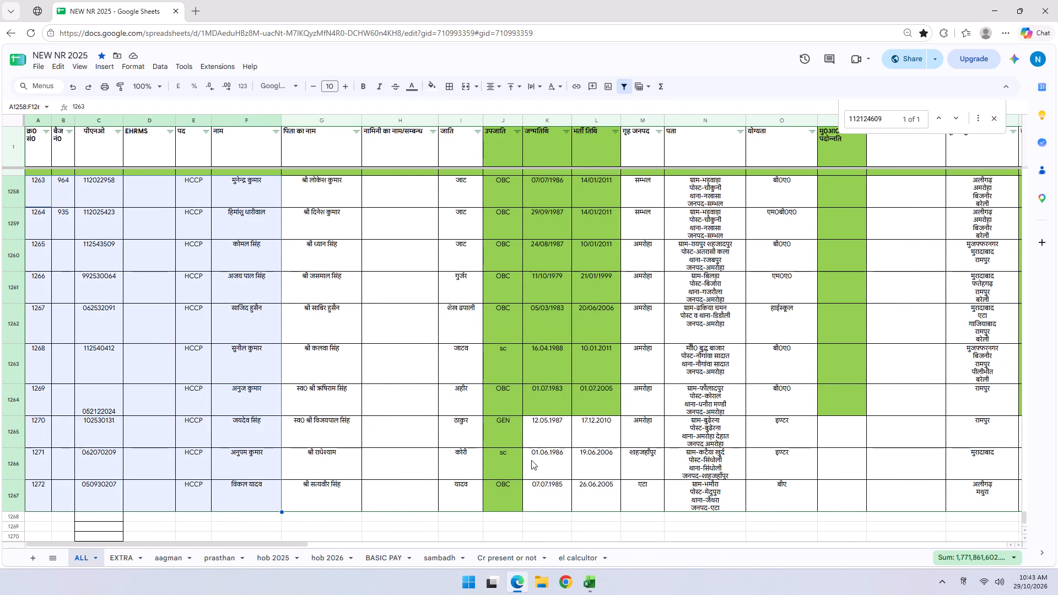
key("ctrl+c")
key("alt+Tab")
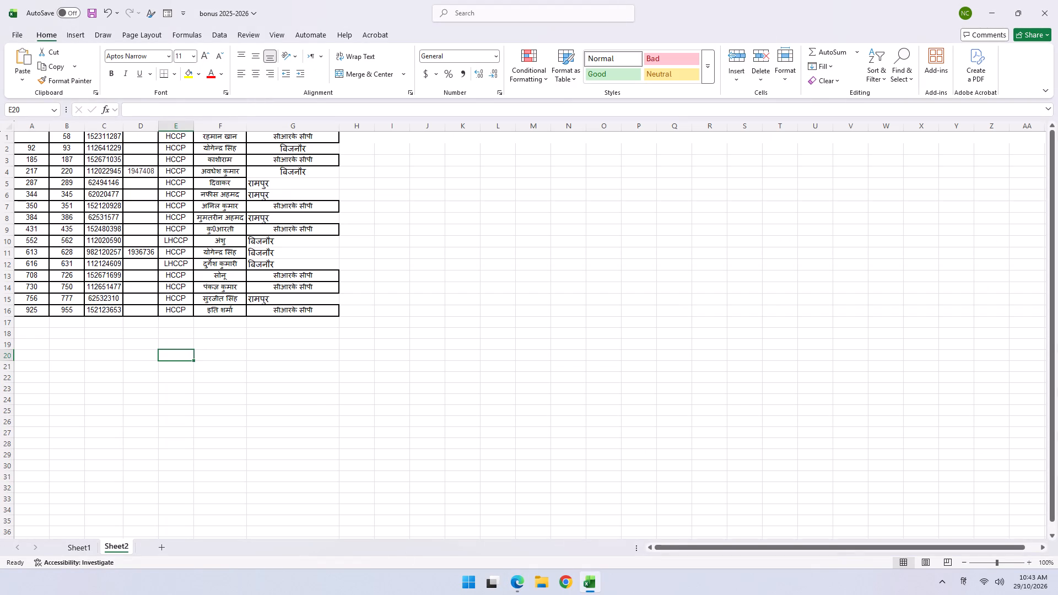
left_click(31, 324)
key("ctrl+v")
Check the previous postings of rows 1258 and 1259 in ALL and enter बिजनौर in cells G17 and G18 of Sheet2.
key("alt+Tab")
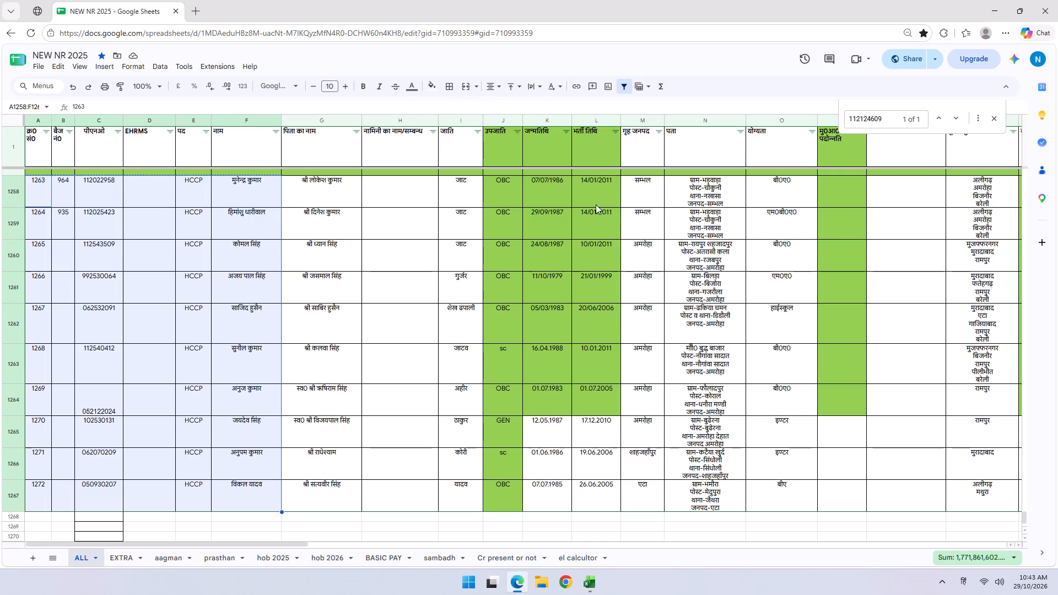
scroll(469, 211, "up", 1)
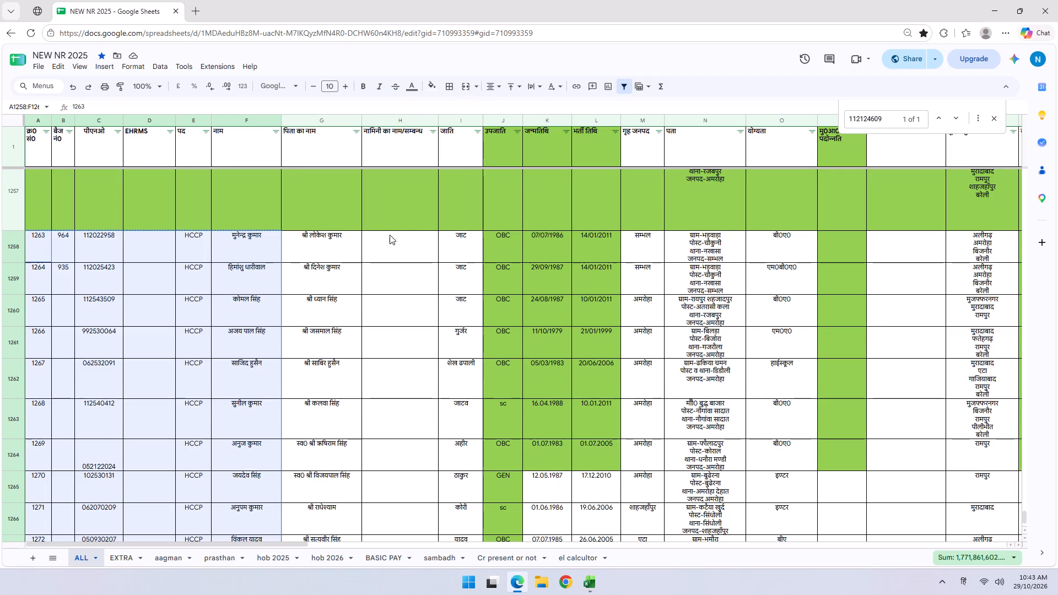
left_click(997, 248)
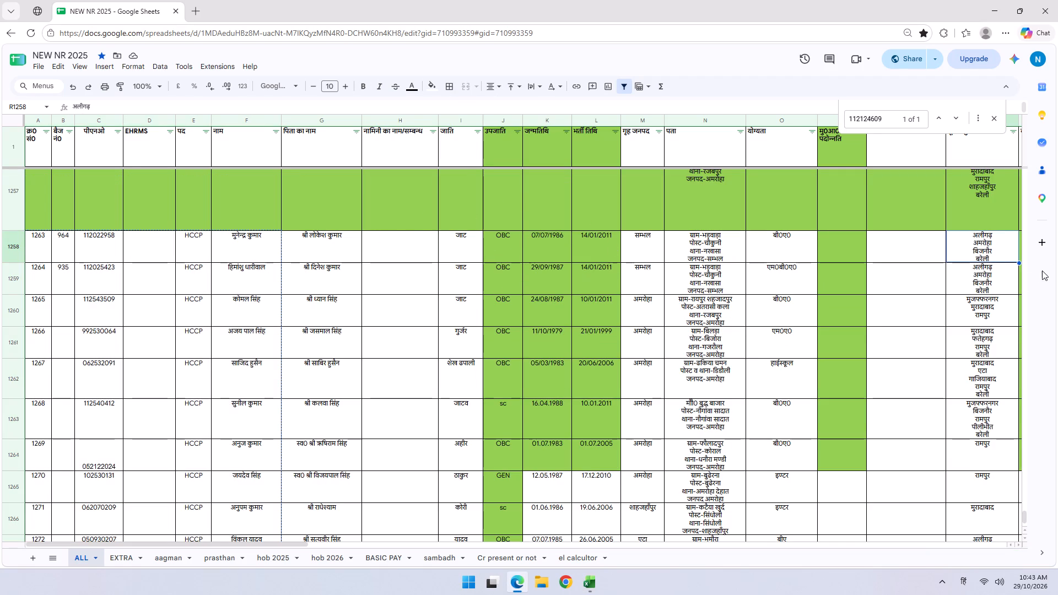
left_click(996, 285)
key("alt+Tab")
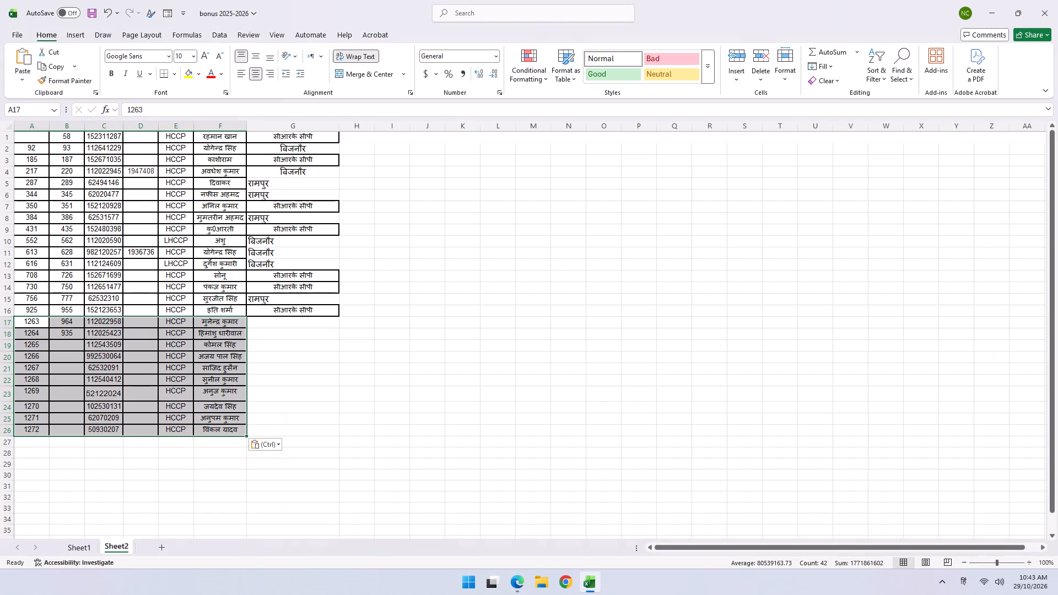
left_click(290, 326)
type("बि")
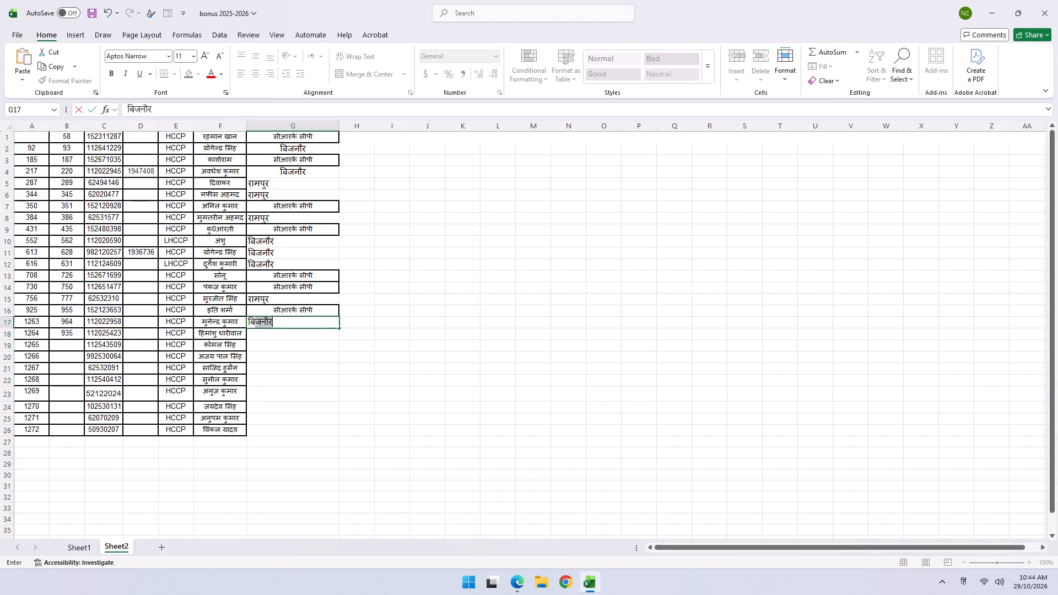
key("Return")
key("ctrl+d")
key("Return")
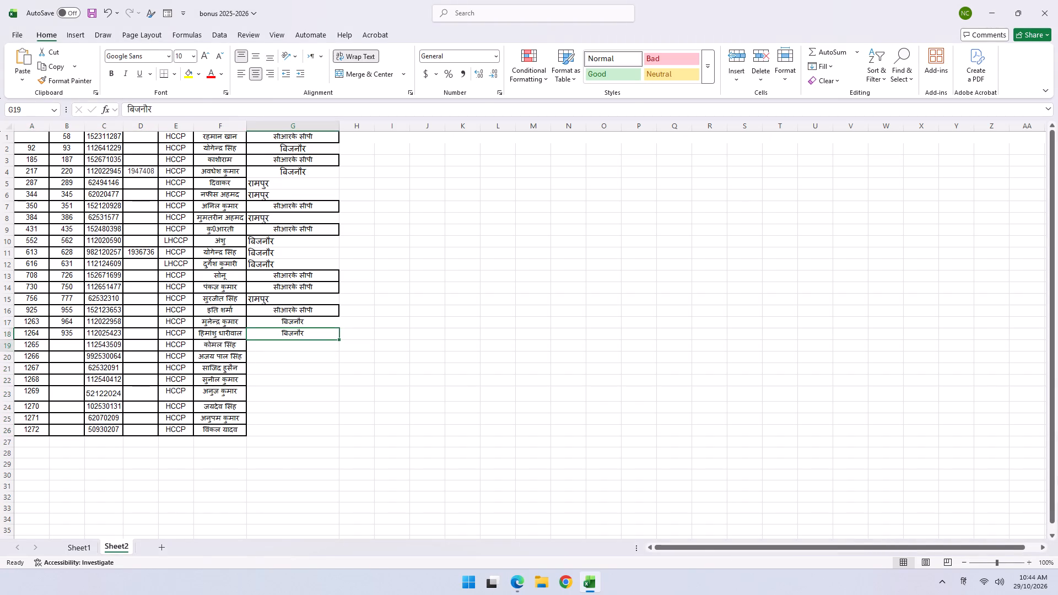
Check the previous postings of rows 1260 to 1263 in ALL and enter रामपुर in G19 to G21 and पीलीभीत in G22 of Sheet2.
key("alt+Tab")
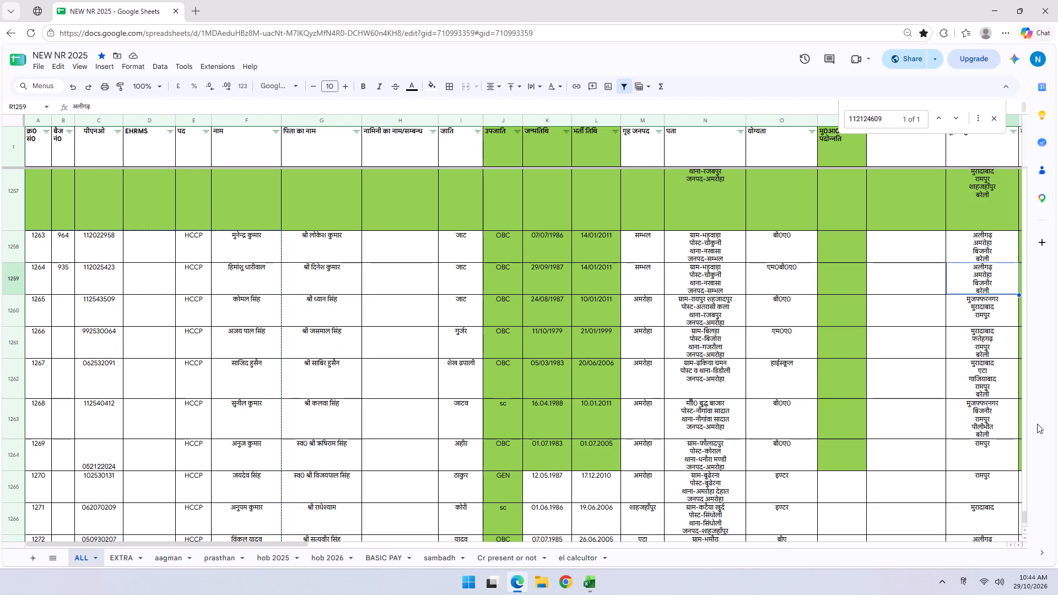
key("alt+Tab")
type("रा")
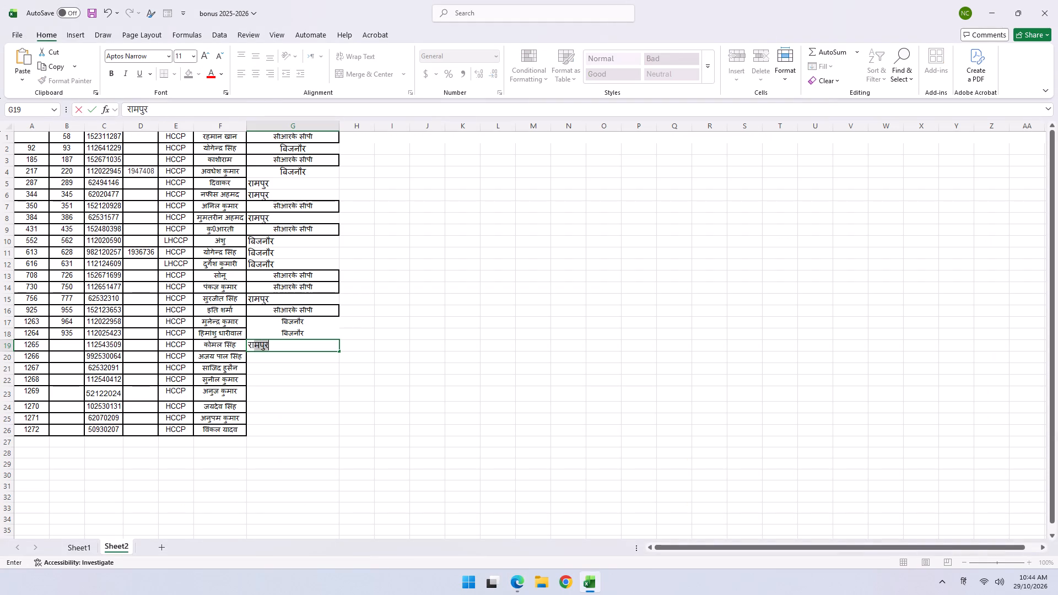
key("Return")
type("रा")
key("Return")
type("रा")
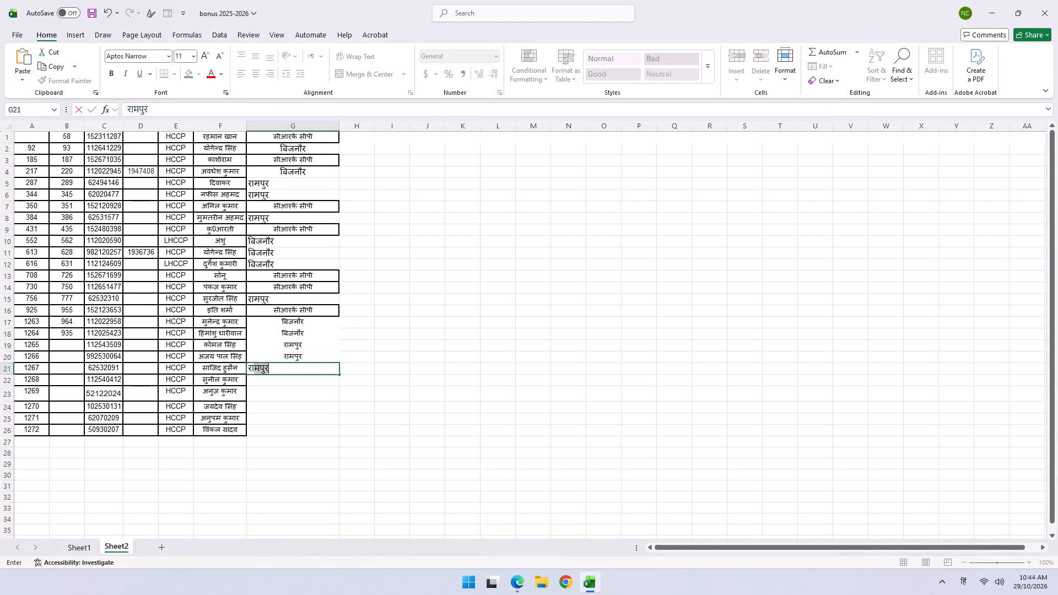
key("Return")
type("पी")
type("लीभीत")
key("Return")
Check the previous postings of rows 1264 to 1267 in ALL and enter रामपुर in G23 and G24, मुरादाबाद in G25 and अलीगढ़ in G26.
key("alt+Tab")
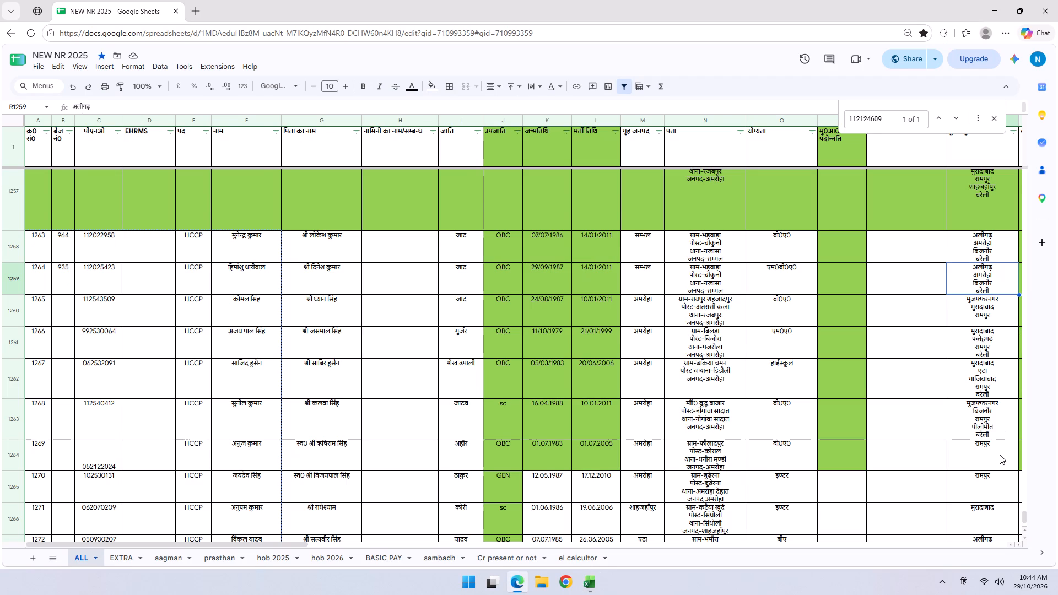
scroll(1000, 455, "down", 1)
key("alt+Tab")
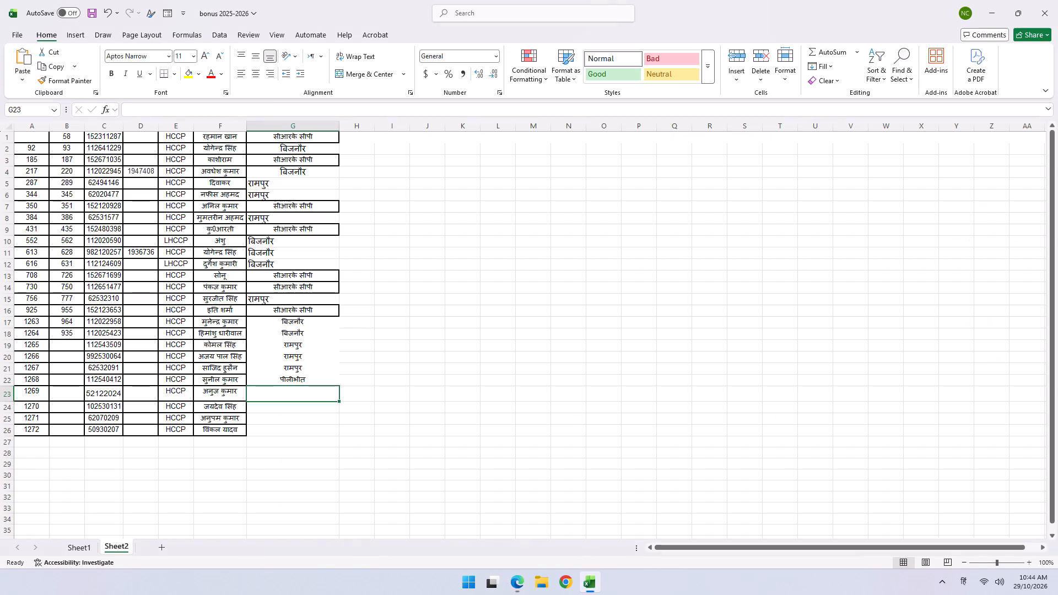
type("रा")
key("Return")
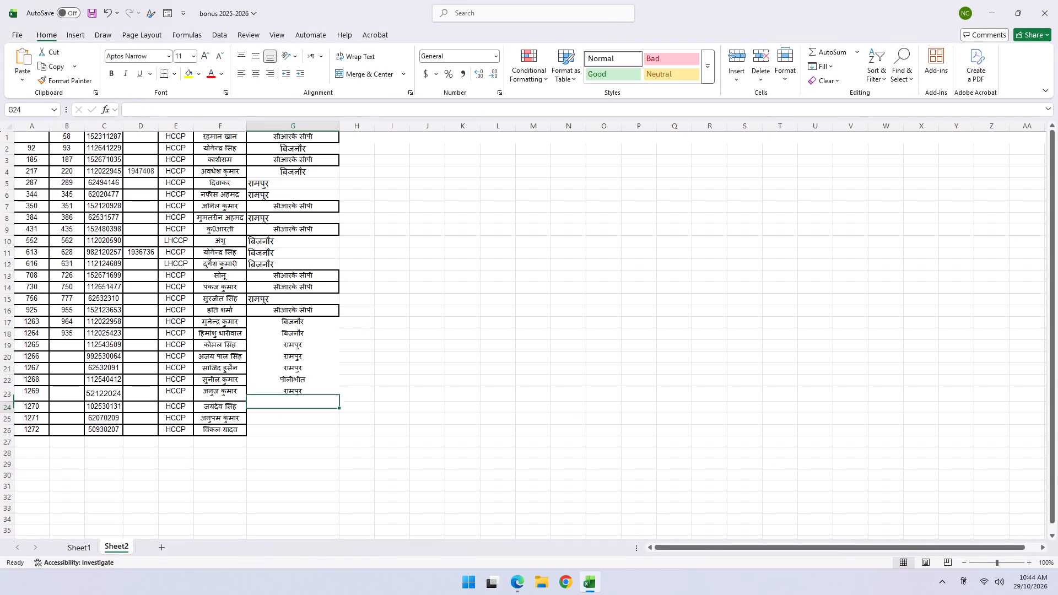
type("रा")
key("Return")
type("मुरादाबाद")
key("Return")
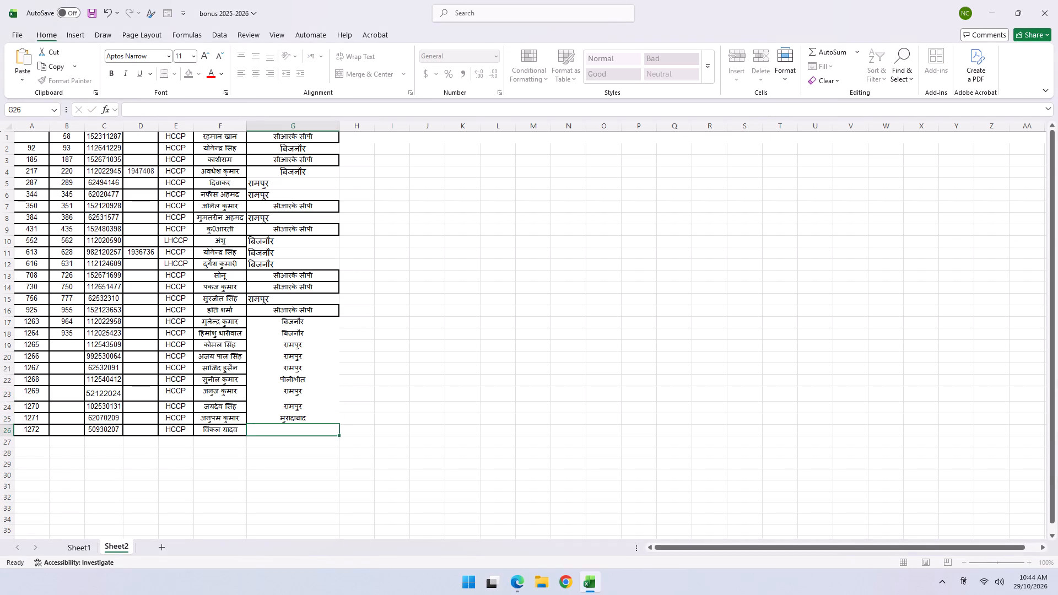
type("अलीग")
type("ढ़")
key("Return")
Apply all borders to the district cells G1 to G26 in Sheet2.
scroll(305, 249, "up", 4)
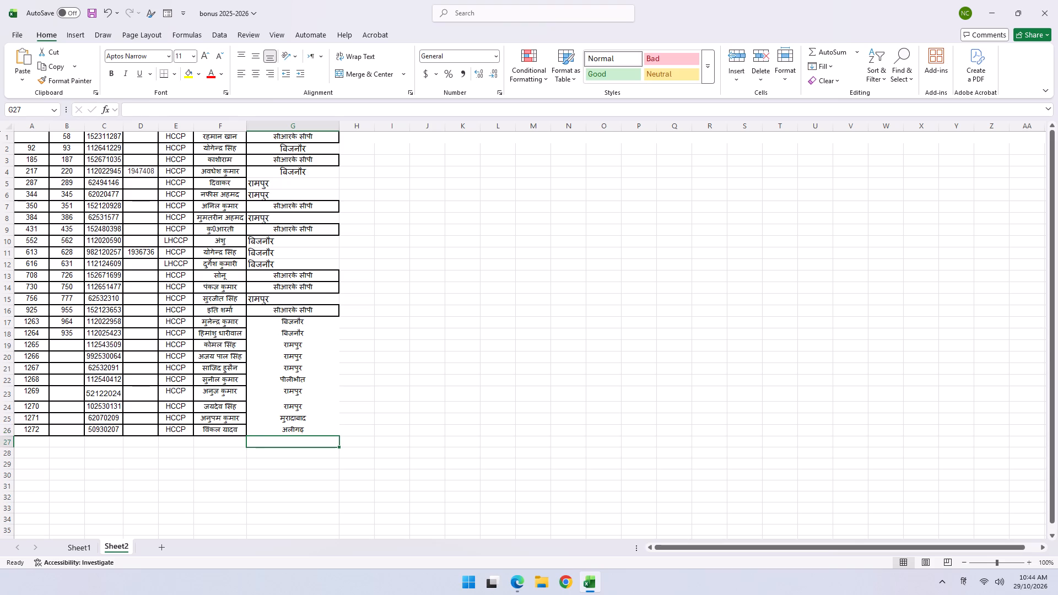
scroll(307, 250, "up", 3)
left_click_drag(268, 136, 307, 430)
left_click(170, 73)
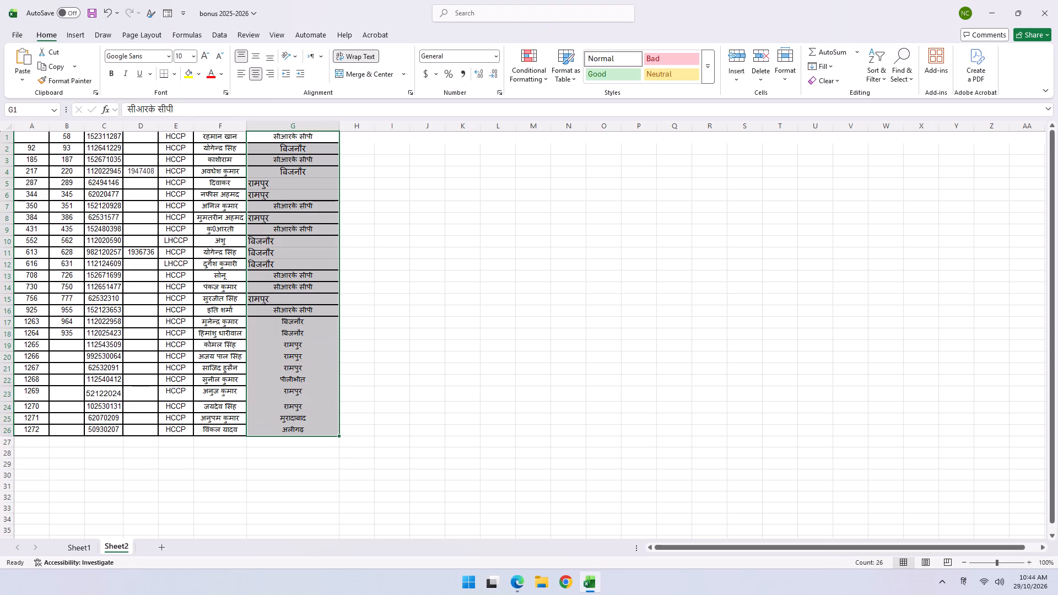
left_click(174, 75)
left_click(170, 181)
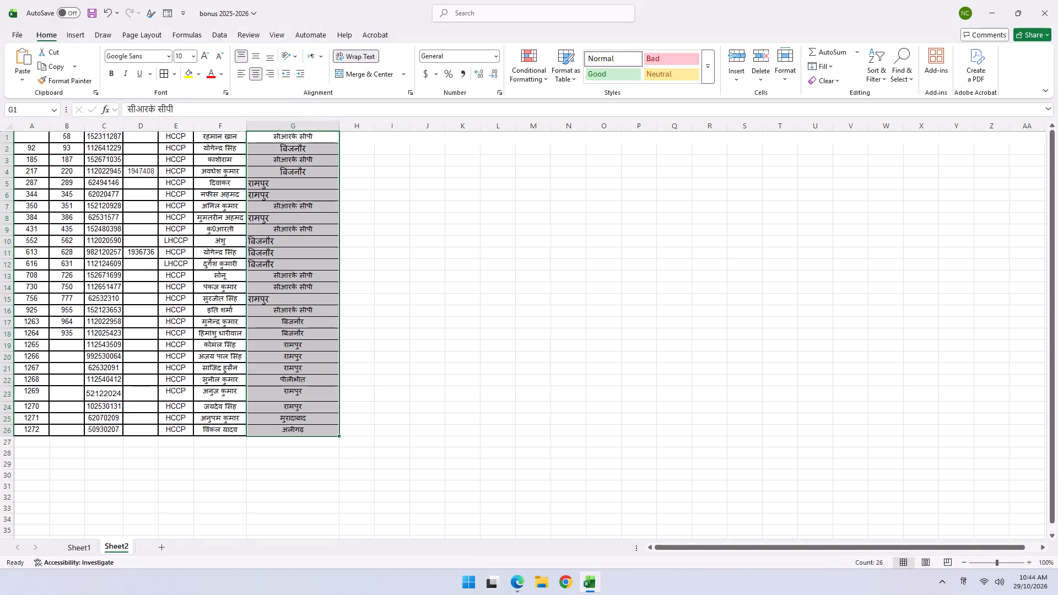
Center the district entries in cells G1 to G26 of Sheet2 horizontally.
left_click(255, 73)
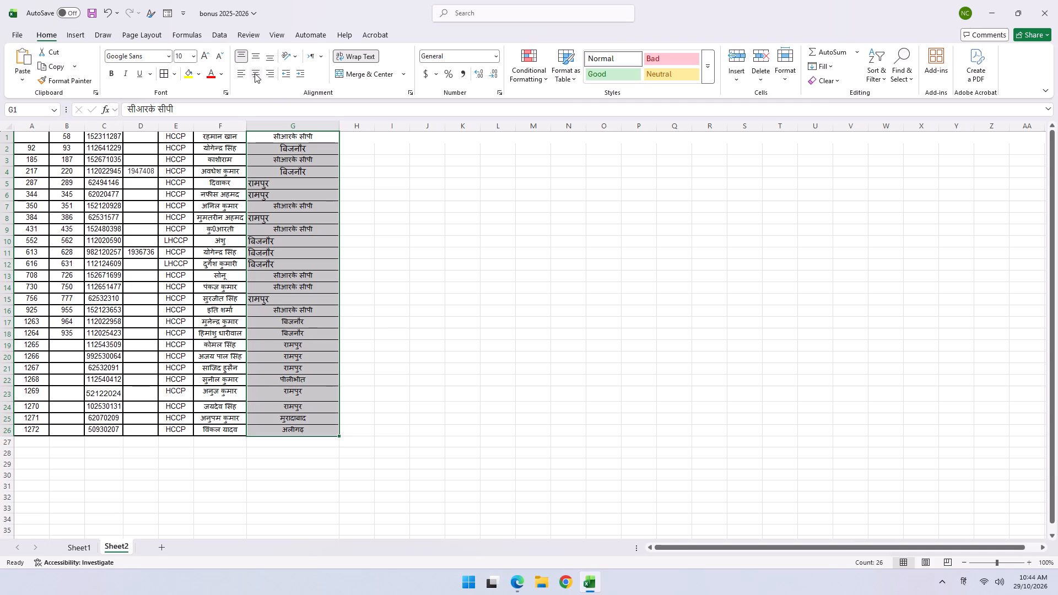
left_click(255, 73)
left_click(341, 262)
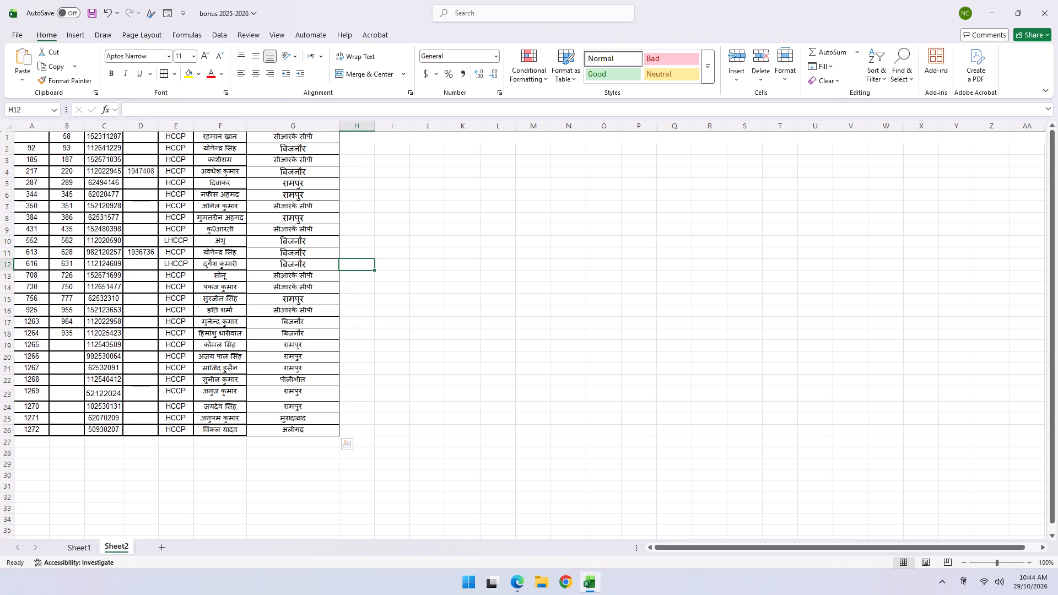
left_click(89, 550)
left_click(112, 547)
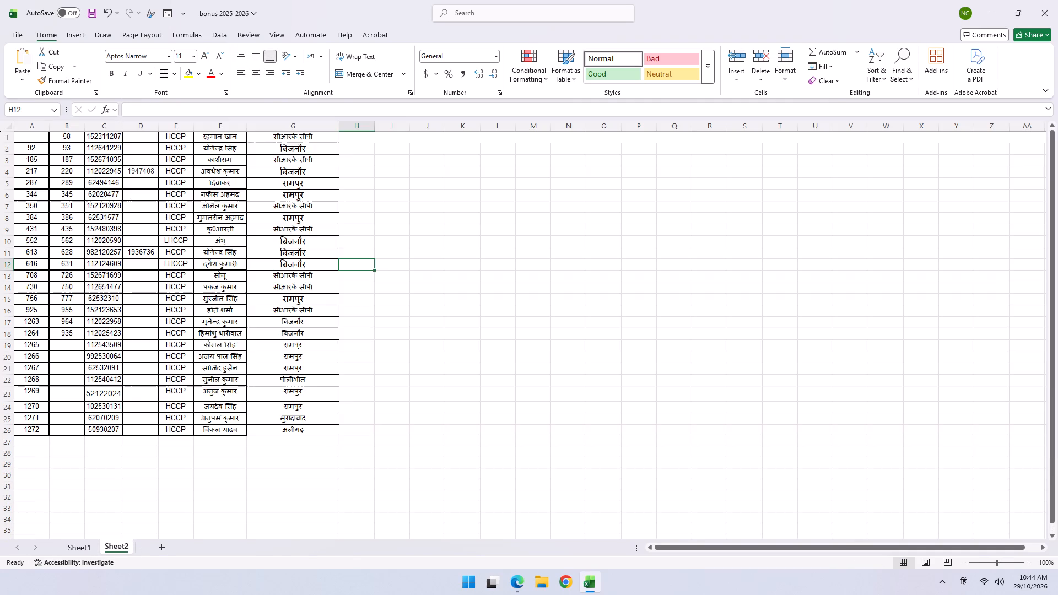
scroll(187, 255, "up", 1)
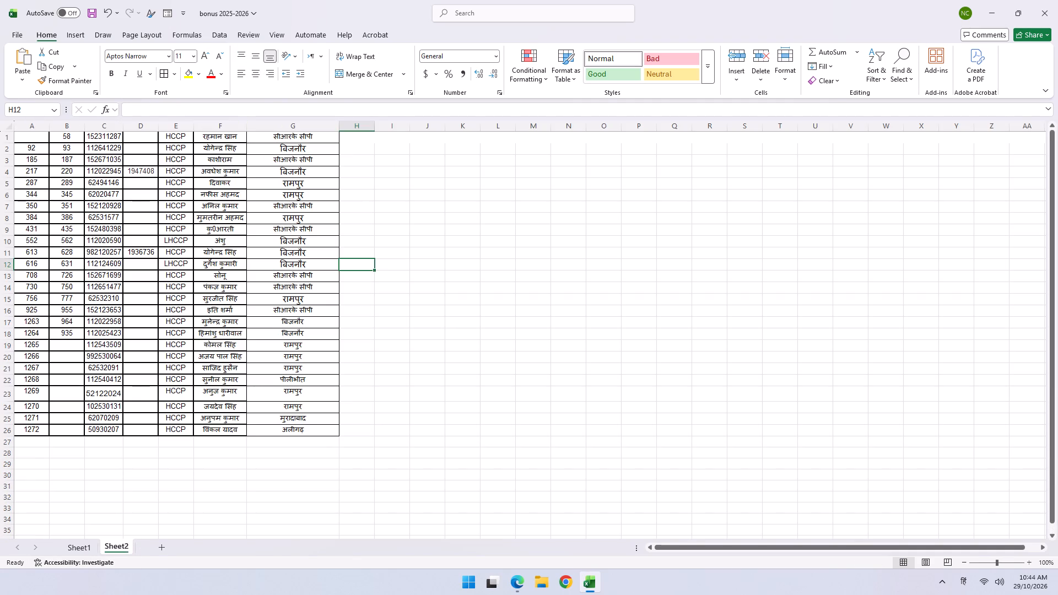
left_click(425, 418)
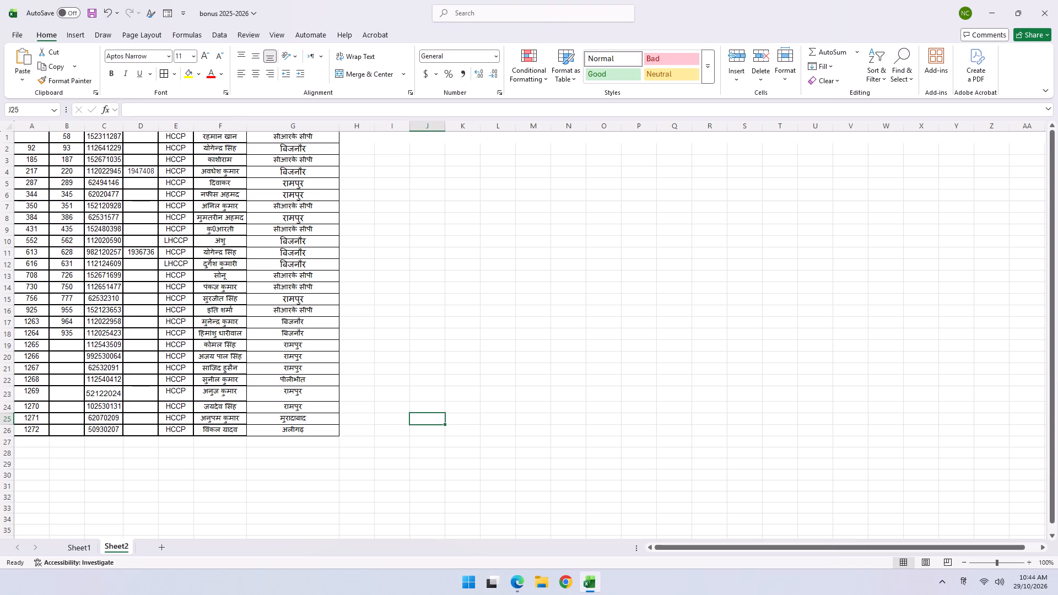
Switch to the ALL sheet of NEW NR 2025 and sort it A to Z by the मु0आ0 पदोन्नति column.
key("alt+Tab")
key("alt+Tab")
key("alt+Tab")
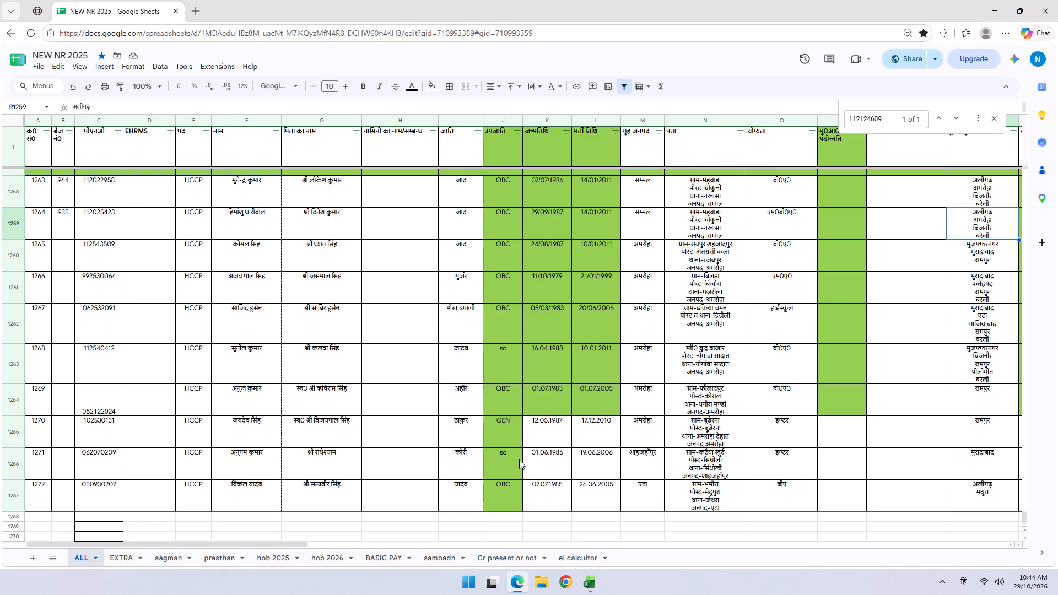
scroll(261, 498, "down", 1)
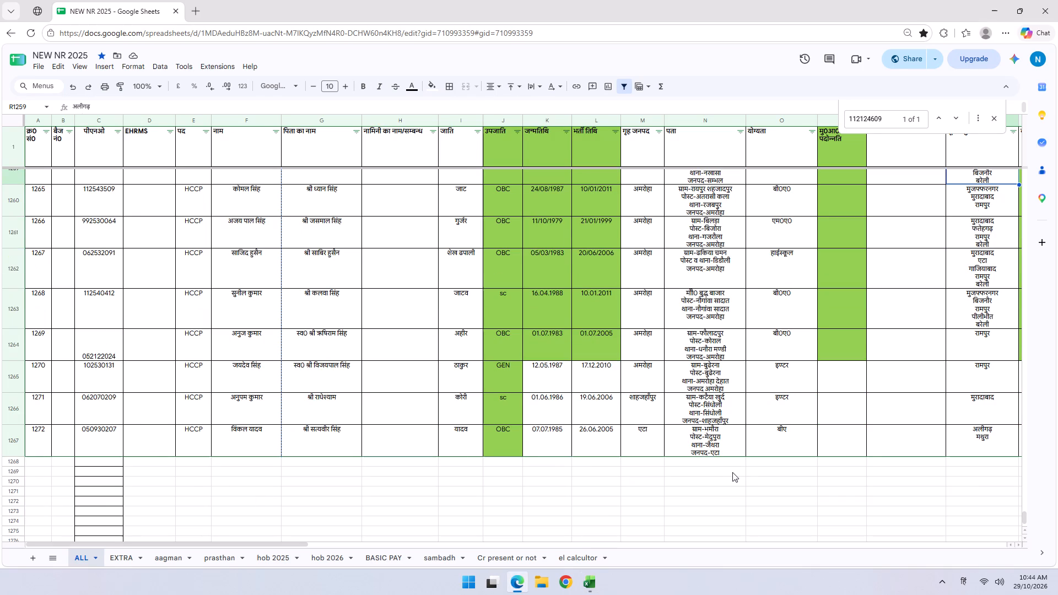
scroll(716, 474, "up", 1)
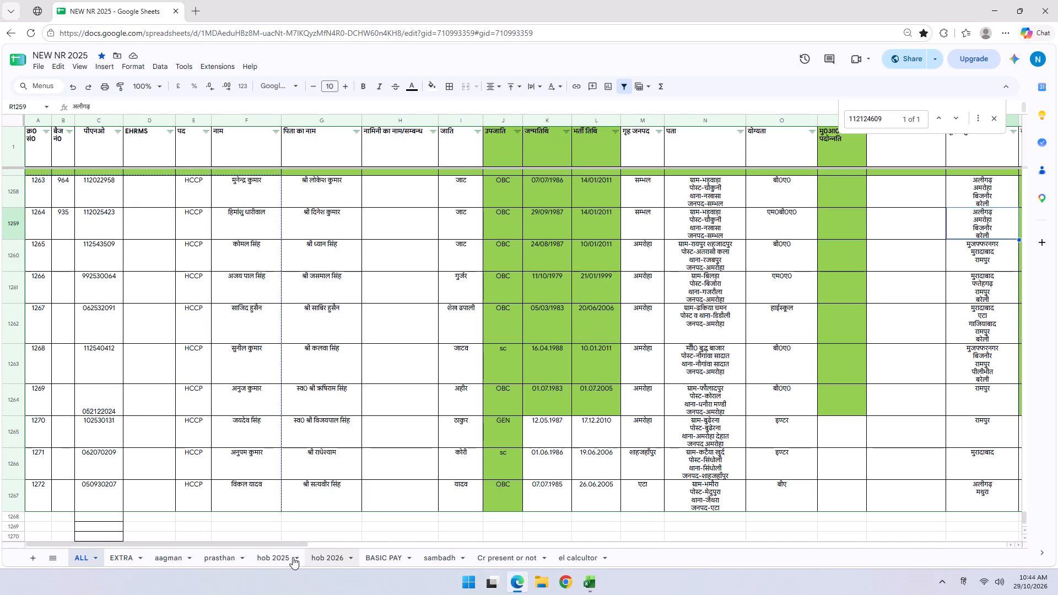
left_click_drag(278, 545, 349, 541)
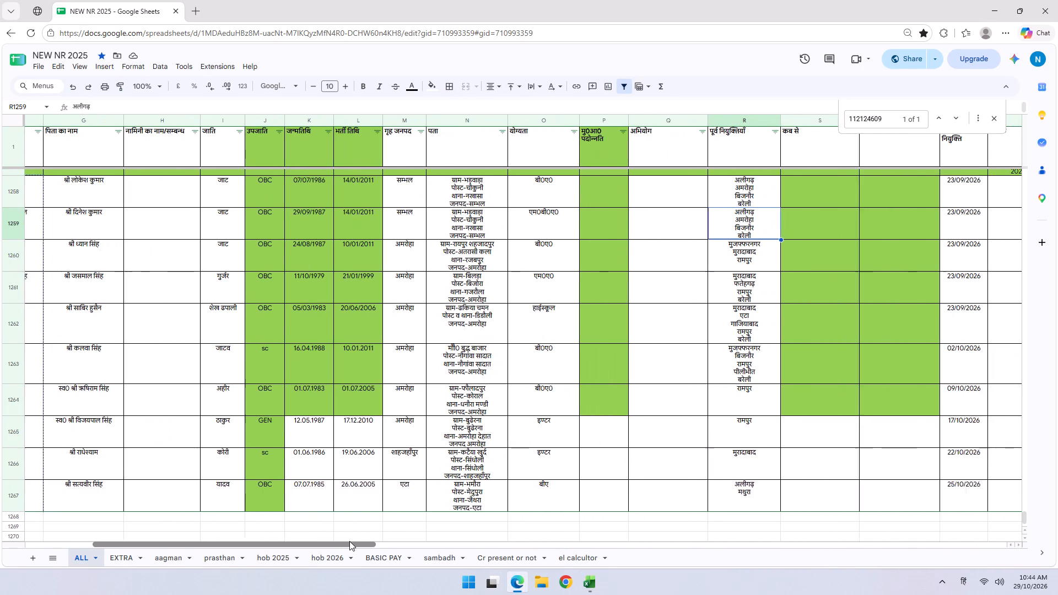
left_click_drag(349, 541, 352, 541)
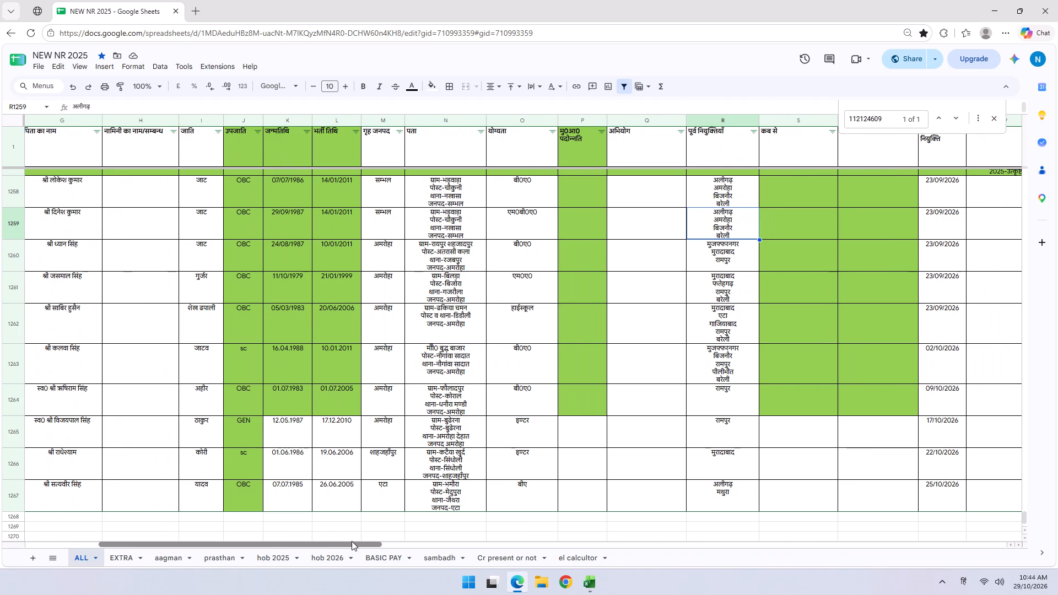
left_click_drag(352, 541, 355, 541)
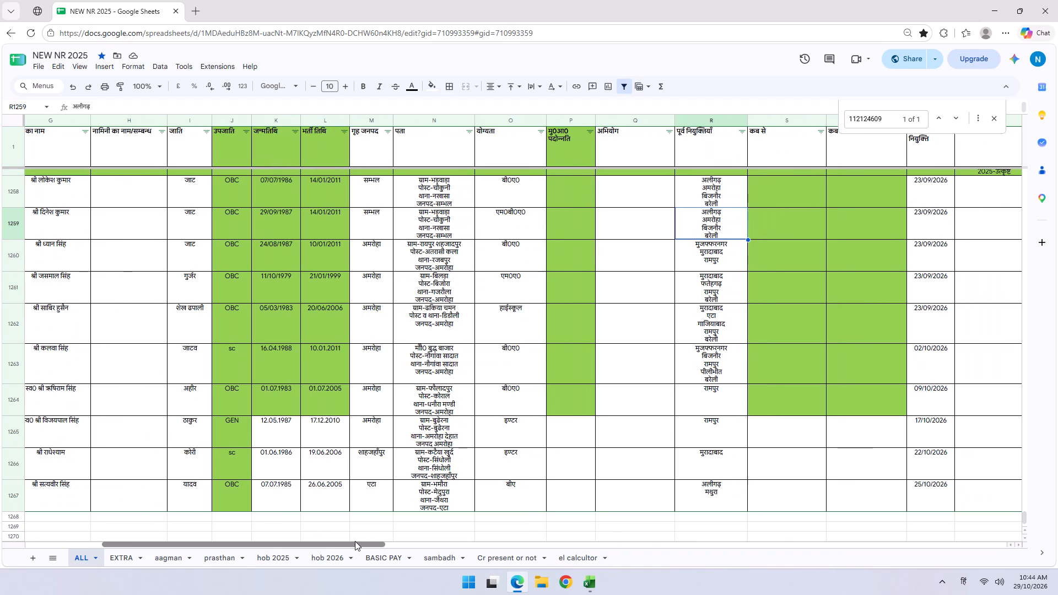
left_click_drag(355, 541, 355, 541)
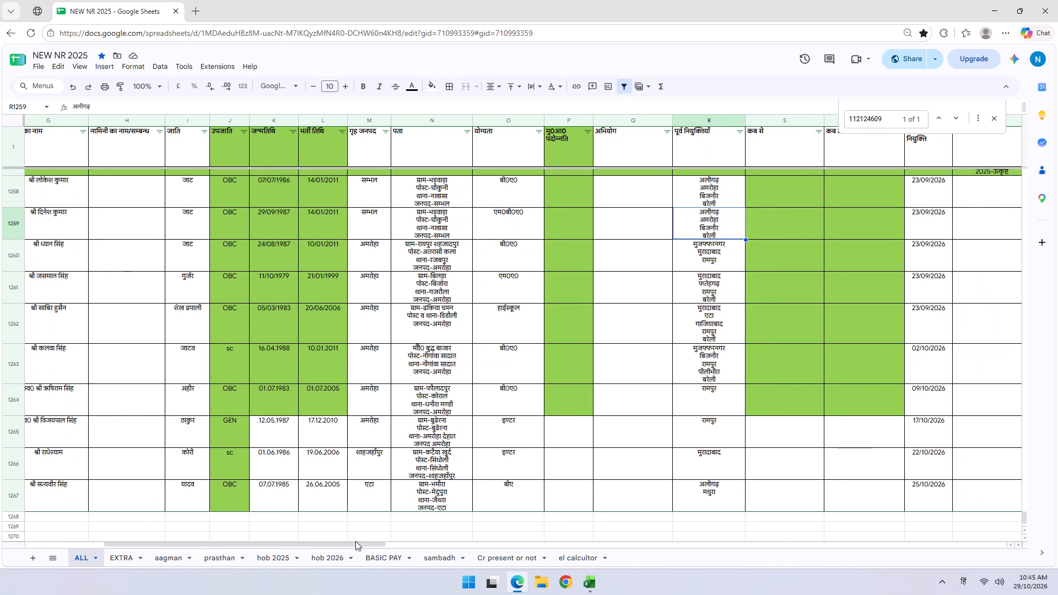
scroll(385, 387, "up", 4)
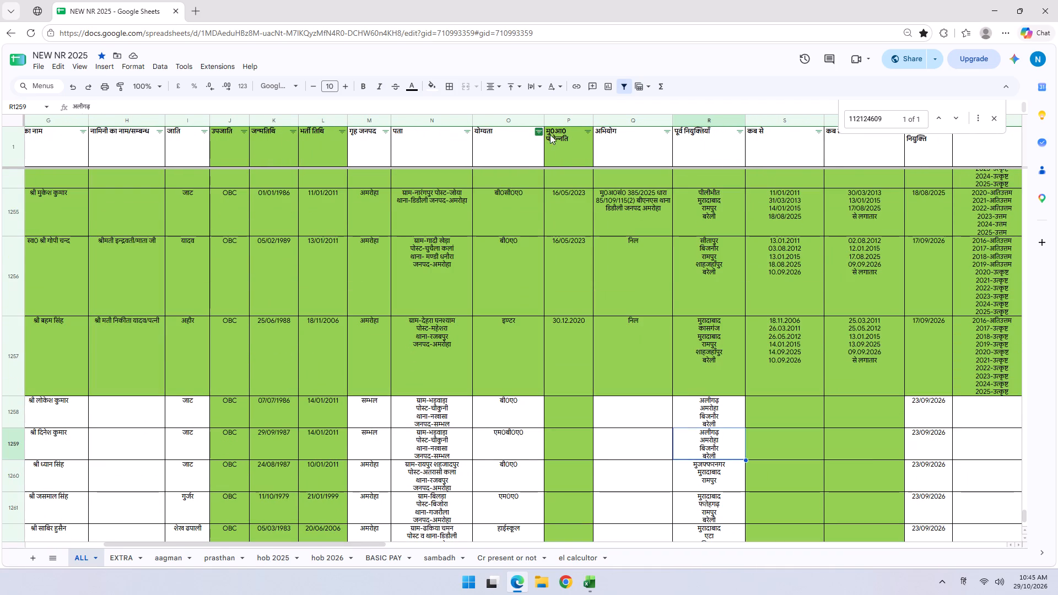
left_click(592, 132)
left_click(521, 150)
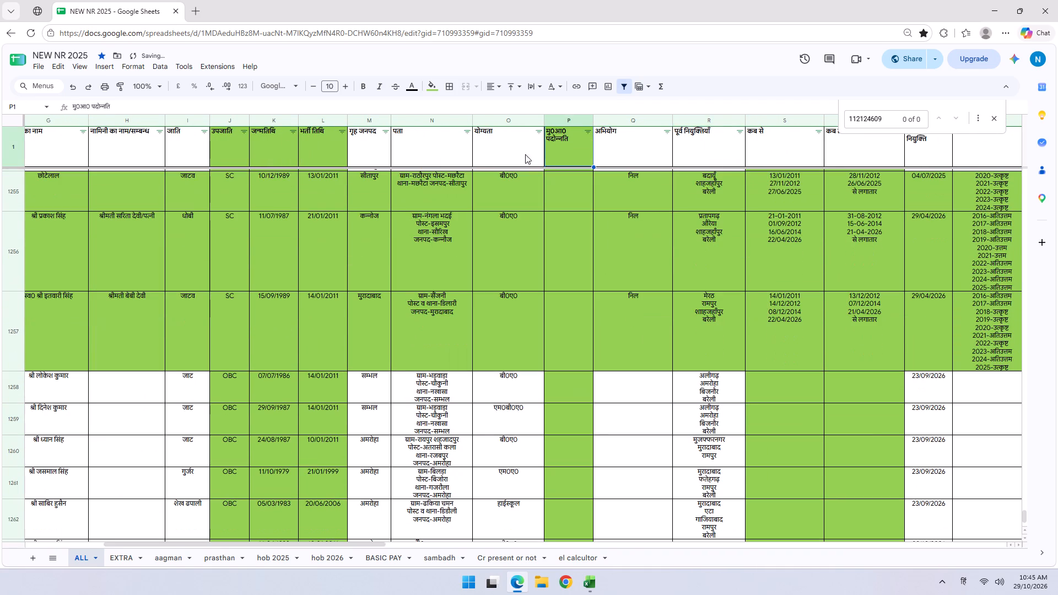
Locate in ALL where the rows with an empty मु0आ0 पदोन्नति cell begin and look over the first one, row 1203.
scroll(544, 175, "up", 5)
scroll(569, 218, "up", 11)
scroll(619, 236, "up", 5)
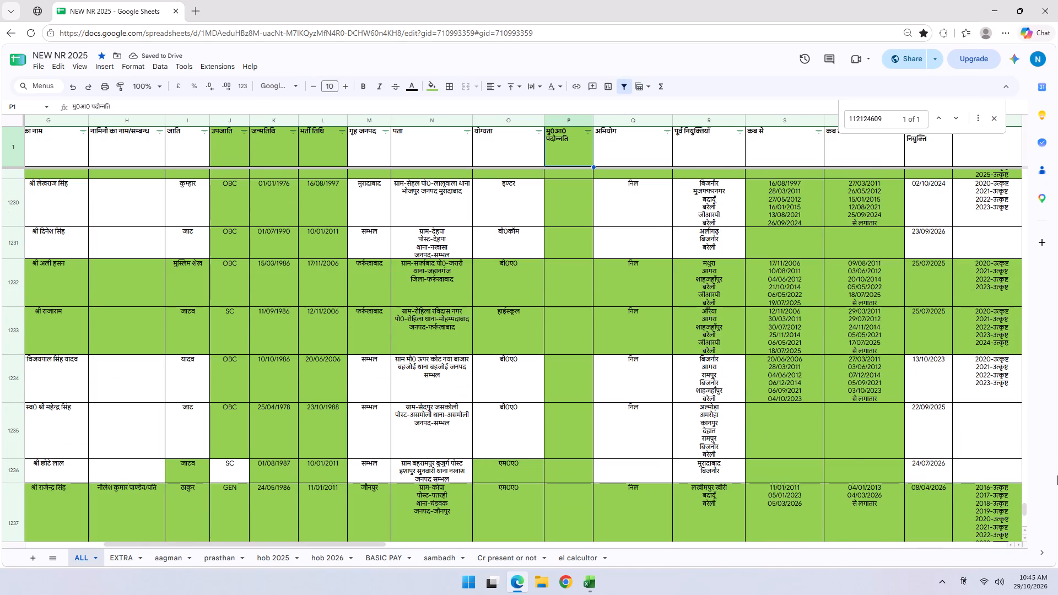
scroll(593, 304, "up", 19)
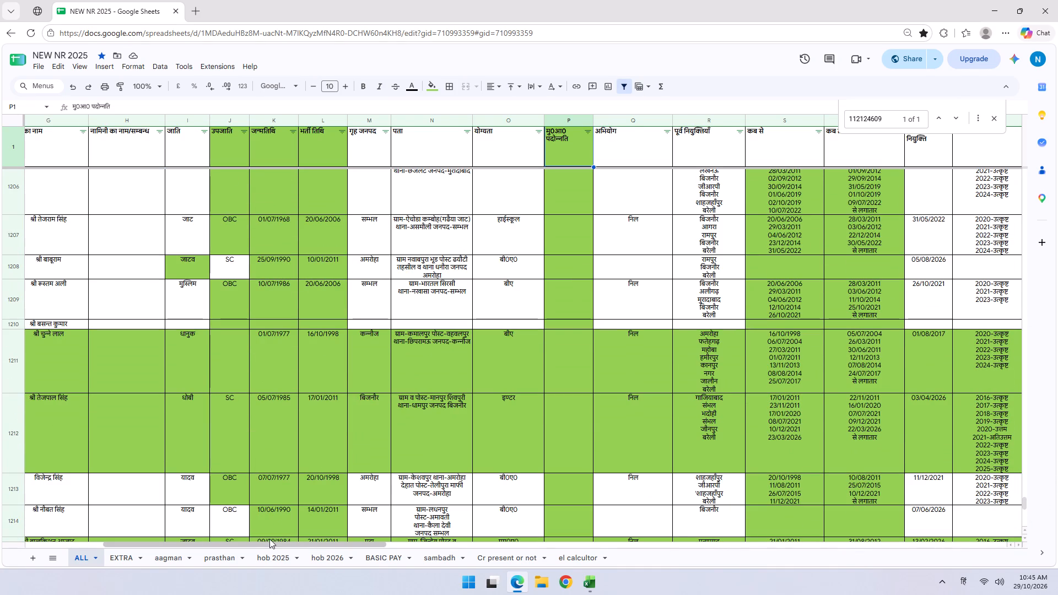
left_click_drag(270, 542, 242, 542)
left_click_drag(251, 545, 228, 545)
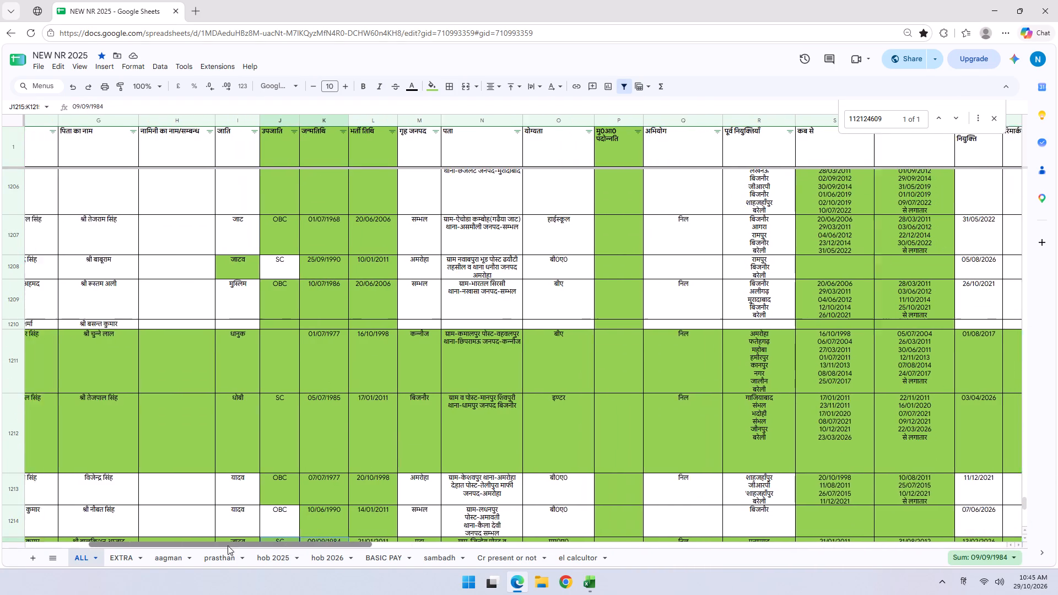
left_click_drag(228, 545, 165, 553)
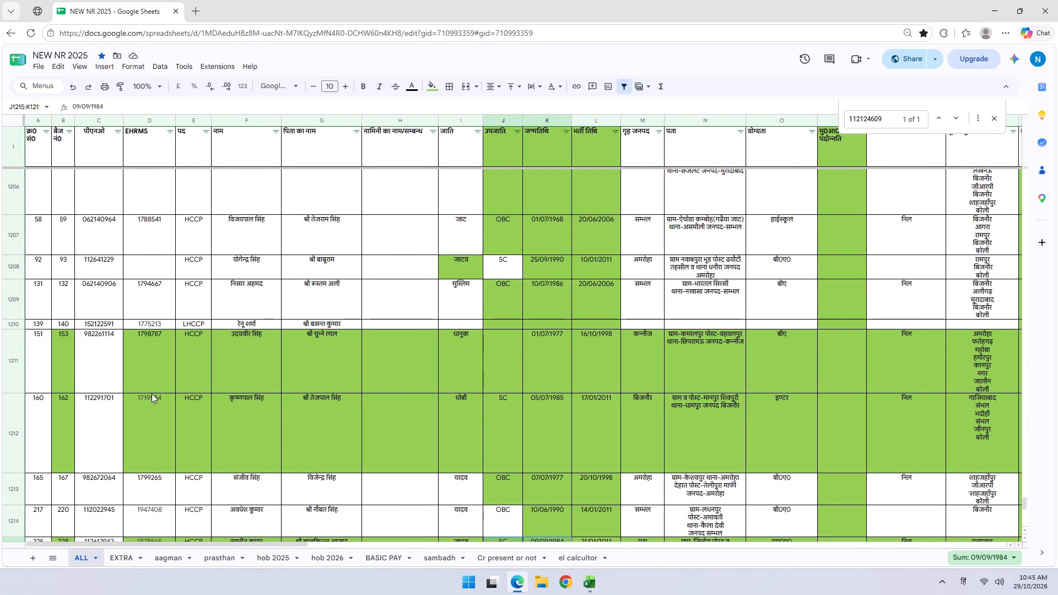
scroll(177, 320, "up", 6)
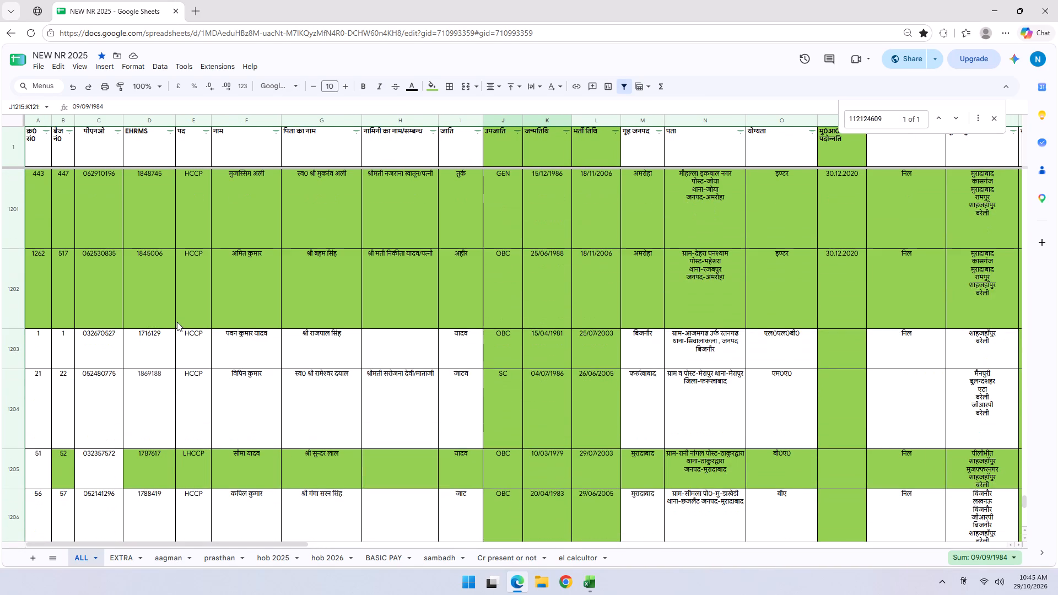
left_click(66, 349)
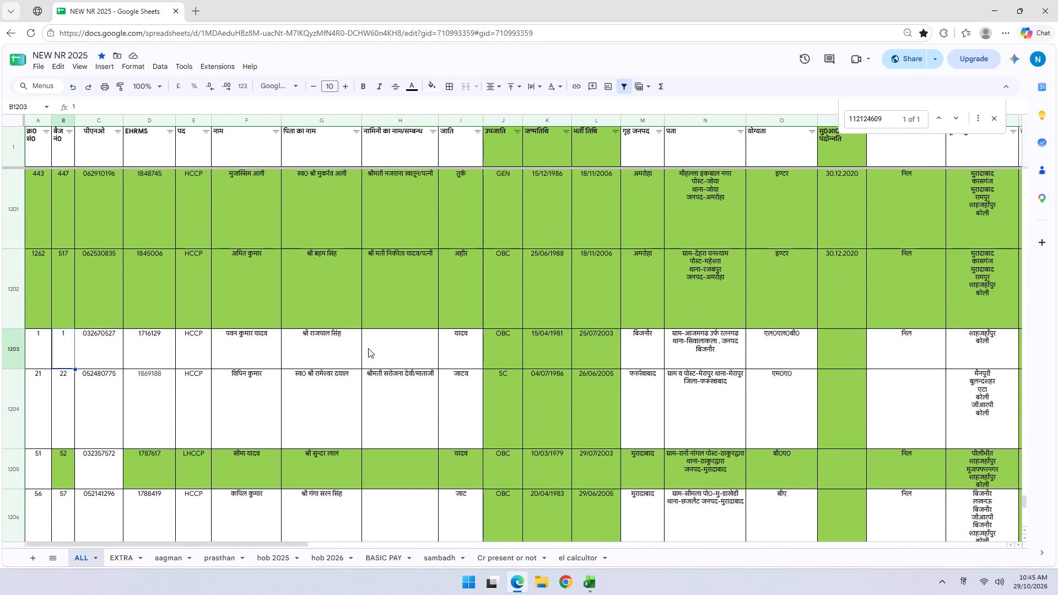
left_click(386, 339)
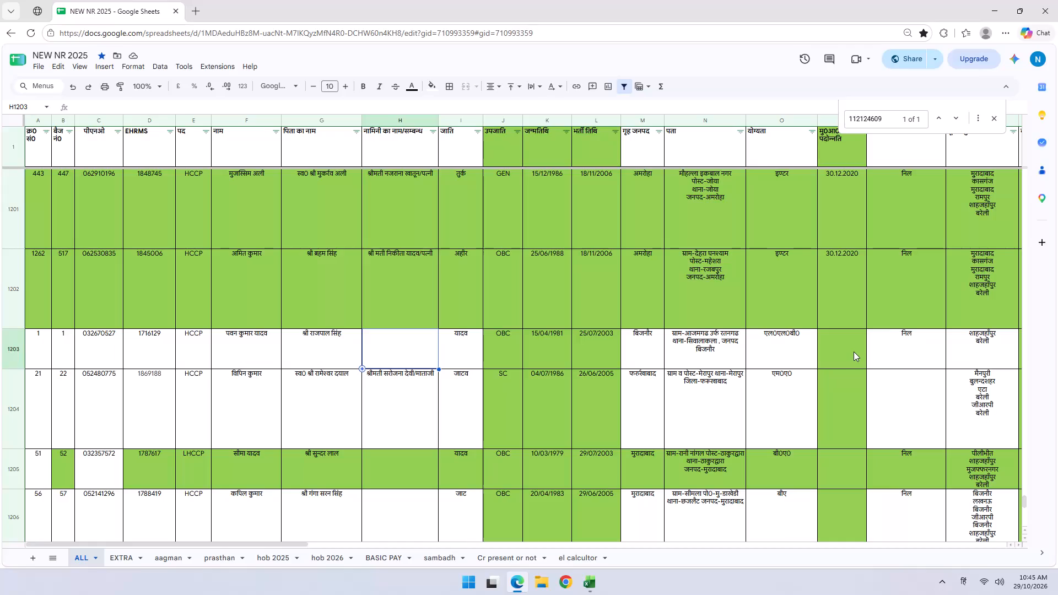
Examine row 1204 of ALL across its columns, including previous postings, posting dates, remarks and penalties.
left_click(77, 385)
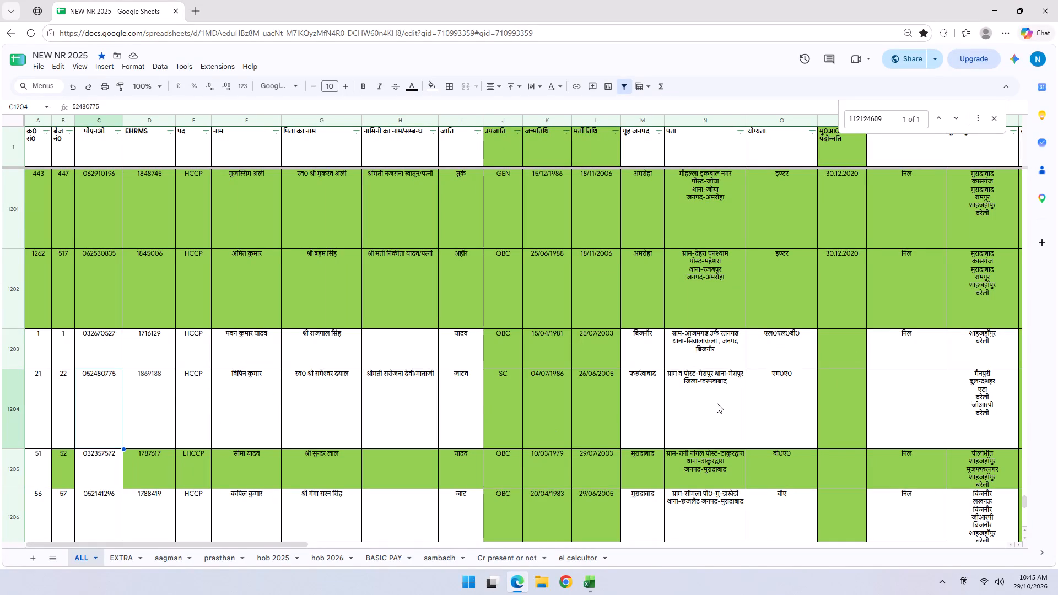
left_click(989, 390)
key("Tab")
key("Tab")
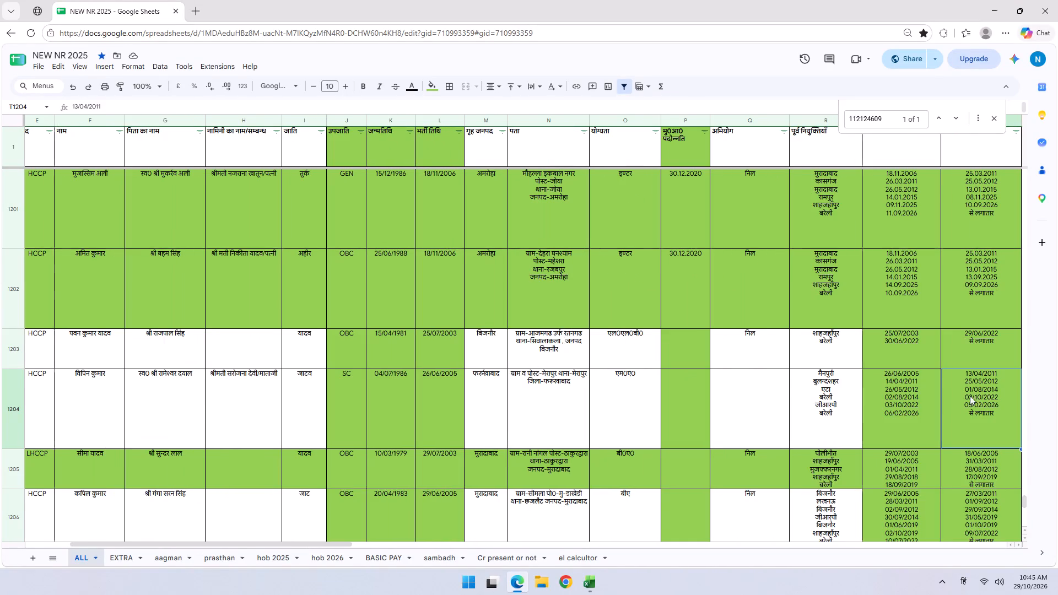
key("Tab")
key("Tab")
key("Tab")
key("Tab")
key("Tab")
key("Tab")
key("Tab")
key("Tab")
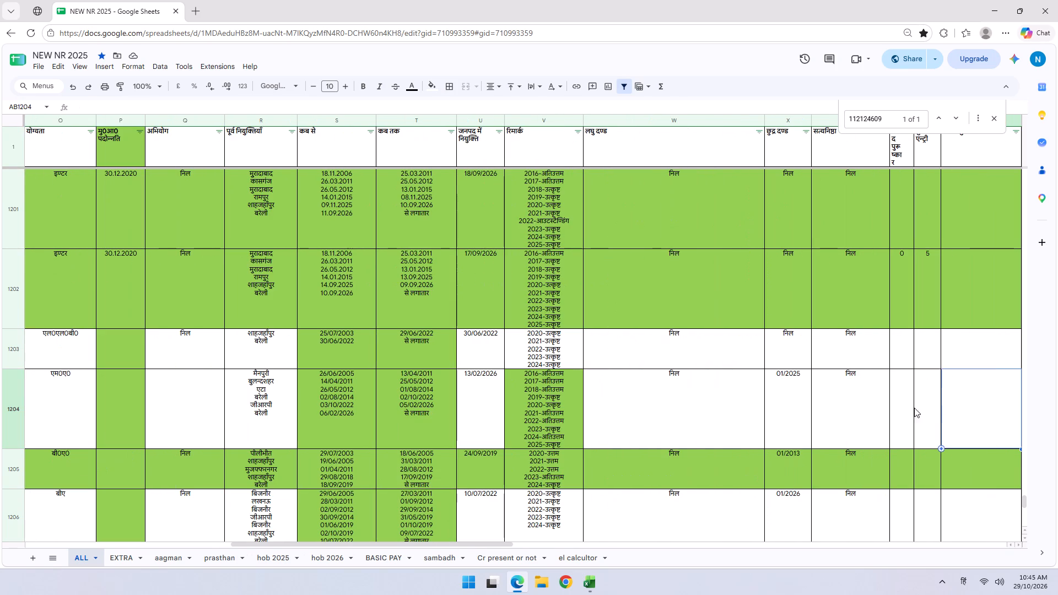
key("shift+Tab")
key("shift+Tab")
key("shift+Tab")
key("shift+Tab")
key("shift+Tab")
key("shift+Tab")
key("shift+Tab")
key("shift+Tab")
key("shift+Tab")
key("shift+Tab")
key("shift+Tab")
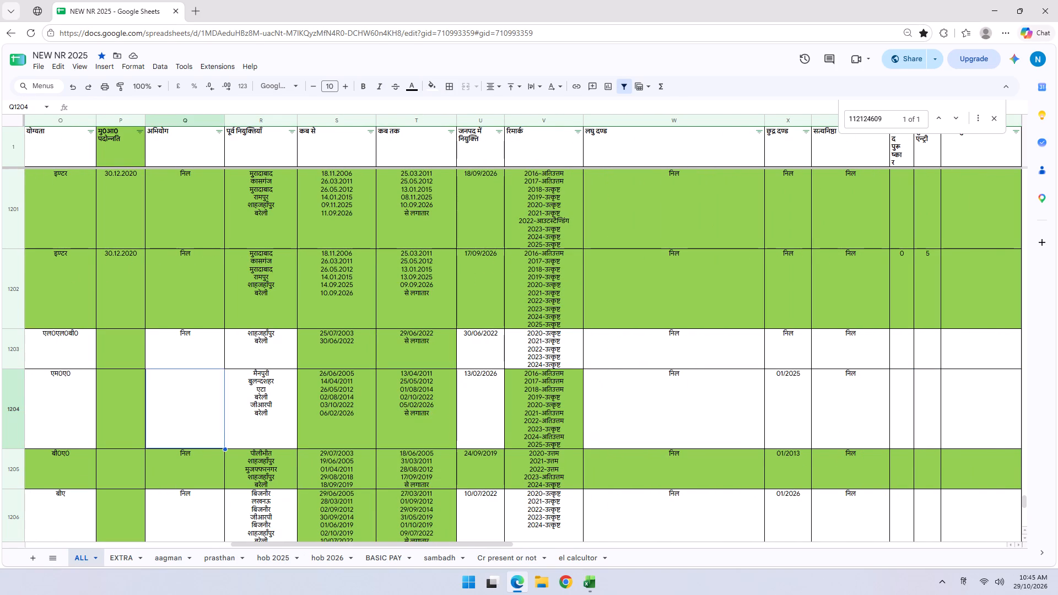
key("shift+Tab")
key("shift+Tab")
key("shift+Tab")
key("shift+Tab")
key("shift+Tab")
key("shift+Tab")
key("shift+Tab")
key("shift+Tab")
key("shift+Tab")
key("shift+Tab")
key("shift+Tab")
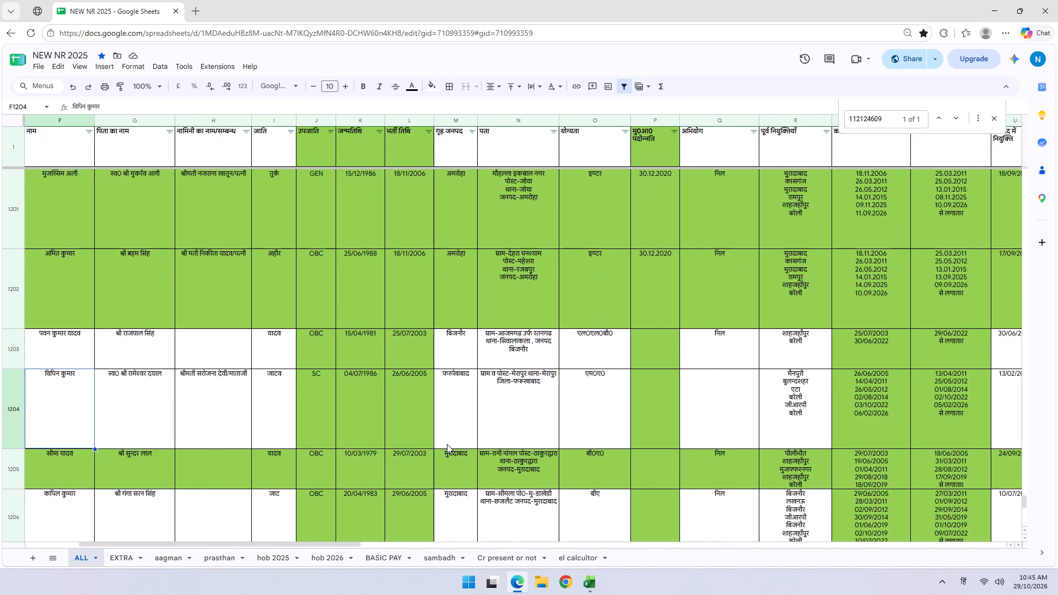
key("shift+Tab")
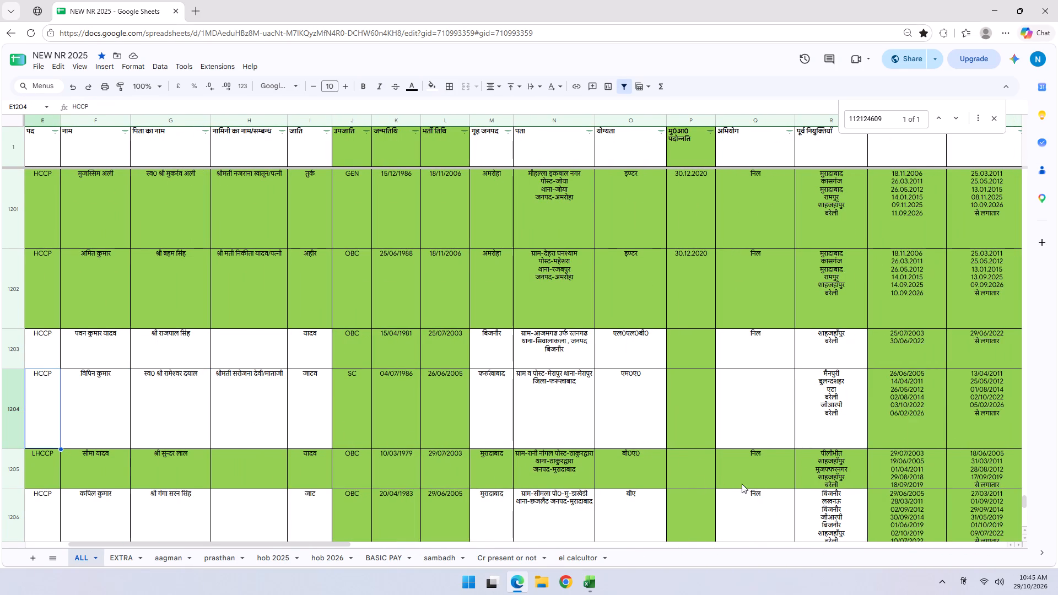
Copy columns A to F of row 1210 in ALL into row 27 of Sheet2 in bonus 2025-2026.
scroll(877, 488, "down", 1)
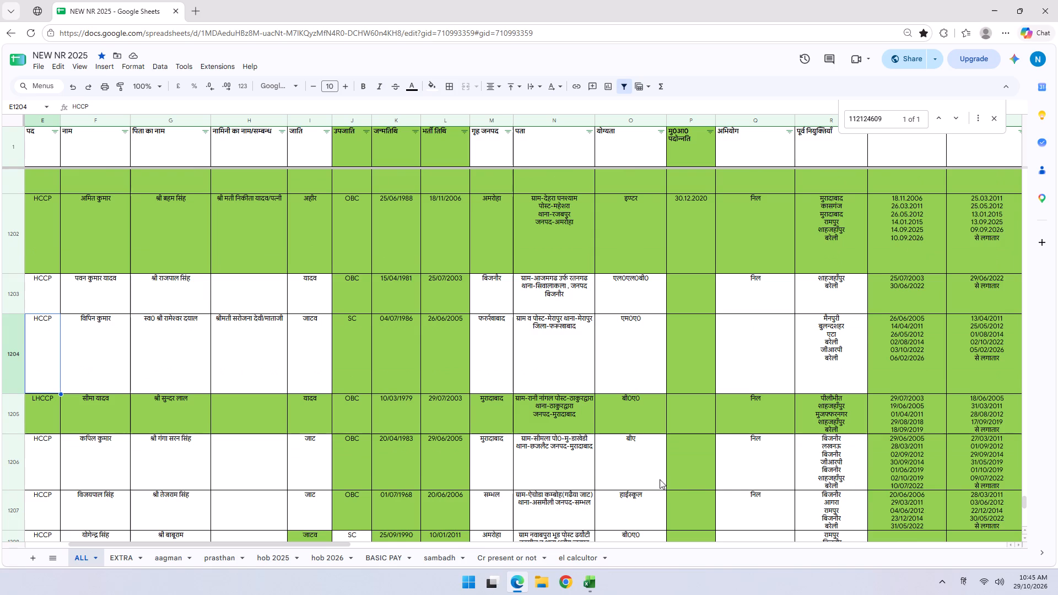
scroll(649, 479, "down", 1)
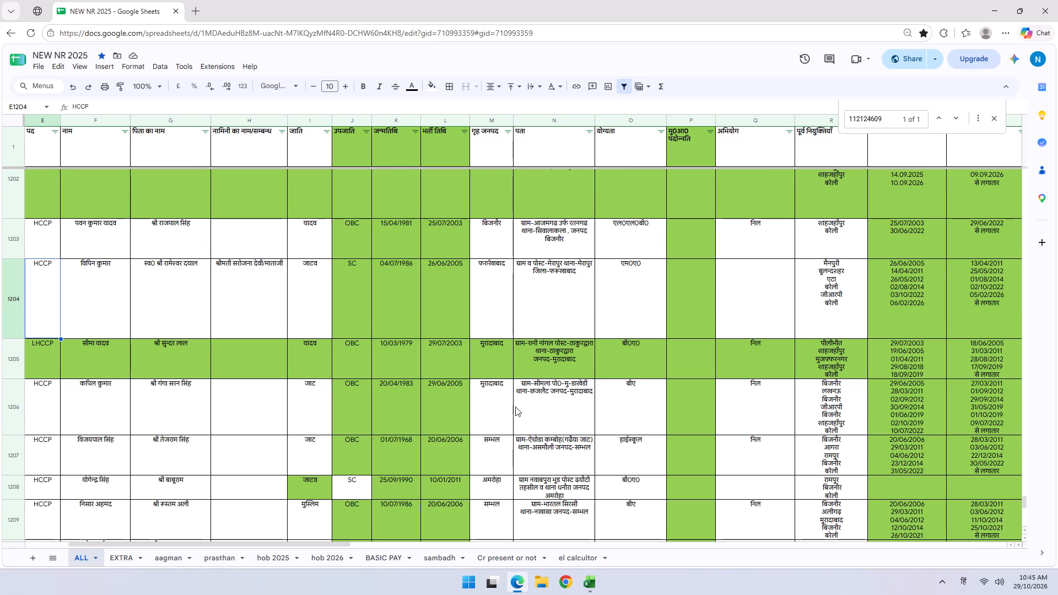
scroll(279, 454, "down", 1)
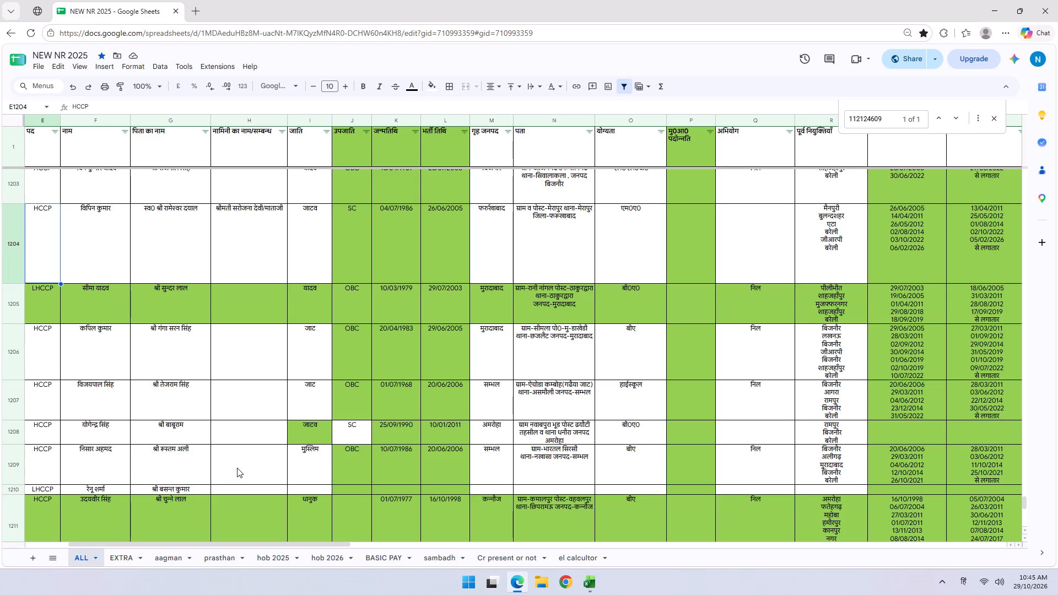
scroll(237, 468, "down", 1)
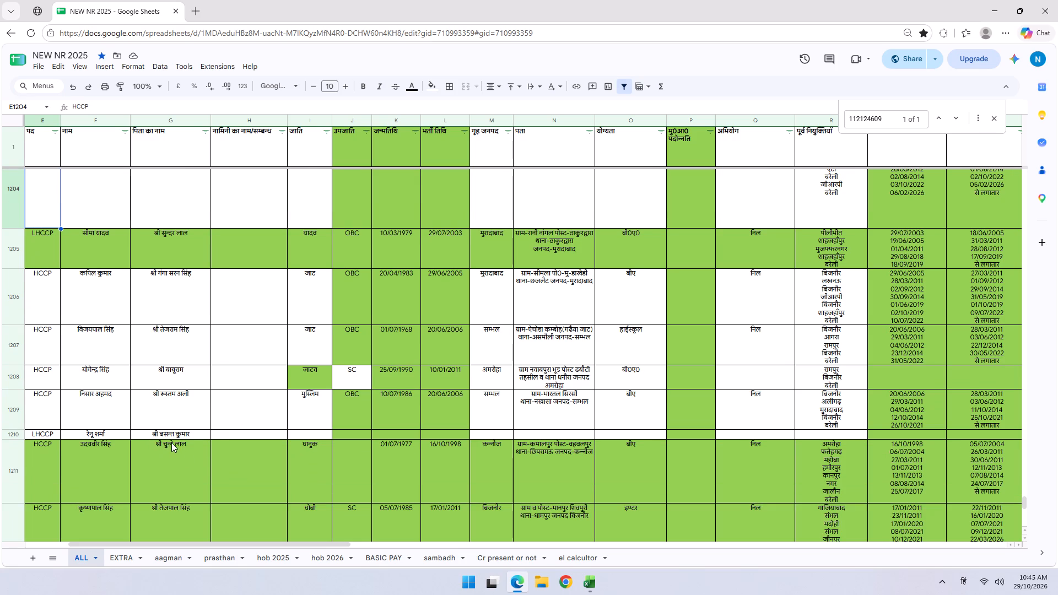
left_click(142, 436)
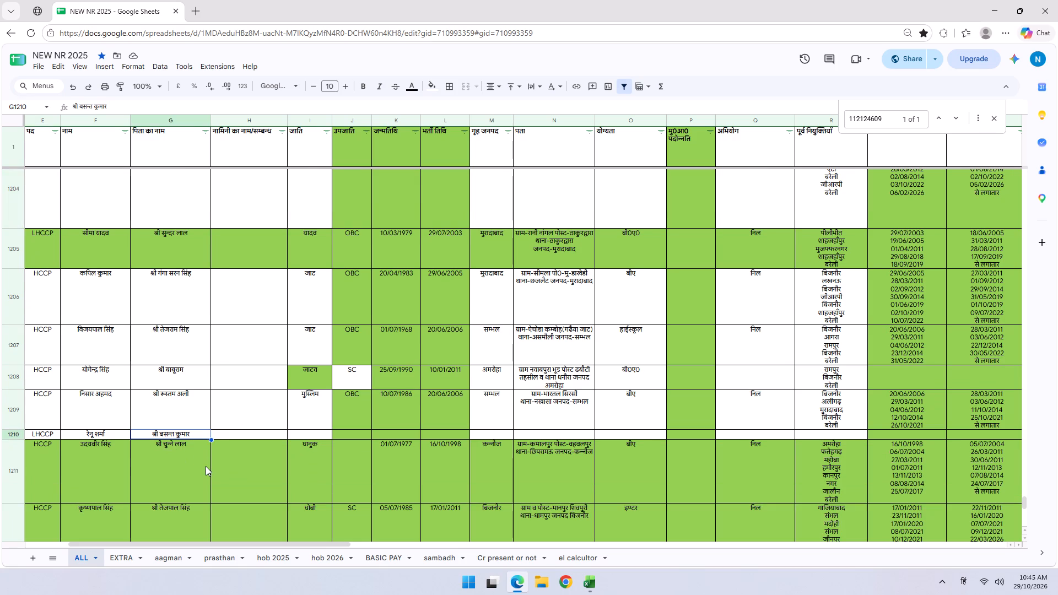
key("Left")
key("Left")
key("Left")
key("Left")
key("Left")
key("Left")
key("Left")
key("Left")
key("Left")
key("Left")
key("Left")
key("Left")
key("Left")
key("Left")
key("Left")
key("Left")
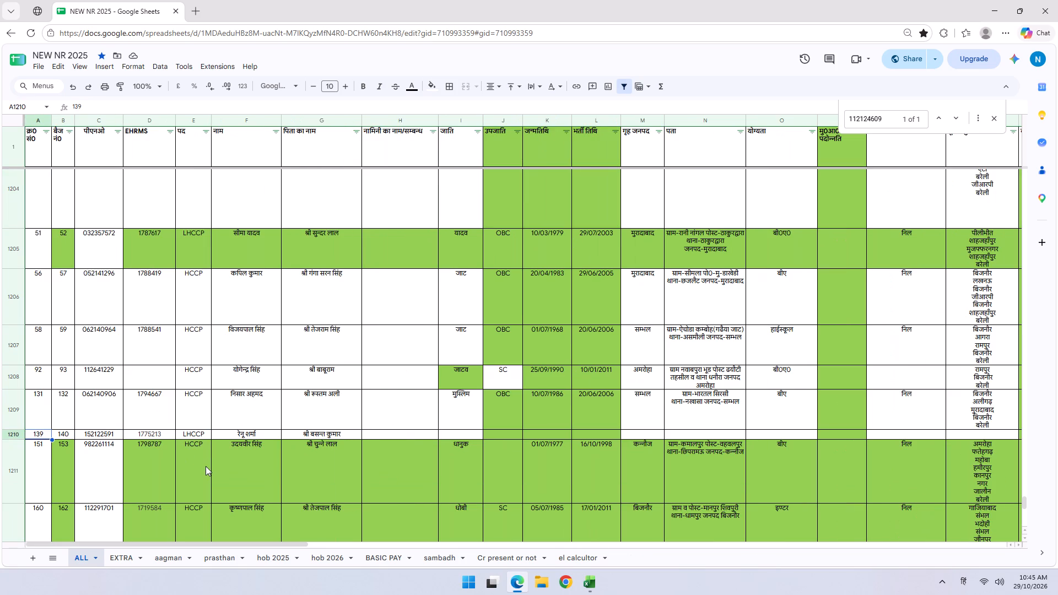
key("shift+Right")
key("shift+Right")
key("shift+Right")
key("shift+Right")
key("shift+Right")
key("ctrl+c")
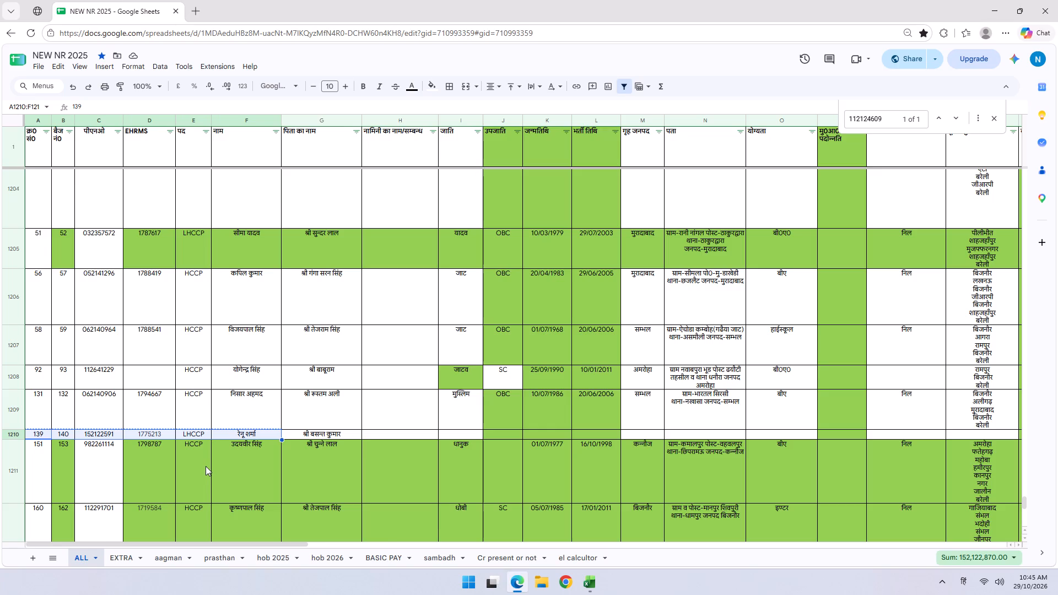
key("alt+Tab")
scroll(239, 235, "up", 3)
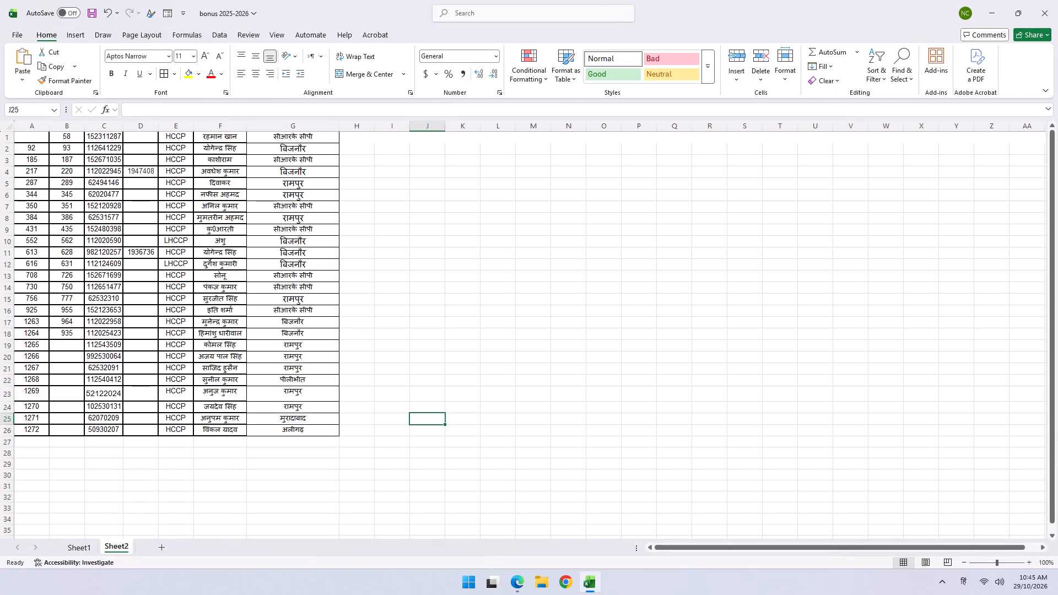
left_click(42, 450)
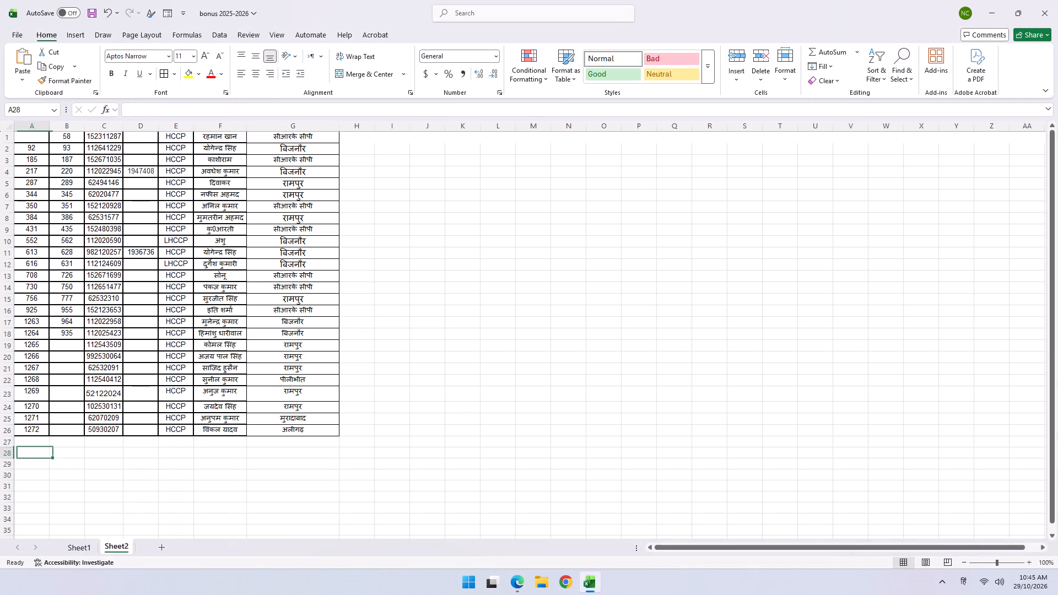
left_click(39, 444)
key("ctrl+v")
Examine row 1210 of ALL across its columns, including previous postings, posting dates and remarks.
left_click(303, 445)
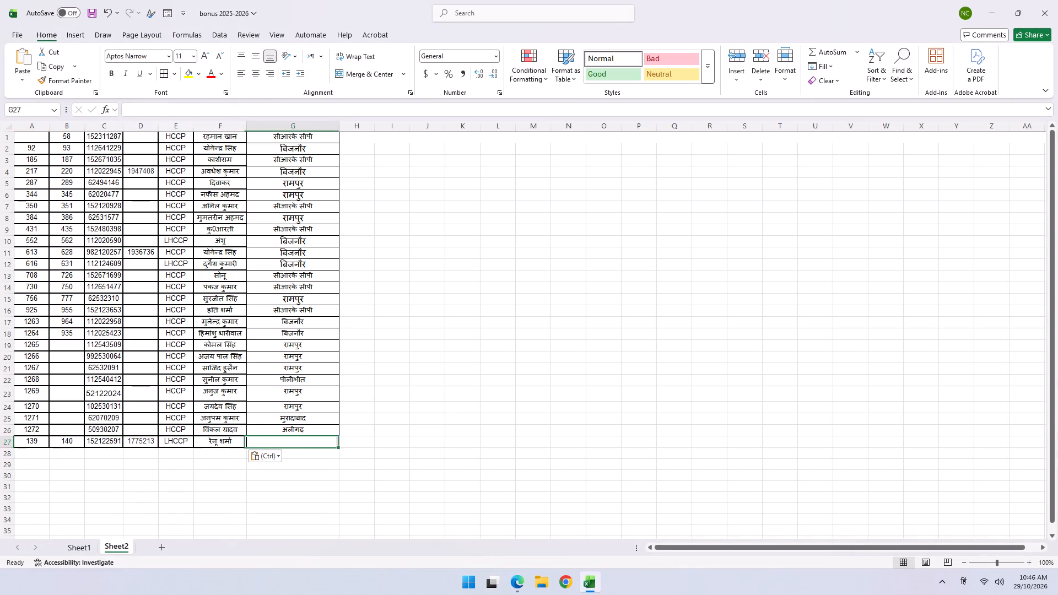
key("alt+Tab")
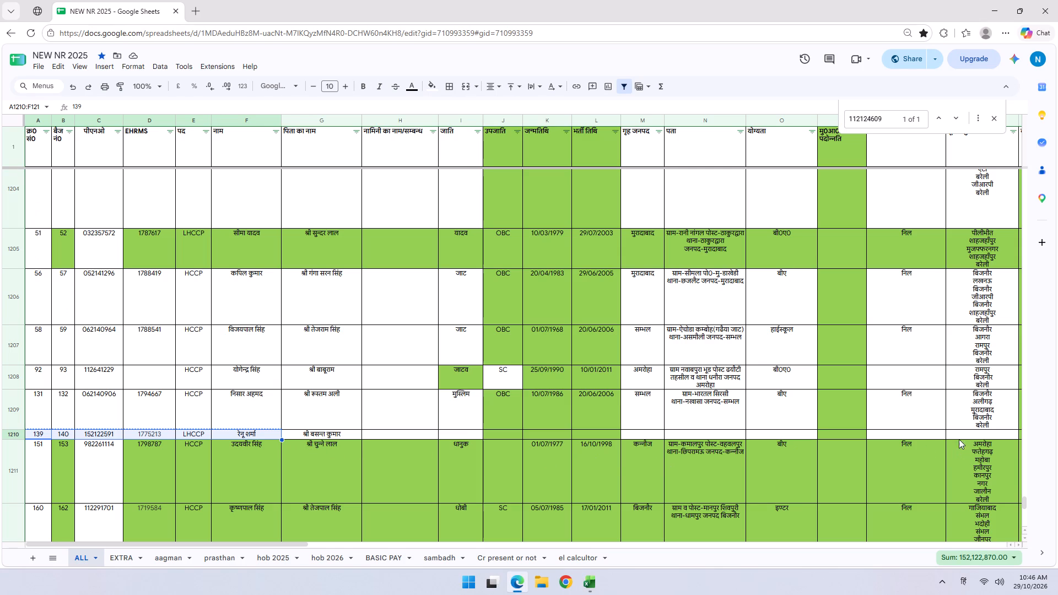
left_click(968, 431)
key("Tab")
key("Tab")
key("Tab")
key("Tab")
key("Tab")
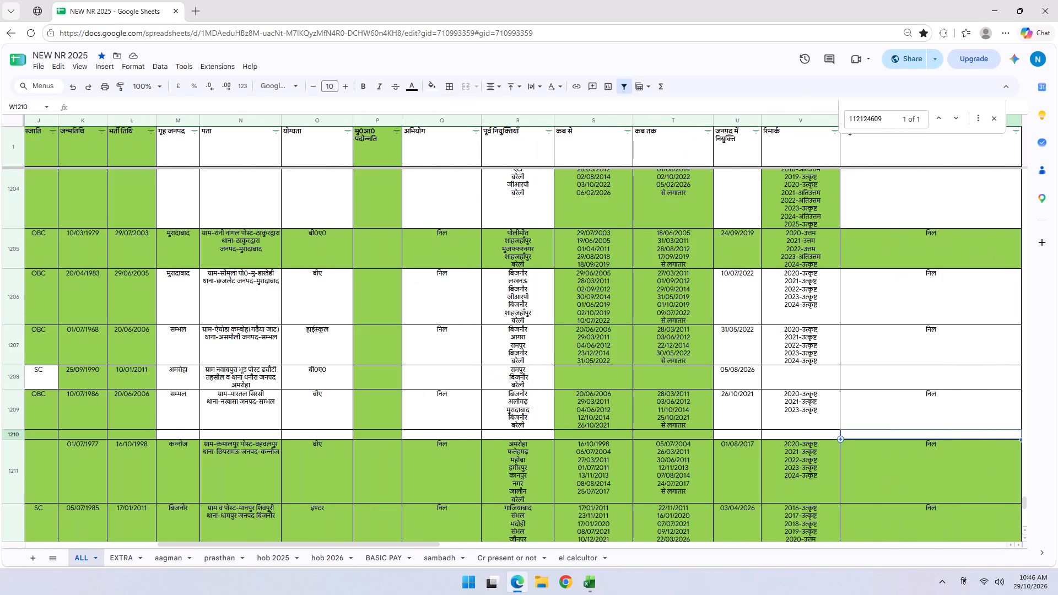
key("shift+Tab")
key("shift+Tab")
key("shift+Tab")
key("shift+Tab")
key("shift+Tab")
key("shift+Tab")
key("shift+Tab")
key("shift+Tab")
key("shift+Tab")
key("shift+Tab")
key("shift+Tab")
key("shift+Tab")
key("shift+Tab")
key("shift+Tab")
key("shift+Tab")
key("shift+Tab")
key("shift+Tab")
key("shift+Tab")
key("shift+Tab")
key("shift+Tab")
key("Tab")
key("Tab")
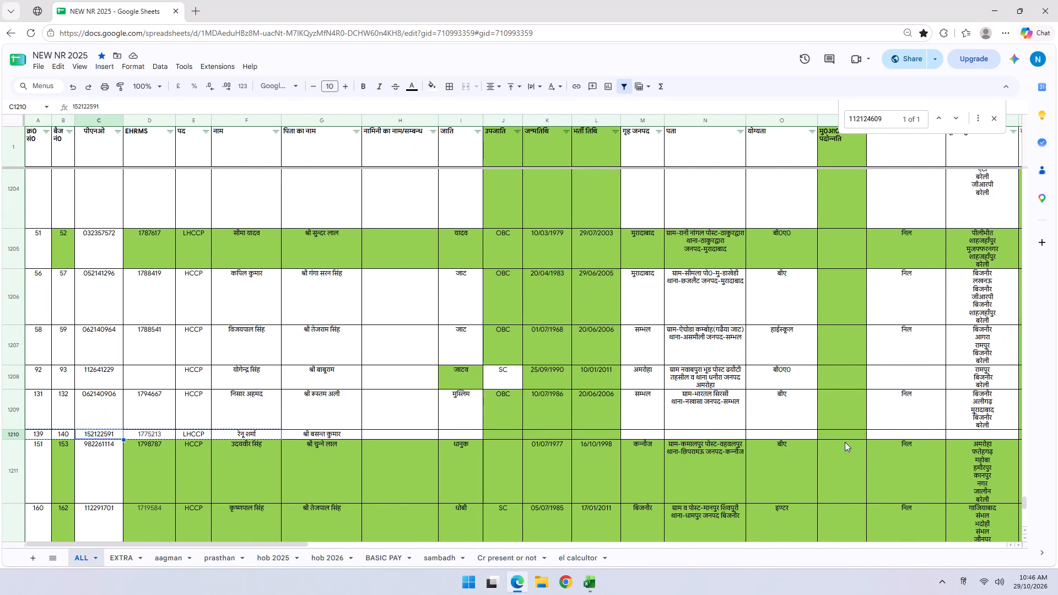
key("Tab")
Enter सीआरके सीपी in G27 of Sheet2 in bonus 2025-2026.
key("alt+Tab")
left_click(304, 442)
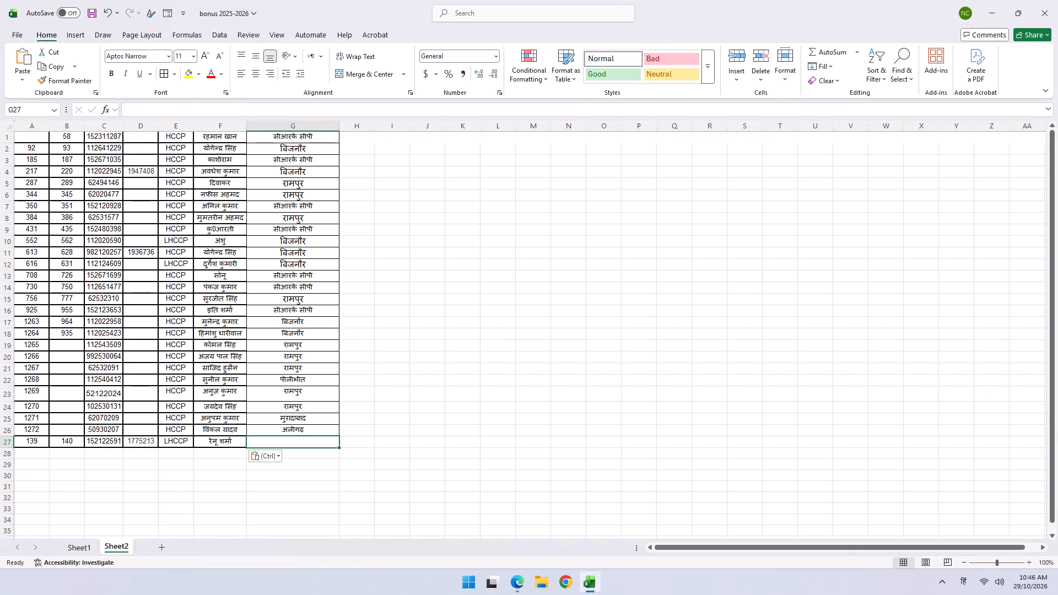
type("सी")
key("Return")
Look through the rows of ALL below row 1210 for entries with empty posting dates and previous postings.
key("alt+Tab")
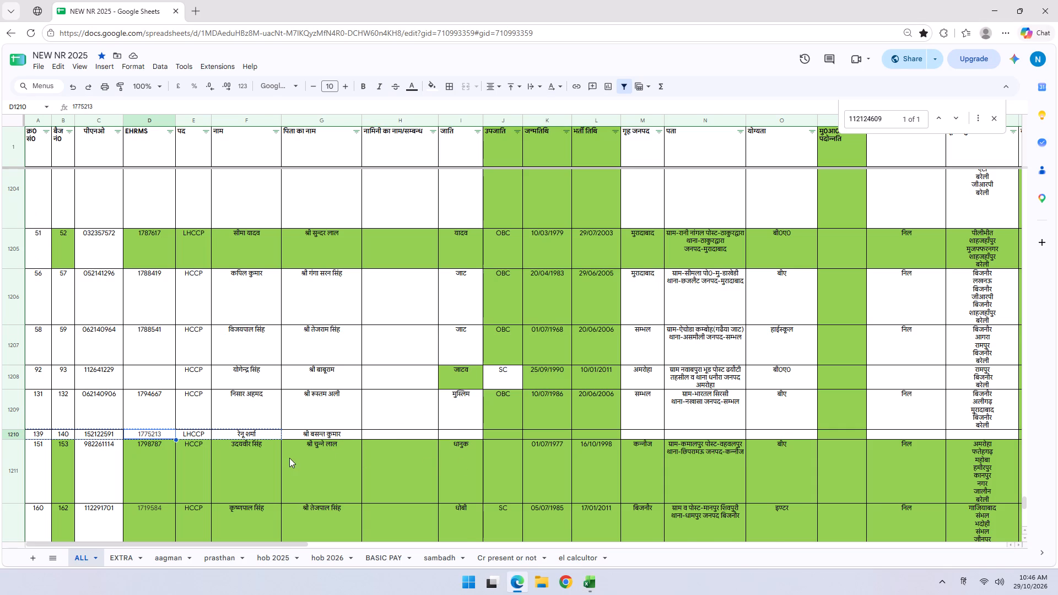
scroll(279, 464, "down", 2)
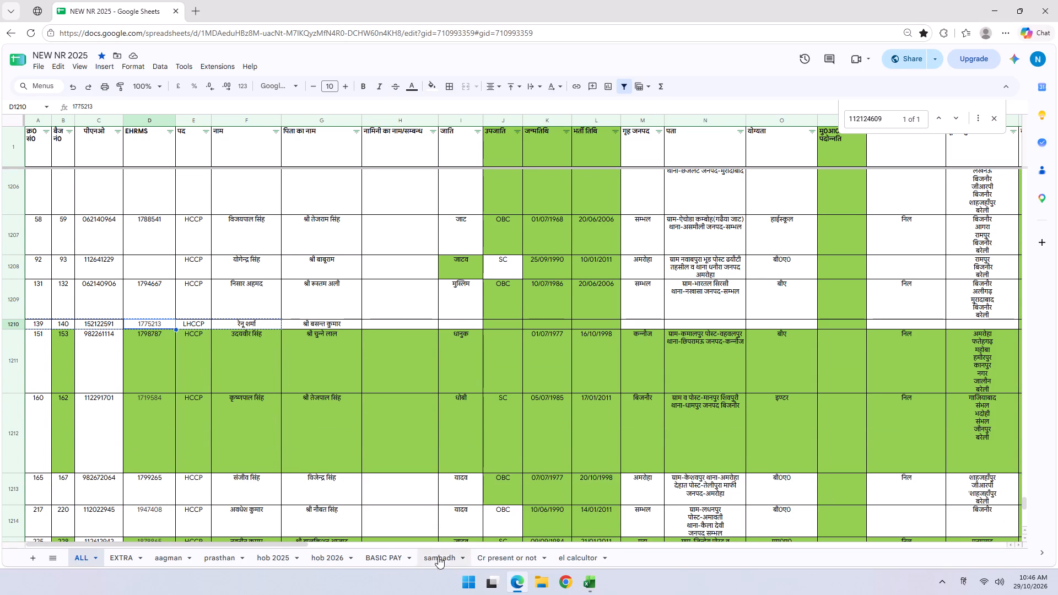
left_click_drag(277, 543, 337, 548)
scroll(360, 511, "down", 1)
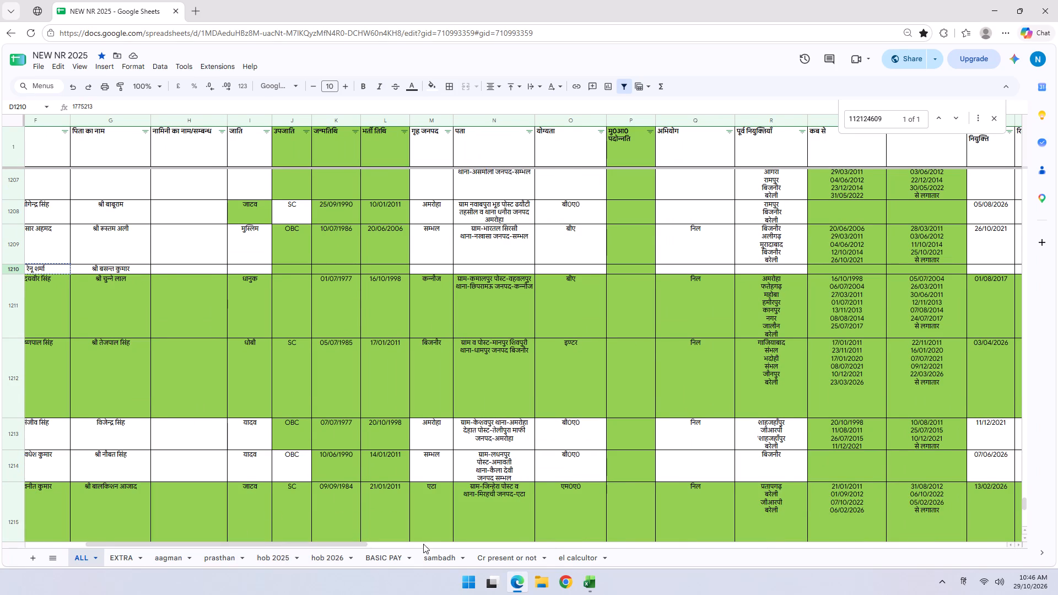
scroll(575, 516, "down", 4)
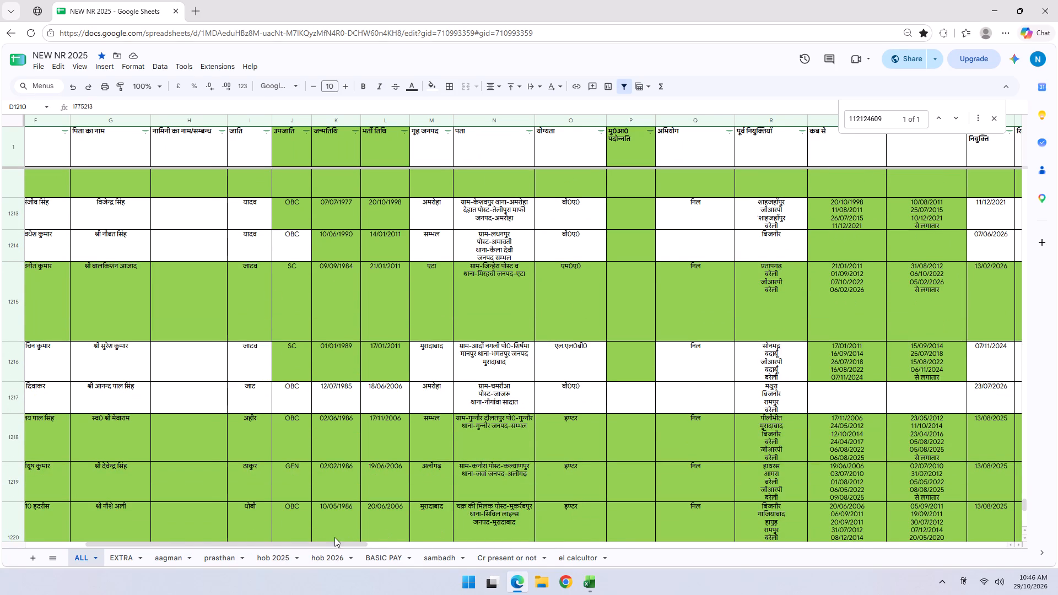
scroll(710, 468, "down", 5)
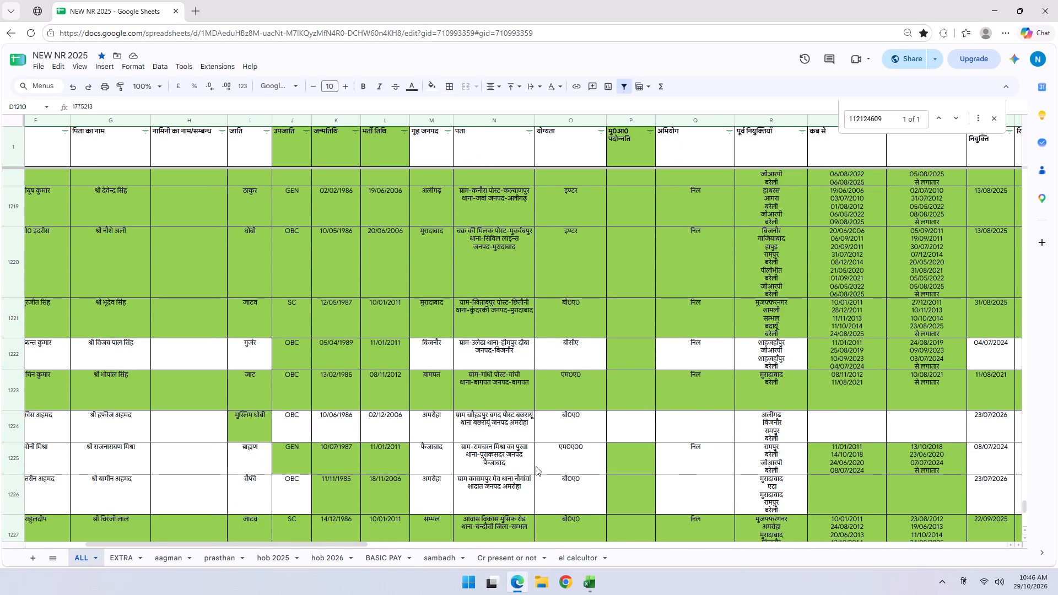
scroll(725, 468, "down", 2)
scroll(586, 457, "down", 3)
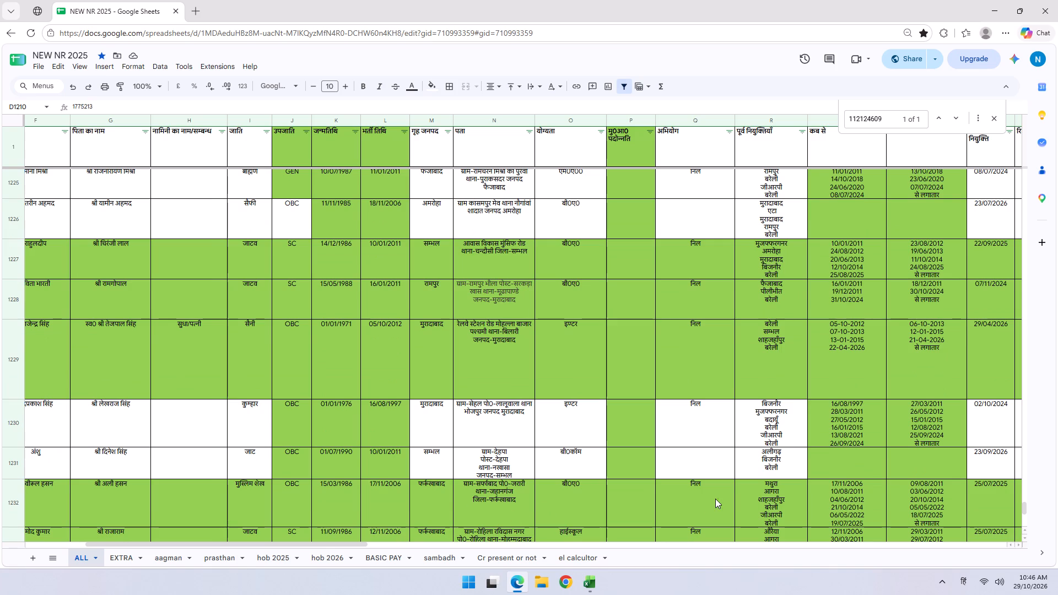
scroll(715, 499, "down", 5)
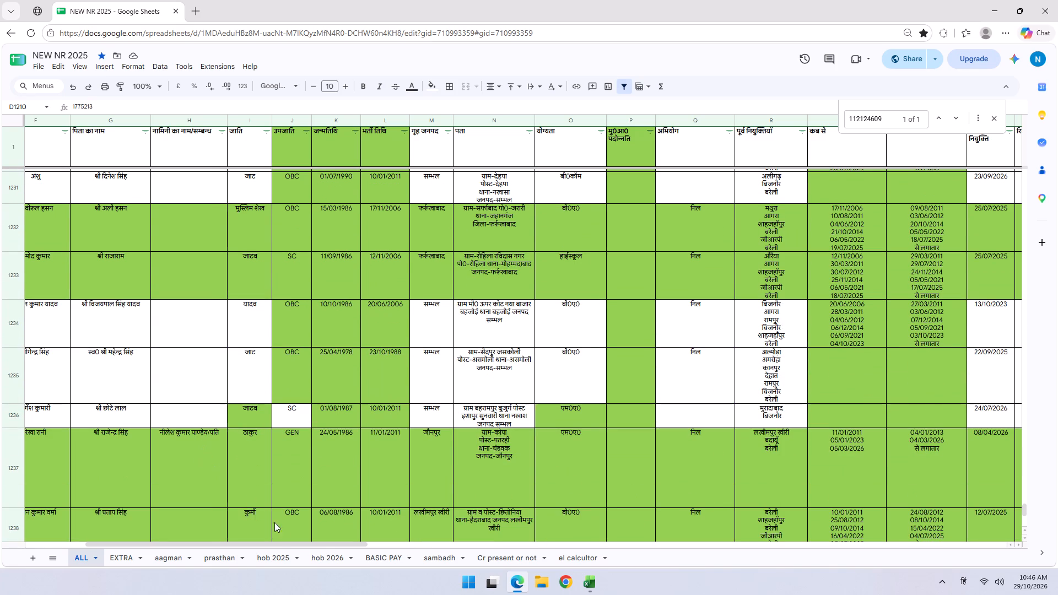
scroll(620, 447, "down", 4)
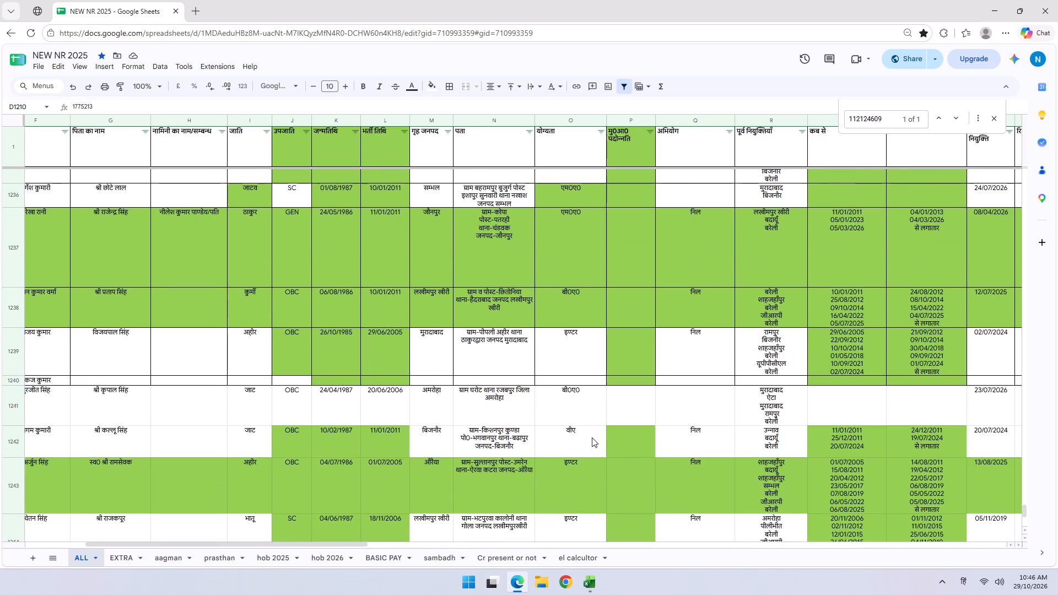
scroll(736, 461, "down", 8)
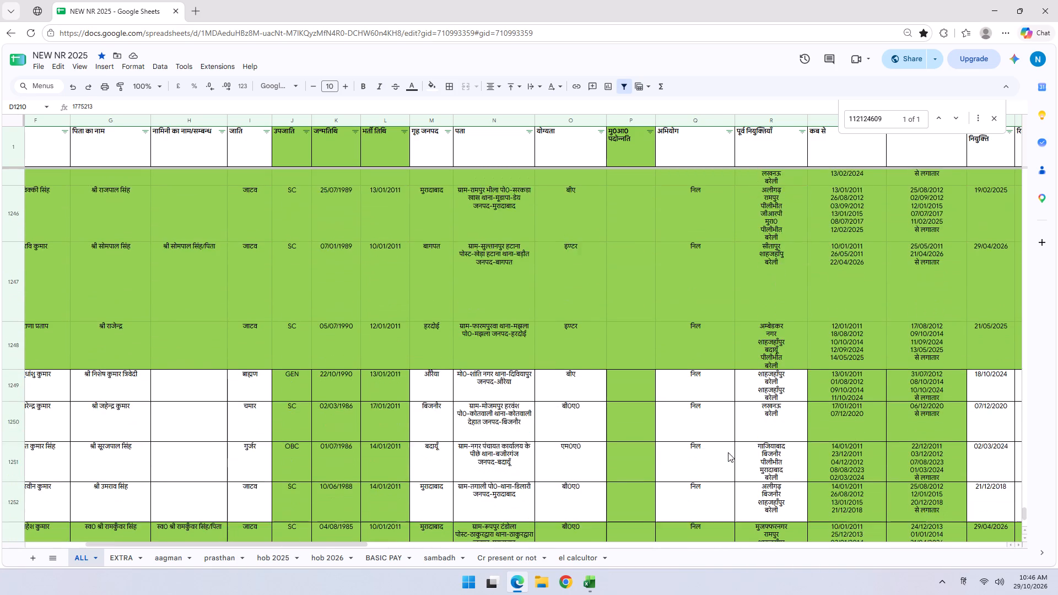
scroll(728, 452, "down", 4)
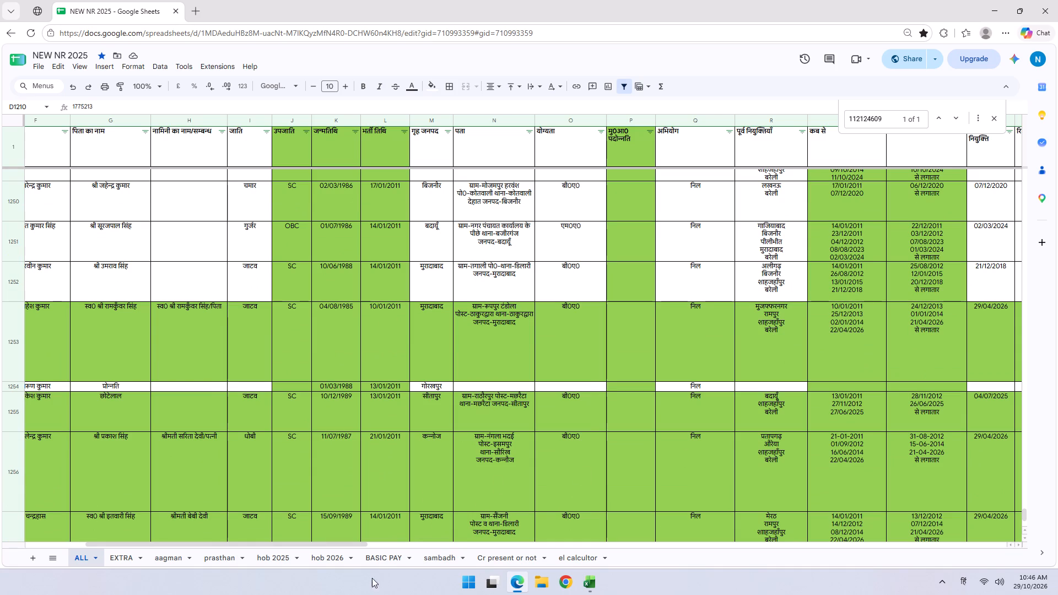
Copy columns A to F of row 1254 in ALL into row 28 of Sheet2 and fill सीआरके सीपी down into G28.
left_click_drag(333, 546, 249, 542)
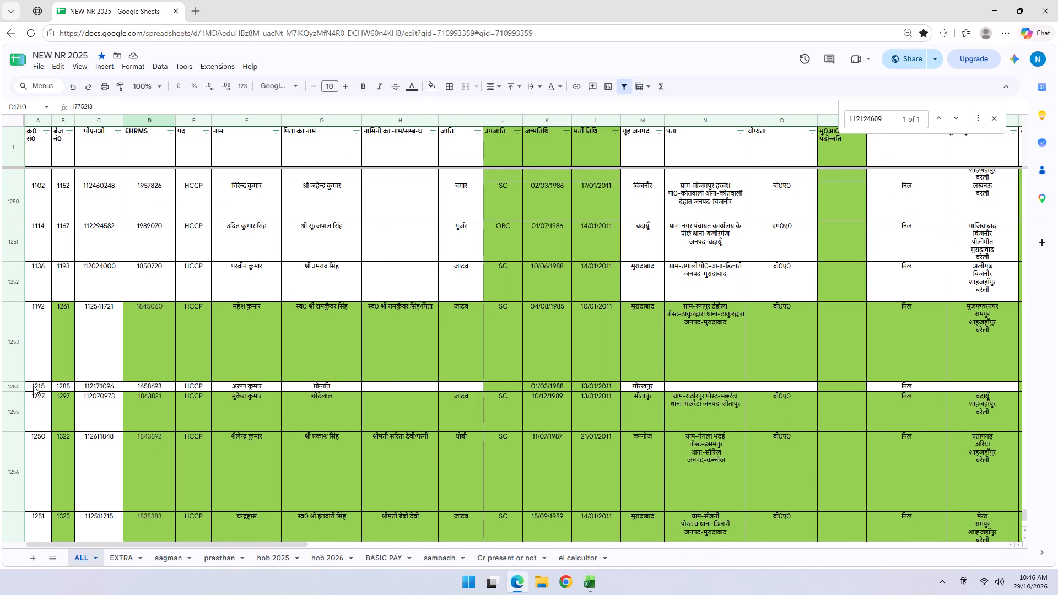
left_click_drag(33, 386, 266, 380)
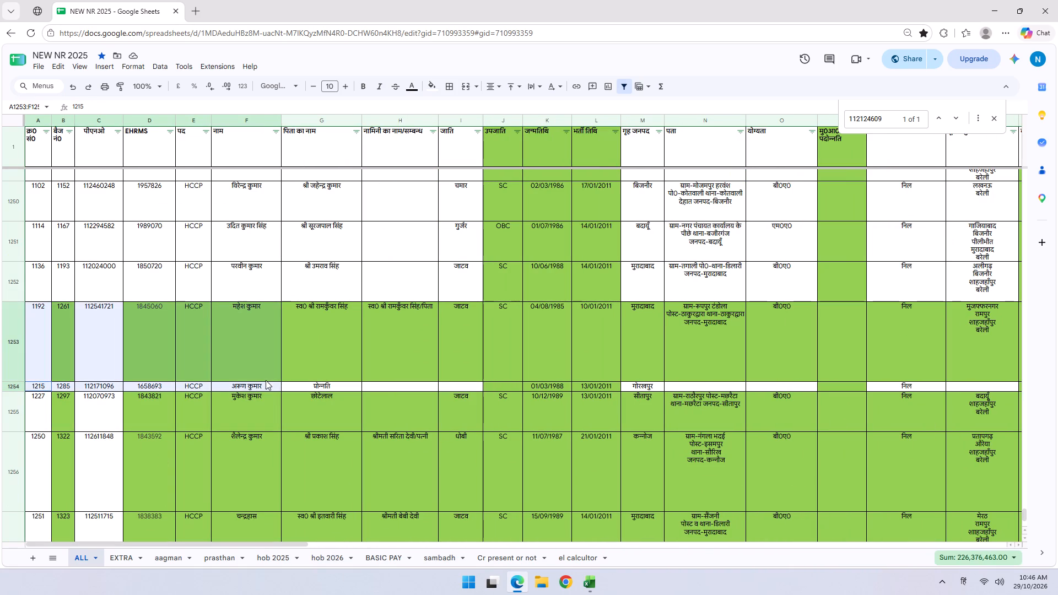
left_click_drag(266, 380, 267, 385)
key("ctrl+c")
key("alt+Tab")
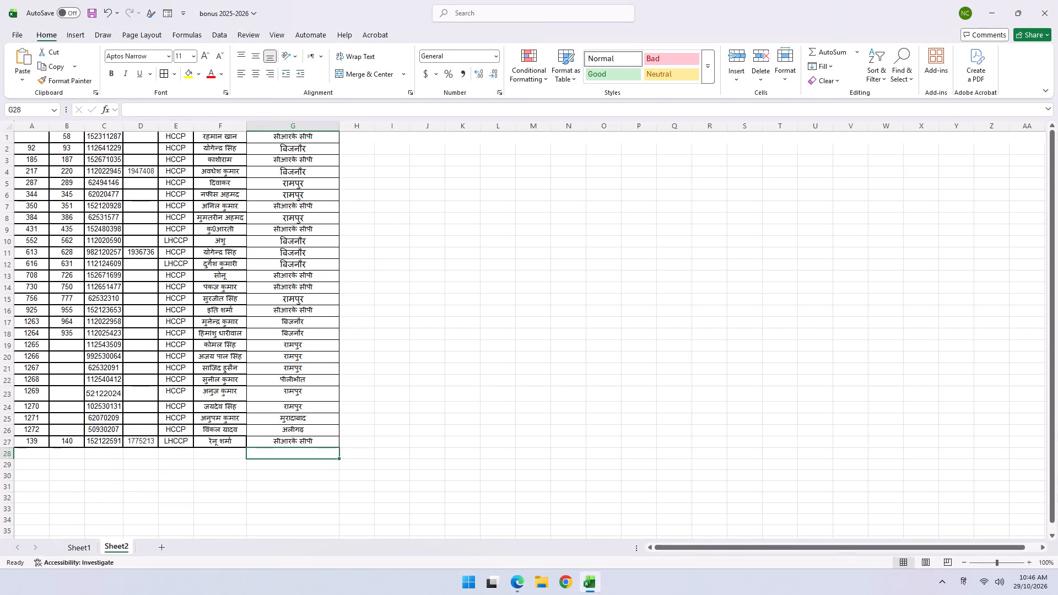
left_click(43, 454)
key("ctrl+v")
left_click(287, 455)
key("ctrl+d")
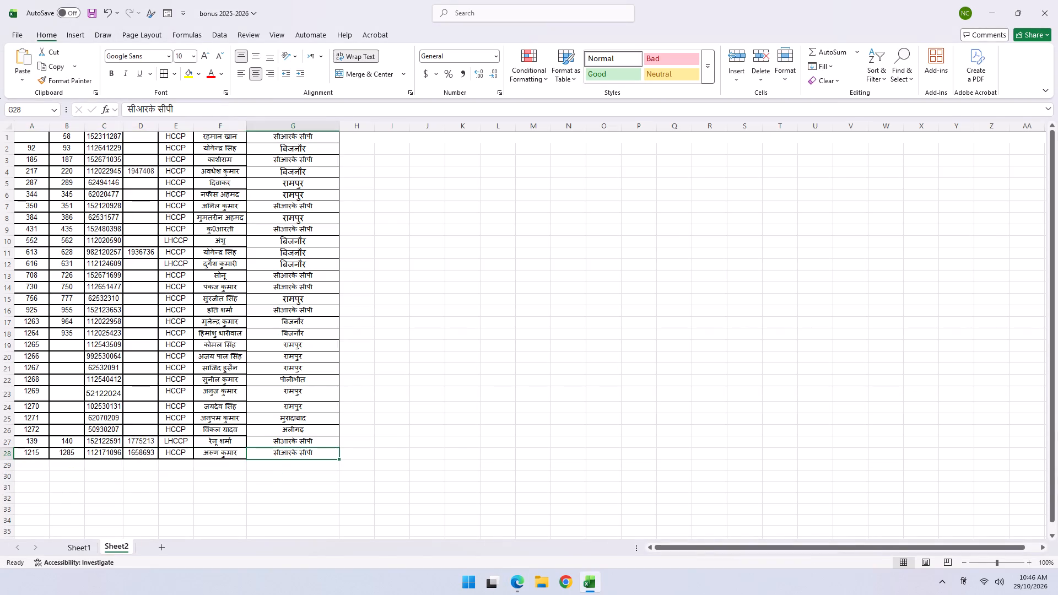
Examine row 1254 and the remaining rows of ALL down to the last one, checking against the list in Sheet2.
key("alt+Tab")
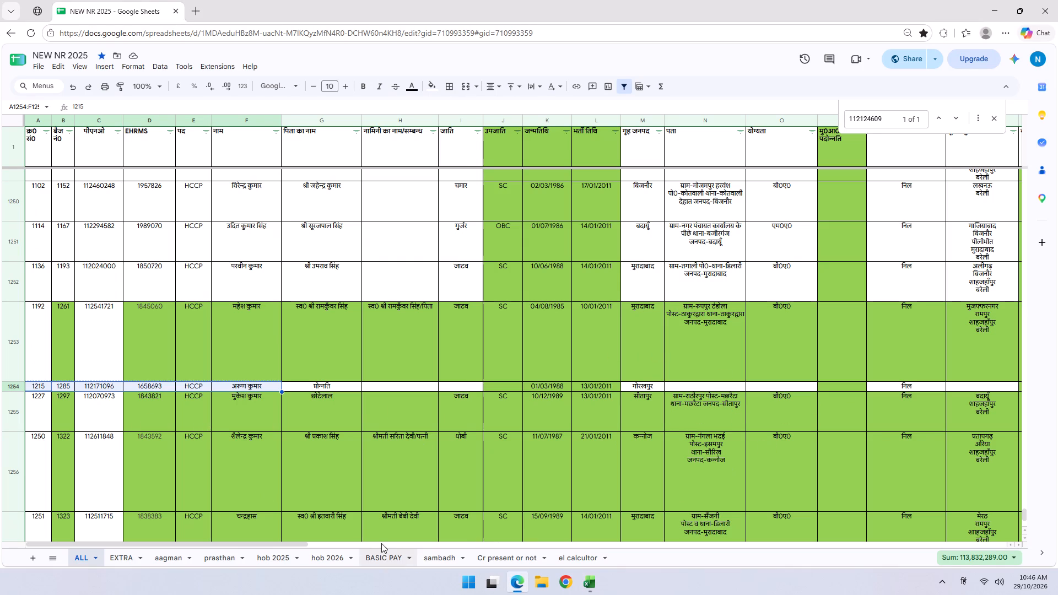
left_click_drag(285, 543, 311, 544)
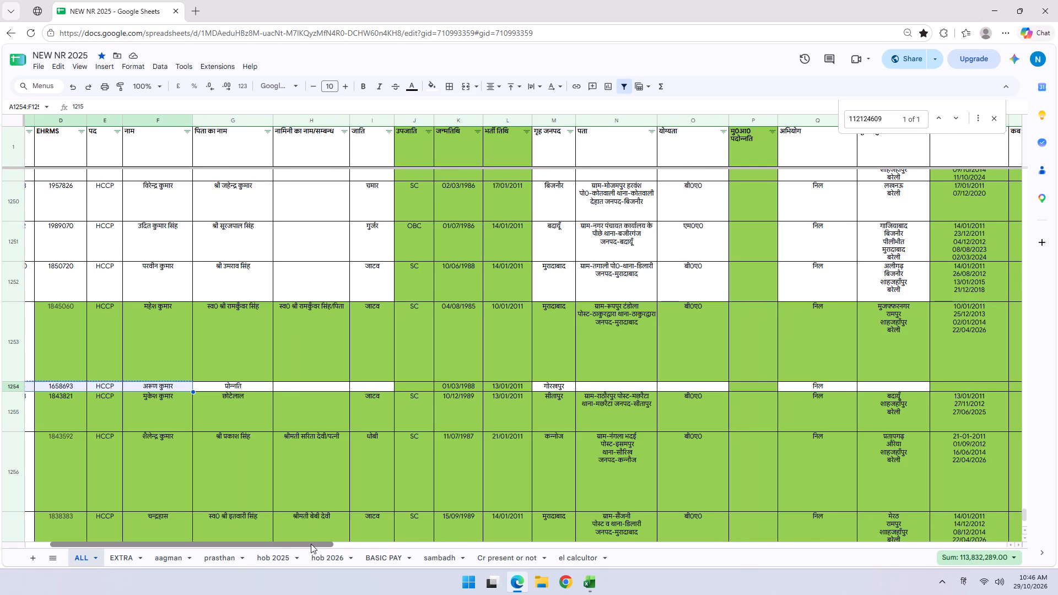
left_click_drag(311, 544, 337, 547)
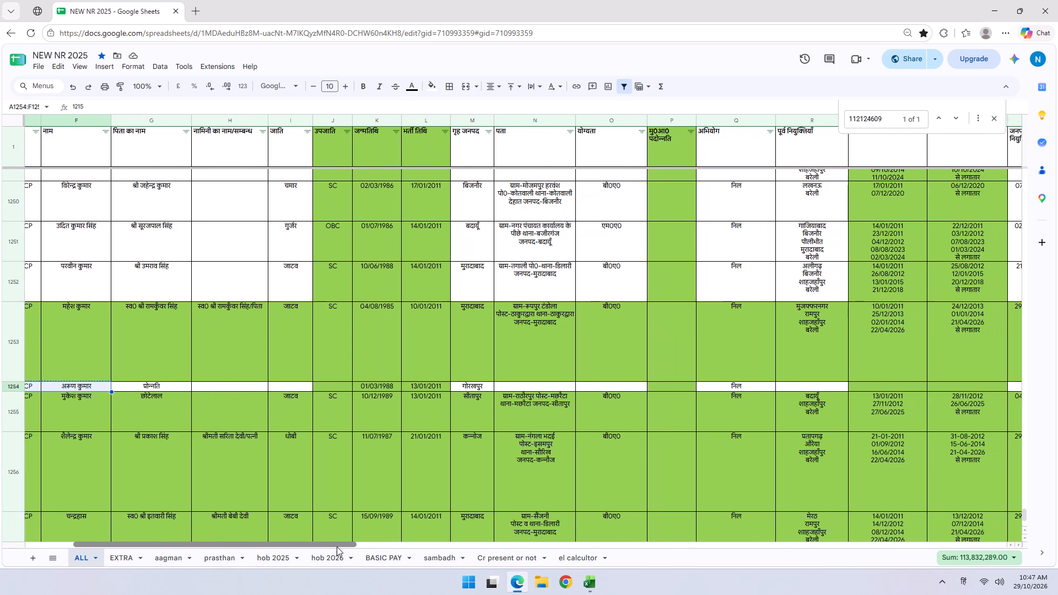
left_click_drag(337, 547, 264, 549)
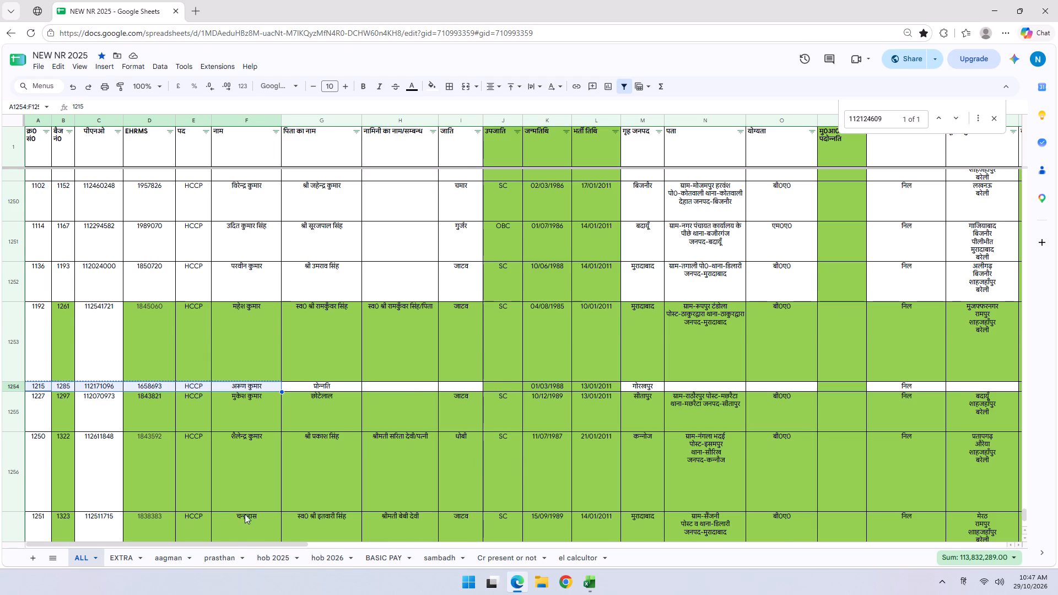
scroll(252, 509, "down", 3)
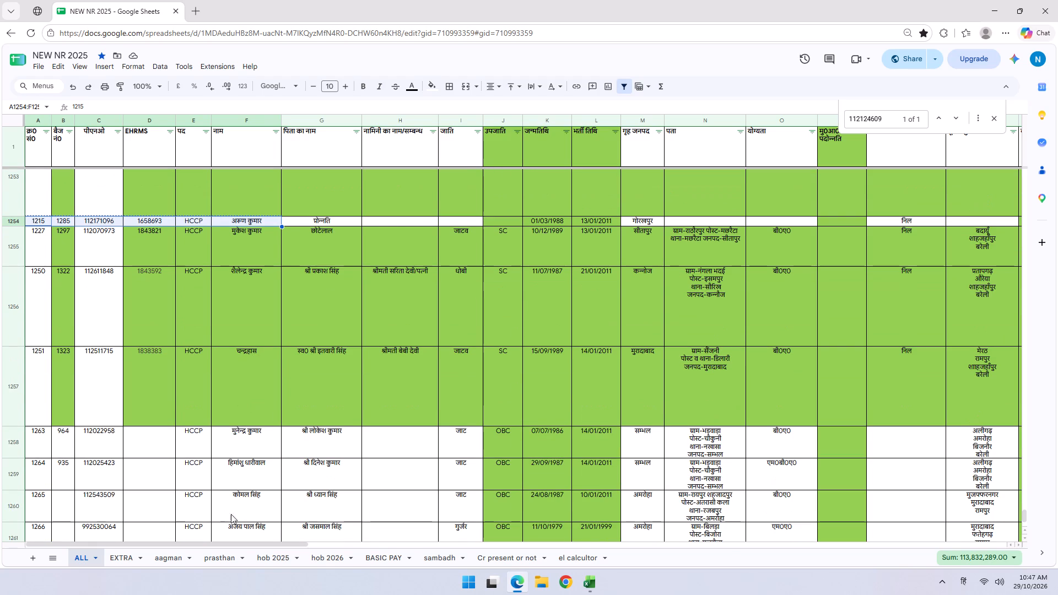
left_click_drag(283, 543, 310, 545)
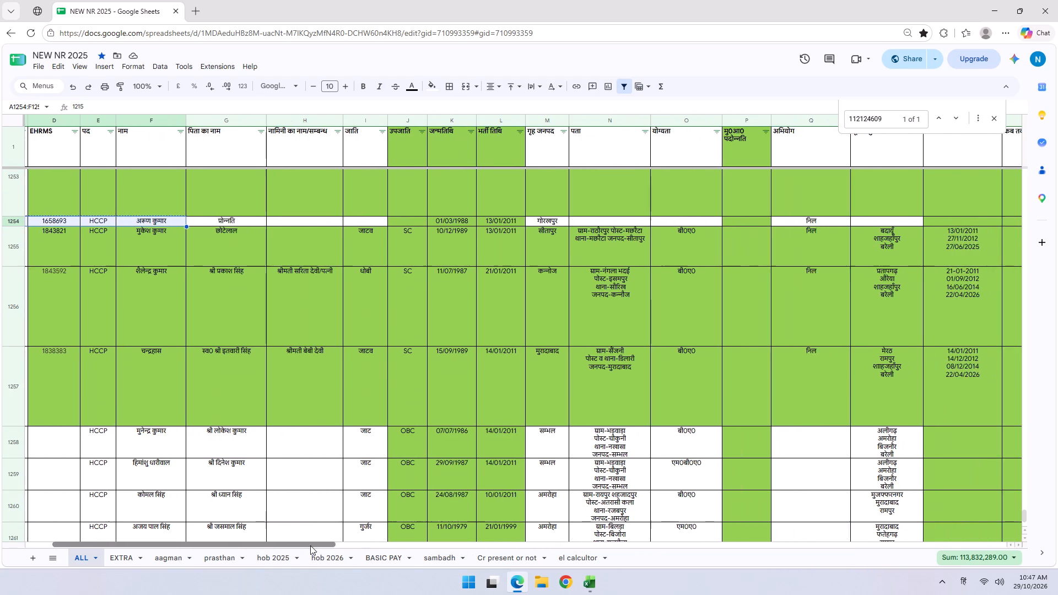
left_click_drag(310, 545, 323, 547)
scroll(334, 516, "down", 4)
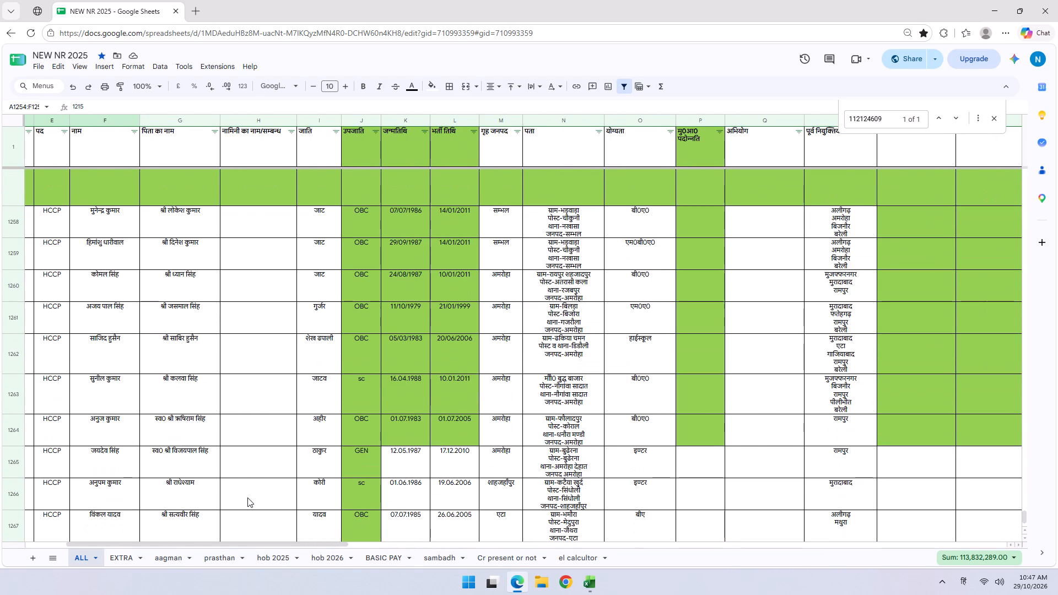
scroll(245, 499, "down", 1)
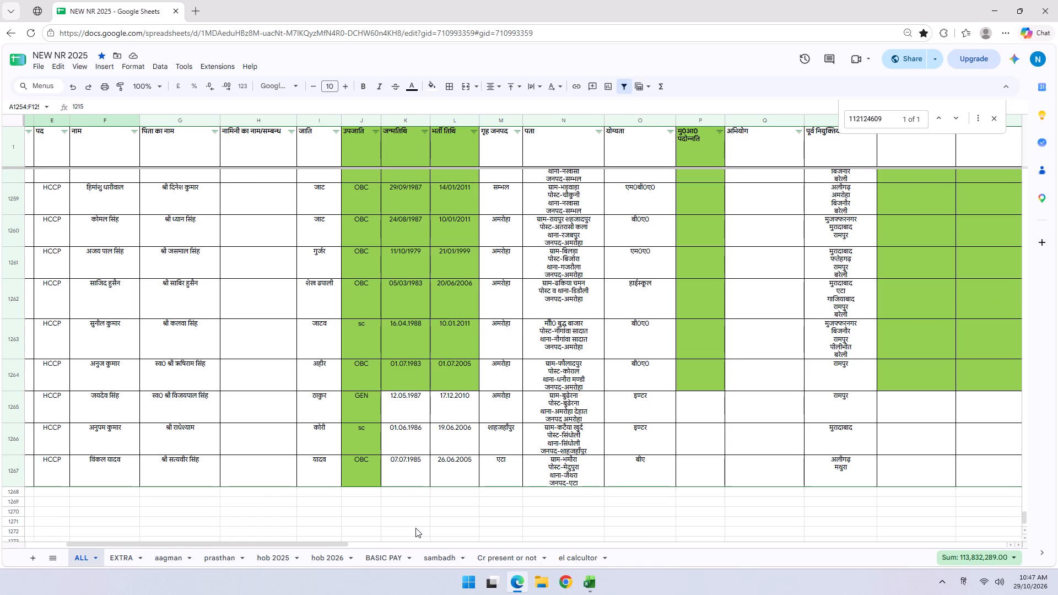
key("alt+Tab")
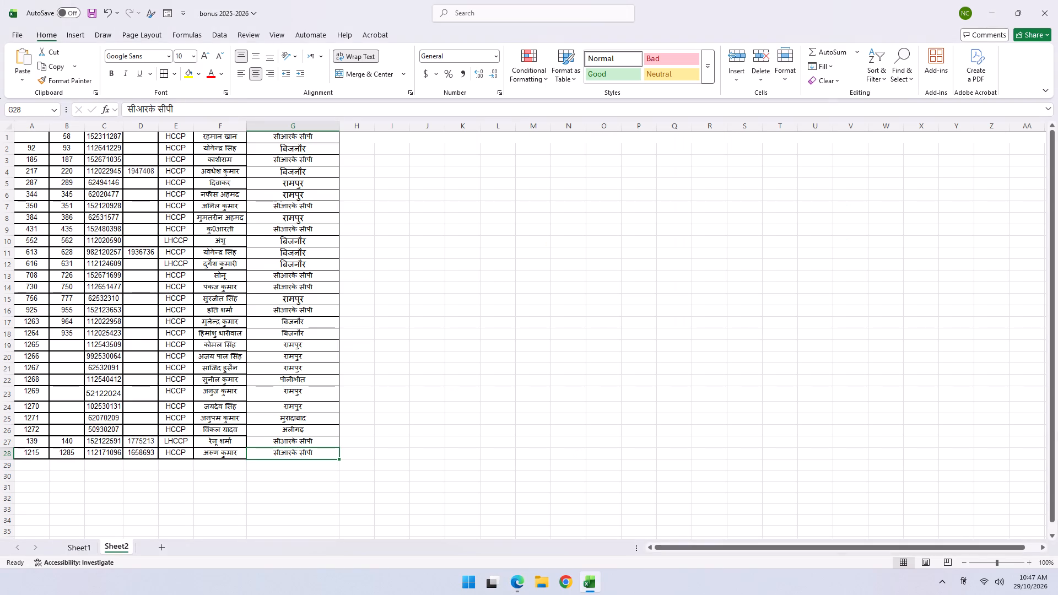
scroll(306, 391, "up", 3)
Switch to the Cr present or not sheet of NEW NR 2025.
key("alt+Tab")
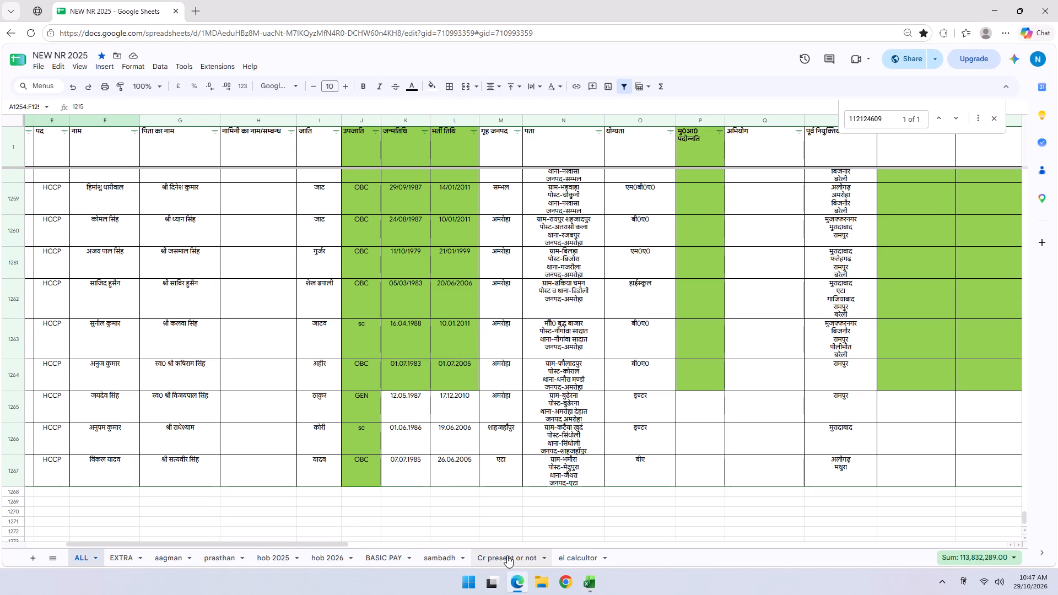
left_click(507, 555)
scroll(331, 424, "up", 5)
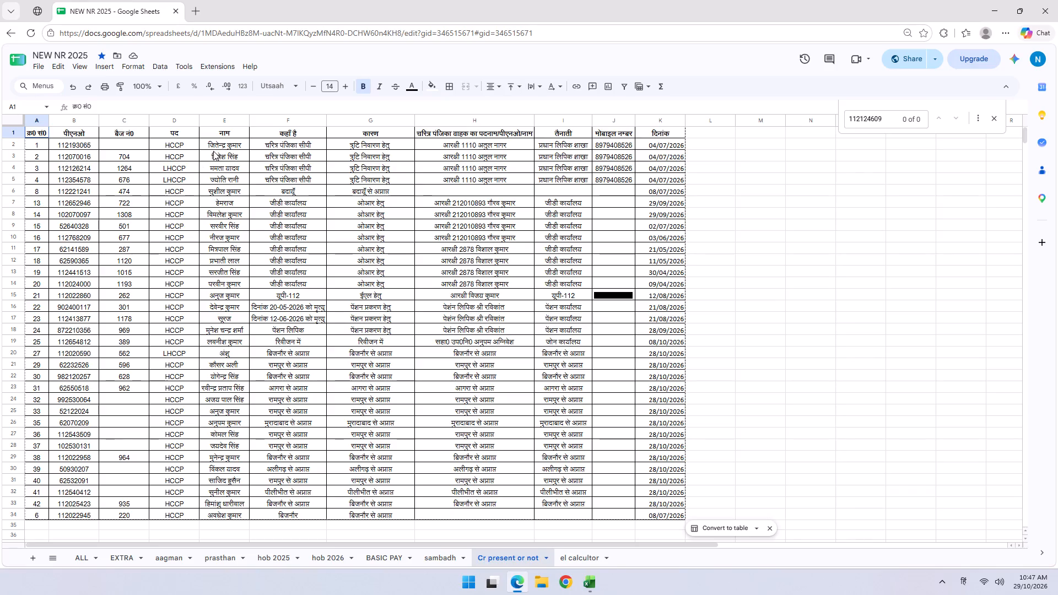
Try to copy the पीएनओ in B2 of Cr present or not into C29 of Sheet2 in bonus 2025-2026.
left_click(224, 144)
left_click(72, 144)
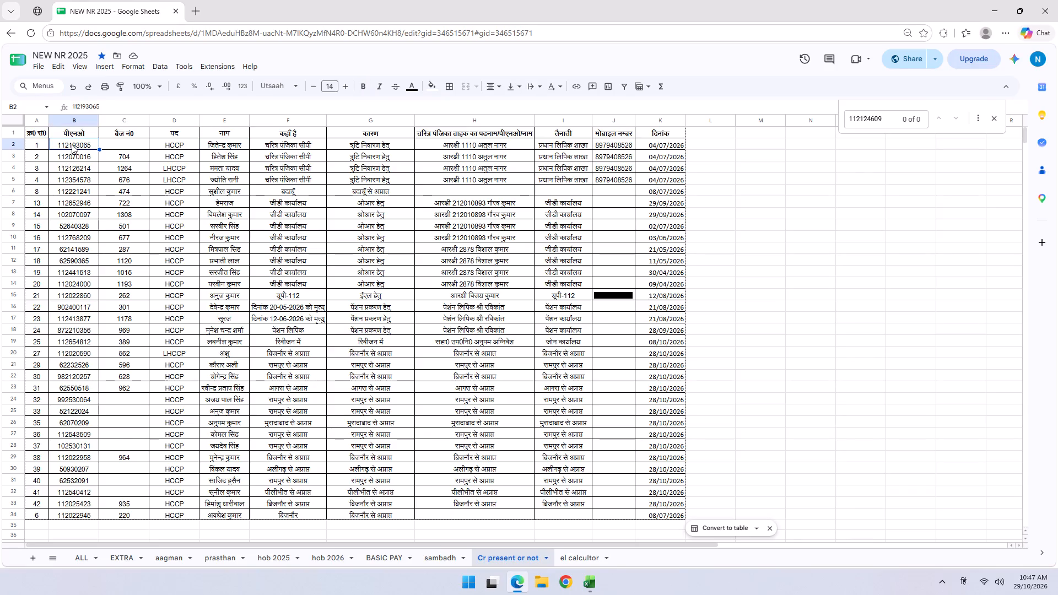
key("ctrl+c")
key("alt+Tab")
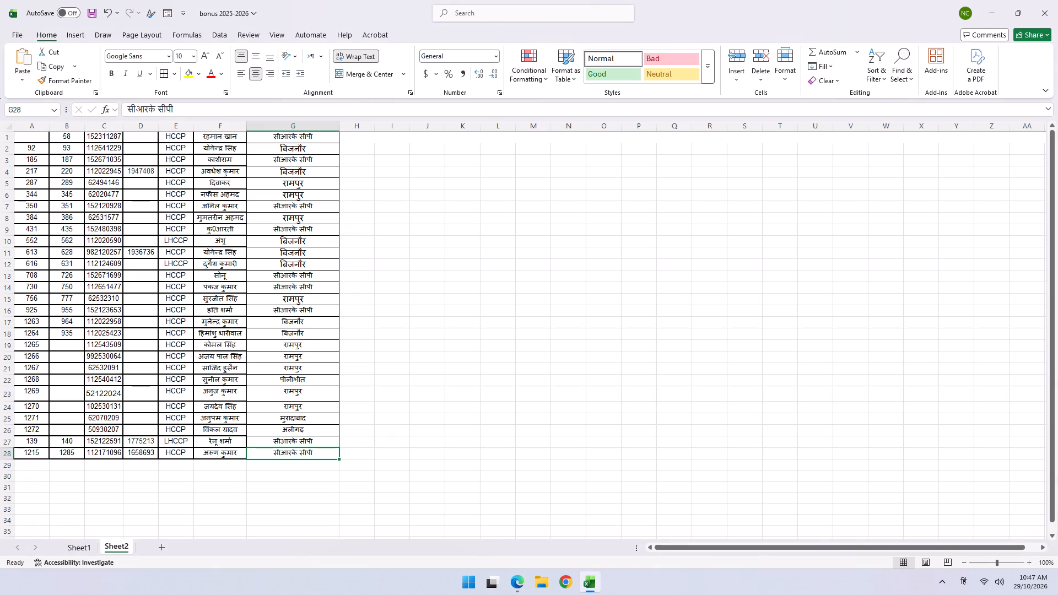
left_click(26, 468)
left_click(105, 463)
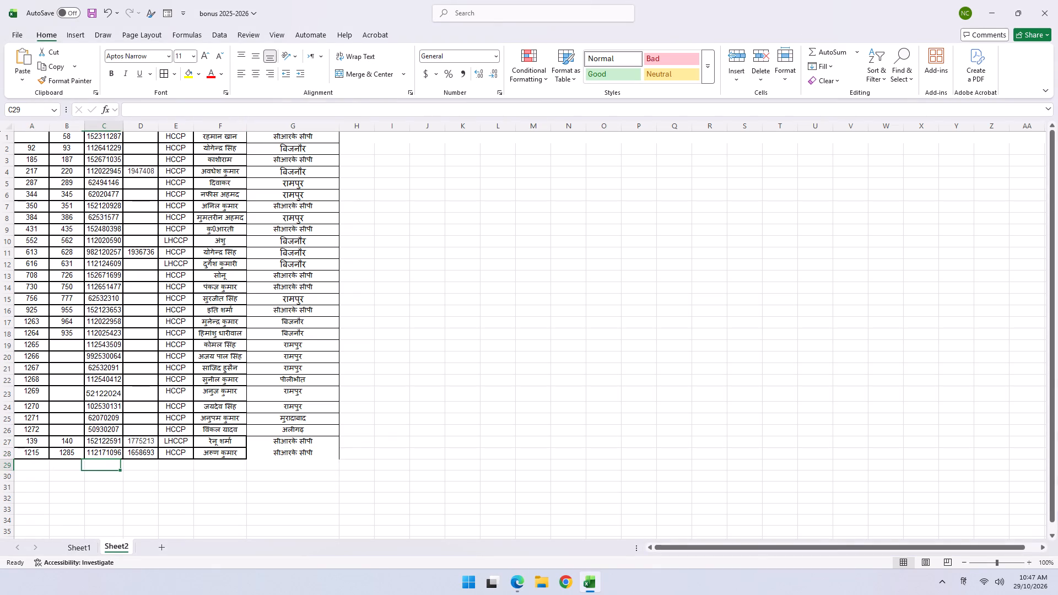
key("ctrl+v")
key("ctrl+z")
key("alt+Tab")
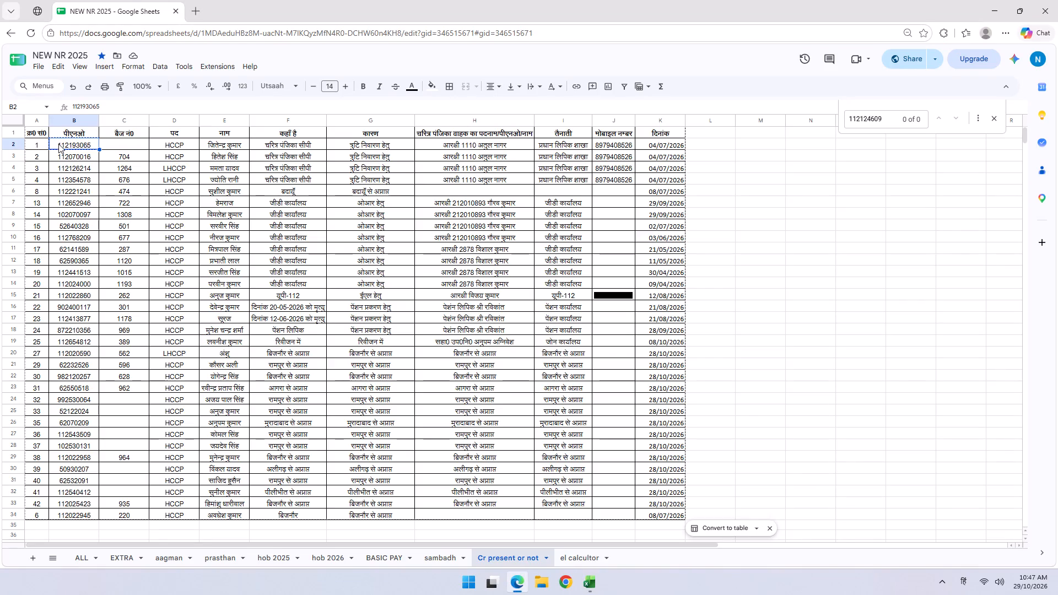
Copy B2:E2 of Cr present or not into C29:F29 of Sheet2 in bonus 2025-2026 and fill सीआरके सीपी down into G29.
left_click_drag(58, 144, 291, 142)
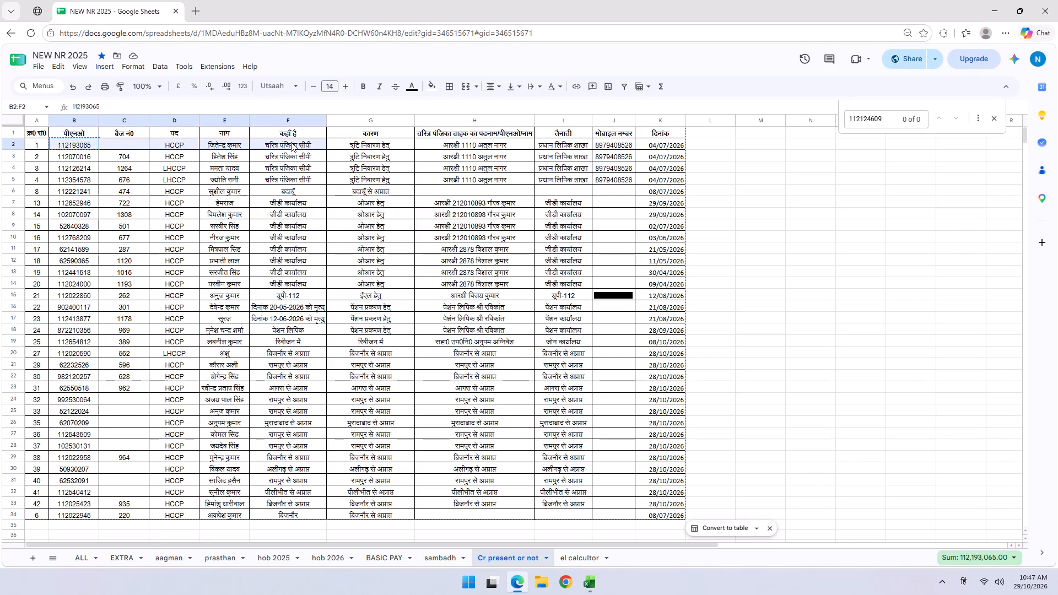
left_click_drag(291, 142, 245, 148)
key("ctrl+c")
key("alt+Tab")
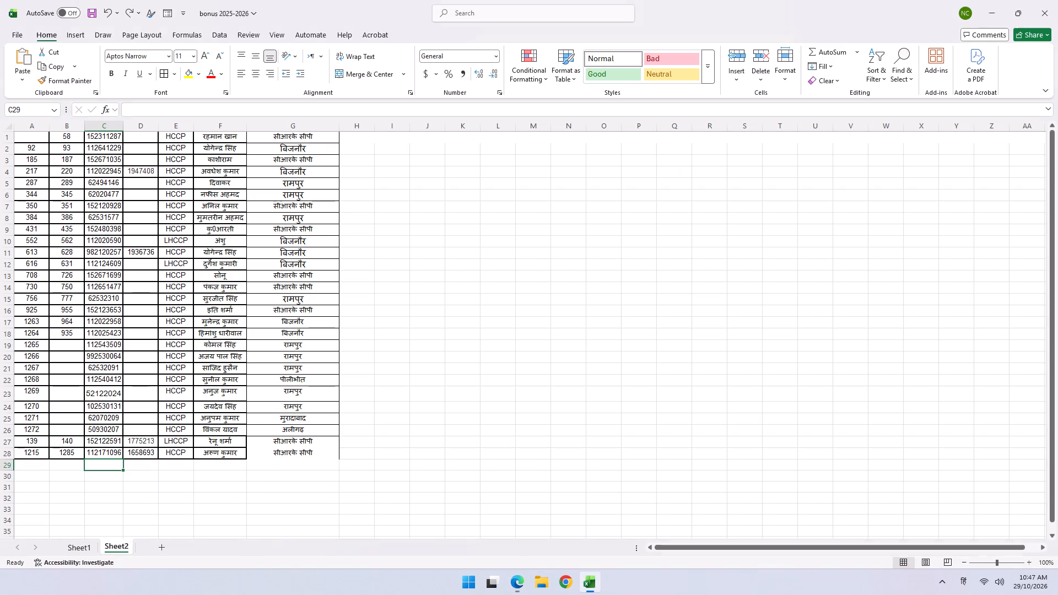
key("ctrl+v")
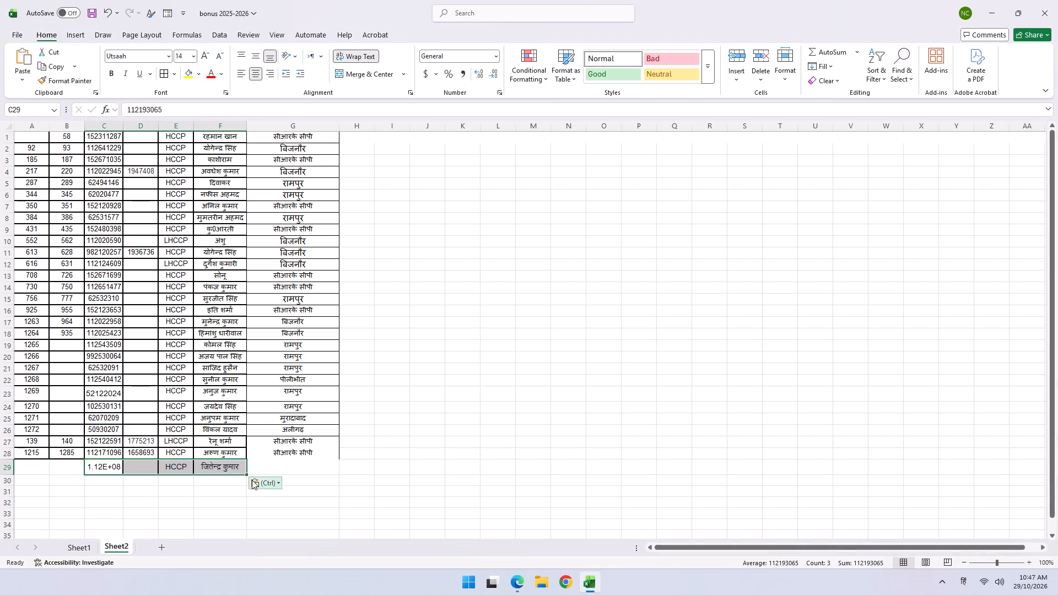
left_click(280, 468)
key("ctrl+d")
Copy B3:E3 of Cr present or not into row 30 of Sheet2, starting at column C.
key("alt+Tab")
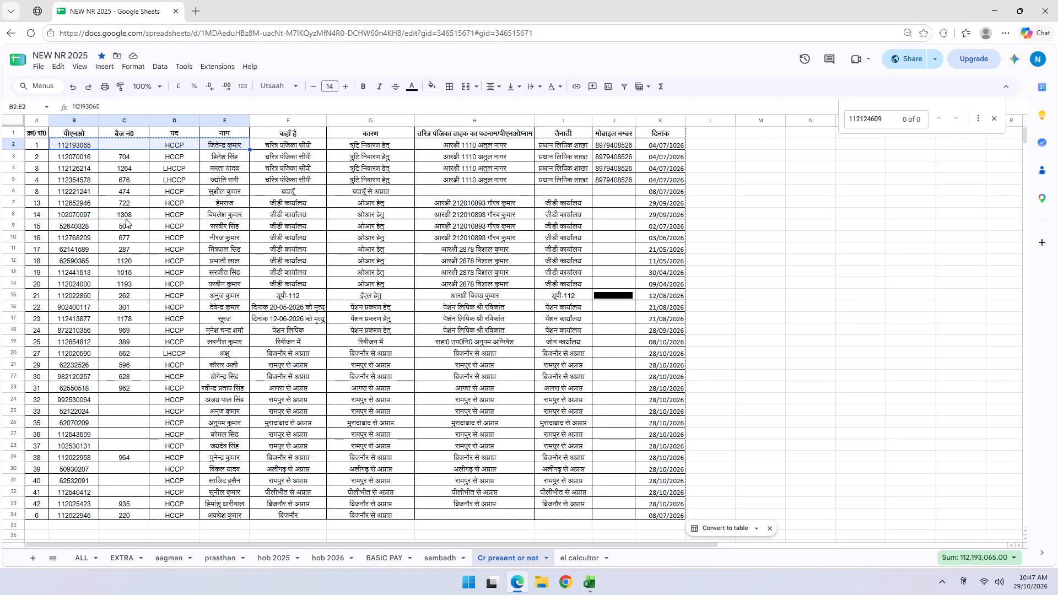
left_click_drag(63, 156, 269, 157)
key("shift+Left")
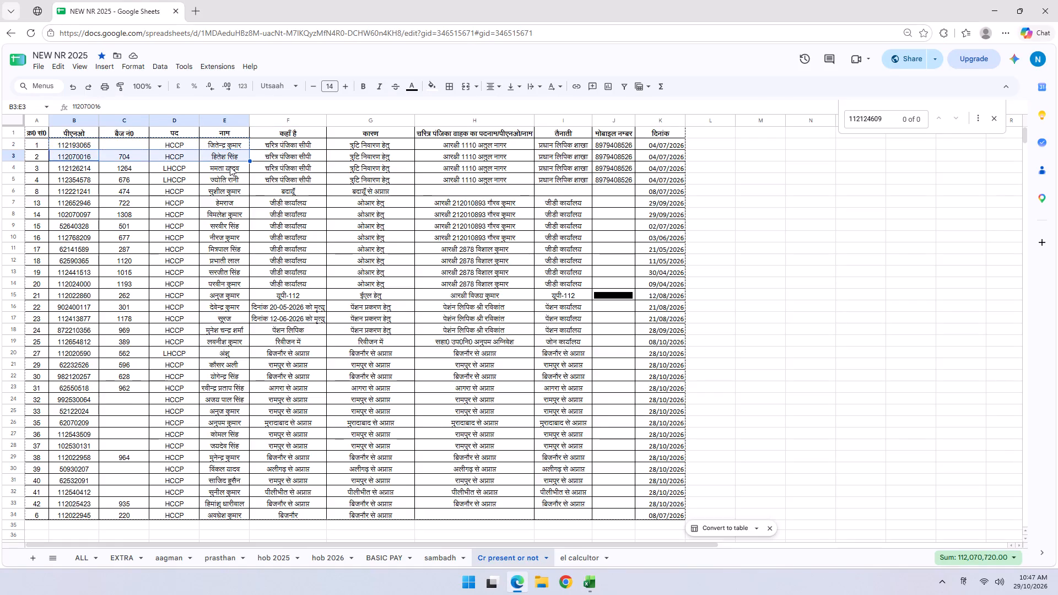
key("ctrl+c")
key("alt+Tab")
left_click(91, 481)
key("ctrl+v")
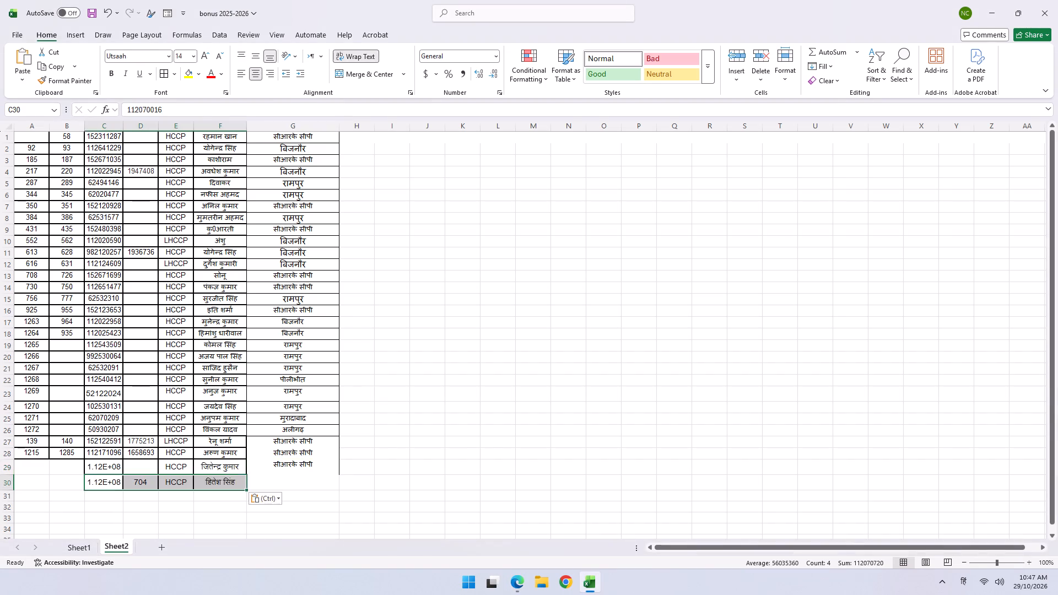
Copy B4:E4 of Cr present or not into row 31 of Sheet2, starting at column C.
key("alt+Tab")
left_click_drag(68, 166, 234, 169)
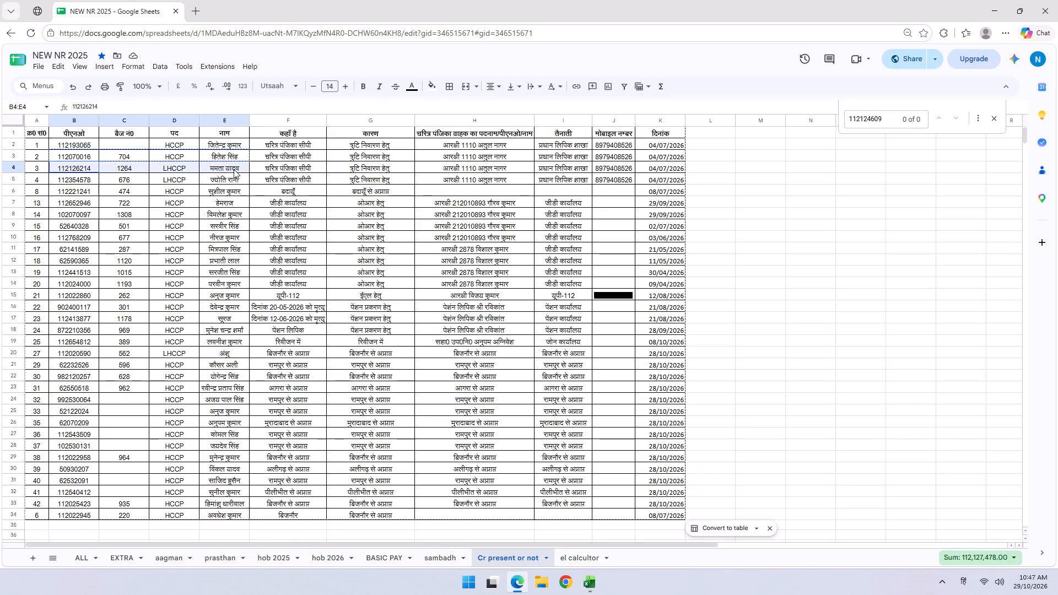
key("ctrl+c")
key("ctrl+v")
key("alt+Tab")
left_click(85, 497)
key("ctrl+v")
Copy B5:E5 of Cr present or not into row 32 of Sheet2, starting at column C.
key("alt+Tab")
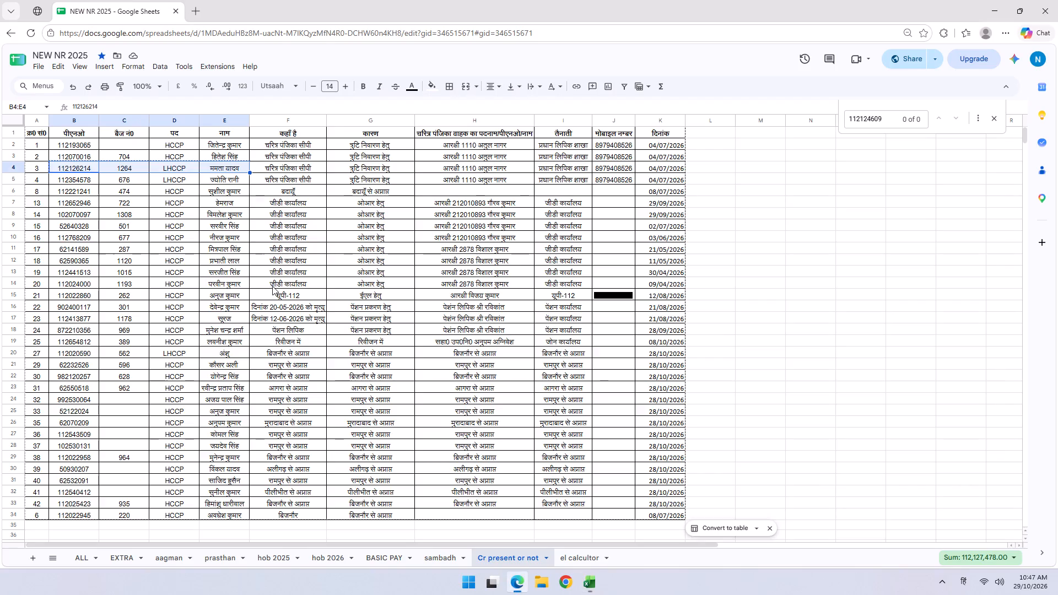
left_click_drag(71, 180, 237, 174)
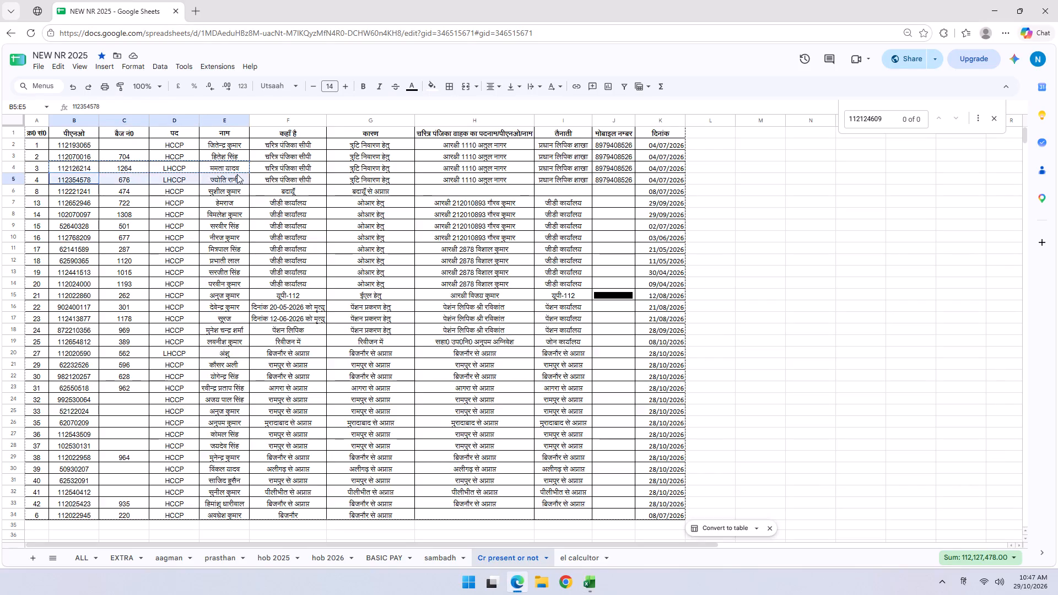
left_click_drag(237, 174, 240, 174)
key("ctrl+c")
key("alt+Tab")
left_click(107, 515)
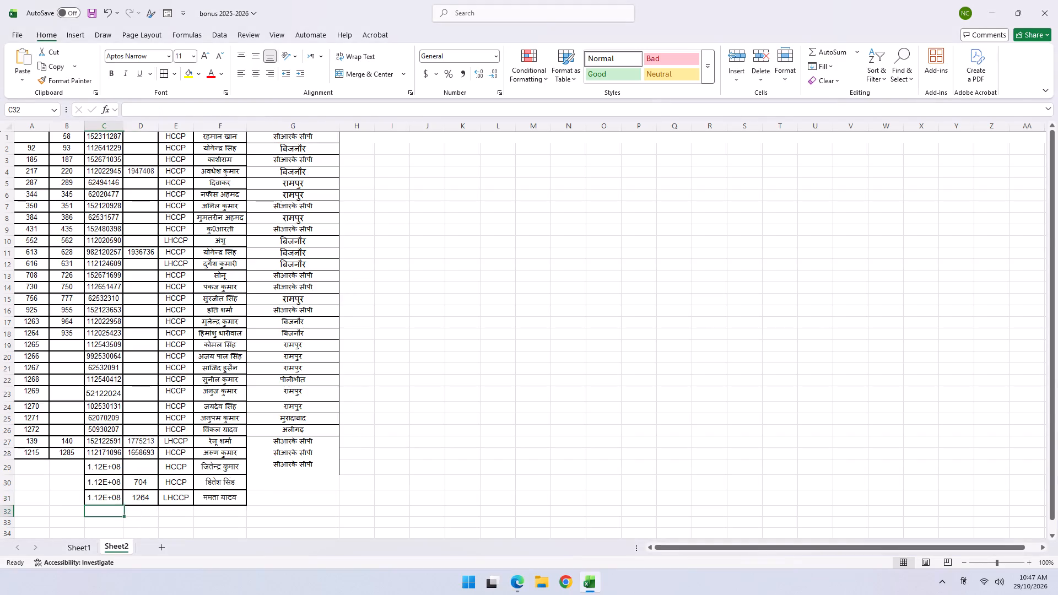
key("ctrl+v")
Fill बिजनौर से अप्राप्त down into H34 and I34 of Cr present or not in NEW NR 2025.
key("alt+Tab")
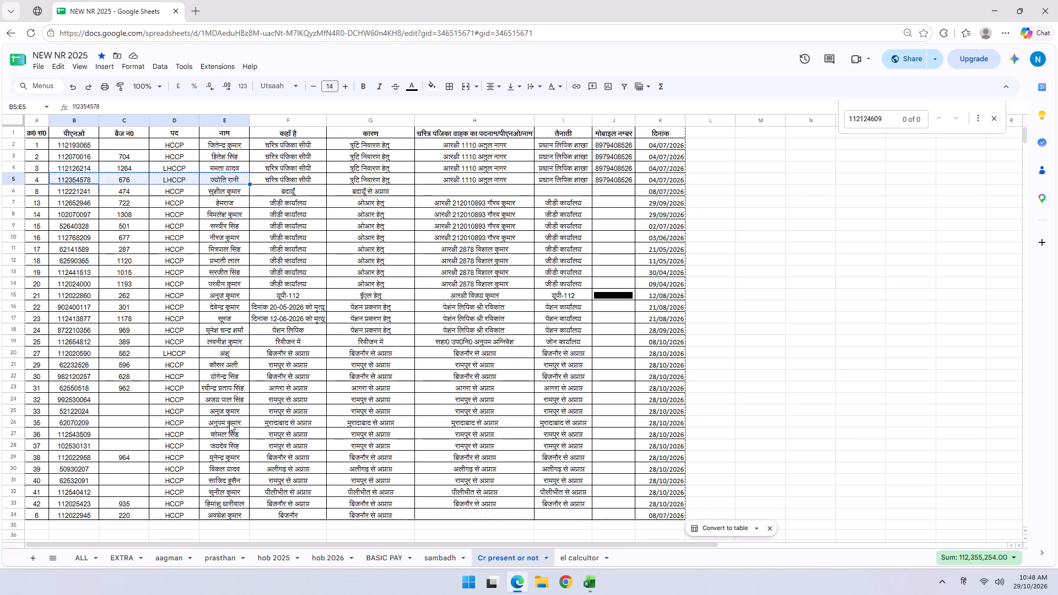
left_click(457, 515)
key("ctrl+d")
key("Right")
key("ctrl+d")
key("Right")
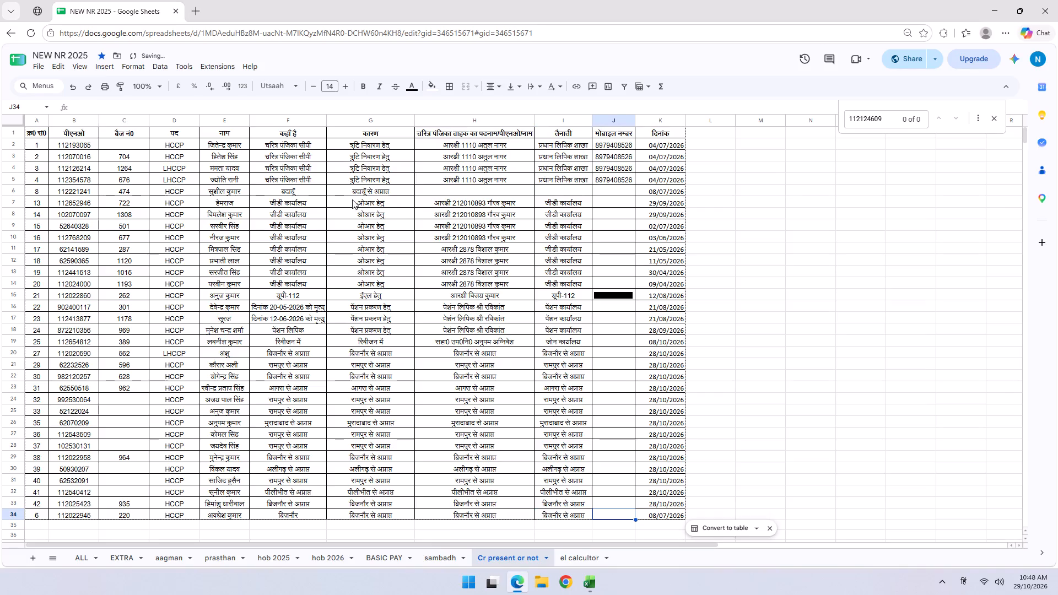
Copy बदायूँ से अप्राप्त from G6 into H6 and I6 of Cr present or not.
left_click(481, 187)
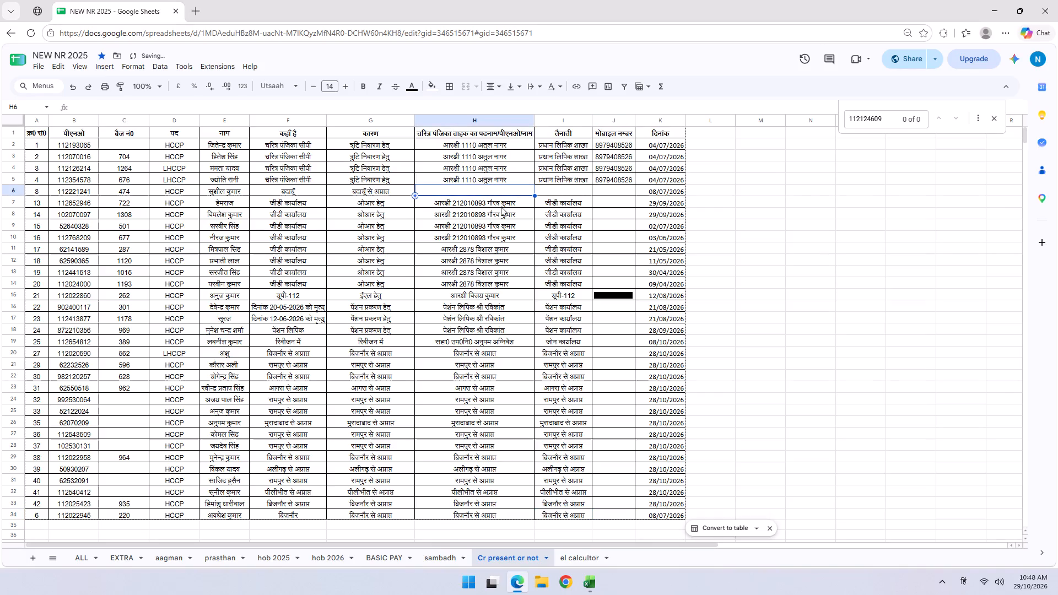
key("ctrl+d")
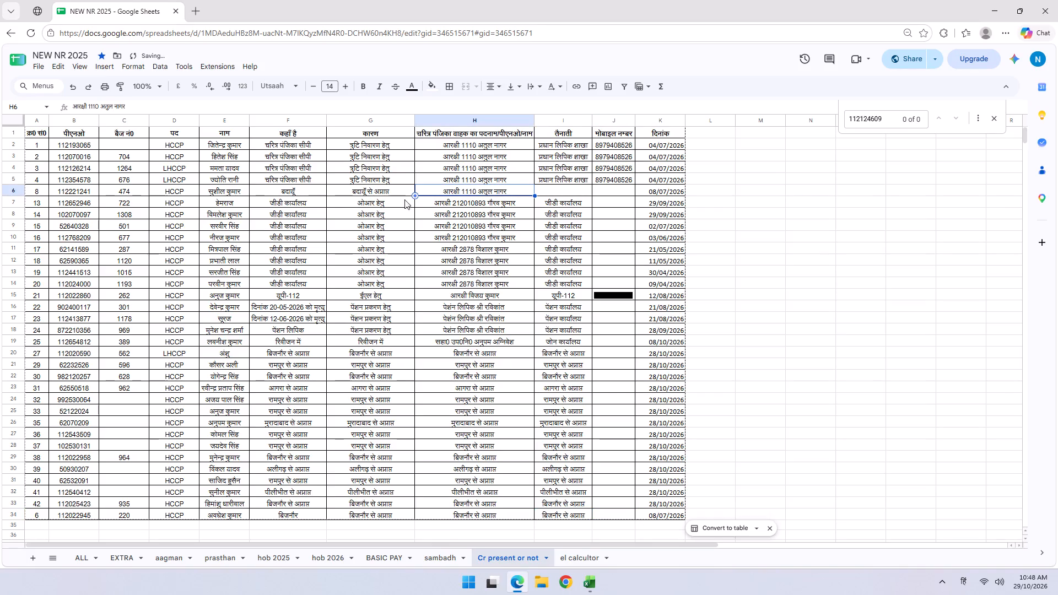
left_click(395, 191)
key("ctrl+c")
left_click(482, 191)
key("ctrl+v")
left_click(562, 188)
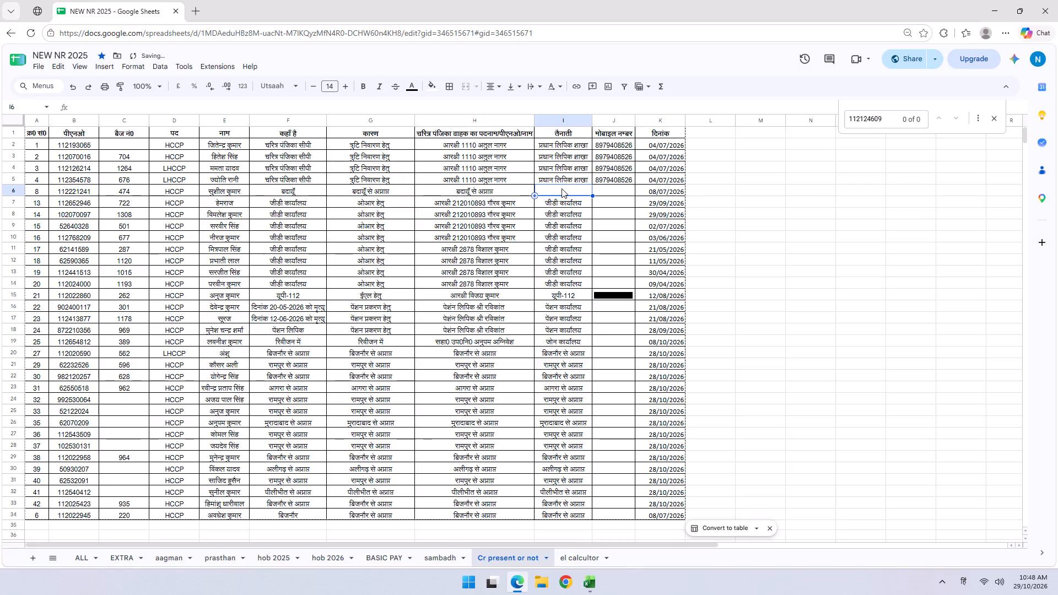
key("ctrl+v")
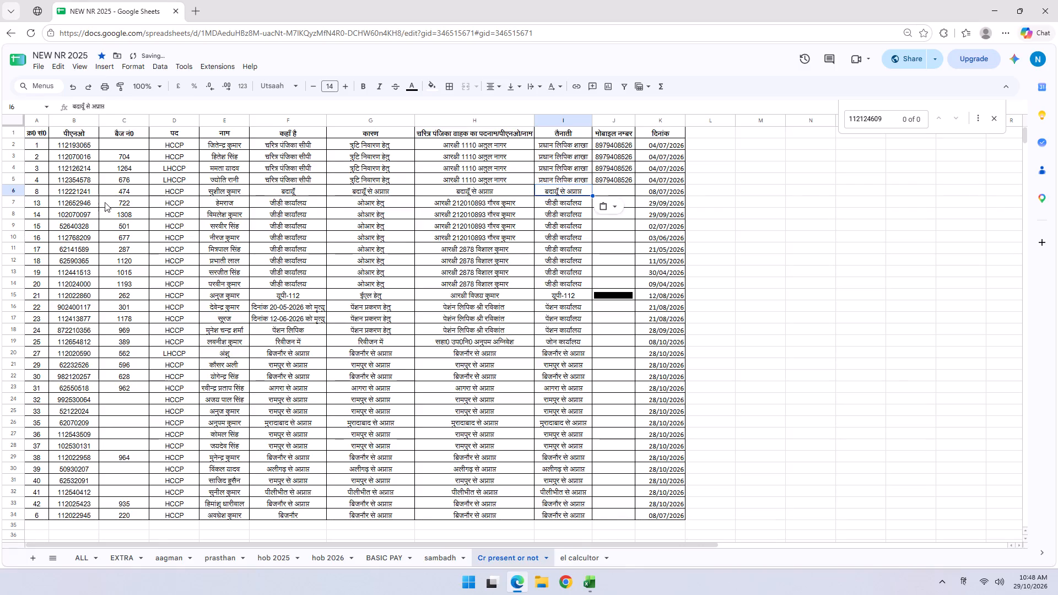
Search the ALL sheet for the पीएनओ in B6 of Cr present or not.
key("alt+Tab")
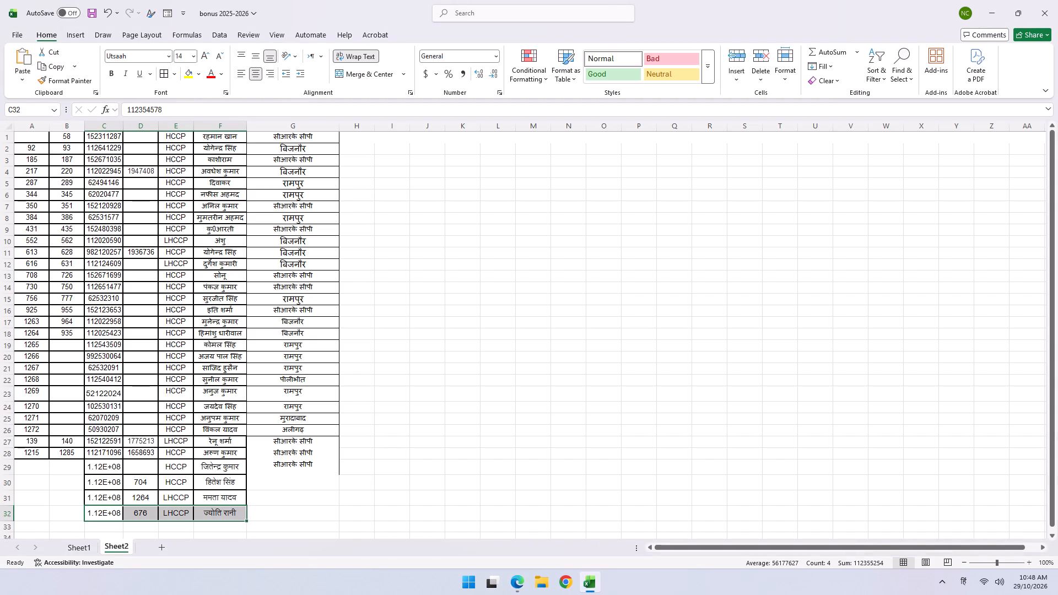
scroll(215, 210, "up", 3)
key("alt+Tab")
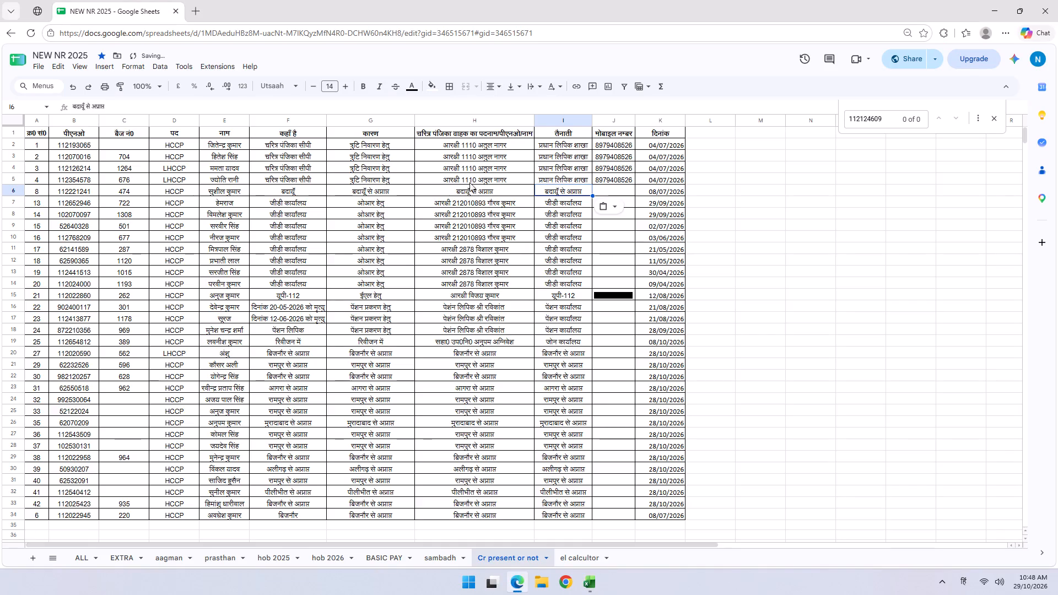
left_click(79, 187)
key("ctrl+c")
key("alt+Tab")
key("alt+Tab")
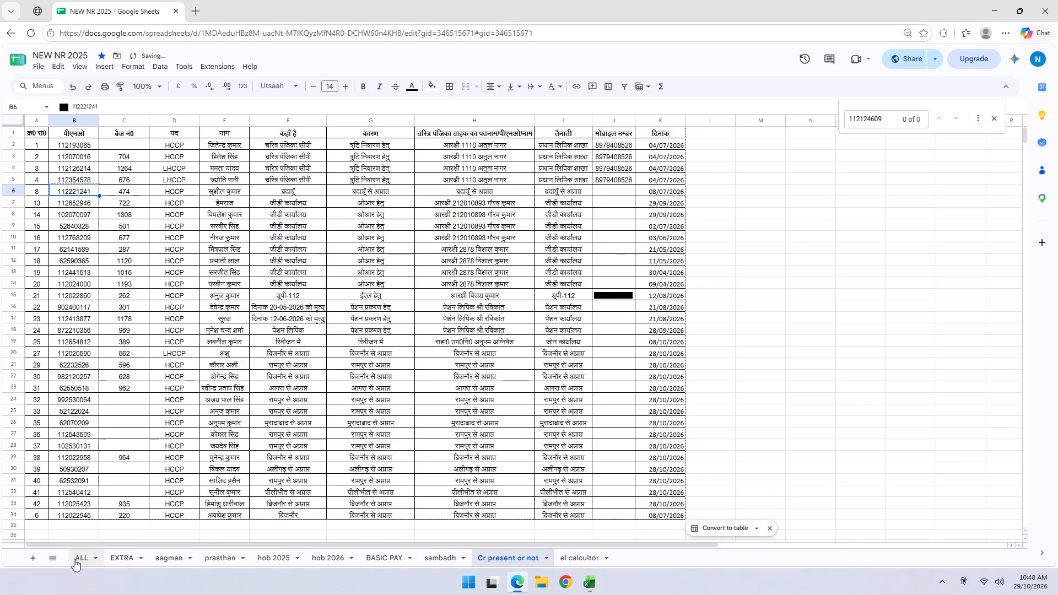
left_click(72, 556)
left_click(293, 294)
key("ctrl+f")
key("ctrl+v")
key("Return")
key("Escape")
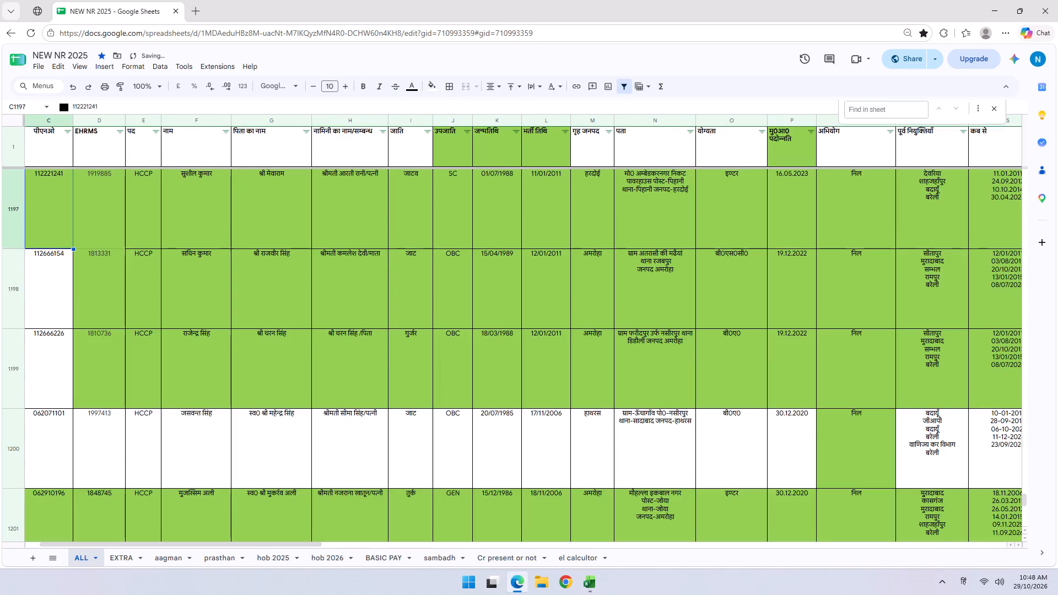
Examine the found person's row 1197 in ALL across its posting, remark and award columns.
key("Tab")
key("Tab")
key("Tab")
key("Tab")
key("Tab")
key("Tab")
key("Tab")
key("Tab")
key("Tab")
key("Tab")
key("Tab")
key("Tab")
key("Tab")
key("Tab")
key("Tab")
key("Tab")
key("Tab")
key("Tab")
key("Tab")
key("Tab")
key("Tab")
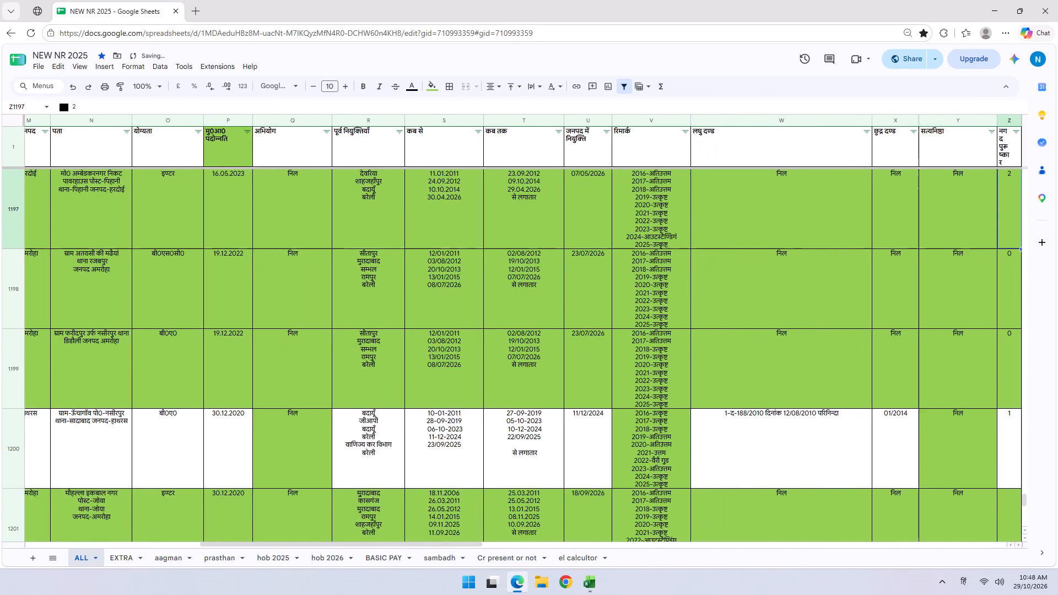
key("Tab")
key("Tab")
key("Tab")
key("Tab")
key("Tab")
key("Tab")
Fill सीआरके सीपी down from G29 to G32 in Sheet2 of bonus 2025-2026.
key("alt+Tab")
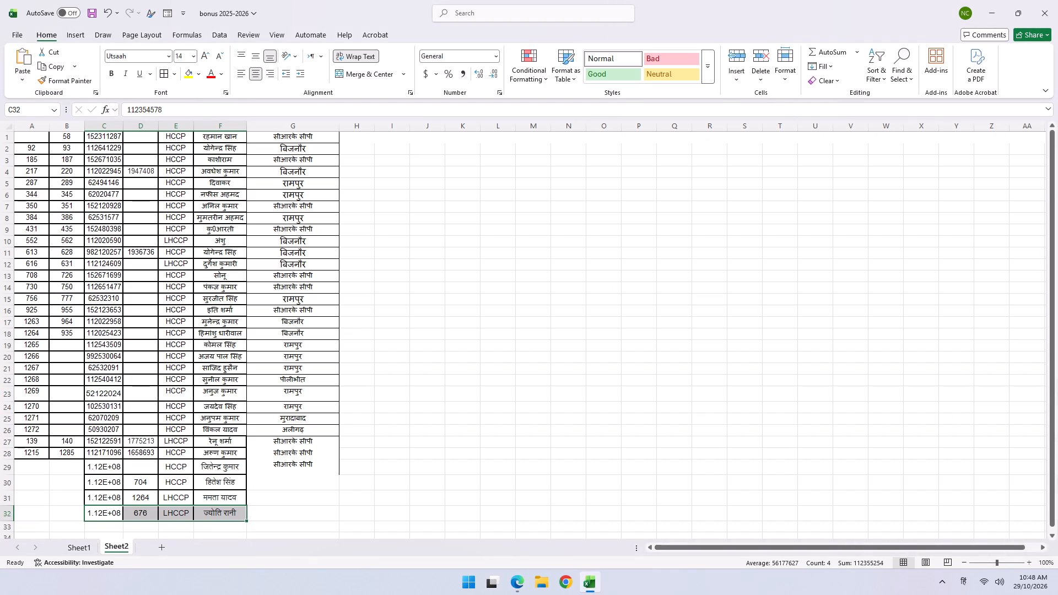
left_click_drag(285, 464, 279, 512)
key("ctrl+d")
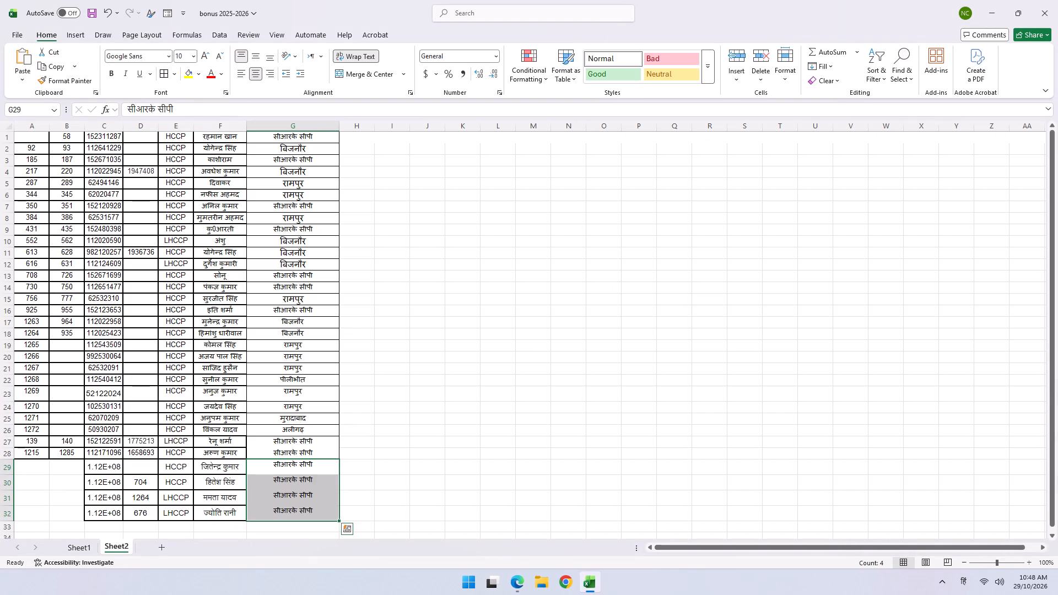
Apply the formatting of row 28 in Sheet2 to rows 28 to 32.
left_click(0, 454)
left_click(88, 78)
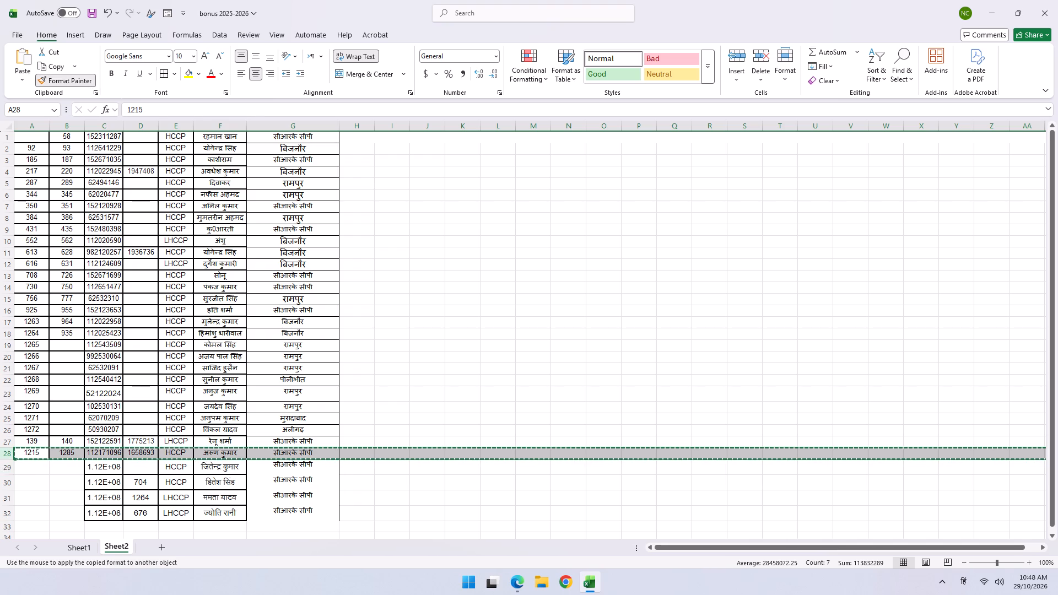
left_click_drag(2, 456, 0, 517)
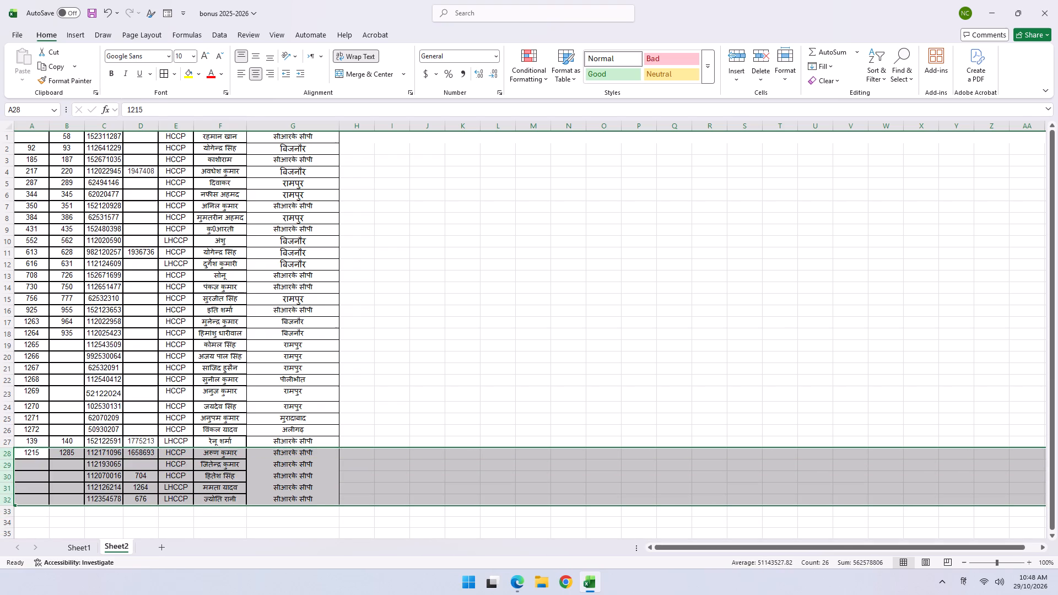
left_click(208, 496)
Apply the formatting of row 26 in Sheet2 to rows 27 to 32.
left_click(9, 430)
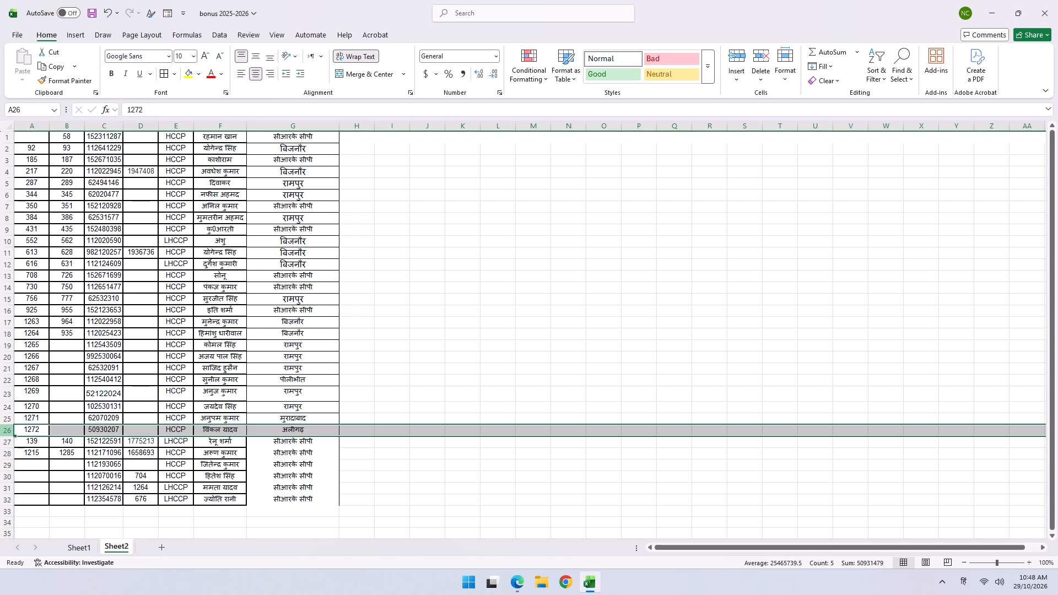
left_click(77, 80)
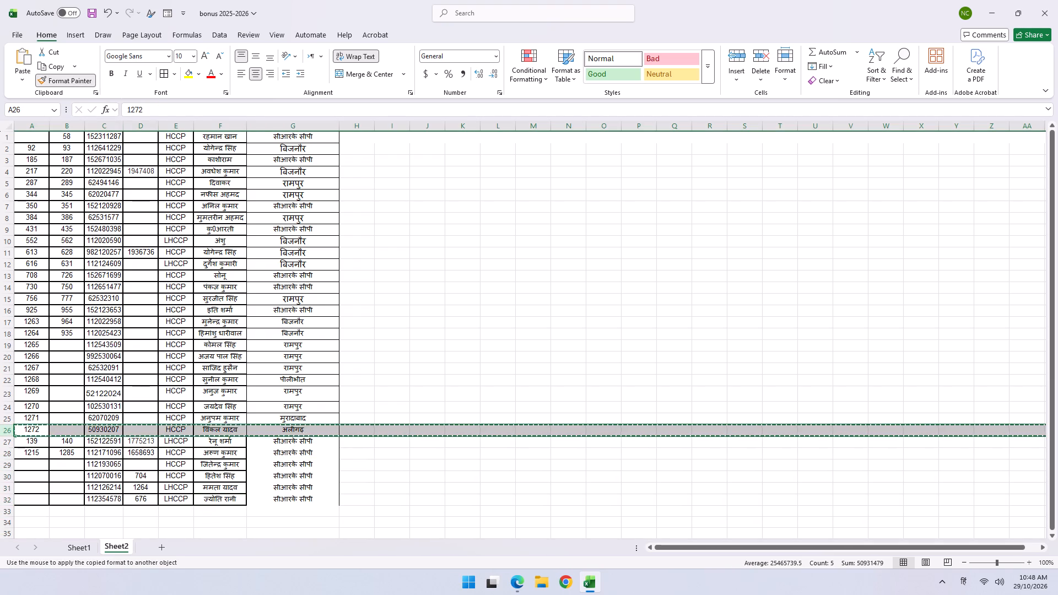
left_click_drag(6, 441, 12, 497)
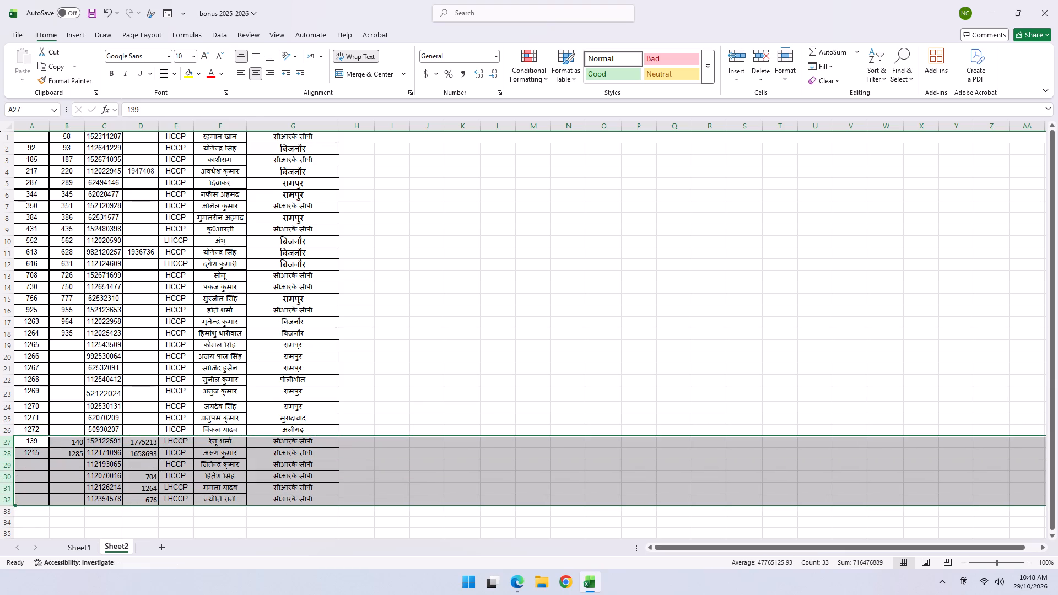
left_click(404, 409)
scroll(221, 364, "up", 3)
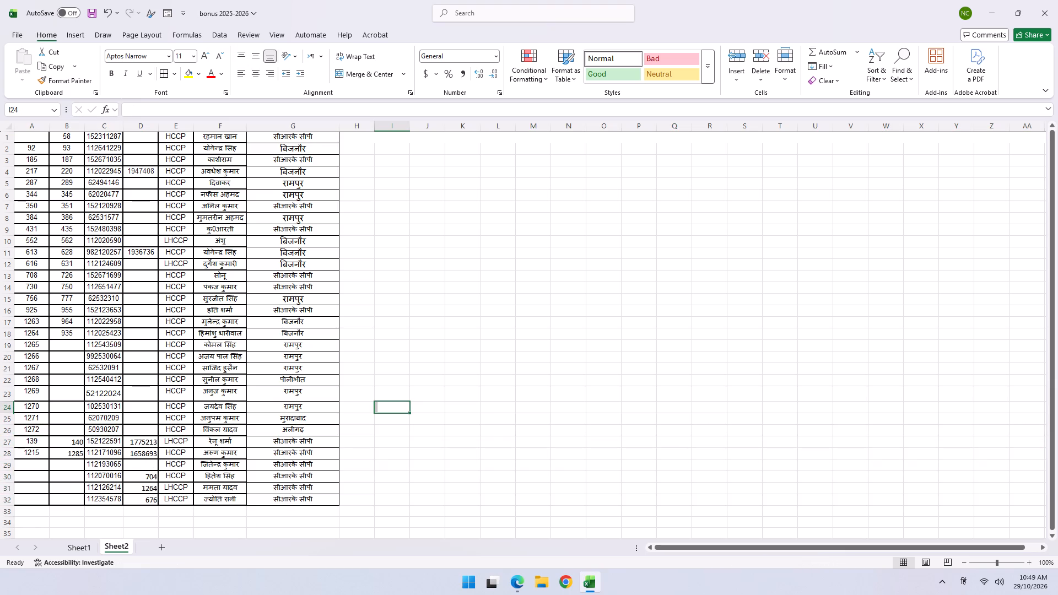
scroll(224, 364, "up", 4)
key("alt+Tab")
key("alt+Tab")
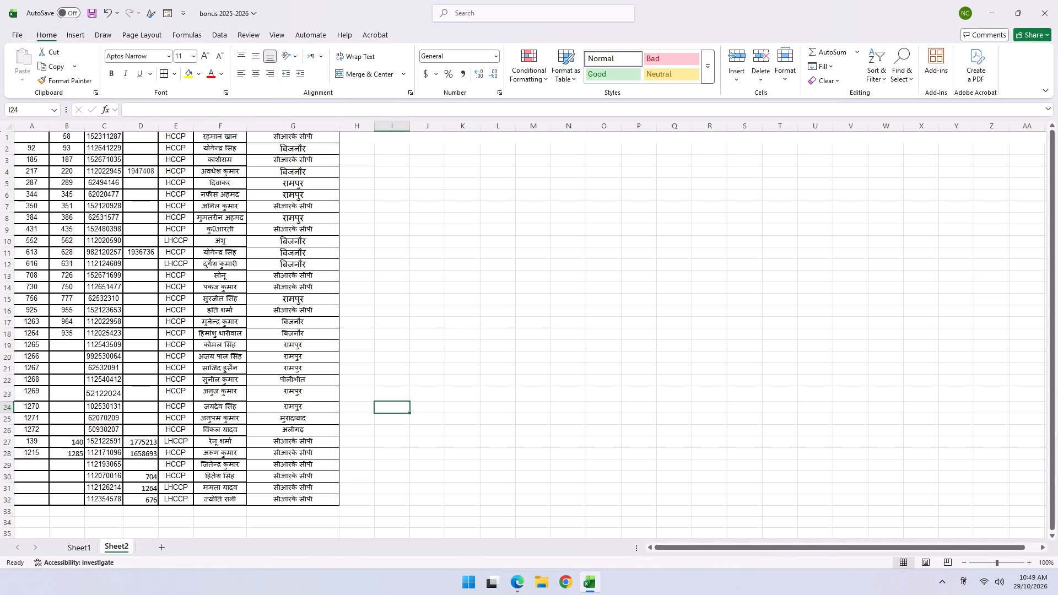
Insert a blank row above row 1 of Sheet2 and turn on filters for it.
left_click(11, 135)
key("ctrl+plus")
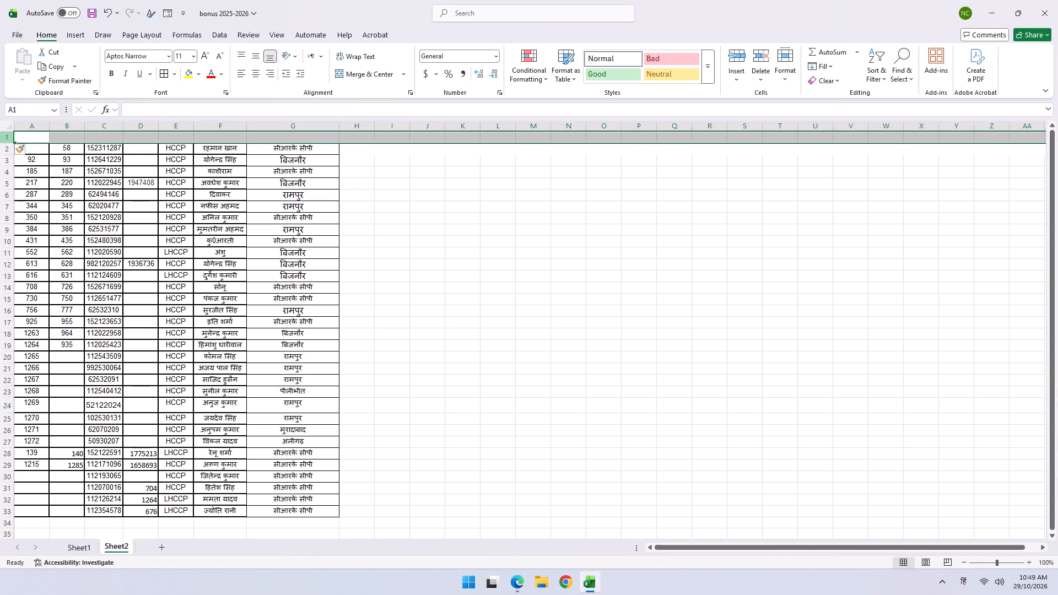
key("ctrl+shift+l")
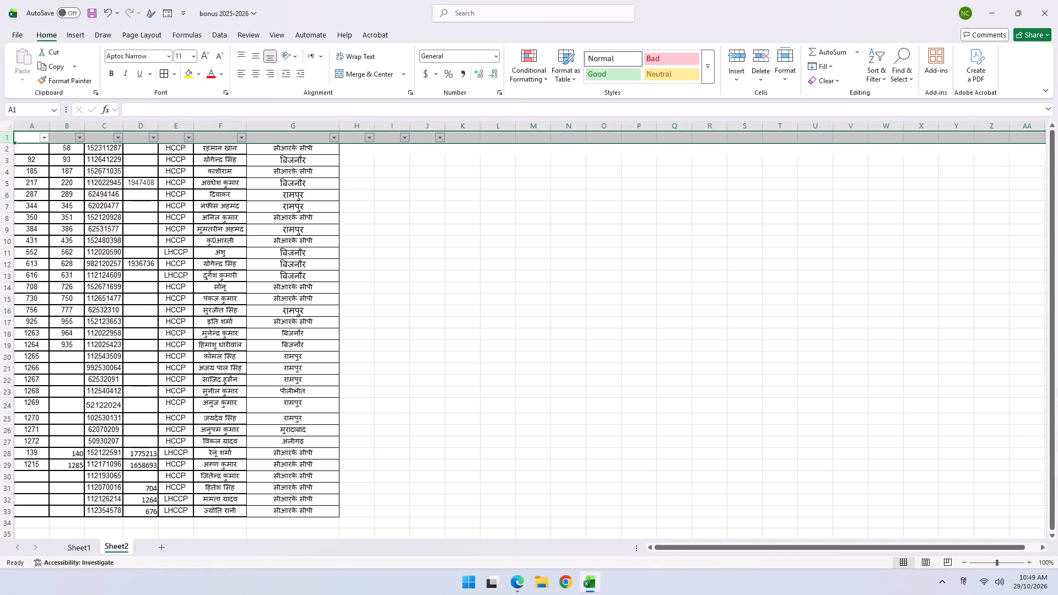
Sort the Sheet2 list by column G in ascending order.
left_click(332, 137)
left_click(358, 147)
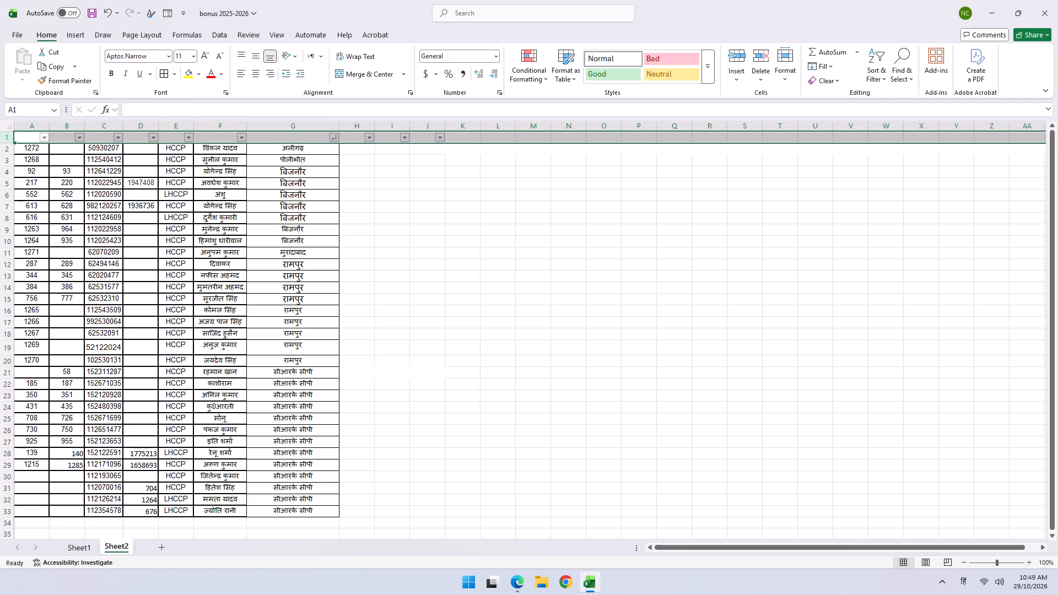
Review the सीआरके सीपी rows of the sorted Sheet2 list, selecting A21:G33.
scroll(330, 368, "down", 2)
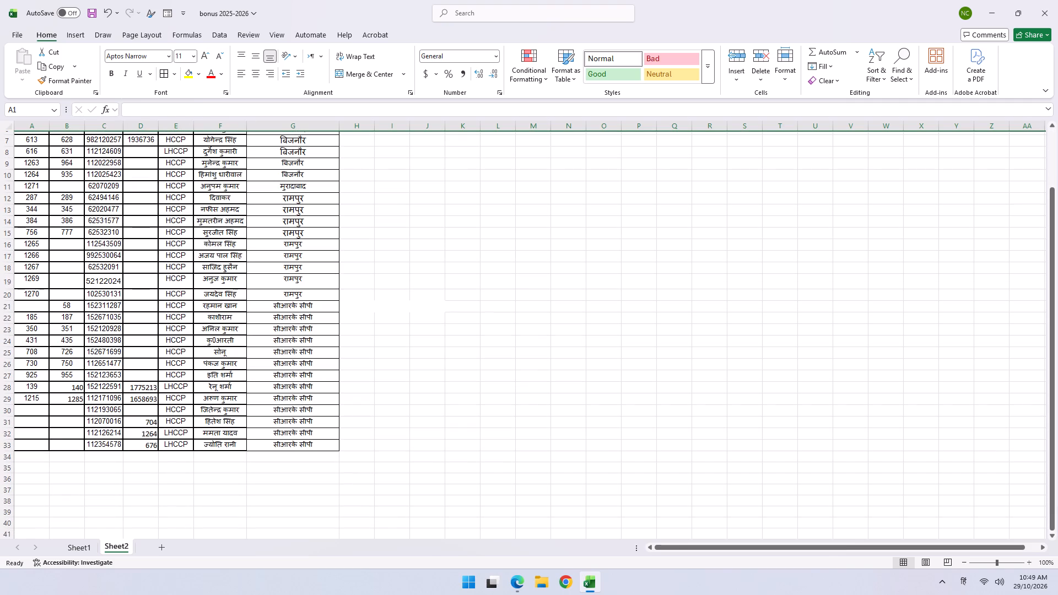
left_click_drag(23, 307, 305, 450)
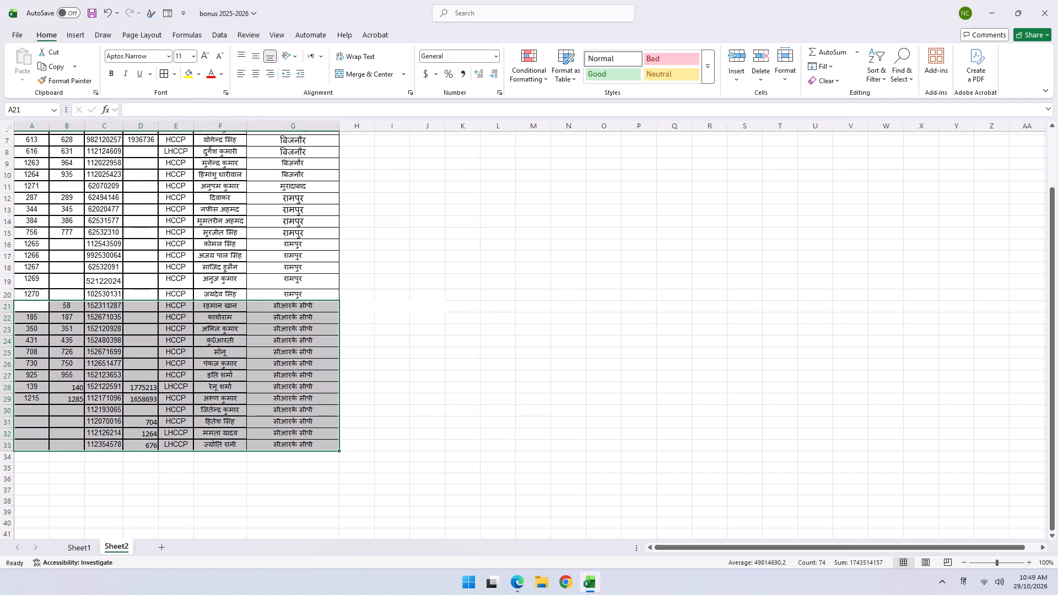
scroll(260, 271, "up", 3)
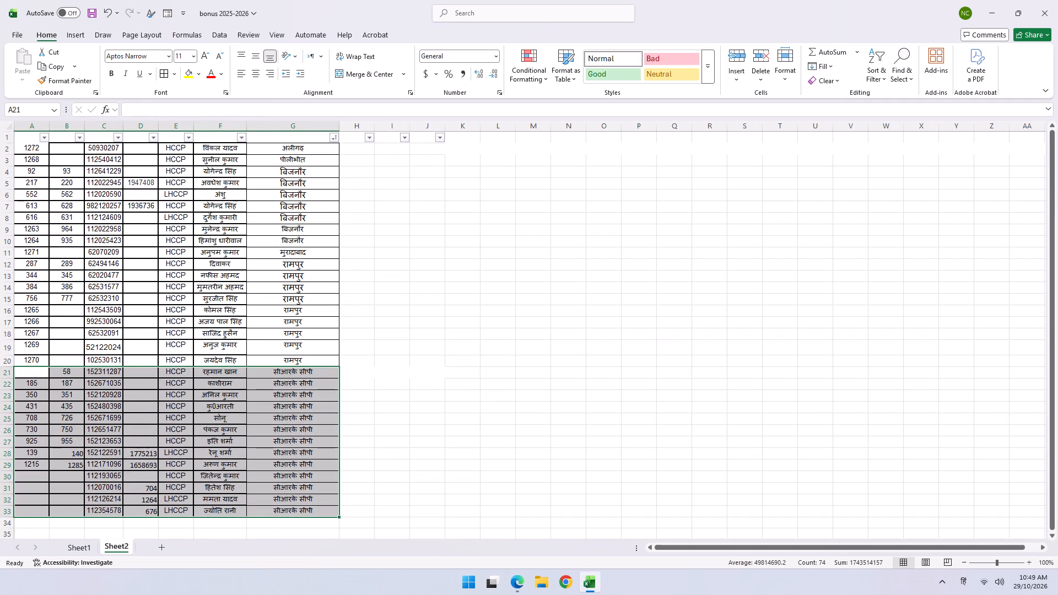
Switch to the NEW NR 2025 spreadsheet and examine the transfer list on the prasthan sheet down to the second table.
key("alt+Tab")
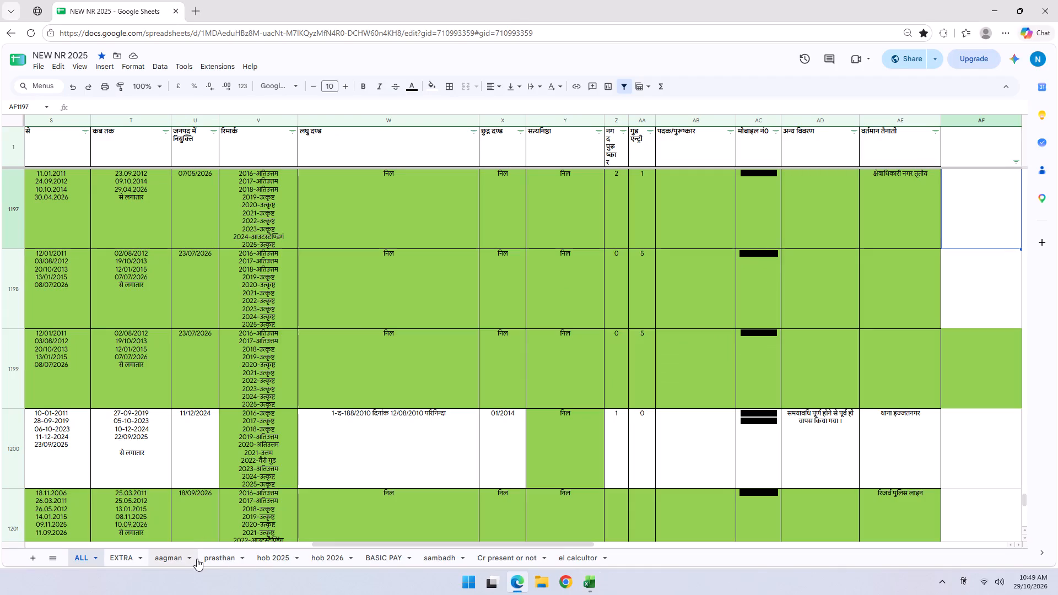
left_click(225, 558)
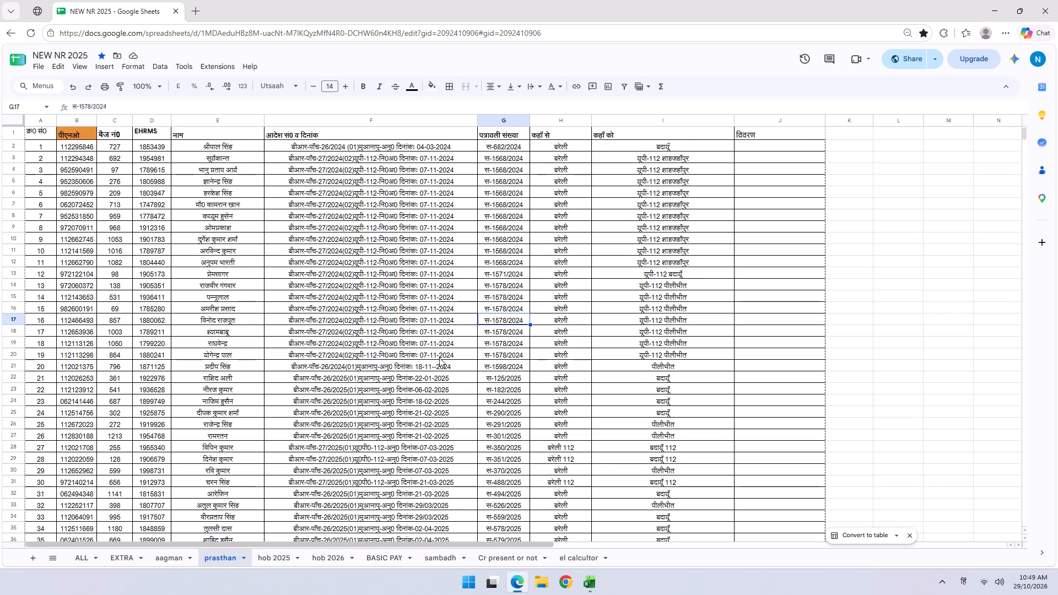
scroll(439, 358, "down", 20)
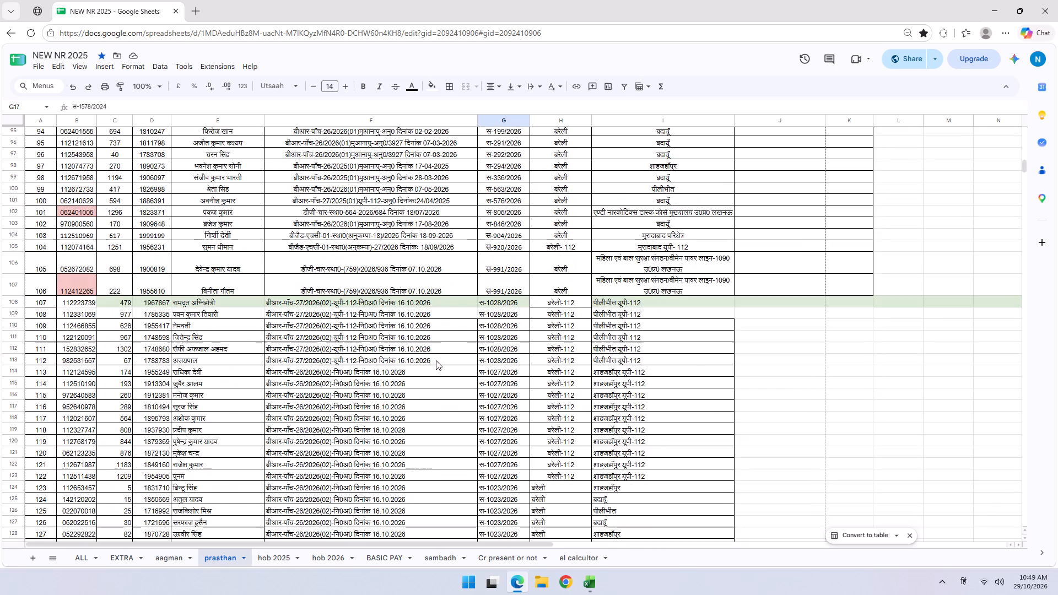
scroll(436, 360, "down", 9)
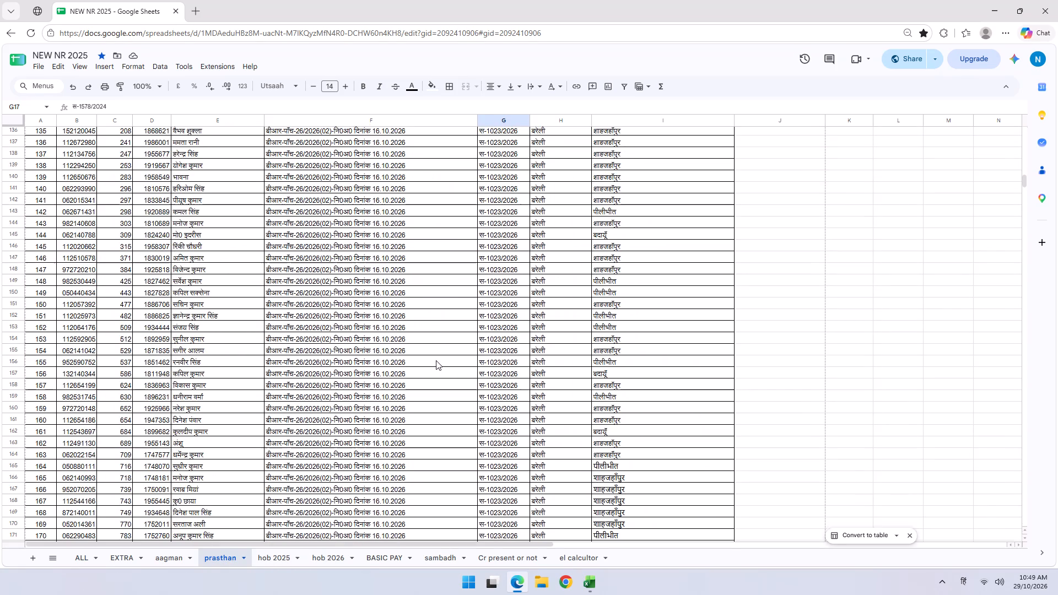
scroll(436, 360, "down", 4)
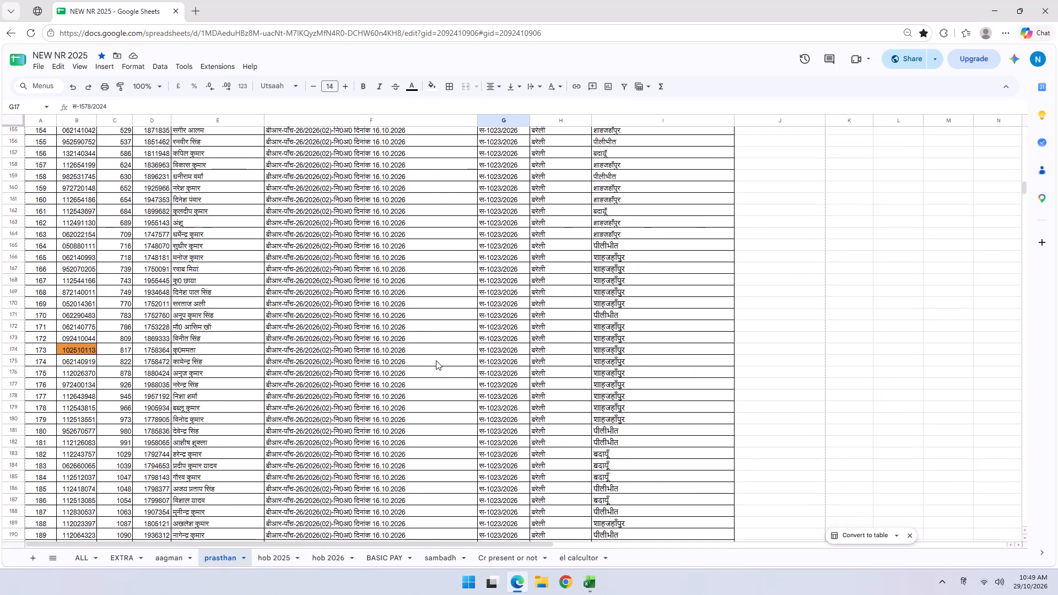
scroll(436, 360, "down", 3)
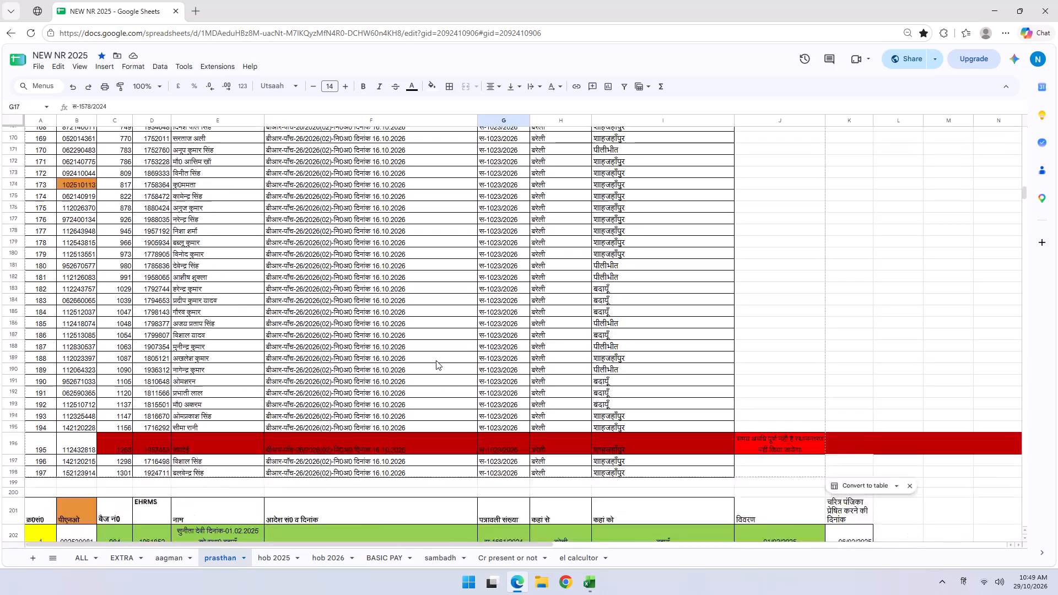
scroll(436, 360, "down", 1)
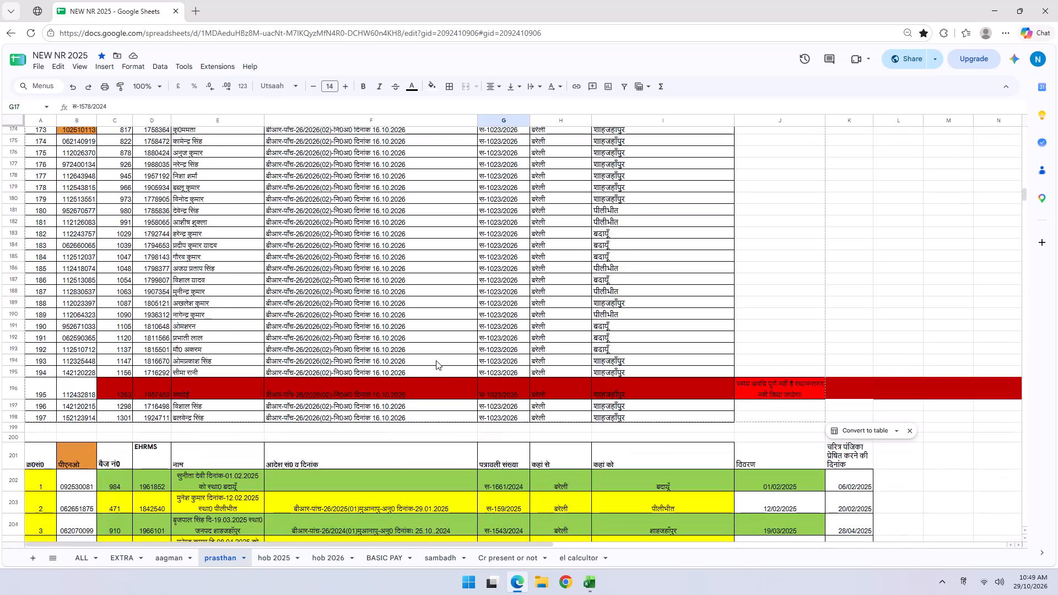
scroll(436, 360, "down", 1)
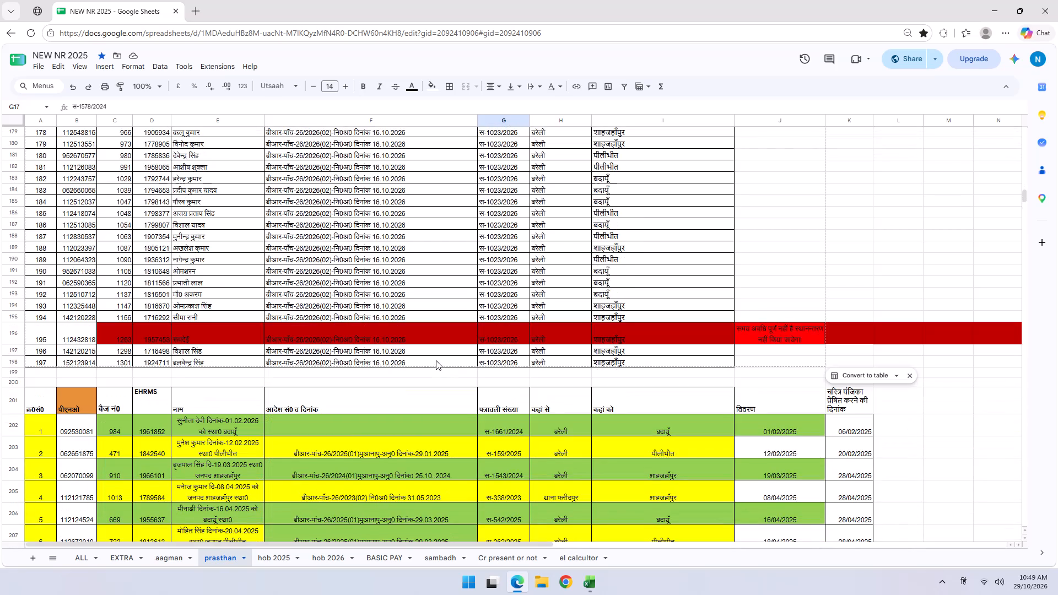
scroll(436, 360, "down", 2)
Change the fill colour of the whole of row 108 on the prasthan sheet to white.
scroll(218, 443, "up", 4)
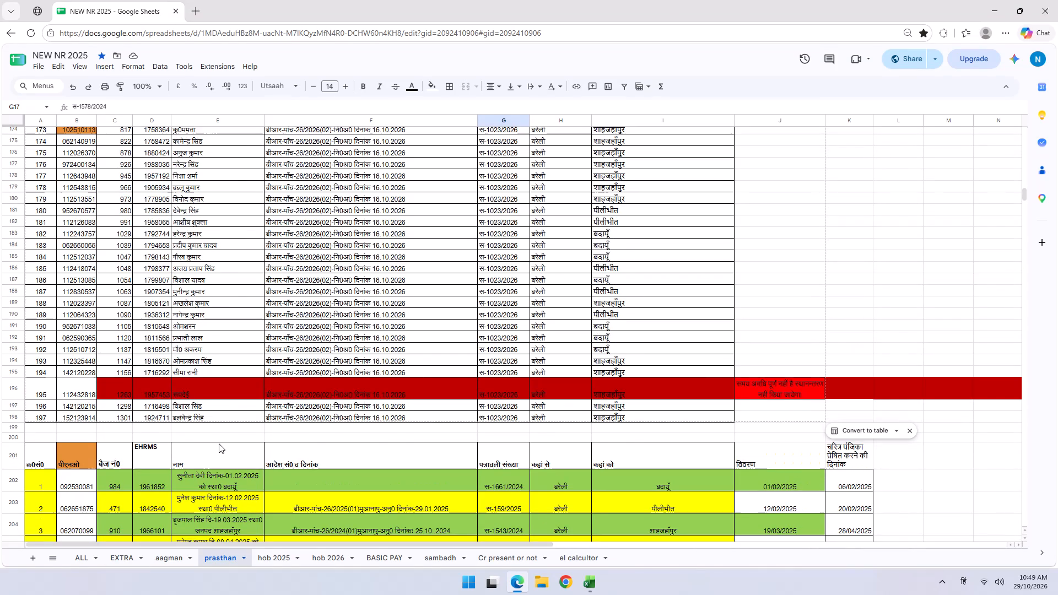
scroll(219, 443, "up", 6)
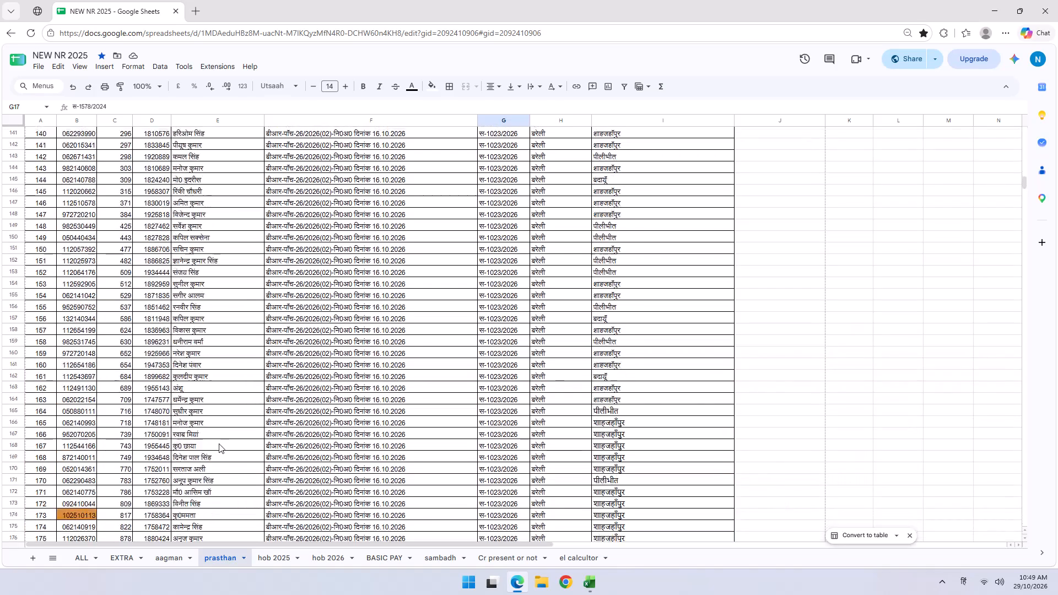
scroll(219, 443, "up", 10)
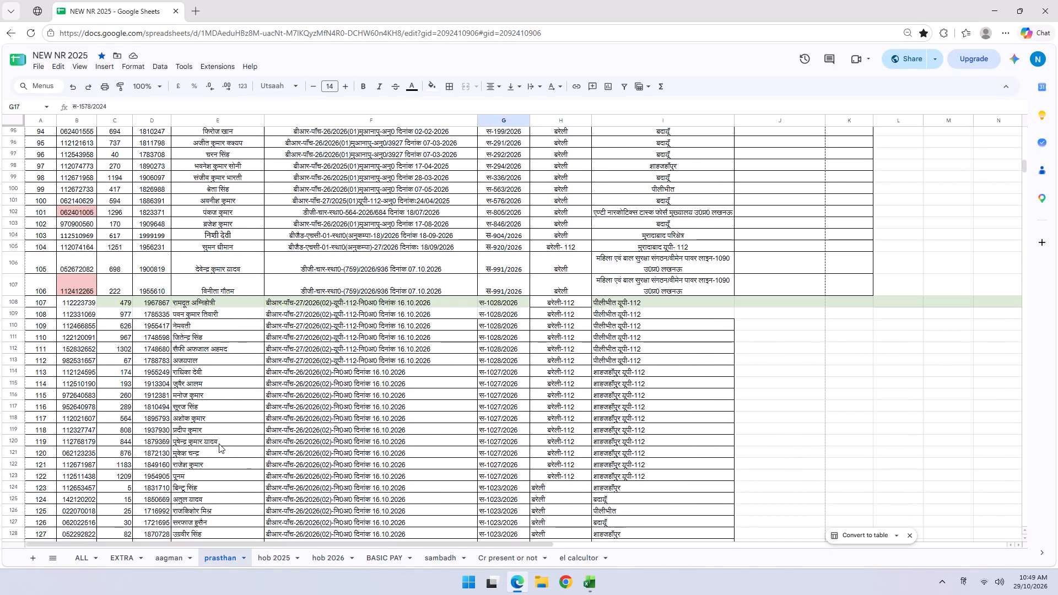
scroll(212, 441, "up", 1)
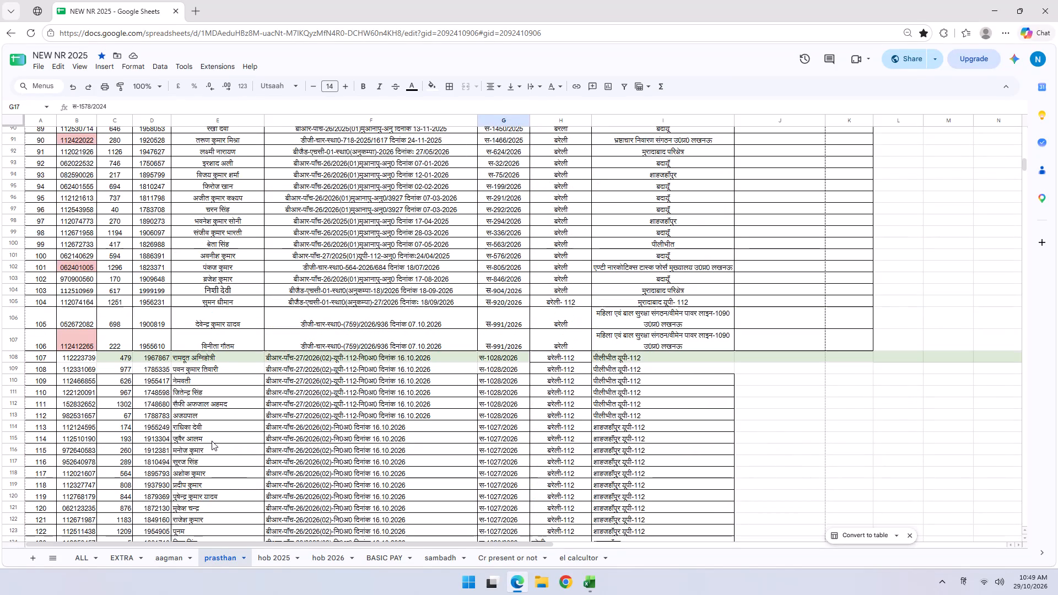
left_click(7, 355)
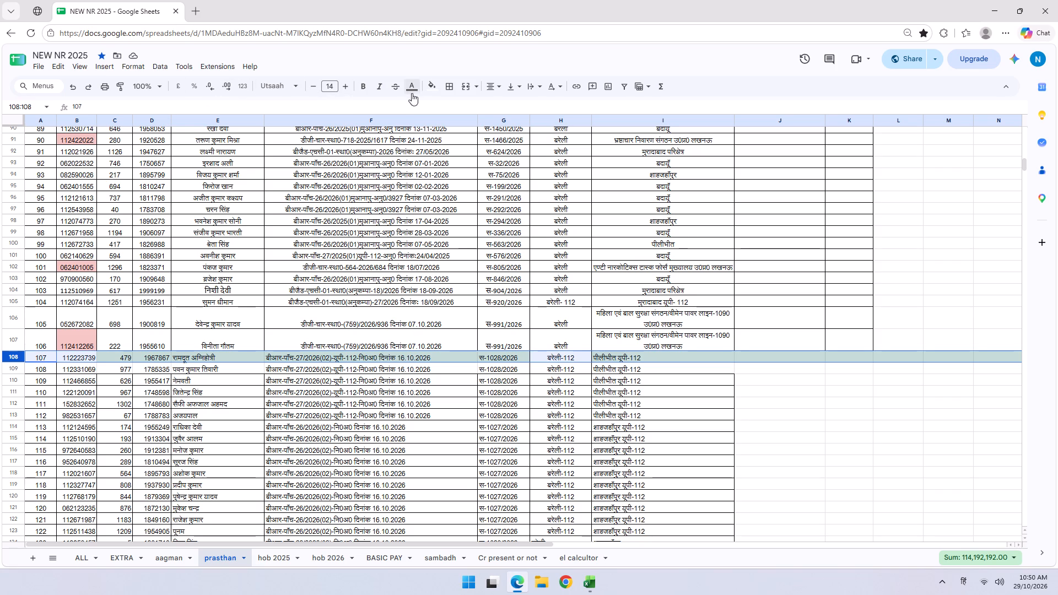
left_click(427, 83)
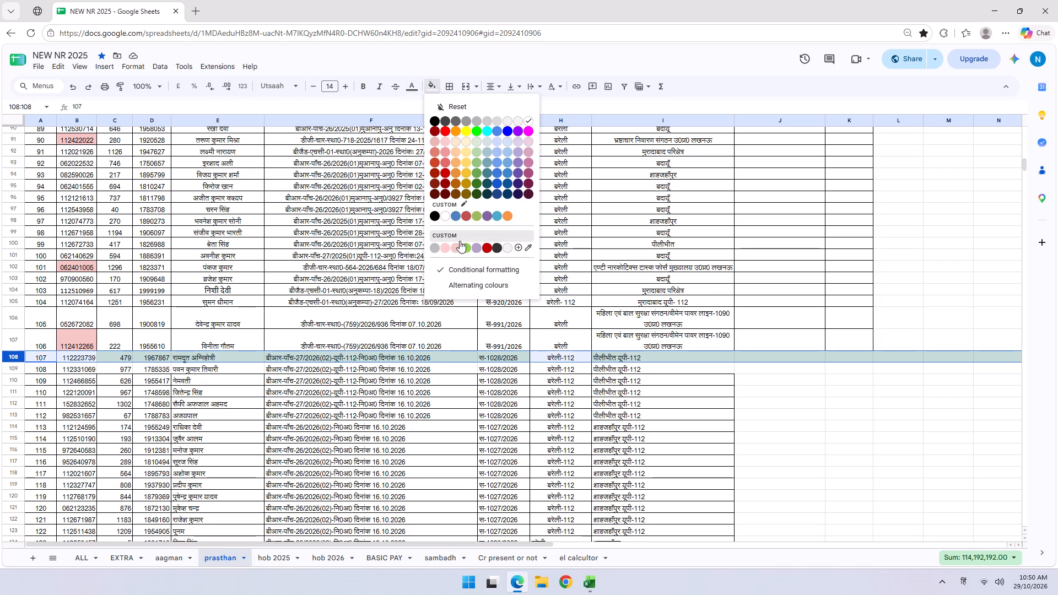
left_click(530, 119)
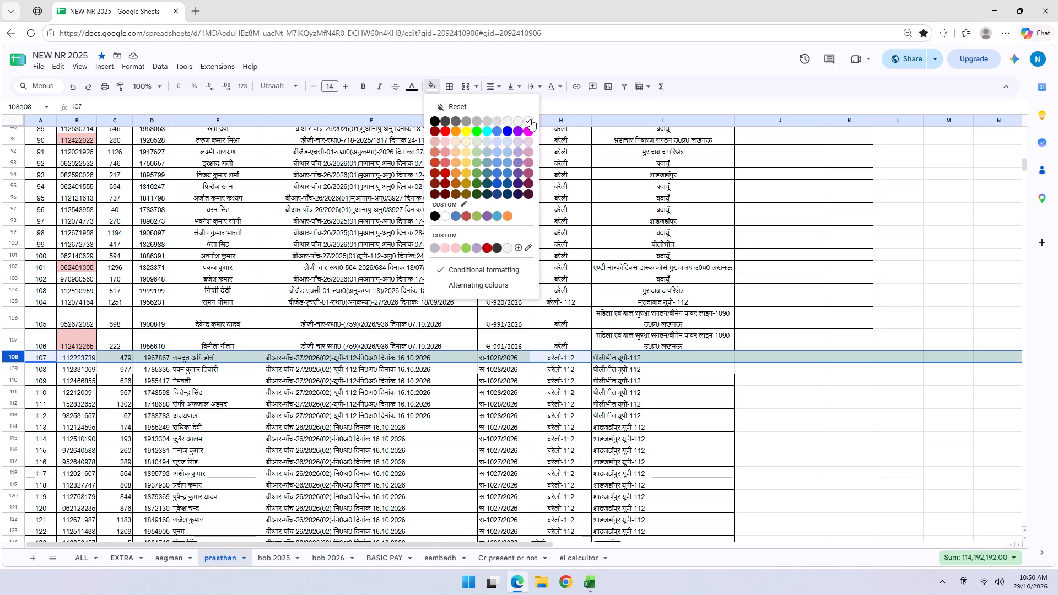
left_click(402, 290)
left_click(701, 353)
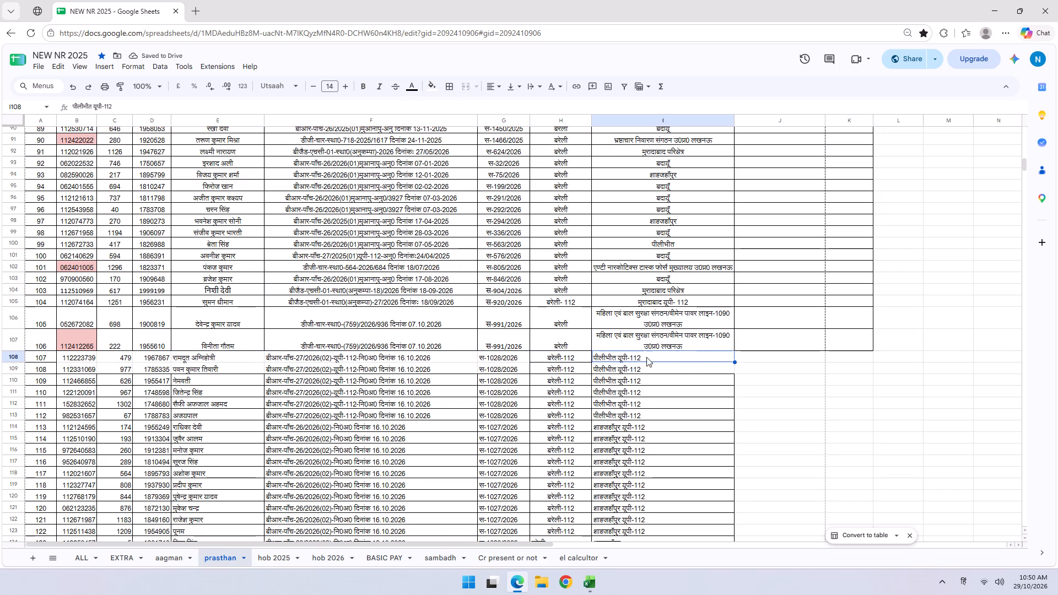
Examine the extent of the first prasthan table from row 108 down to its last row, including its red-highlighted rows.
left_click_drag(35, 355, 670, 392)
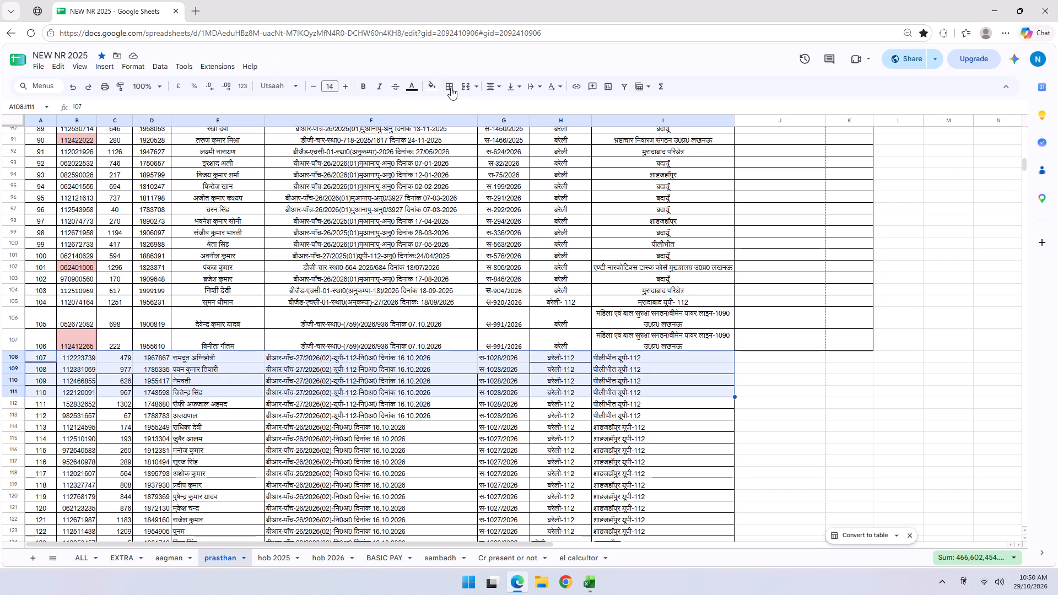
scroll(631, 266, "down", 19)
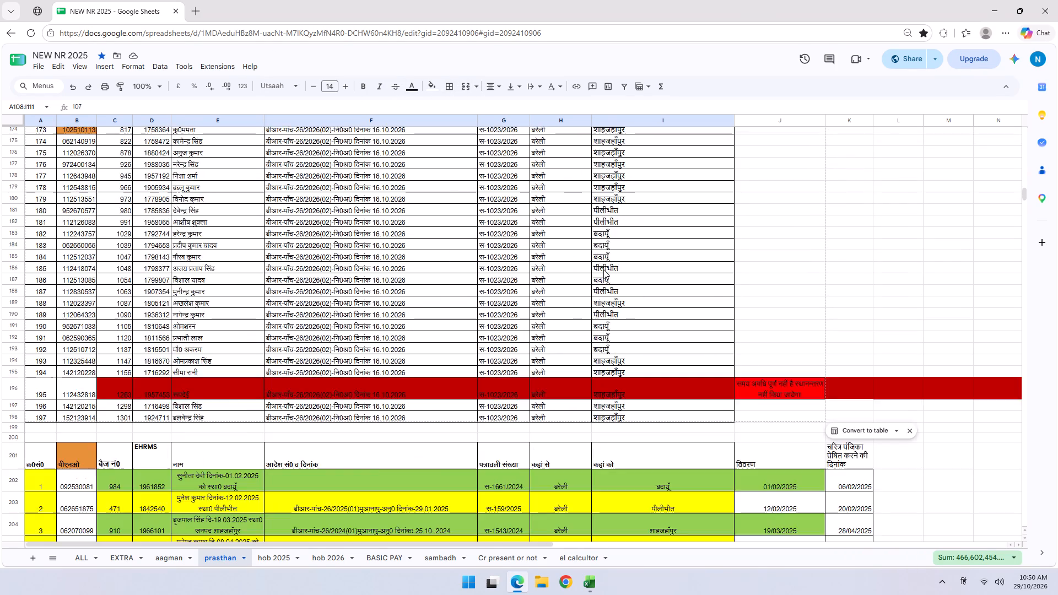
scroll(603, 269, "down", 3)
scroll(595, 268, "up", 6)
scroll(593, 282, "down", 3)
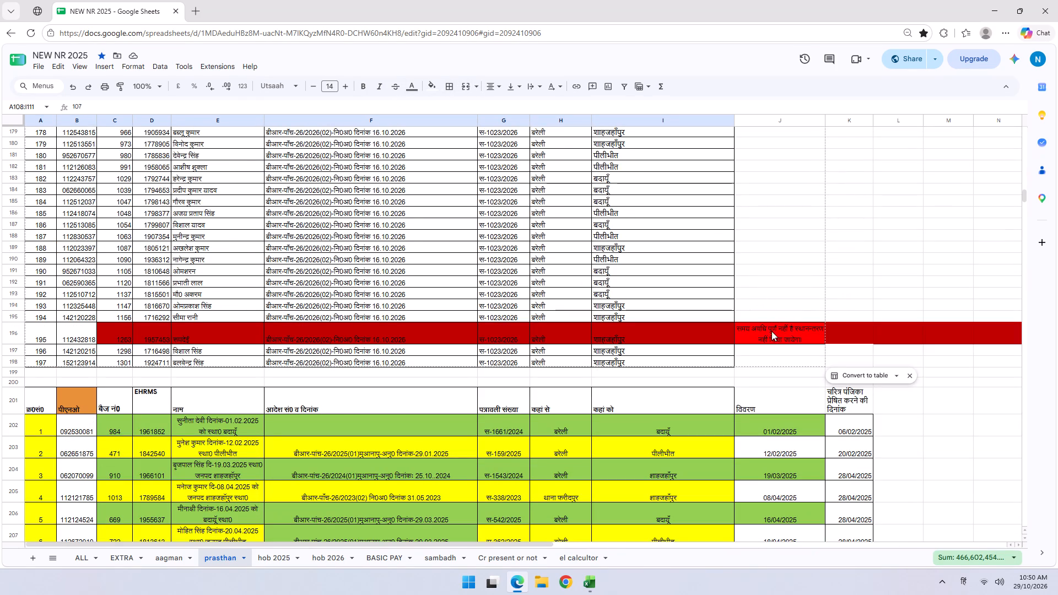
scroll(754, 332, "up", 20)
scroll(754, 332, "up", 2)
scroll(757, 332, "down", 1)
scroll(757, 332, "up", 6)
scroll(757, 332, "down", 1)
scroll(757, 332, "up", 3)
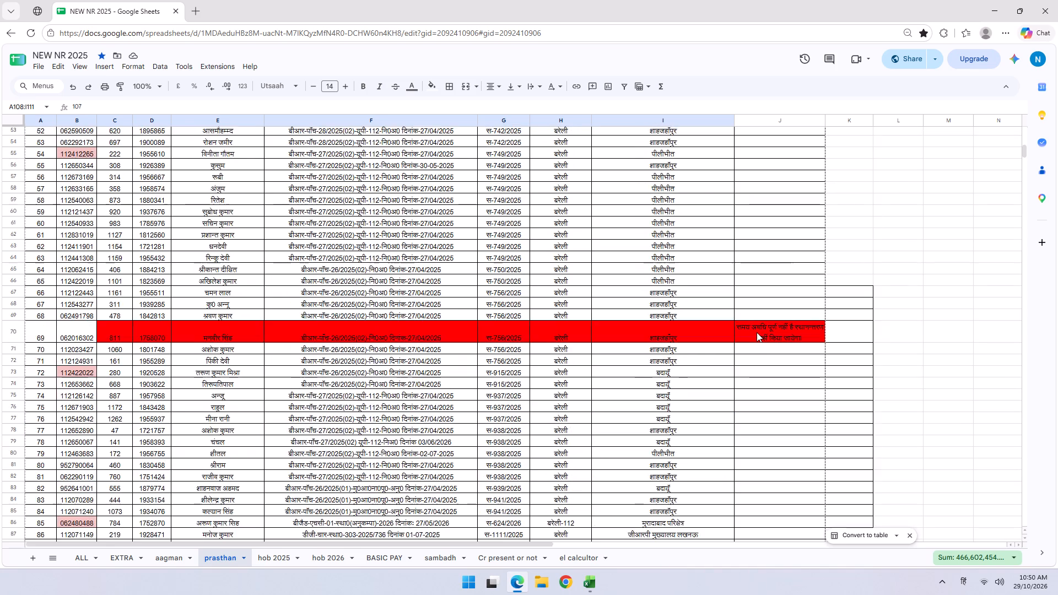
Apply all borders to the first prasthan table, range A1:K198.
scroll(757, 332, "up", 20)
scroll(757, 332, "up", 1)
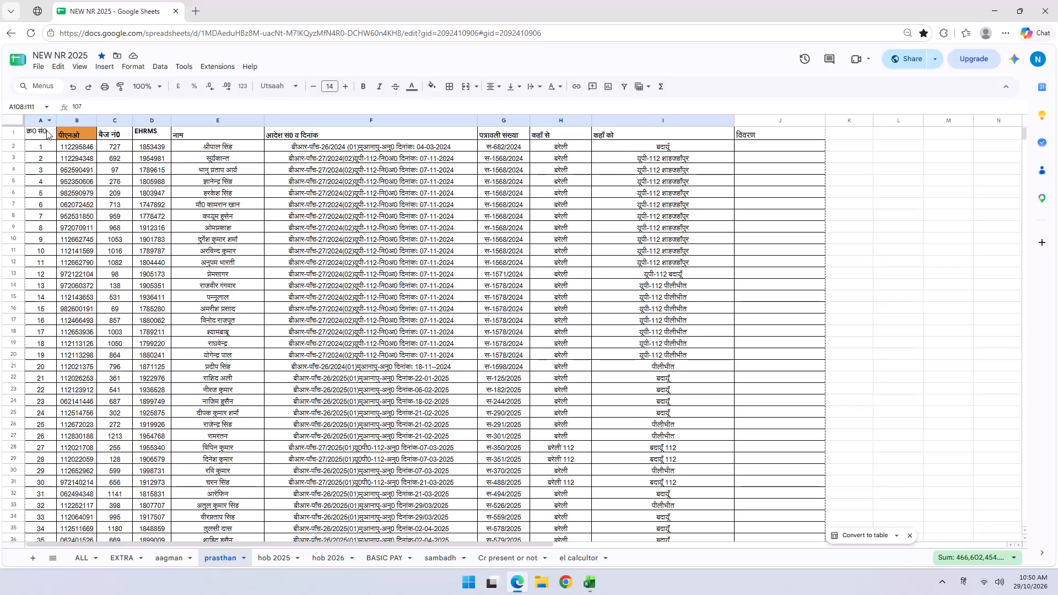
left_click_drag(40, 133, 915, 576)
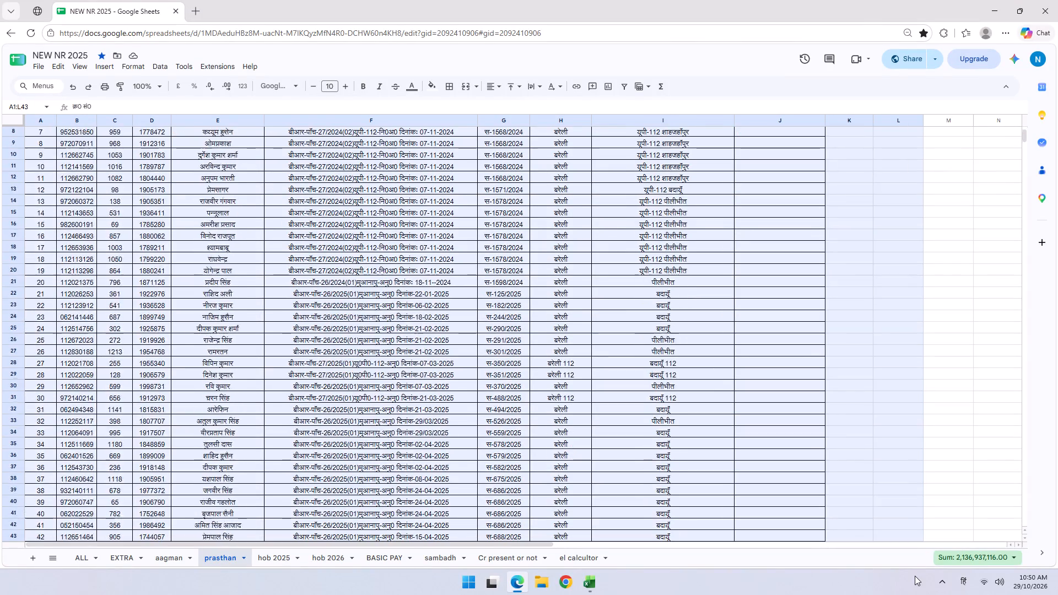
left_click_drag(915, 576, 914, 572)
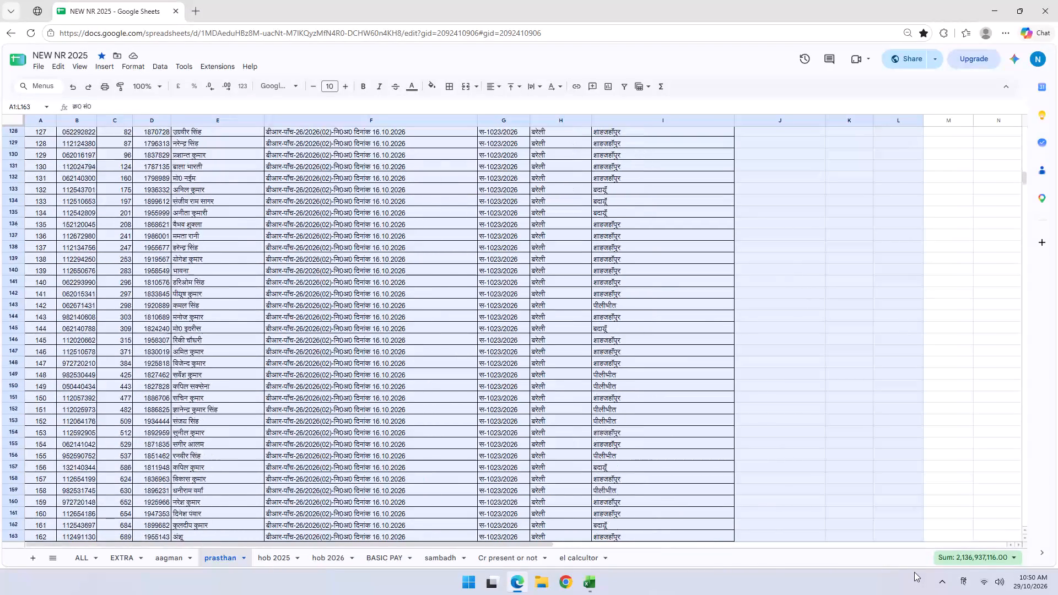
left_click_drag(914, 572, 861, 228)
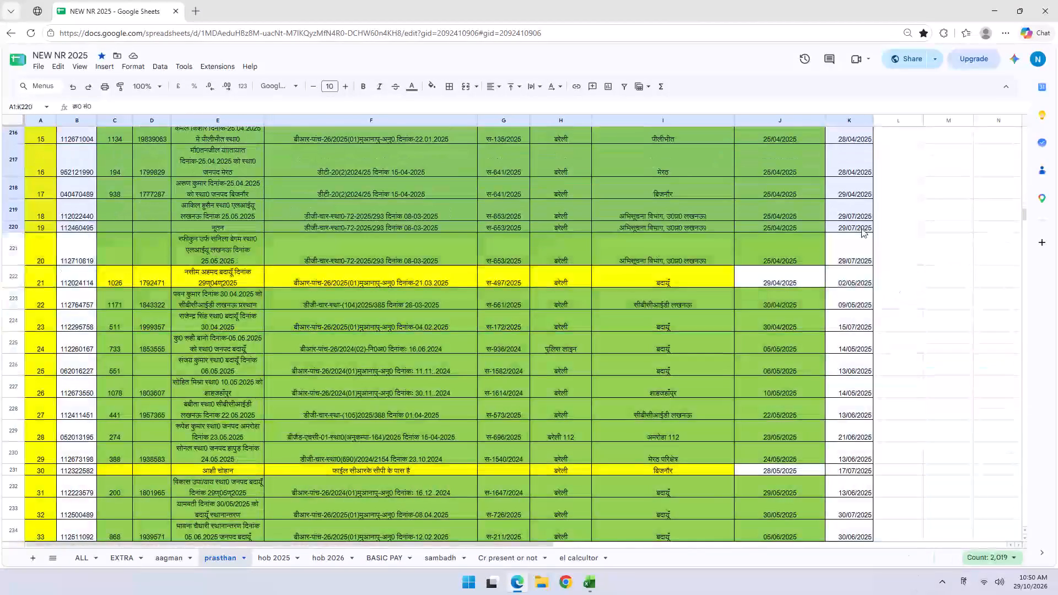
left_click_drag(861, 228, 849, 274)
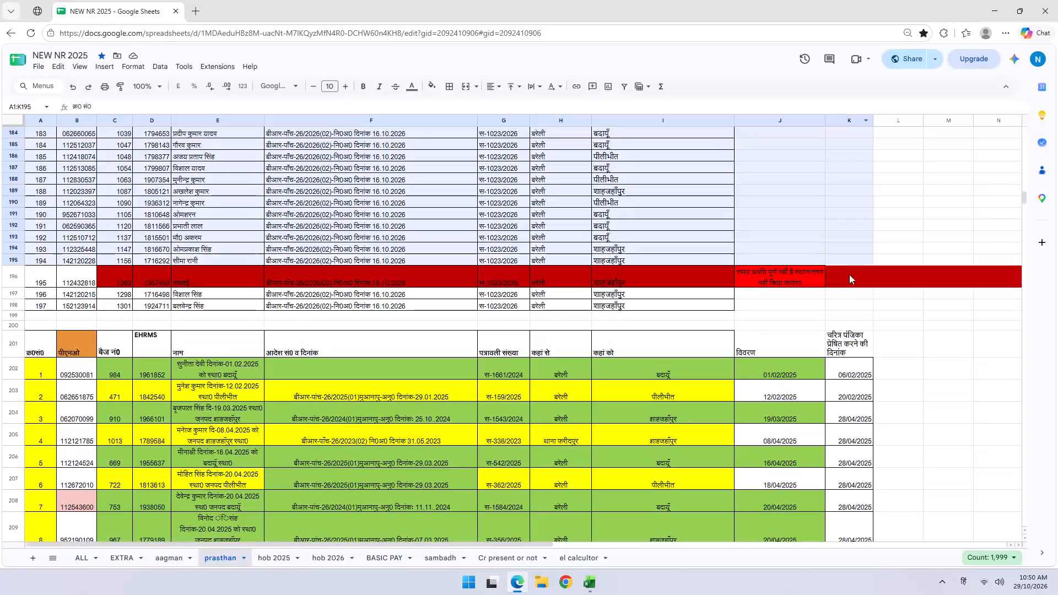
left_click_drag(849, 274, 856, 307)
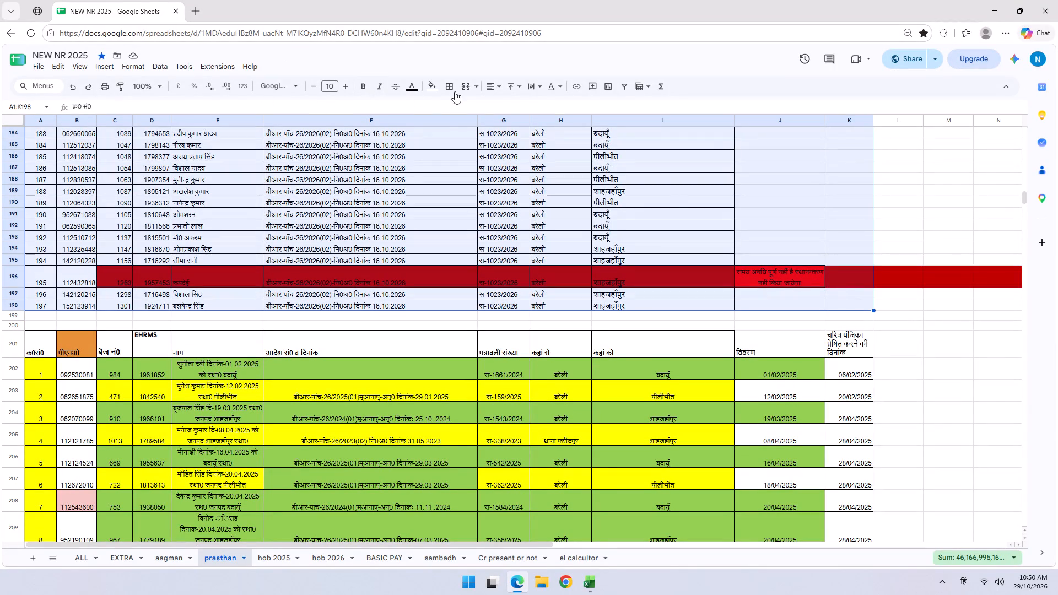
left_click(451, 86)
left_click(454, 104)
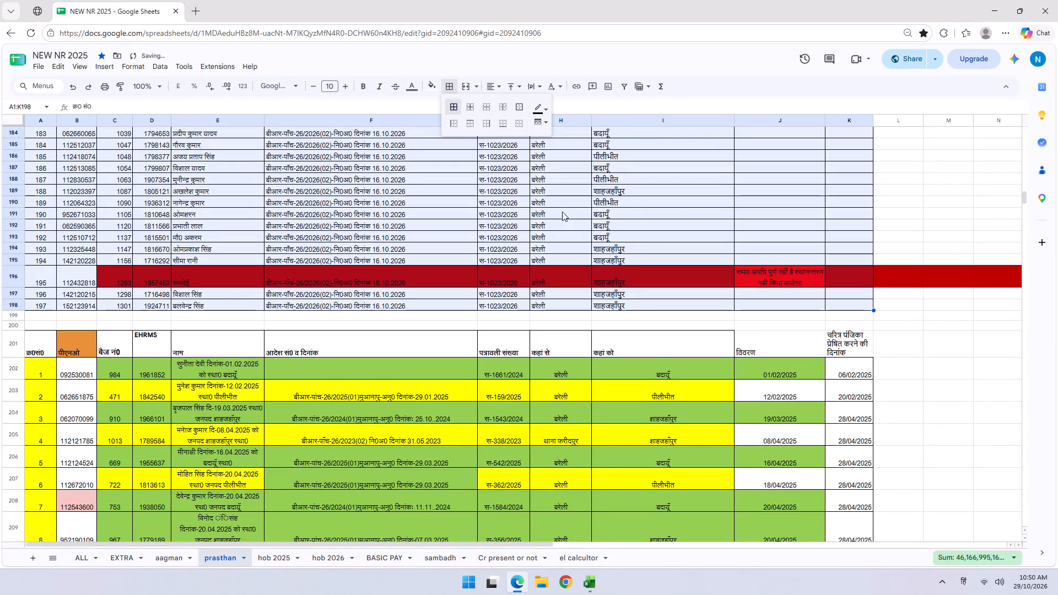
left_click(564, 213)
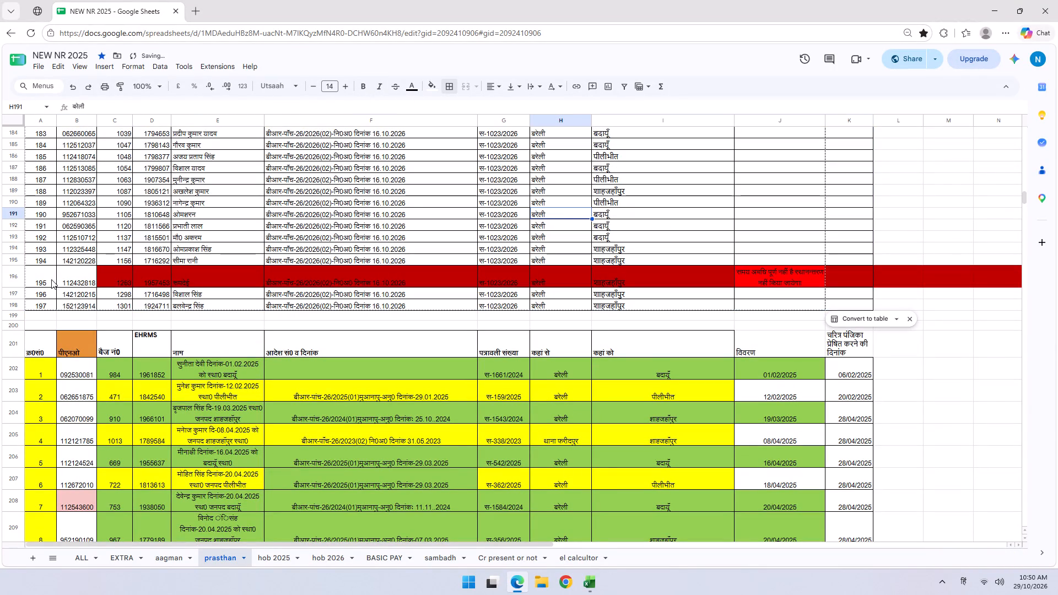
Fill cells A196:K196 on the prasthan sheet with the custom dark red colour.
left_click_drag(41, 277, 850, 276)
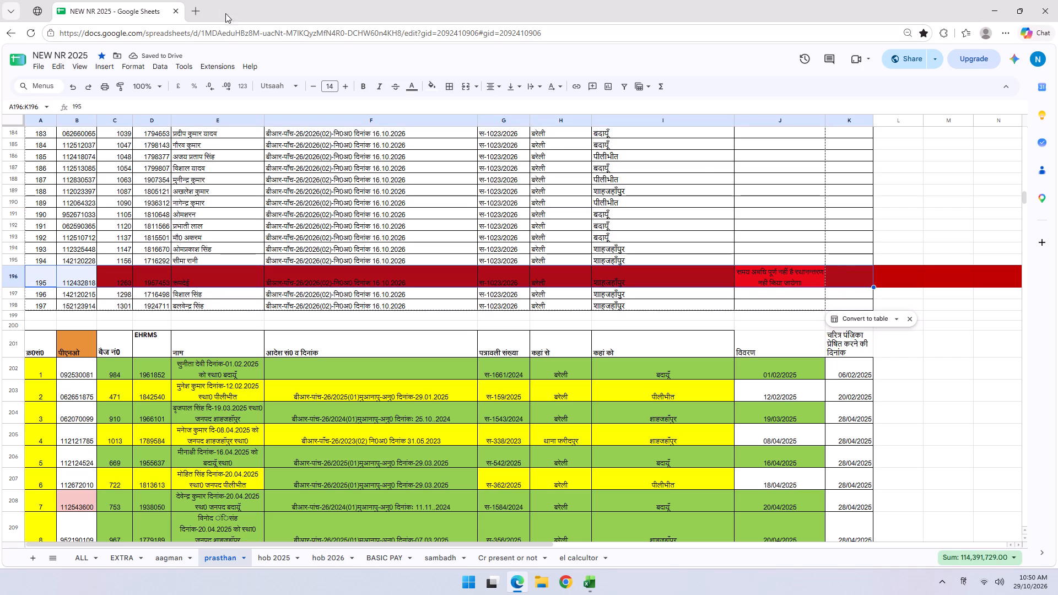
left_click(427, 85)
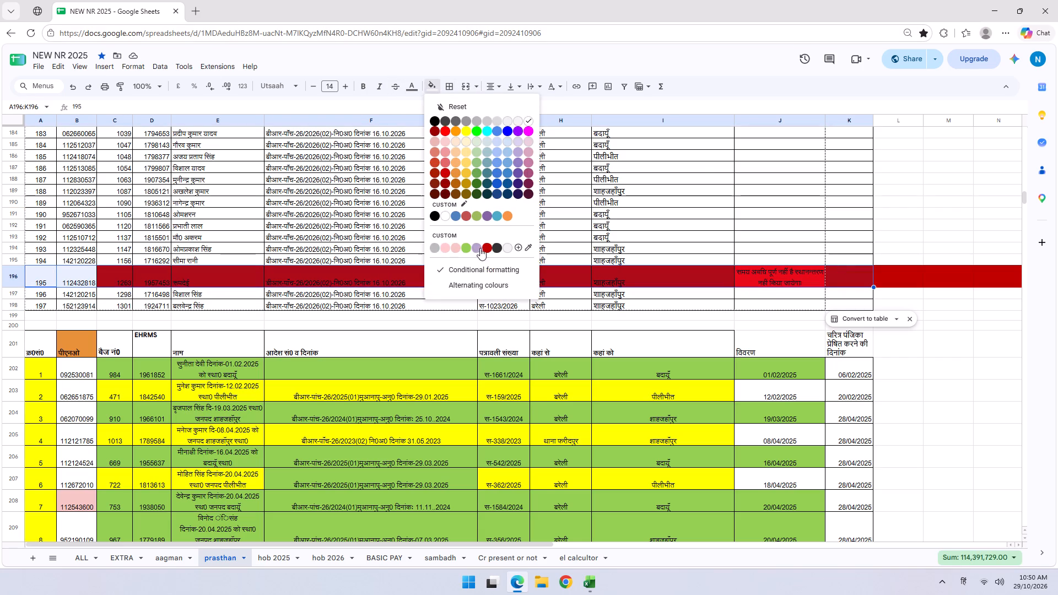
left_click(487, 245)
left_click(336, 219)
Fill cells A70:K70 on the prasthan sheet with the custom dark red colour.
scroll(305, 225, "up", 18)
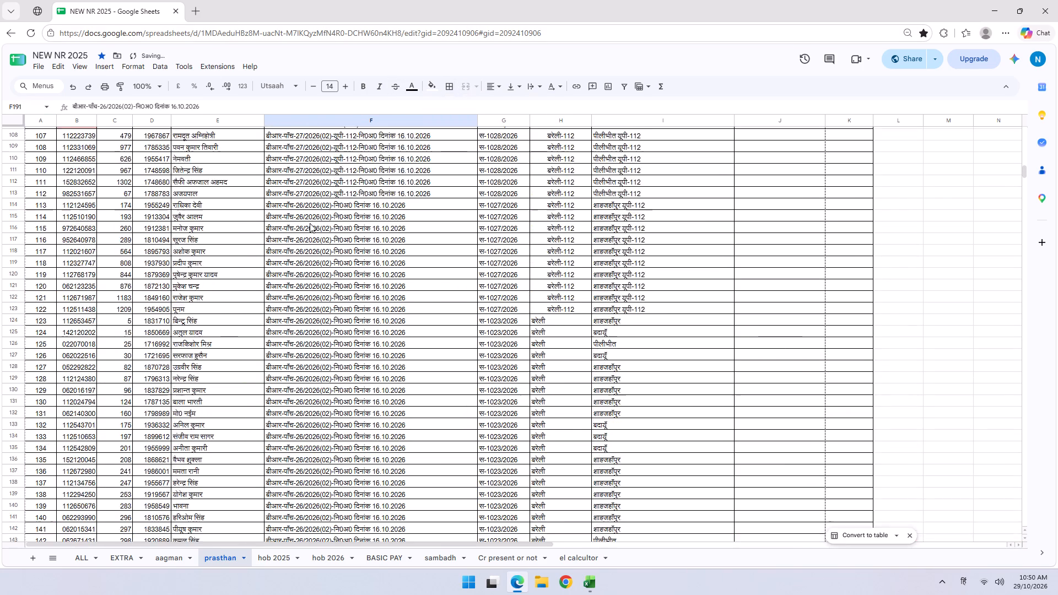
scroll(310, 223, "up", 13)
scroll(216, 386, "down", 3)
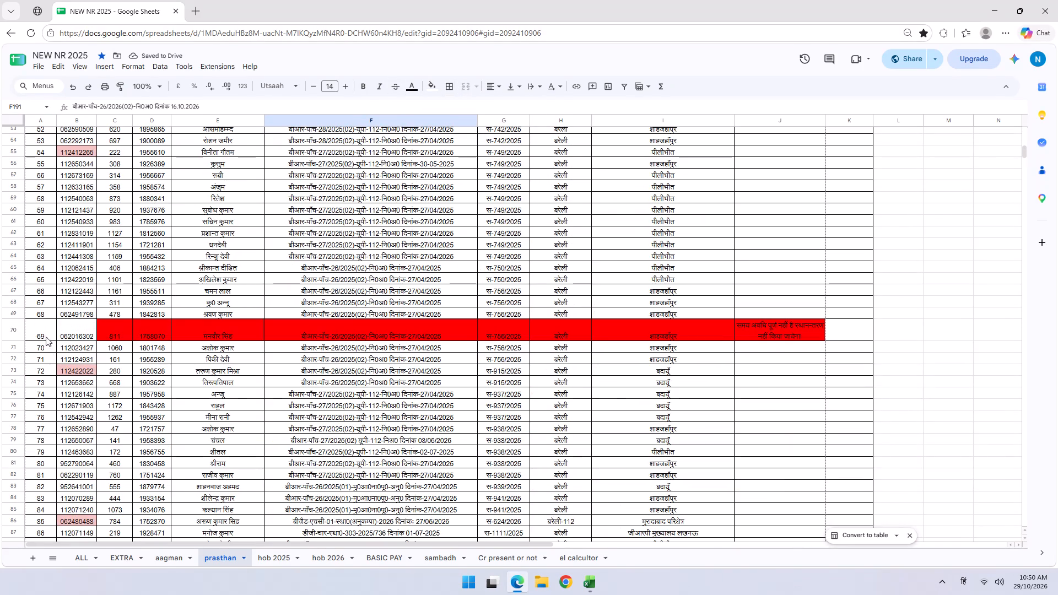
left_click_drag(33, 329, 842, 326)
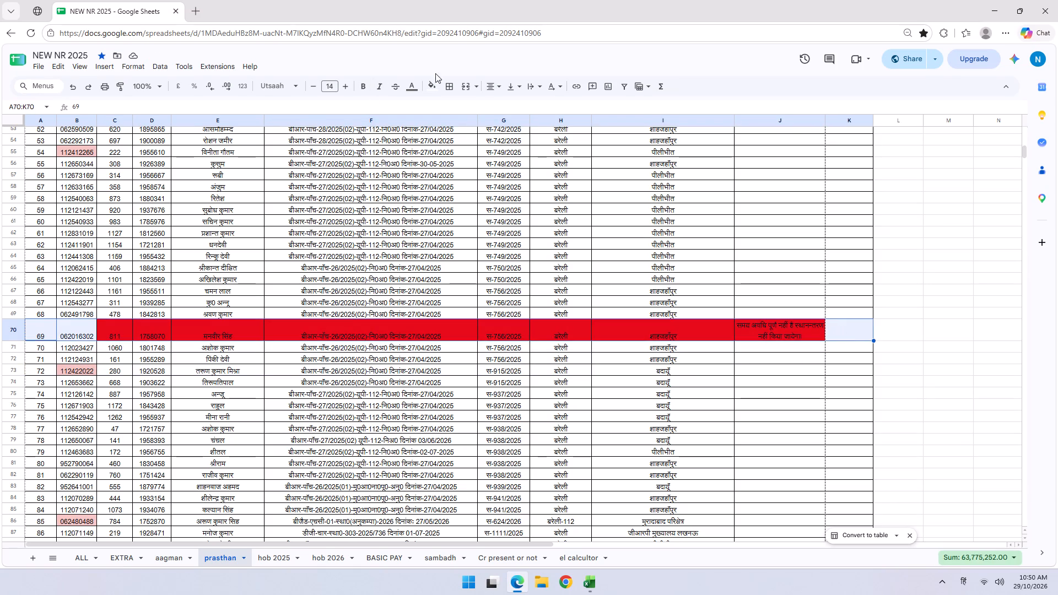
left_click(428, 87)
left_click(486, 248)
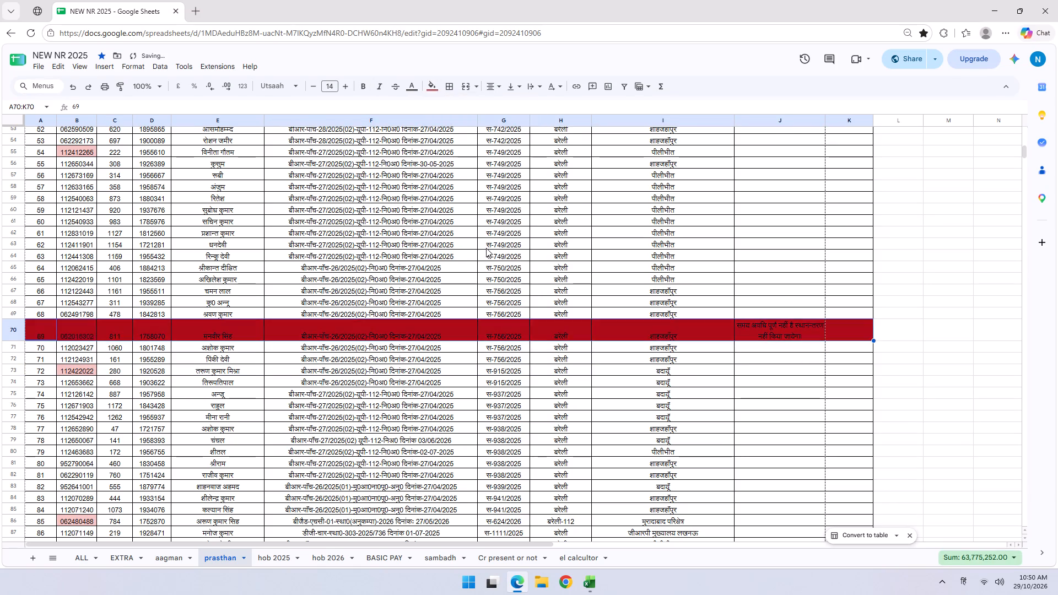
left_click(447, 256)
Examine the rest of the first prasthan table and the yellow and green row fills of the second table starting at row 201.
scroll(333, 231, "down", 20)
scroll(342, 213, "up", 1)
scroll(342, 213, "down", 3)
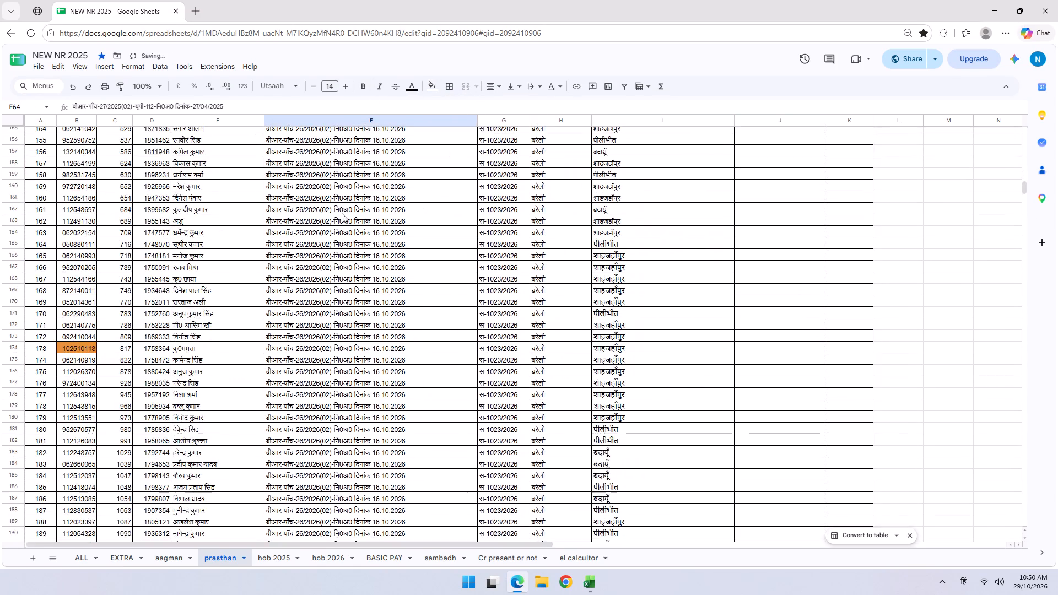
scroll(342, 213, "down", 18)
scroll(319, 218, "up", 1)
scroll(319, 218, "down", 1)
scroll(319, 218, "up", 1)
scroll(319, 218, "down", 8)
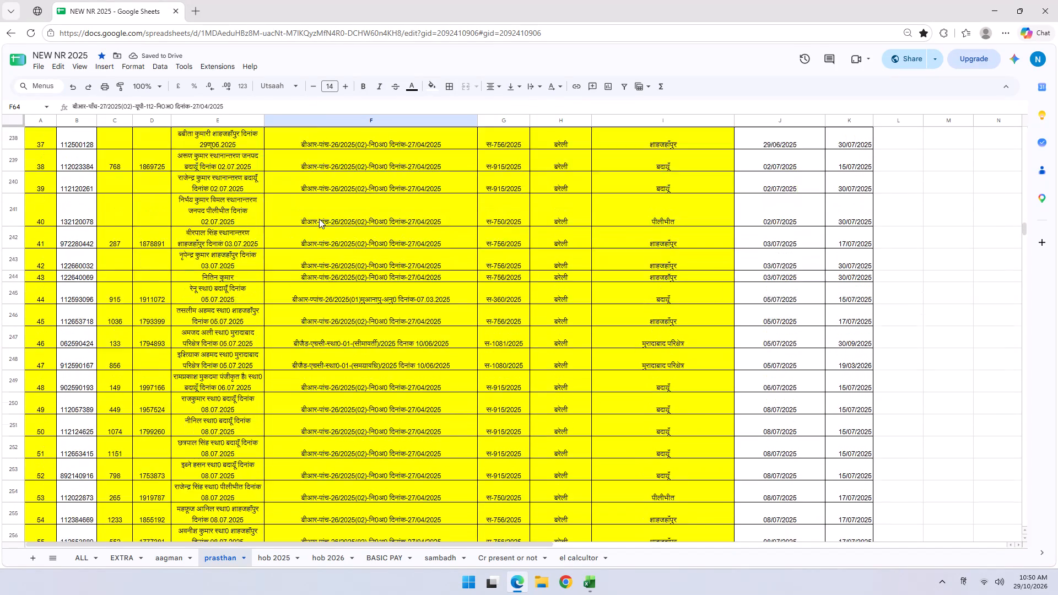
scroll(319, 219, "up", 5)
scroll(290, 236, "down", 10)
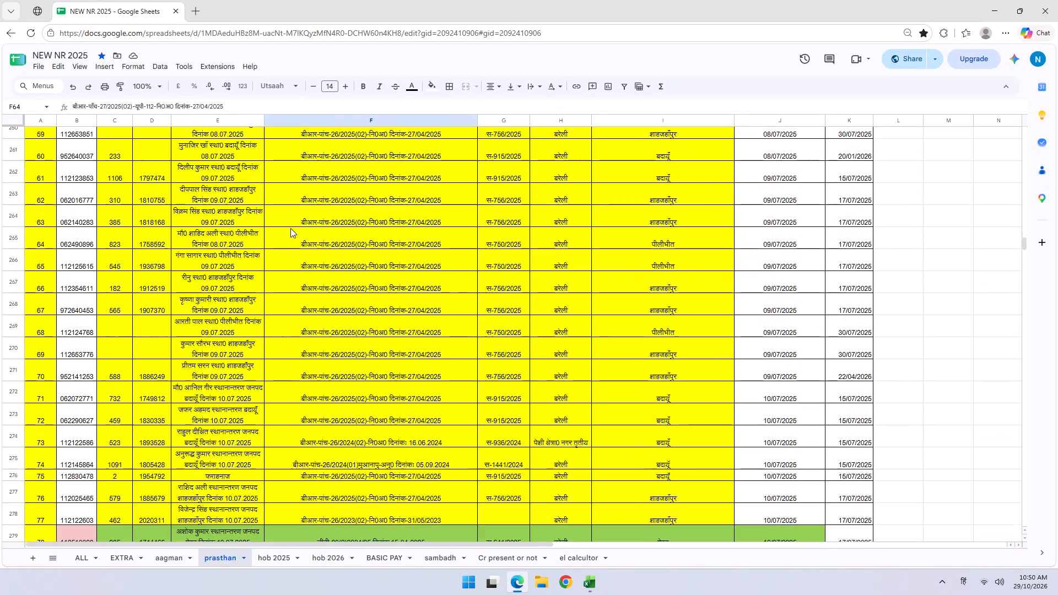
scroll(290, 228, "down", 10)
scroll(287, 227, "down", 19)
scroll(286, 220, "up", 2)
scroll(286, 220, "down", 1)
scroll(286, 220, "up", 6)
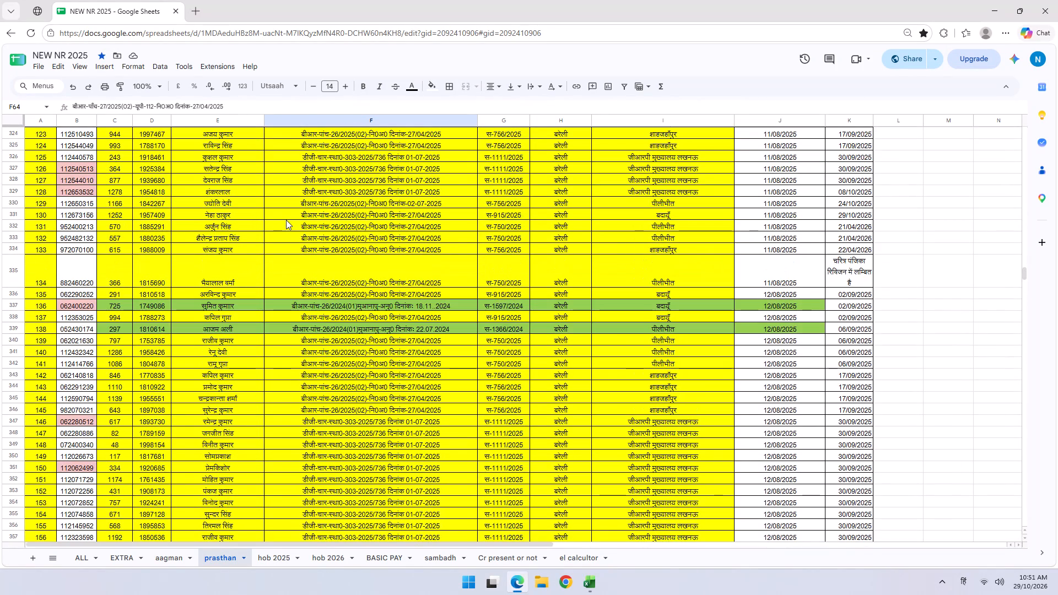
Change the fill colour of the whole second prasthan table, range A201:K595, to white.
scroll(401, 381, "up", 12)
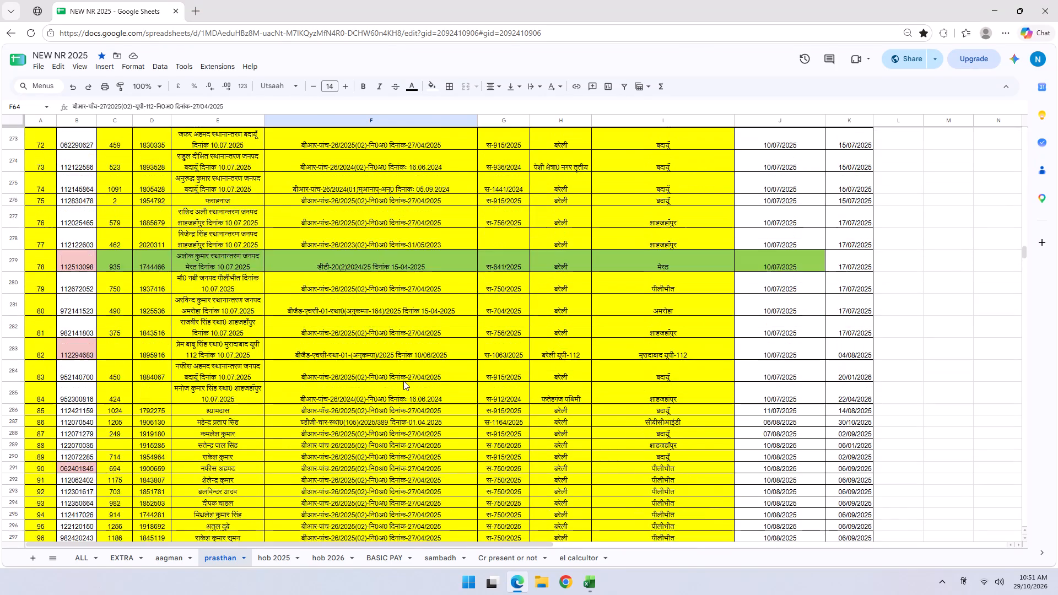
scroll(403, 381, "up", 20)
scroll(403, 381, "up", 7)
scroll(403, 381, "down", 1)
scroll(403, 381, "up", 13)
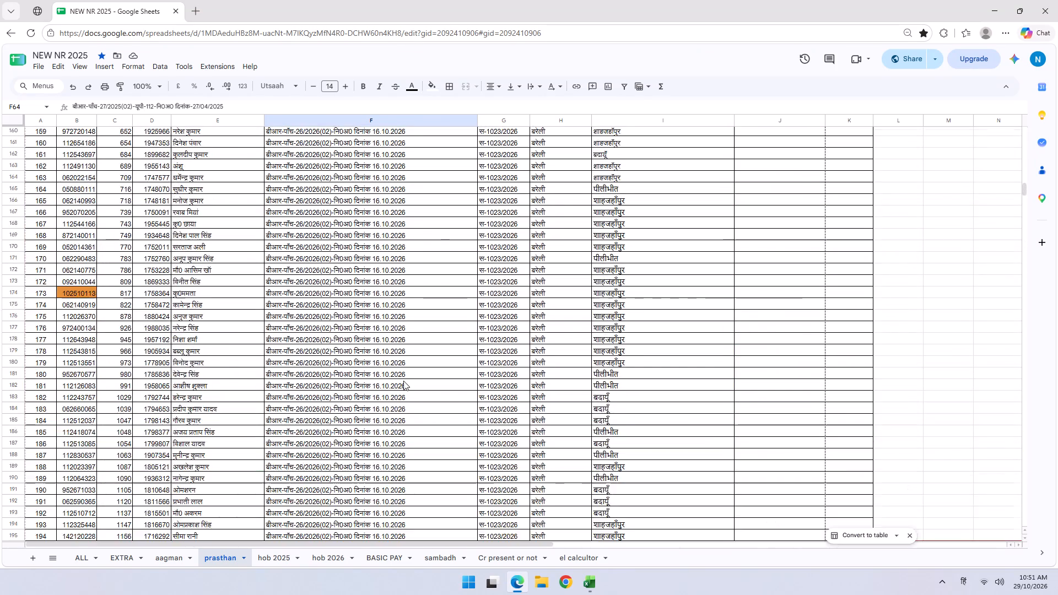
scroll(403, 381, "up", 1)
scroll(360, 396, "down", 6)
left_click_drag(42, 345, 806, 385)
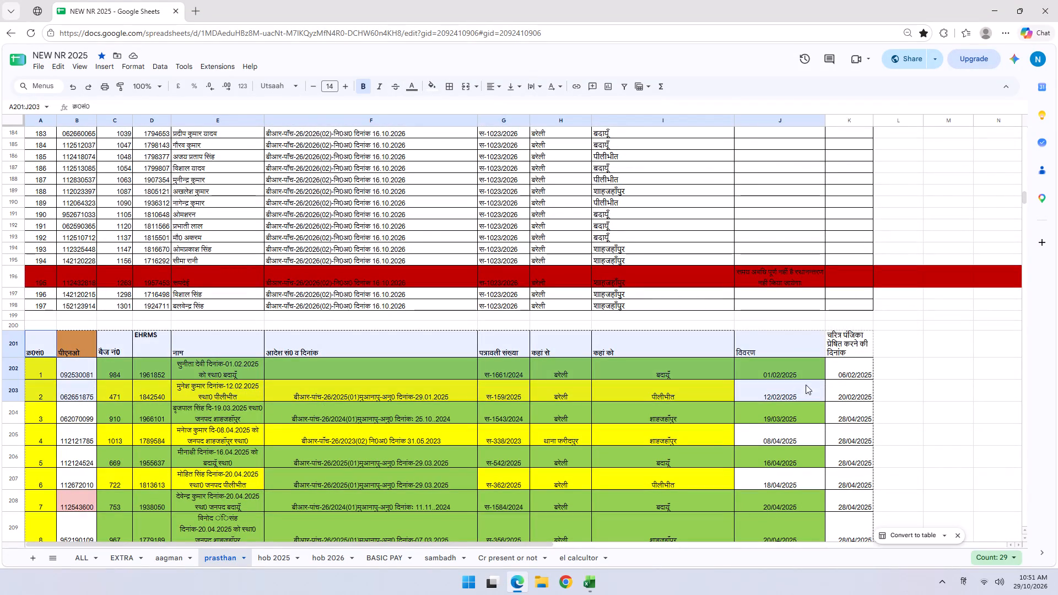
left_click_drag(806, 385, 850, 367)
key("ctrl+shift+Down")
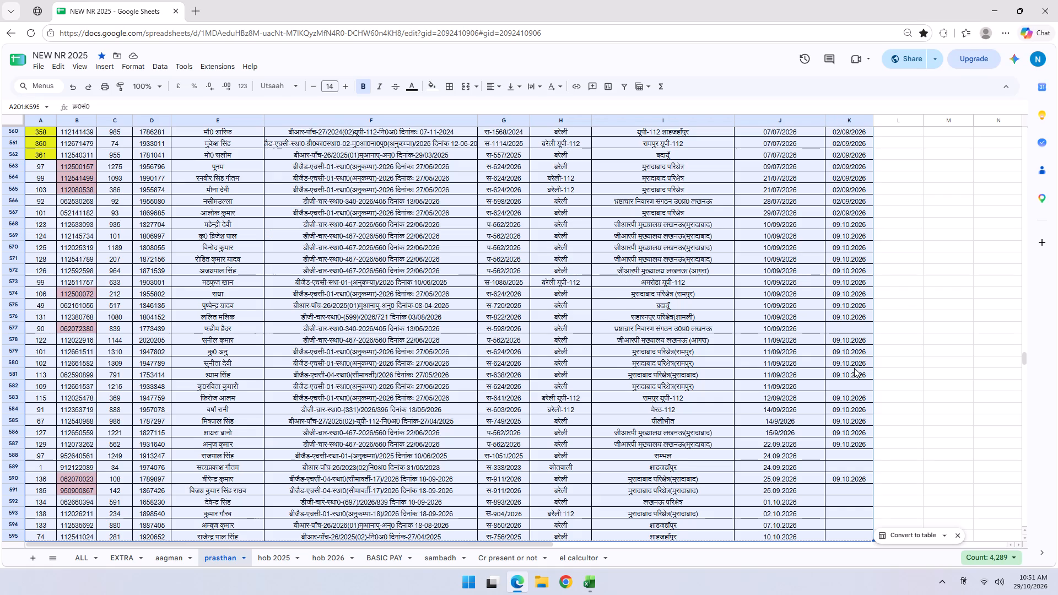
scroll(808, 352, "down", 2)
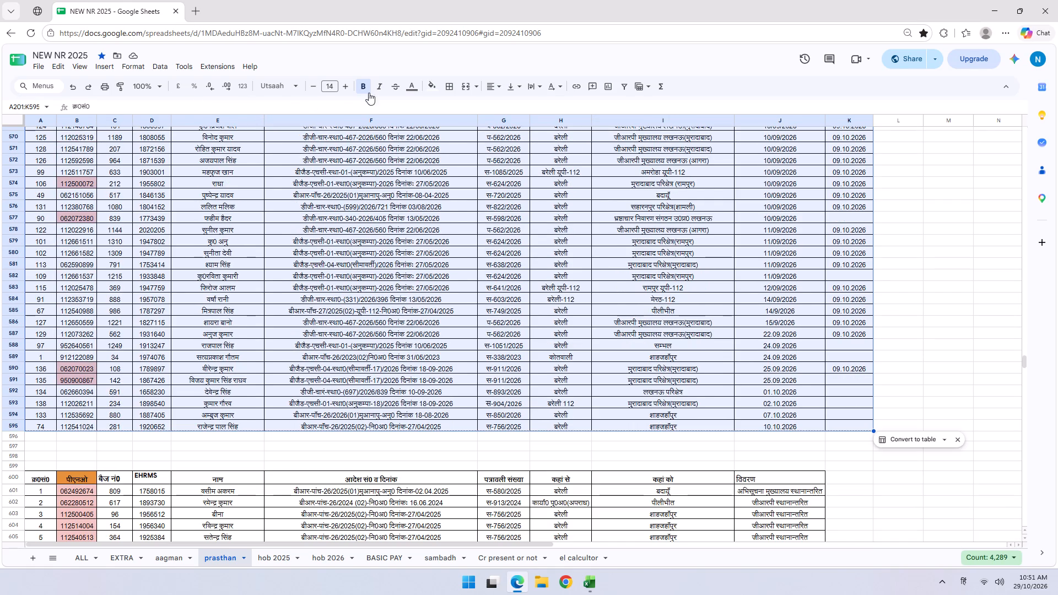
left_click(425, 84)
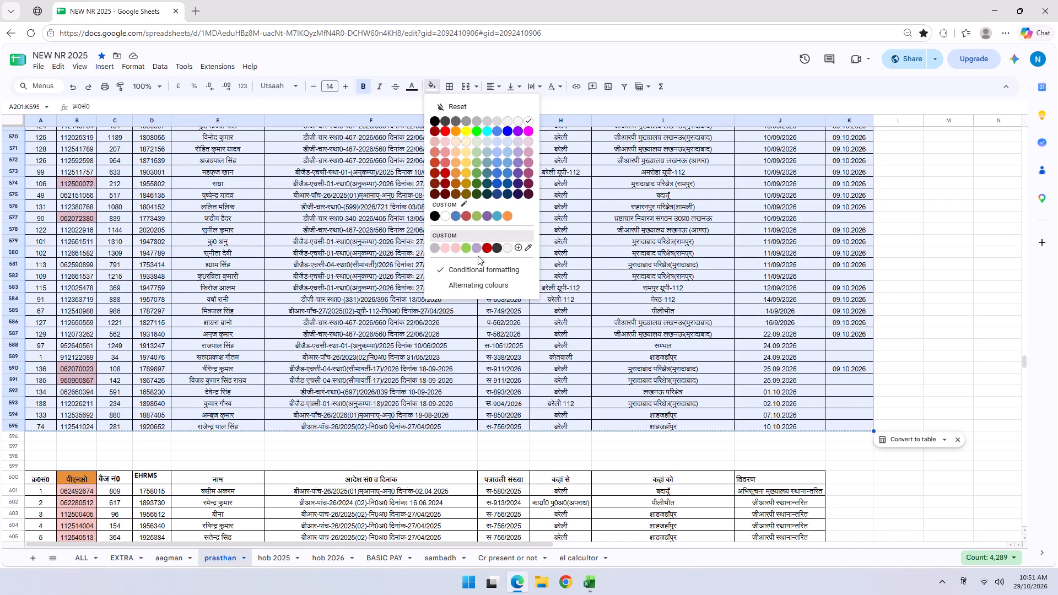
left_click(527, 121)
left_click(464, 272)
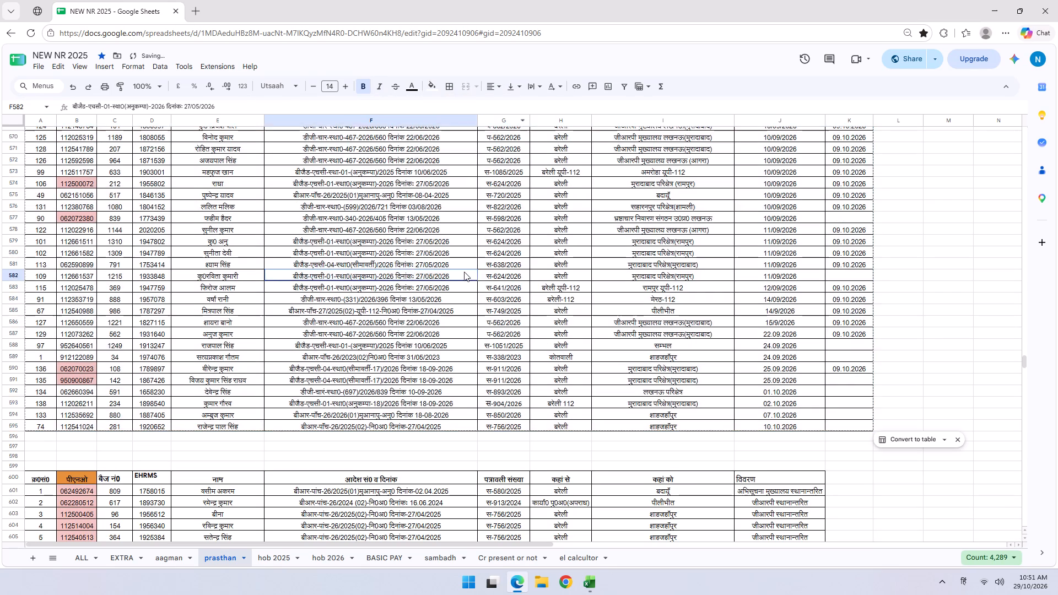
Review the row fills throughout the second prasthan table and check the third table down to its last row.
scroll(449, 279, "up", 3)
scroll(449, 279, "down", 1)
scroll(449, 279, "up", 12)
scroll(448, 279, "down", 1)
scroll(448, 279, "up", 20)
scroll(448, 279, "up", 9)
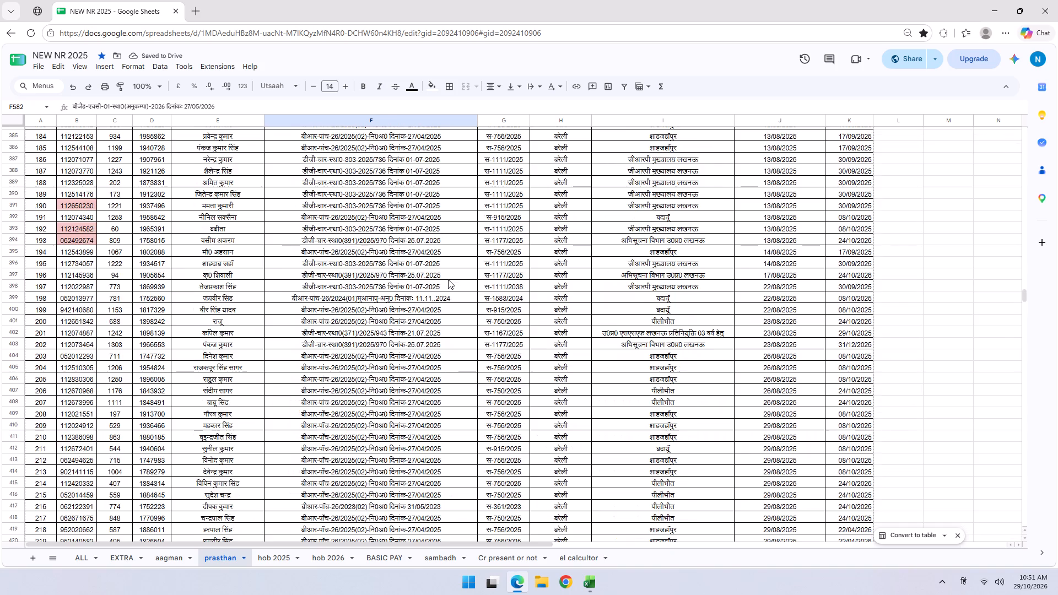
scroll(448, 279, "up", 20)
scroll(448, 279, "up", 8)
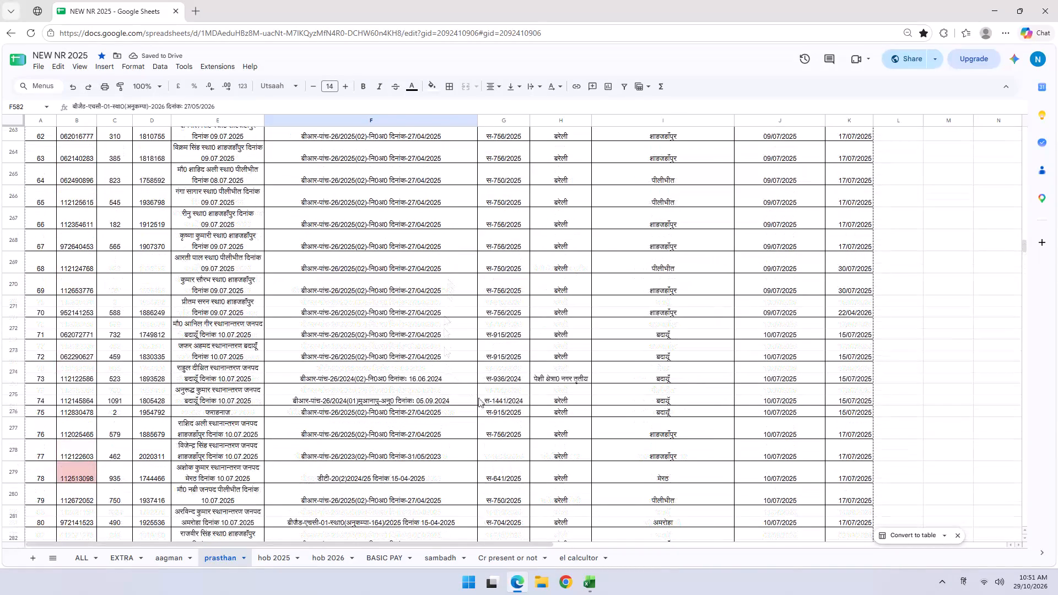
scroll(752, 385, "up", 6)
scroll(835, 386, "down", 16)
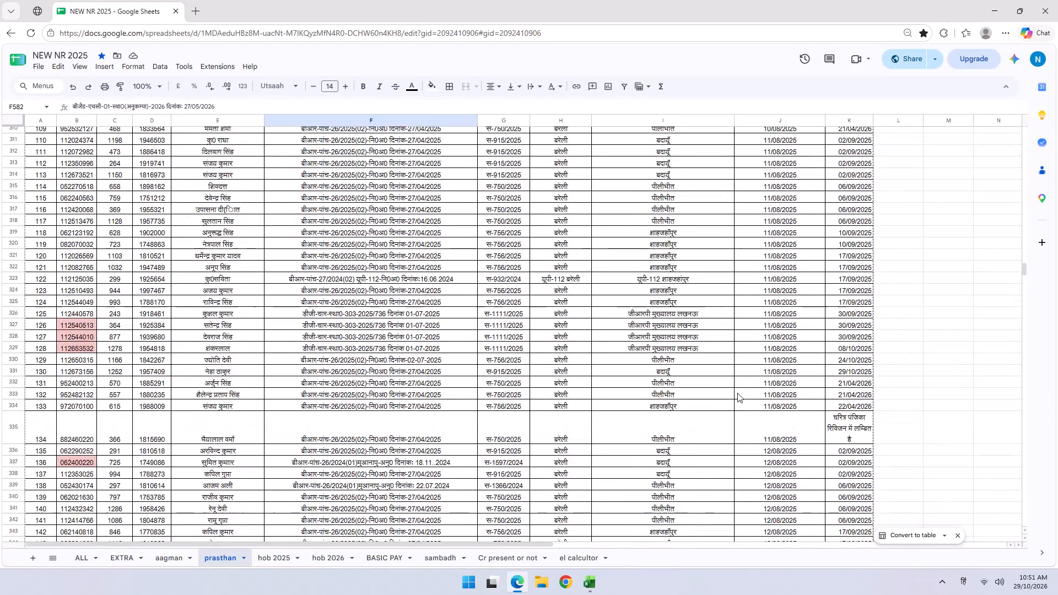
scroll(737, 393, "down", 19)
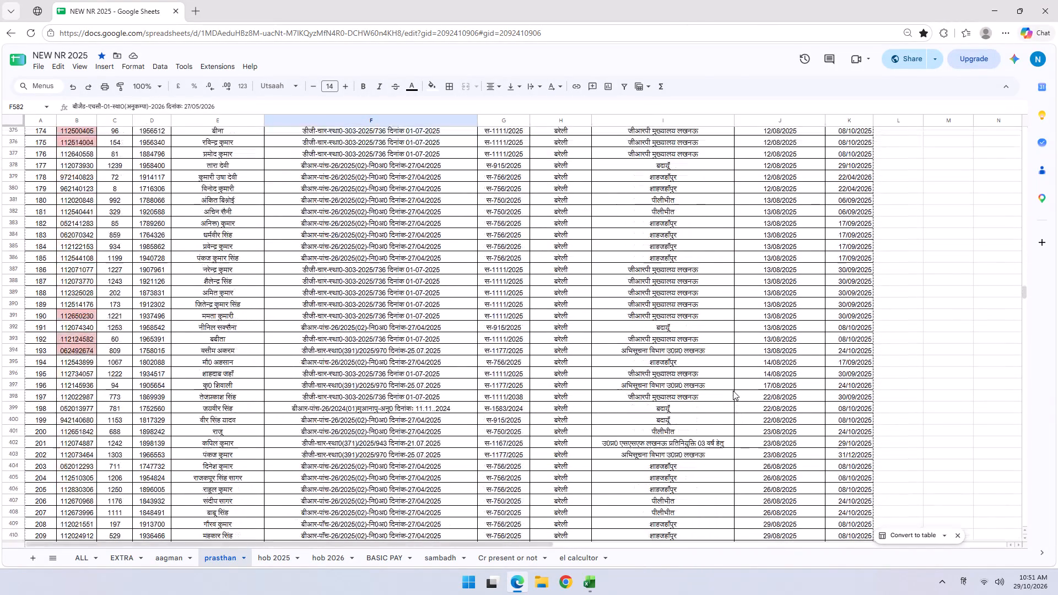
scroll(733, 391, "down", 20)
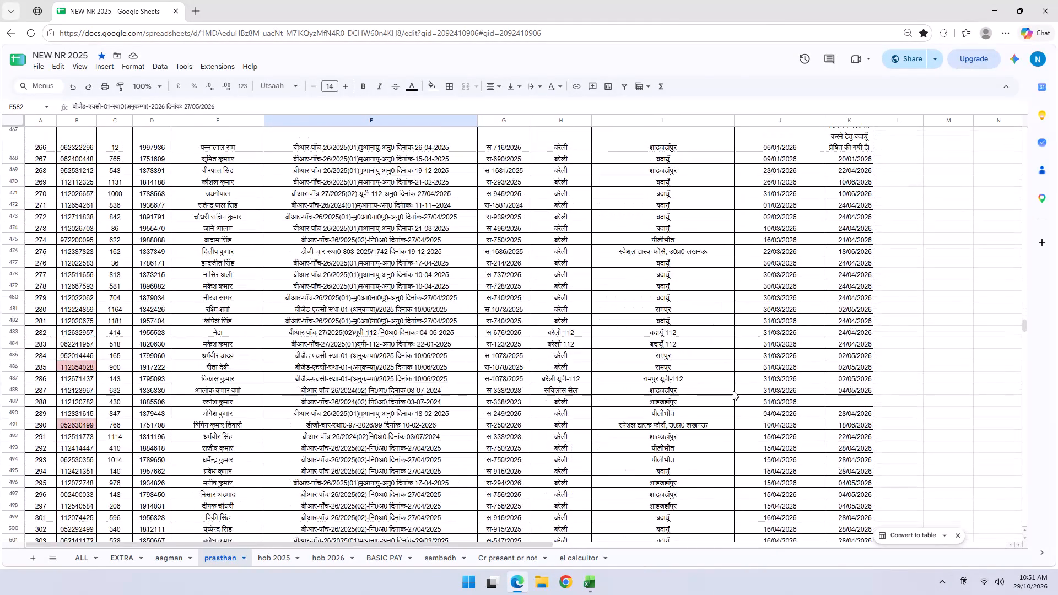
scroll(733, 391, "down", 19)
scroll(733, 391, "down", 12)
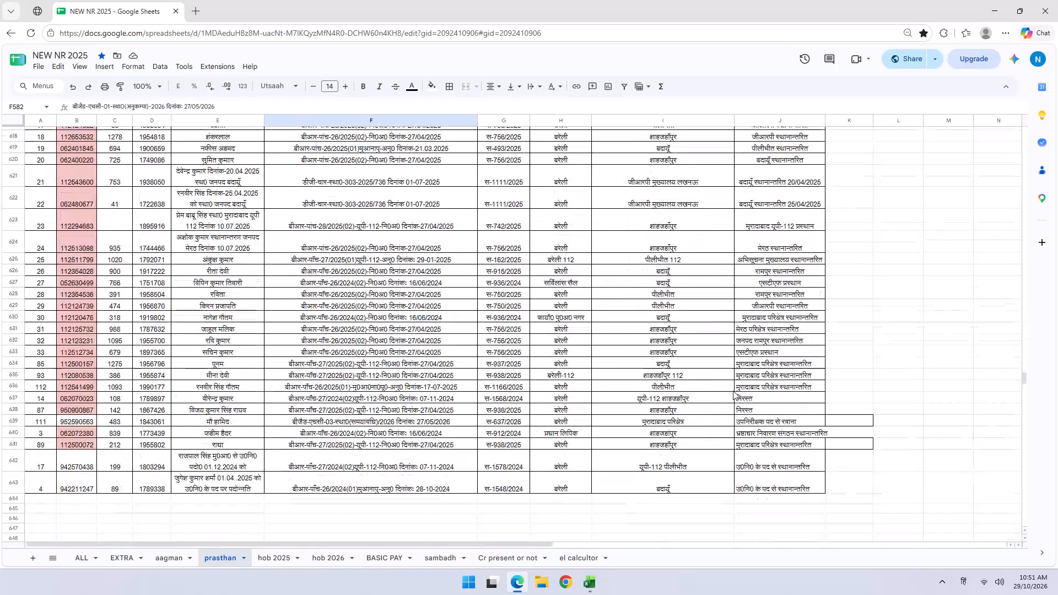
scroll(883, 432, "down", 2)
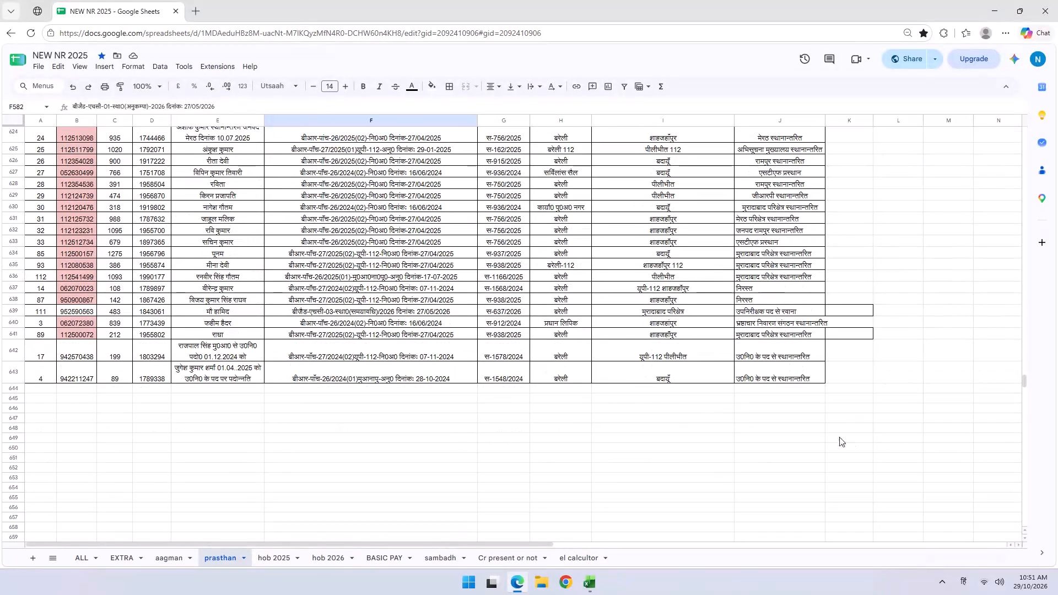
Auto-fit the width of column J on the prasthan sheet to its contents.
left_click(816, 420)
scroll(788, 339, "up", 4)
left_click(788, 496)
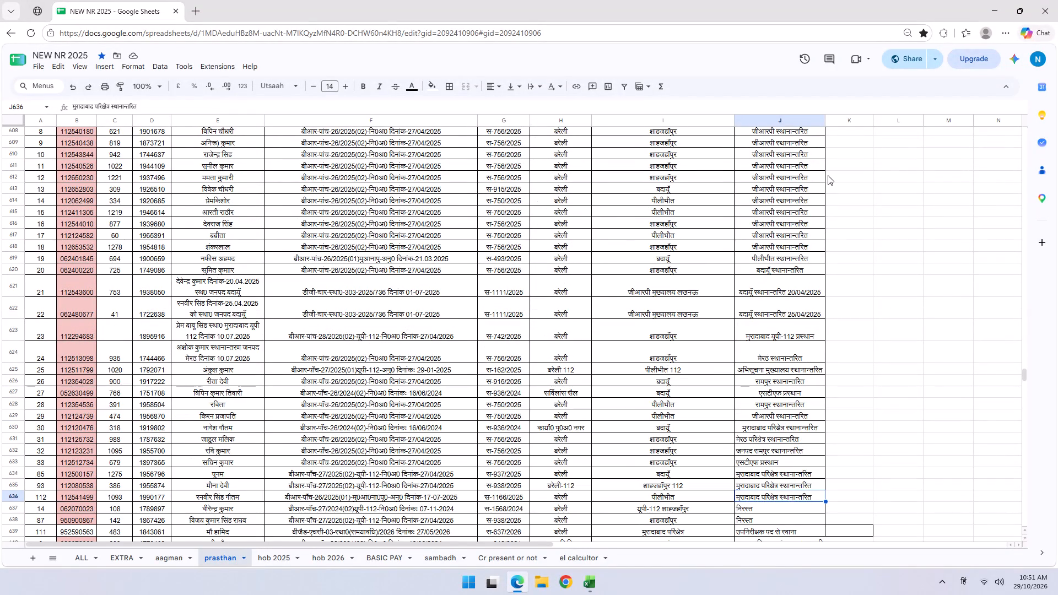
double_click(825, 118)
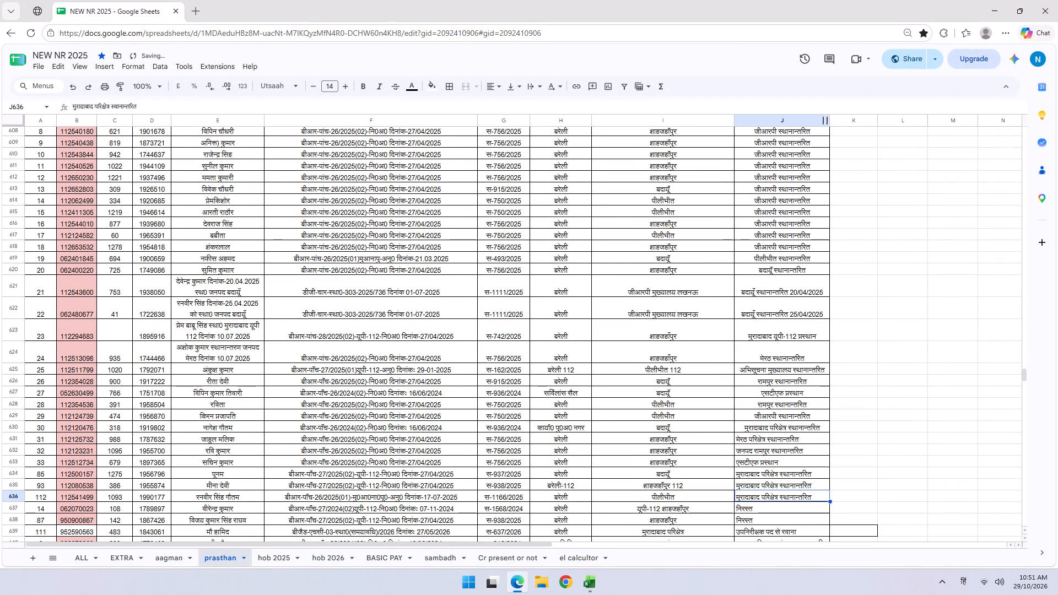
left_click(825, 118)
scroll(796, 278, "down", 5)
left_click(903, 377)
scroll(732, 299, "down", 4)
scroll(716, 310, "up", 7)
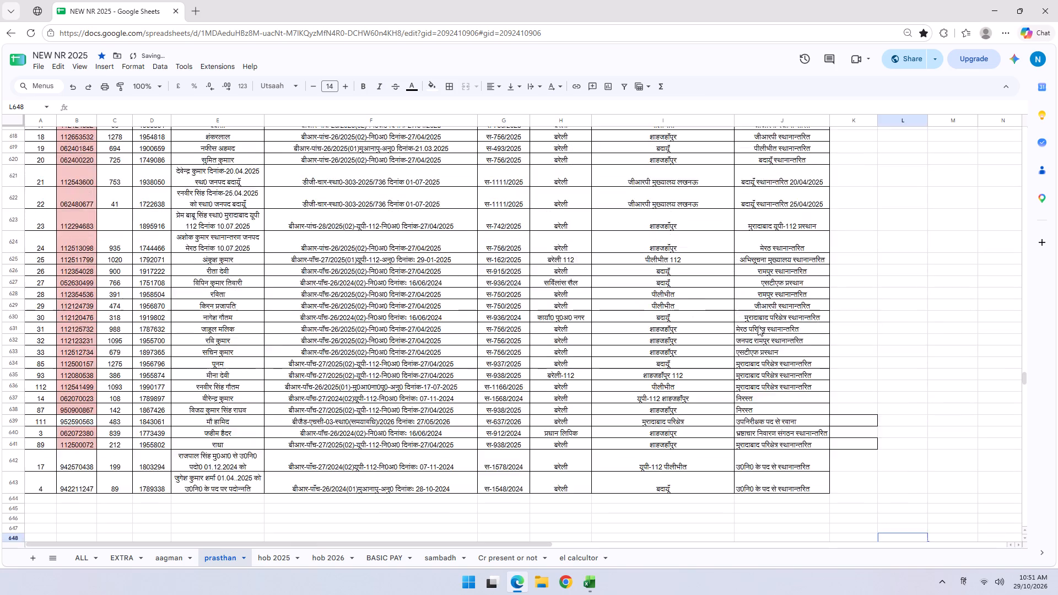
Apply all borders to range J600:K643 in the third prasthan table.
scroll(758, 326, "up", 10)
scroll(830, 350, "down", 1)
scroll(830, 350, "up", 3)
scroll(830, 350, "down", 6)
left_click_drag(816, 253, 849, 378)
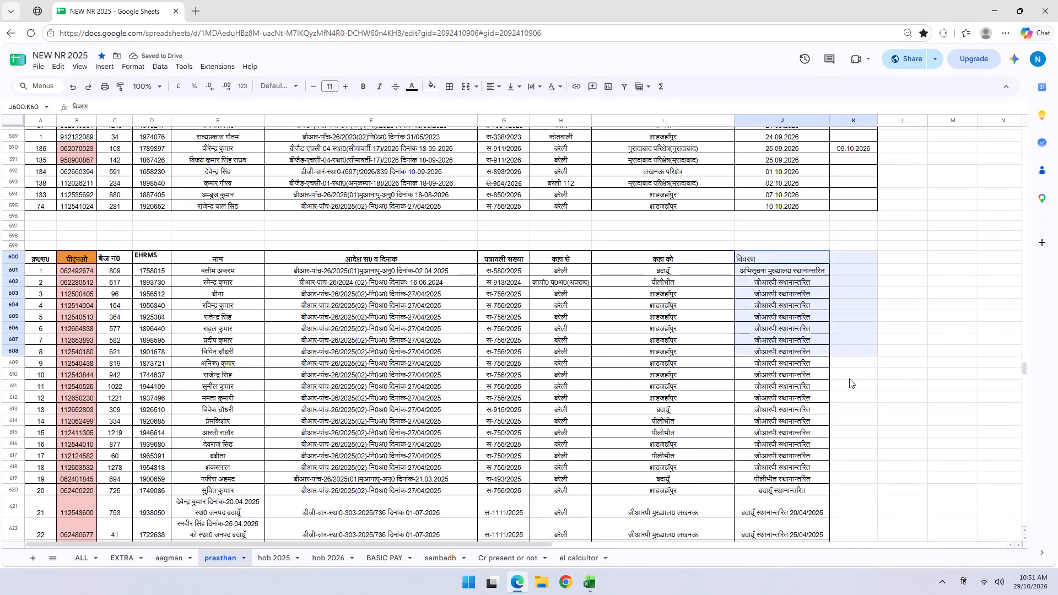
left_click_drag(849, 378, 846, 279)
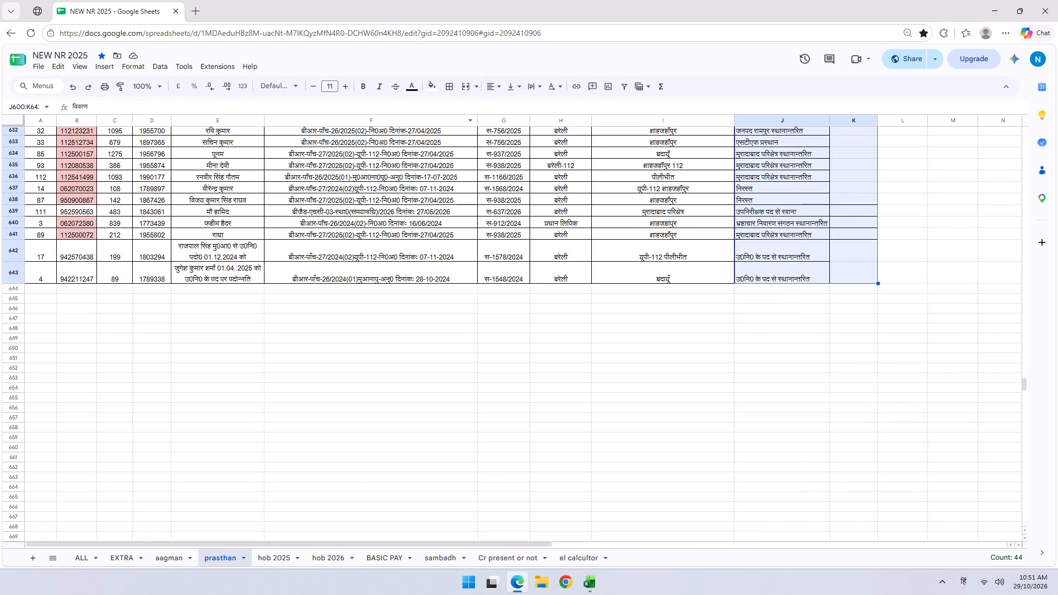
left_click(448, 89)
left_click(451, 106)
left_click(548, 259)
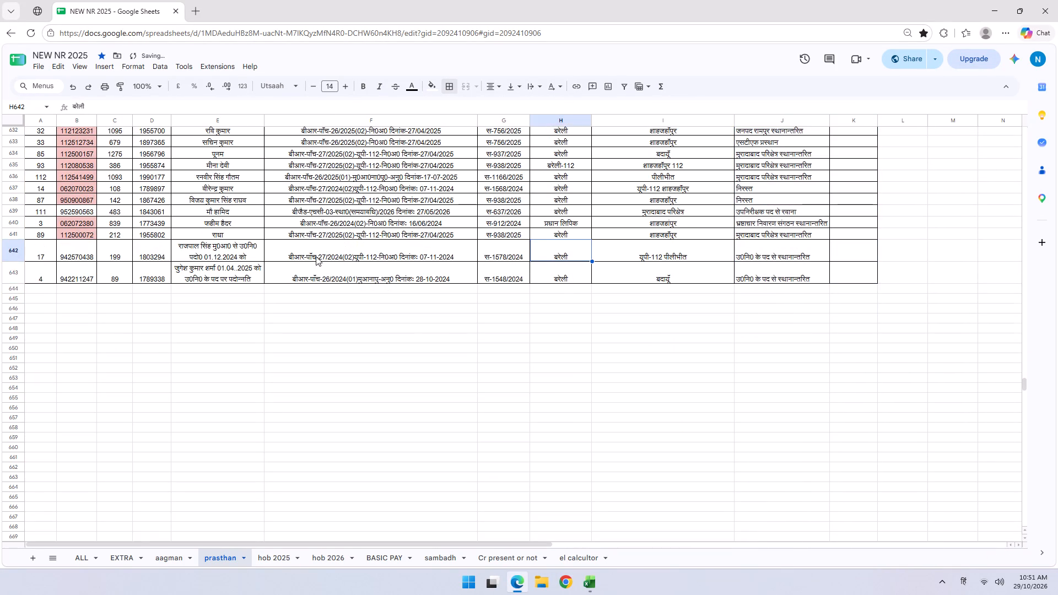
Review the borders of the third prasthan table and the rows of the second table back towards its header.
scroll(315, 257, "up", 13)
scroll(327, 282, "down", 3)
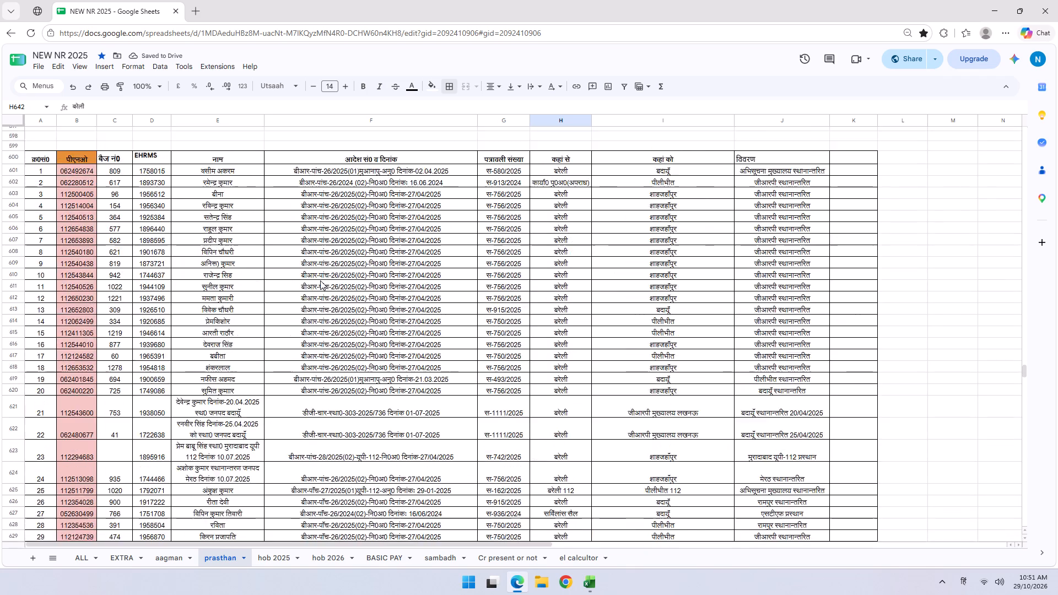
scroll(320, 280, "down", 8)
scroll(204, 330, "up", 2)
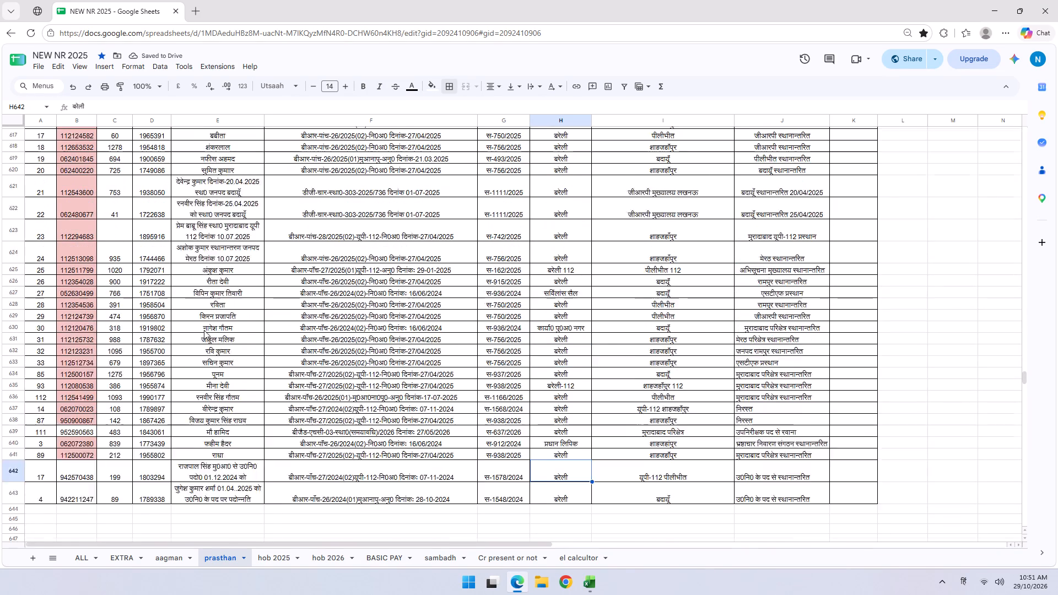
scroll(204, 330, "up", 9)
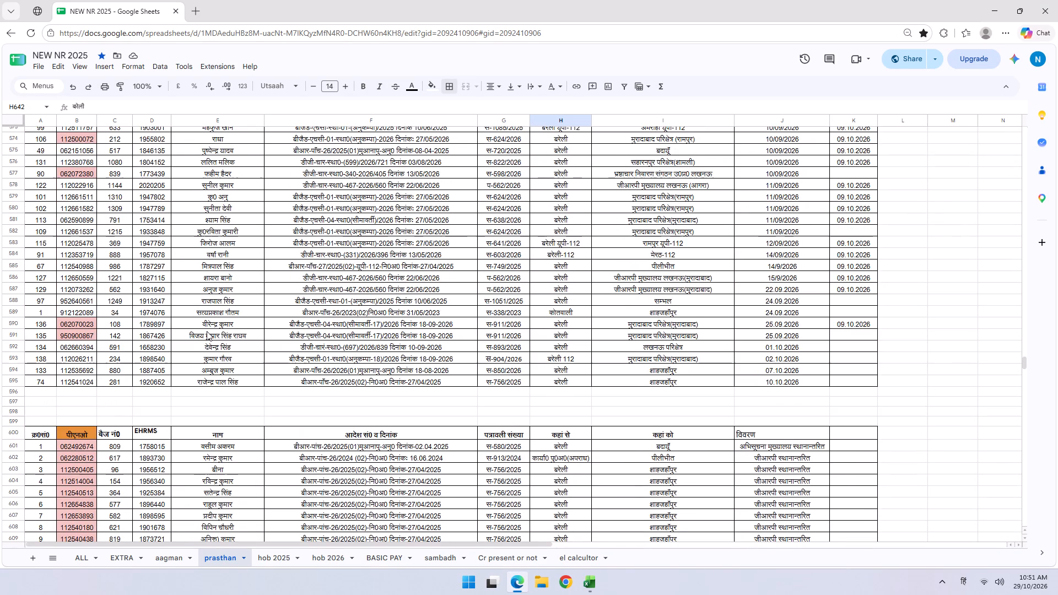
scroll(207, 331, "up", 2)
scroll(427, 395, "up", 10)
scroll(425, 393, "down", 1)
scroll(424, 393, "up", 2)
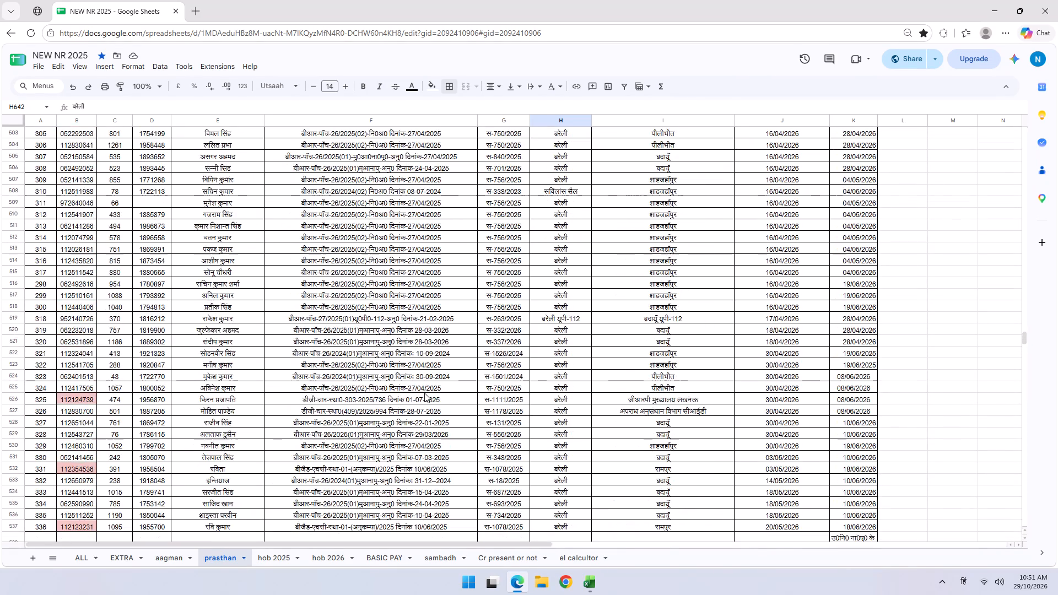
scroll(424, 393, "up", 4)
scroll(423, 392, "down", 1)
scroll(423, 392, "up", 20)
scroll(423, 392, "up", 16)
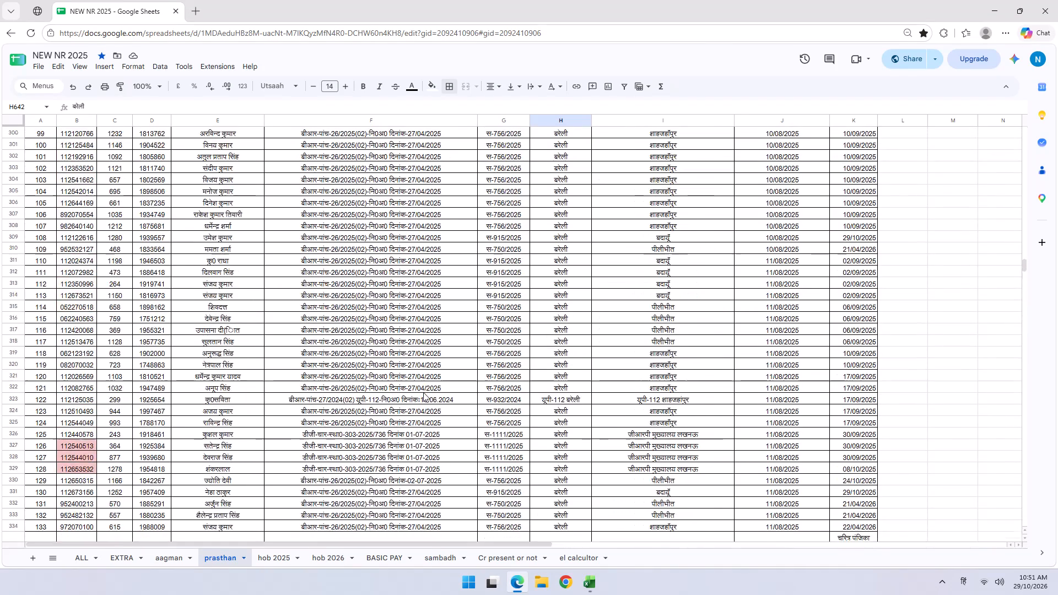
scroll(423, 392, "up", 20)
scroll(422, 392, "up", 3)
scroll(422, 392, "down", 1)
scroll(422, 392, "up", 18)
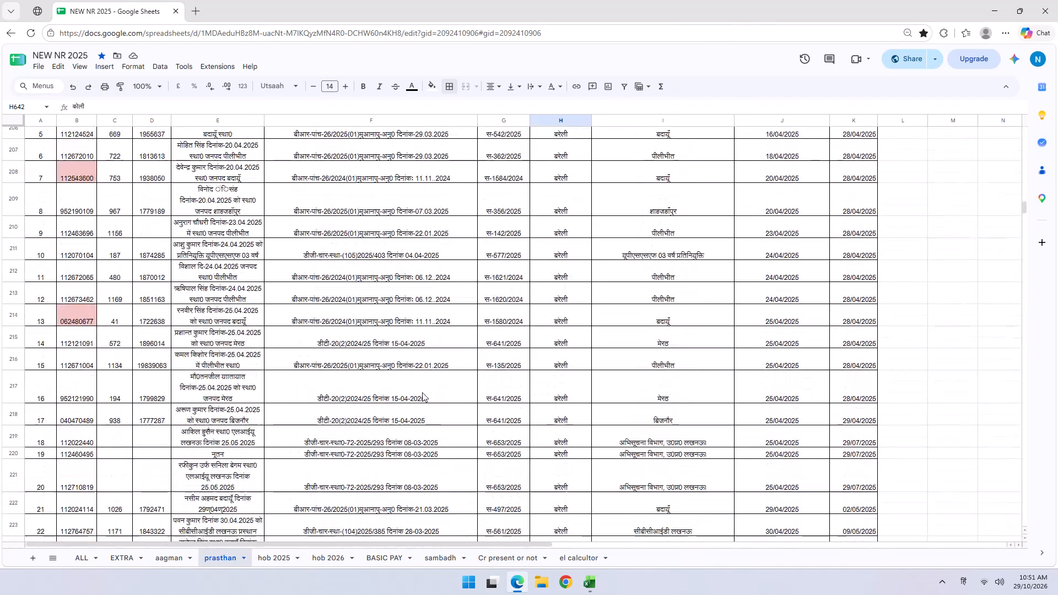
Apply all borders to range A201:K202, covering the second prasthan table's header row and first record.
scroll(422, 392, "up", 11)
scroll(388, 389, "down", 6)
left_click(6, 175)
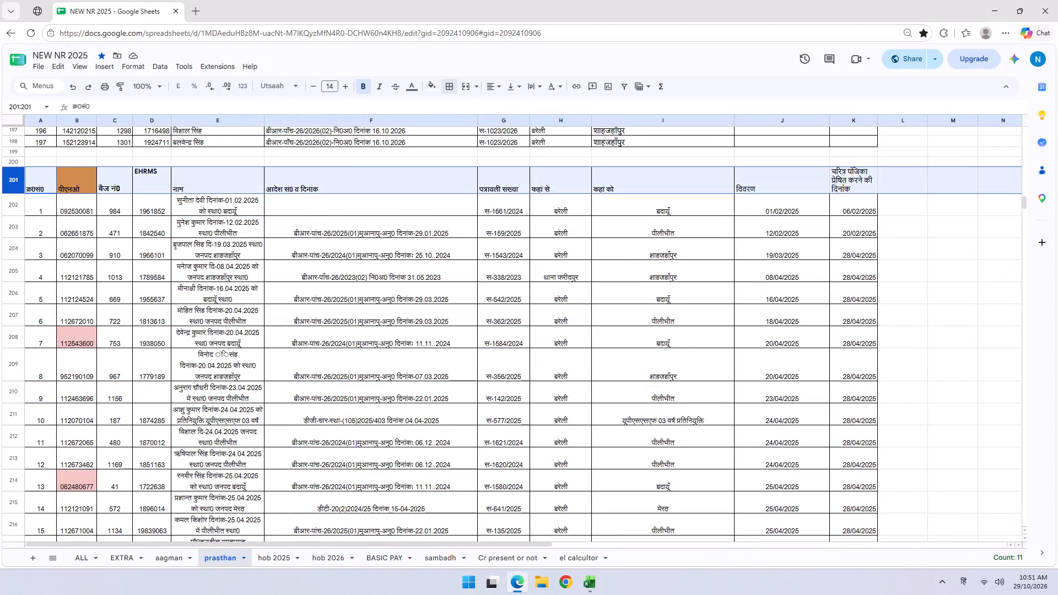
left_click(694, 170)
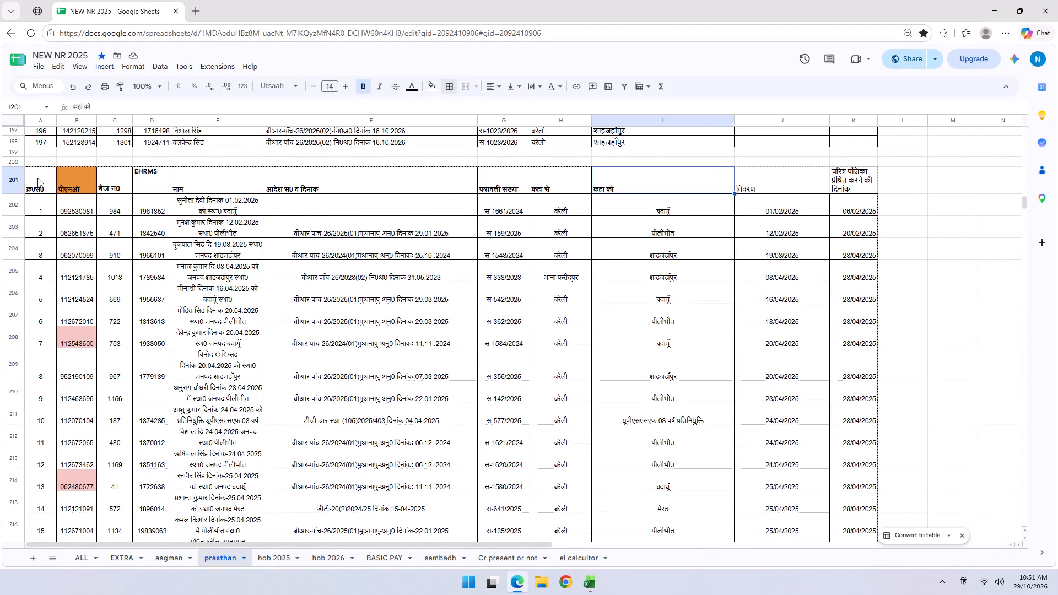
left_click_drag(37, 178, 846, 202)
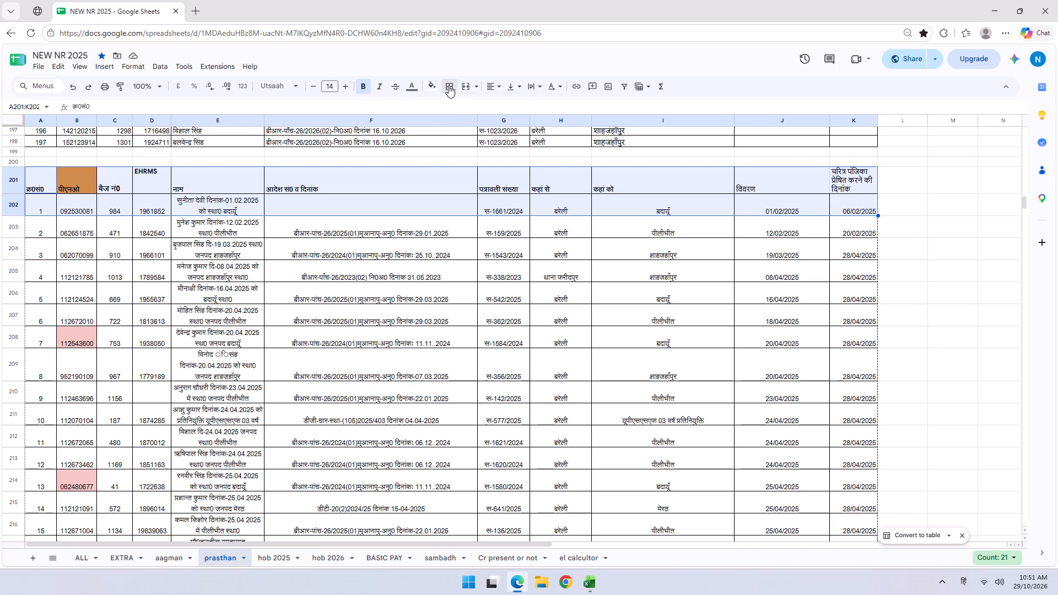
left_click(449, 85)
left_click(454, 108)
left_click(454, 107)
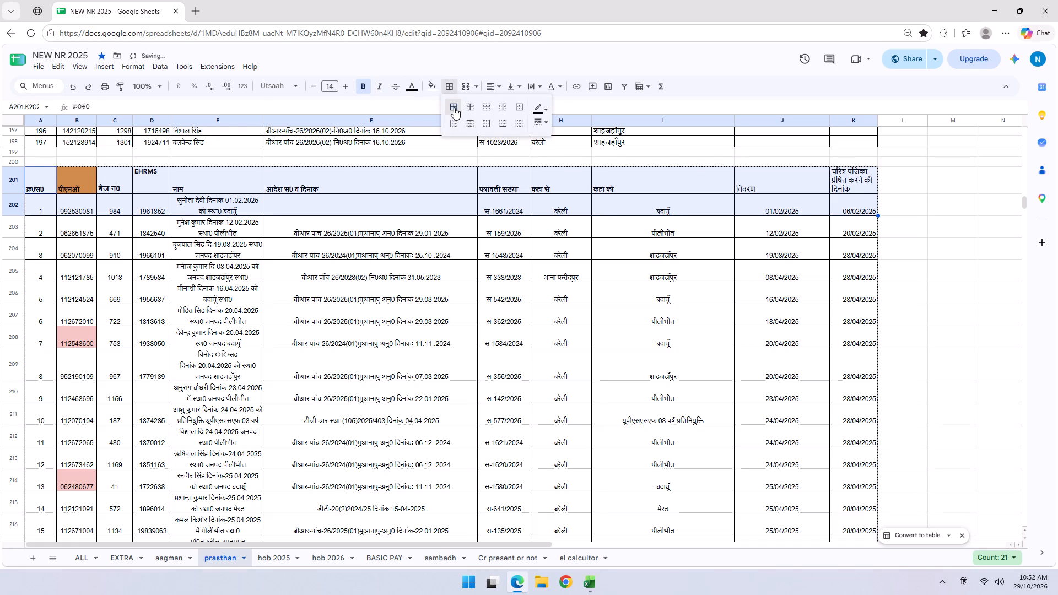
Add a filter to the second prasthan table's header row 201 and sort it A to Z by the चरित्र पंजिका dispatch-date column K.
left_click(601, 211)
left_click_drag(31, 180, 890, 192)
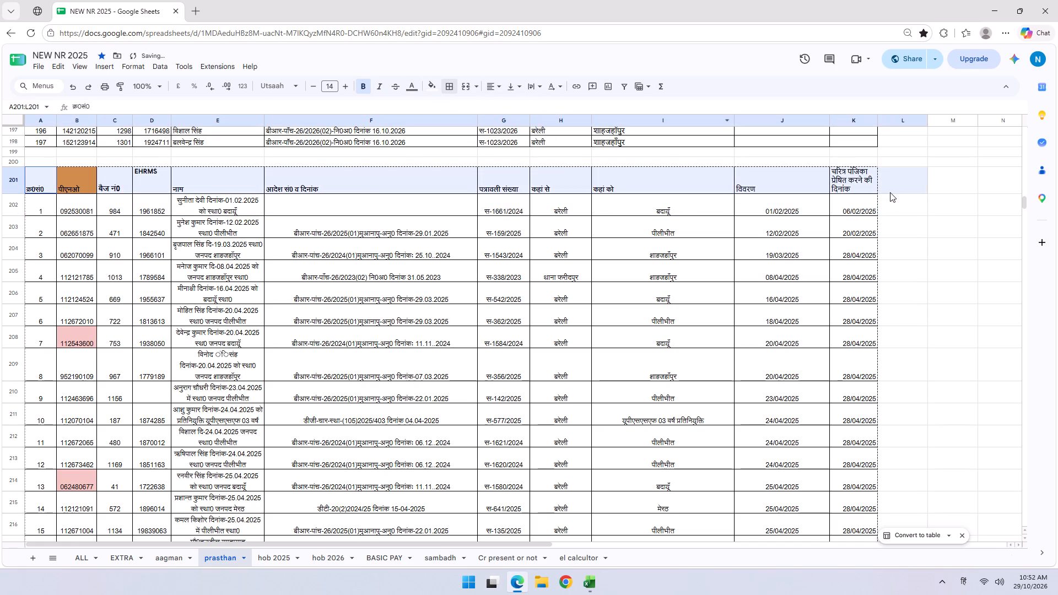
left_click_drag(890, 192, 856, 186)
left_click(627, 93)
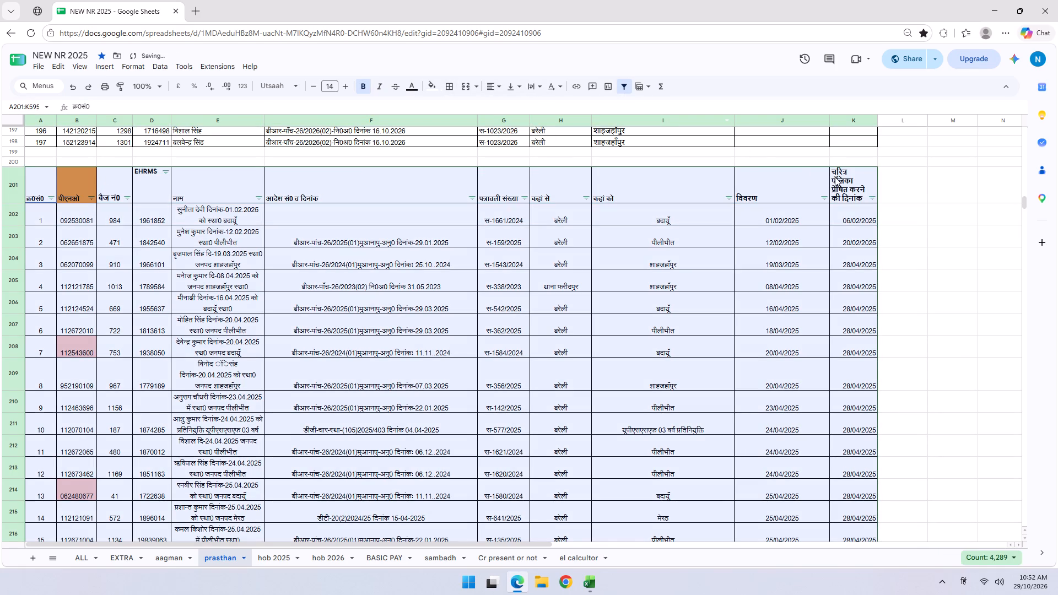
left_click(869, 196)
left_click(829, 215)
Check the end of the sorted second prasthan table for rows without a dispatch date, including the names in E587:E595.
left_click(874, 241)
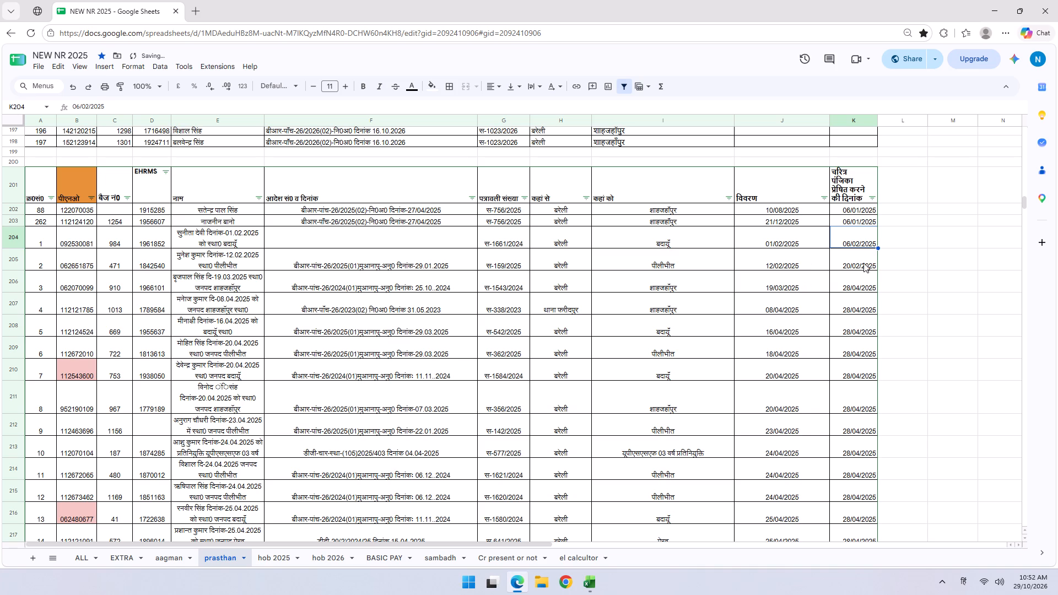
key("ctrl+shift+Down")
scroll(868, 278, "down", 1)
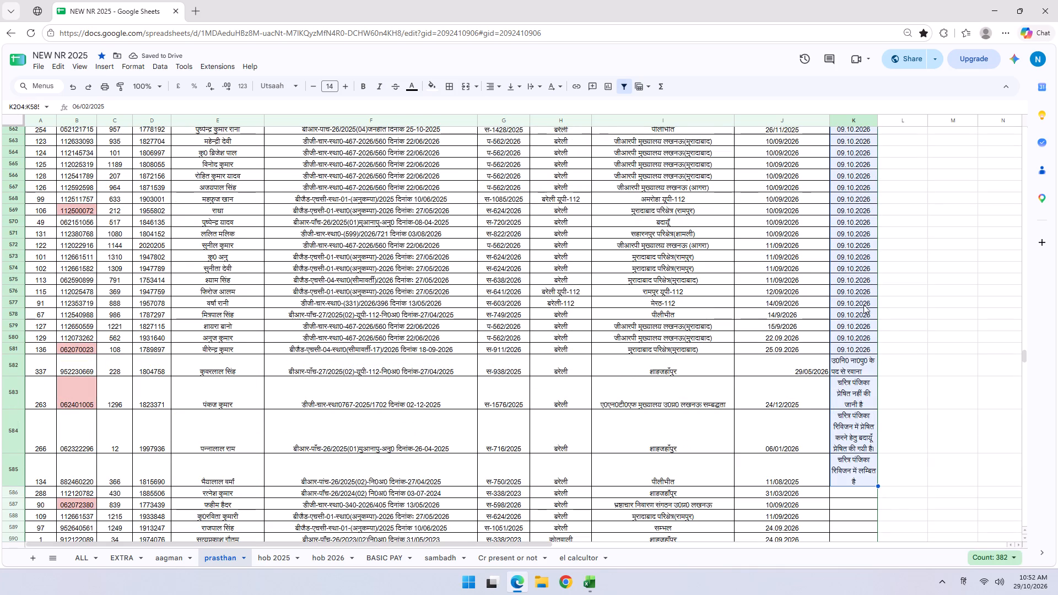
left_click(842, 494)
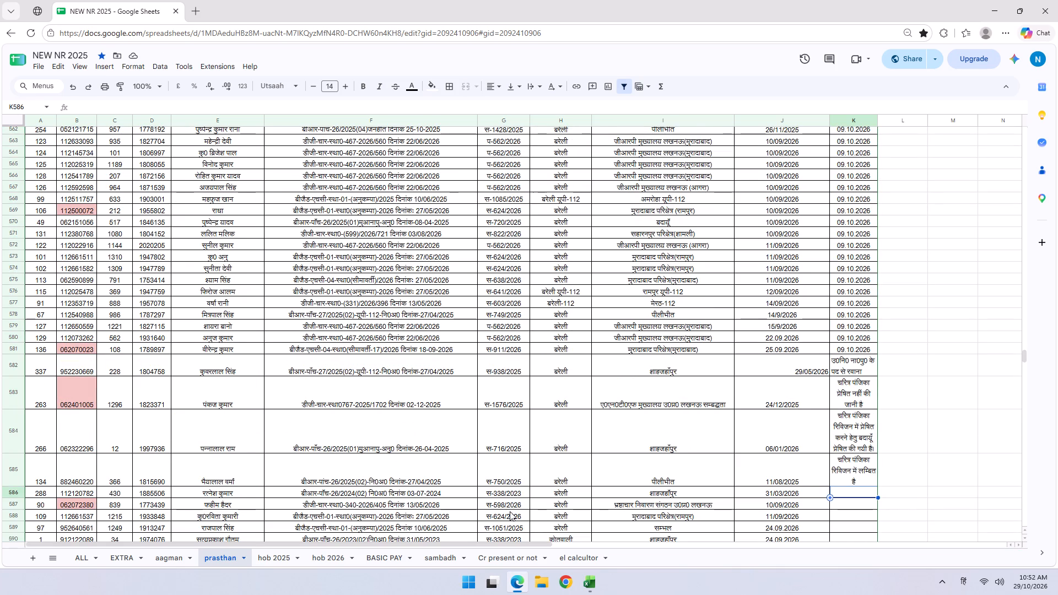
scroll(692, 497, "down", 5)
scroll(636, 486, "up", 2)
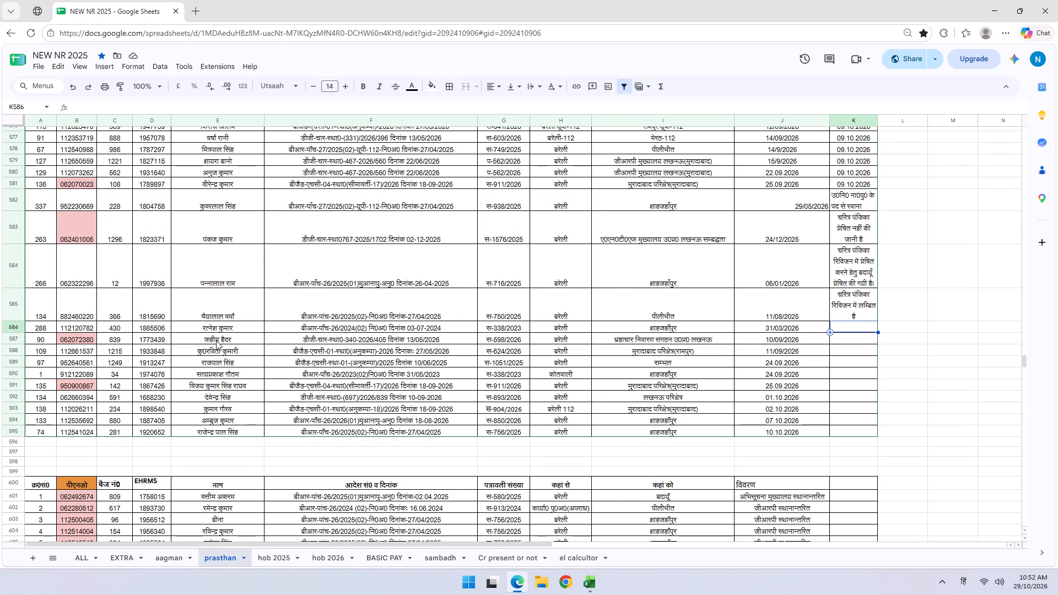
left_click_drag(216, 340, 231, 430)
On the aagman sheet, apply all borders to range A1:K143 of the first table.
left_click(169, 561)
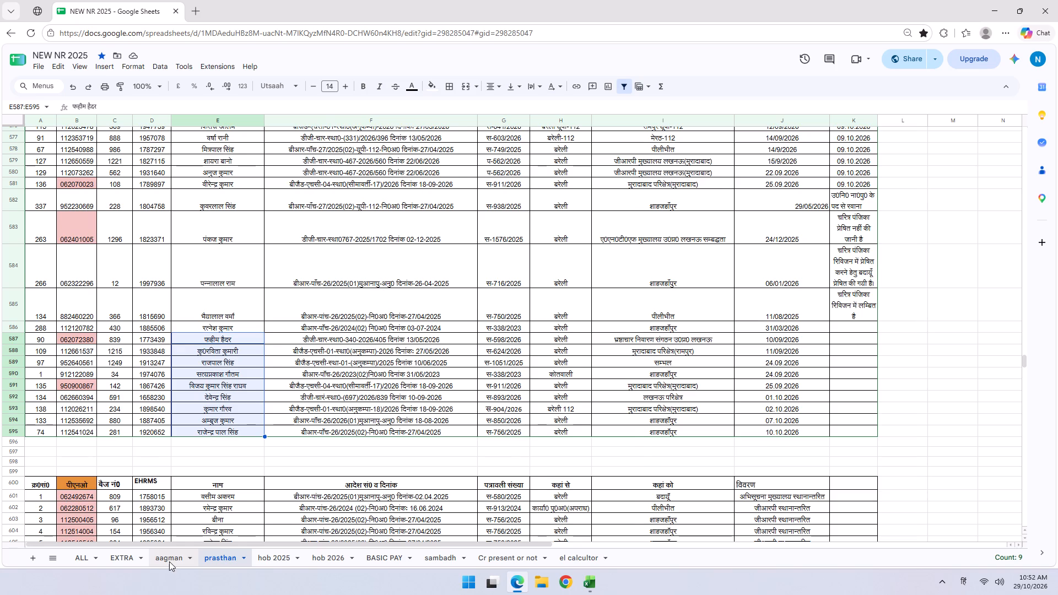
scroll(592, 387, "up", 20)
scroll(592, 387, "up", 10)
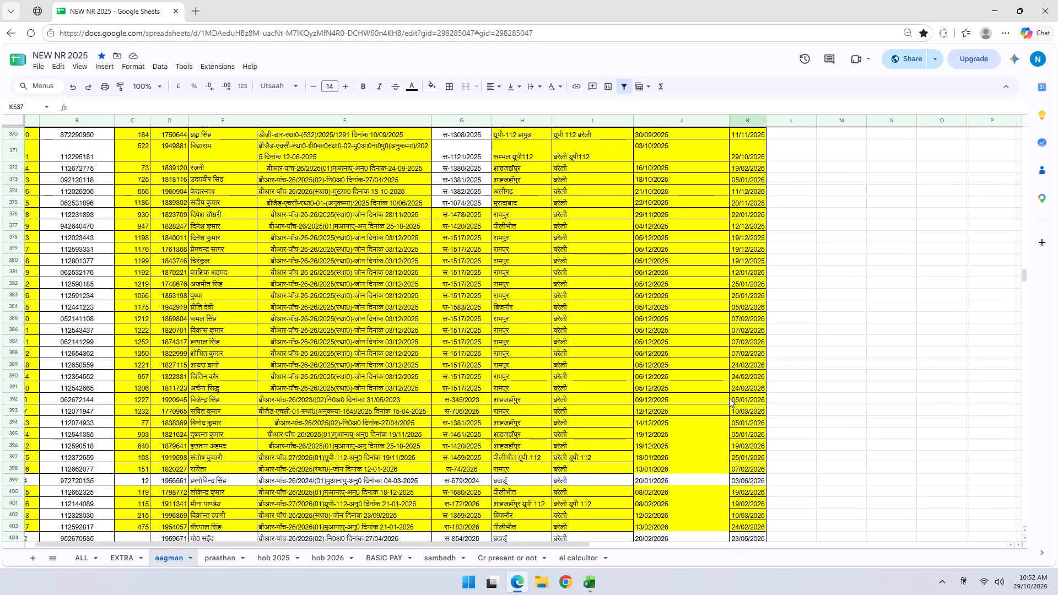
left_click(729, 398)
scroll(729, 398, "up", 20)
scroll(729, 398, "up", 14)
scroll(729, 398, "down", 1)
scroll(729, 398, "up", 8)
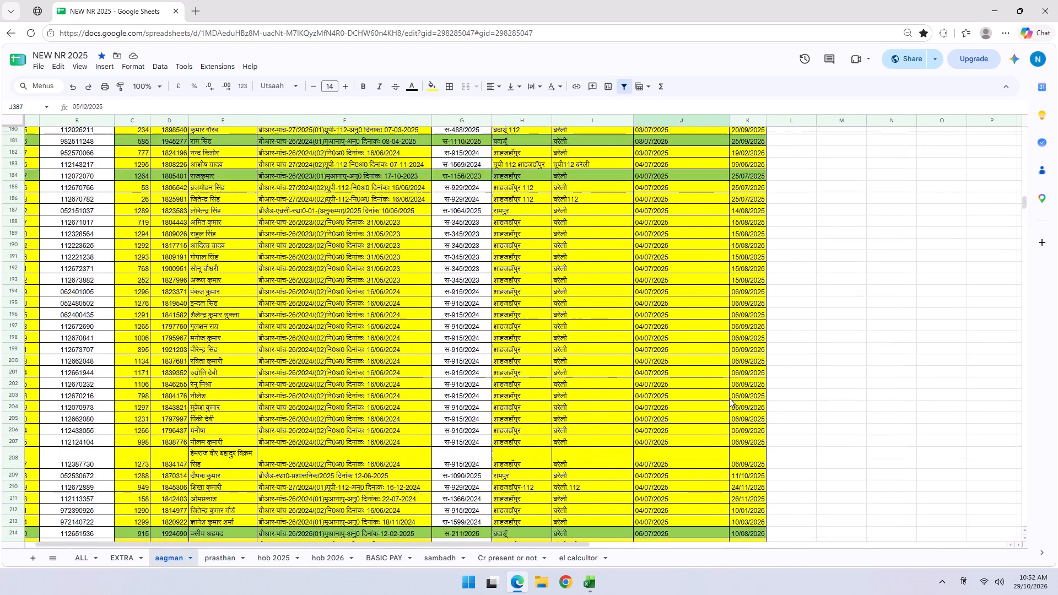
scroll(729, 398, "up", 14)
scroll(725, 401, "down", 5)
scroll(693, 388, "up", 6)
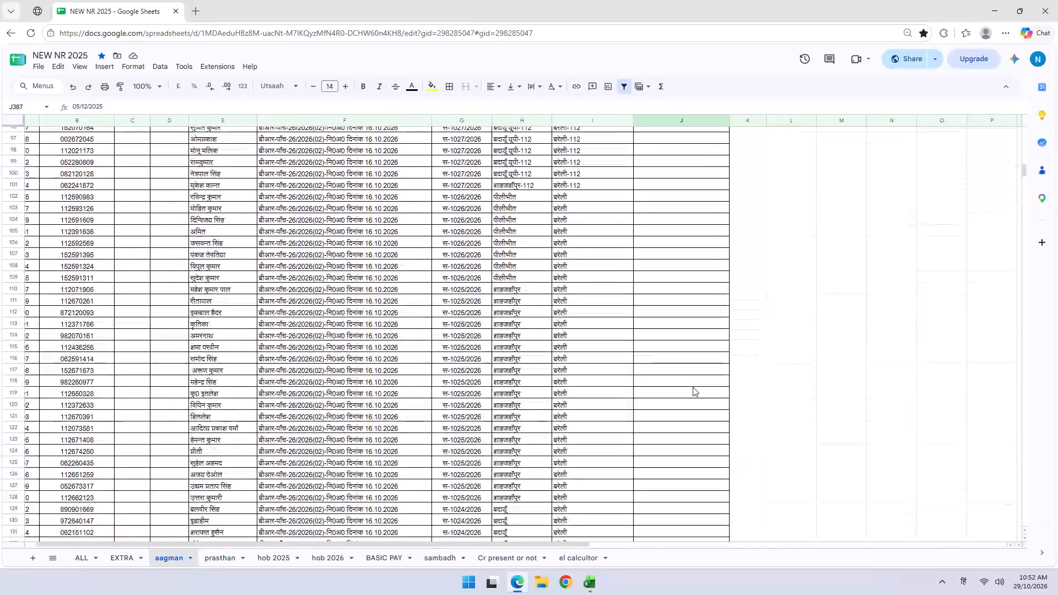
scroll(693, 387, "up", 20)
scroll(693, 387, "up", 10)
scroll(693, 387, "down", 1)
scroll(693, 387, "up", 1)
scroll(693, 387, "down", 1)
scroll(693, 387, "up", 2)
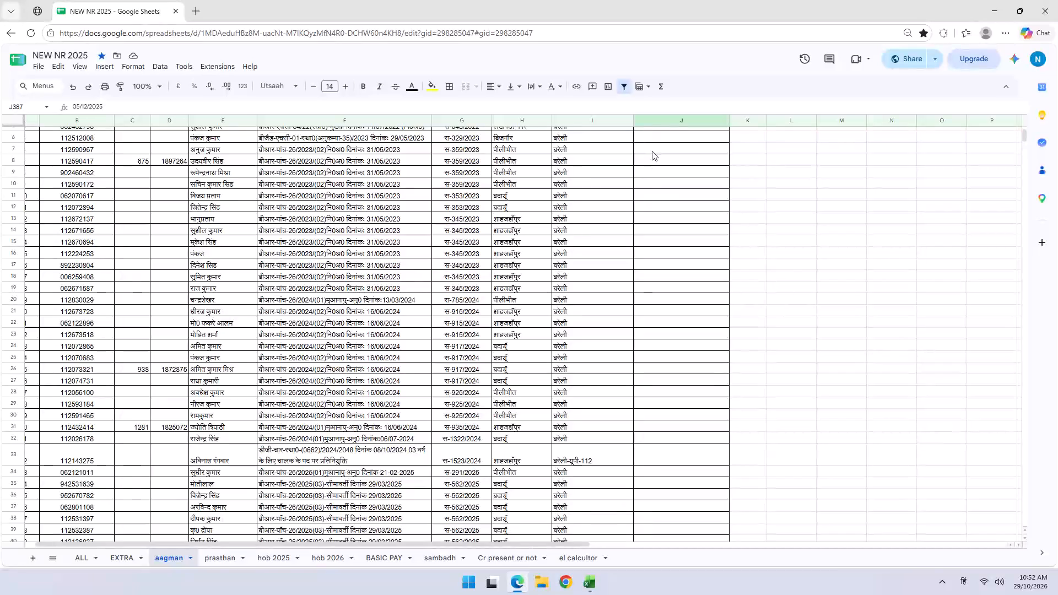
left_click_drag(26, 133, 892, 189)
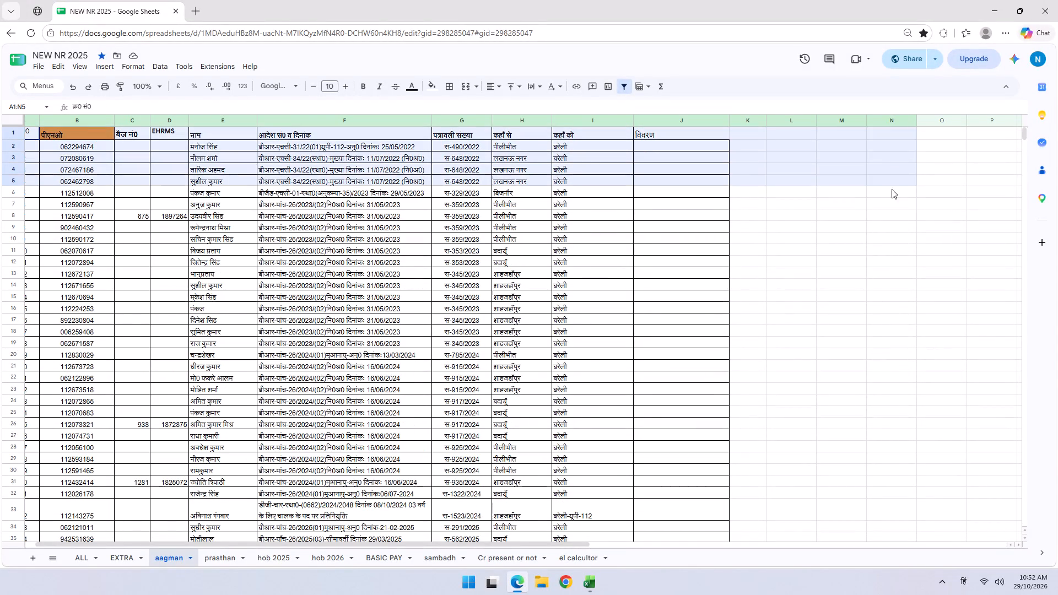
left_click_drag(892, 189, 783, 594)
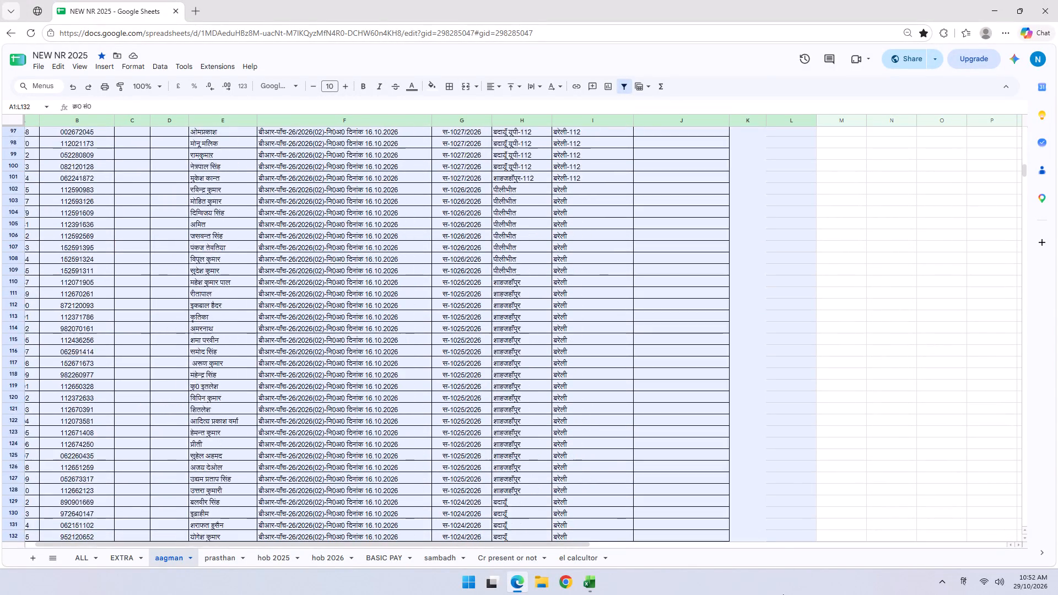
left_click_drag(783, 594, 763, 178)
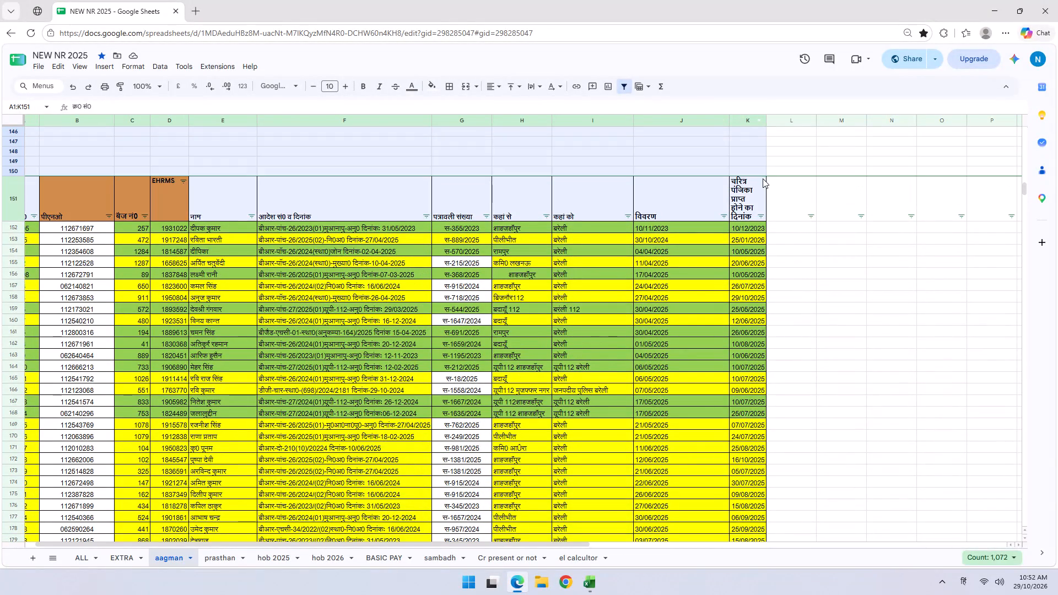
left_click_drag(763, 178, 766, 160)
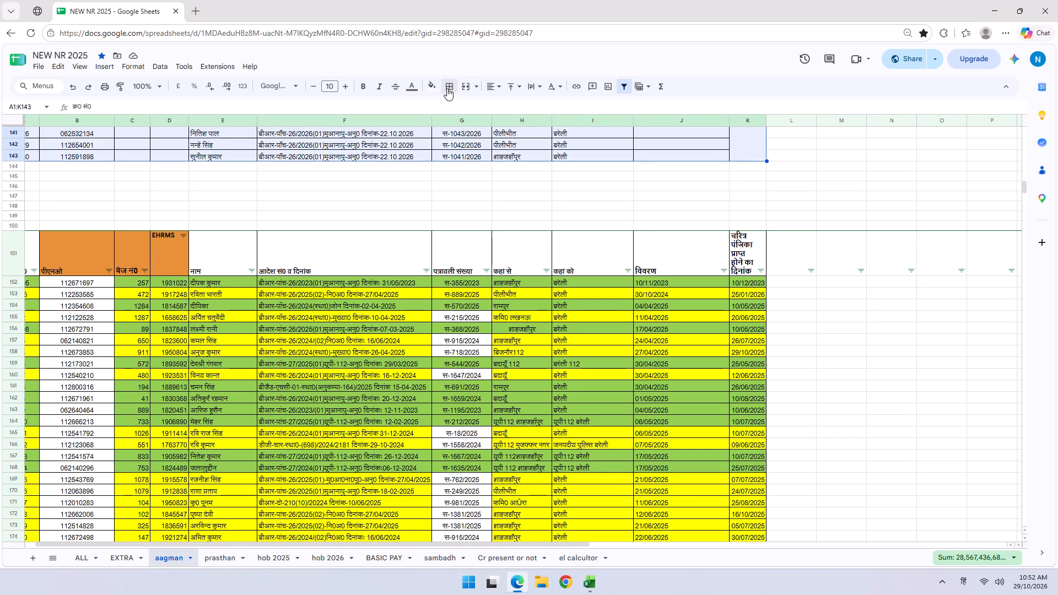
left_click(449, 88)
left_click(454, 108)
Check the borders and date columns J and K of the second aagman table down to its last row.
scroll(723, 314, "down", 7)
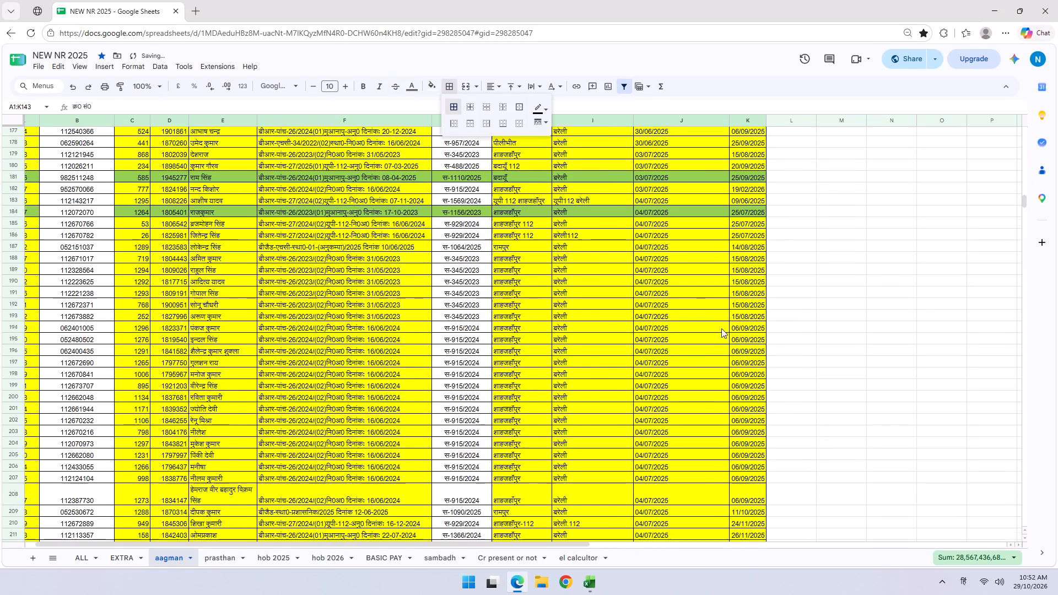
scroll(721, 328, "down", 1)
left_click(733, 333)
key("ctrl+shift+Down")
scroll(724, 353, "down", 7)
left_click(745, 328)
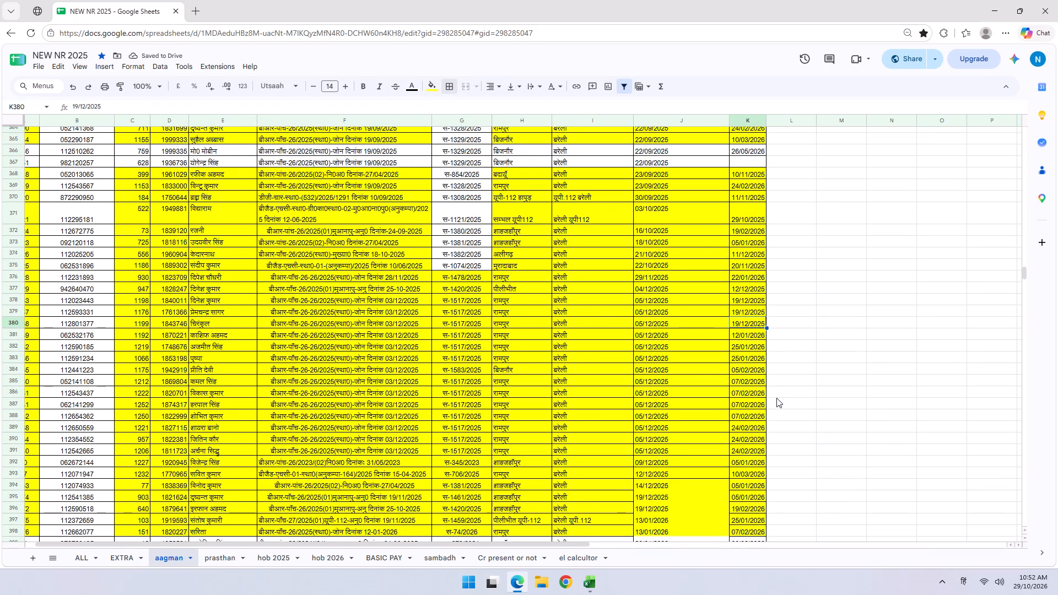
key("ctrl+shift+Down")
scroll(866, 275, "down", 6)
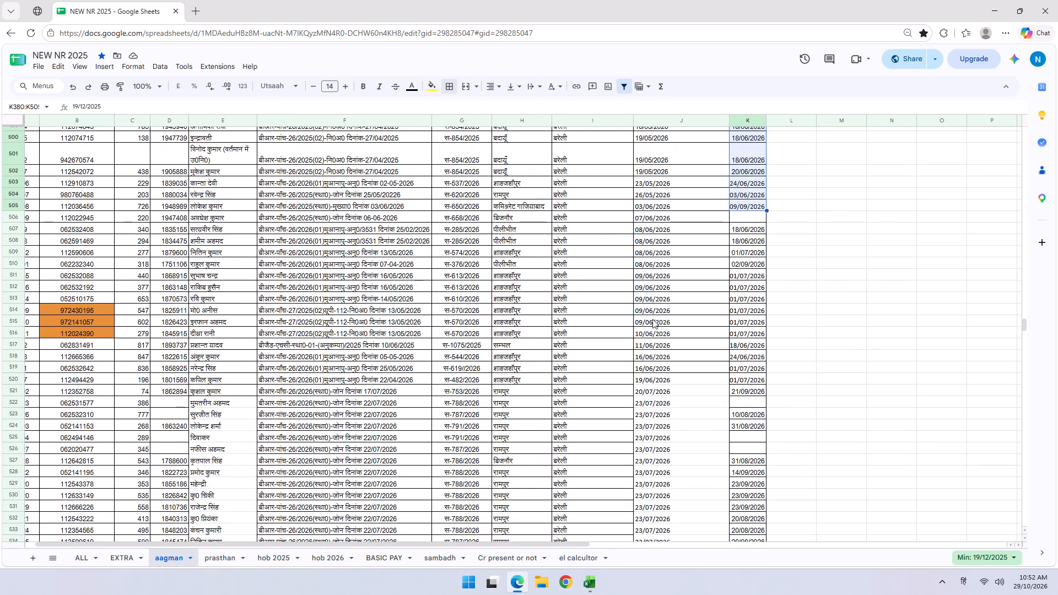
left_click(646, 320)
key("ctrl+shift+Down")
scroll(638, 322, "down", 4)
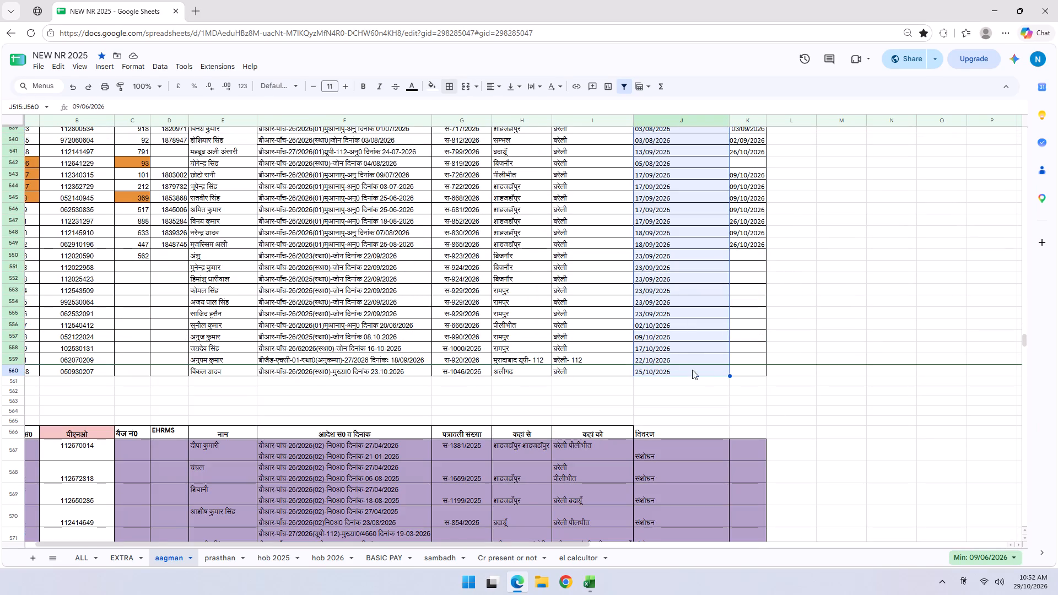
scroll(713, 377, "down", 2)
scroll(717, 376, "up", 4)
scroll(717, 376, "down", 1)
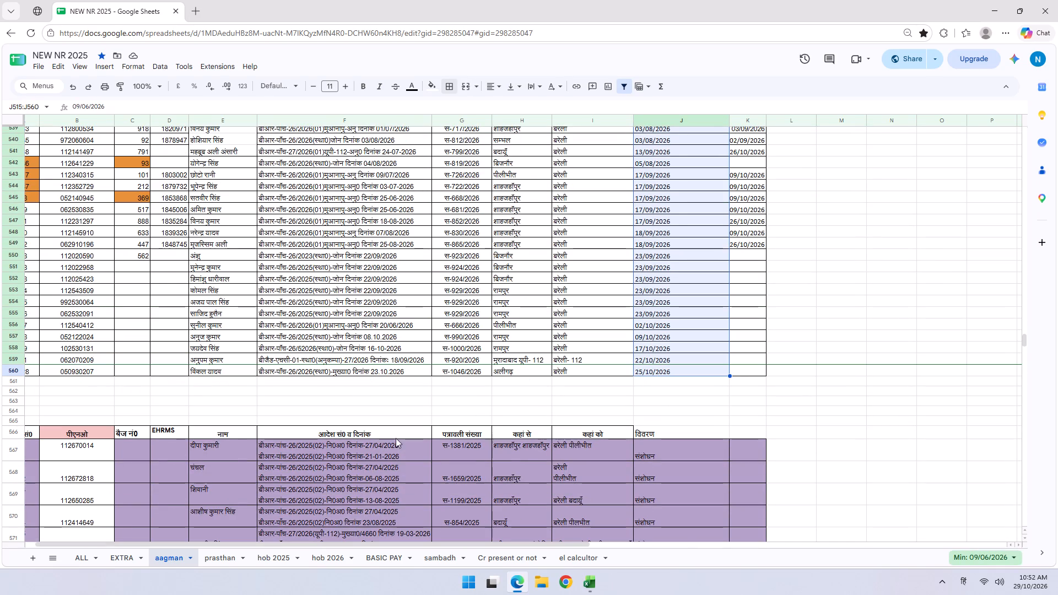
Apply all borders to range A566:K576, the third aagman table.
left_click_drag(25, 434, 779, 453)
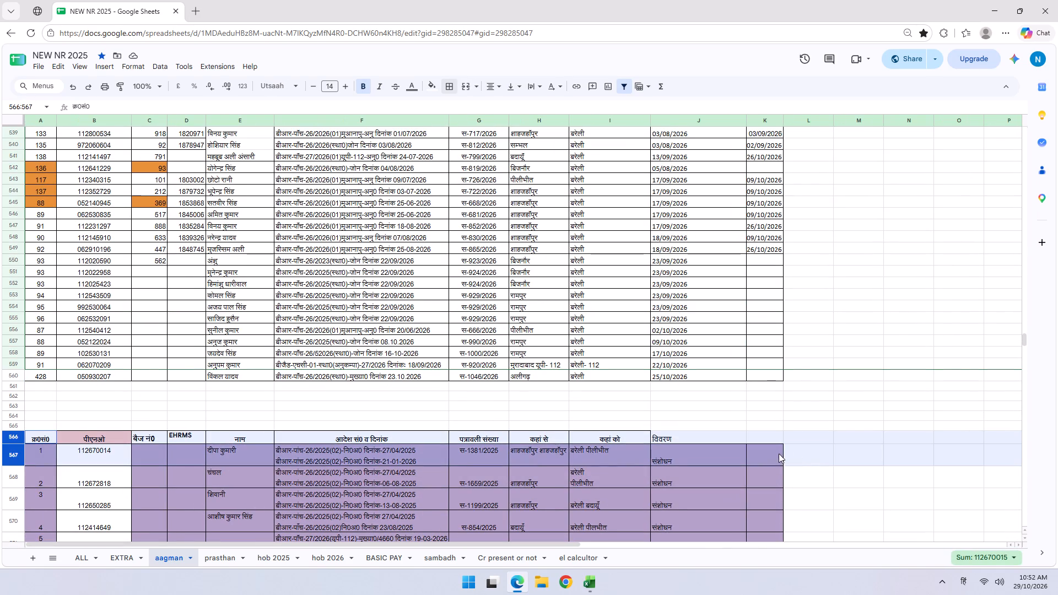
left_click_drag(779, 453, 773, 437)
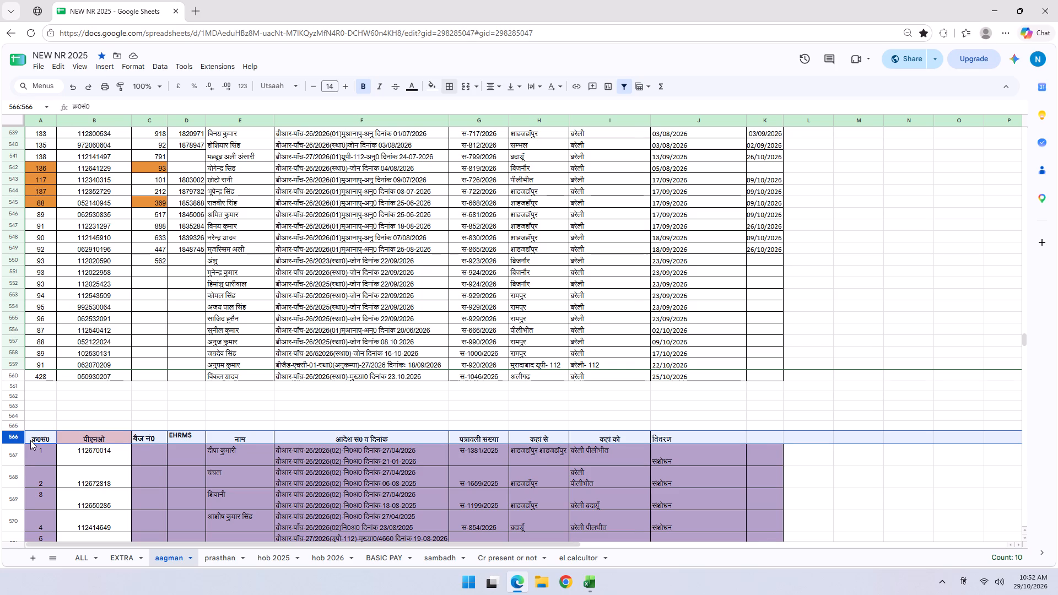
left_click_drag(32, 441, 766, 535)
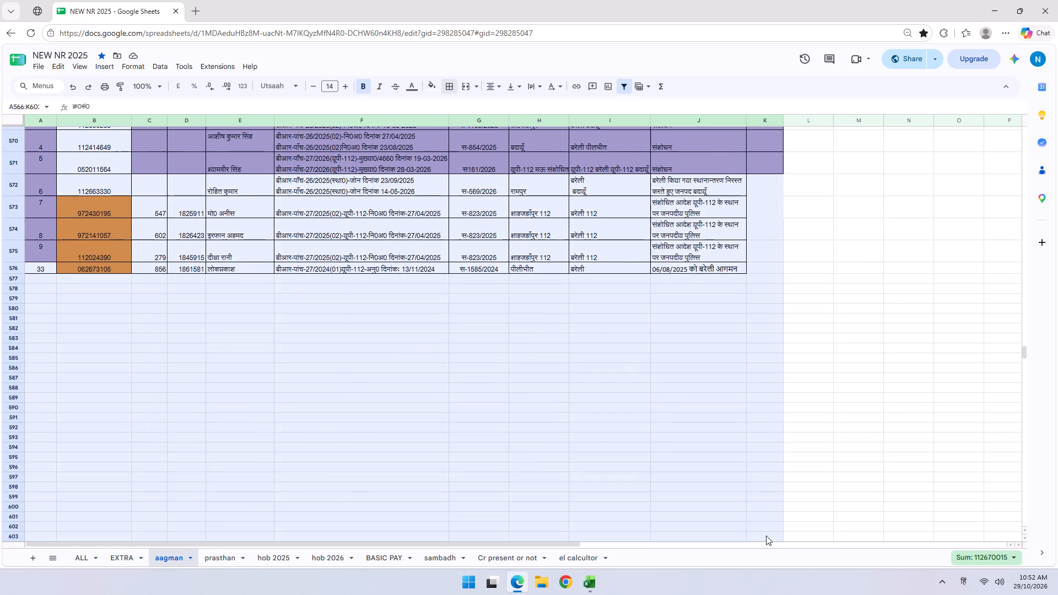
left_click_drag(766, 535, 768, 269)
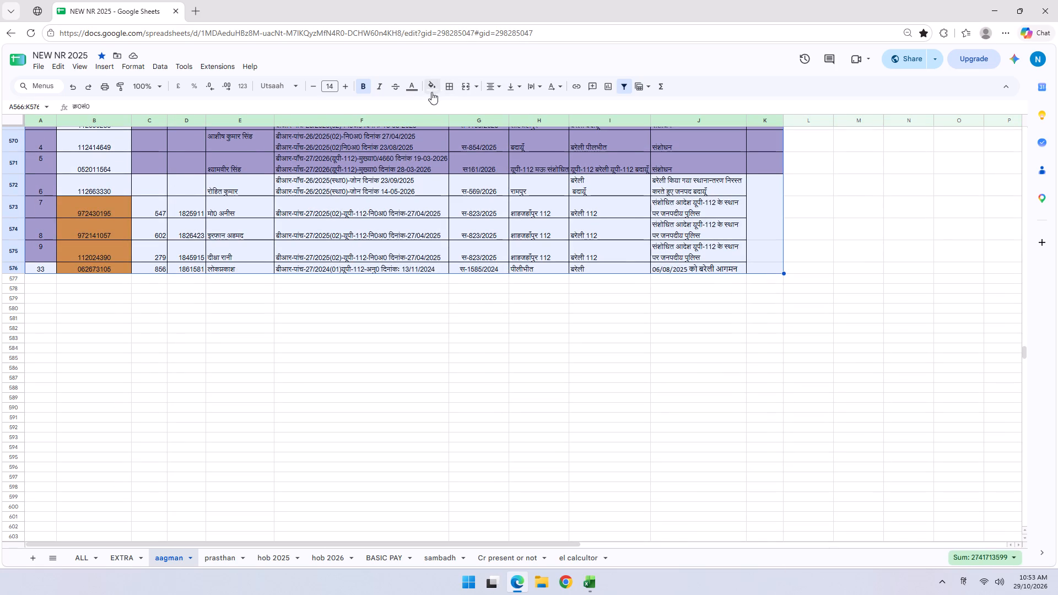
left_click(445, 88)
left_click(453, 105)
Sort the second aagman table A to Z by the चरित्र पंजिका receipt-date column K.
left_click(731, 263)
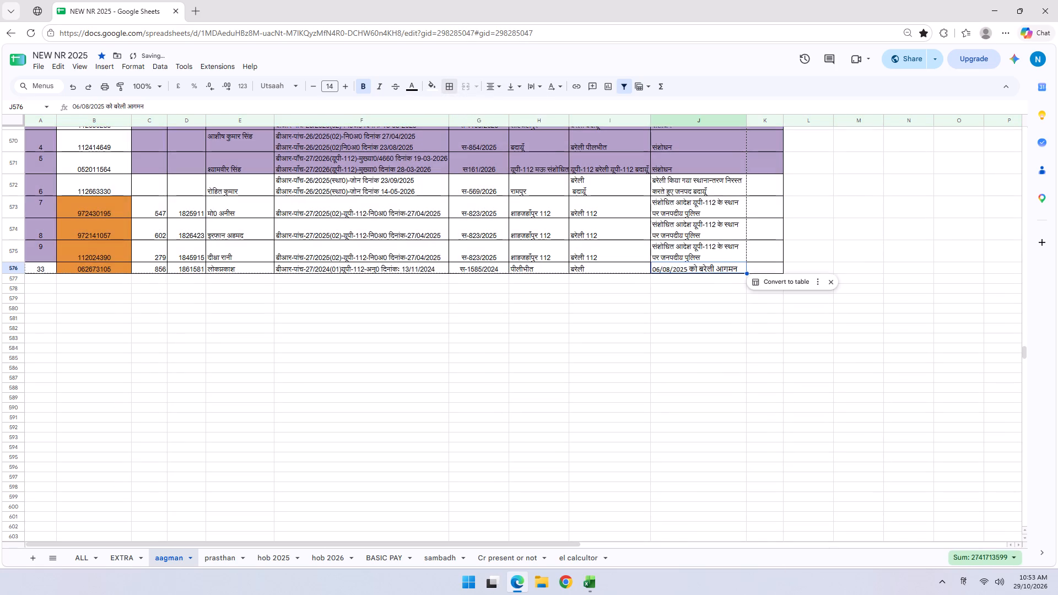
key("ctrl+shift+Up")
scroll(701, 280, "up", 5)
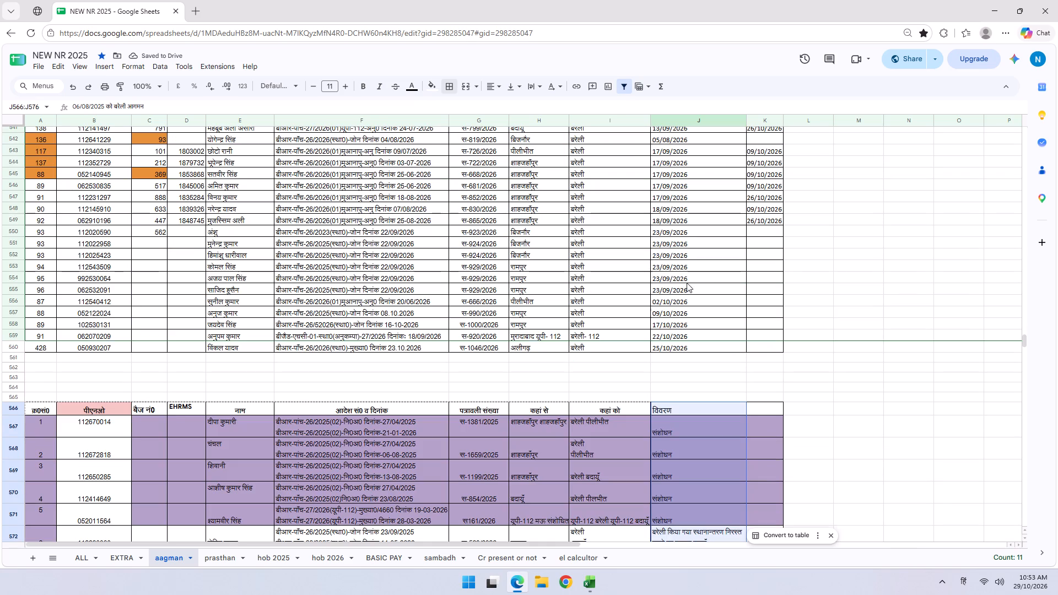
left_click(678, 348)
key("ctrl+shift+Up")
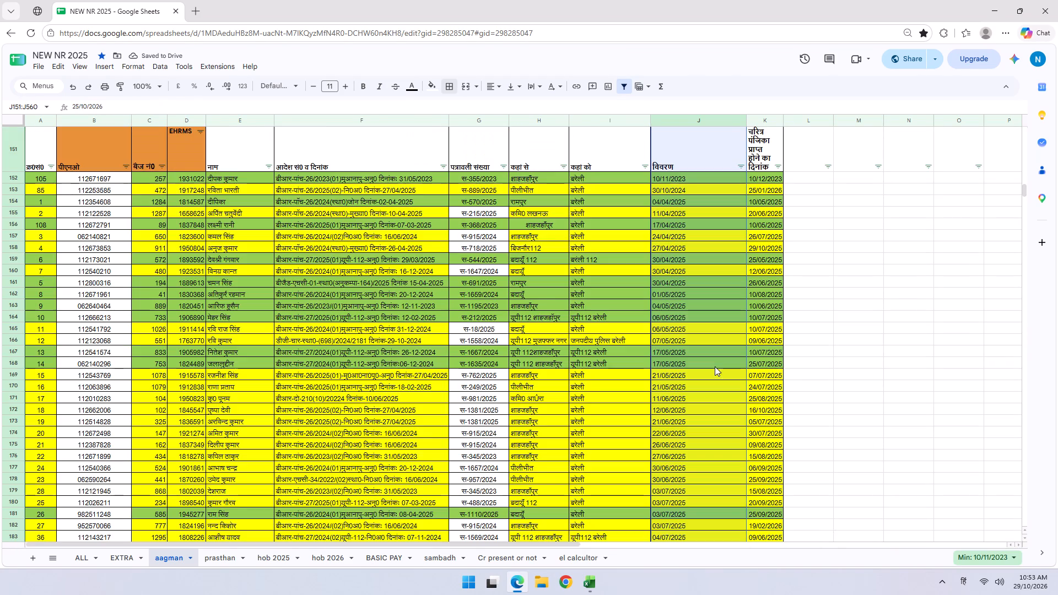
scroll(801, 335, "up", 3)
left_click(774, 328)
left_click(827, 337)
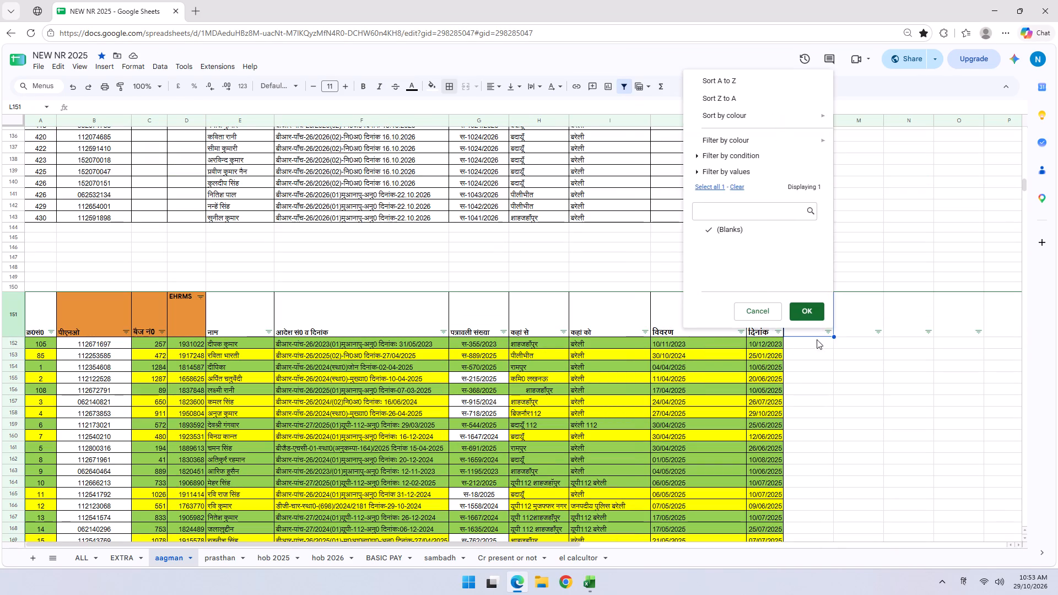
left_click(786, 345)
left_click(776, 333)
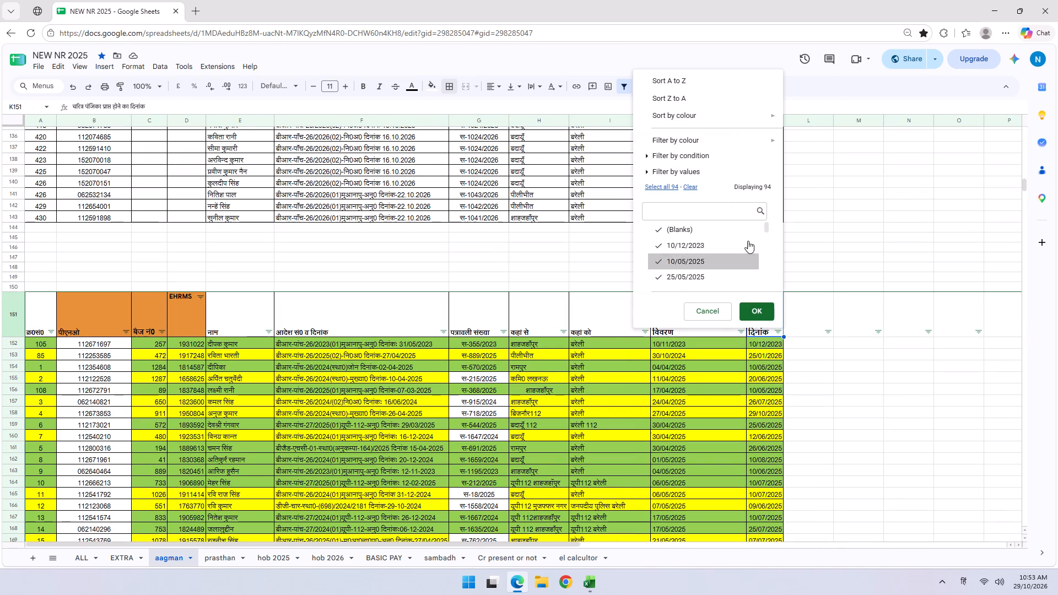
left_click(692, 81)
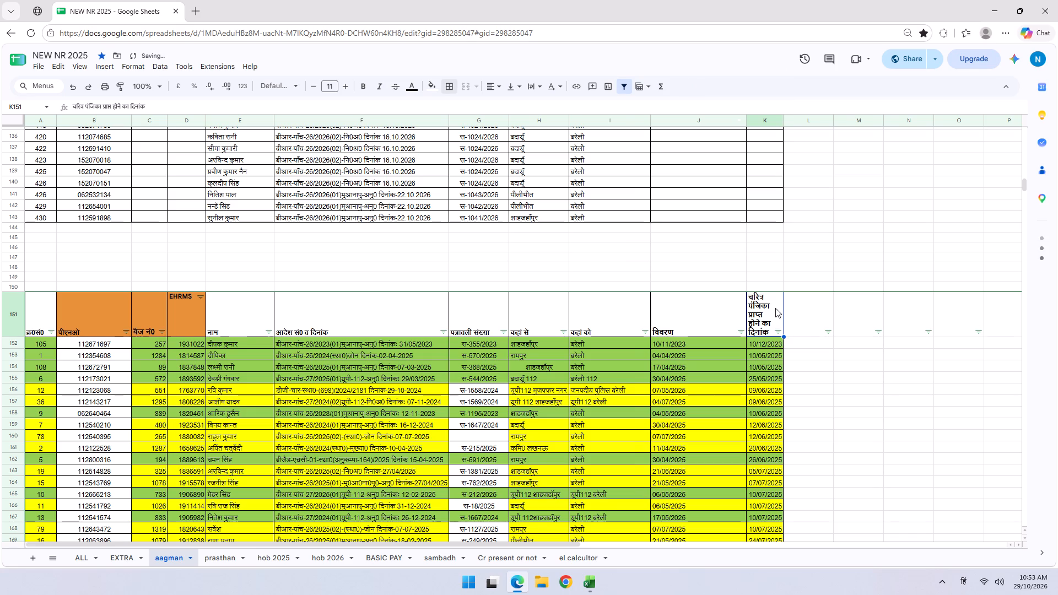
Check the receipt dates in column K of the sorted second aagman table, from row 152 down to its last row.
left_click(754, 317)
left_click(771, 342)
key("ctrl+shift+Down")
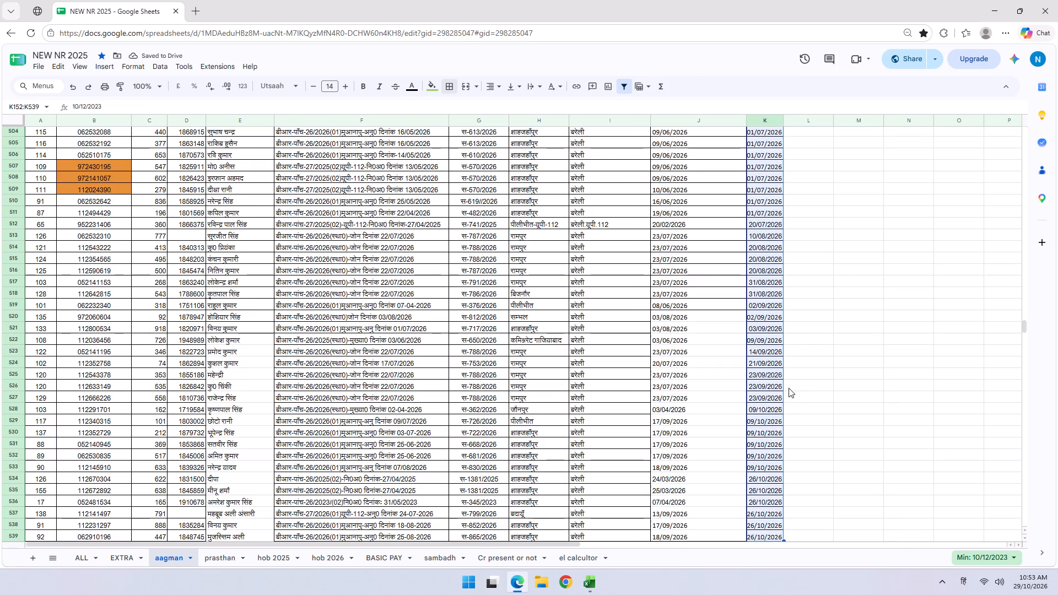
scroll(794, 392, "down", 1)
scroll(743, 413, "down", 5)
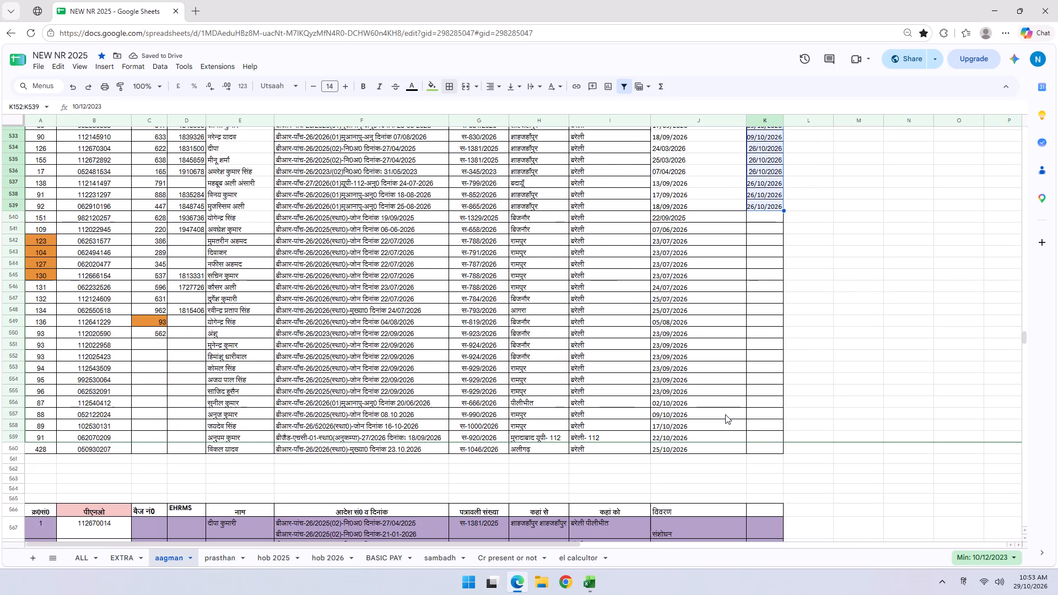
scroll(725, 414, "up", 1)
scroll(694, 369, "up", 2)
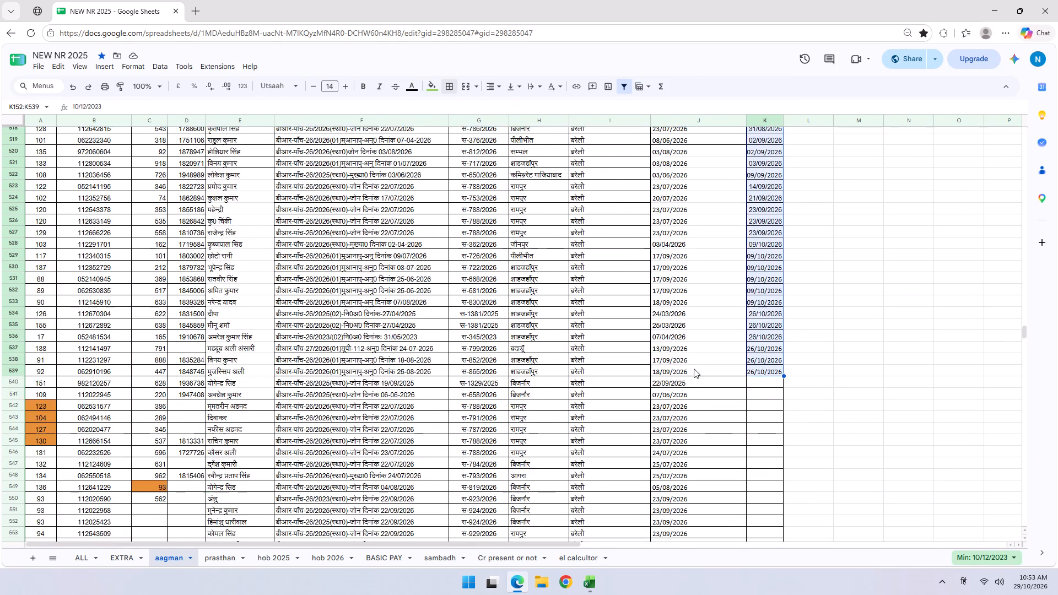
scroll(694, 369, "up", 5)
scroll(744, 504, "down", 8)
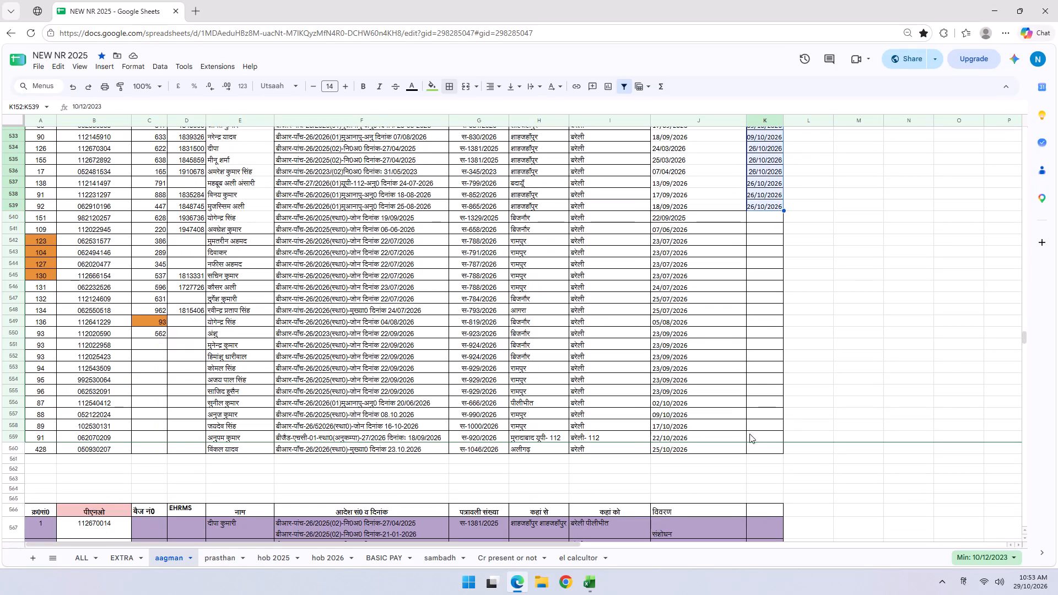
Apply all borders to range B151:K560 of the second aagman table.
left_click(760, 448)
key("ctrl+shift+Left")
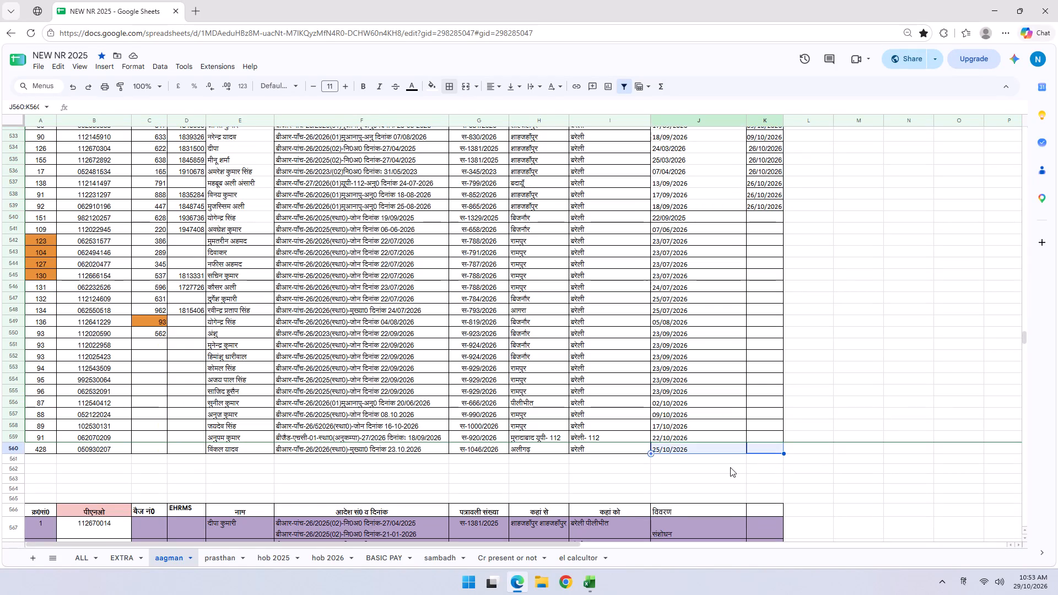
key("ctrl+shift+Left")
key("ctrl+shift+Left")
key("ctrl+shift+Up")
key("ctrl+shift+Up")
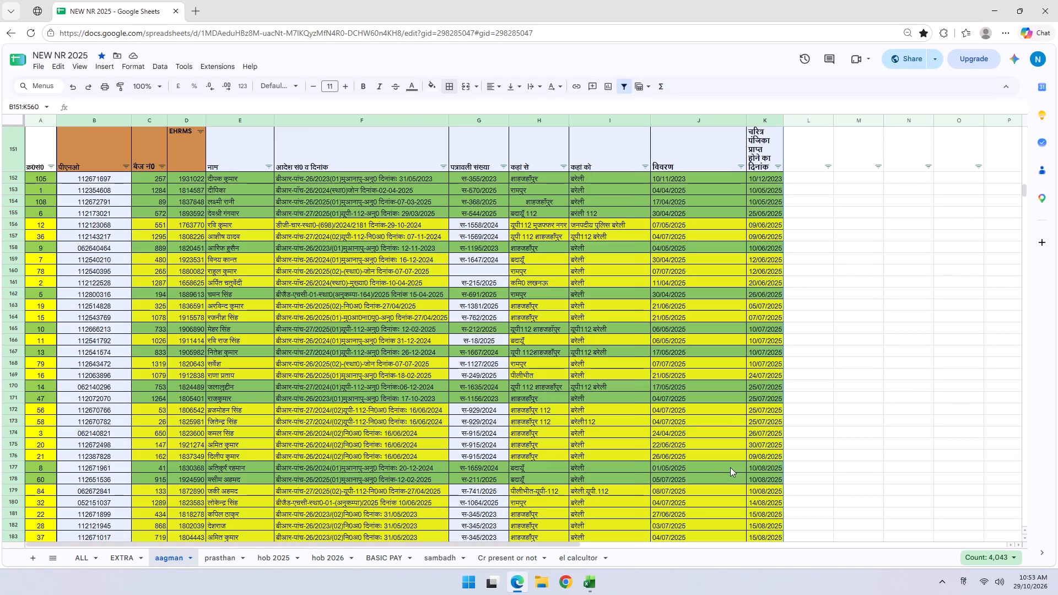
scroll(681, 487, "up", 3)
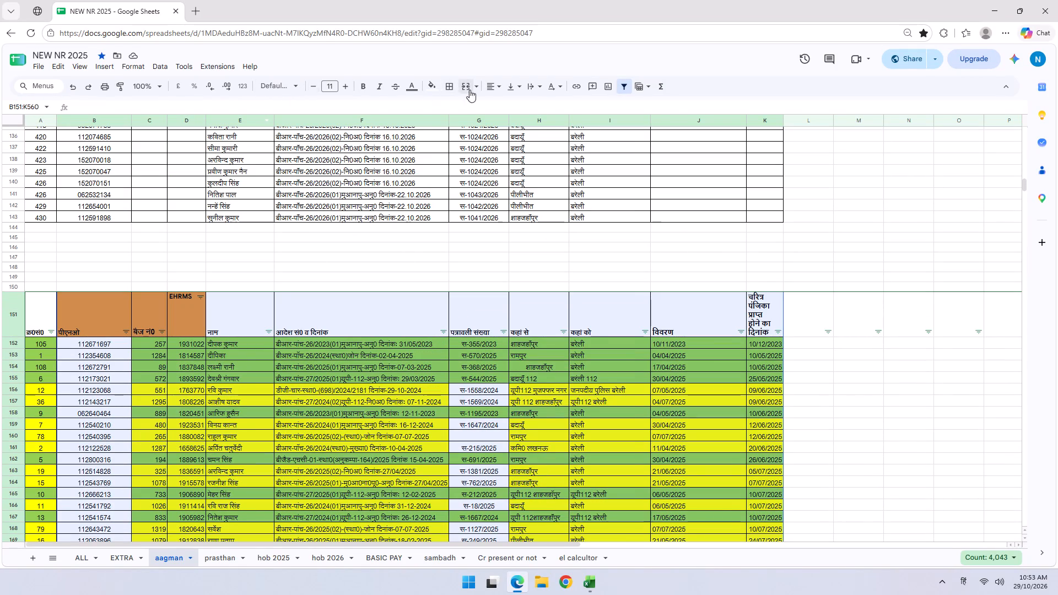
left_click(446, 89)
left_click(456, 104)
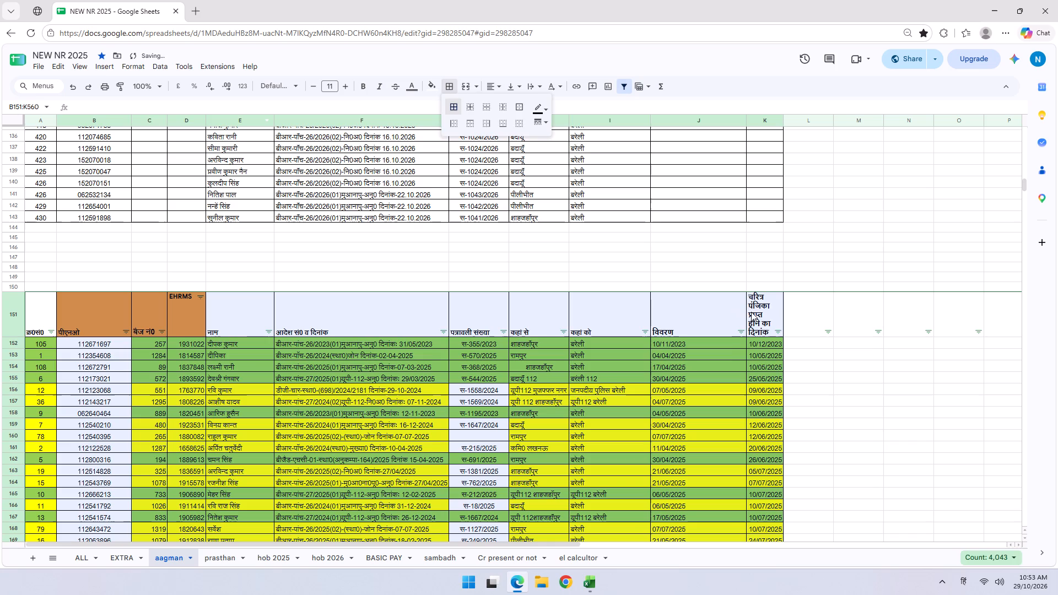
Examine the date columns J and K of the second aagman table, especially the closing rows with a blank चरित्र पंजिका receipt date.
left_click(768, 315)
key("ctrl+shift+Down")
scroll(577, 577, "down", 3)
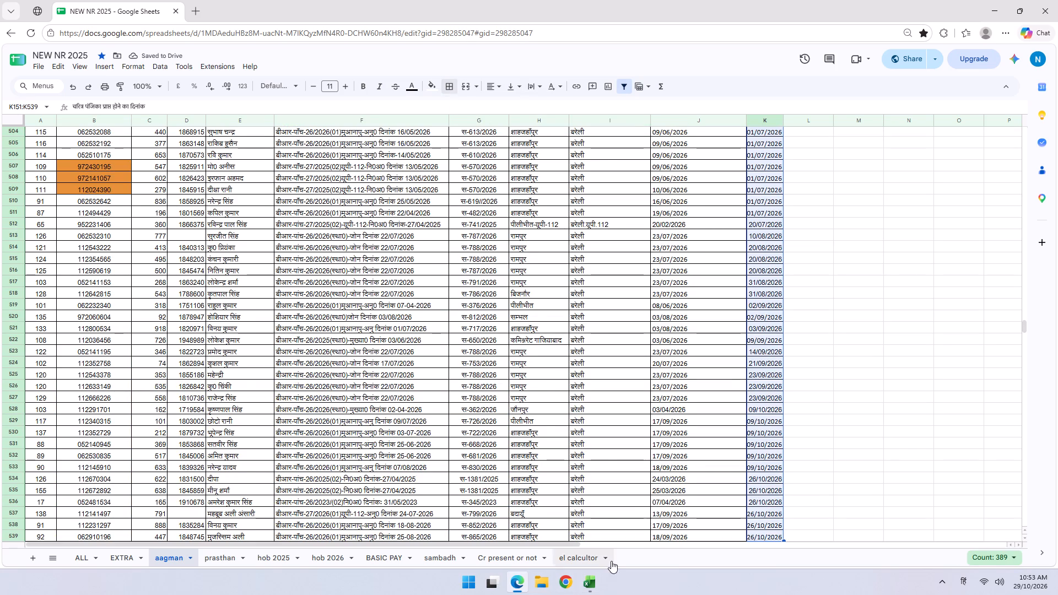
scroll(897, 428, "down", 4)
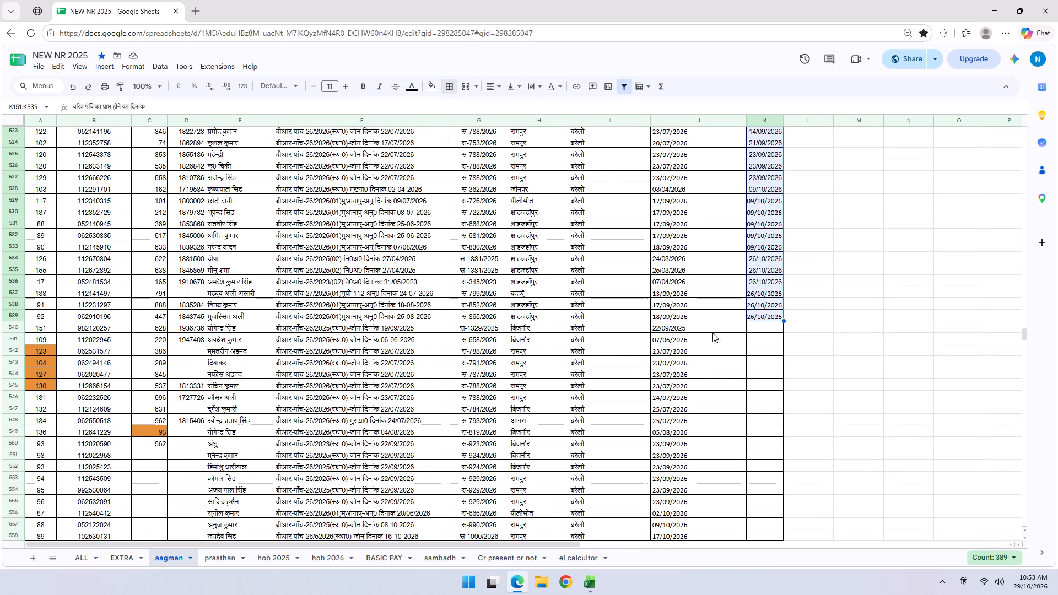
scroll(124, 435, "down", 2)
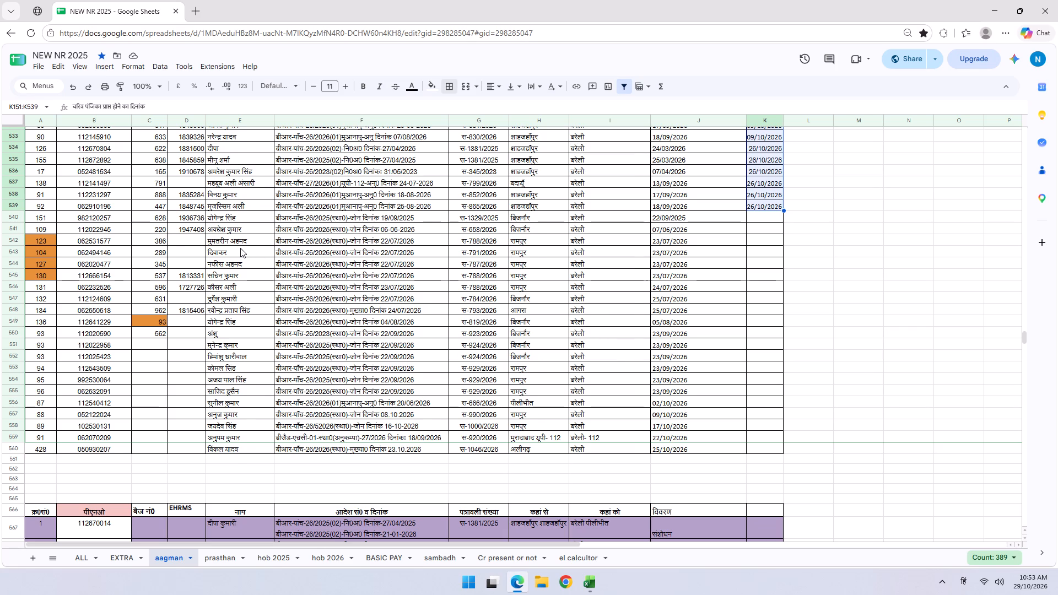
scroll(240, 248, "up", 1)
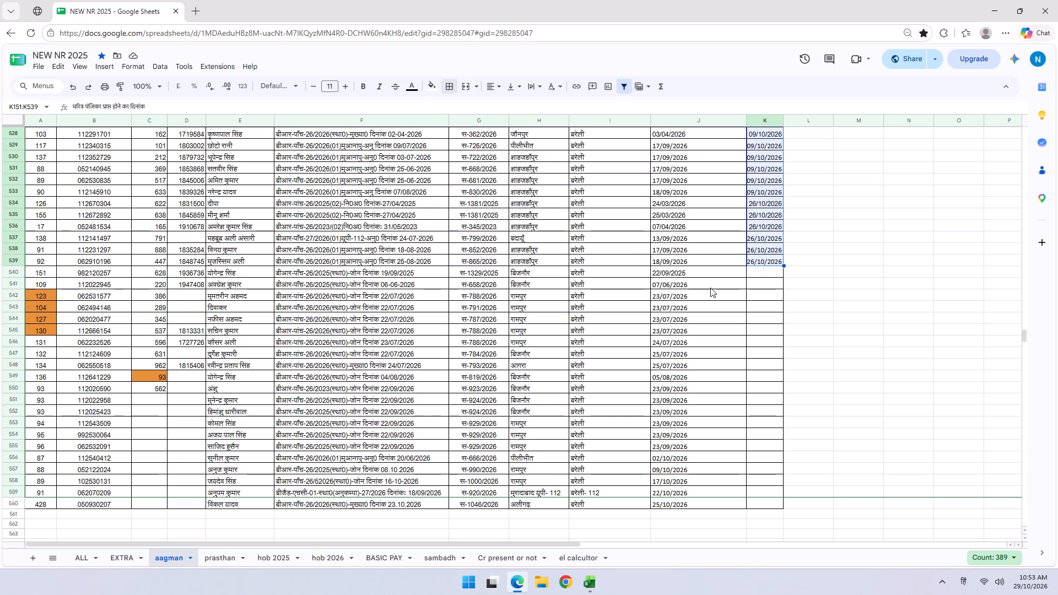
left_click(757, 272)
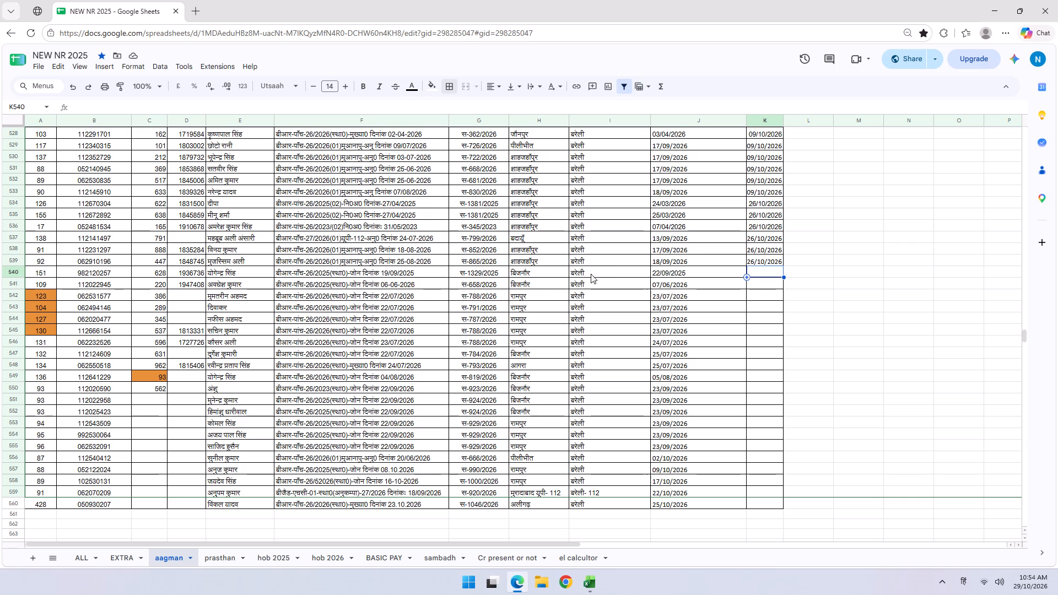
left_click(685, 272)
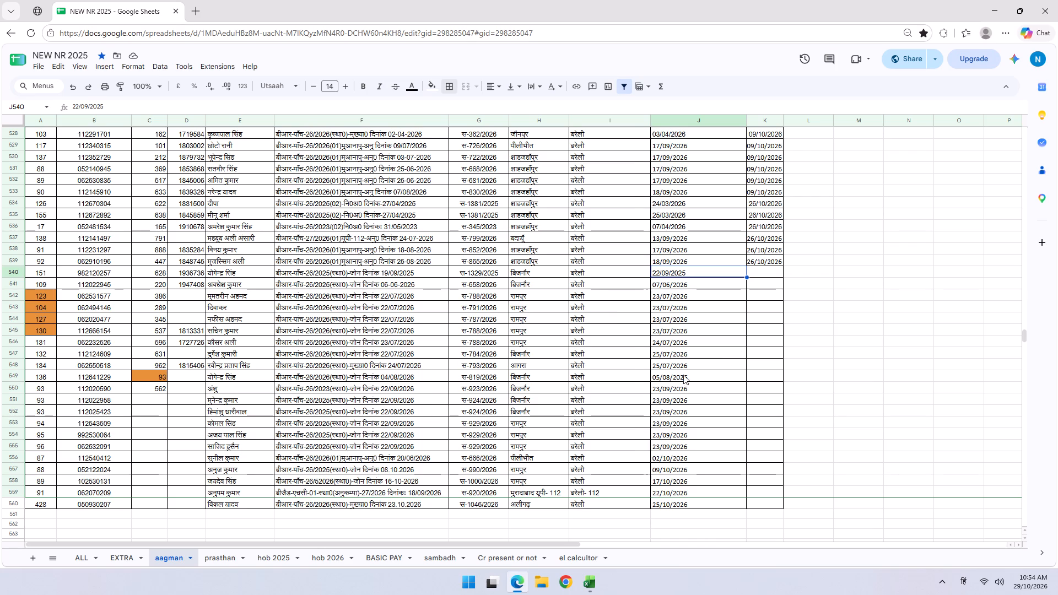
scroll(681, 345, "up", 12)
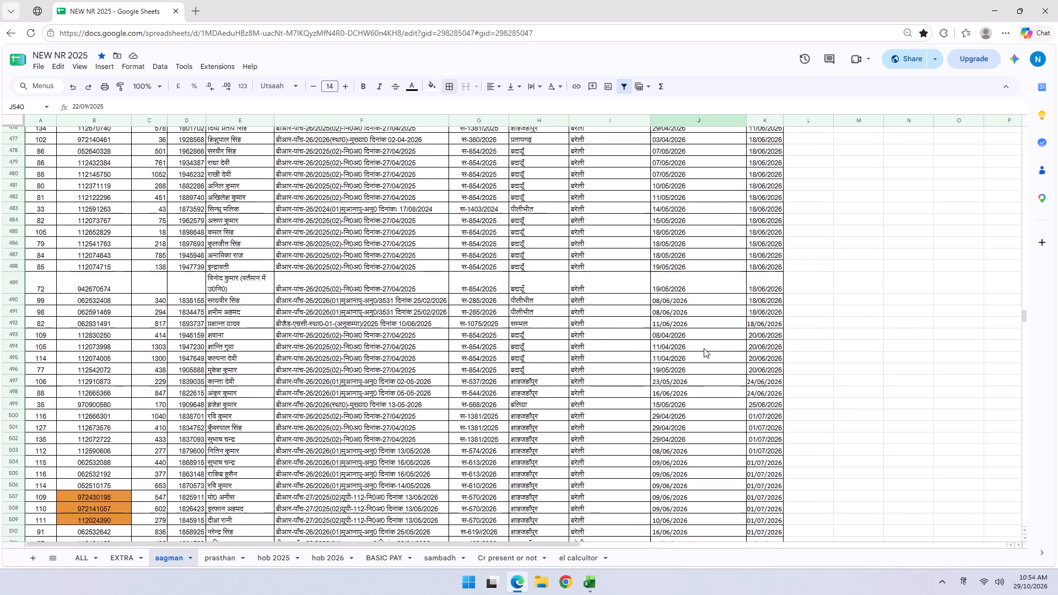
scroll(704, 348, "up", 2)
scroll(714, 371, "down", 11)
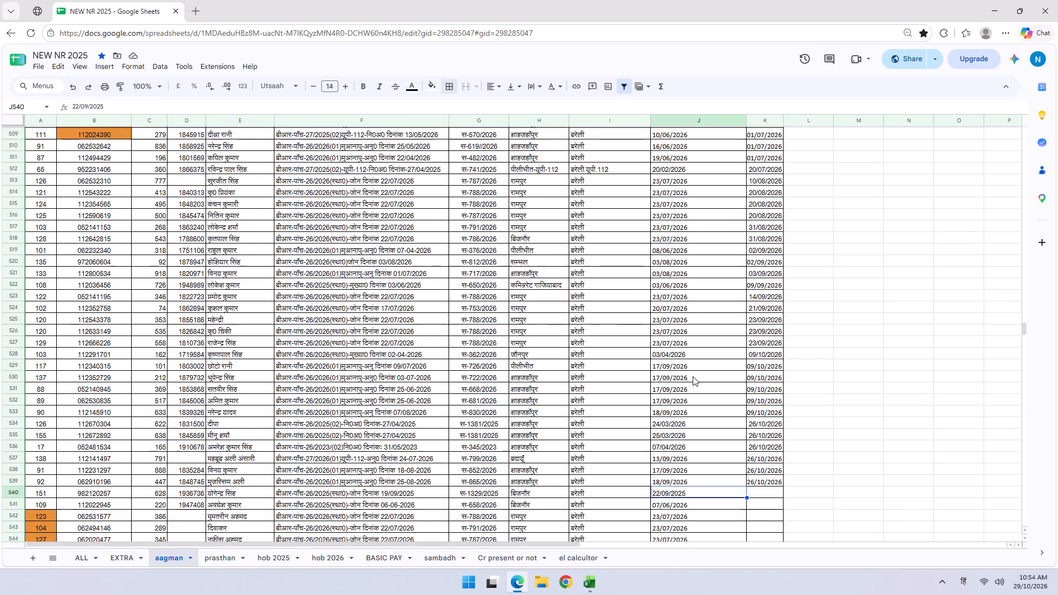
scroll(361, 455, "down", 6)
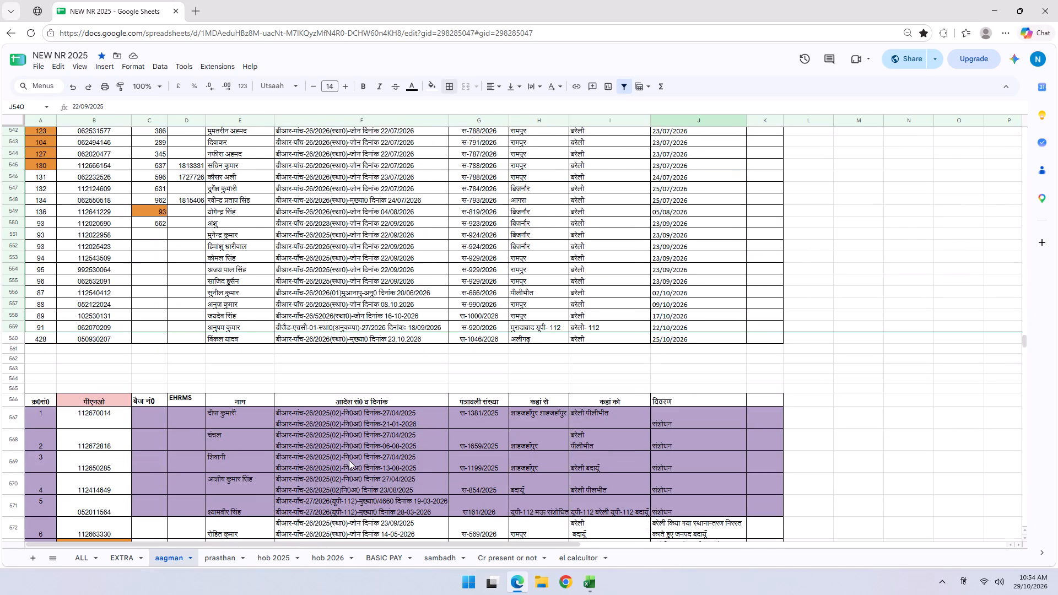
Switch to the bonus 2025-2026 workbook in Excel and copy the बिजनौर rows, range A4:G10, on Sheet2.
key("alt+Tab")
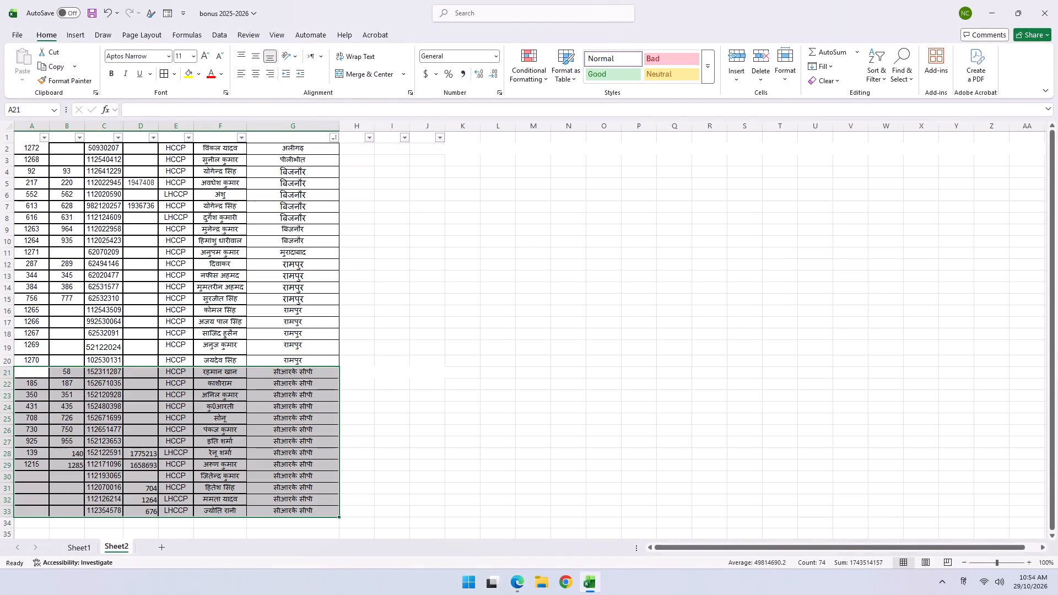
left_click(130, 188)
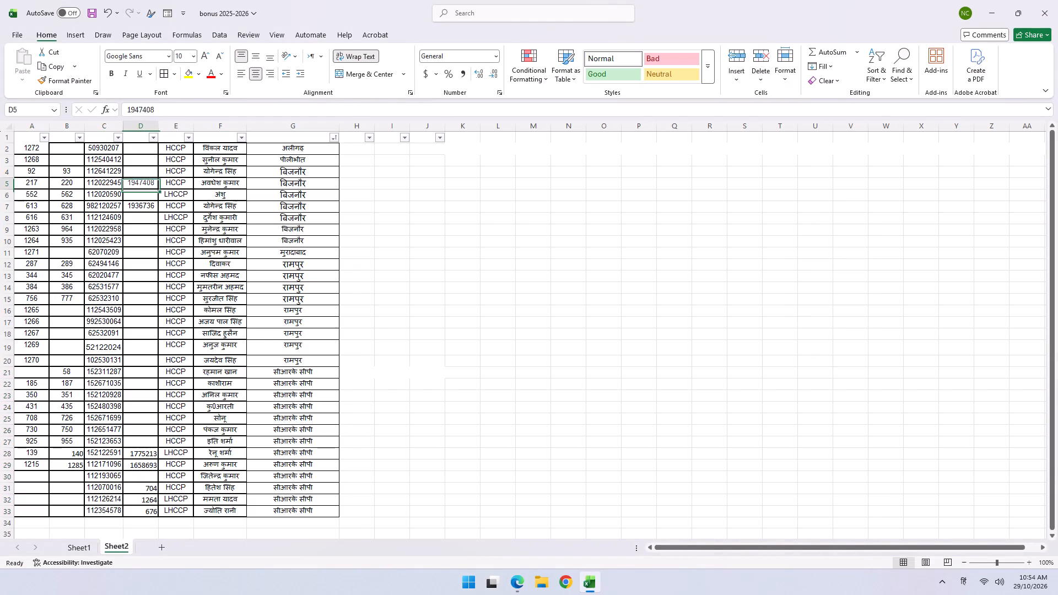
left_click_drag(25, 171, 318, 274)
left_click_drag(24, 147, 324, 182)
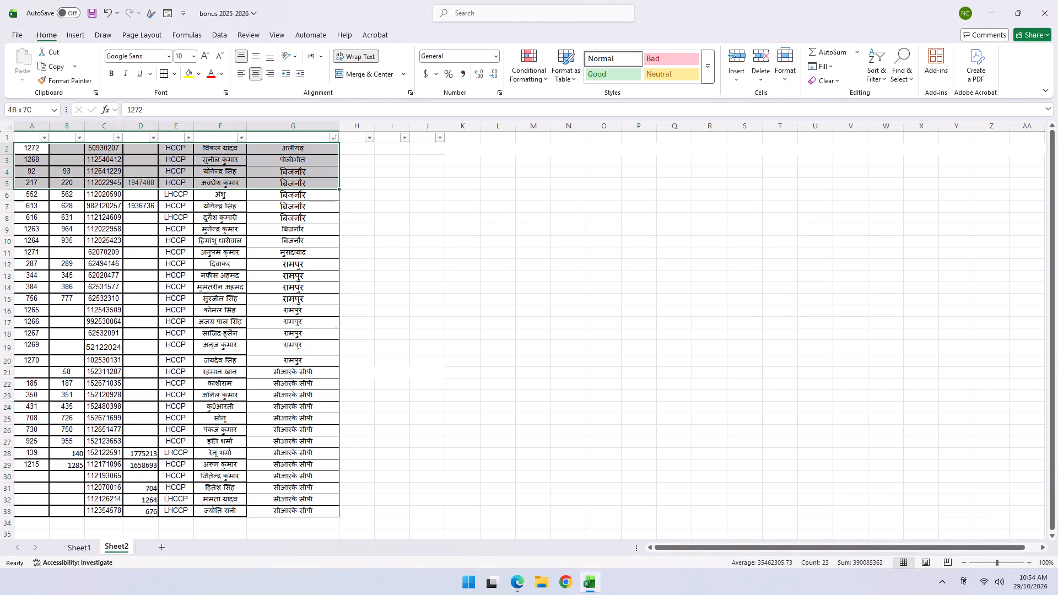
left_click_drag(324, 182, 304, 242)
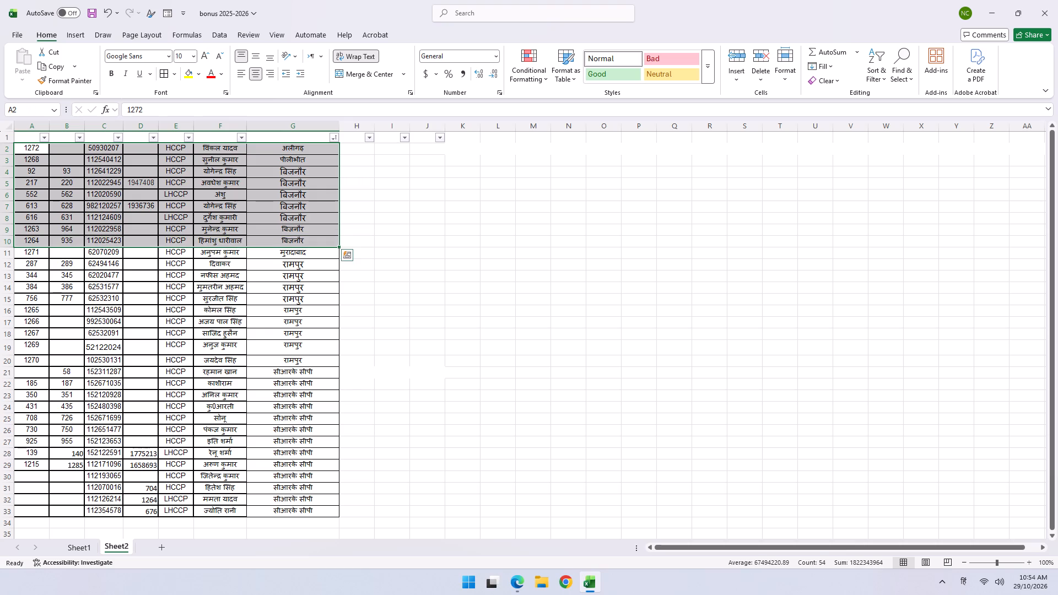
left_click_drag(33, 171, 300, 241)
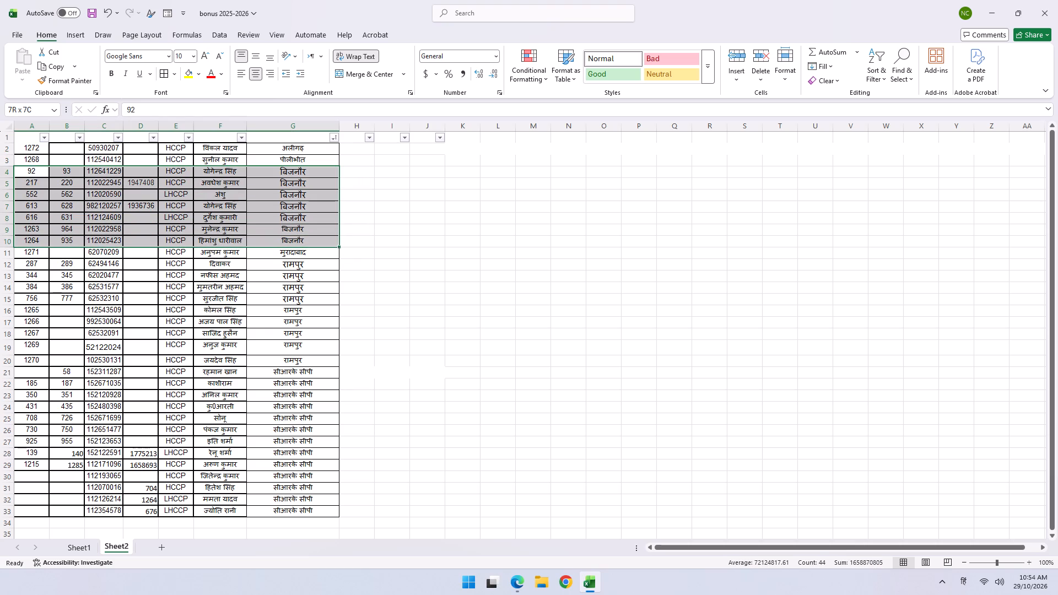
left_click_drag(300, 241, 301, 245)
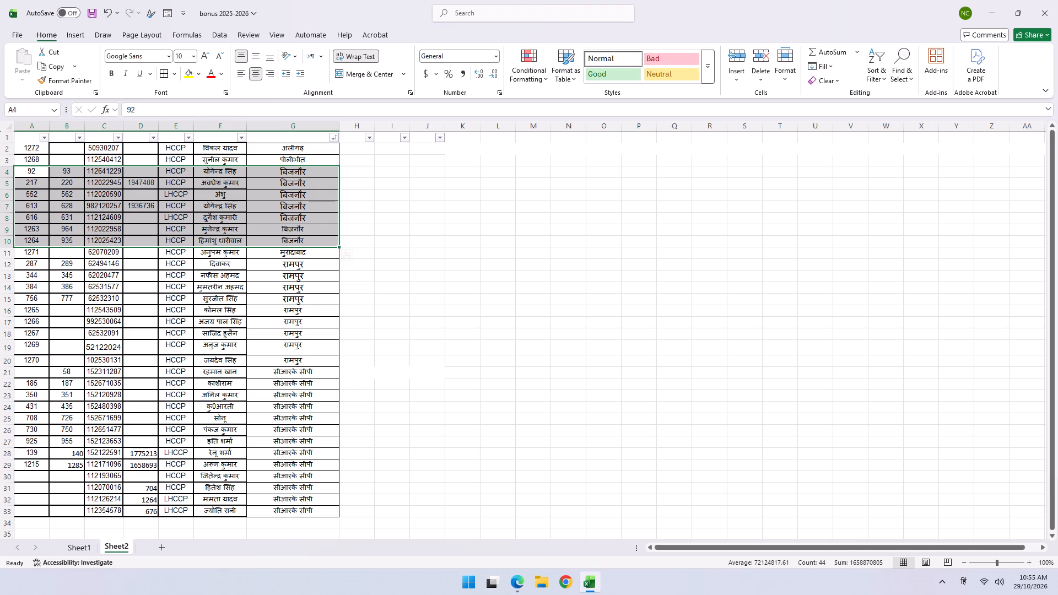
key("ctrl+c")
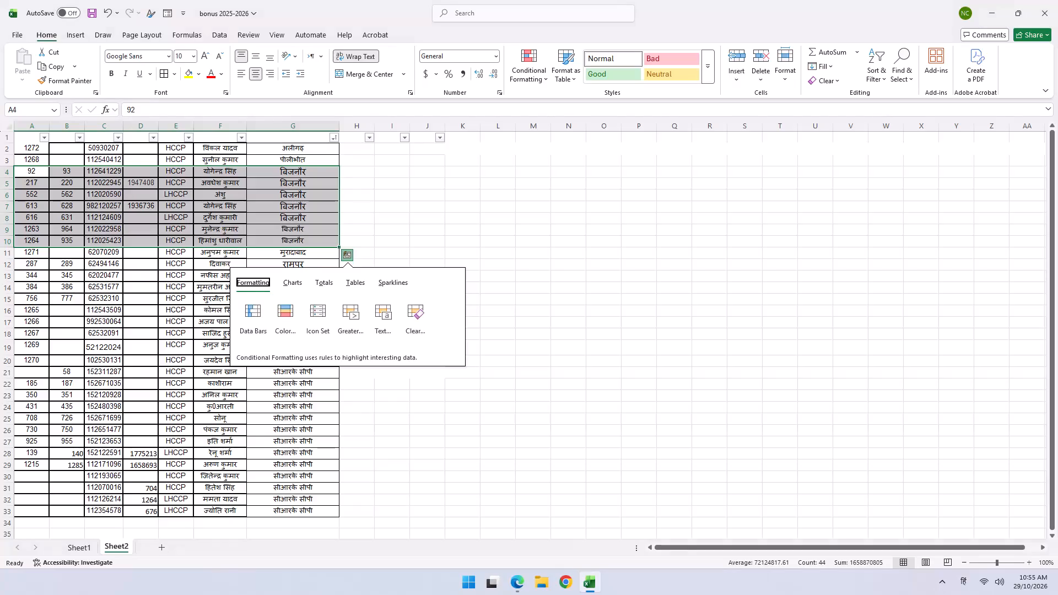
left_click(668, 277)
left_click_drag(21, 168, 299, 239)
key("ctrl+c")
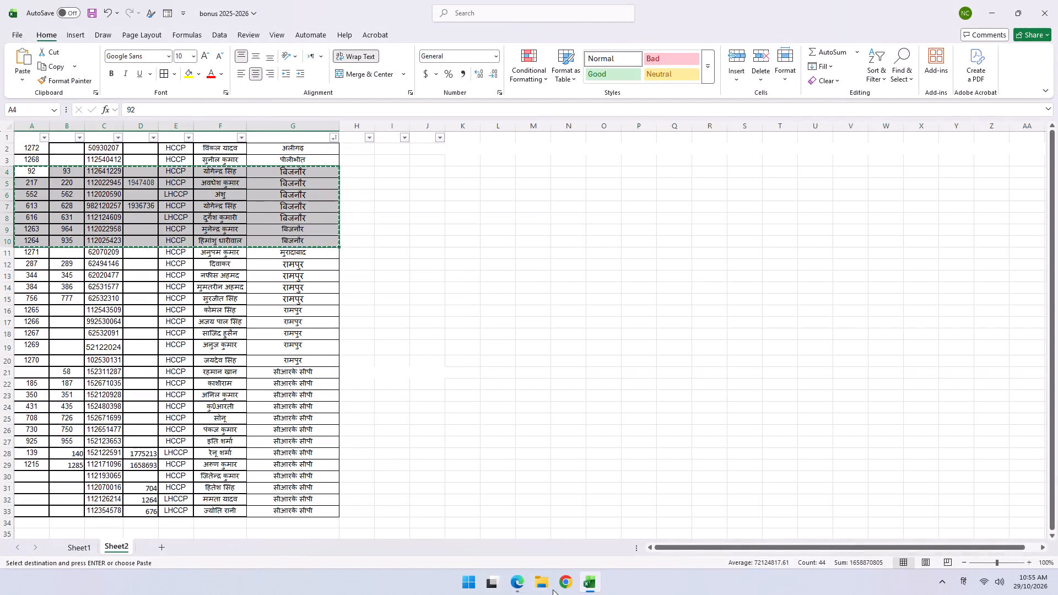
Switch to Chrome, use the head profile without restoring its previous pages, and open WhatsApp Web, checking the network connection while it loads.
left_click(571, 582)
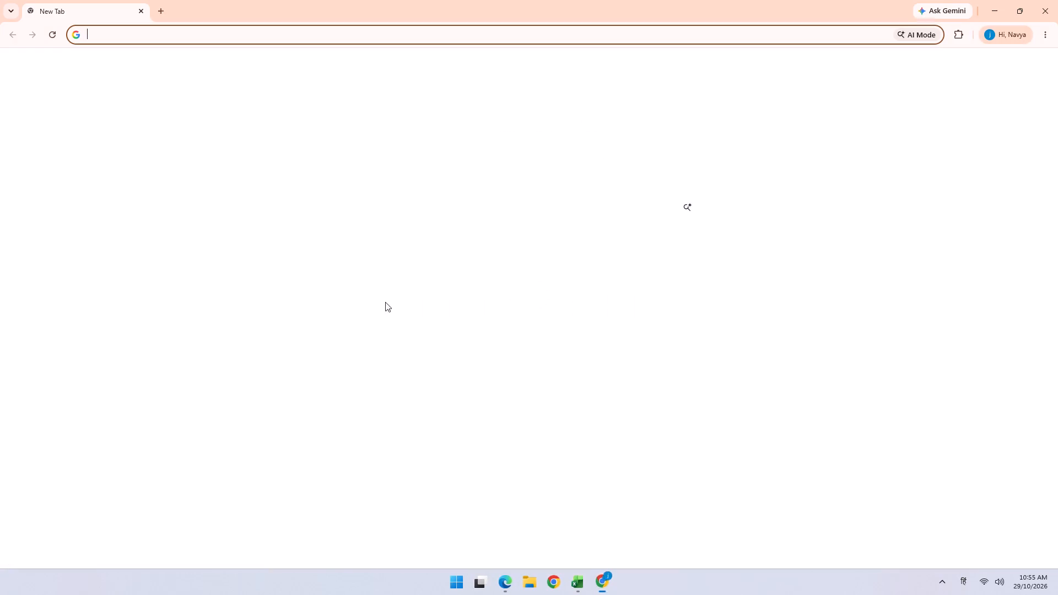
left_click(1011, 38)
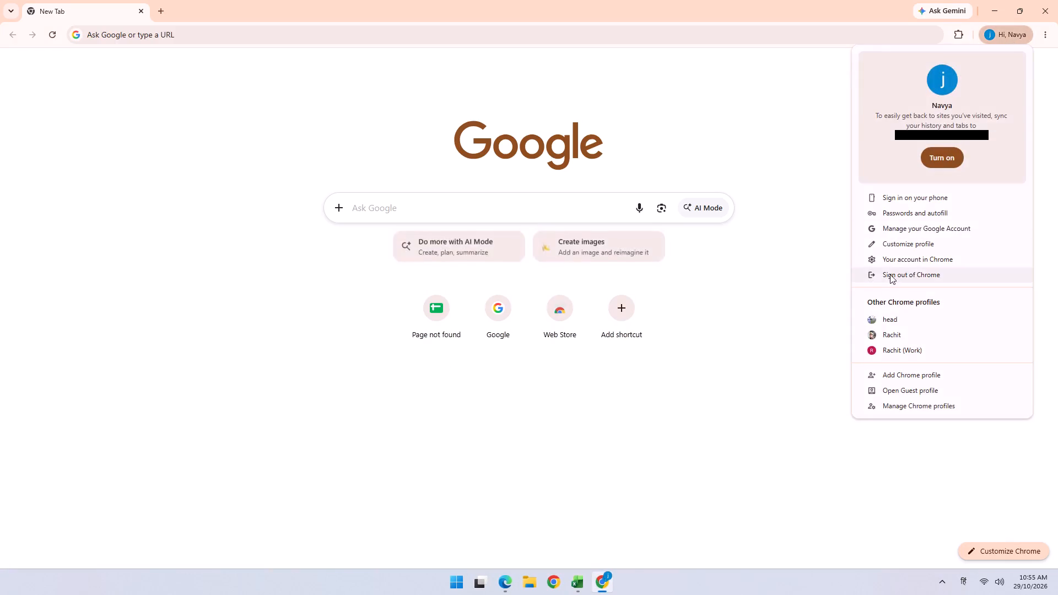
left_click(892, 316)
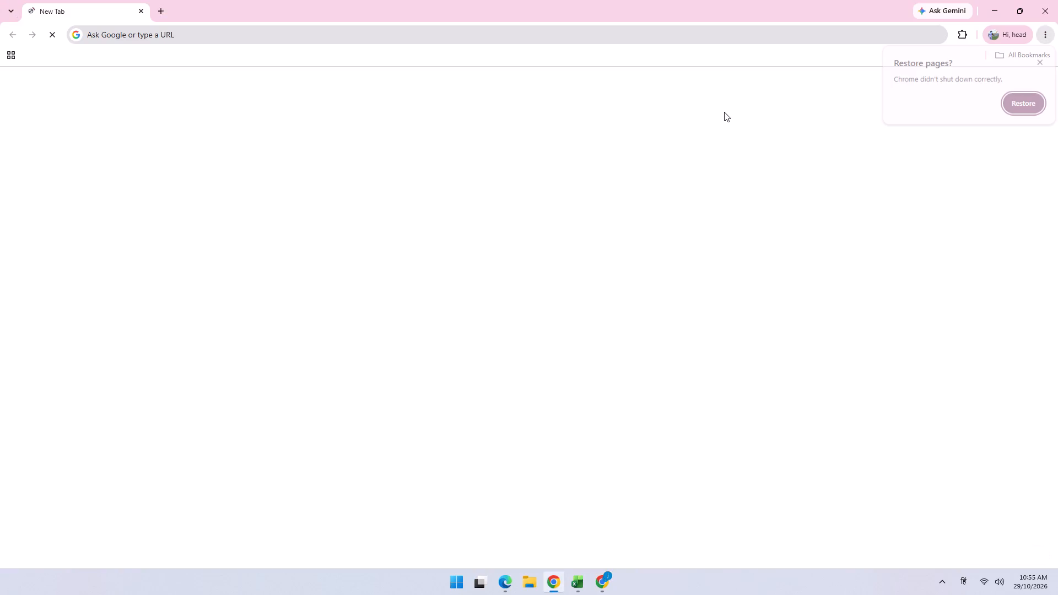
left_click(270, 326)
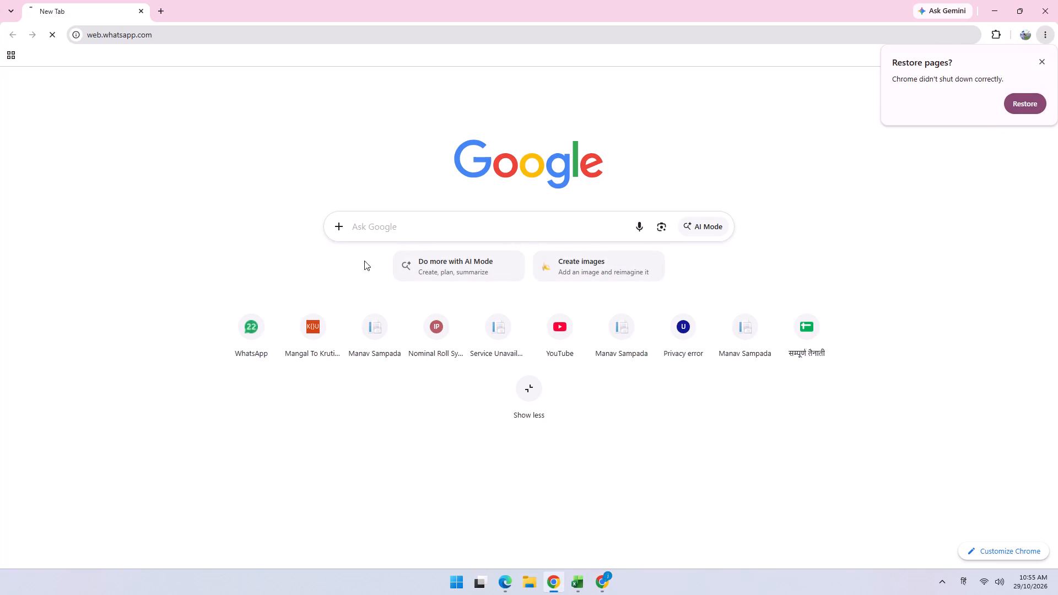
left_click(1044, 62)
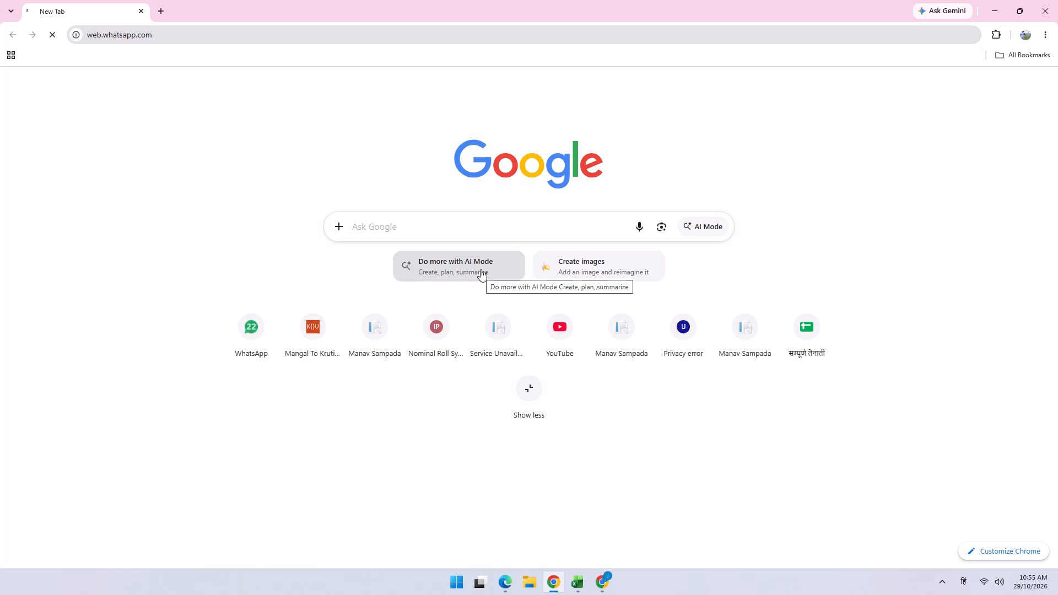
left_click(265, 331)
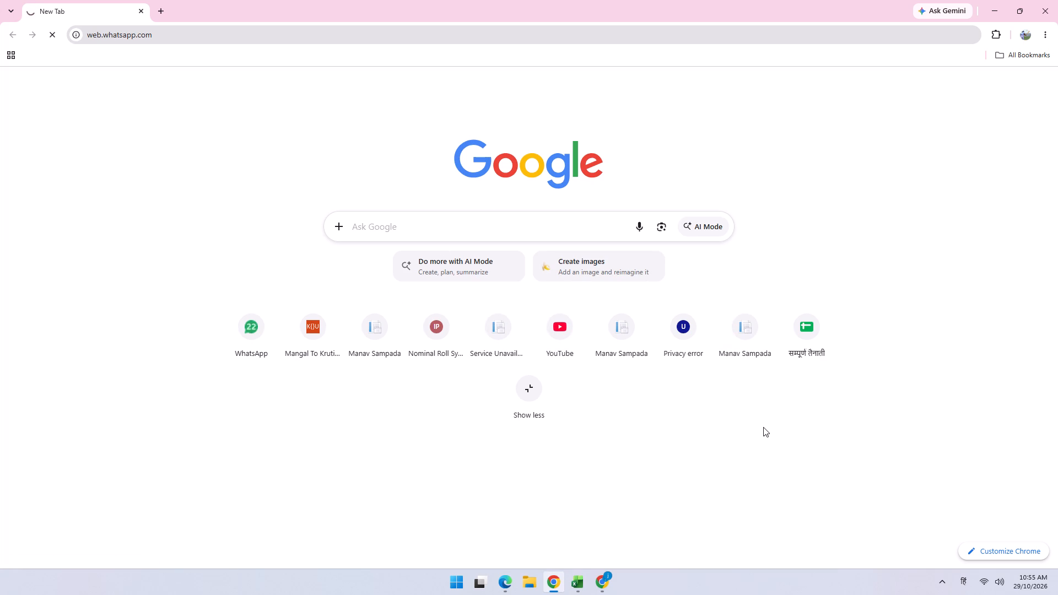
left_click(988, 580)
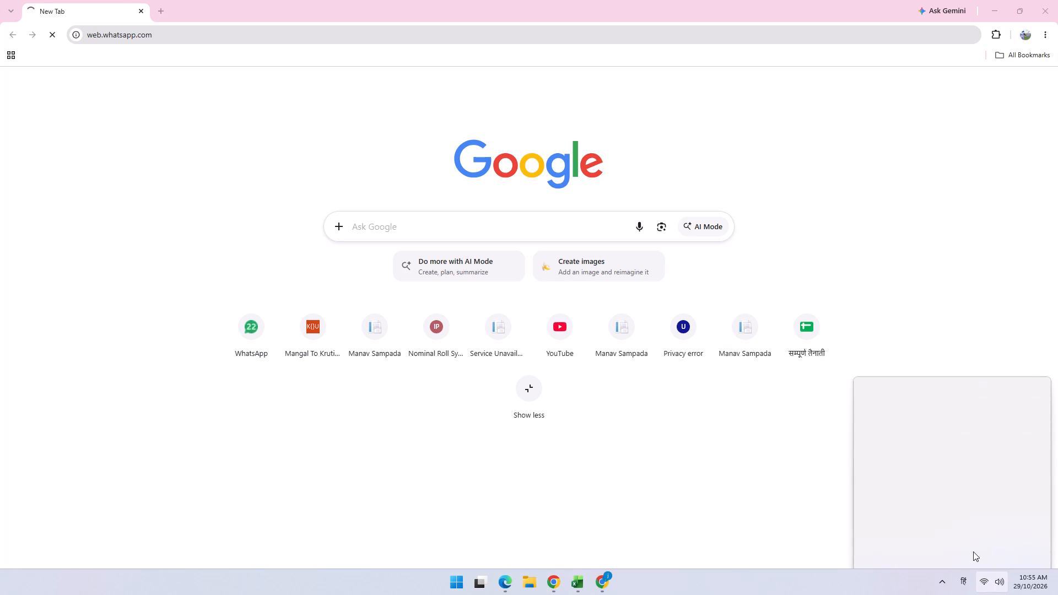
left_click(730, 470)
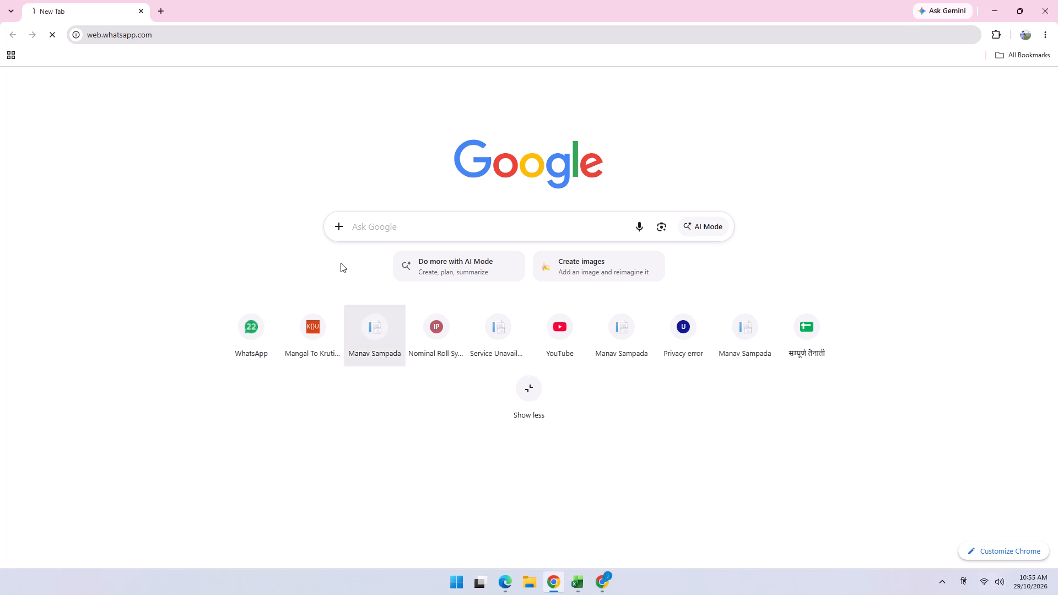
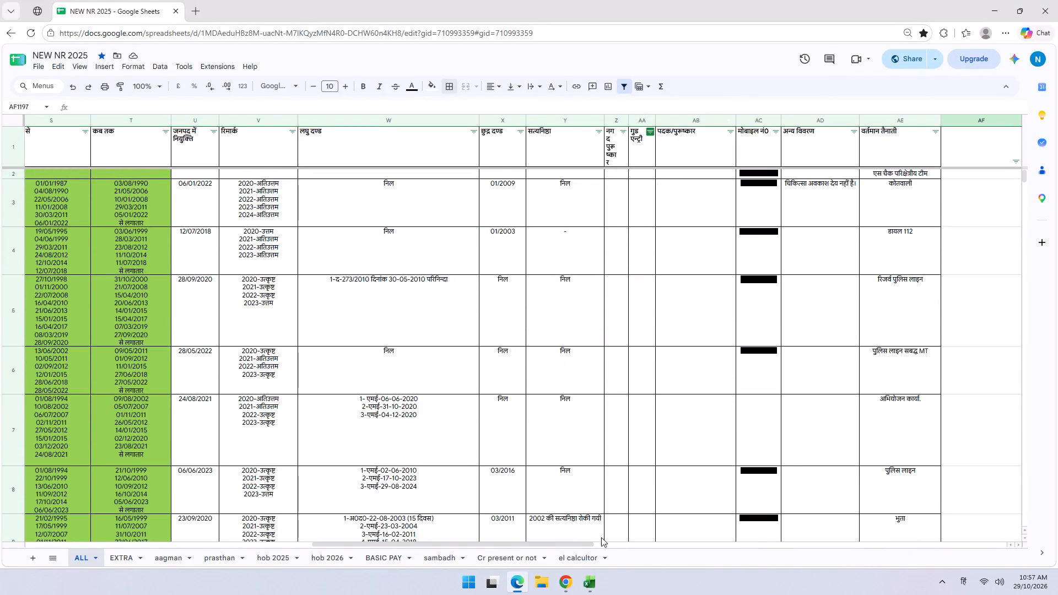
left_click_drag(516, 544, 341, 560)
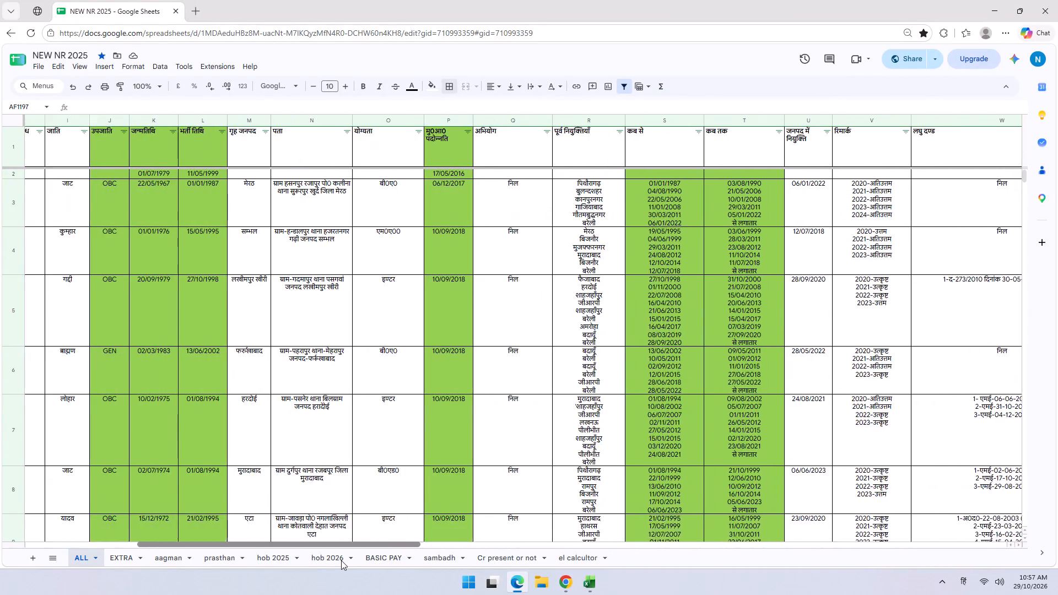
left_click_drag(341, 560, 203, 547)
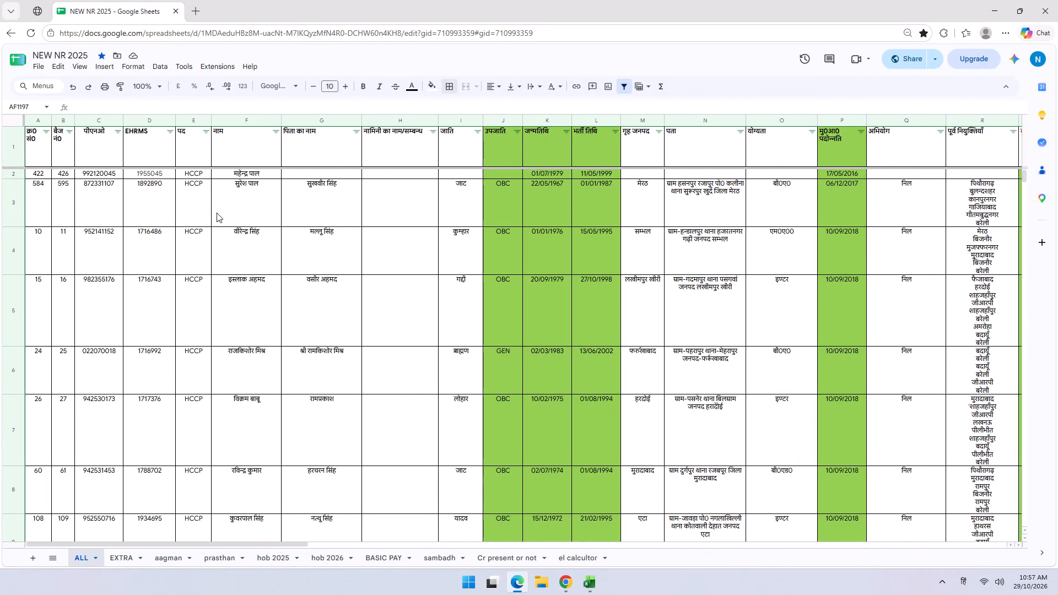
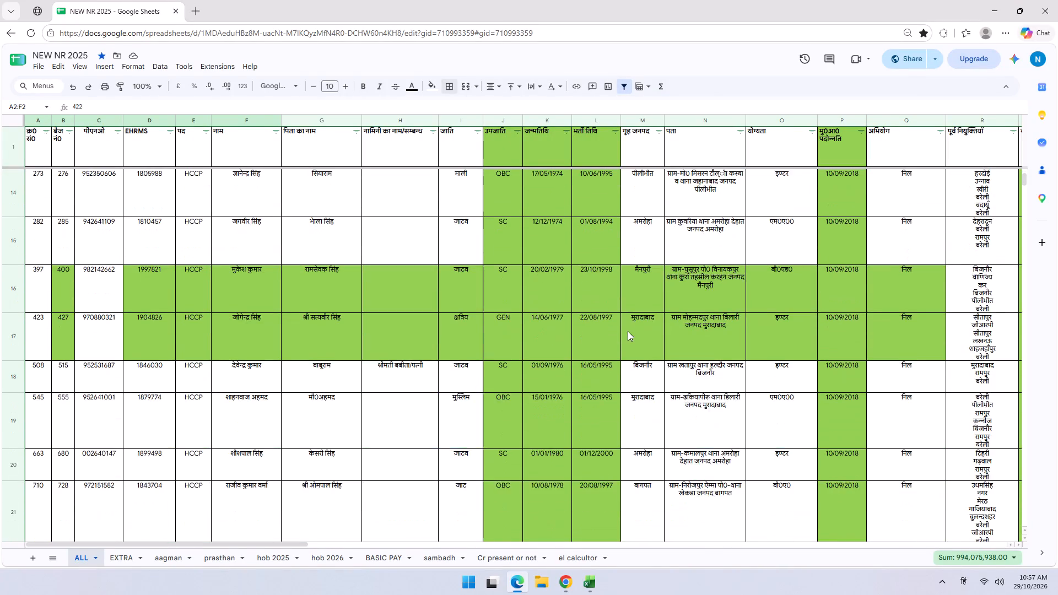
Examine the HCCP and LHCCP personnel rows in the ALL sheet, from serial numbers to the posting, remark and punishment columns.
scroll(628, 331, "down", 13)
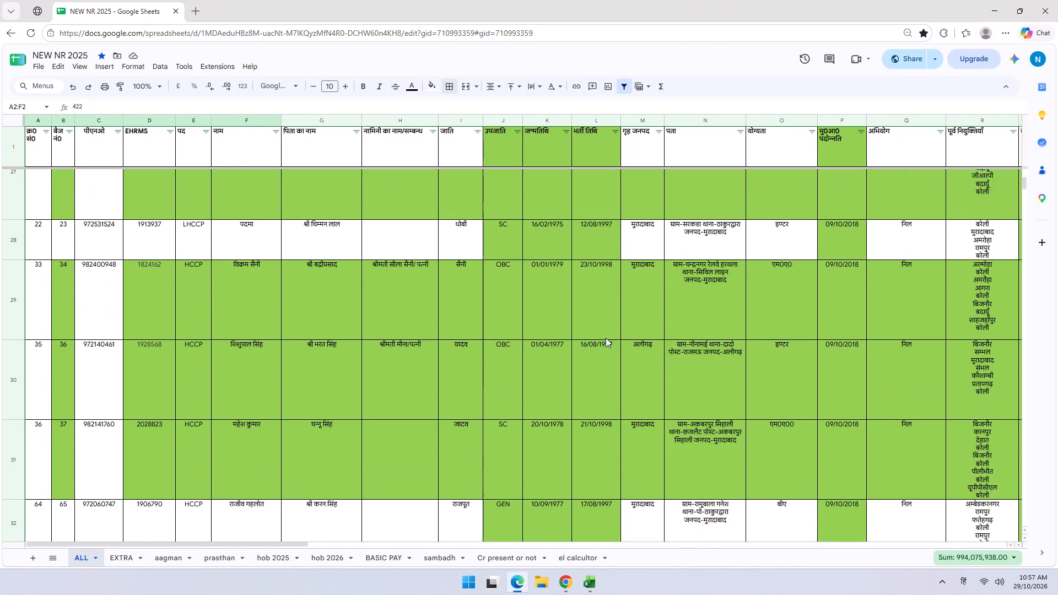
scroll(606, 338, "down", 15)
scroll(589, 341, "down", 6)
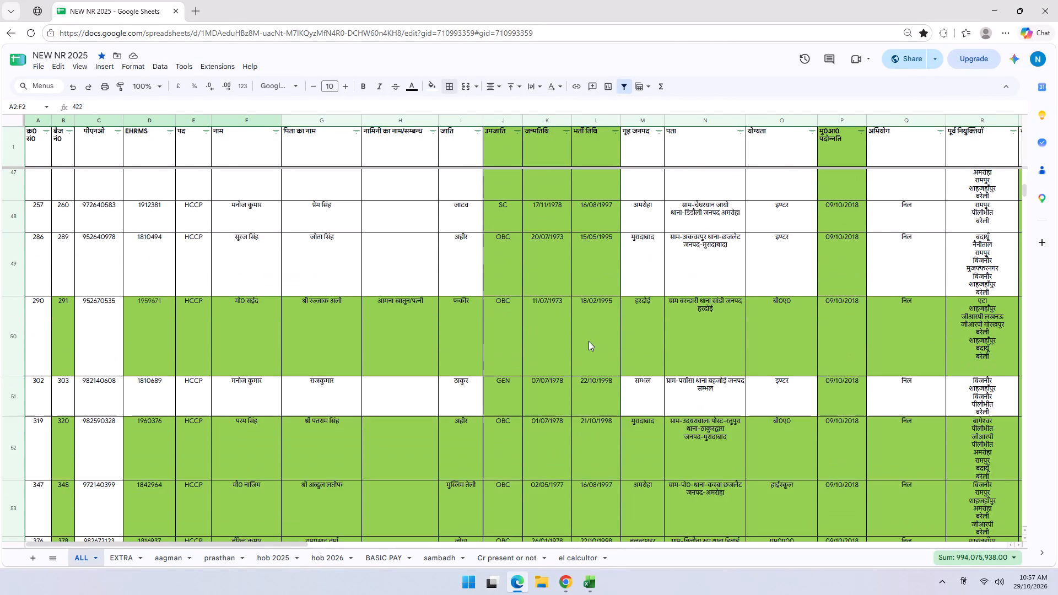
scroll(589, 341, "down", 6)
left_click_drag(286, 543, 288, 543)
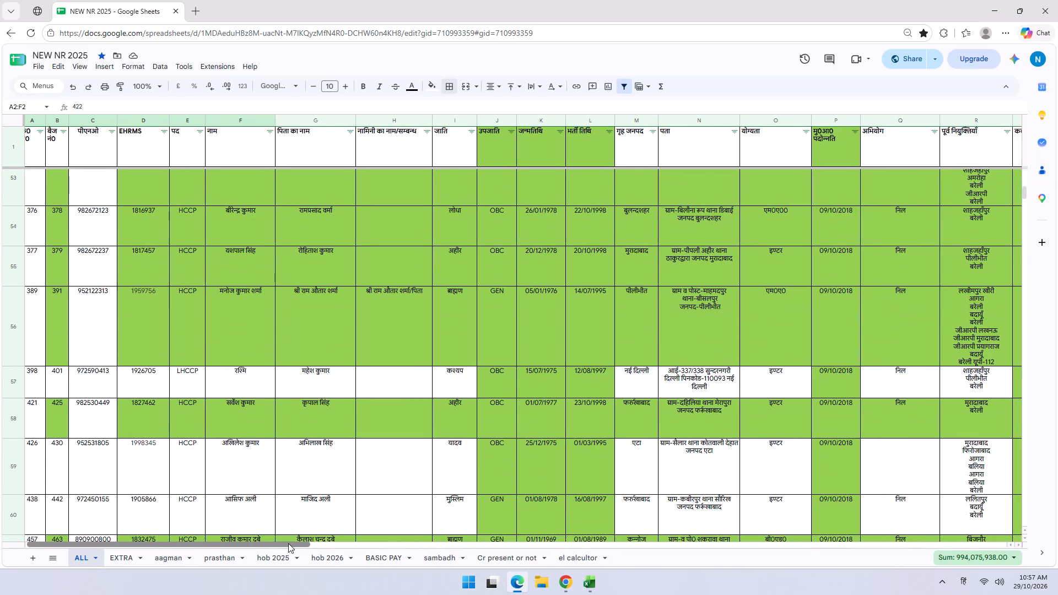
left_click_drag(288, 543, 352, 548)
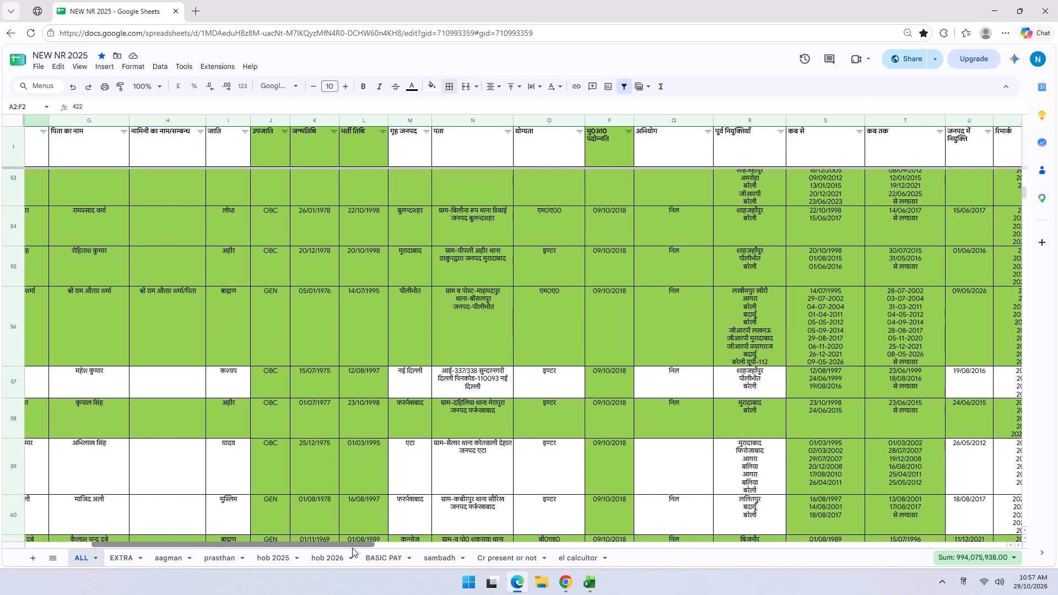
left_click_drag(352, 548, 354, 548)
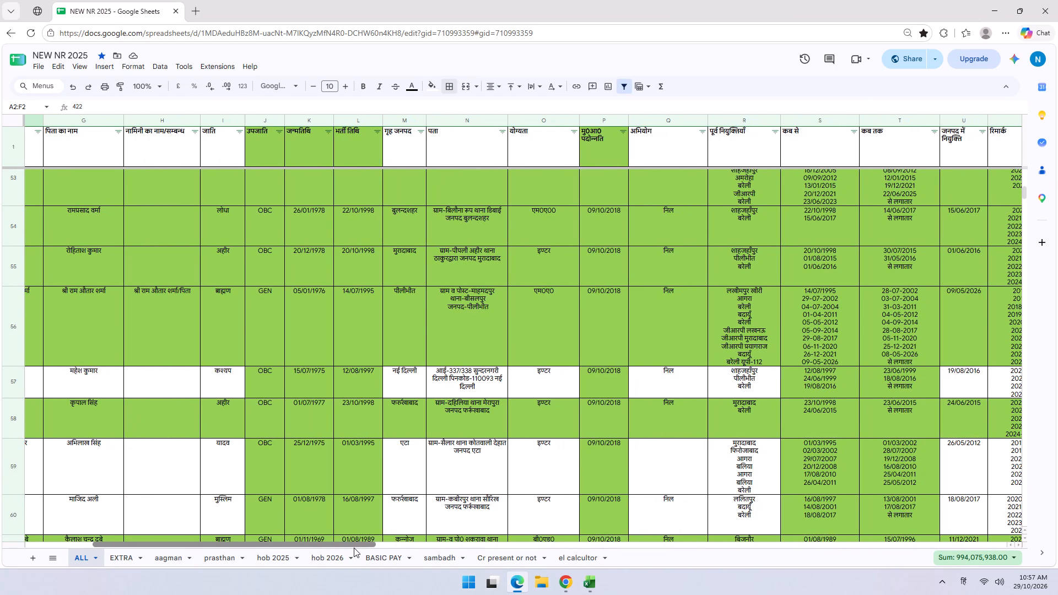
left_click_drag(354, 548, 485, 560)
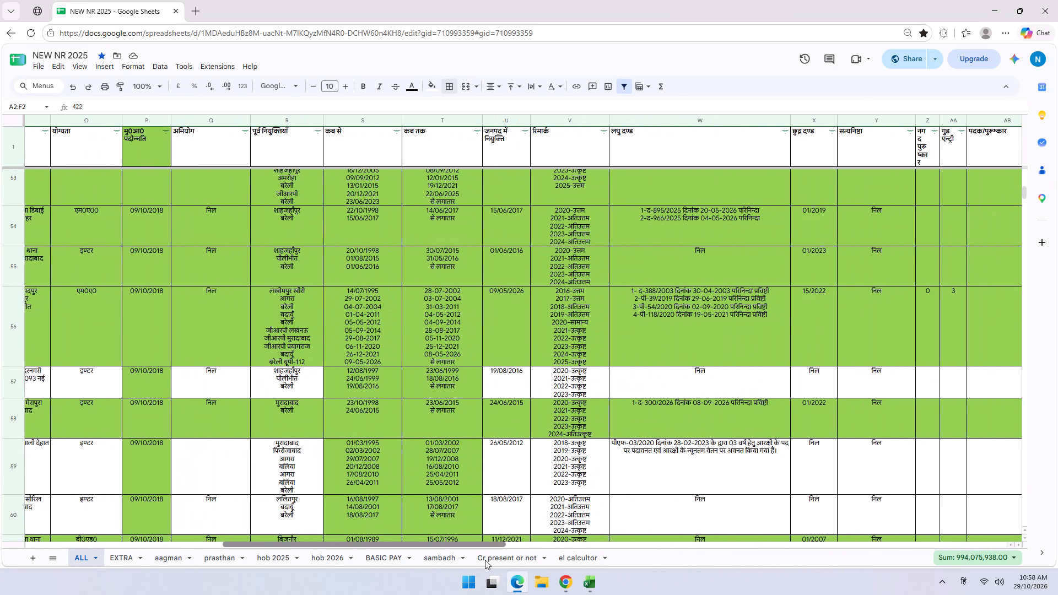
left_click_drag(485, 560, 489, 560)
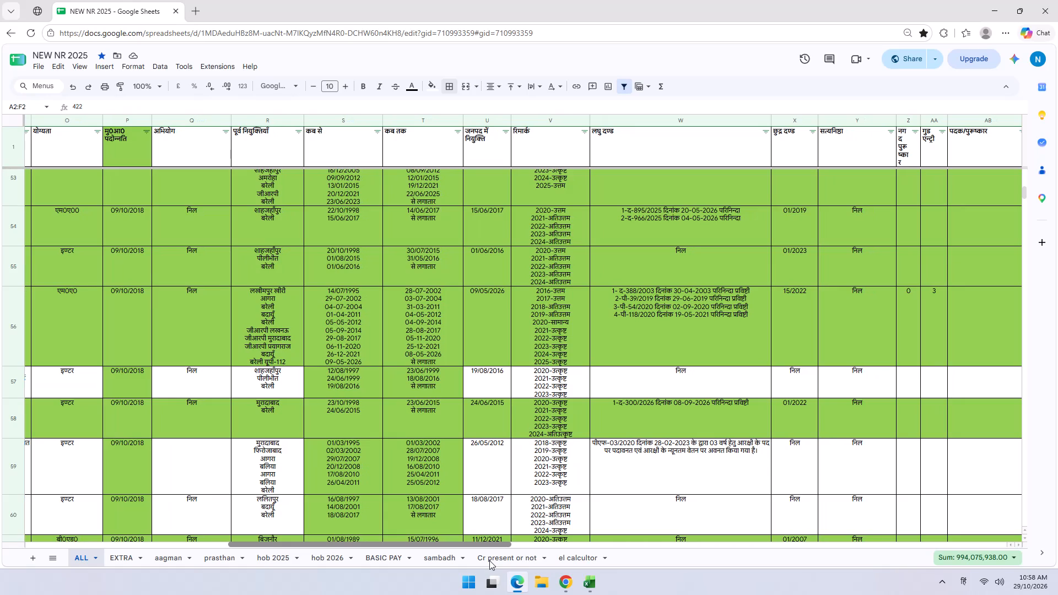
left_click_drag(489, 560, 370, 565)
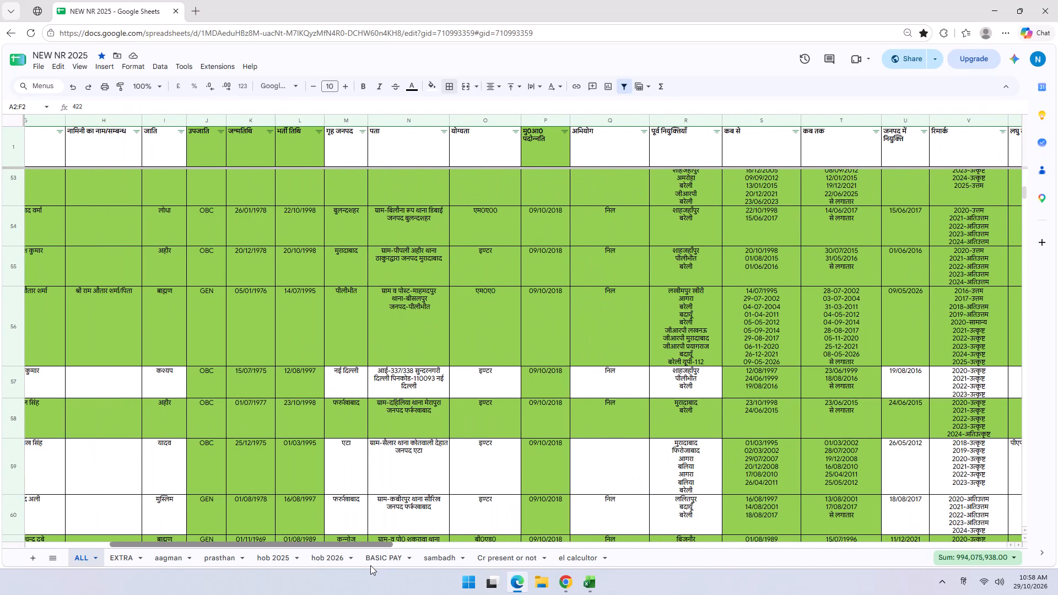
left_click_drag(370, 565, 131, 529)
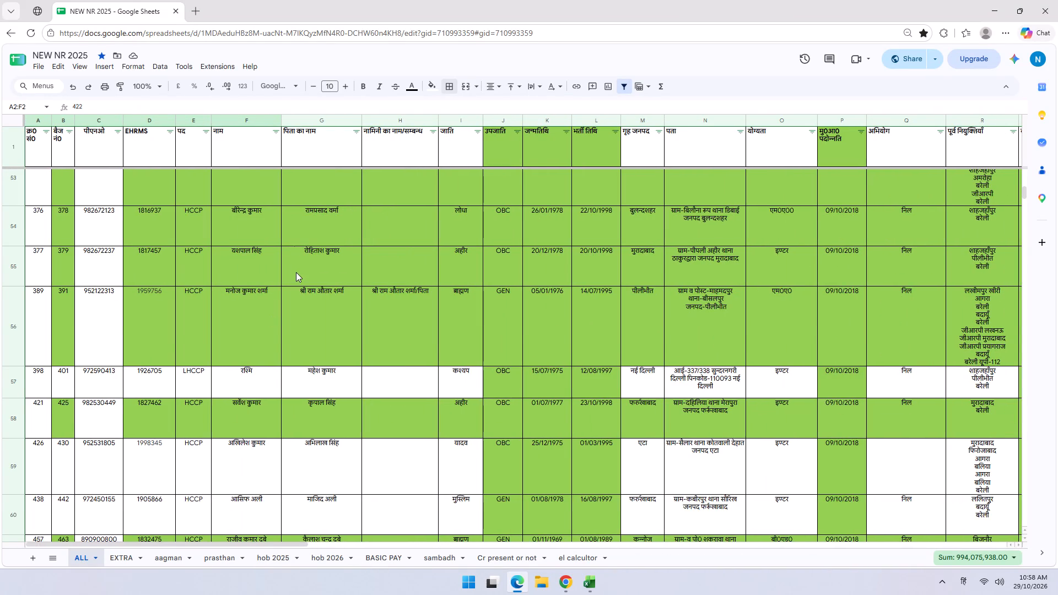
Review the earlier personnel rows of the ALL sheet back up to row 2, including their promotion dates and previous postings.
scroll(296, 272, "down", 1)
scroll(296, 273, "up", 15)
scroll(296, 273, "up", 20)
scroll(296, 273, "up", 11)
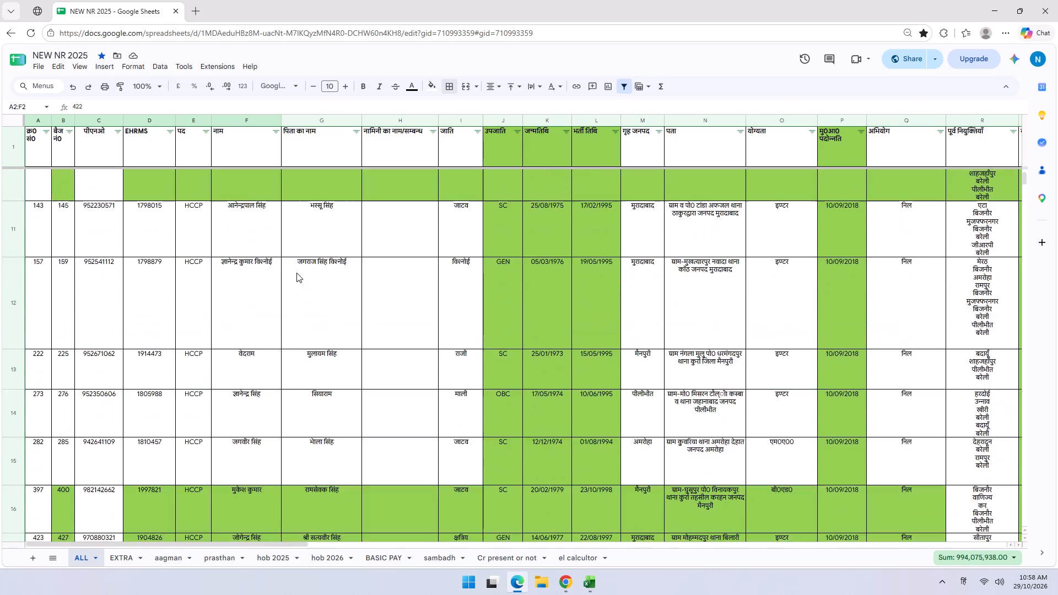
scroll(296, 273, "up", 18)
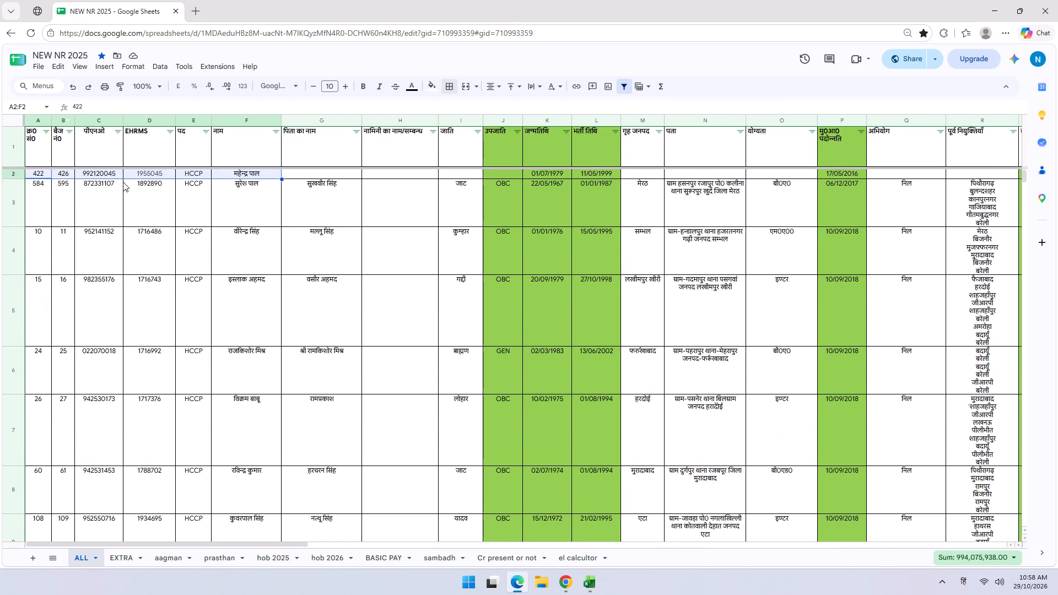
scroll(406, 315, "up", 5)
left_click_drag(275, 547, 233, 547)
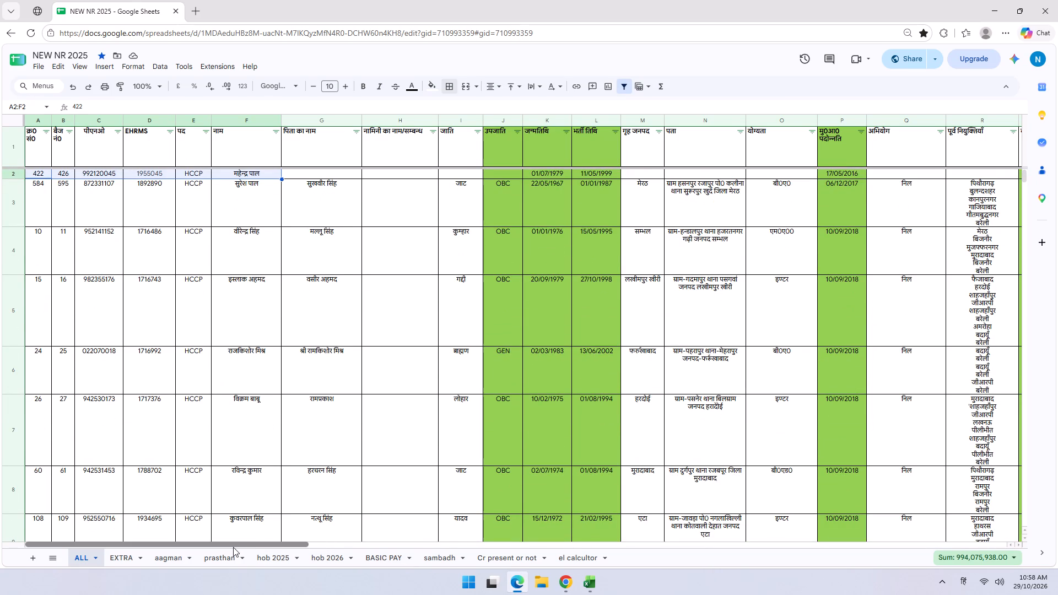
left_click_drag(233, 547, 232, 546)
scroll(485, 414, "up", 5)
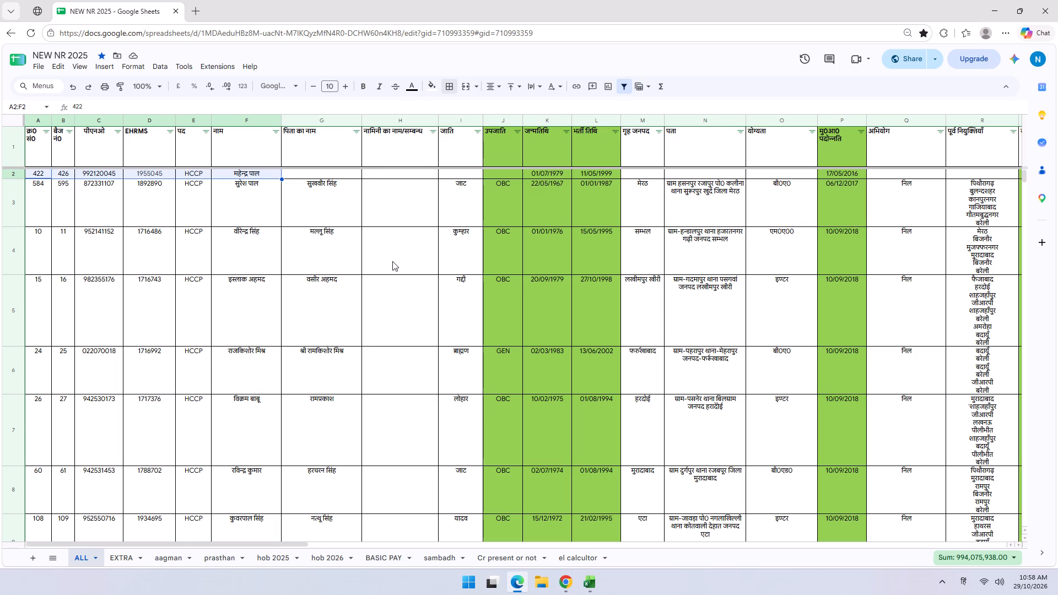
left_click(986, 316)
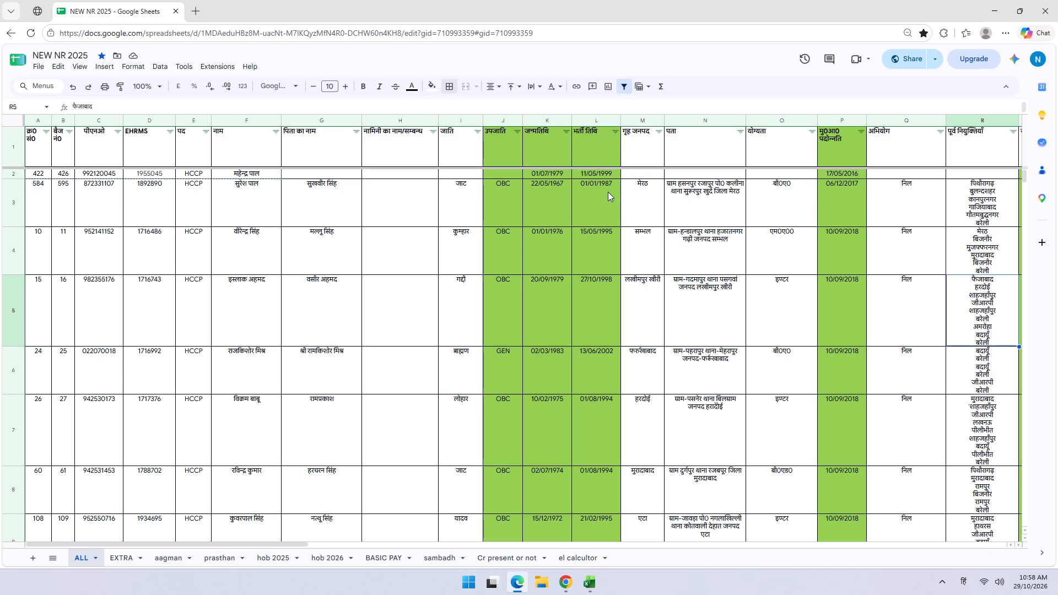
scroll(608, 192, "up", 2)
Sort the ALL sheet by the मु0आ0 पदोन्नति column, first ascending and finally in descending order (Z to A).
left_click(857, 127)
left_click(819, 144)
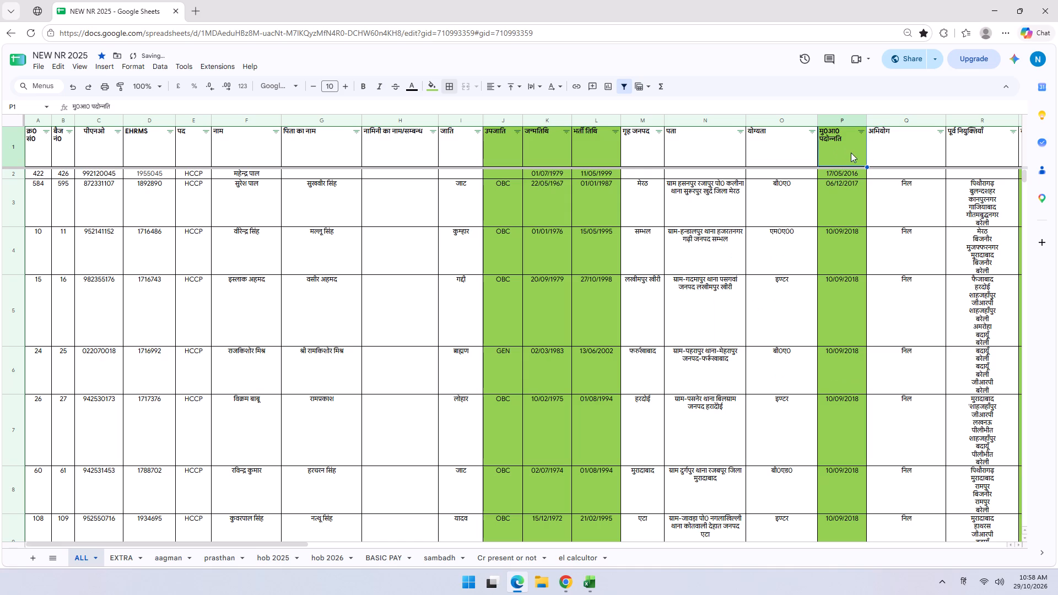
left_click(864, 133)
left_click(832, 163)
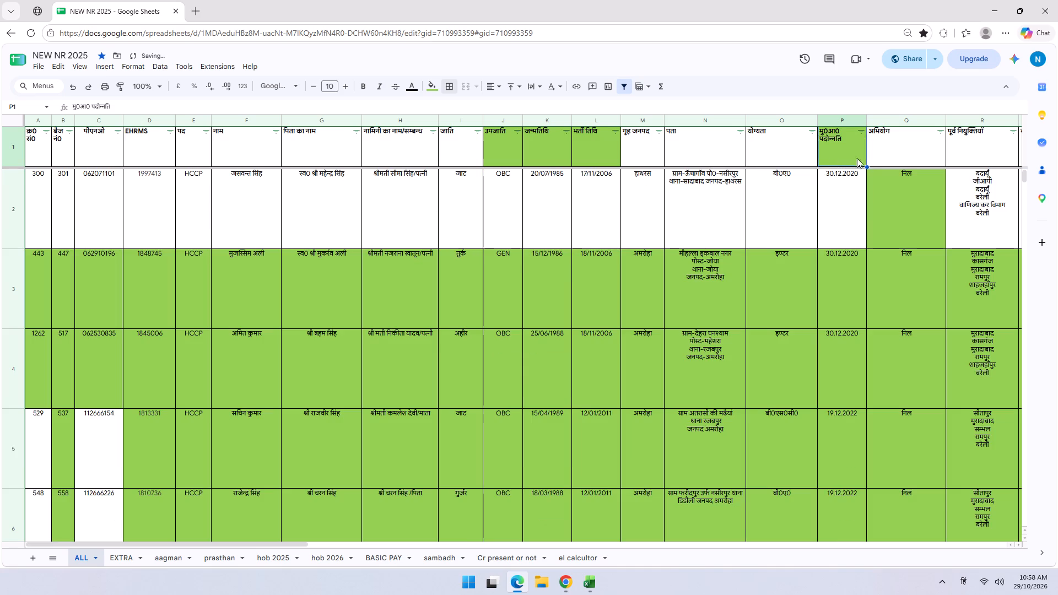
Examine the re-sorted ALL sheet rows, checking the मु0आ0 पदोन्नति dates and the posting and remark columns.
left_click(860, 196)
scroll(867, 242, "down", 6)
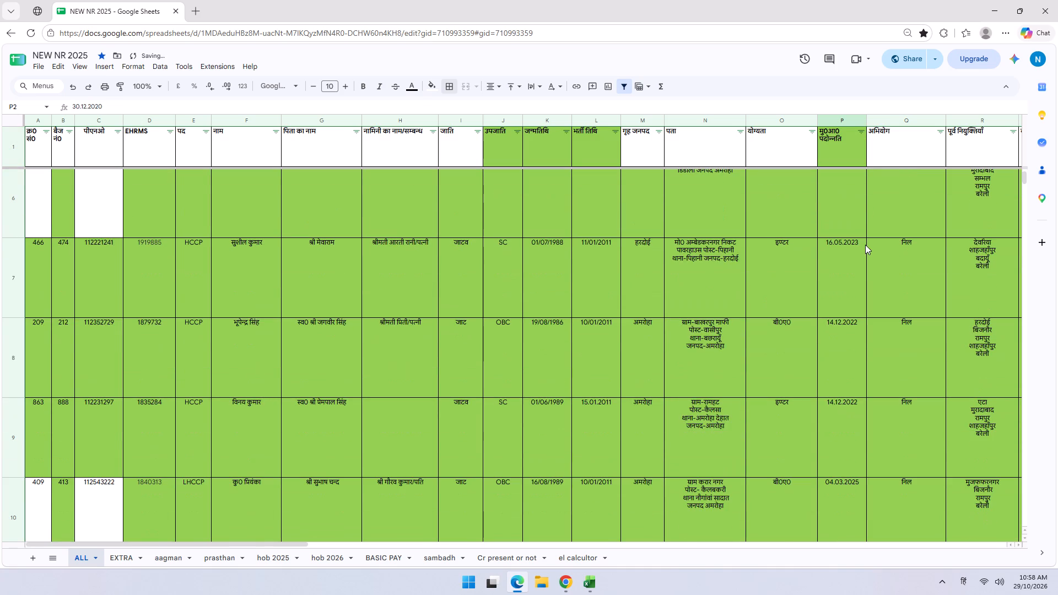
scroll(865, 245, "down", 4)
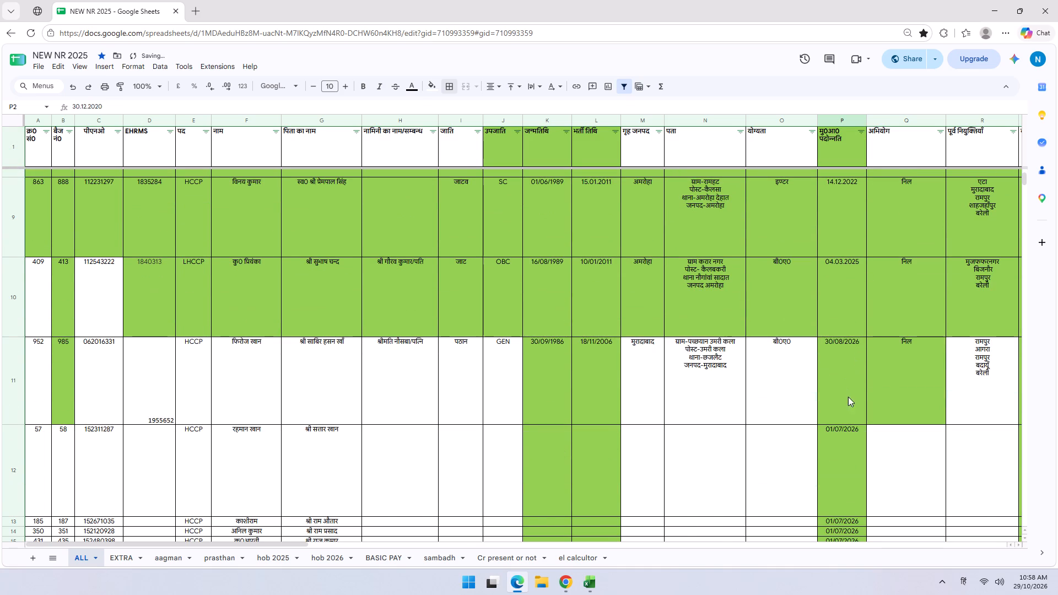
scroll(848, 401, "down", 1)
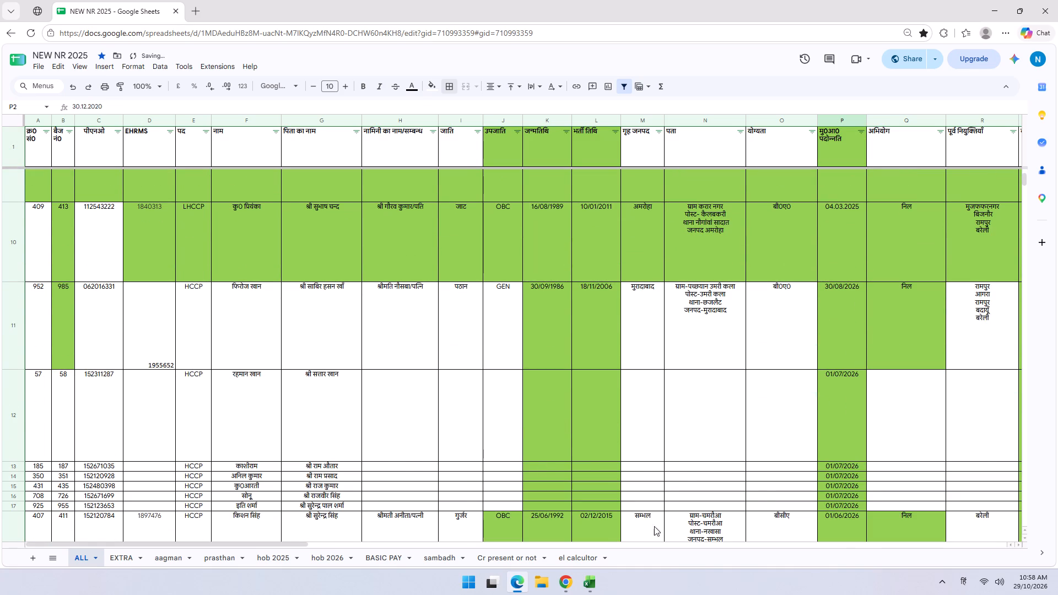
scroll(857, 509, "down", 2)
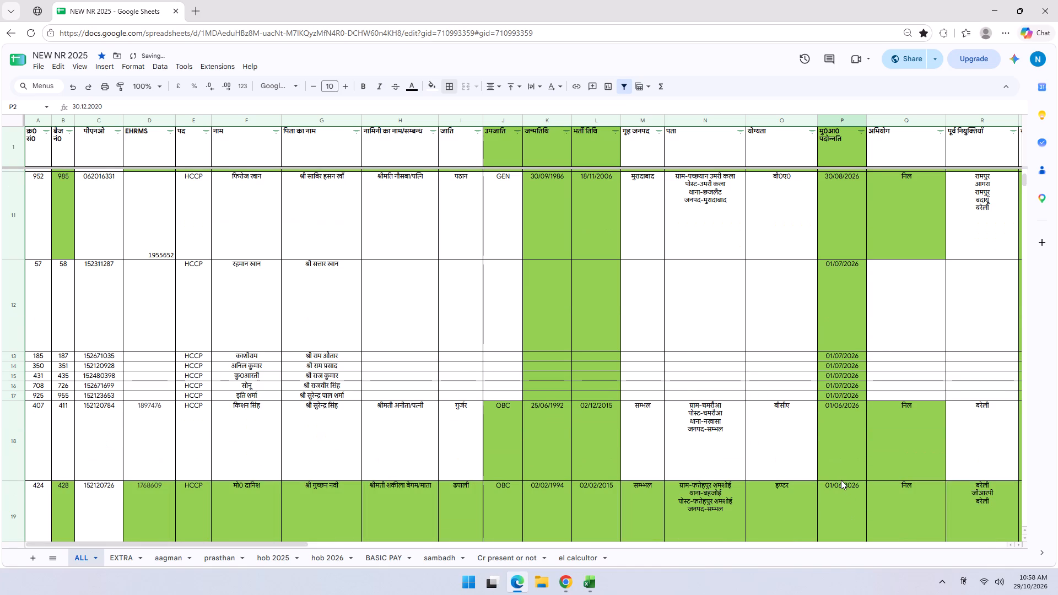
scroll(838, 480, "down", 2)
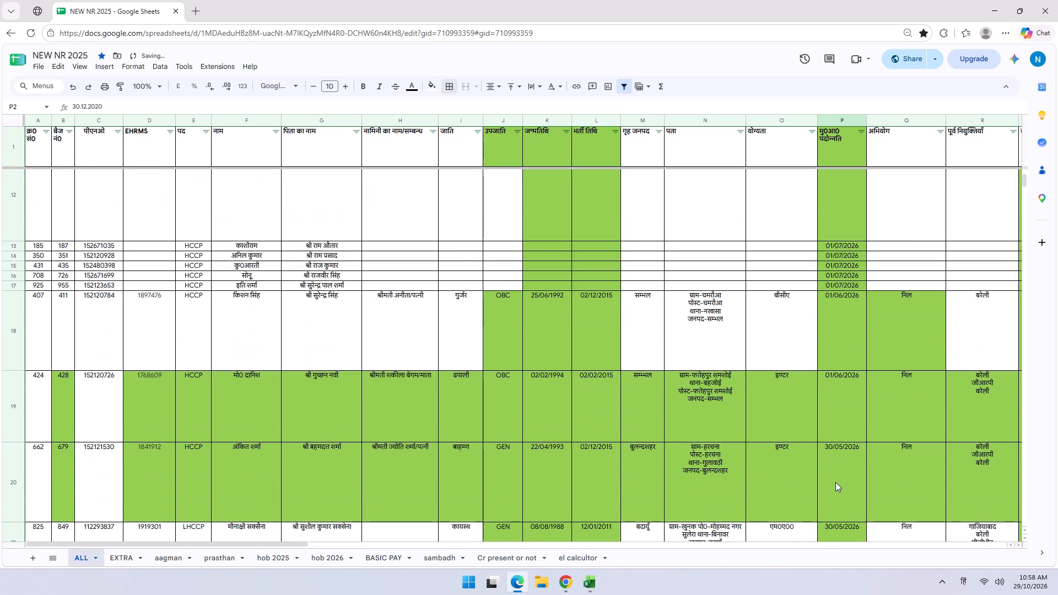
scroll(834, 482, "down", 4)
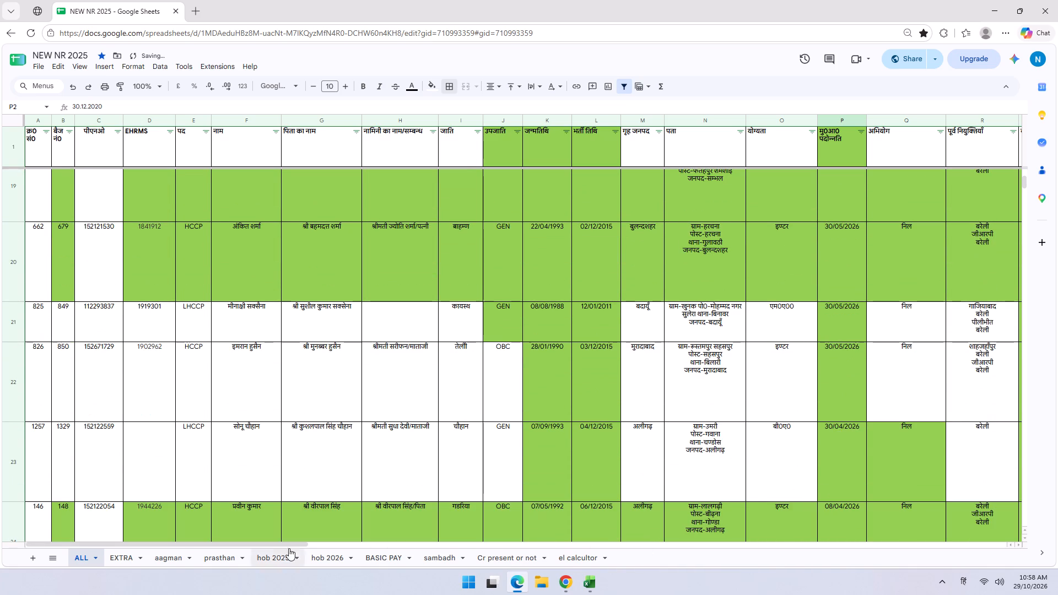
left_click_drag(278, 547, 319, 543)
left_click_drag(295, 544, 379, 548)
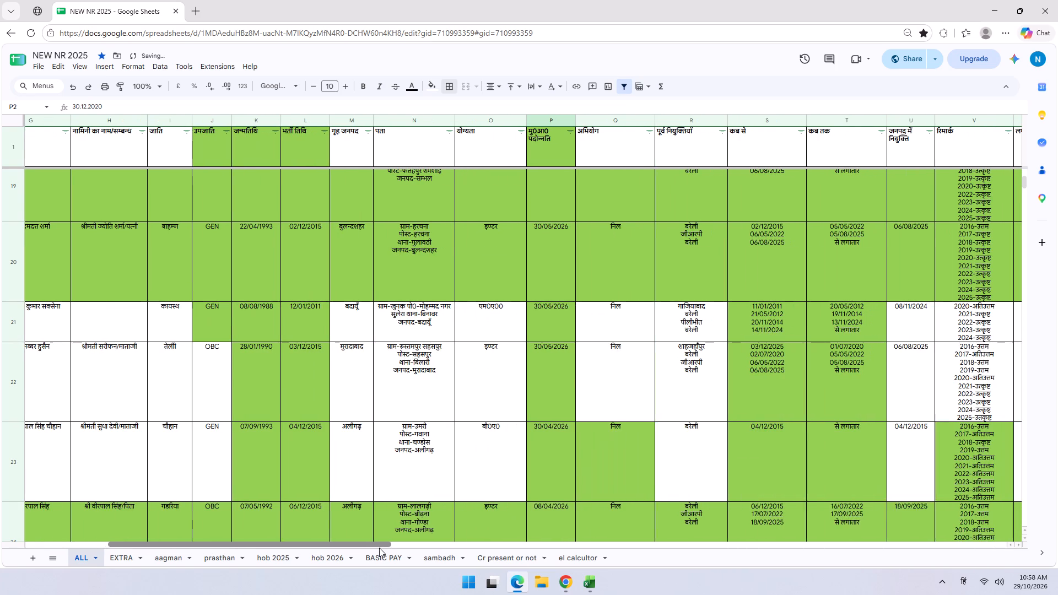
left_click_drag(379, 548, 138, 507)
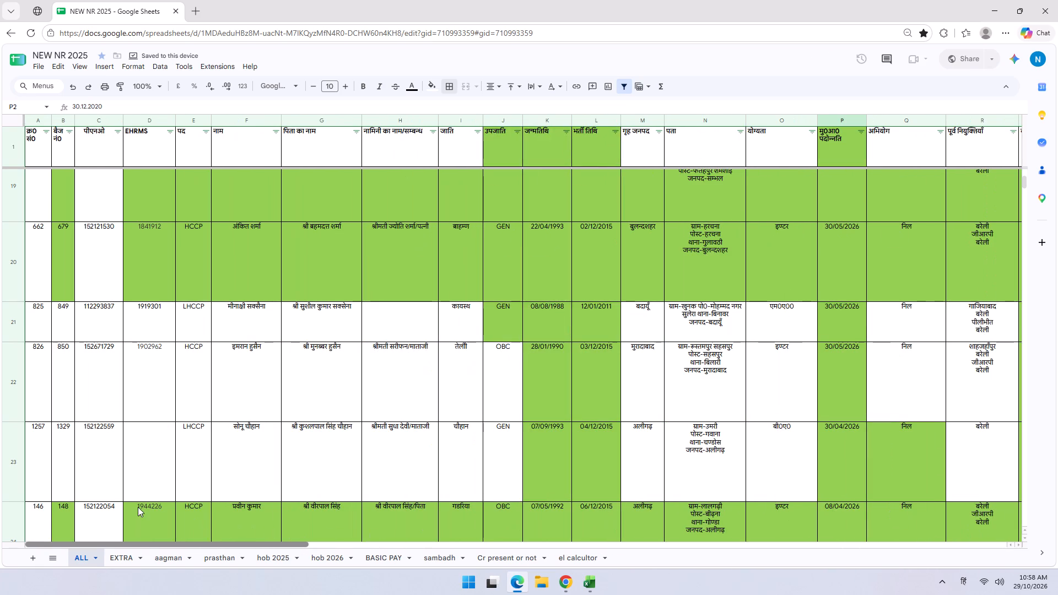
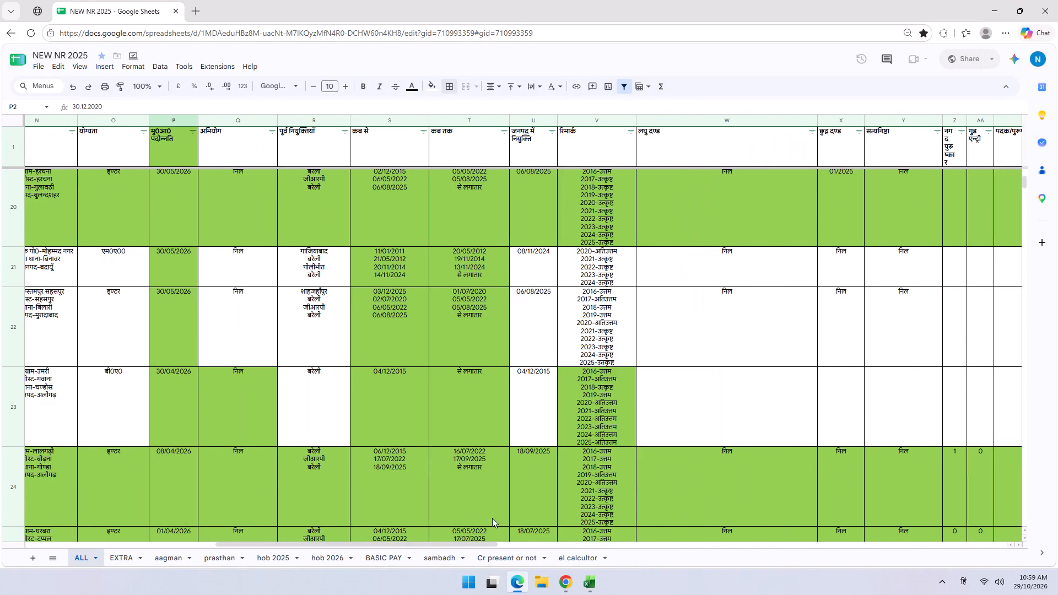
Examine the ALL sheet's rows 25 to 30, from the मु0आ0 पदोन्नति dates back to the serial number, rank and name columns.
scroll(458, 430, "down", 6)
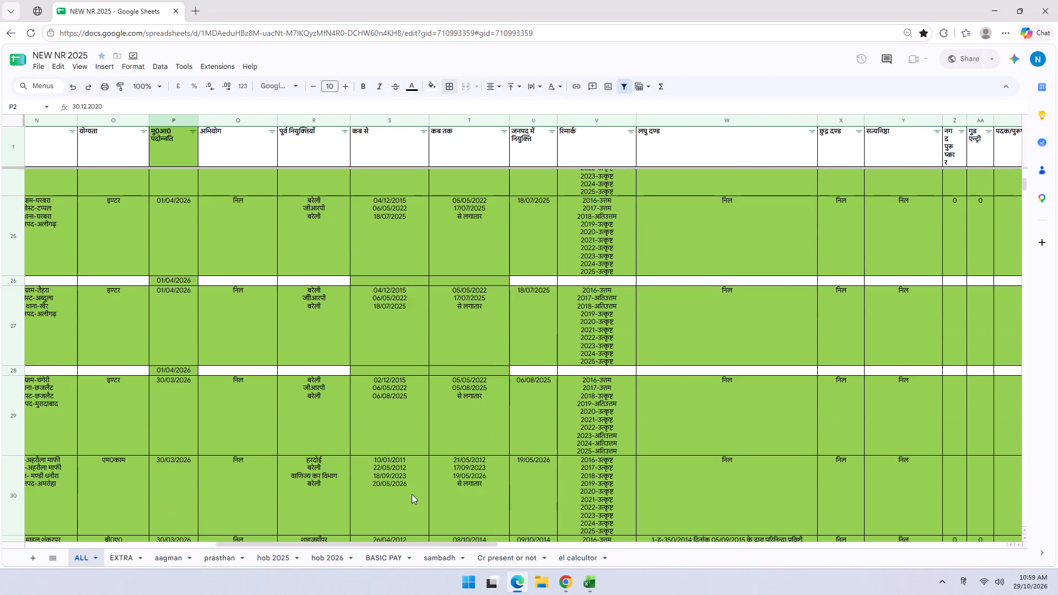
left_click_drag(316, 547, 180, 553)
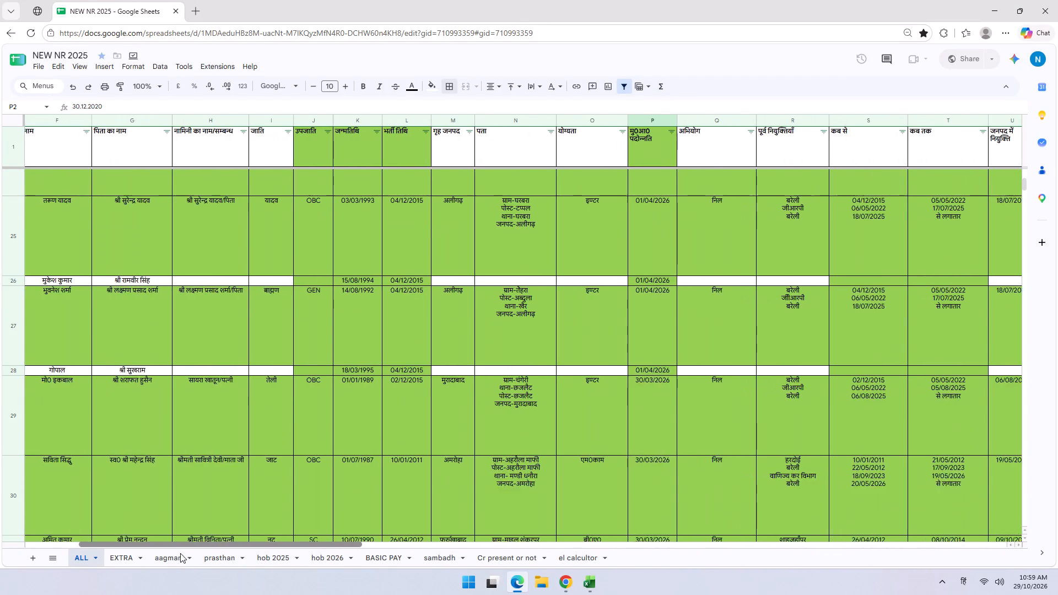
left_click_drag(180, 553, 125, 542)
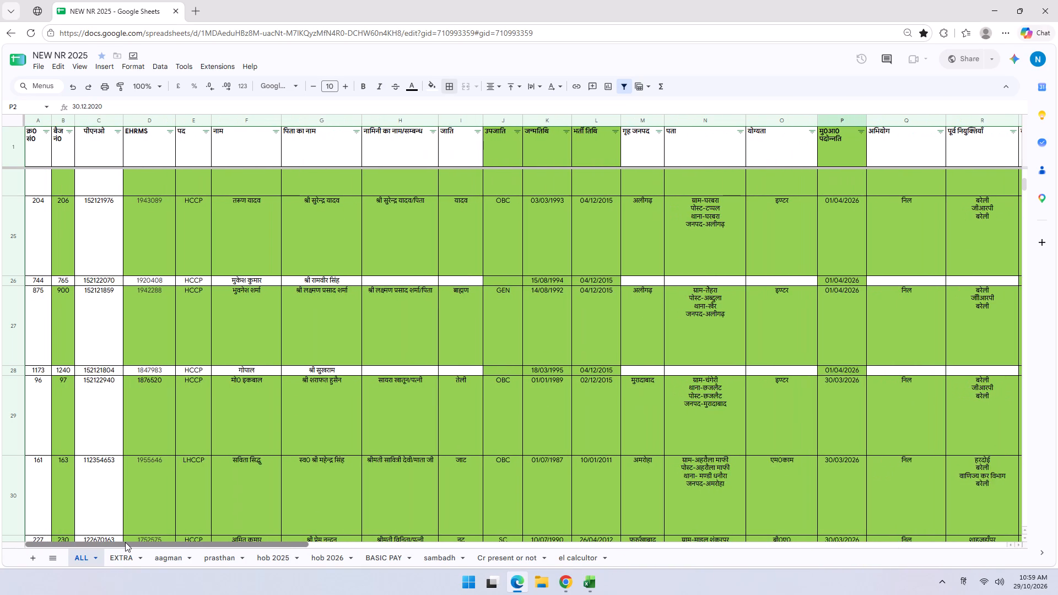
left_click_drag(125, 542, 123, 542)
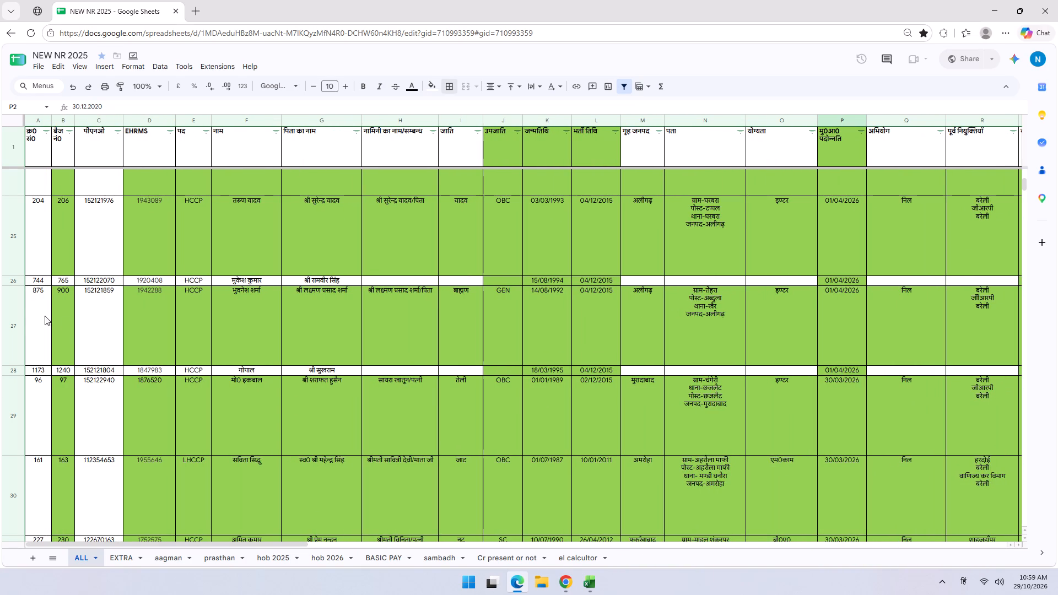
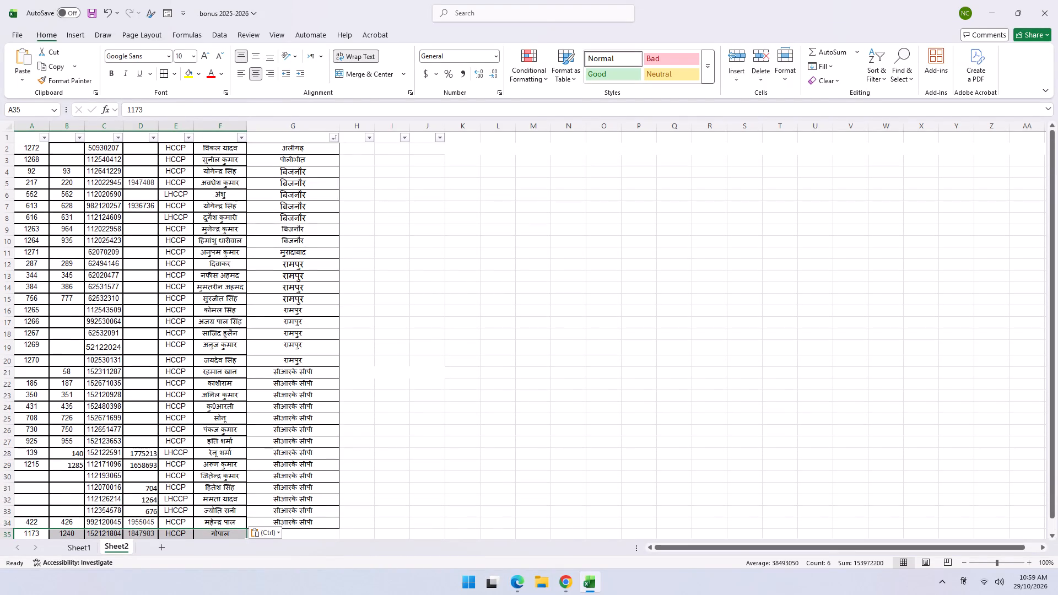
Add a conditional formatting rule to column C of Sheet2 that fills duplicate values with dark orange.
left_click(104, 125)
left_click(198, 73)
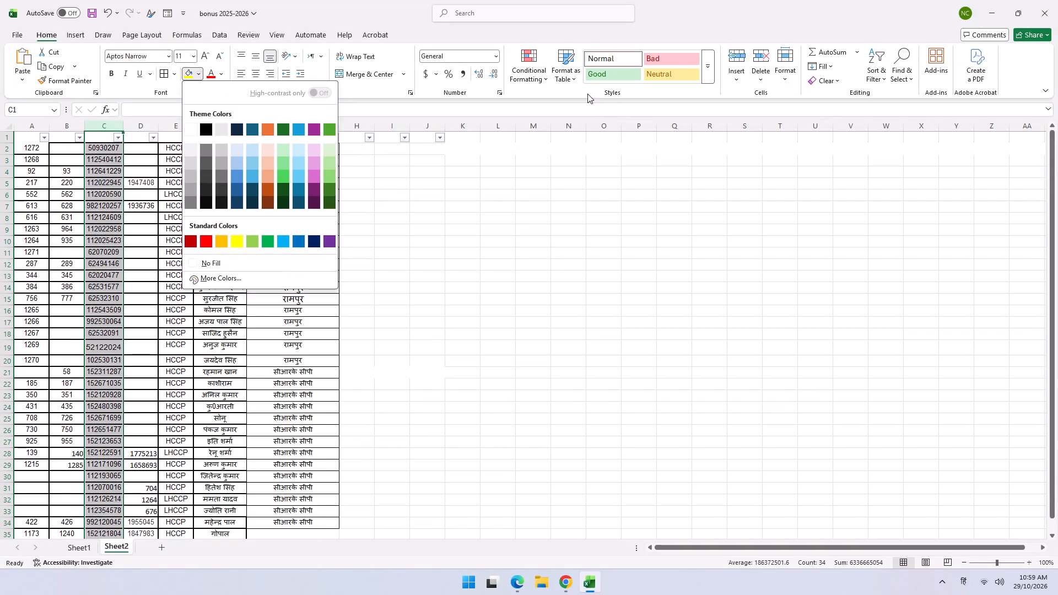
left_click(533, 80)
left_click(540, 220)
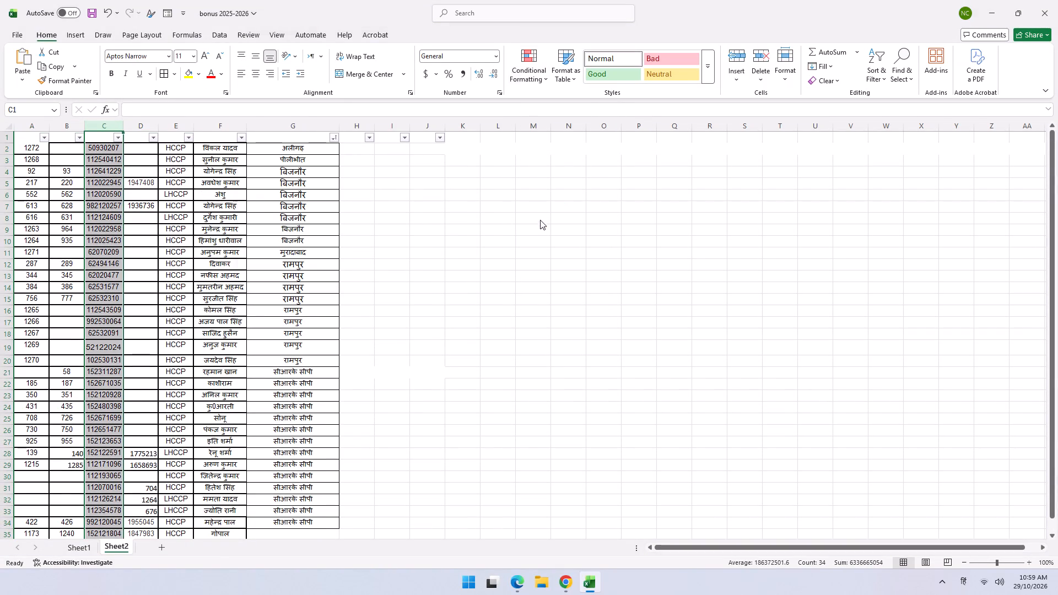
left_click(322, 123)
left_click(486, 217)
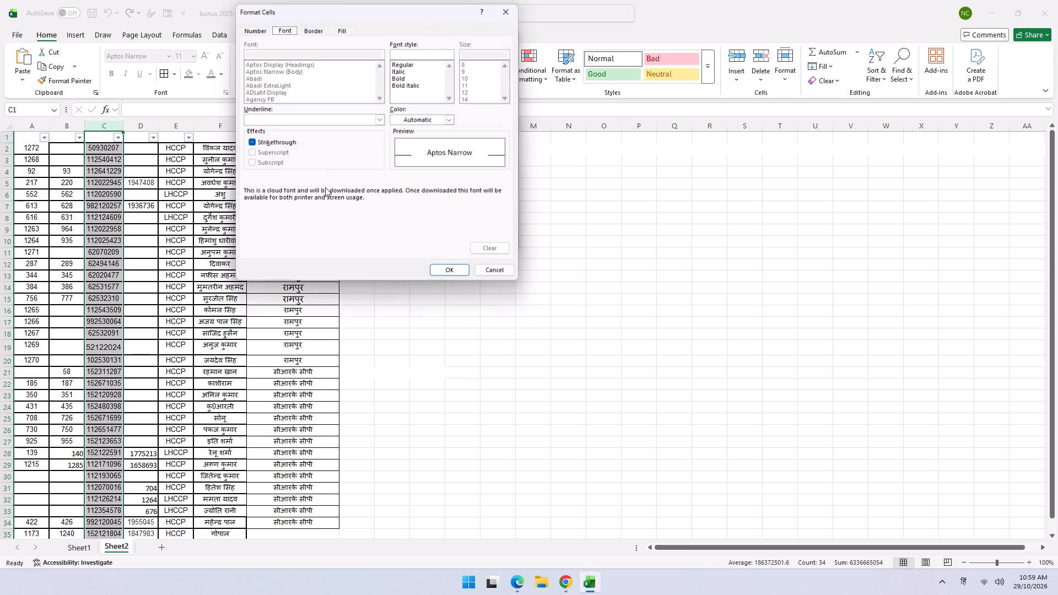
left_click(336, 29)
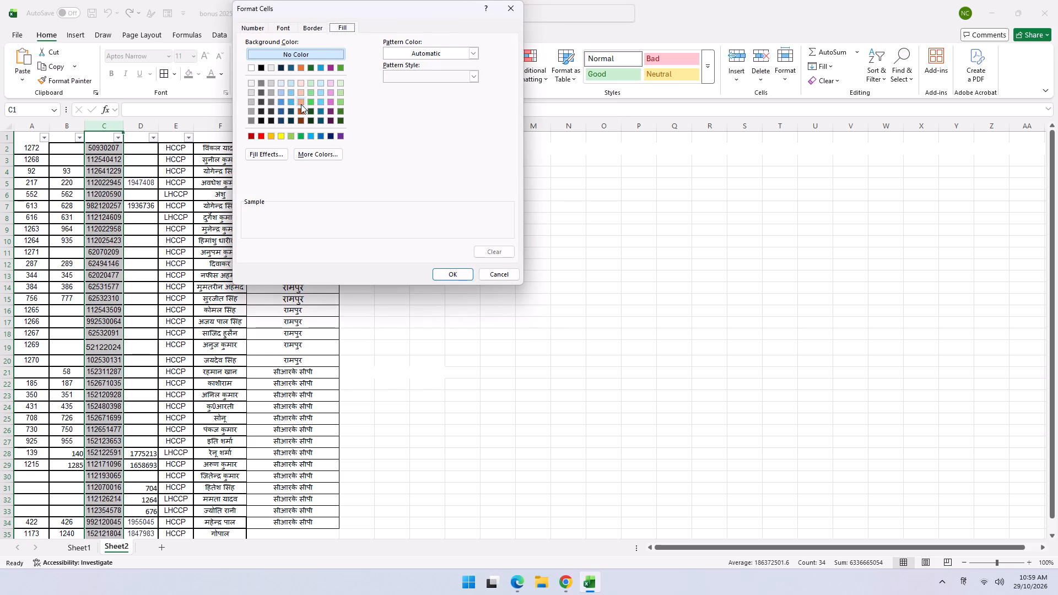
left_click(303, 110)
left_click(447, 277)
left_click(440, 238)
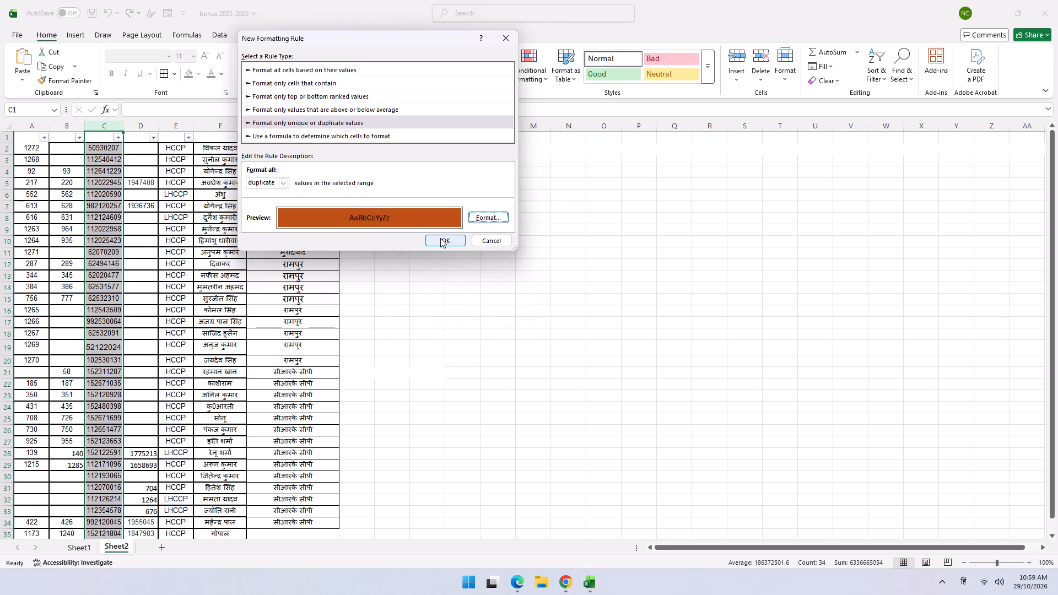
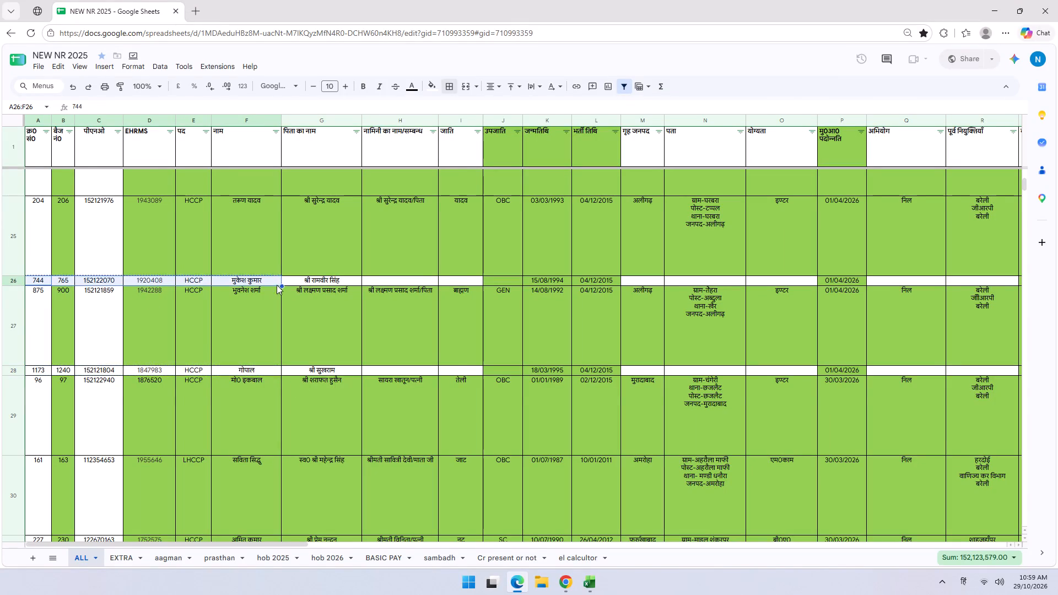
Copy columns A–F of the serial 744 record from the ALL sheet into row 36 of Sheet2 in bonus 2025-2026.
key("alt+Tab")
left_click(40, 478)
key("ctrl+c")
key("ctrl+v")
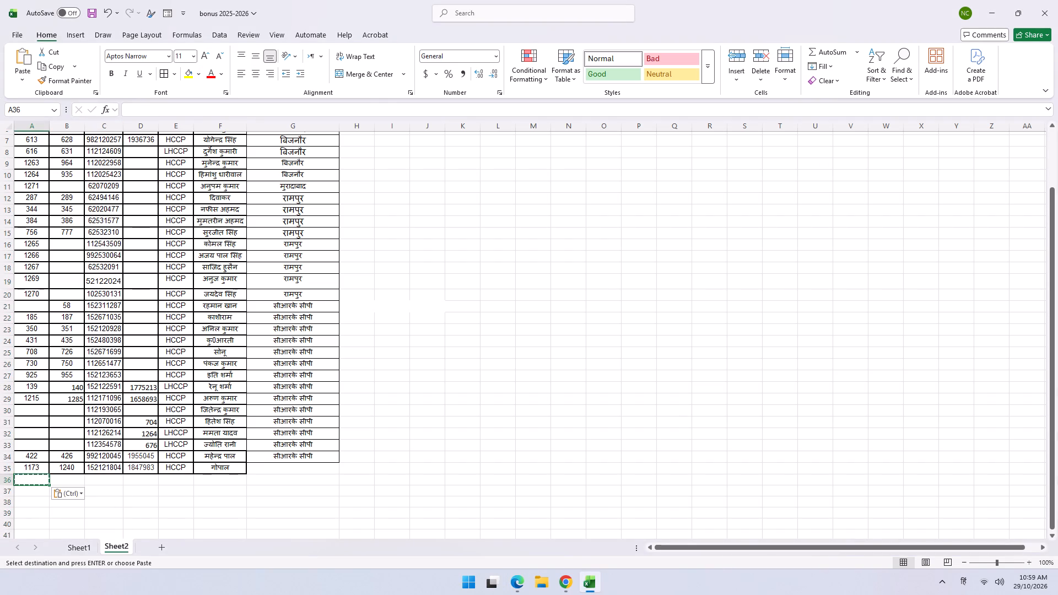
key("alt+Tab")
key("ctrl+c")
key("alt+Tab")
key("ctrl+v")
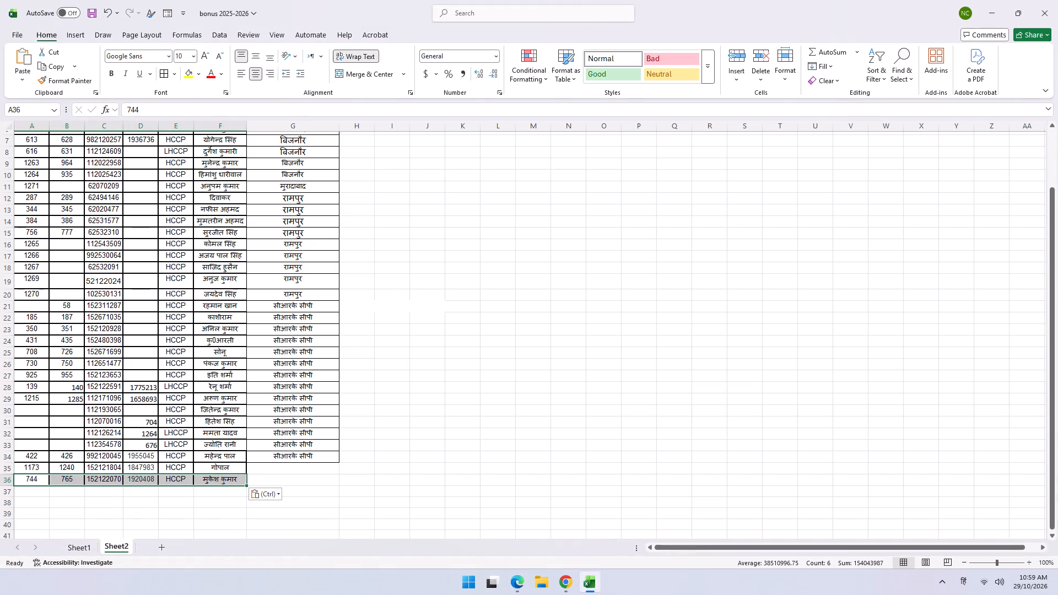
Find the incomplete serial 294 record in the ALL sheet and copy its columns A–F into row 37 of Sheet2.
key("alt+Tab")
scroll(294, 288, "up", 5)
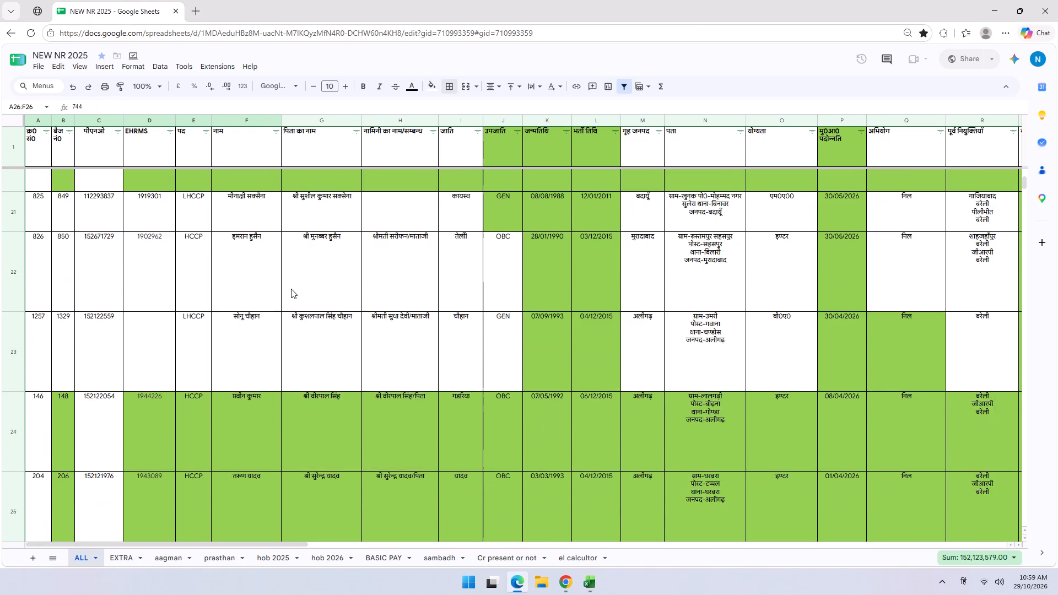
scroll(291, 289, "up", 6)
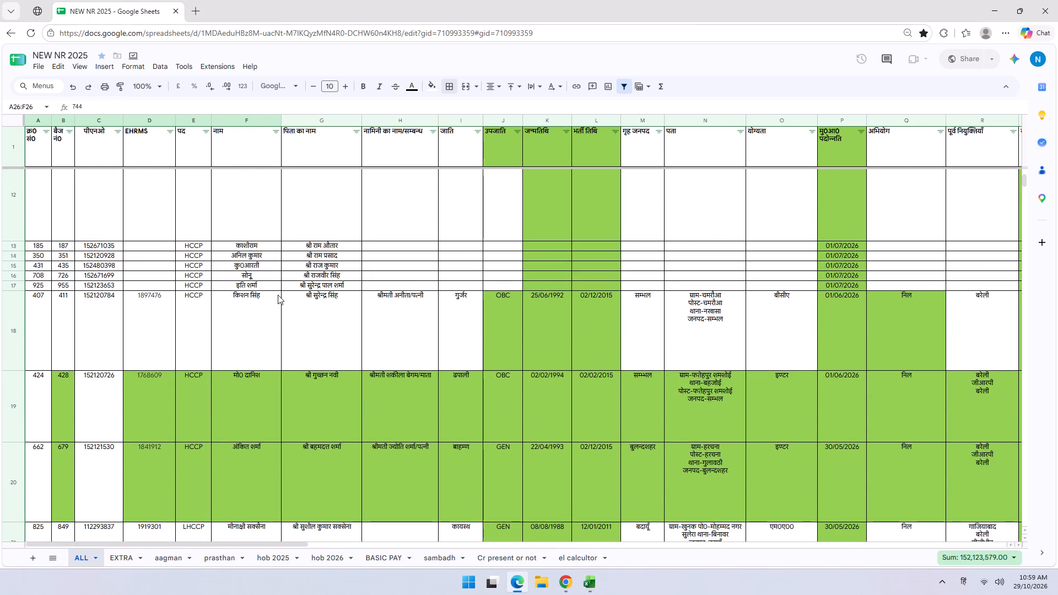
scroll(315, 298, "down", 6)
scroll(240, 293, "down", 3)
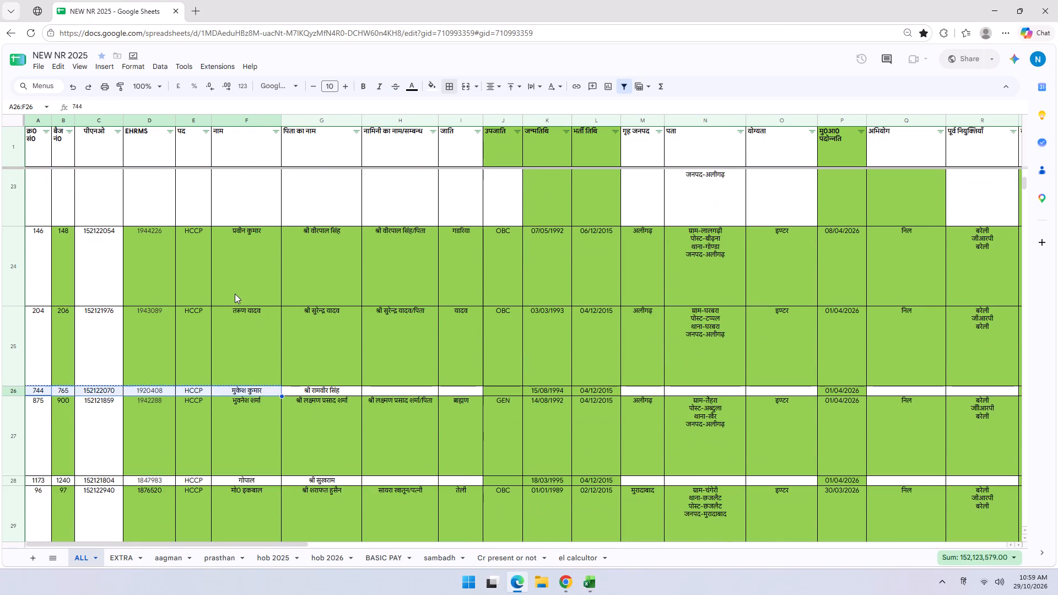
scroll(234, 294, "down", 6)
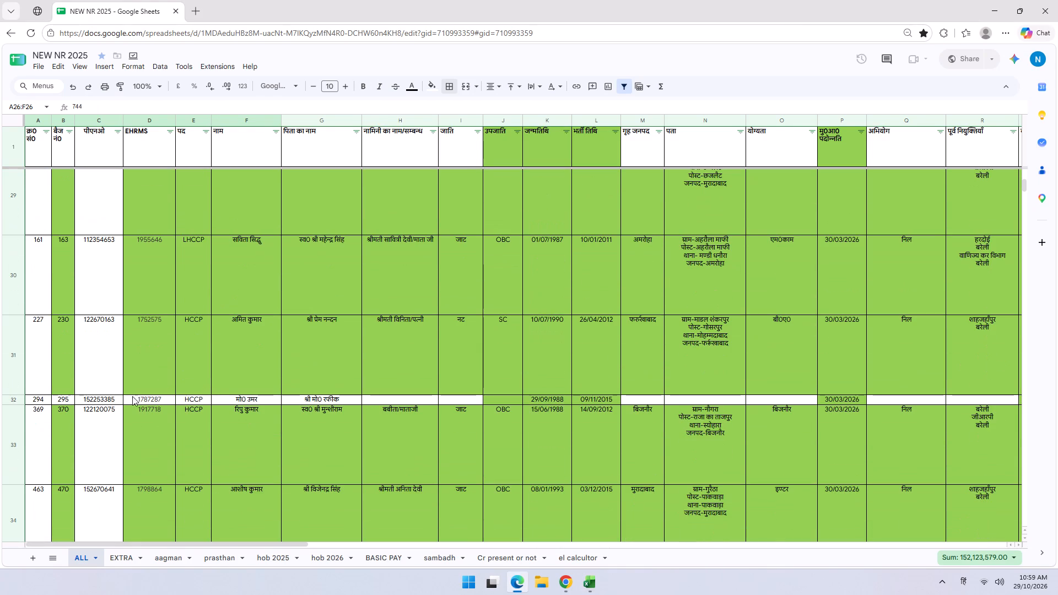
left_click_drag(36, 398, 292, 397)
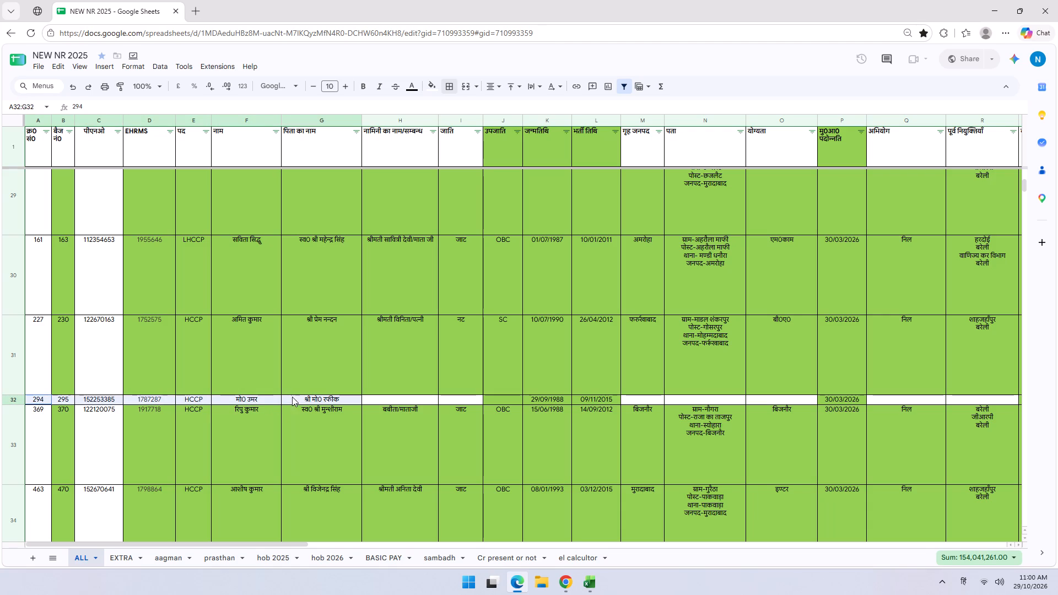
left_click_drag(292, 397, 266, 398)
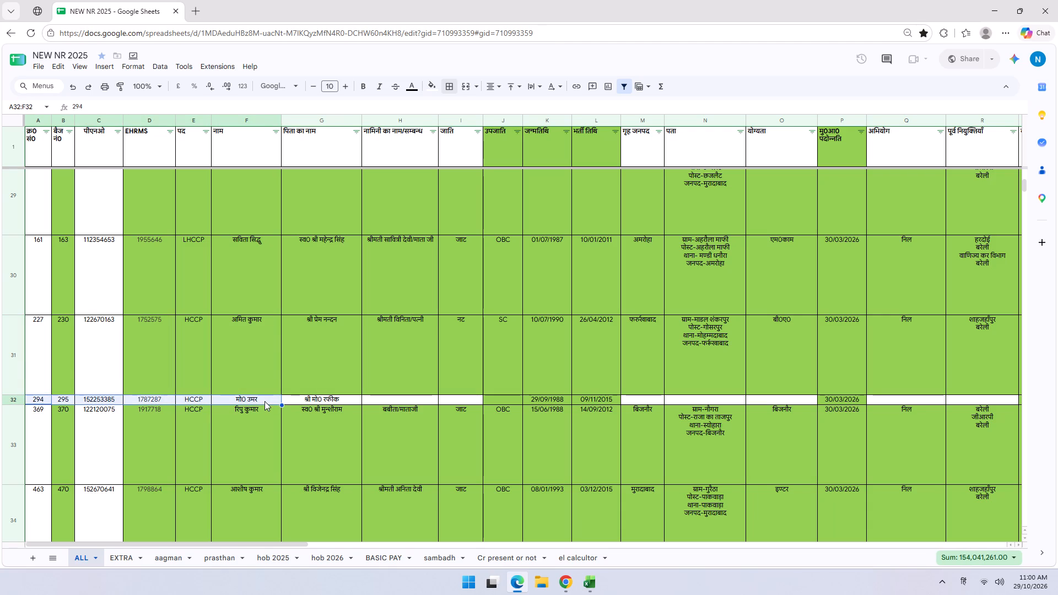
key("ctrl+c")
key("alt+Tab")
left_click(34, 494)
key("ctrl+v")
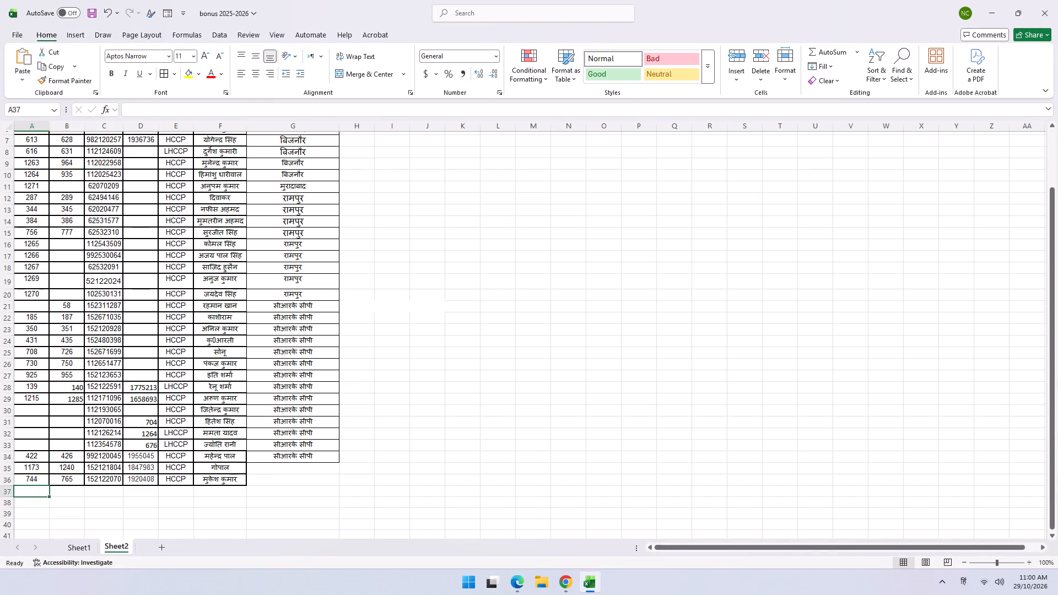
Copy columns A–F of the serial 629 record from the ALL sheet into row 38 of Sheet2.
key("alt+Tab")
scroll(296, 351, "down", 4)
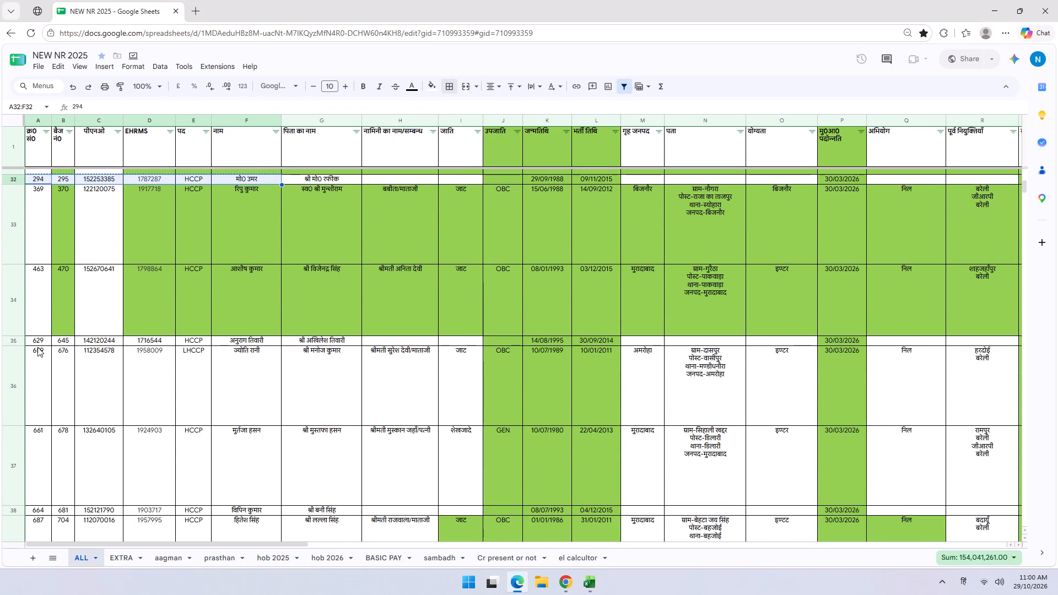
left_click_drag(34, 339, 276, 342)
key("ctrl+c")
key("alt+Tab")
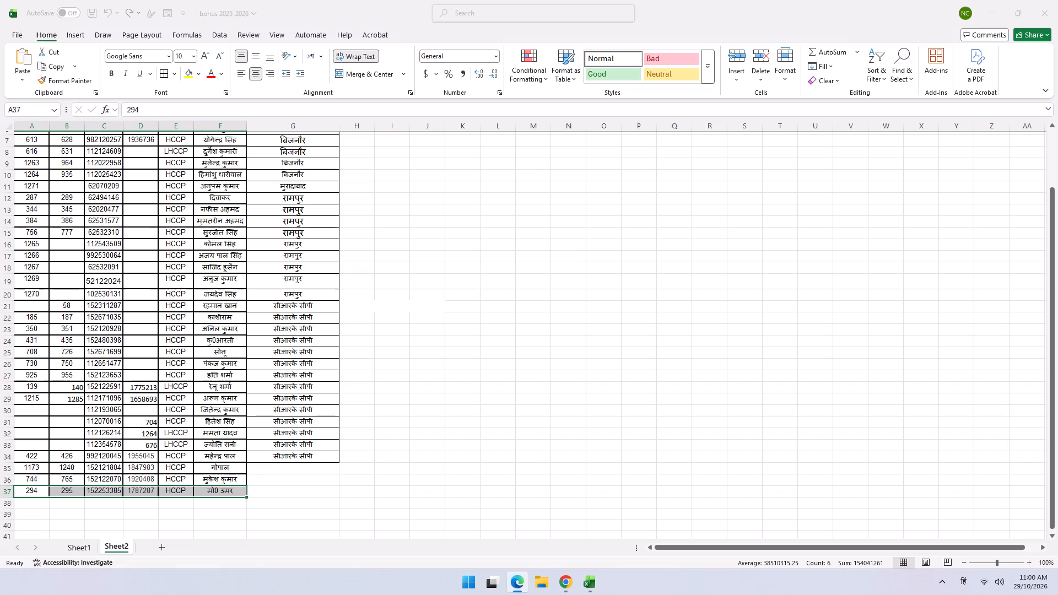
left_click(35, 501)
key("ctrl+v")
Copy columns A–F of the serial 664 record from the ALL sheet into row 39 of Sheet2.
key("alt+Tab")
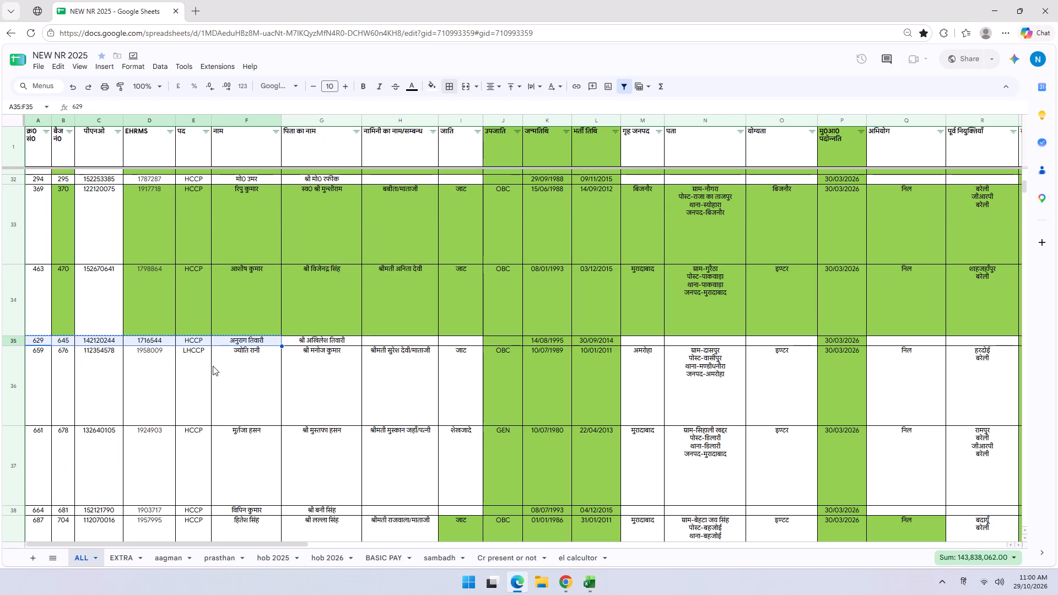
scroll(209, 369, "down", 1)
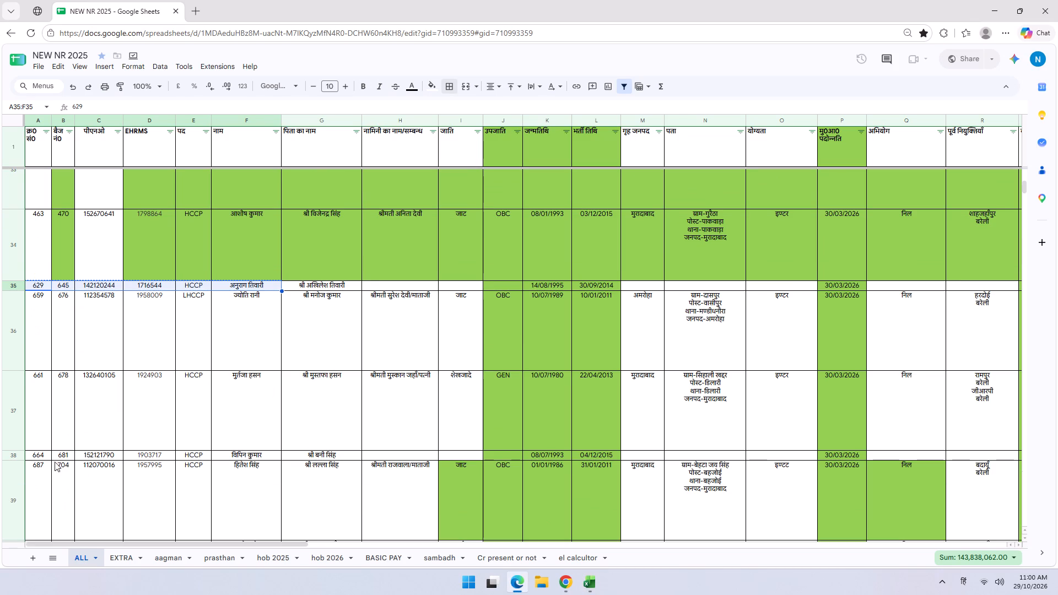
left_click_drag(35, 453, 251, 454)
key("ctrl+c")
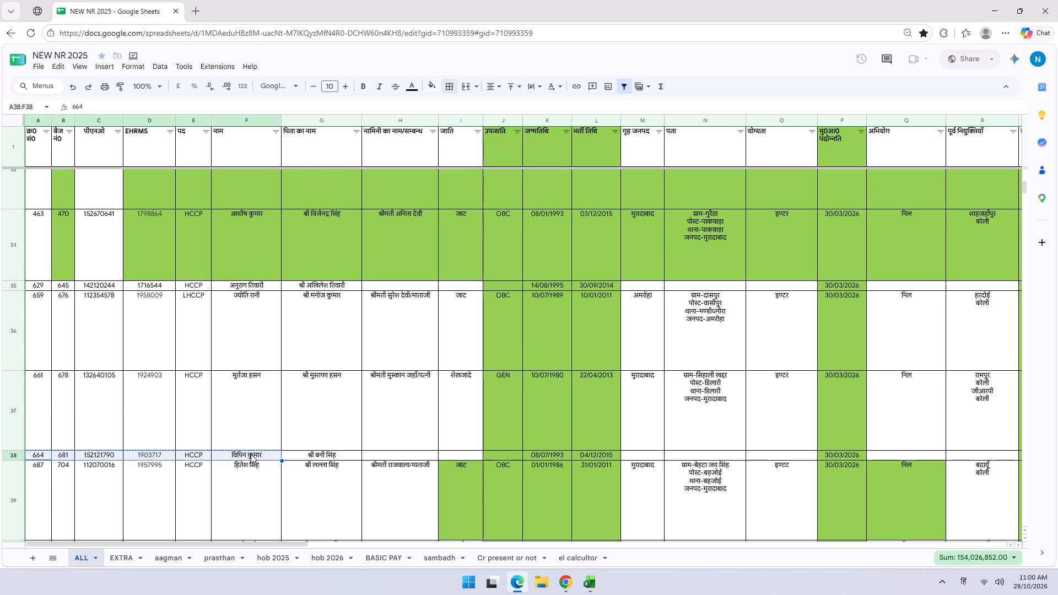
key("alt+Tab")
left_click(36, 517)
key("ctrl+v")
Copy columns A–F of the serial 791 record from the ALL sheet into row 40 of Sheet2.
key("alt+Tab")
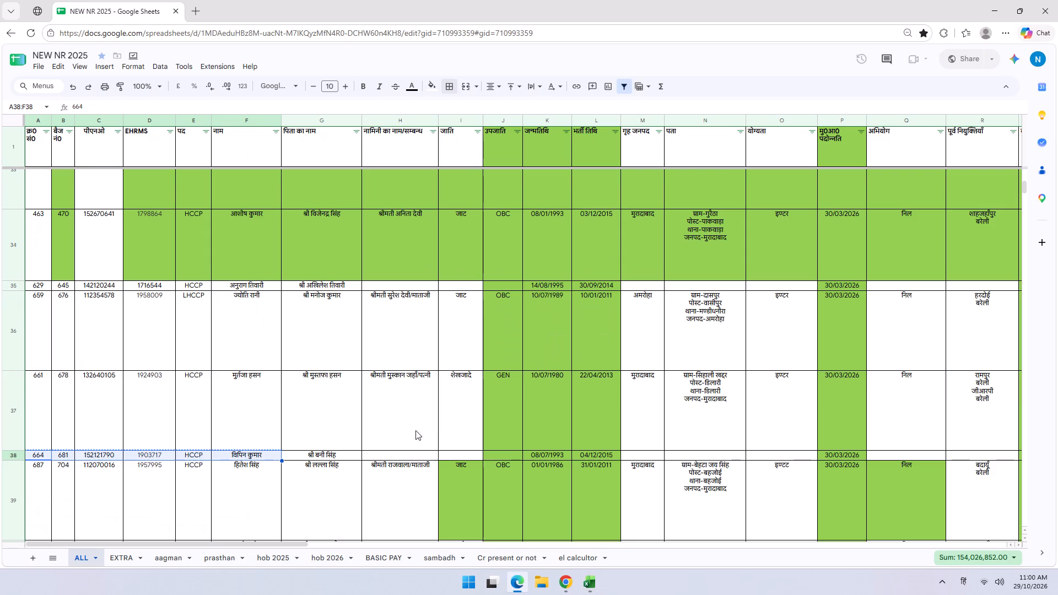
scroll(403, 424, "down", 2)
scroll(349, 418, "down", 2)
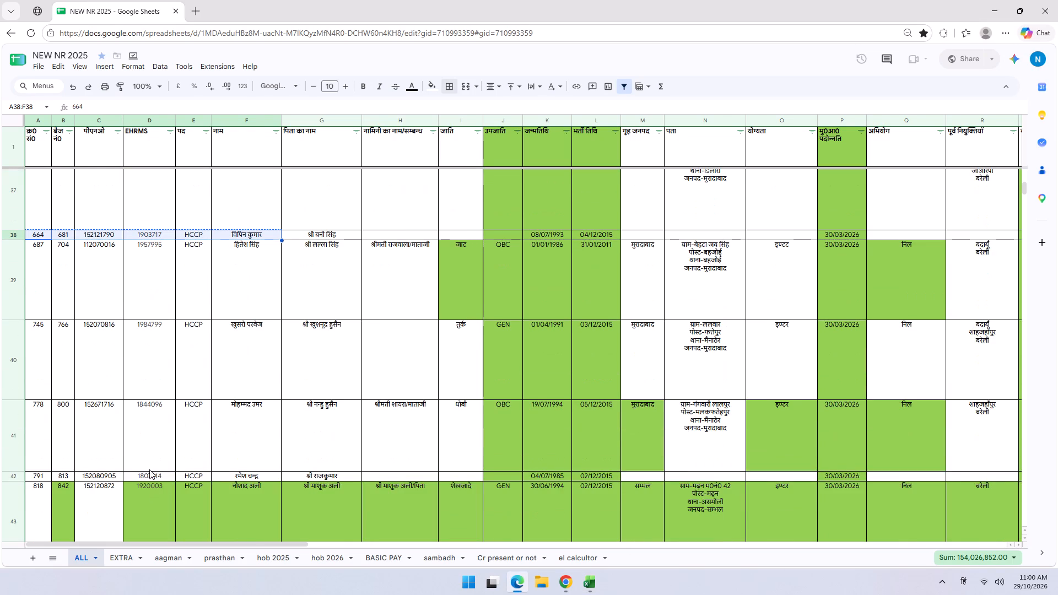
left_click_drag(39, 476, 251, 477)
key("ctrl+c")
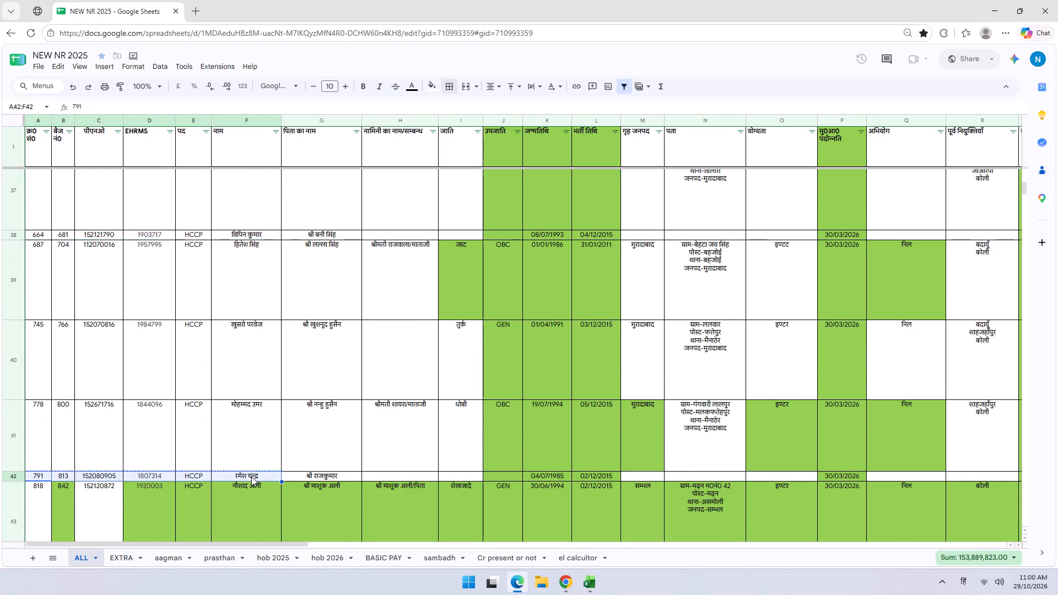
key("alt+Tab")
left_click(29, 530)
key("ctrl+v")
Copy columns A–F of the serial 1174 record from the ALL sheet into row 41 of Sheet2.
key("alt+Tab")
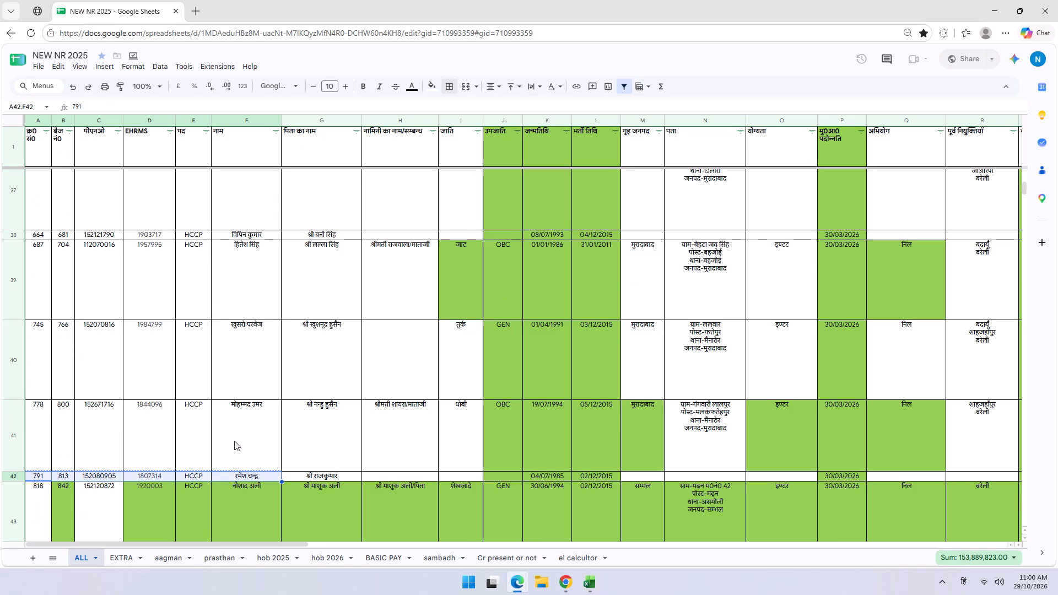
scroll(235, 441, "down", 11)
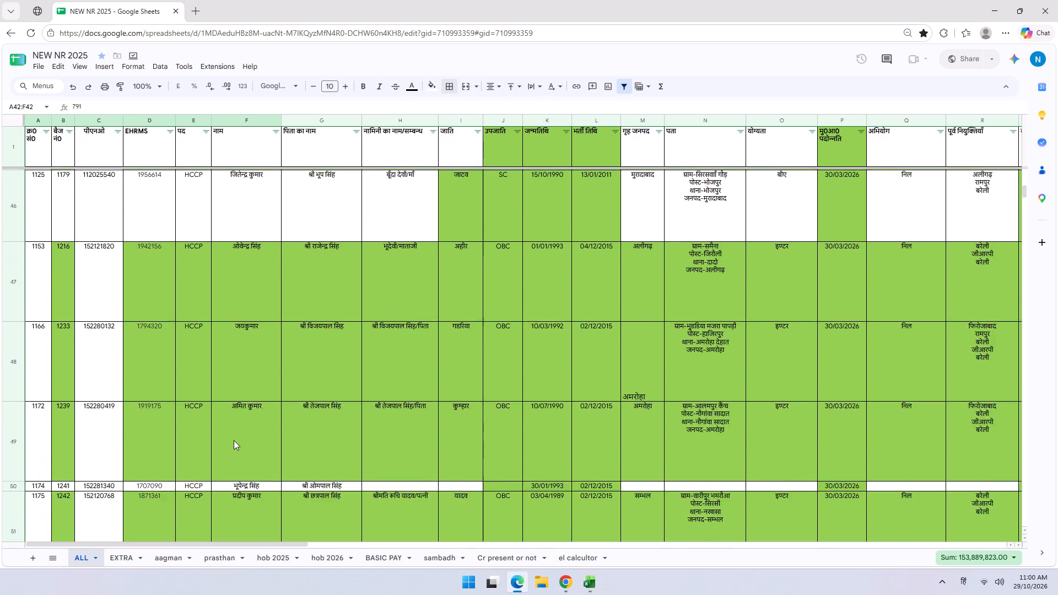
scroll(234, 440, "down", 1)
left_click_drag(34, 373, 268, 377)
key("ctrl+c")
key("alt+Tab")
scroll(77, 520, "down", 2)
left_click(25, 469)
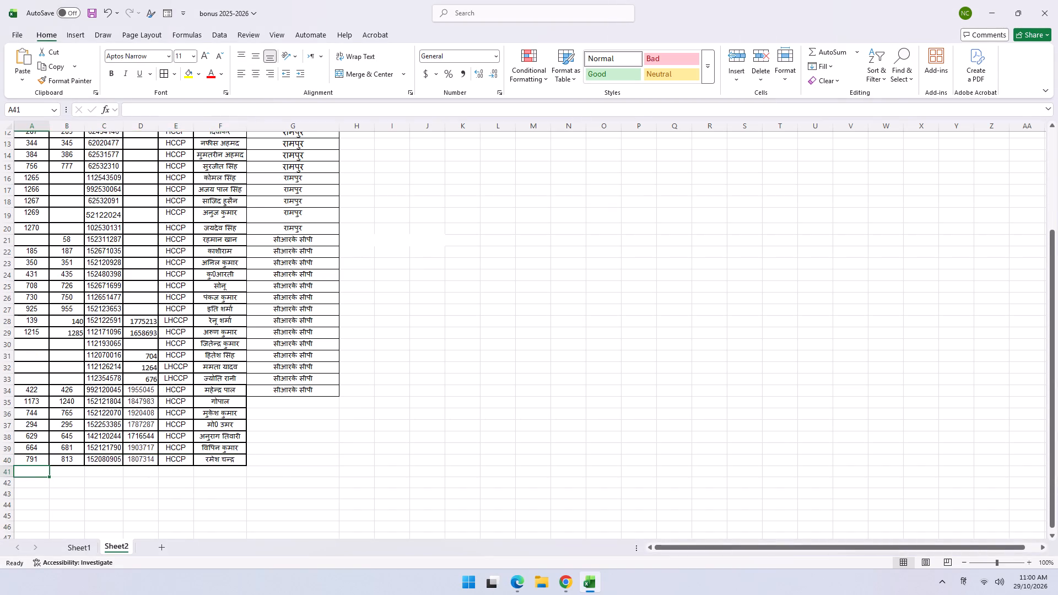
key("ctrl+v")
Copy columns A–F of the serial 1185 and 1186 records from the ALL sheet into Sheet2, starting at row 42.
key("alt+Tab")
scroll(315, 404, "down", 1)
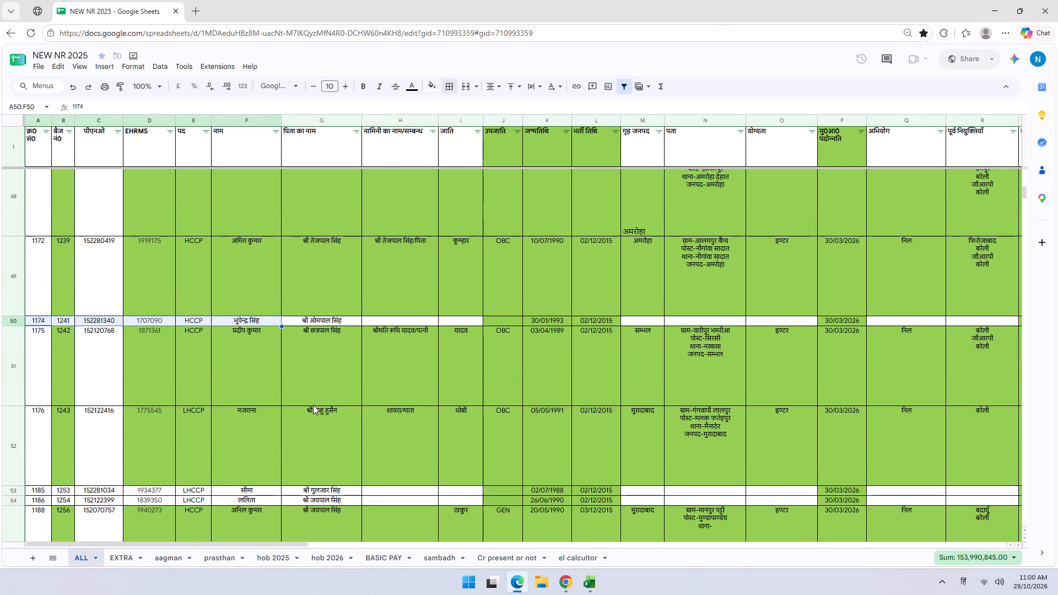
scroll(312, 407, "down", 1)
left_click_drag(36, 432, 312, 443)
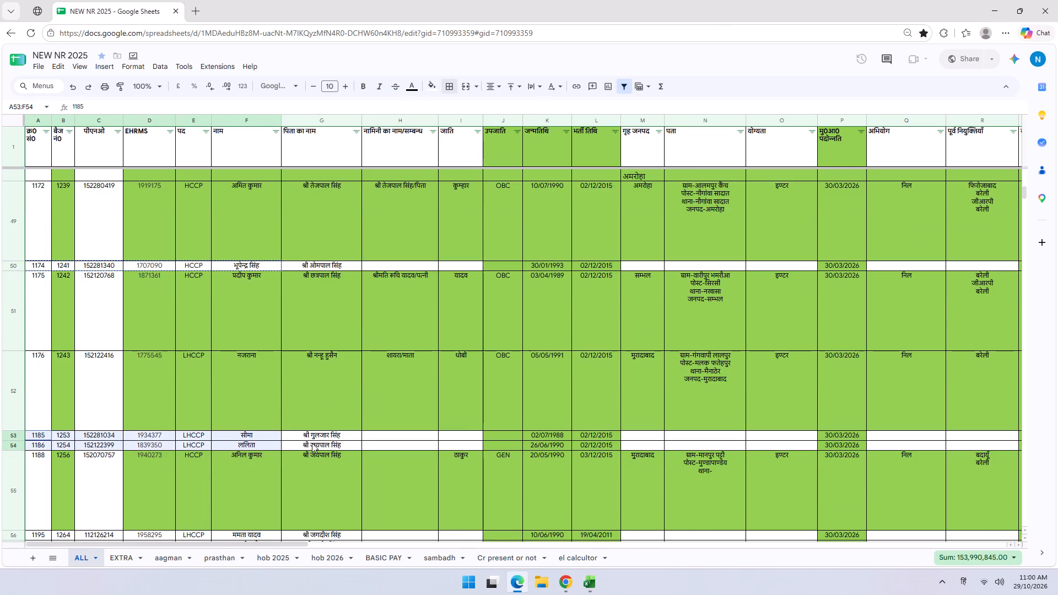
left_click_drag(312, 443, 273, 448)
key("ctrl+c")
key("alt+Tab")
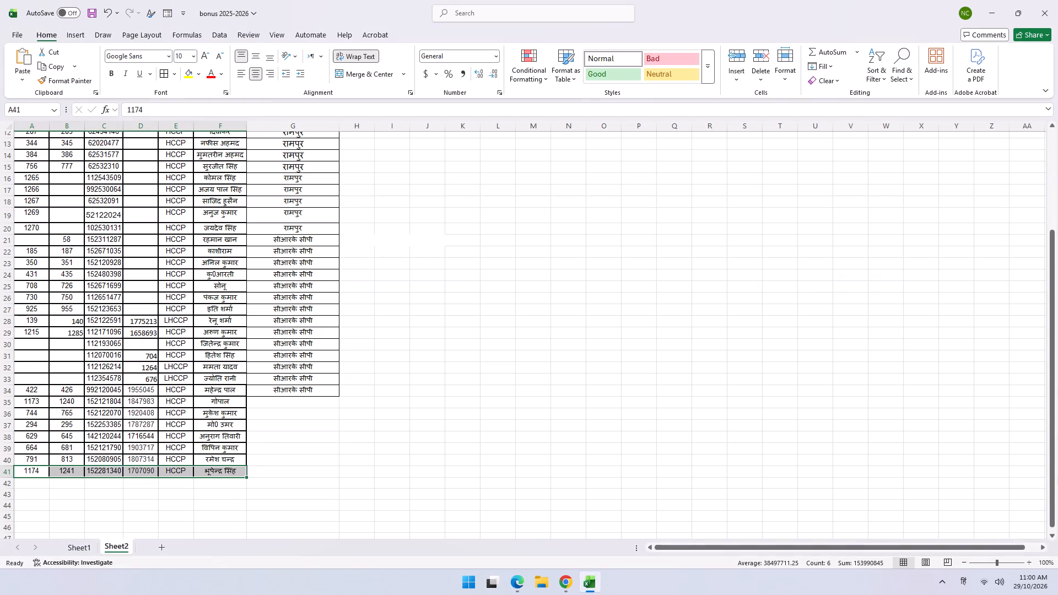
left_click(42, 483)
key("ctrl+v")
Copy columns A–F of the serial 1195 and 1210 records from the ALL sheet into Sheet2, starting at row 44.
key("alt+Tab")
scroll(203, 442, "down", 2)
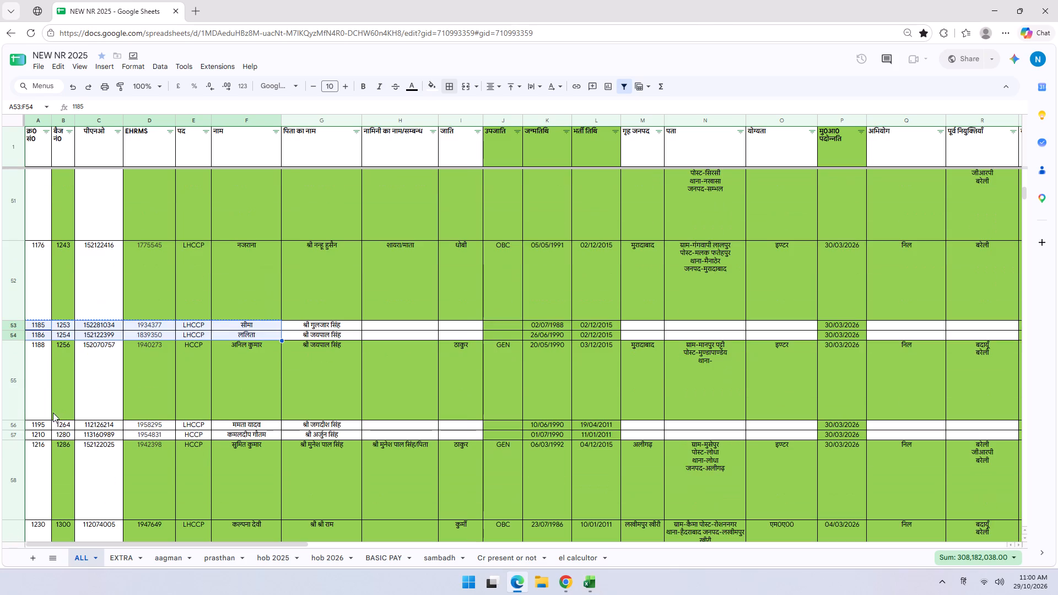
left_click_drag(36, 423, 239, 435)
key("ctrl+c")
key("alt+Tab")
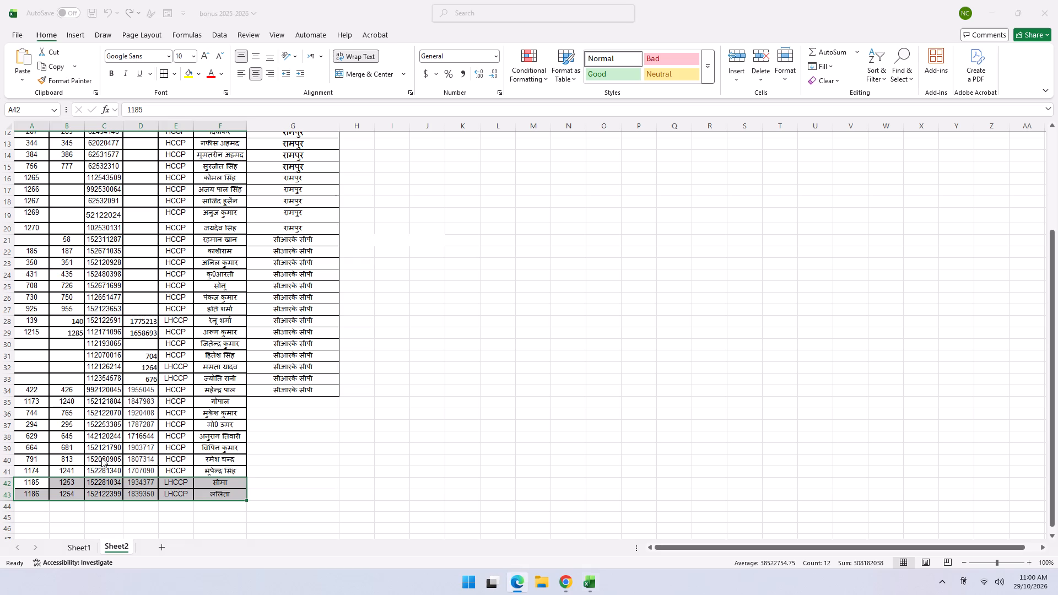
left_click(31, 506)
key("ctrl+v")
Examine NEW NR 2025's ALL sheet below the serial 1210 record for further incomplete personnel rows.
key("alt+Tab")
scroll(195, 428, "down", 3)
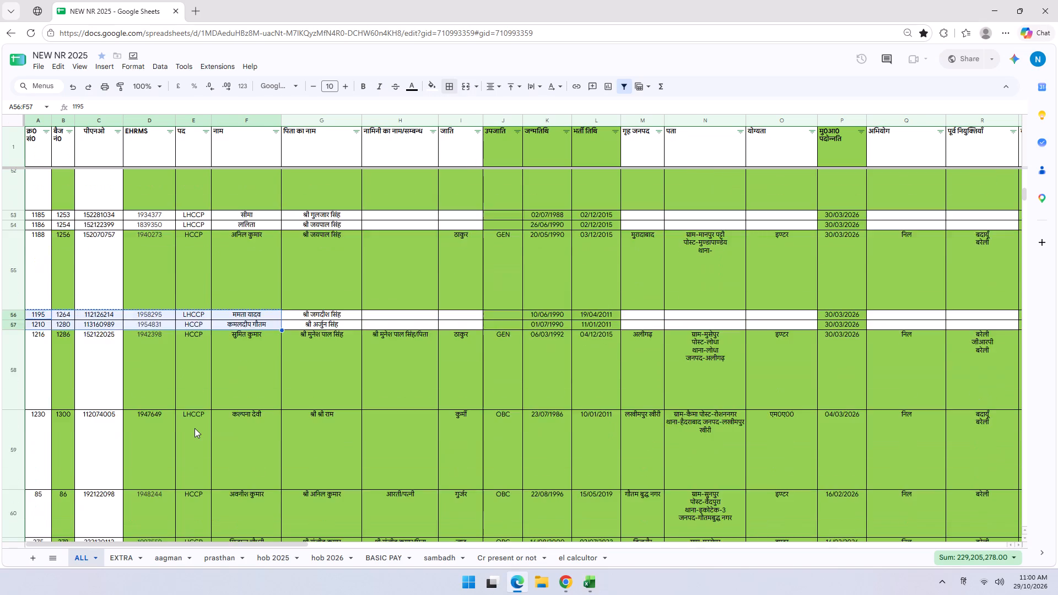
scroll(195, 428, "down", 2)
scroll(101, 423, "down", 5)
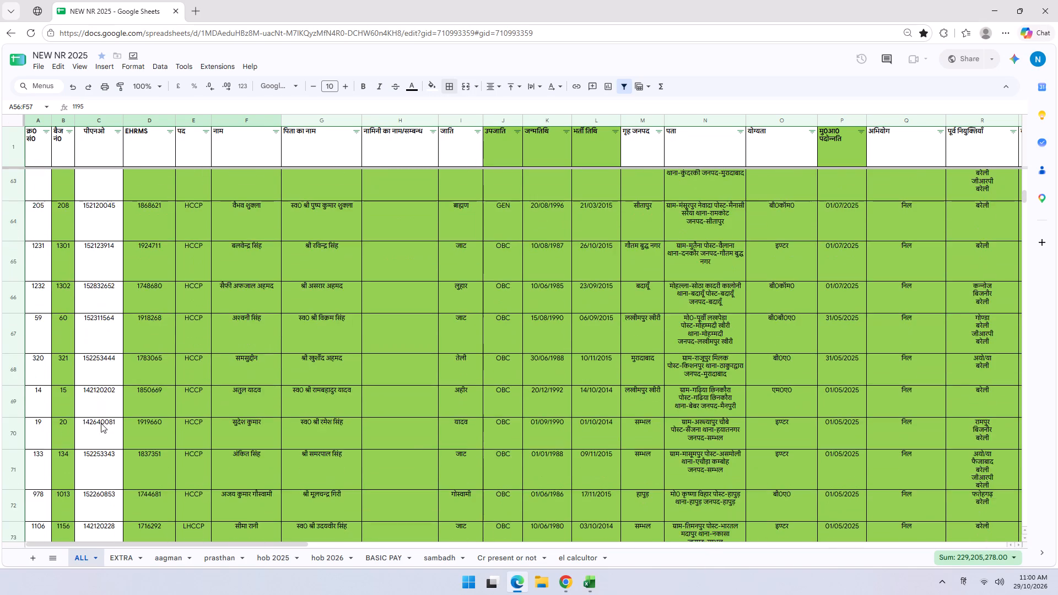
scroll(101, 423, "down", 5)
scroll(101, 423, "down", 20)
scroll(101, 423, "down", 4)
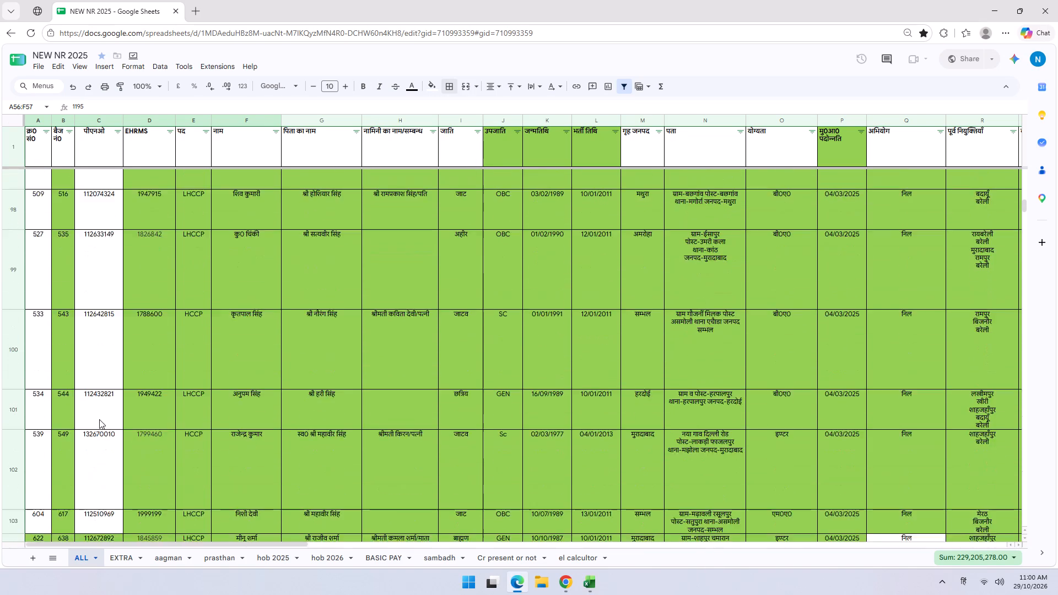
scroll(99, 419, "down", 8)
scroll(99, 419, "up", 3)
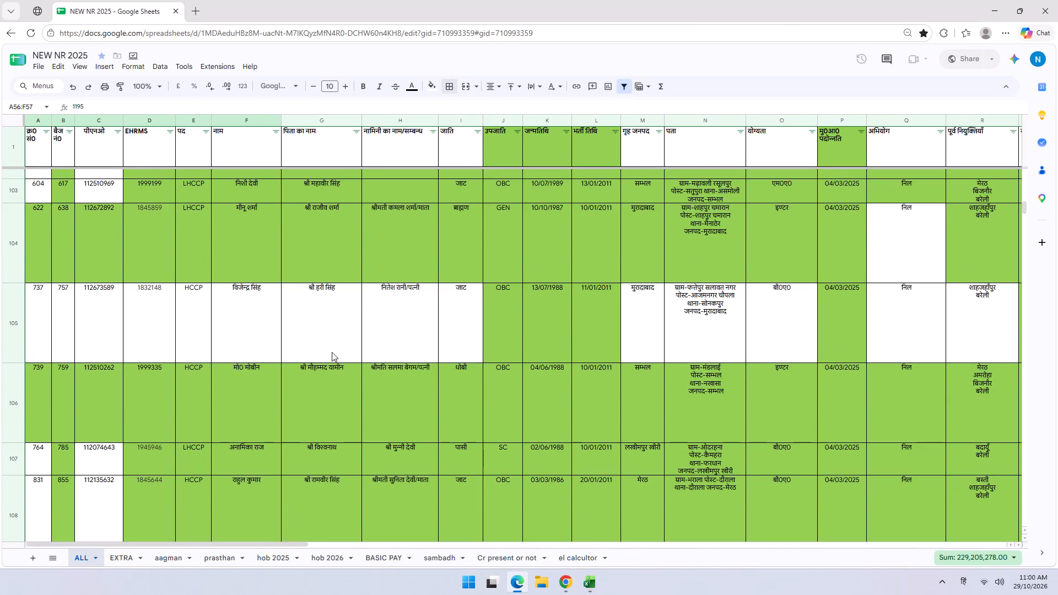
scroll(322, 355, "down", 5)
scroll(197, 344, "down", 14)
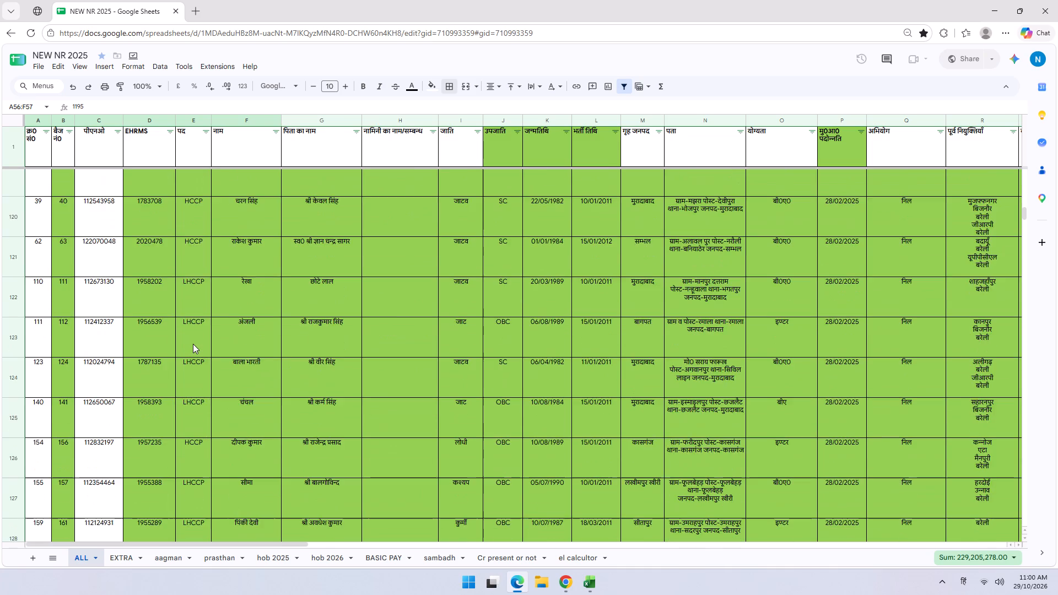
scroll(193, 344, "down", 19)
scroll(193, 344, "down", 7)
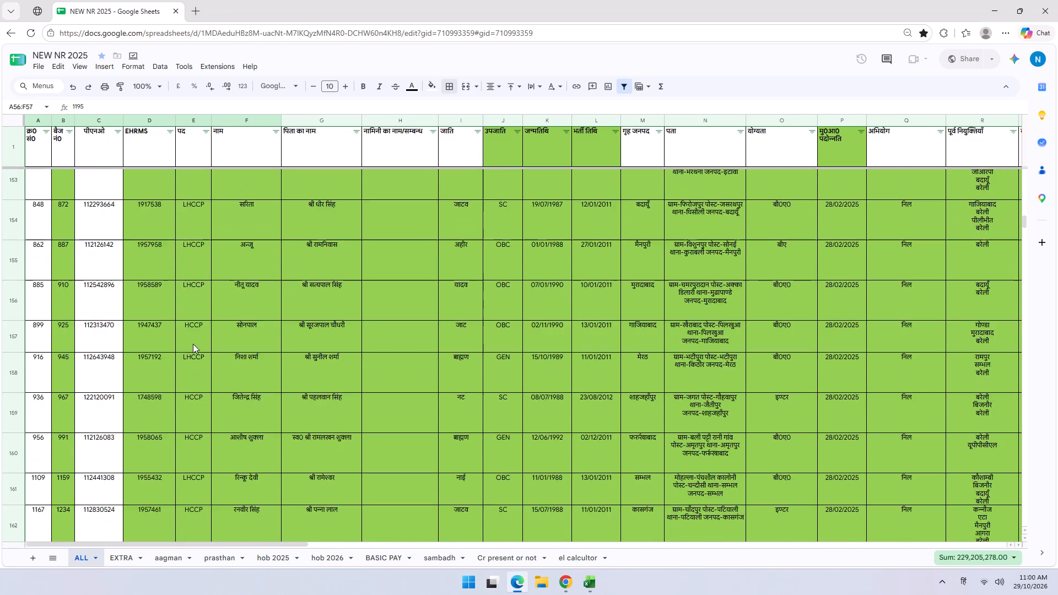
scroll(193, 344, "down", 20)
scroll(193, 344, "down", 1)
scroll(193, 344, "up", 3)
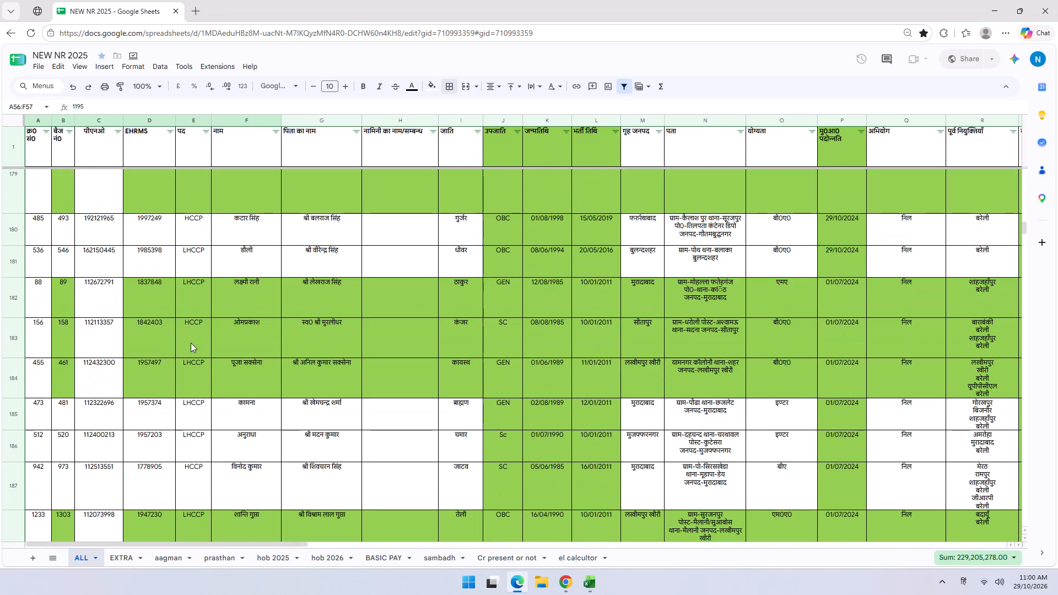
scroll(191, 343, "down", 12)
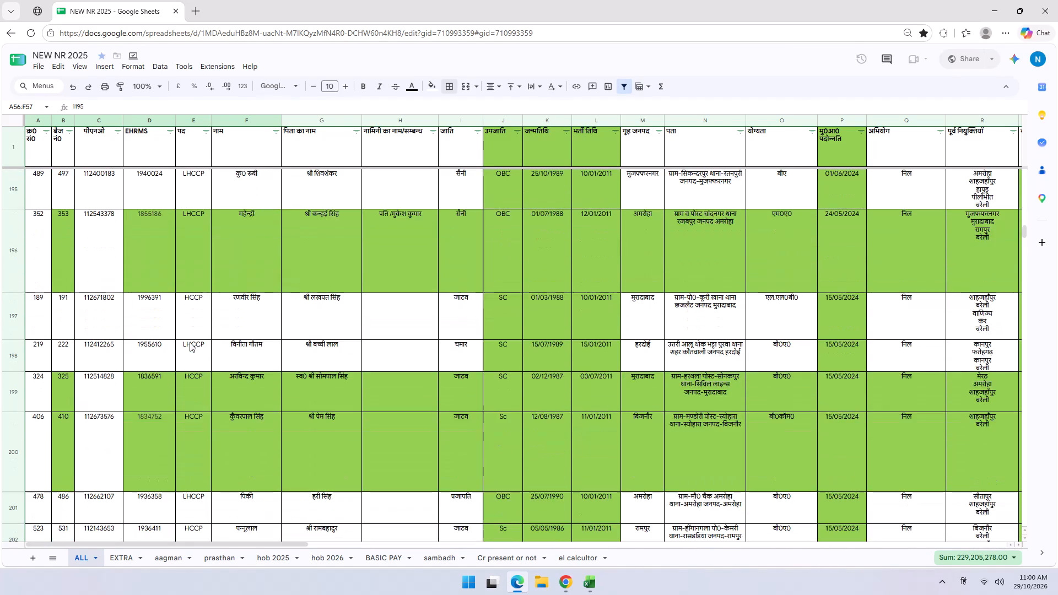
scroll(190, 342, "down", 17)
scroll(190, 342, "up", 1)
scroll(190, 342, "down", 8)
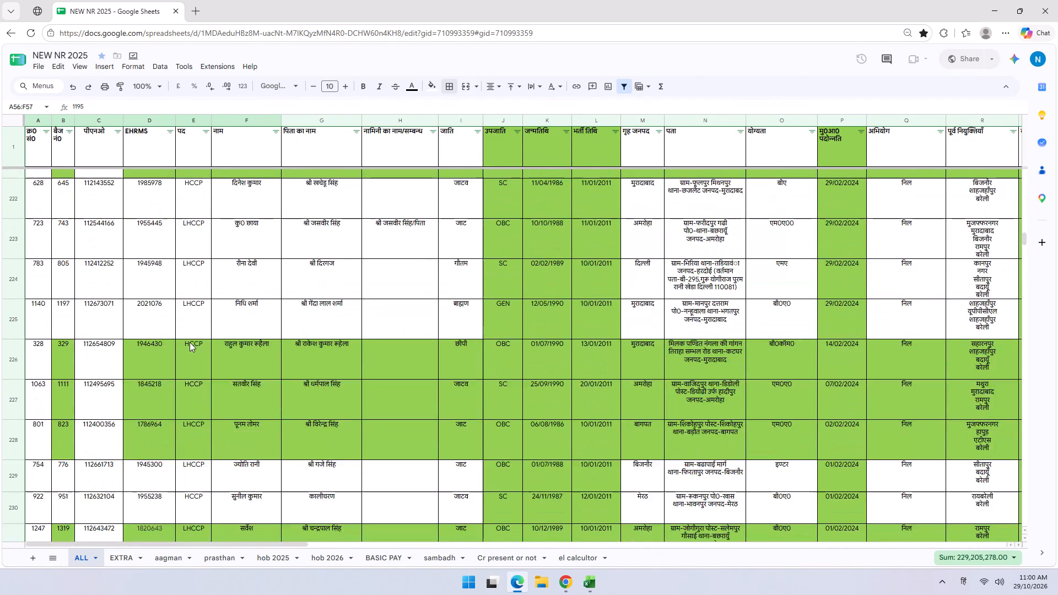
scroll(190, 342, "down", 6)
scroll(190, 342, "down", 20)
scroll(190, 342, "down", 2)
scroll(190, 342, "up", 4)
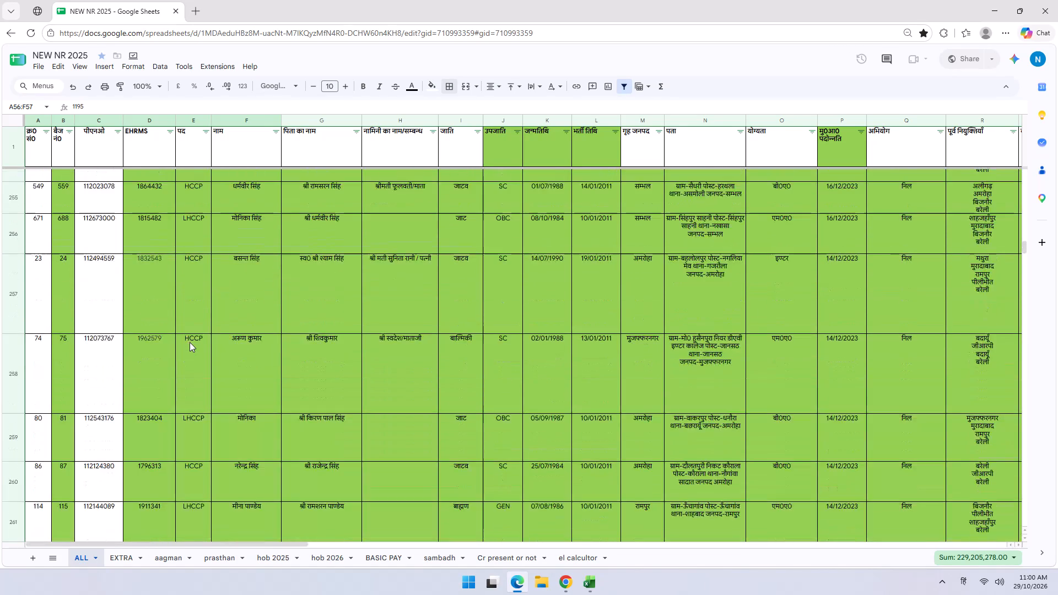
scroll(190, 342, "down", 15)
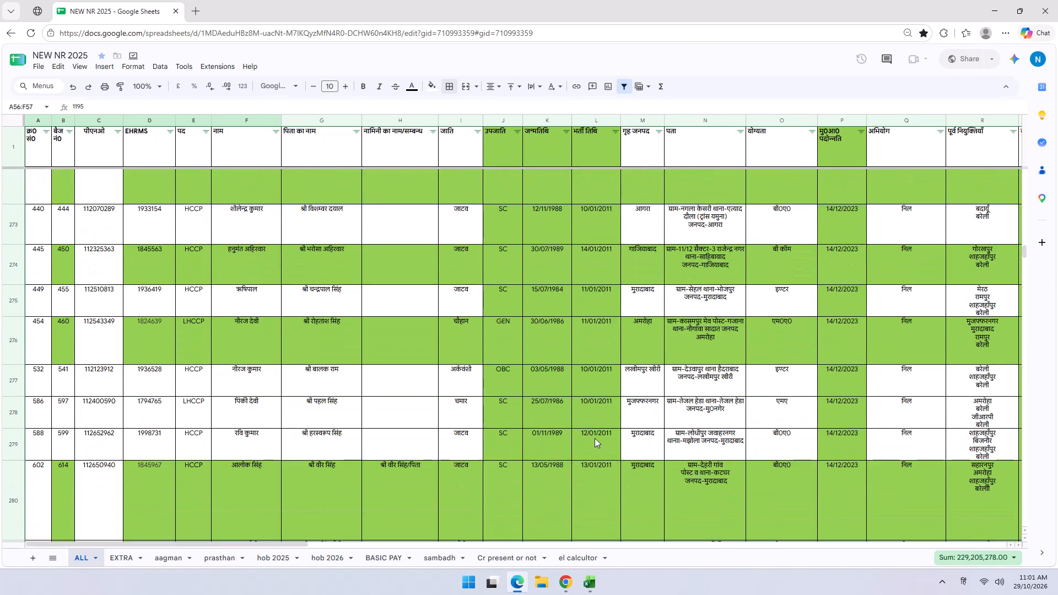
Look back through the ALL sheet's earlier records, checking the promotion dates and filled-in details for missed personnel rows.
scroll(581, 438, "up", 20)
scroll(581, 438, "up", 3)
scroll(531, 422, "up", 9)
scroll(531, 422, "down", 1)
scroll(531, 422, "up", 12)
scroll(531, 422, "down", 1)
scroll(531, 422, "up", 8)
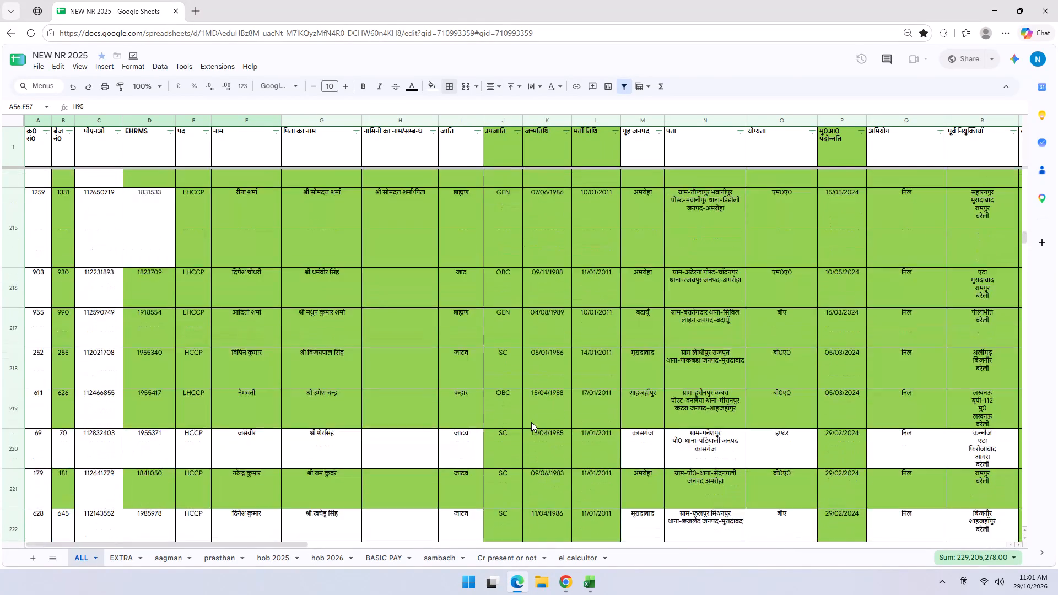
scroll(531, 422, "up", 19)
scroll(514, 408, "down", 1)
scroll(514, 408, "up", 10)
scroll(510, 404, "down", 1)
scroll(510, 404, "up", 16)
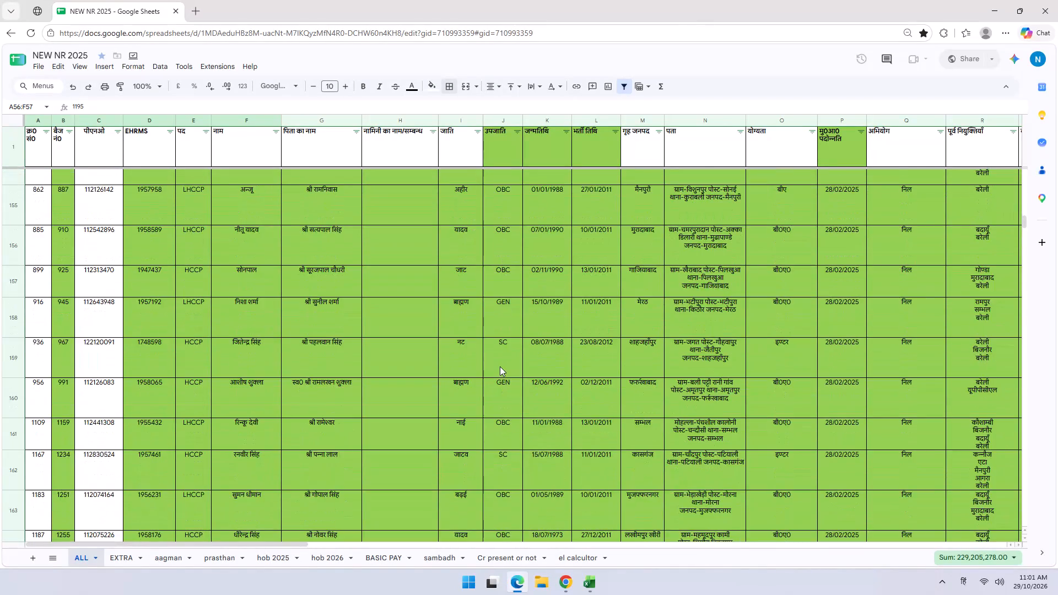
scroll(500, 366, "up", 3)
scroll(500, 366, "down", 1)
scroll(500, 366, "up", 17)
scroll(500, 366, "down", 1)
scroll(500, 366, "up", 7)
scroll(500, 366, "down", 1)
scroll(500, 366, "up", 15)
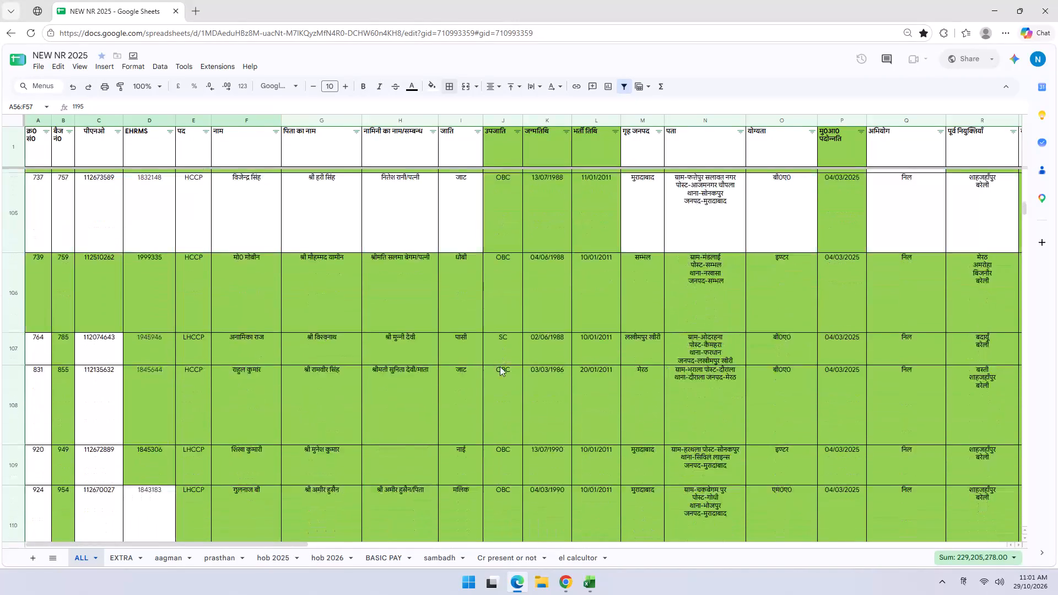
scroll(500, 366, "up", 5)
scroll(500, 366, "down", 1)
scroll(500, 366, "up", 16)
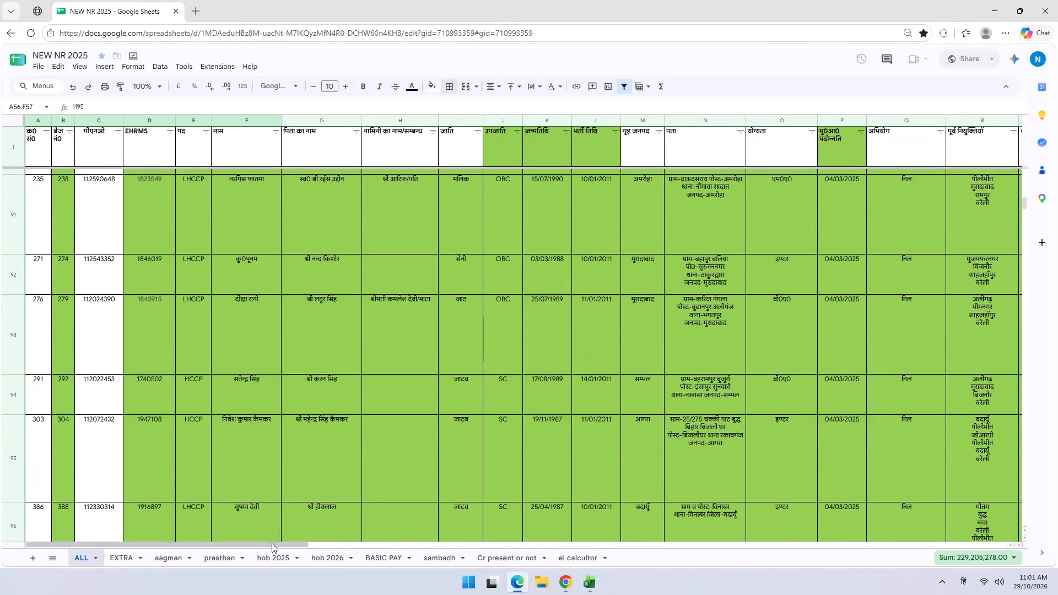
Review the posting, district-appointment and remark columns of the ALL sheet's first records, including the 01/07/2026 rows.
left_click_drag(272, 543, 482, 553)
scroll(423, 475, "up", 20)
scroll(423, 475, "up", 3)
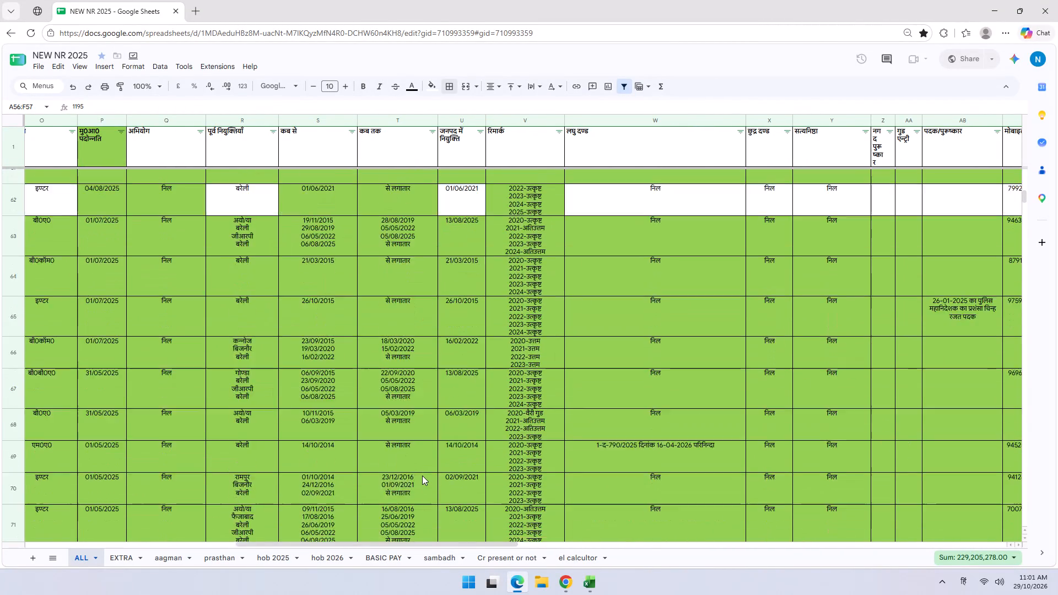
scroll(422, 475, "up", 5)
scroll(422, 475, "up", 20)
scroll(422, 475, "down", 1)
scroll(422, 475, "up", 6)
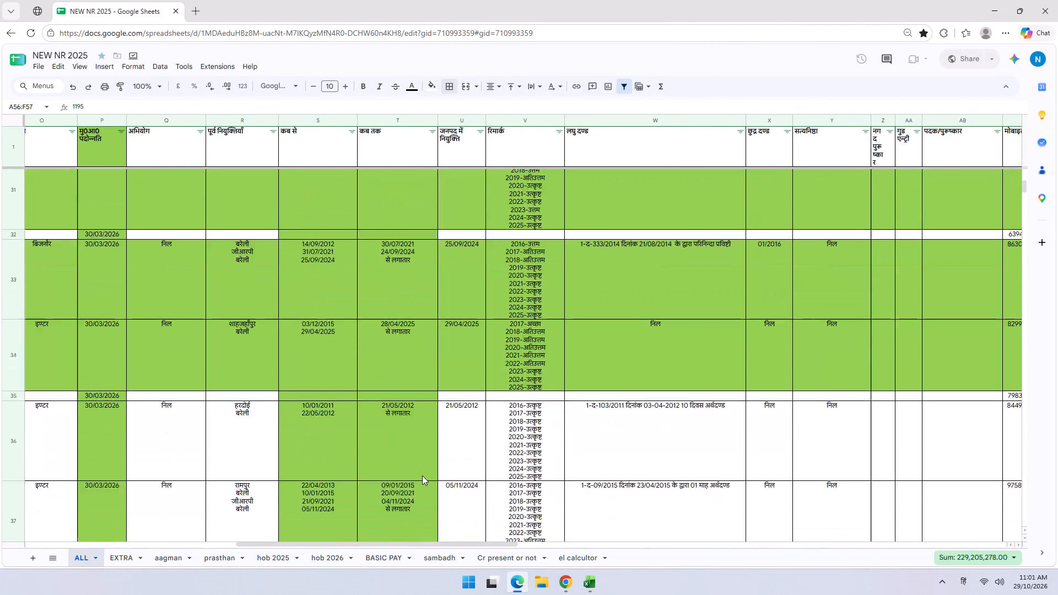
scroll(422, 475, "up", 20)
scroll(422, 475, "up", 7)
scroll(422, 475, "down", 1)
scroll(422, 475, "up", 17)
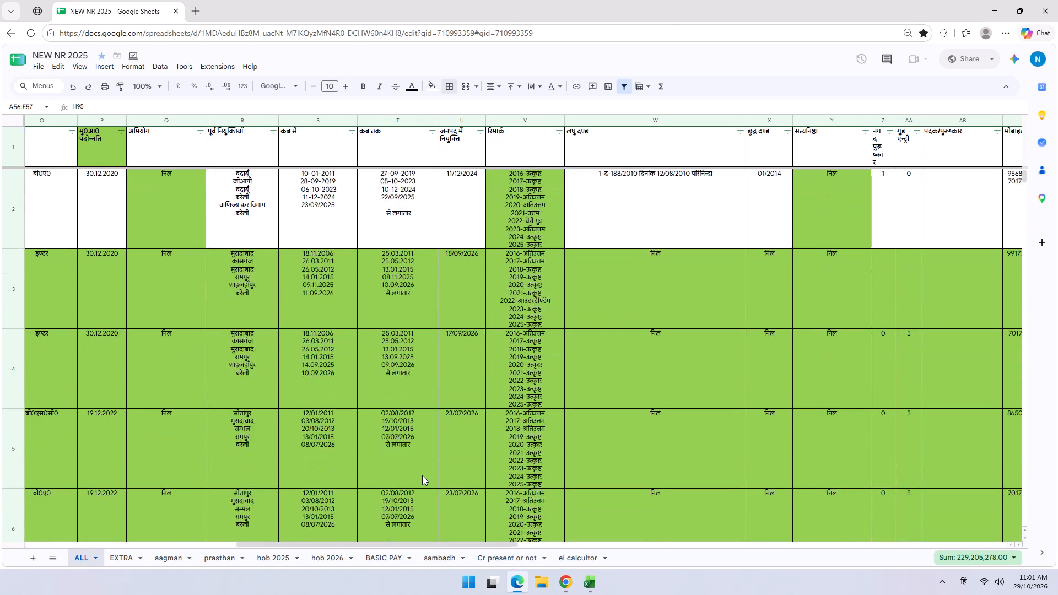
scroll(422, 475, "up", 2)
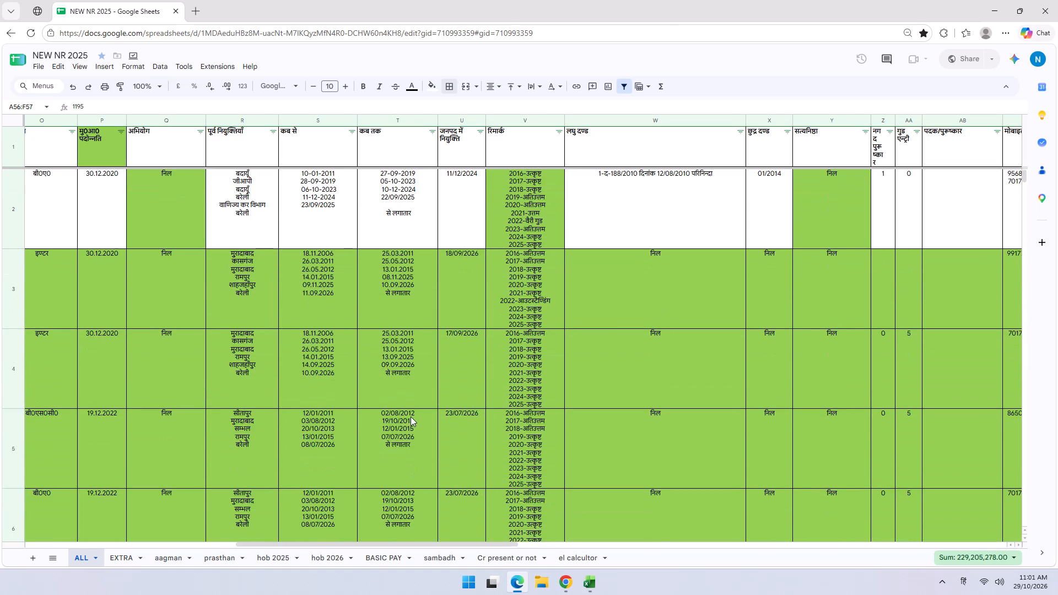
scroll(411, 416, "down", 6)
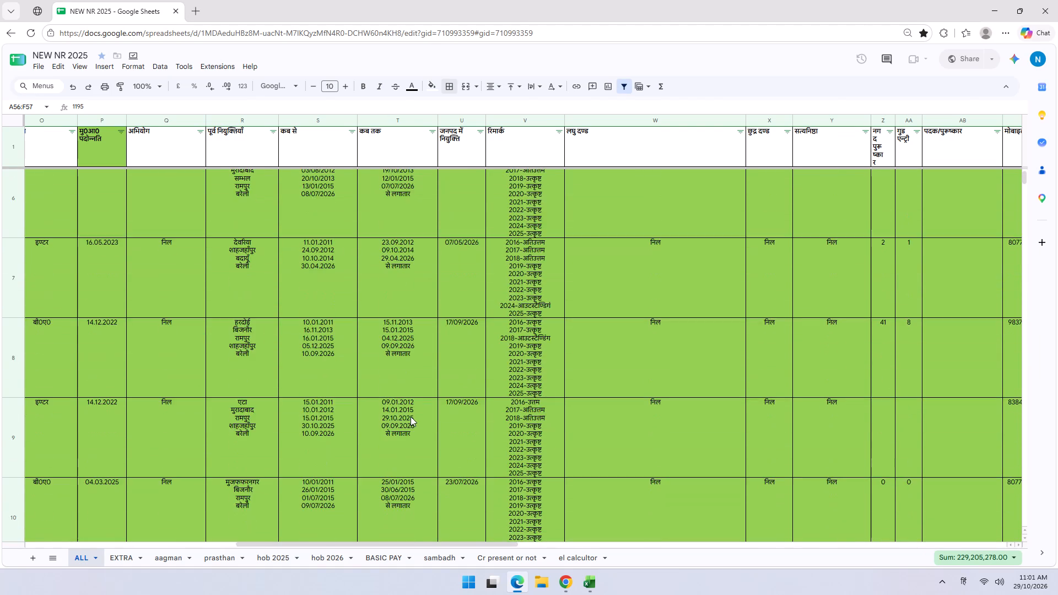
scroll(411, 416, "down", 6)
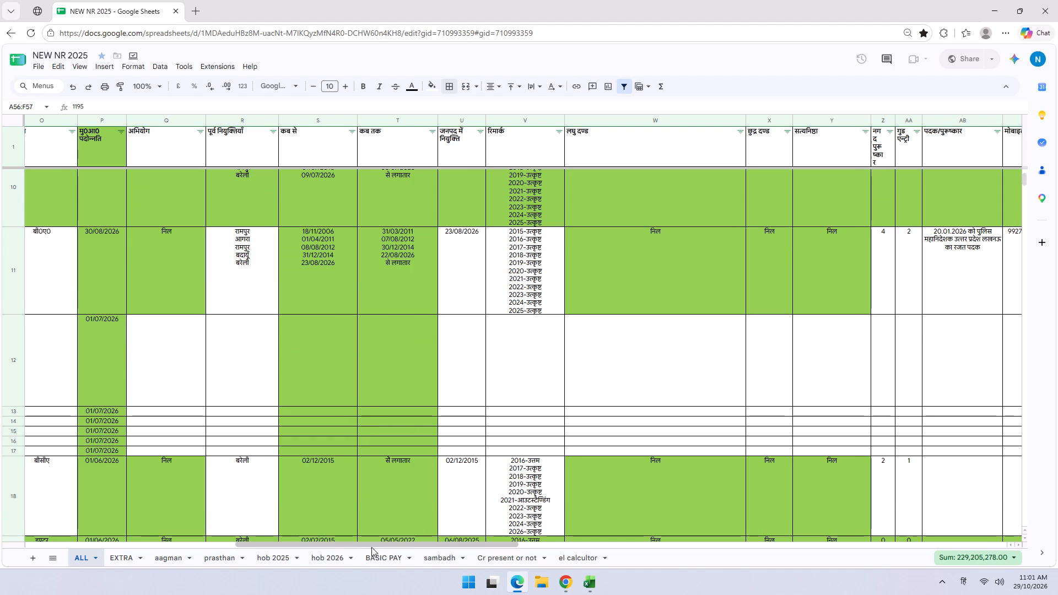
left_click_drag(352, 547, 107, 545)
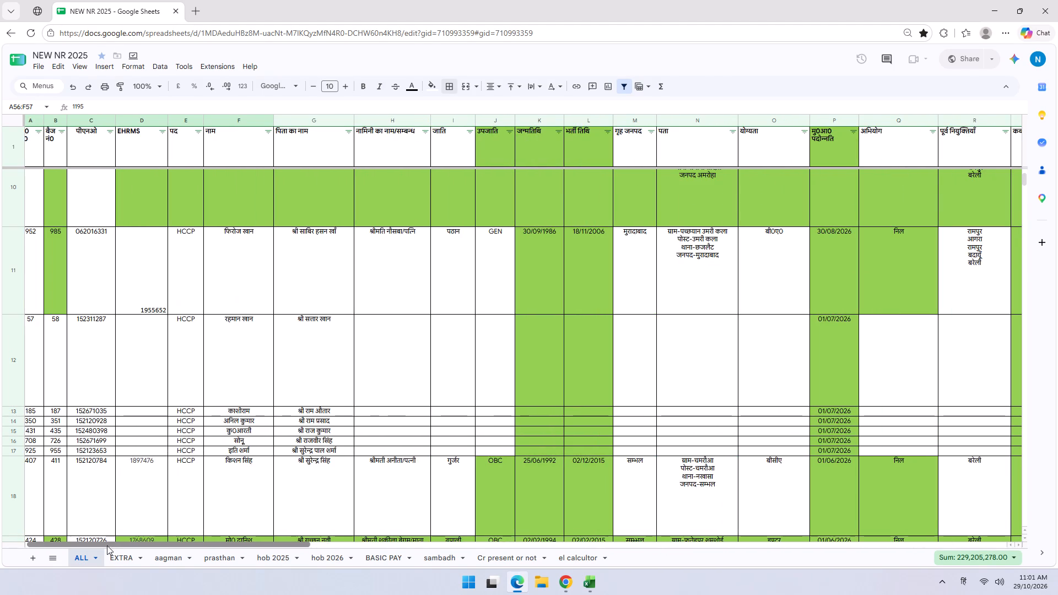
left_click_drag(107, 545, 103, 545)
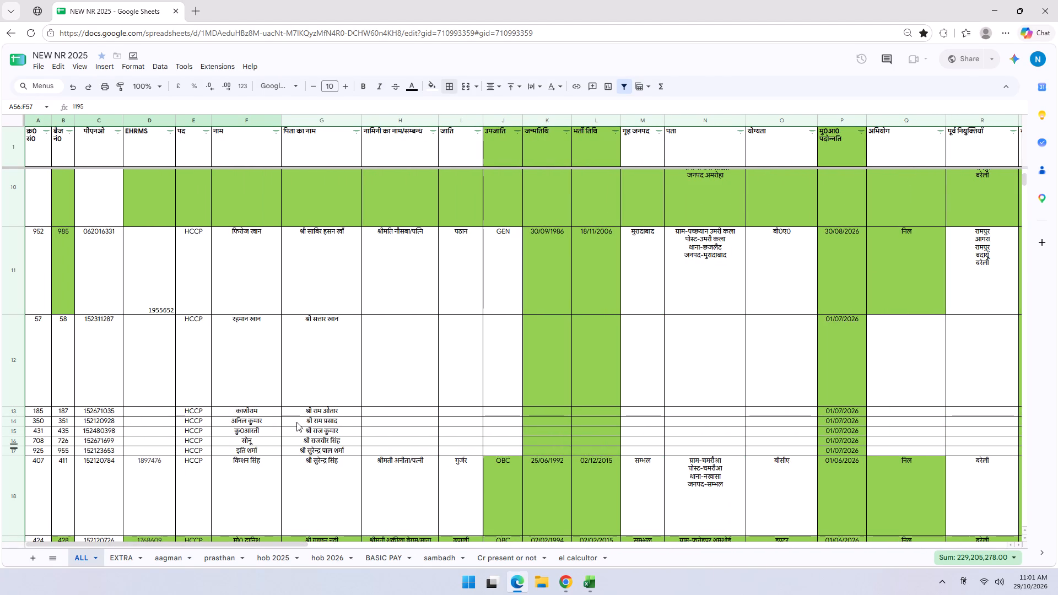
Recheck the ALL sheet's 2026-dated promotion rows down to serial 1210 for incomplete personnel records missing from Sheet2.
key("alt+Tab")
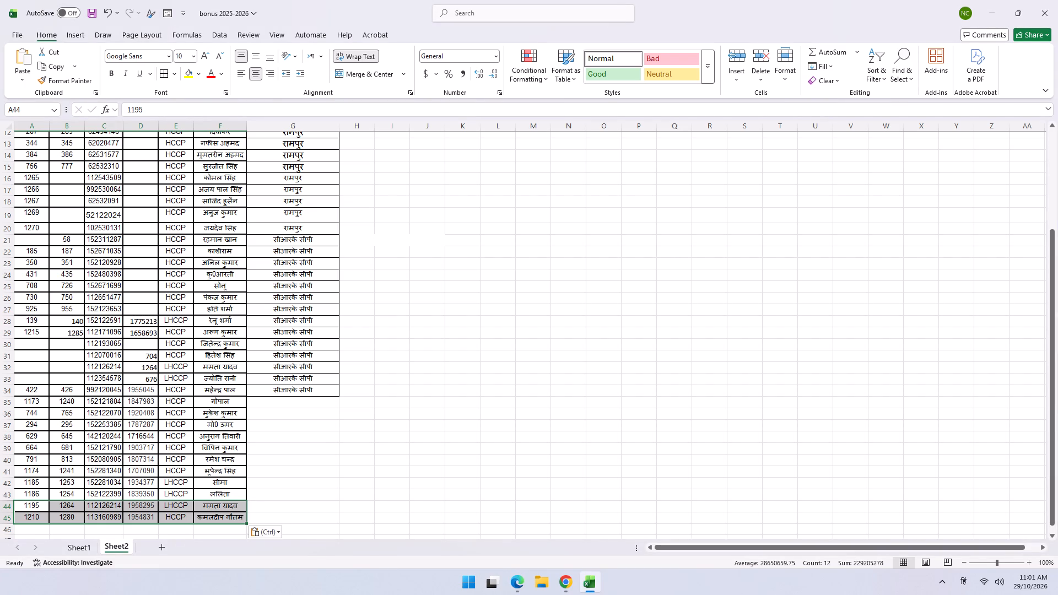
key("alt+Tab")
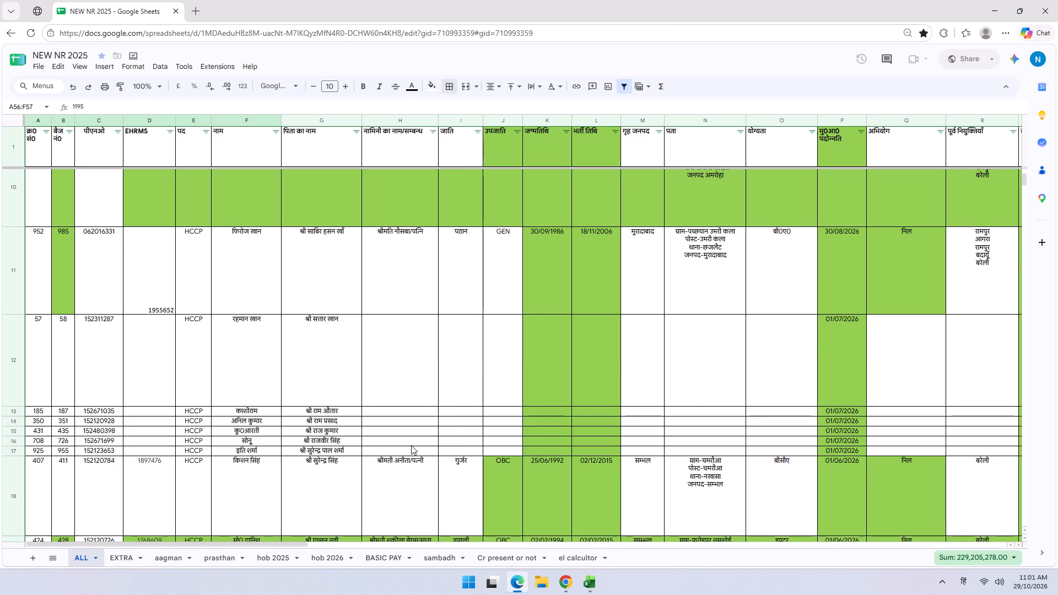
scroll(410, 446, "down", 9)
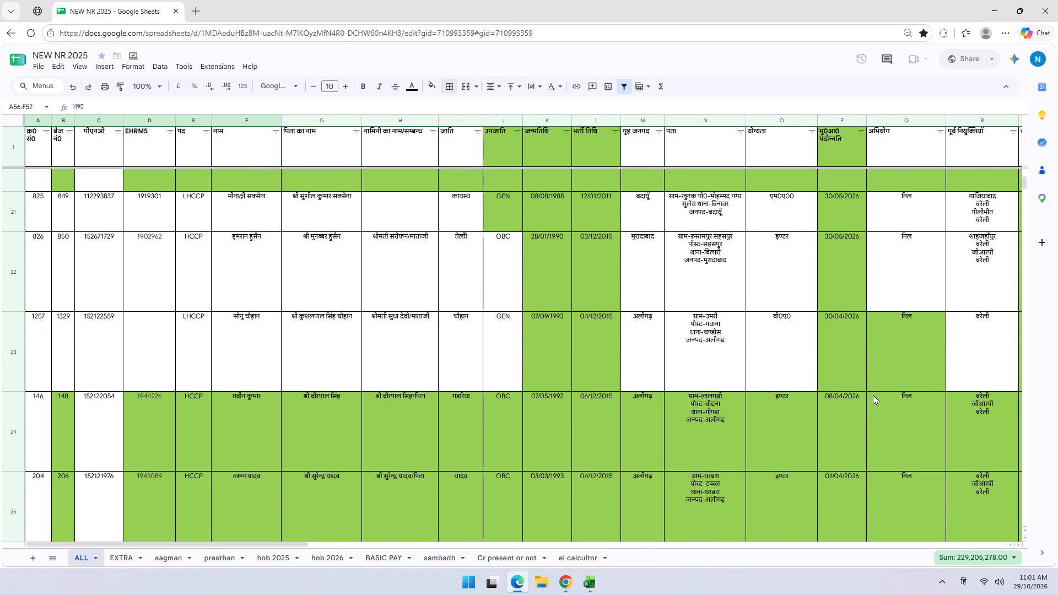
scroll(850, 383, "down", 7)
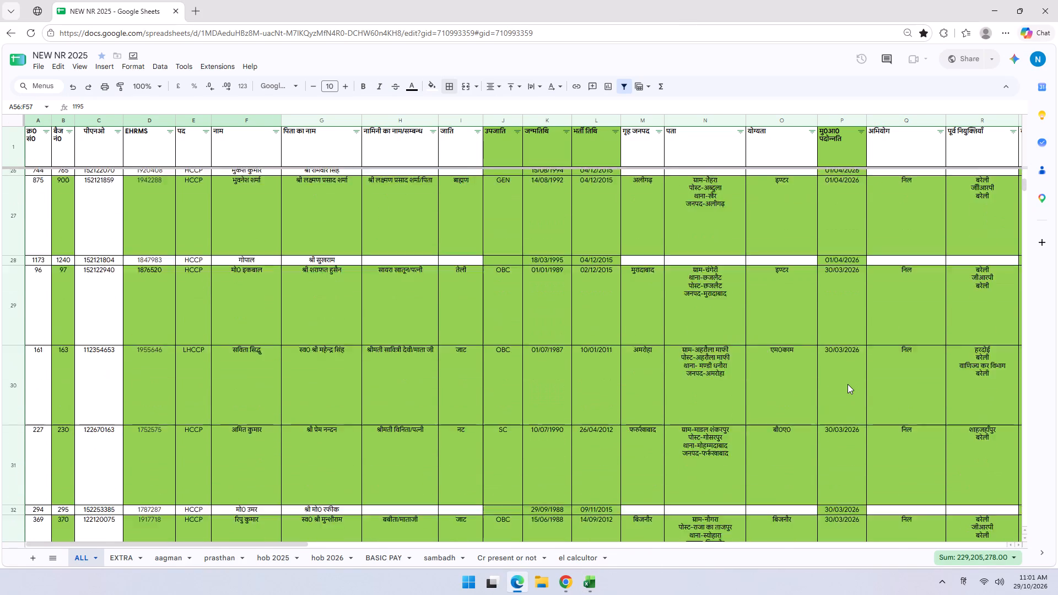
scroll(848, 384, "down", 4)
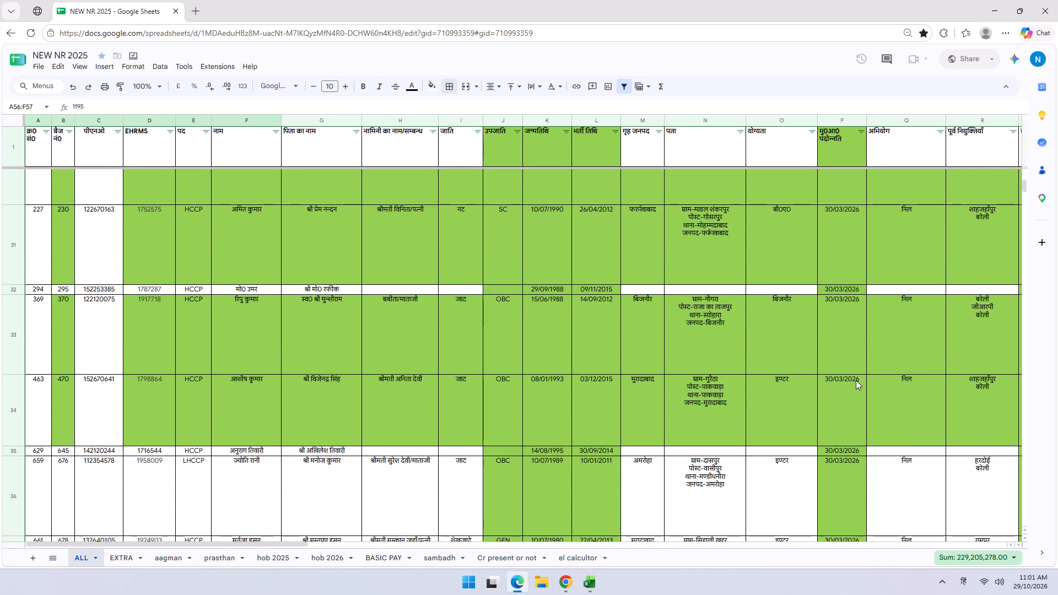
scroll(855, 381, "down", 4)
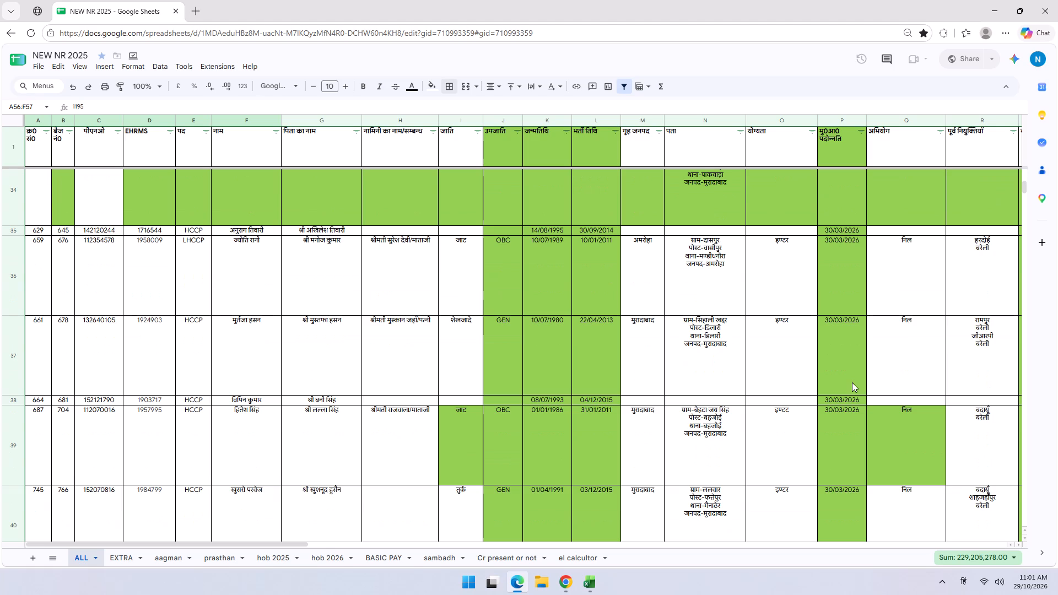
scroll(852, 382, "down", 1)
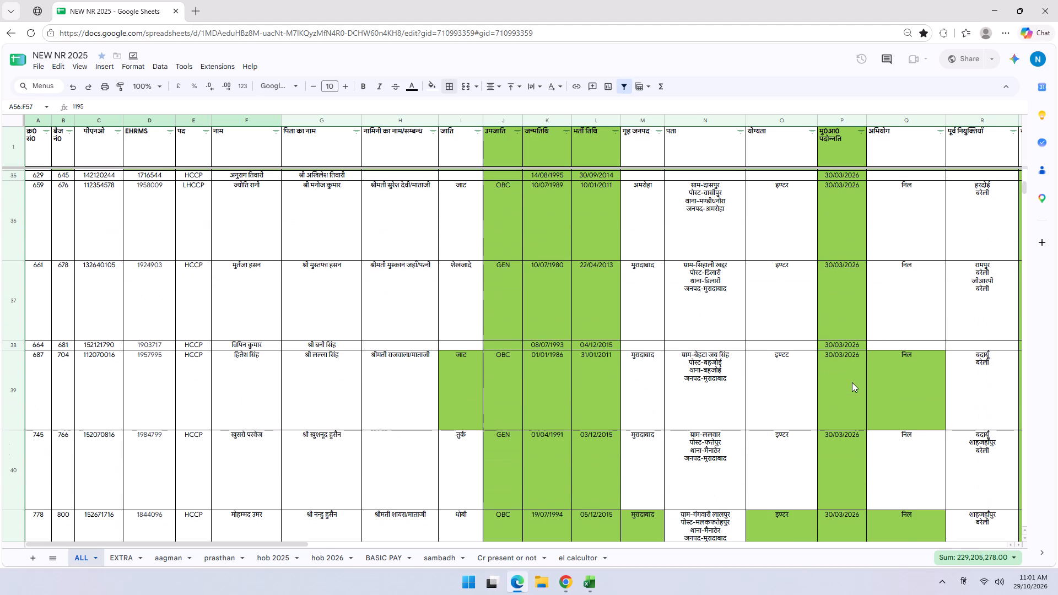
scroll(852, 382, "down", 3)
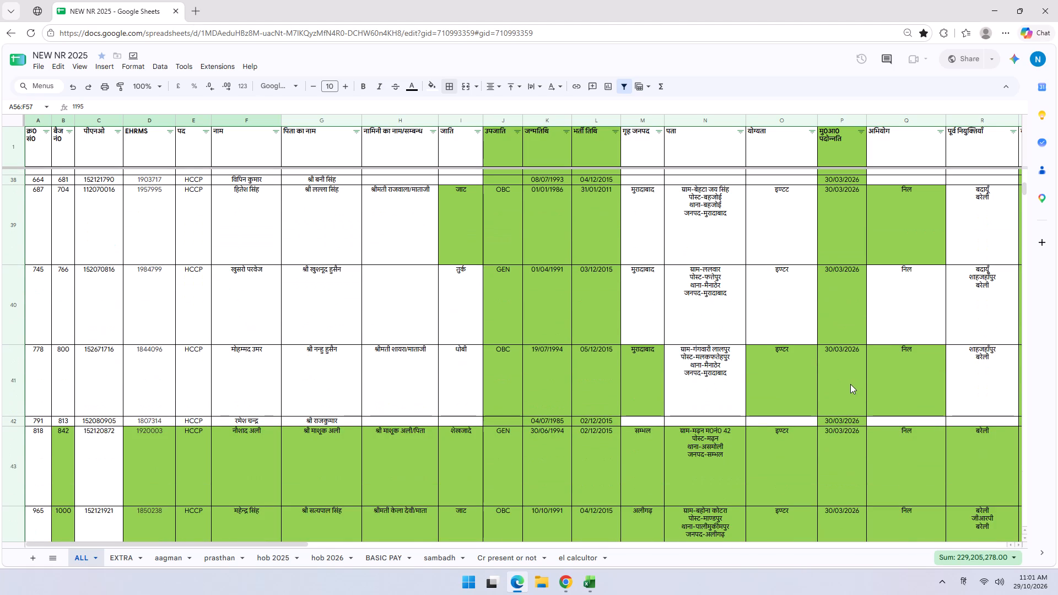
scroll(850, 384, "down", 2)
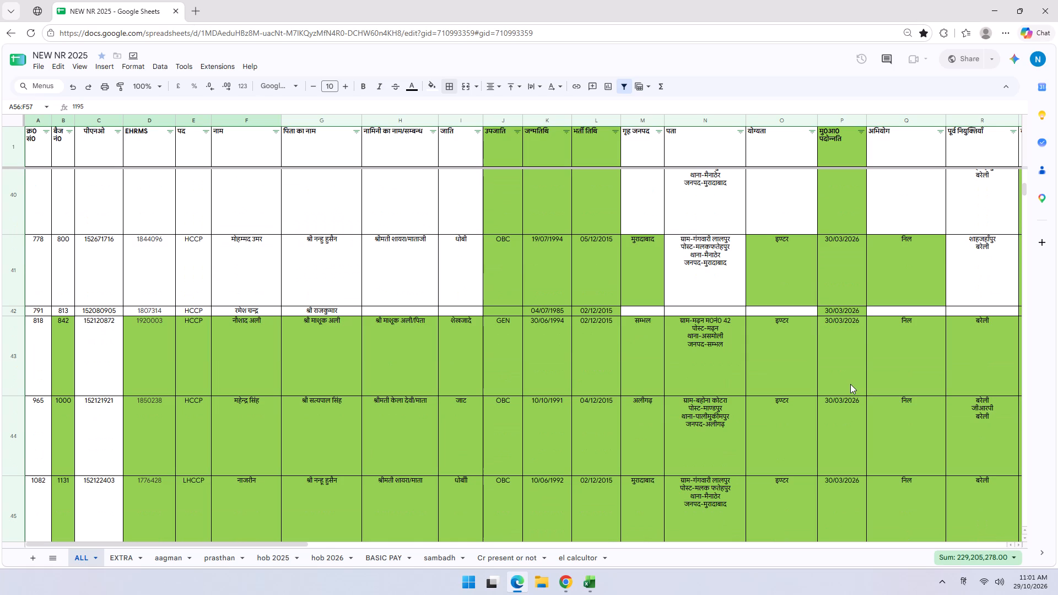
scroll(849, 385, "down", 1)
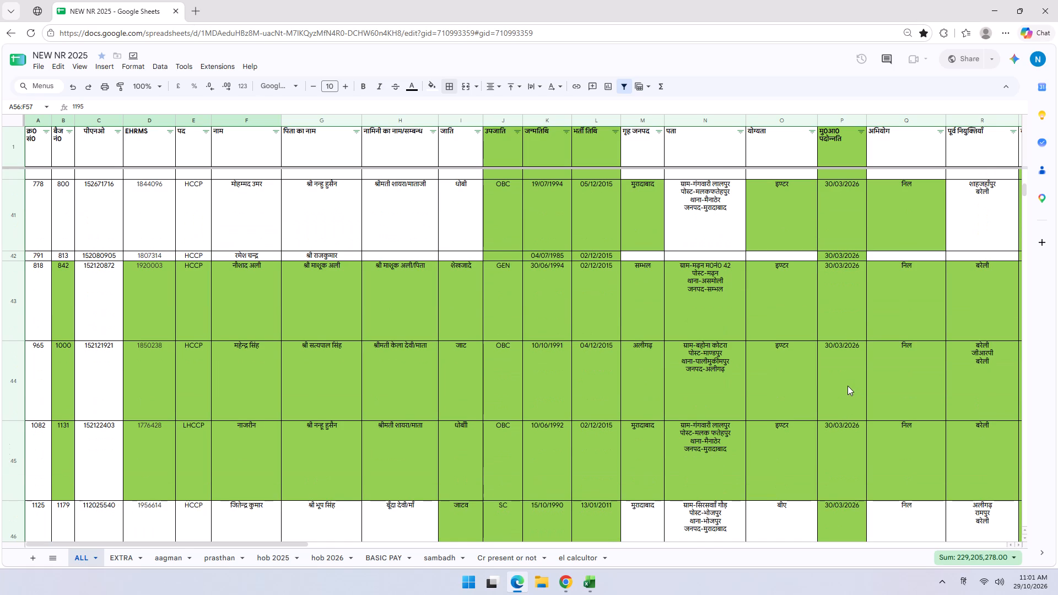
scroll(846, 386, "down", 6)
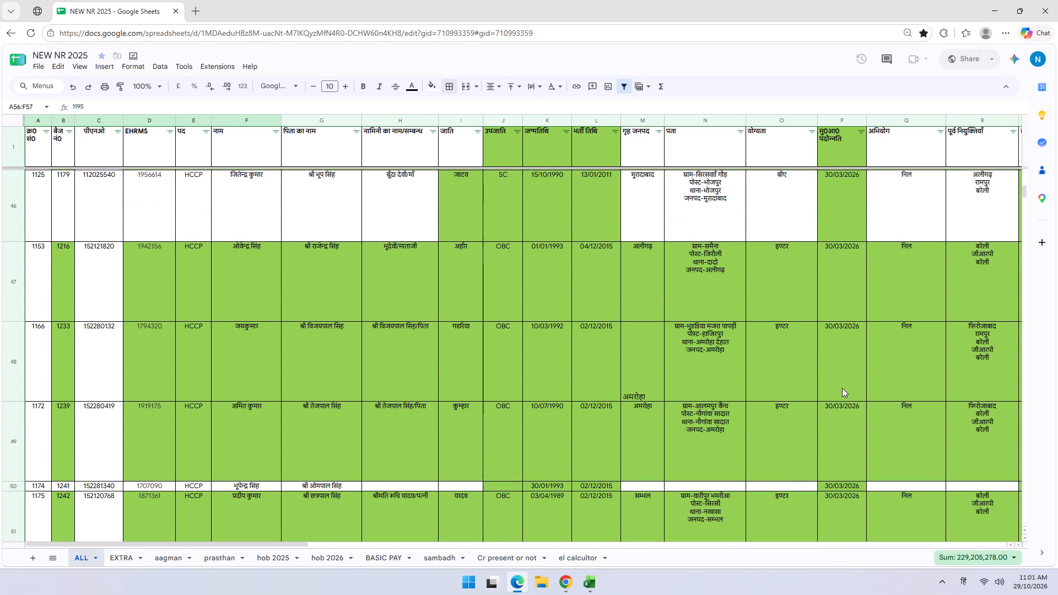
scroll(842, 388, "down", 3)
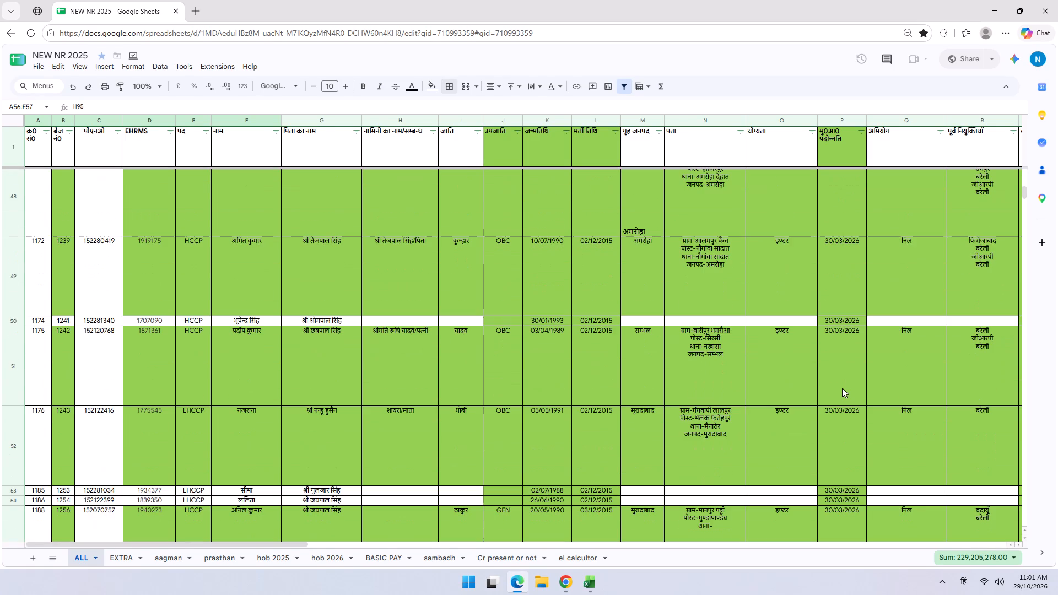
scroll(842, 388, "down", 3)
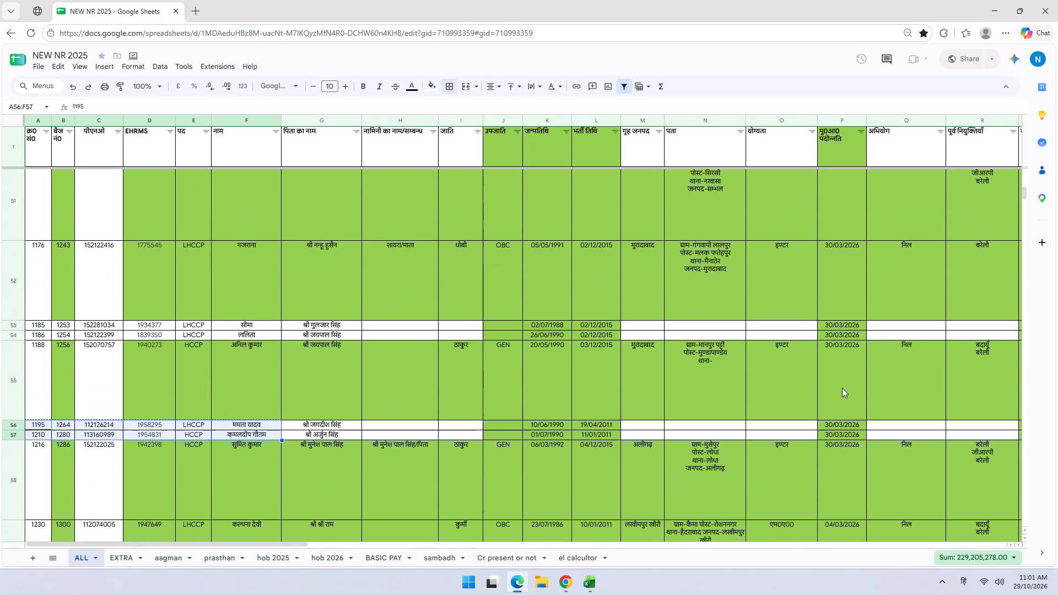
Examine the ALL sheet's records below serial 1210, through the 2025 promotion dates, for further incomplete personnel rows.
scroll(842, 388, "down", 12)
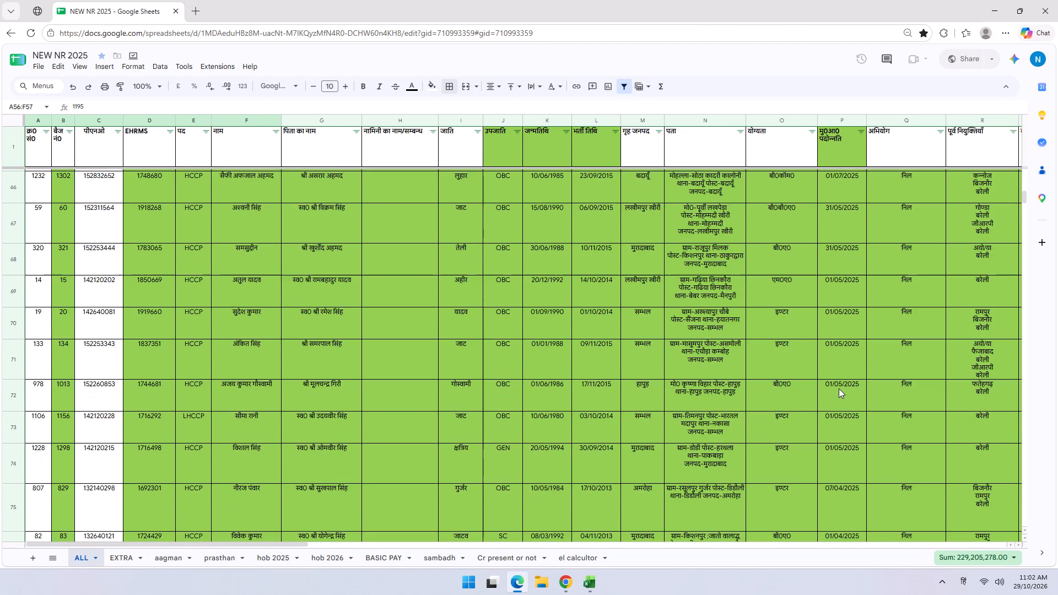
scroll(839, 388, "down", 12)
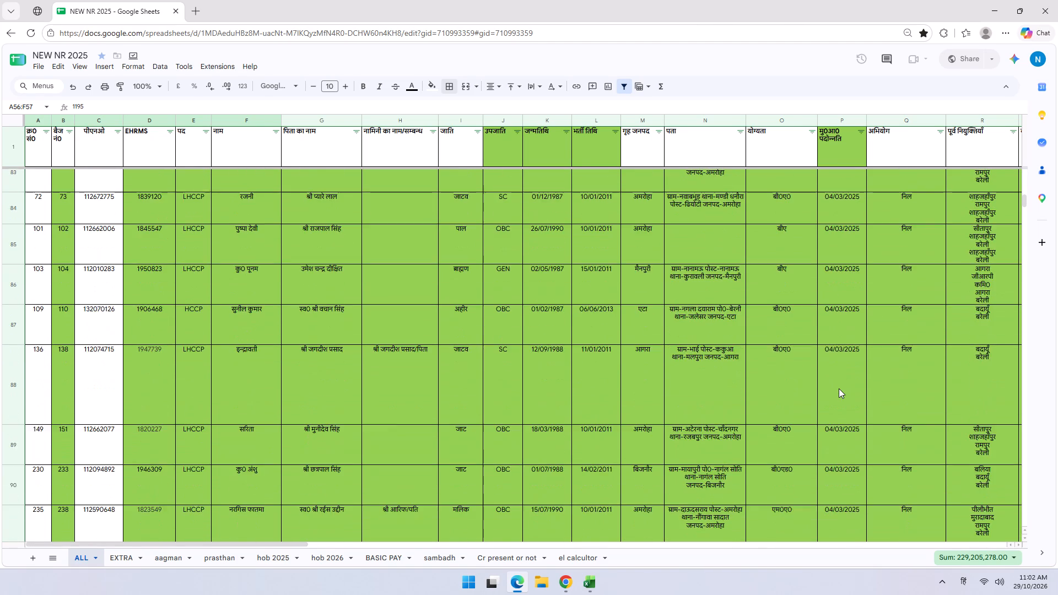
scroll(839, 388, "down", 12)
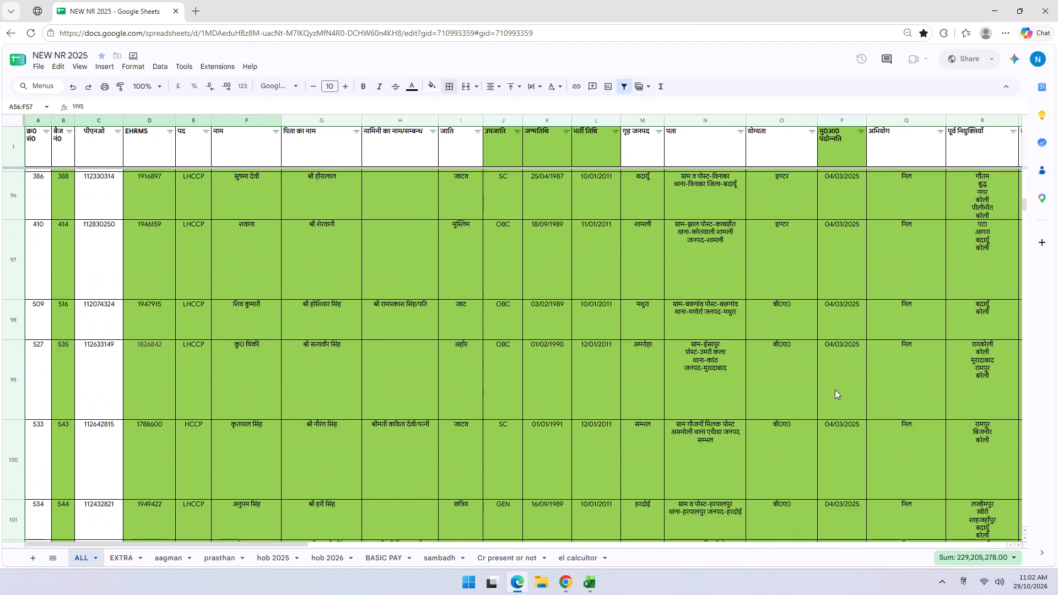
scroll(835, 390, "down", 12)
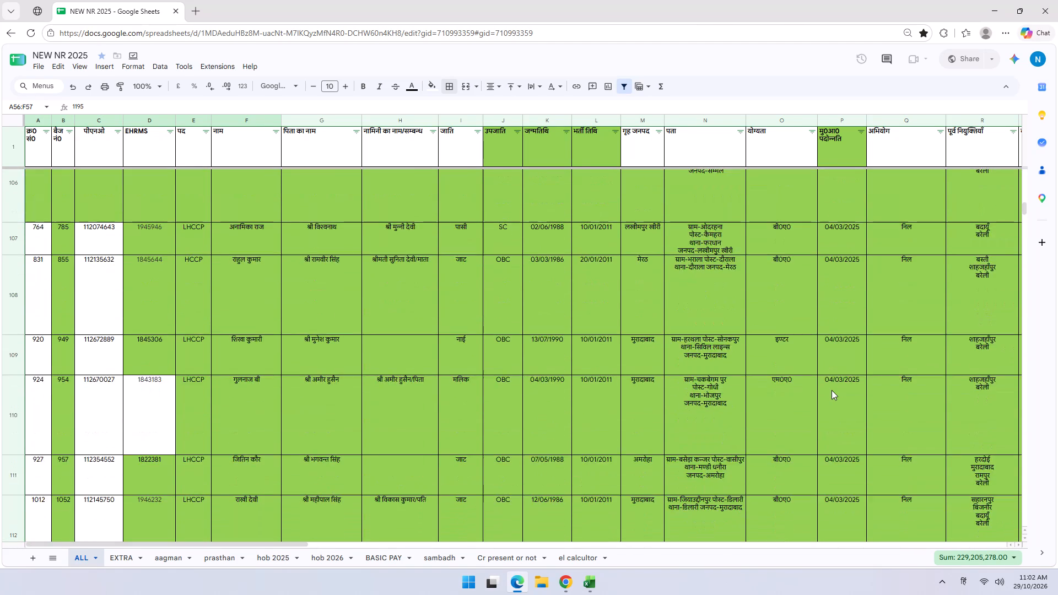
scroll(832, 390, "down", 18)
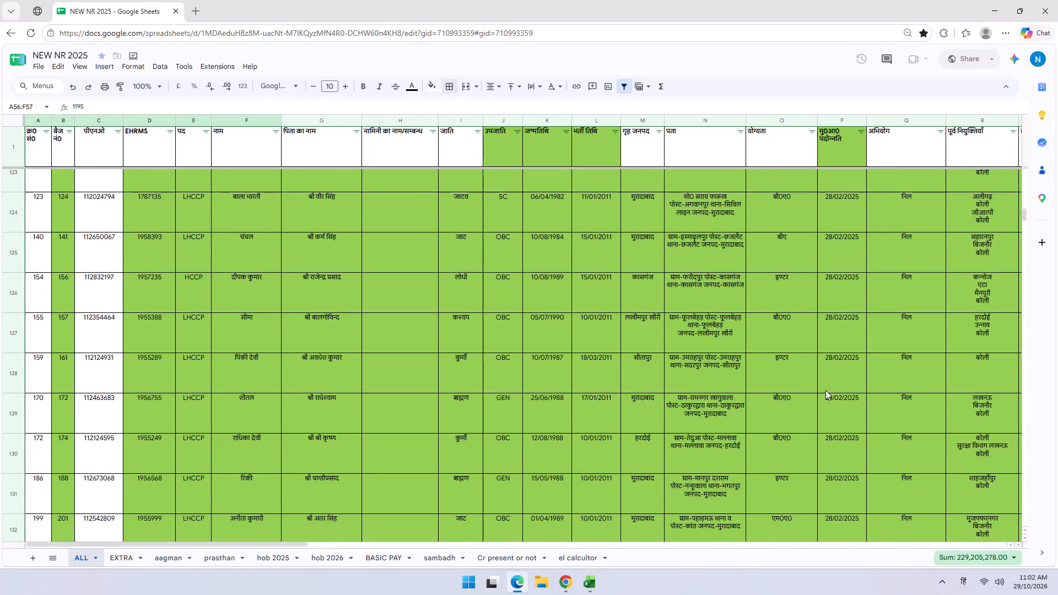
scroll(824, 390, "down", 1)
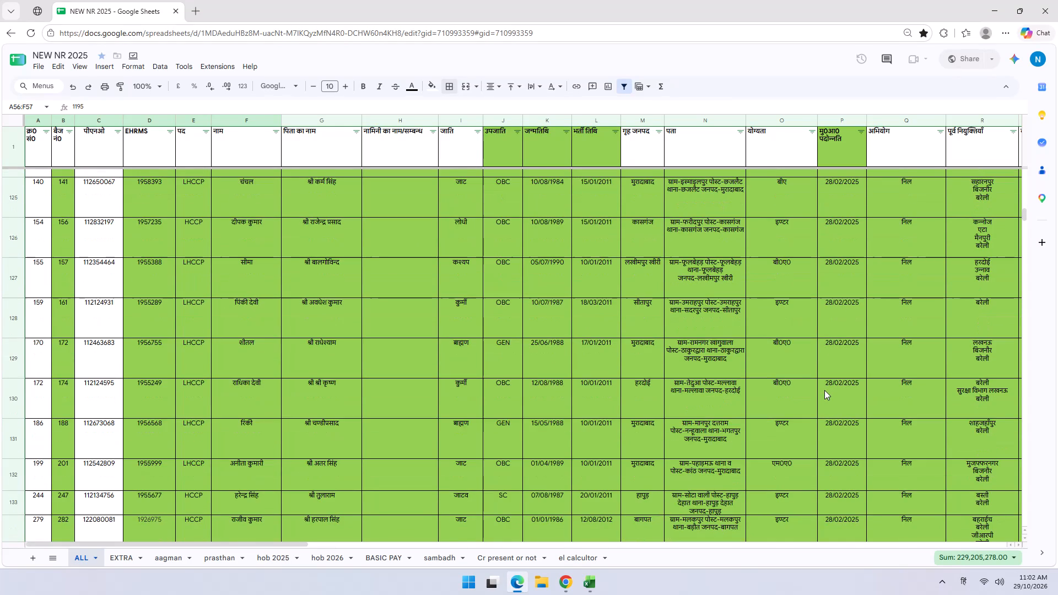
scroll(824, 390, "down", 12)
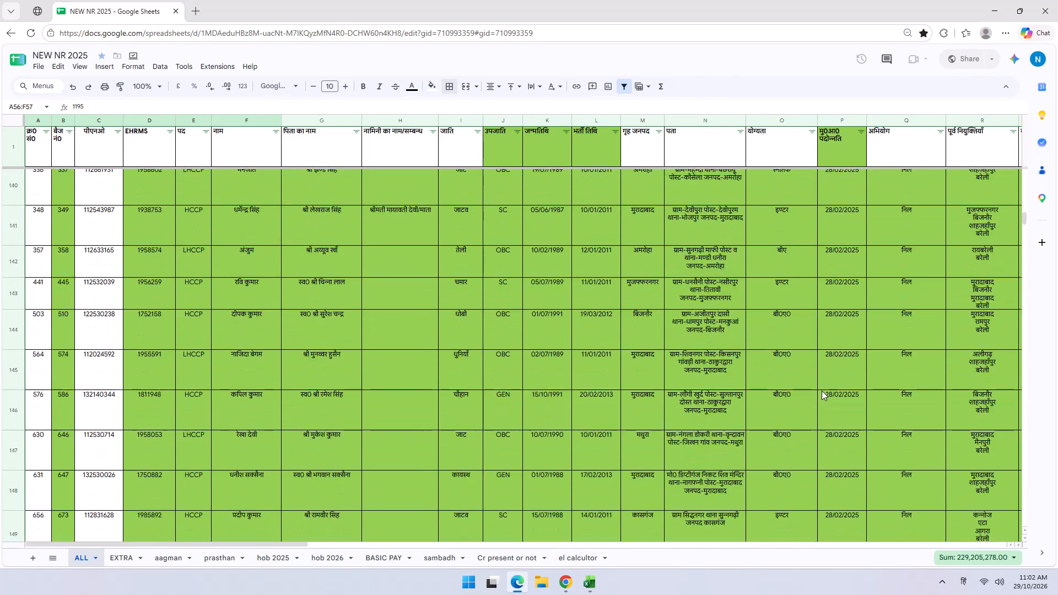
scroll(822, 391, "down", 6)
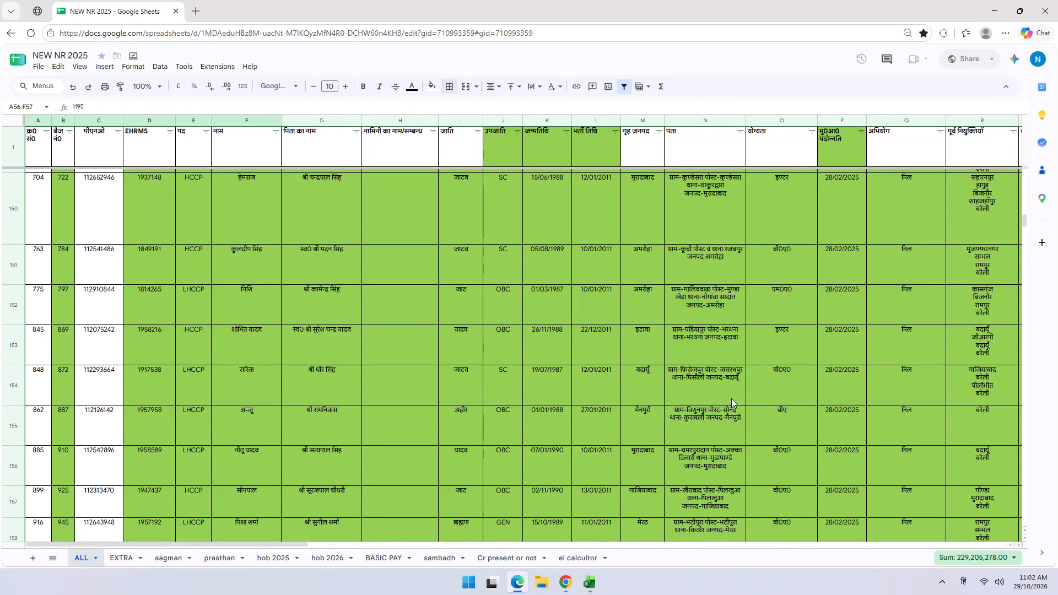
Check the posting and remark columns of the 28/02/2025 rows, and scan the older records through the 2024 promotion dates for incomplete rows.
left_click_drag(290, 545, 385, 550)
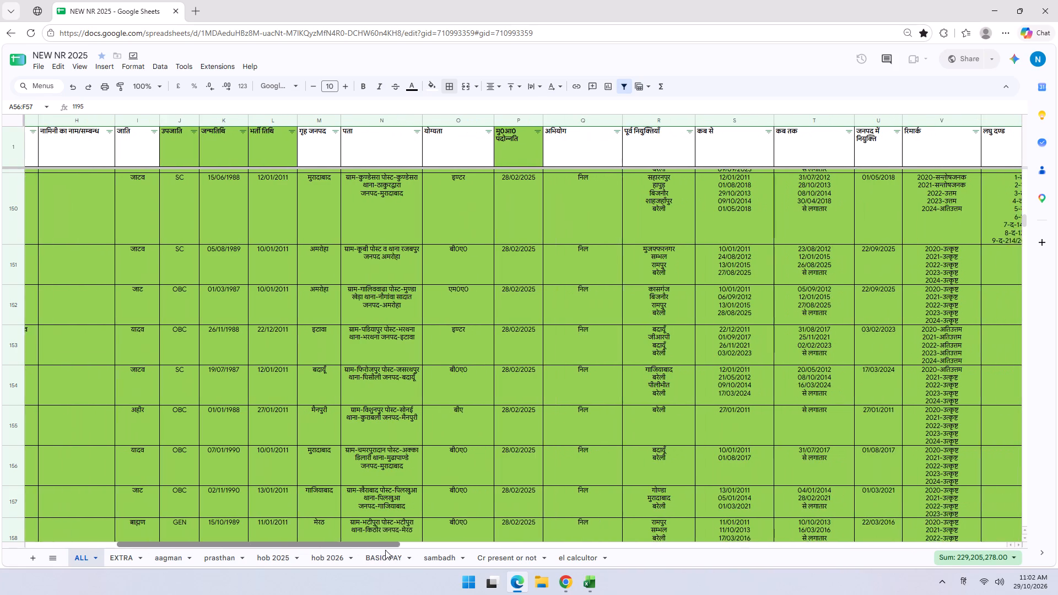
left_click_drag(385, 550, 234, 524)
scroll(206, 440, "down", 6)
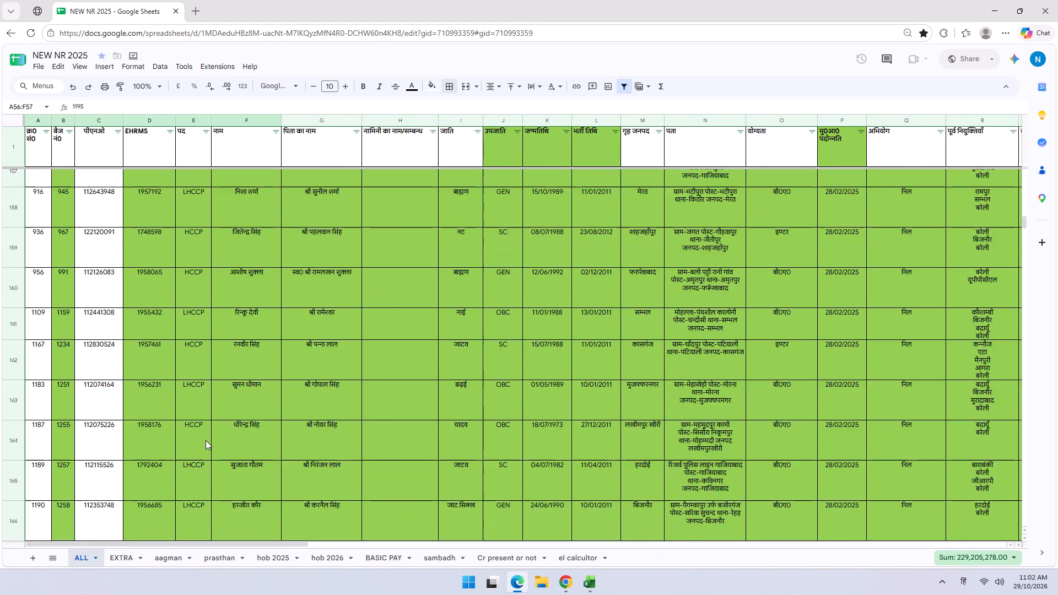
scroll(206, 440, "down", 16)
scroll(206, 437, "down", 8)
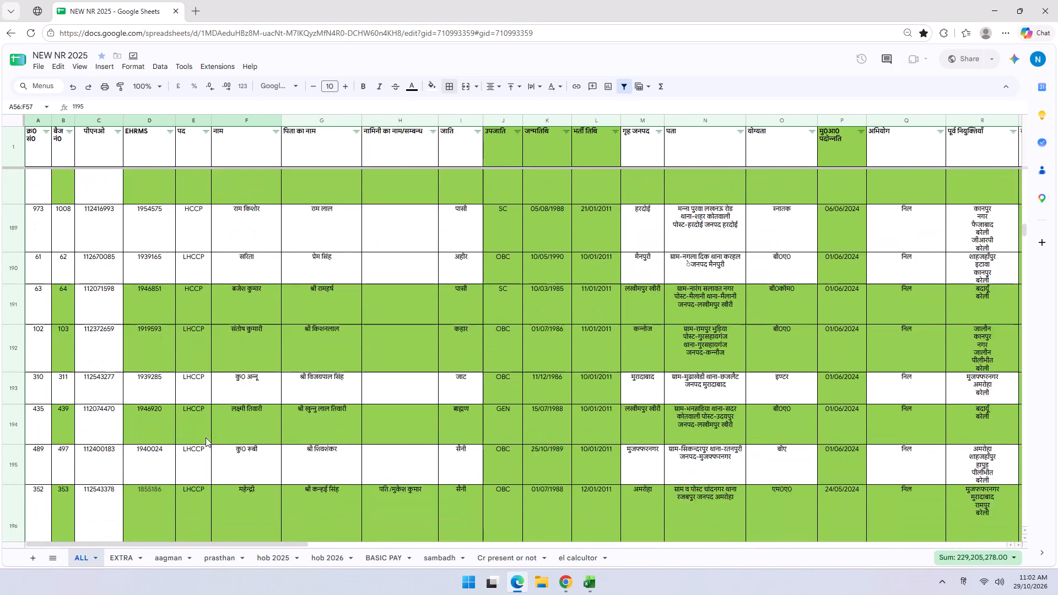
scroll(206, 437, "down", 2)
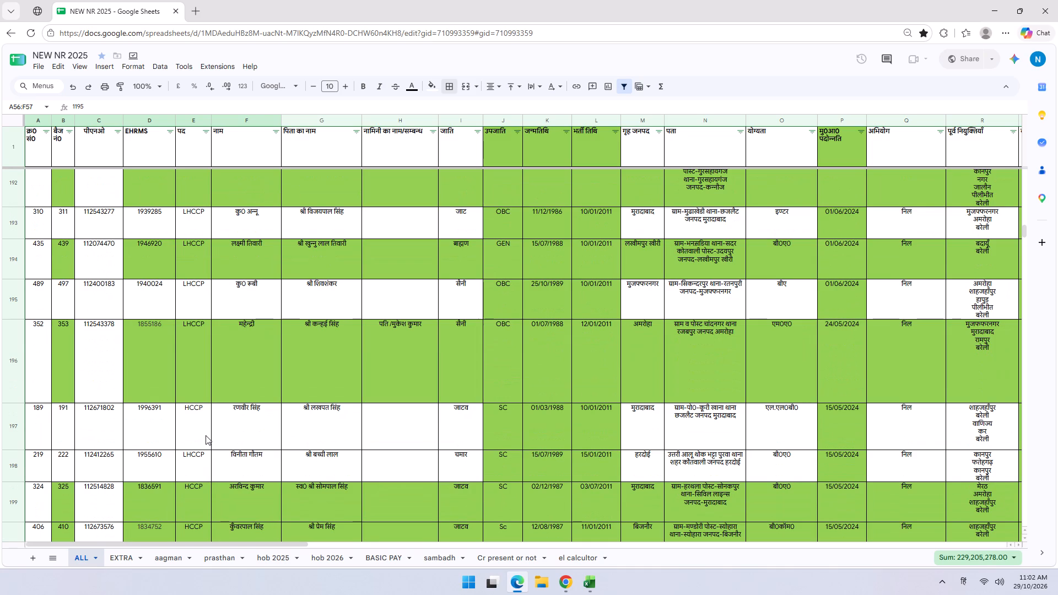
scroll(206, 435, "down", 12)
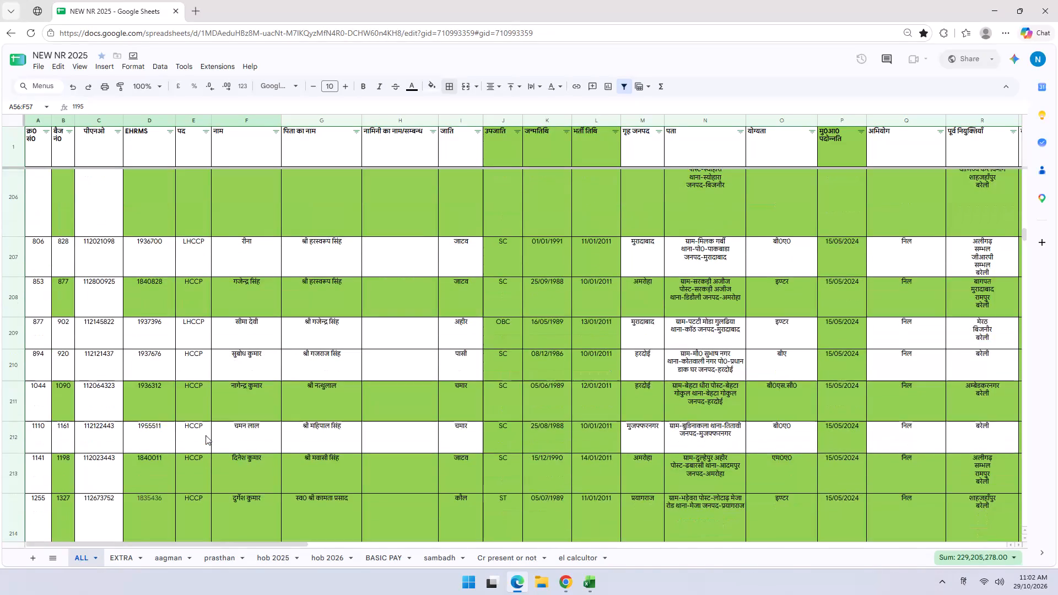
scroll(206, 435, "down", 20)
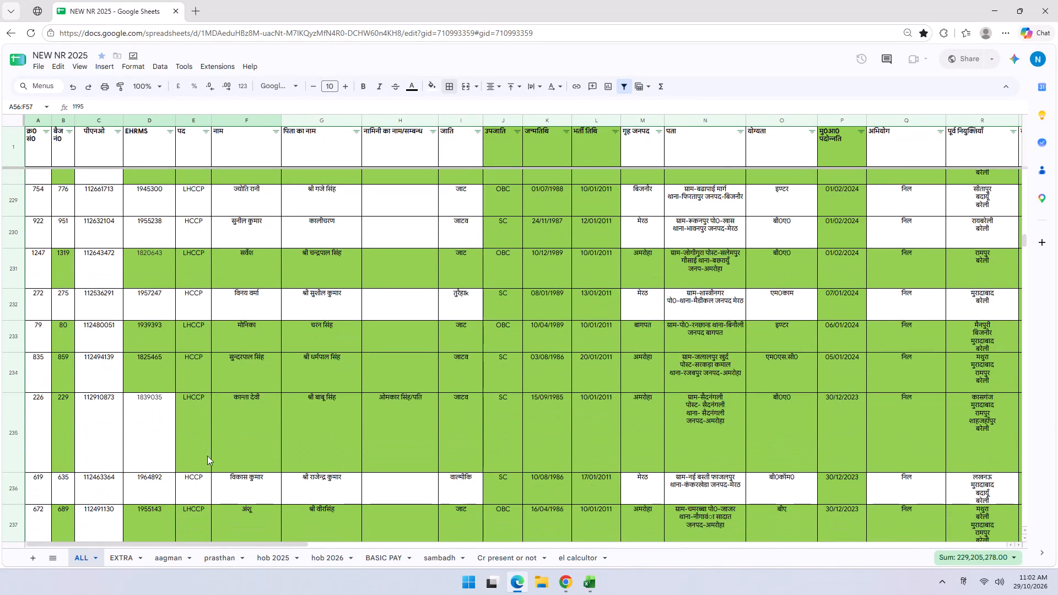
In bonus 2025-2026's Sheet2, fill column G with सीआरके सीपी from row 34 down to row 45.
key("alt+Tab")
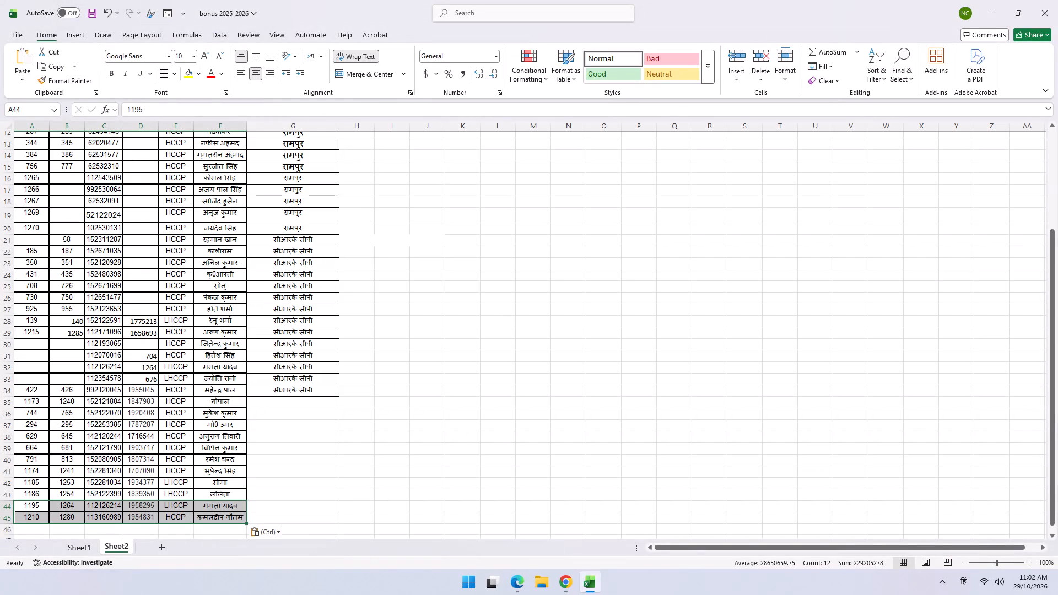
left_click_drag(287, 394, 303, 513)
key("ctrl+d")
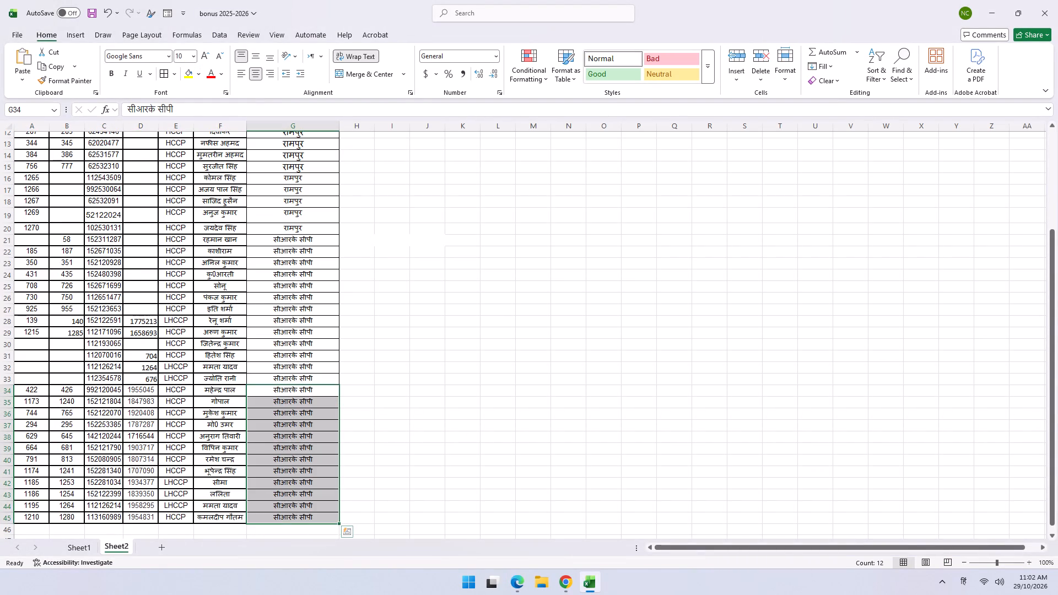
Review Sheet2's full personnel list from the first record to row 45, including the column G entries.
scroll(268, 326, "up", 5)
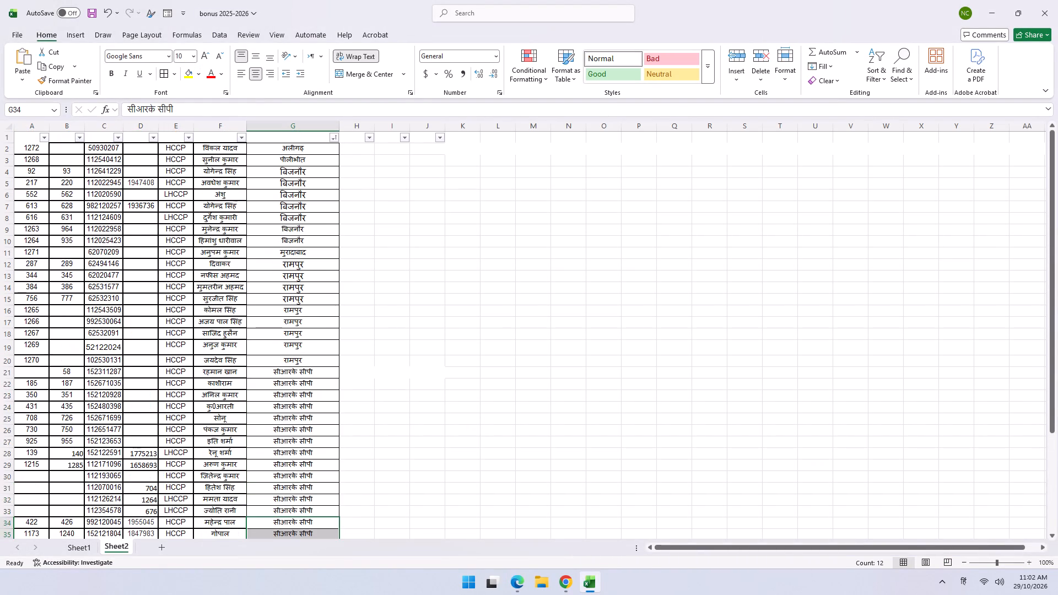
scroll(268, 326, "up", 5)
scroll(268, 326, "down", 5)
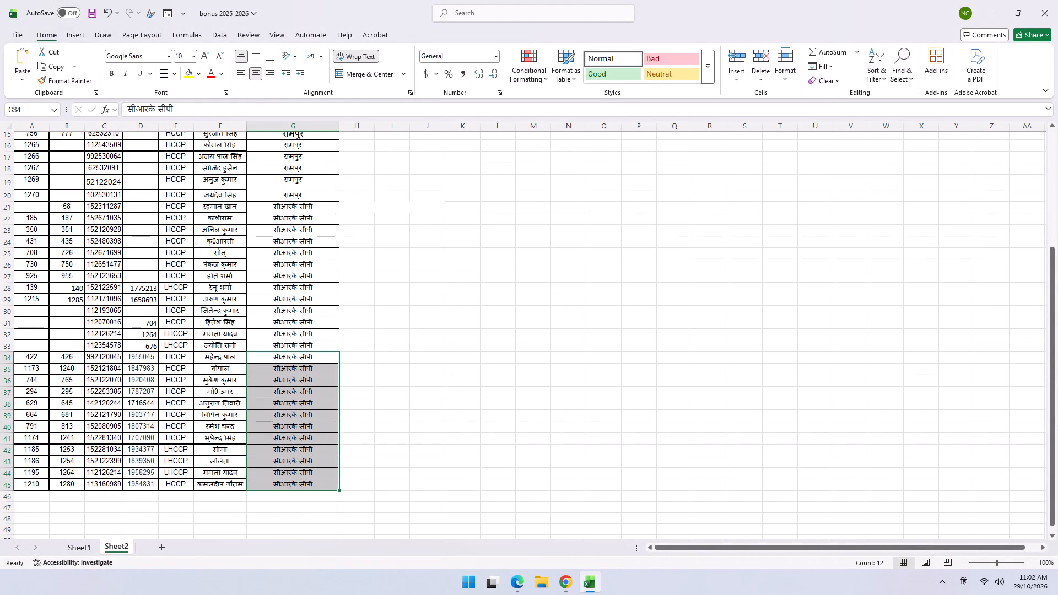
scroll(194, 347, "up", 11)
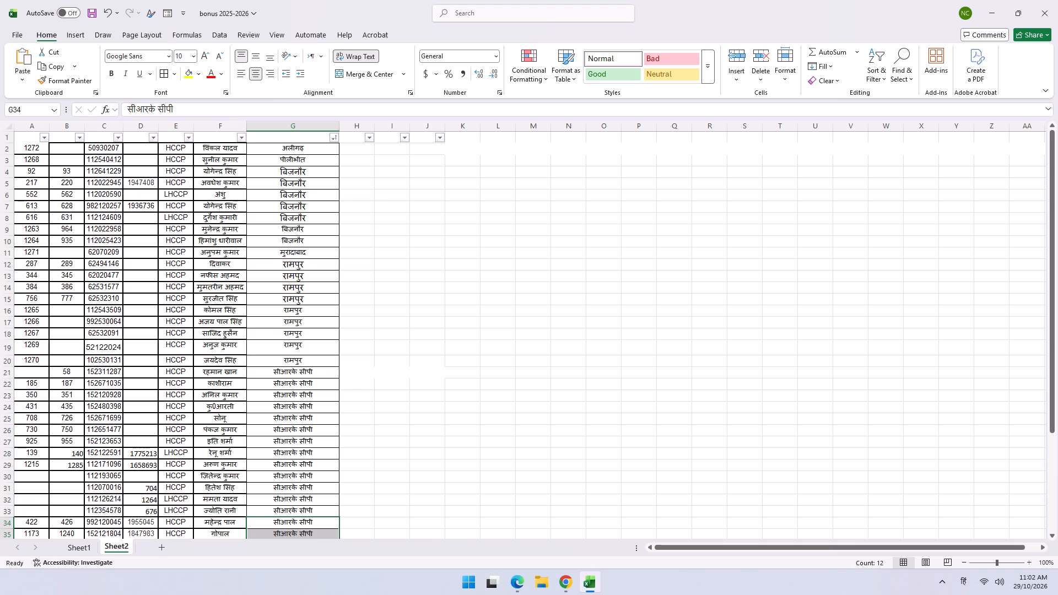
scroll(255, 307, "down", 2)
scroll(245, 314, "up", 5)
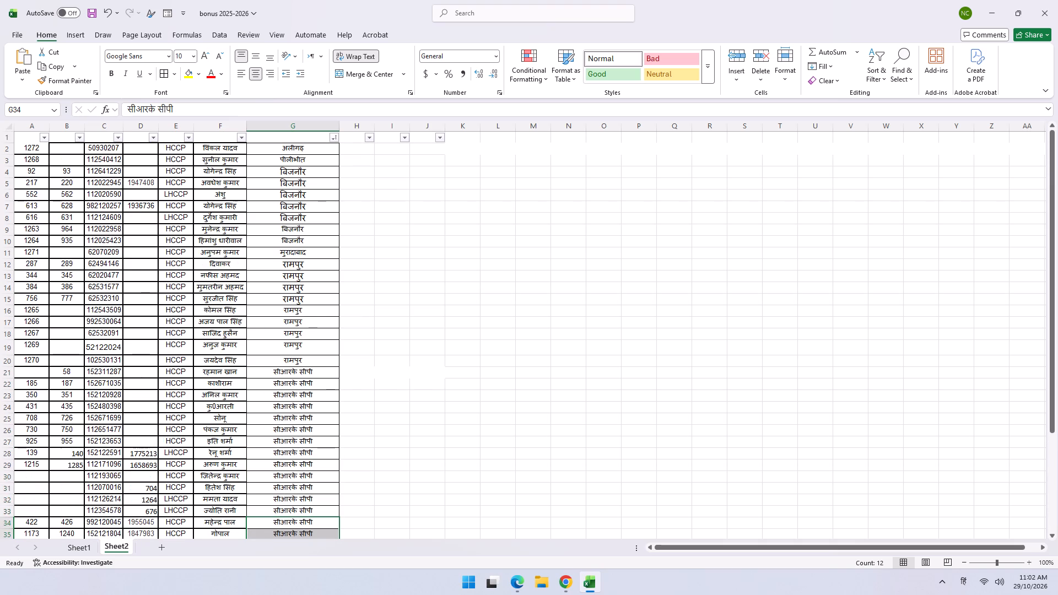
In NEW NR 2025's ALL sheet, examine the records with promotion dates from December 2023 through February 2024 for missed personnel.
key("alt+Tab")
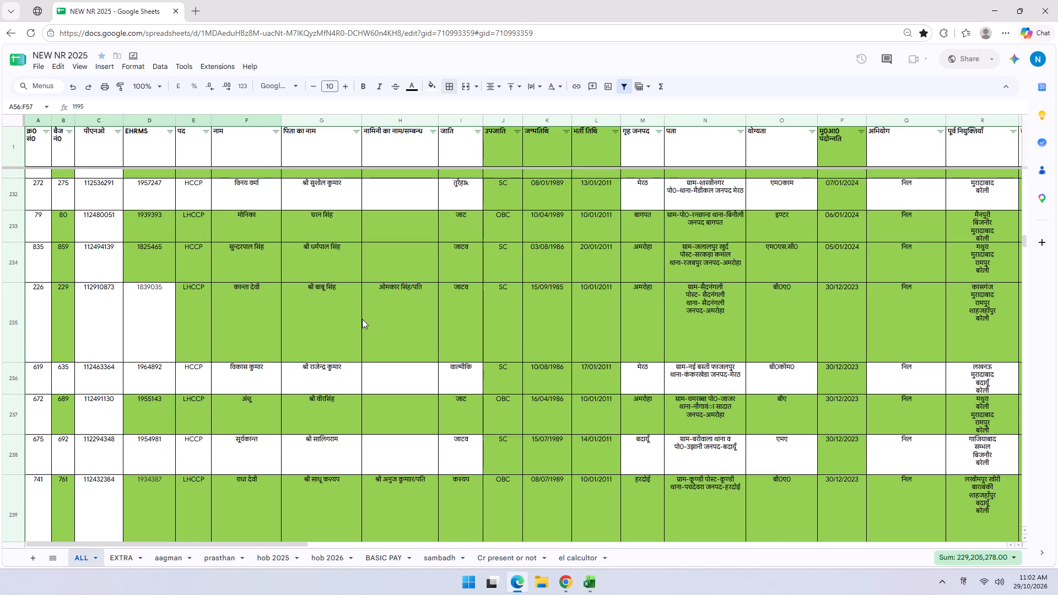
scroll(364, 322, "down", 6)
scroll(360, 325, "up", 4)
scroll(360, 326, "down", 6)
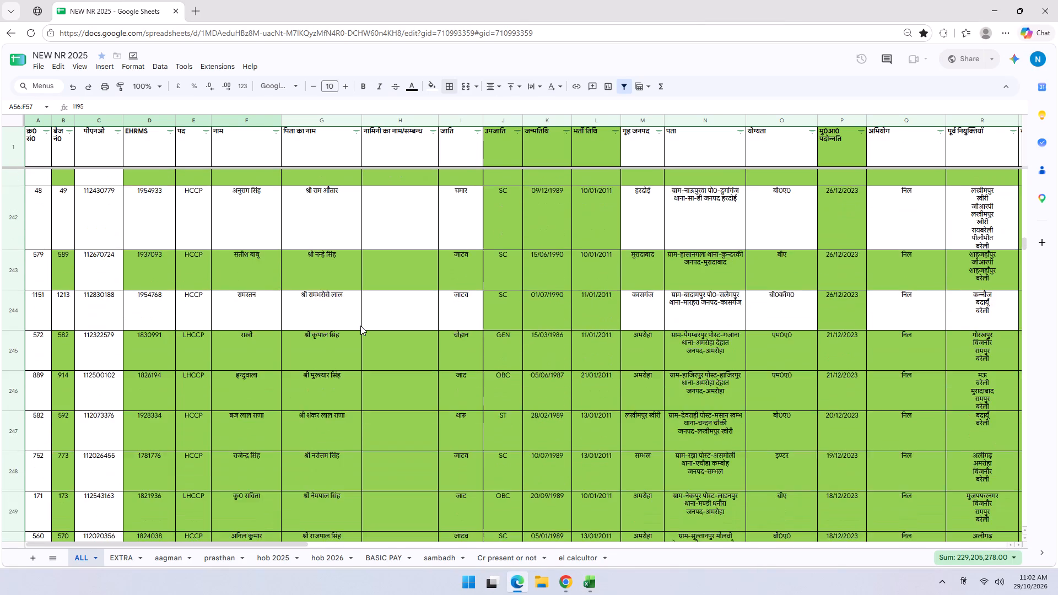
scroll(360, 326, "down", 16)
scroll(360, 326, "down", 5)
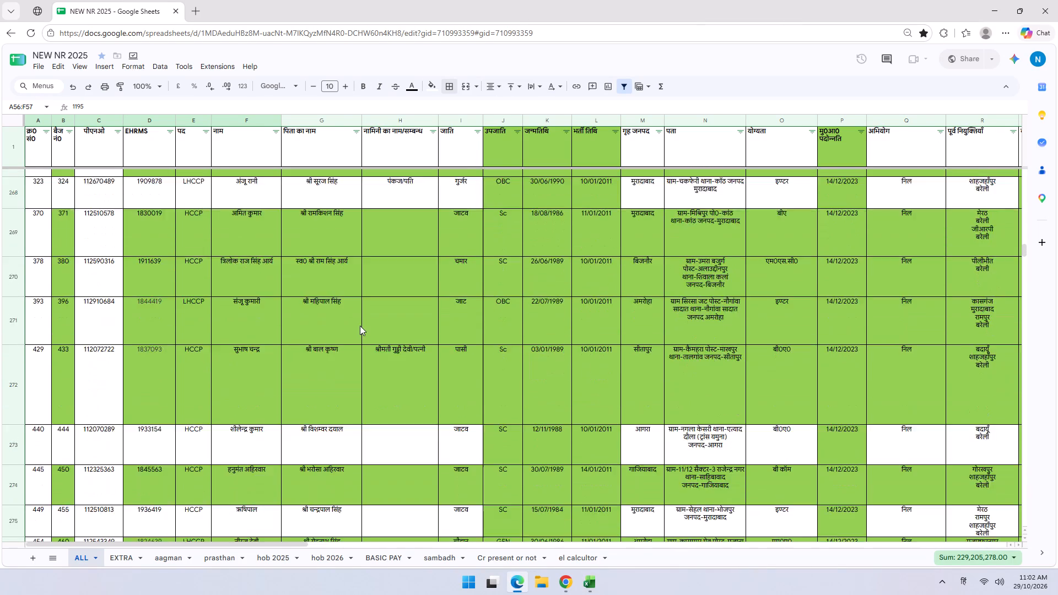
scroll(360, 326, "down", 11)
scroll(360, 326, "up", 9)
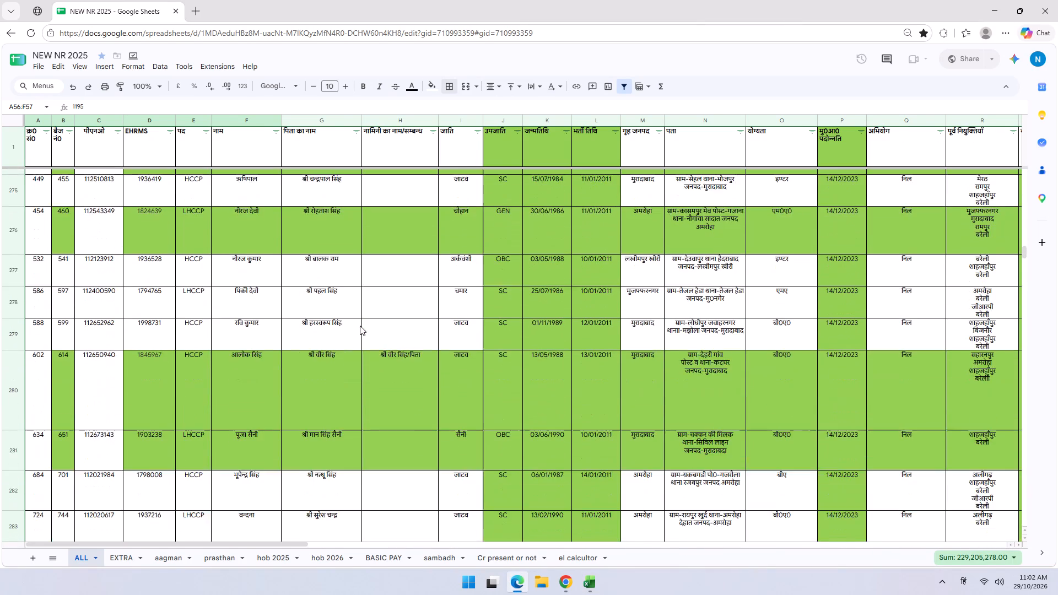
scroll(360, 326, "up", 16)
scroll(360, 326, "down", 1)
scroll(360, 326, "up", 1)
scroll(360, 326, "down", 1)
scroll(360, 326, "up", 6)
scroll(360, 326, "up", 18)
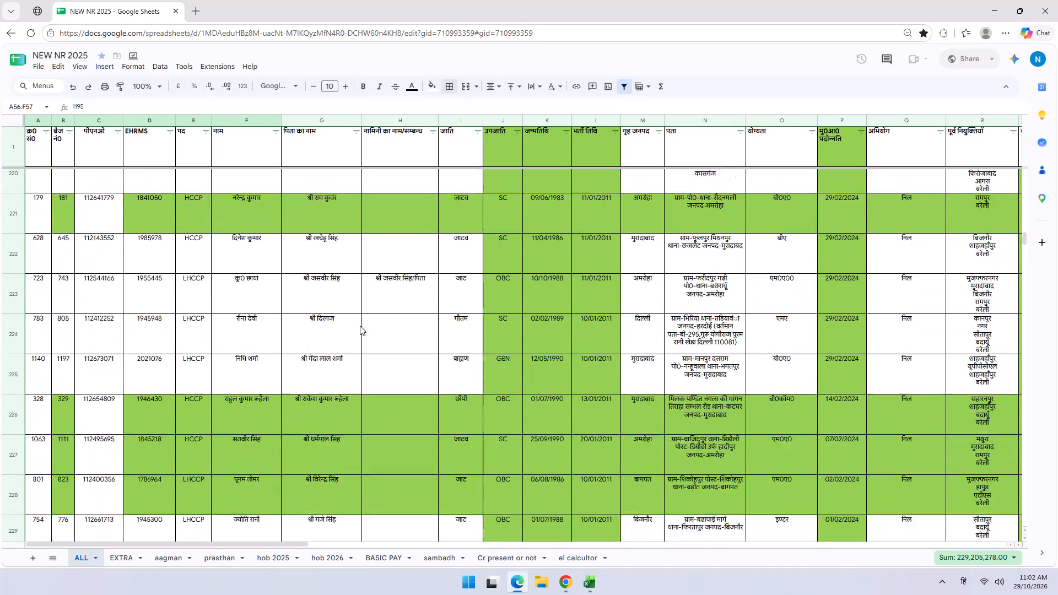
scroll(360, 326, "up", 10)
In bonus 2025-2026's Sheet2, select the block of सीआरके सीपी records, rows 21 to 45, columns A through G.
key("alt+Tab")
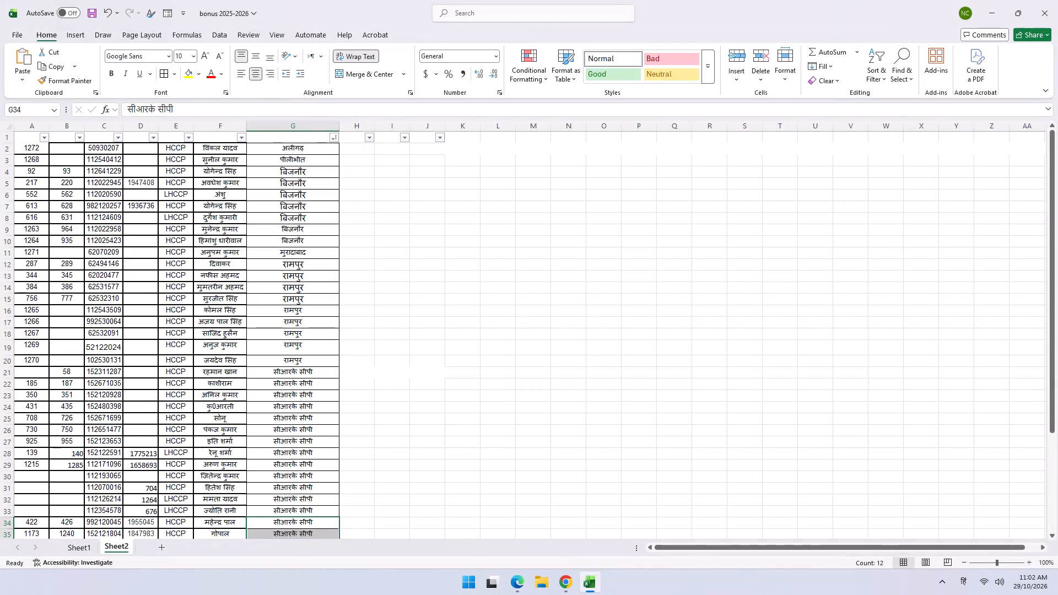
left_click_drag(25, 370, 289, 570)
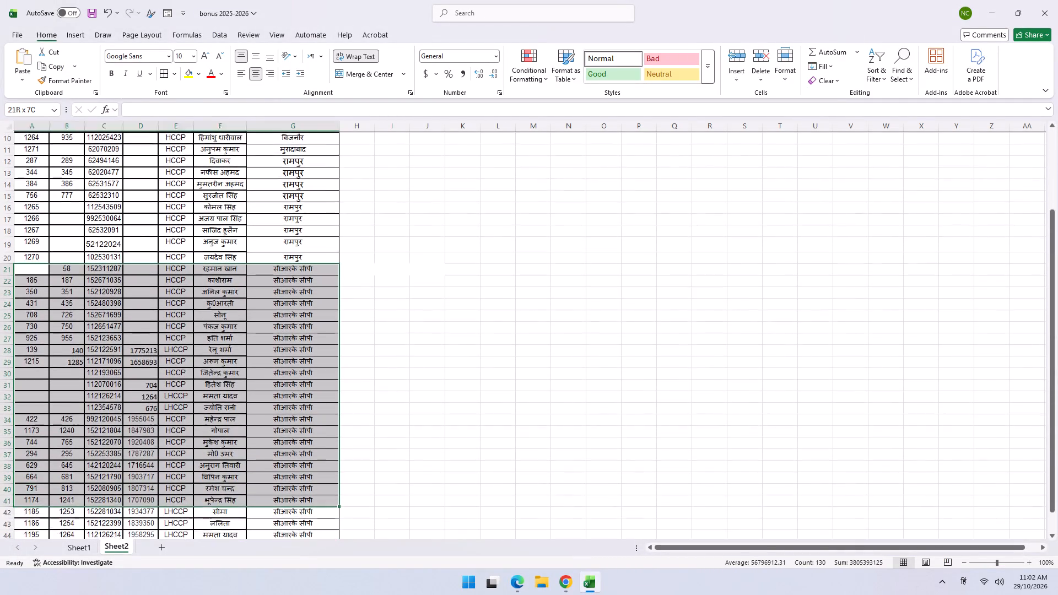
left_click_drag(289, 570, 281, 527)
scroll(260, 432, "up", 6)
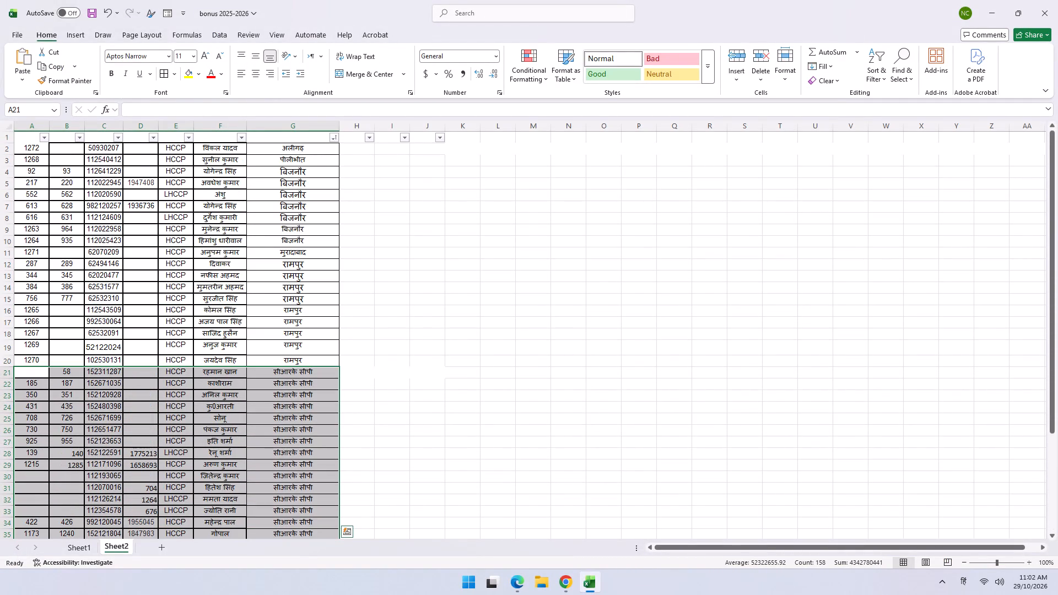
scroll(260, 427, "up", 6)
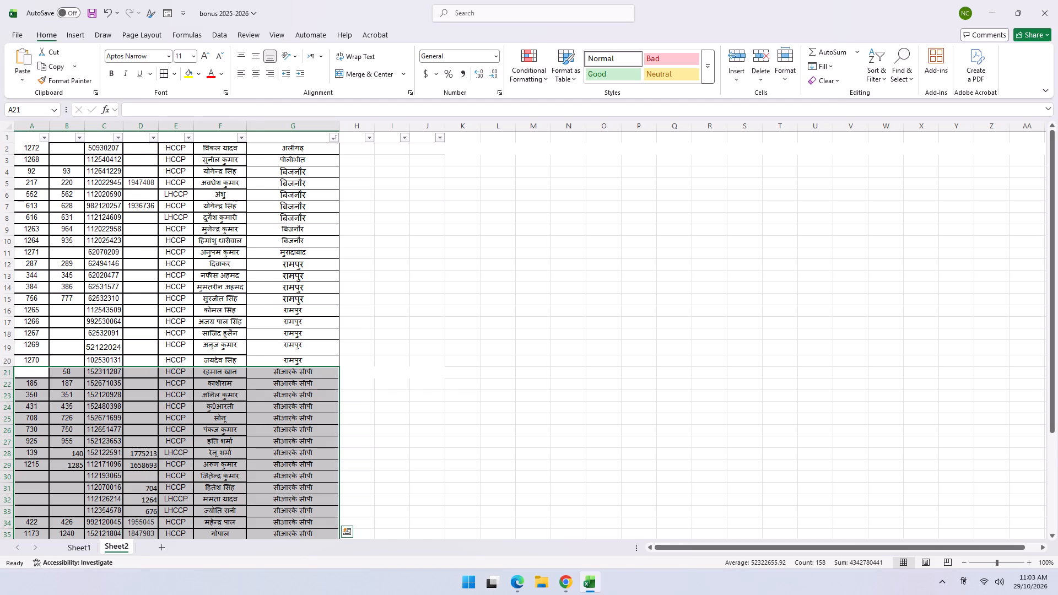
Select the सीआरके सीपी records' entries in column B, then column C, rows 21 to 45, to check their counts.
scroll(157, 347, "down", 7)
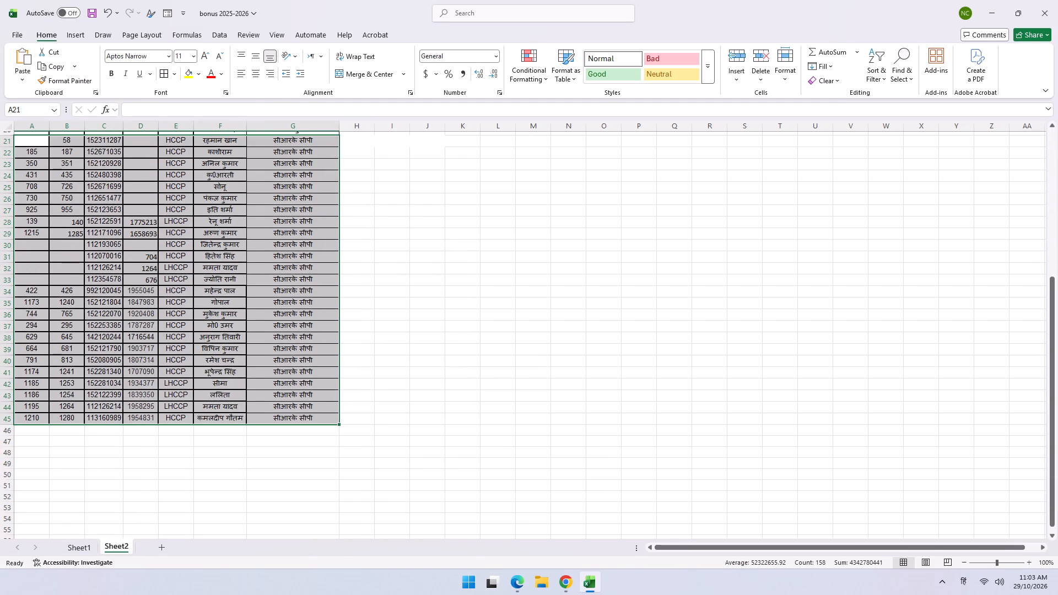
scroll(139, 245, "up", 3)
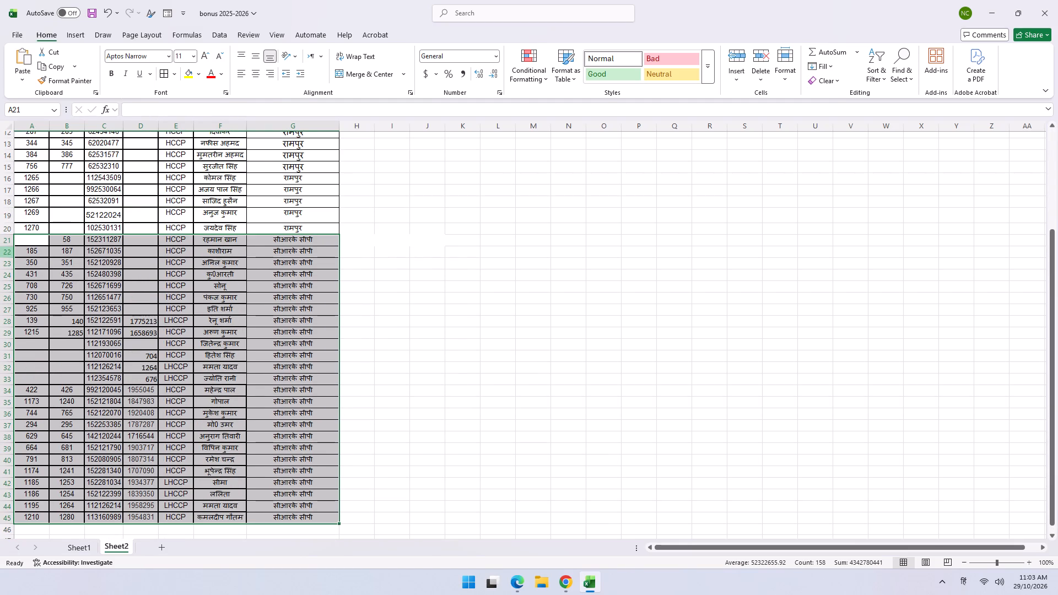
left_click_drag(71, 239, 65, 485)
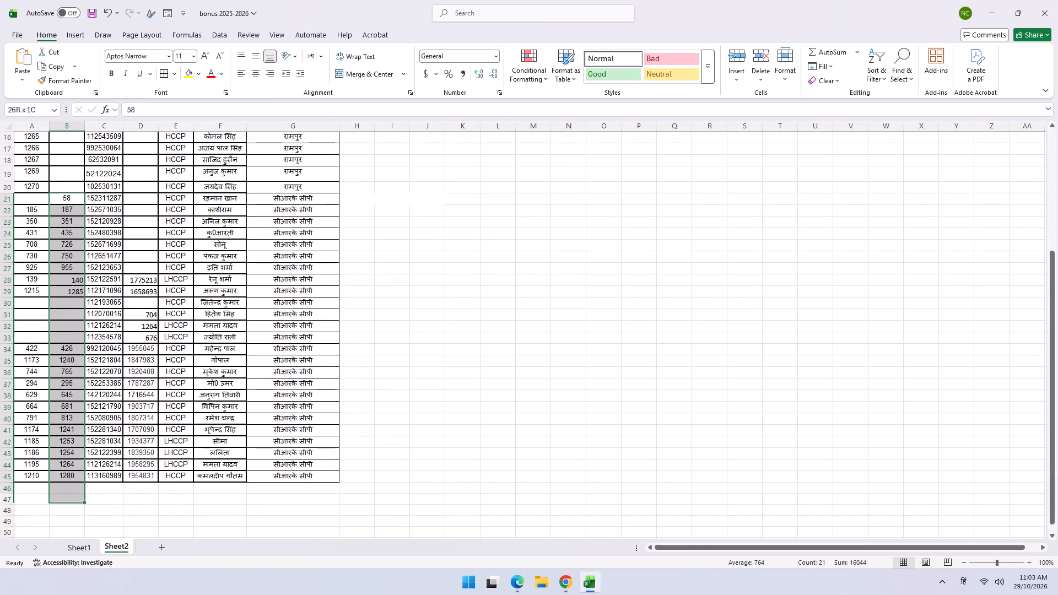
left_click_drag(65, 485, 64, 472)
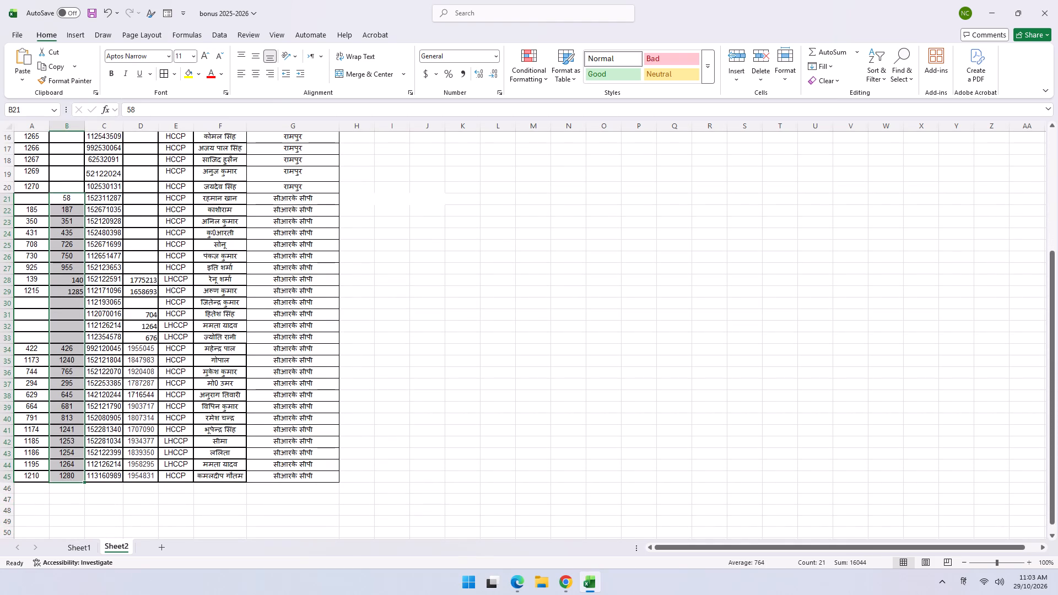
left_click_drag(98, 199, 108, 377)
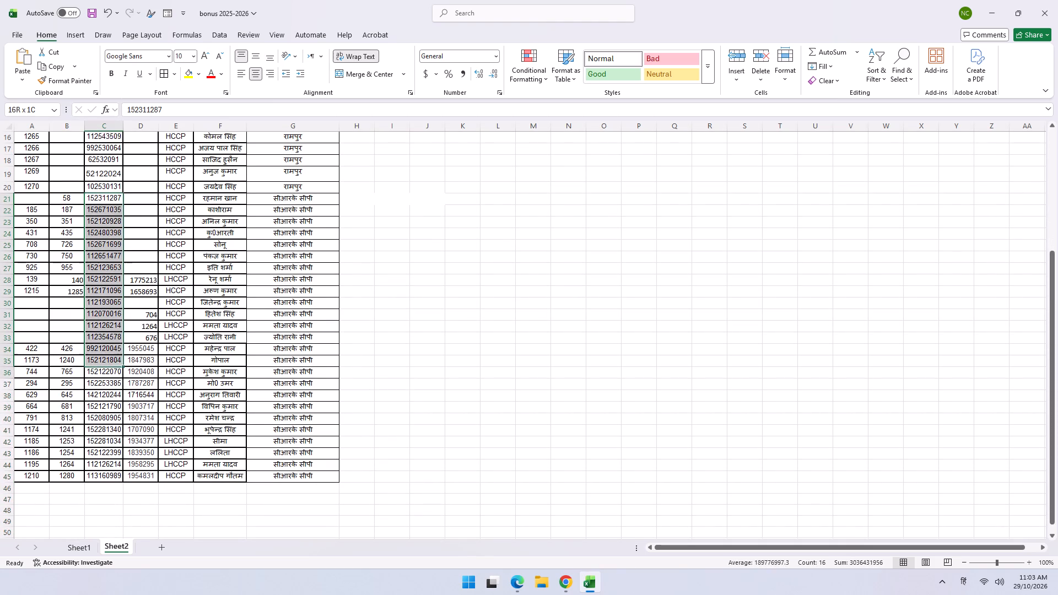
left_click_drag(108, 377, 116, 478)
Copy the block of बिजनौर records in Sheet2, rows 4 to 10, columns A through G.
scroll(166, 437, "up", 3)
scroll(168, 436, "down", 1)
scroll(168, 436, "up", 4)
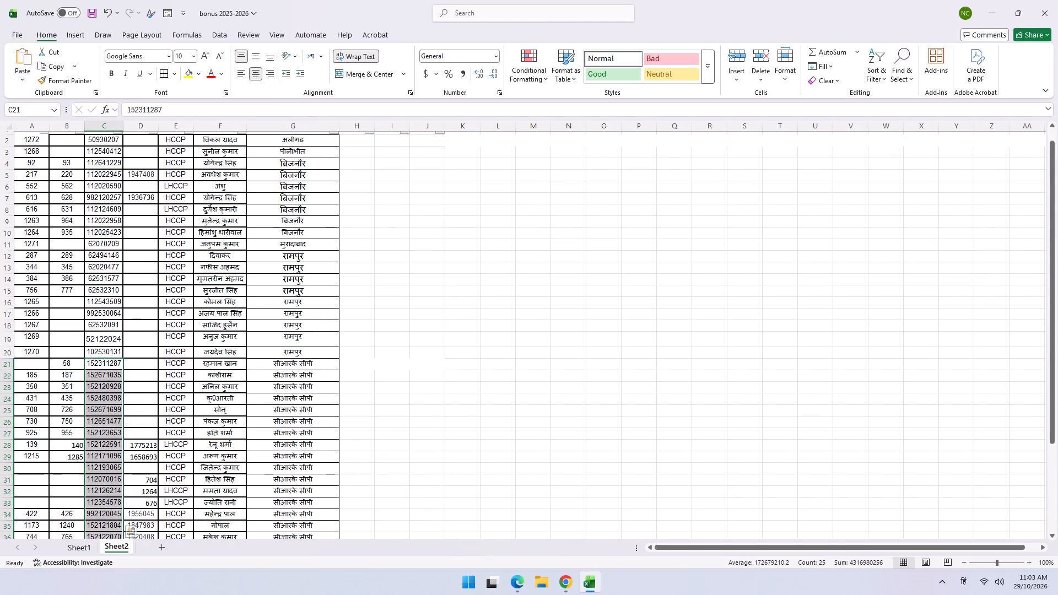
scroll(168, 436, "up", 12)
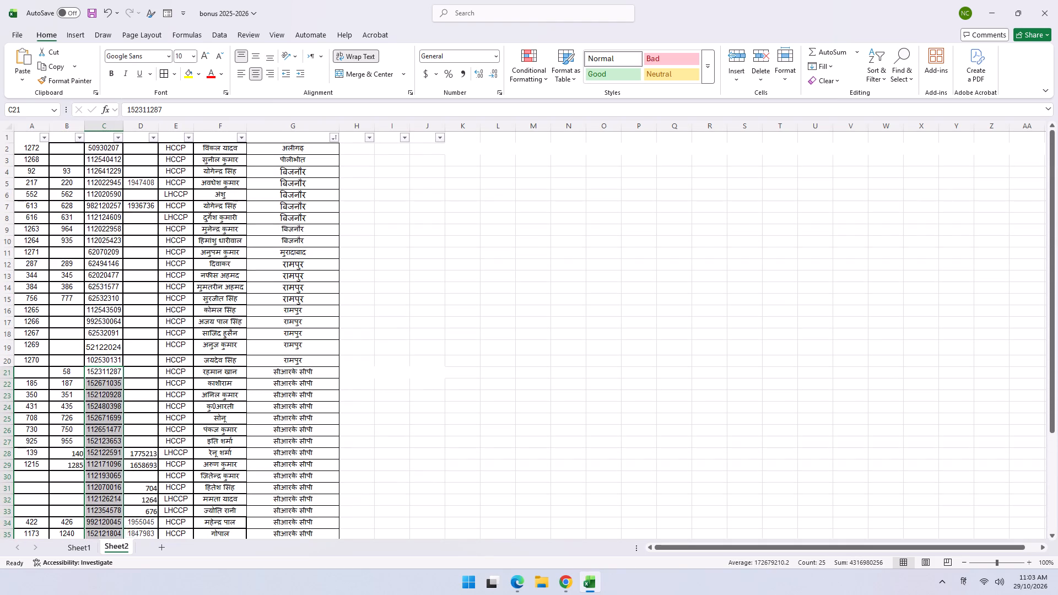
left_click_drag(28, 173, 326, 241)
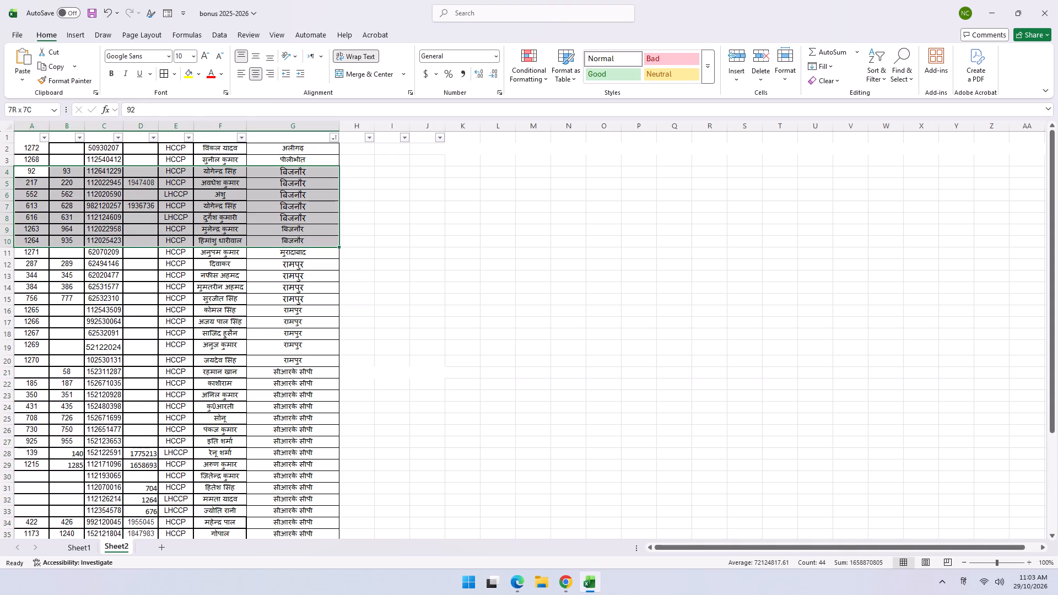
left_click_drag(326, 241, 324, 241)
key("ctrl+c")
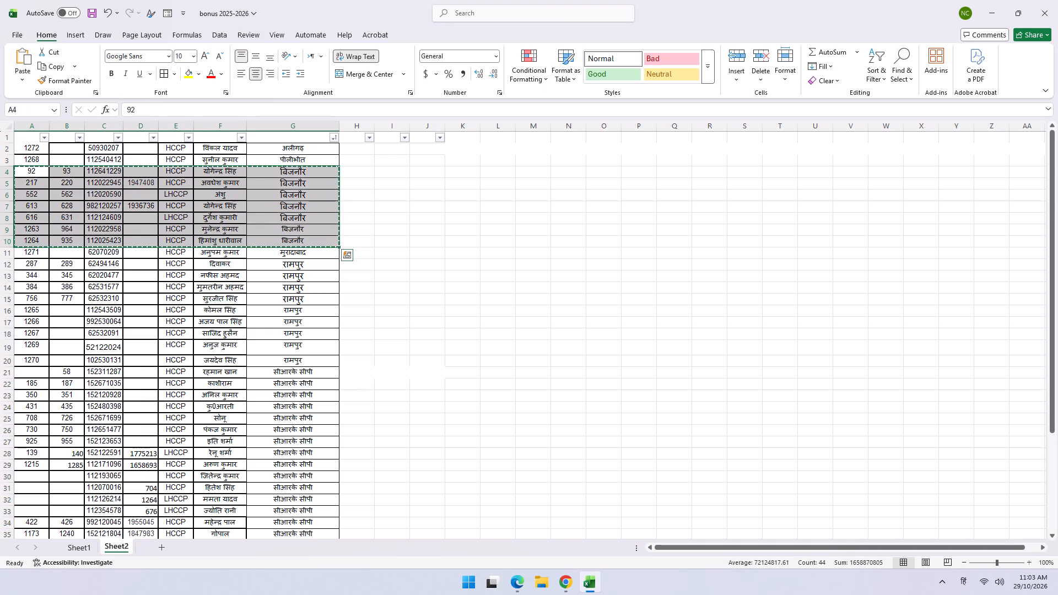
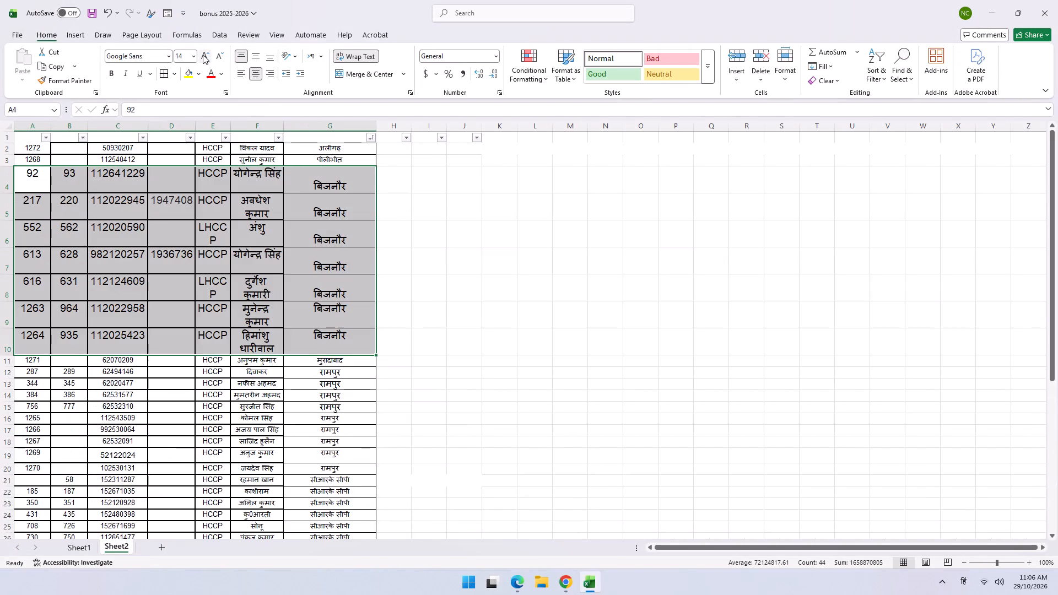
Increase the font size of the selected बिजनौर records, rows 4 to 10, to 16.
left_click(203, 55)
Widen columns F and E so the enlarged names and rank codes in the बिजनौर rows each fit on one line.
double_click(293, 126)
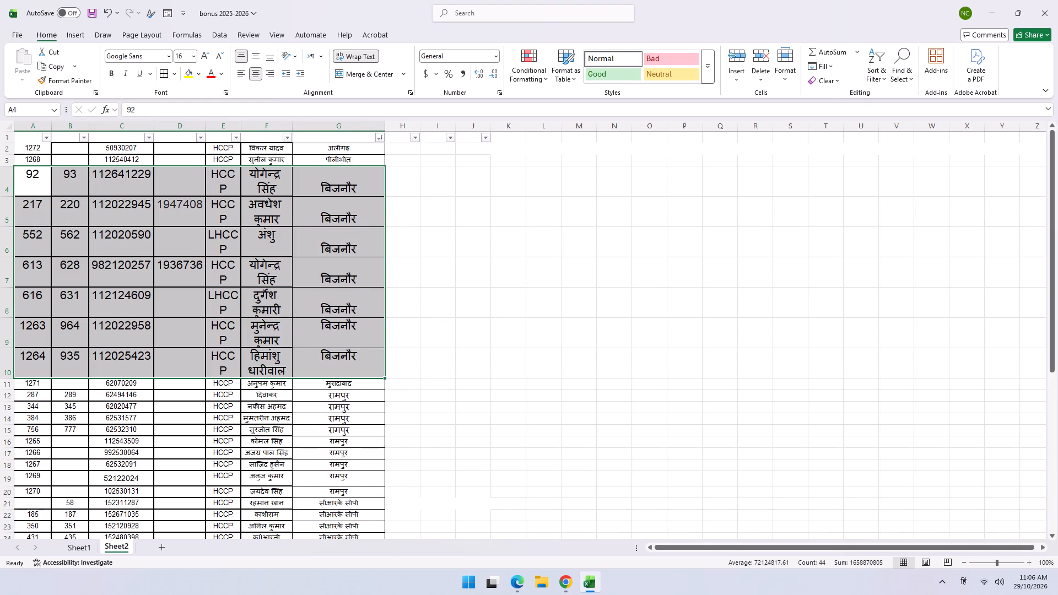
left_click_drag(293, 126, 334, 131)
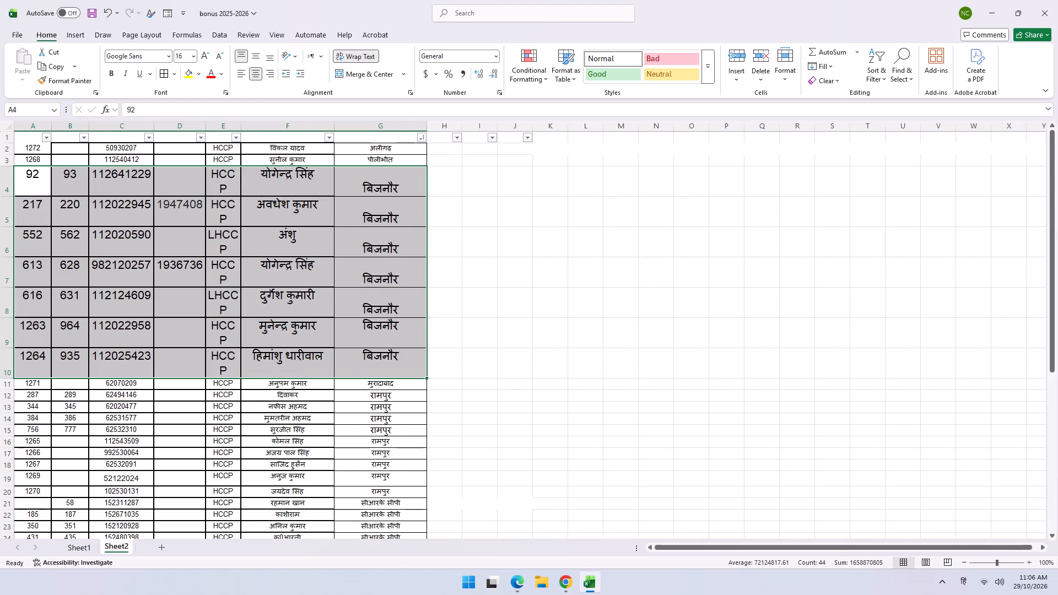
left_click_drag(242, 124, 272, 134)
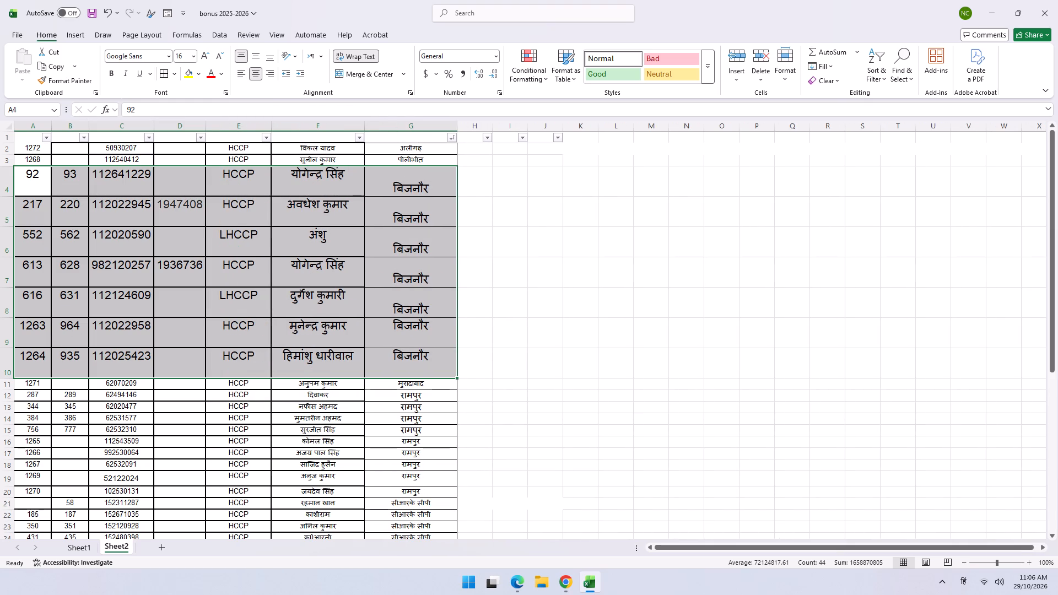
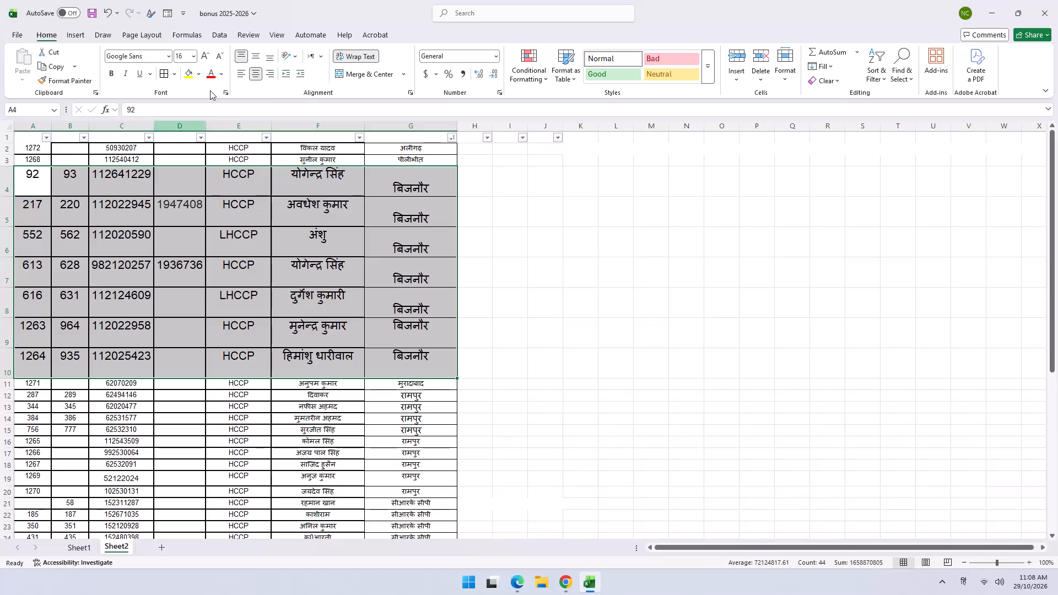
In Sheet2, reduce the font size of the बिजनौर records, rows 4 to 10, to match the neighbouring rows, and save the workbook.
triple_click(220, 56)
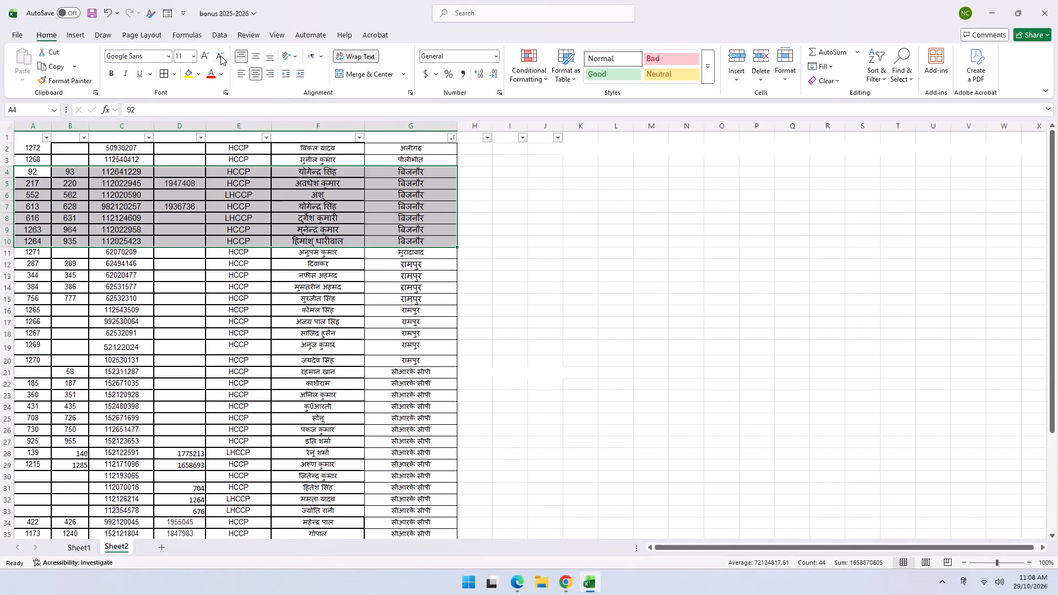
left_click(220, 56)
left_click(592, 367)
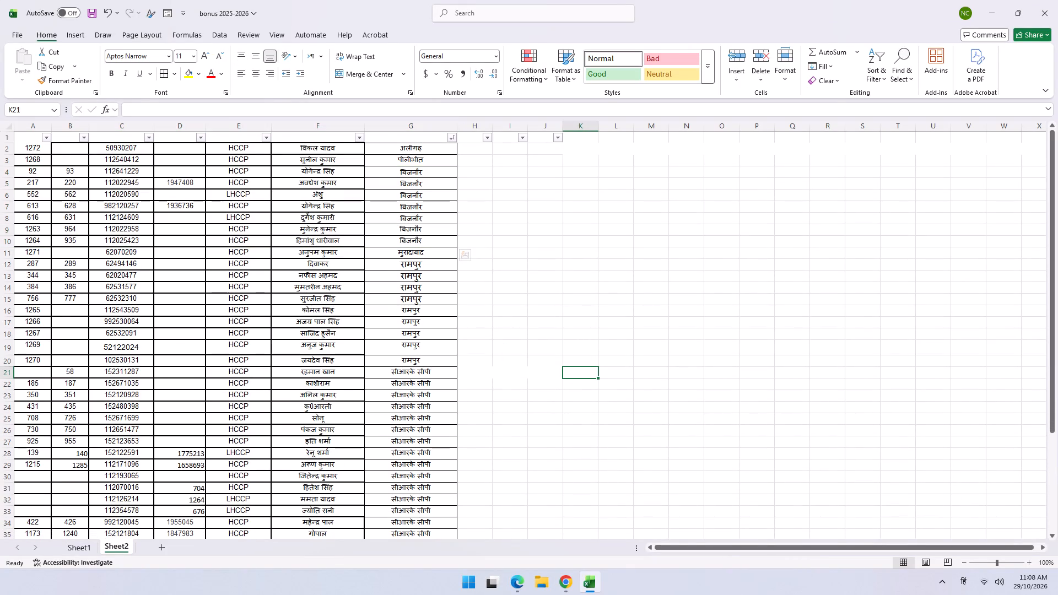
key("ctrl+s")
Examine the last records of Sheet1 and the personnel list in Sheet2 for completeness.
left_click(80, 546)
scroll(345, 386, "up", 2)
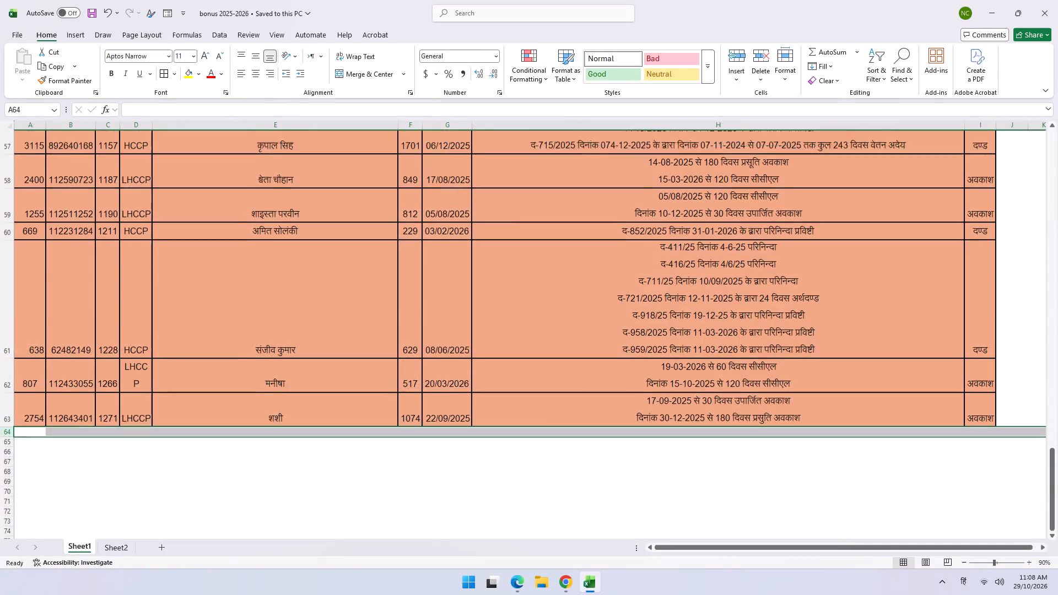
scroll(355, 385, "up", 3)
scroll(358, 385, "down", 6)
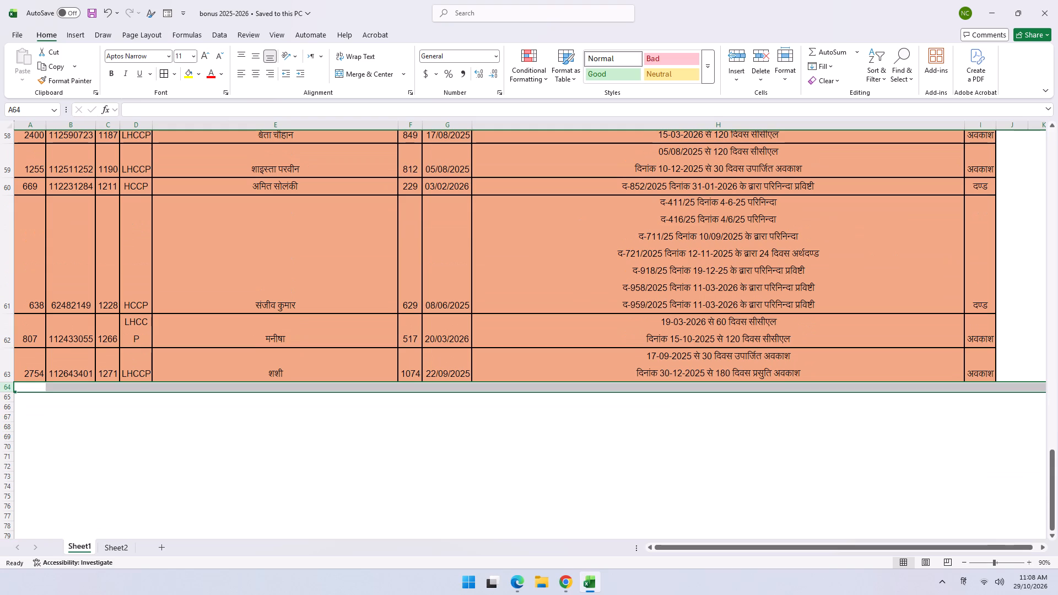
scroll(242, 359, "up", 1)
scroll(242, 359, "down", 1)
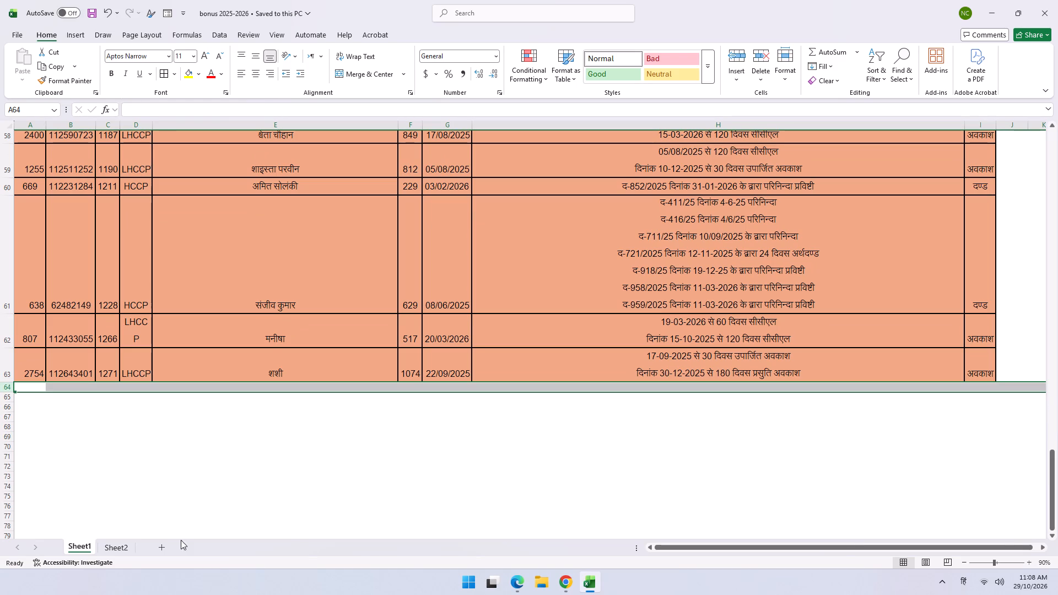
left_click(118, 544)
scroll(360, 397, "down", 1)
scroll(360, 397, "up", 3)
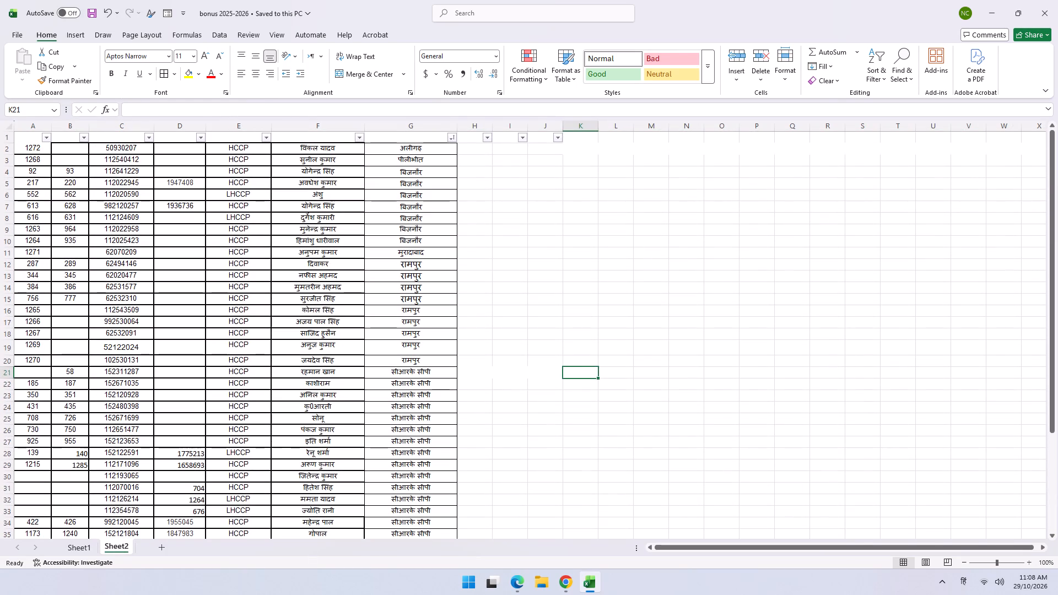
scroll(360, 387, "up", 1)
scroll(304, 379, "up", 4)
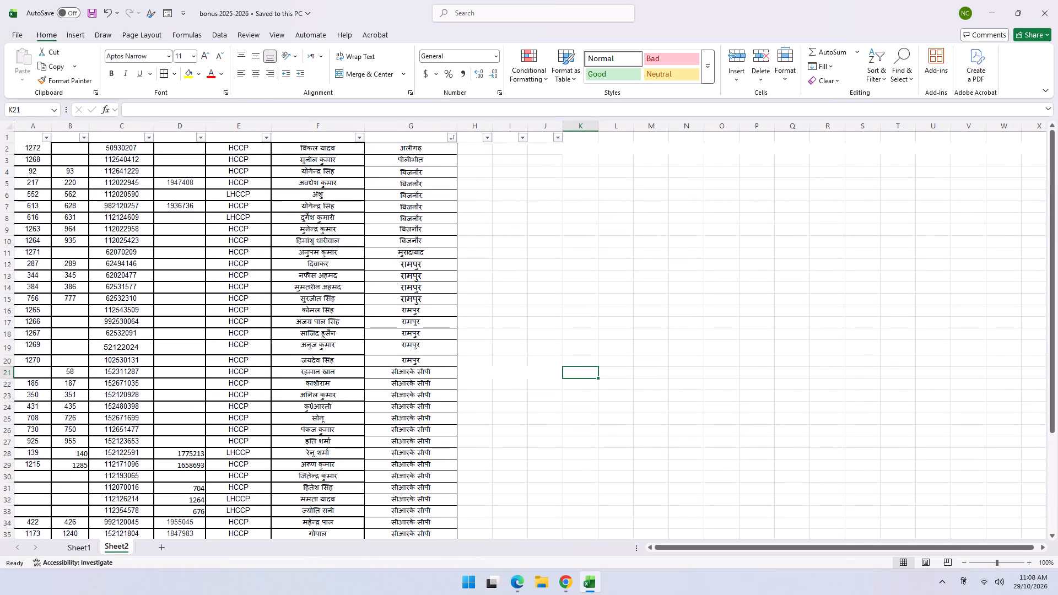
scroll(216, 478, "down", 1)
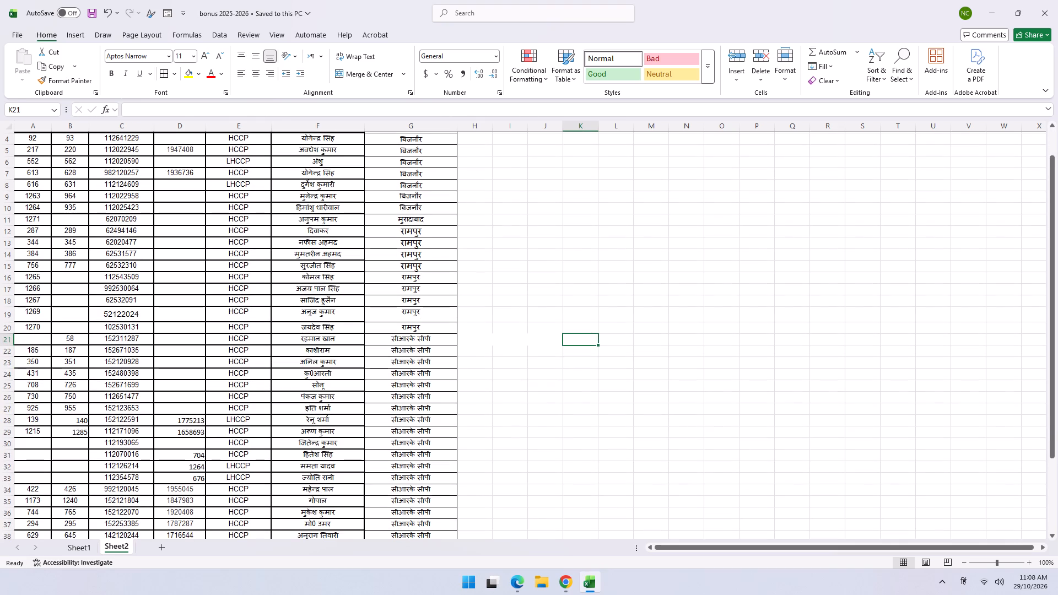
Switch to NEW NR 2025 and examine the ALL sheet's records with promotion dates around December 2023 to February 2024.
key("alt+Tab")
scroll(118, 420, "up", 11)
scroll(150, 403, "down", 7)
scroll(149, 408, "down", 18)
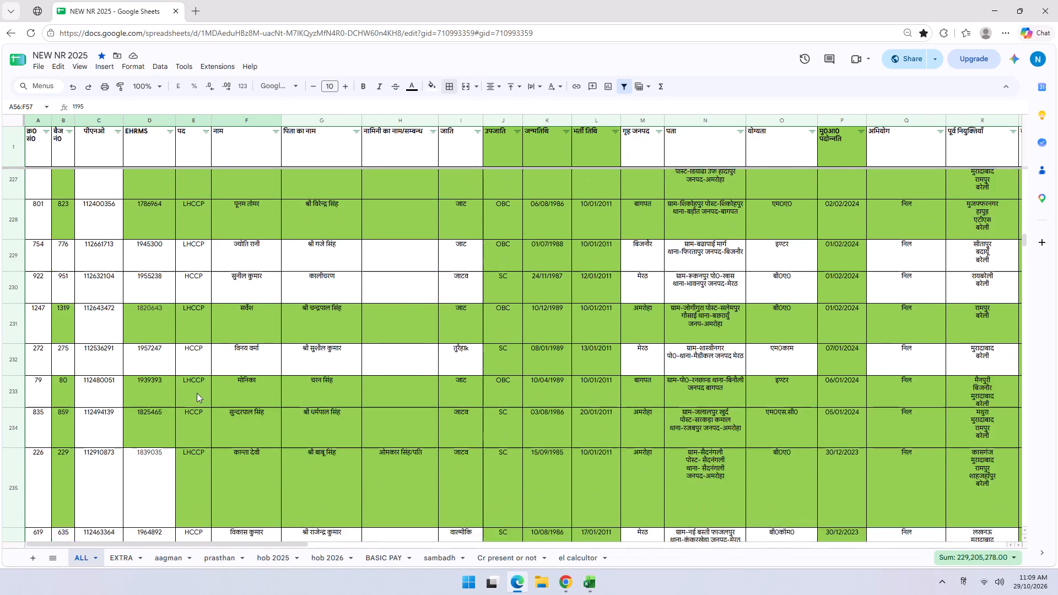
scroll(197, 393, "down", 20)
scroll(197, 393, "down", 12)
scroll(193, 394, "up", 3)
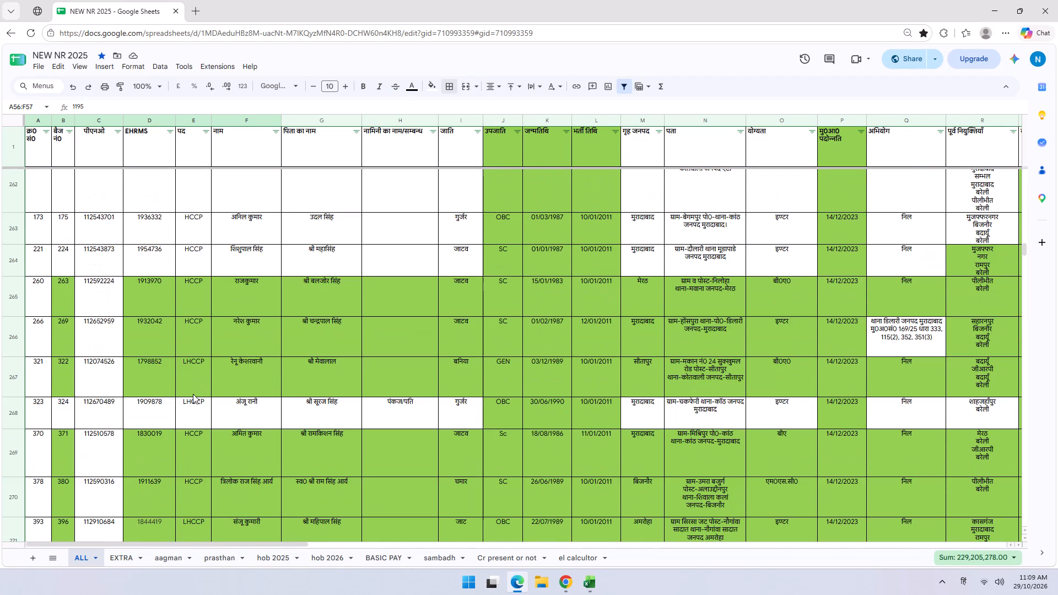
scroll(664, 305, "up", 8)
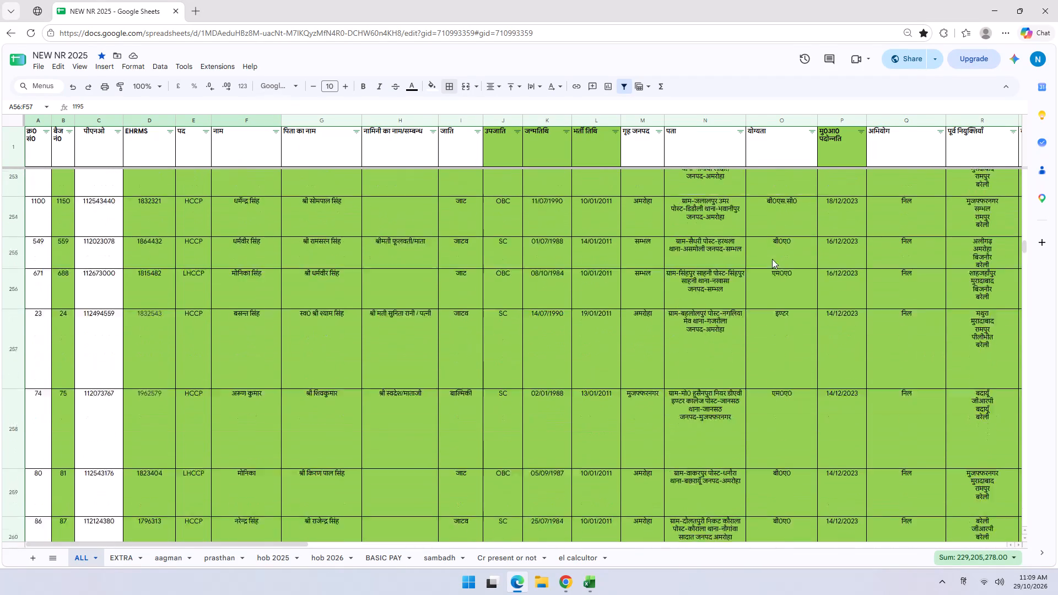
scroll(772, 259, "down", 1)
scroll(772, 259, "up", 6)
Filter the ALL sheet's अभियोग column to exclude blanks and निल, leaving only personnel with recorded cases.
left_click(939, 131)
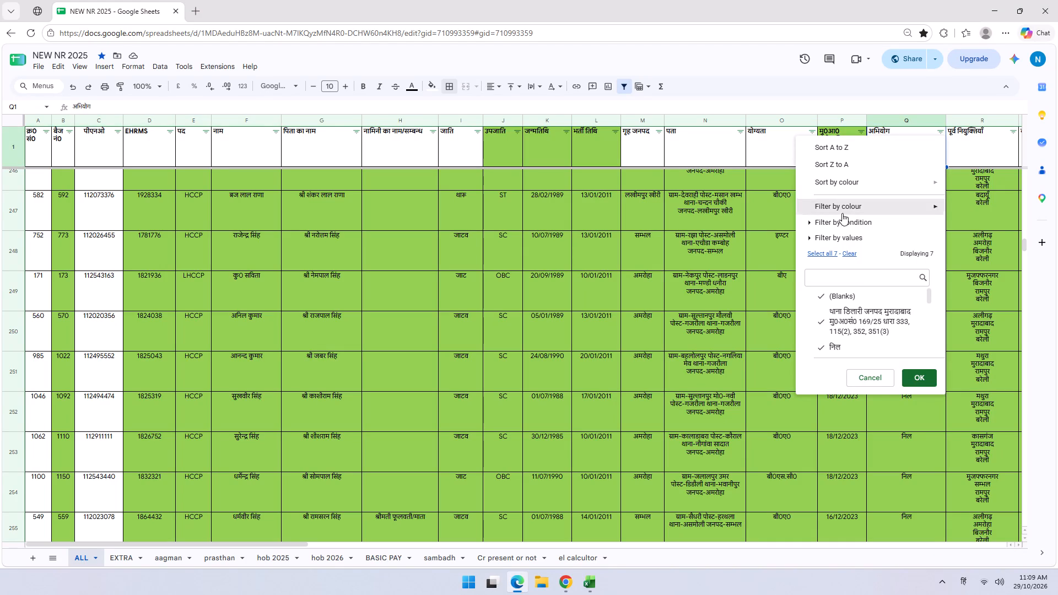
left_click(841, 294)
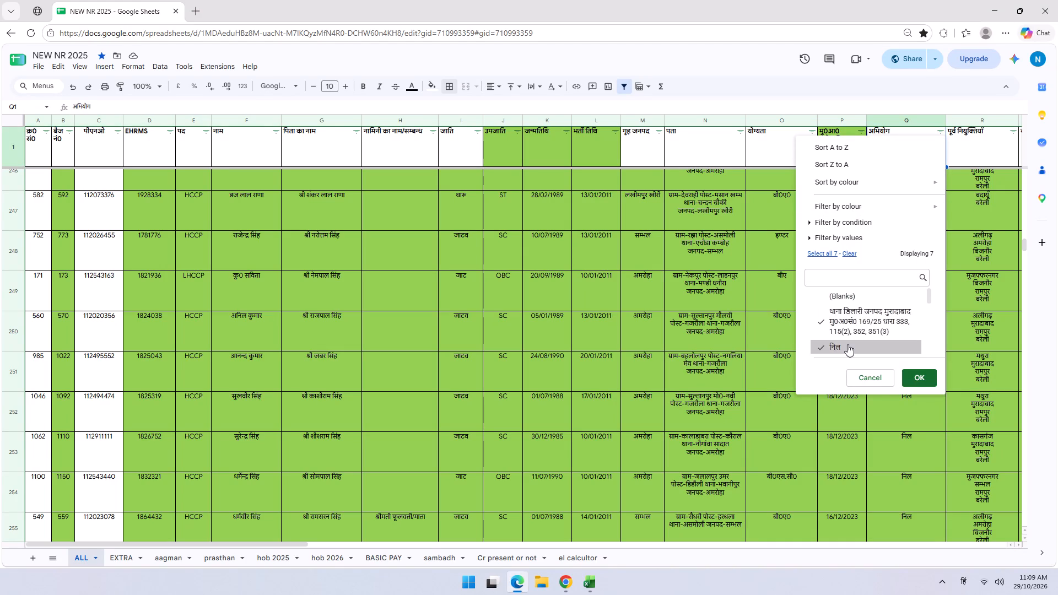
left_click(848, 344)
scroll(848, 318, "down", 7)
left_click(919, 382)
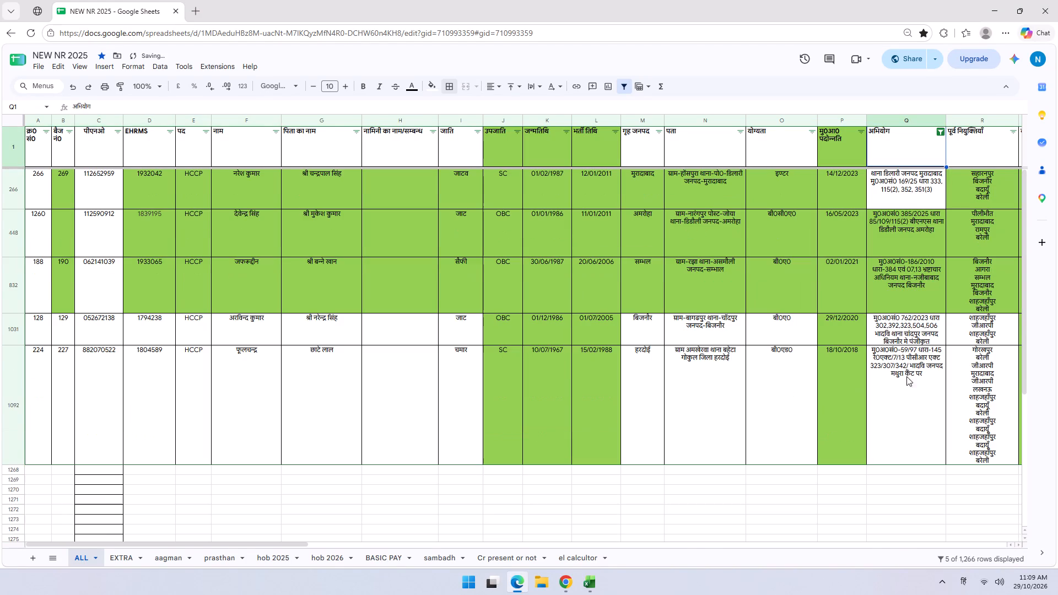
scroll(796, 292, "up", 4)
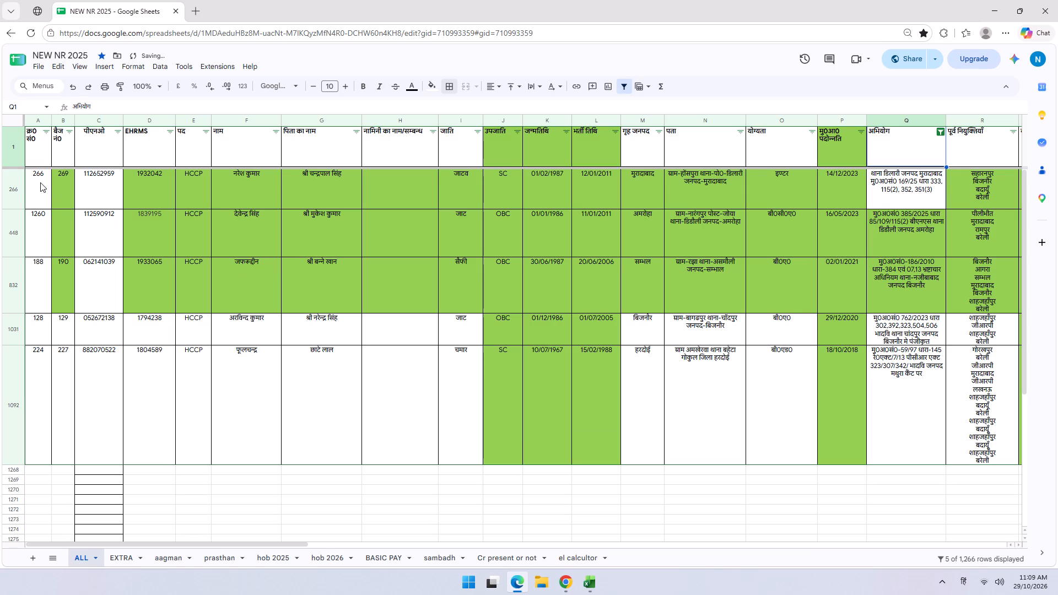
Copy columns A through F of the filtered अभियोग records and go to the end of Sheet1 in bonus 2025-2026.
left_click_drag(40, 182, 267, 416)
scroll(257, 375, "up", 5)
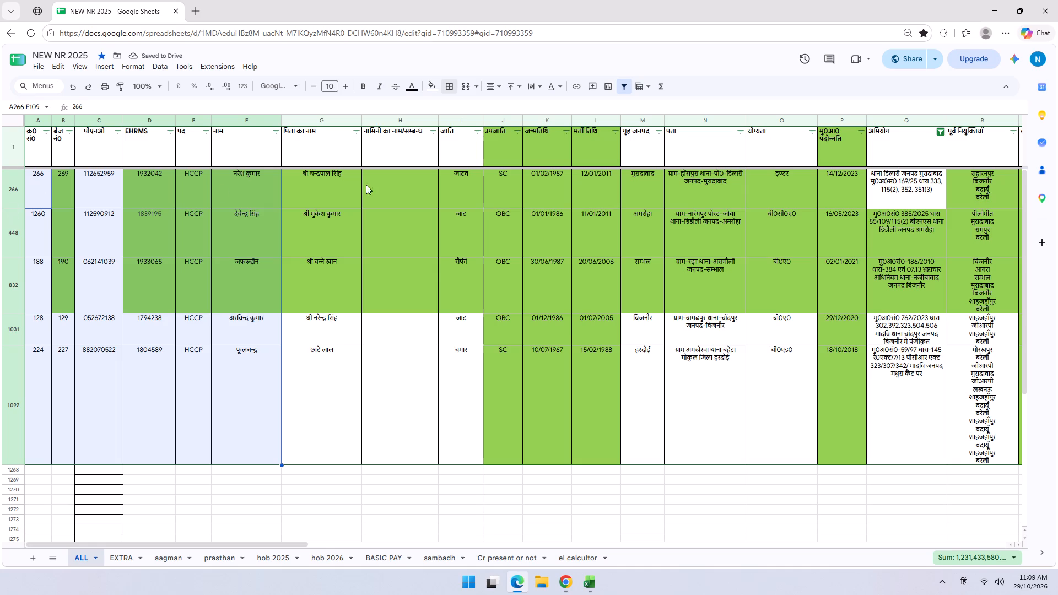
key("ctrl+c")
key("alt+Tab")
scroll(236, 320, "down", 8)
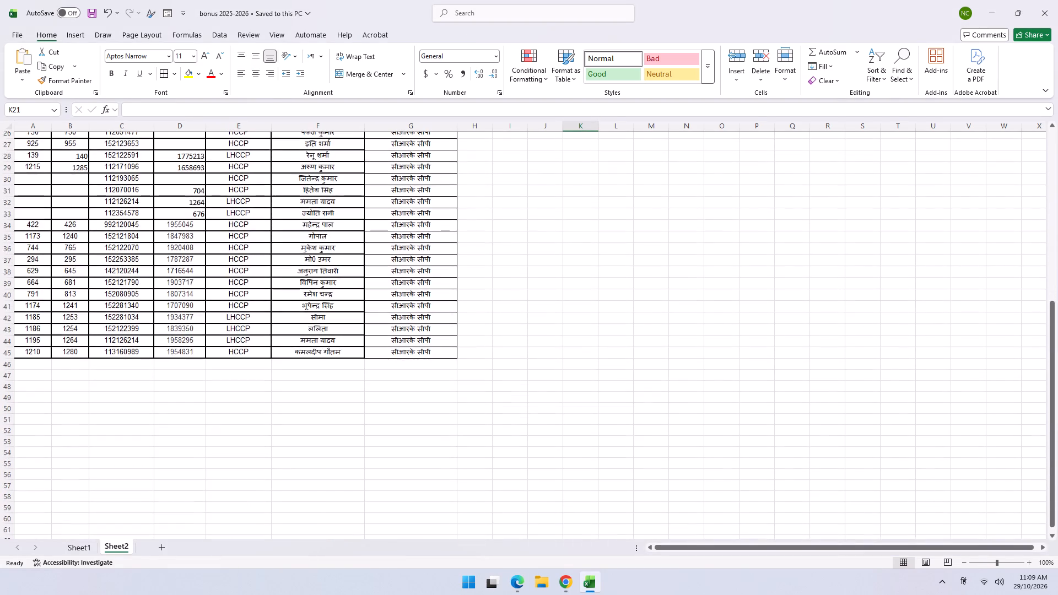
left_click(85, 543)
scroll(85, 409, "down", 2)
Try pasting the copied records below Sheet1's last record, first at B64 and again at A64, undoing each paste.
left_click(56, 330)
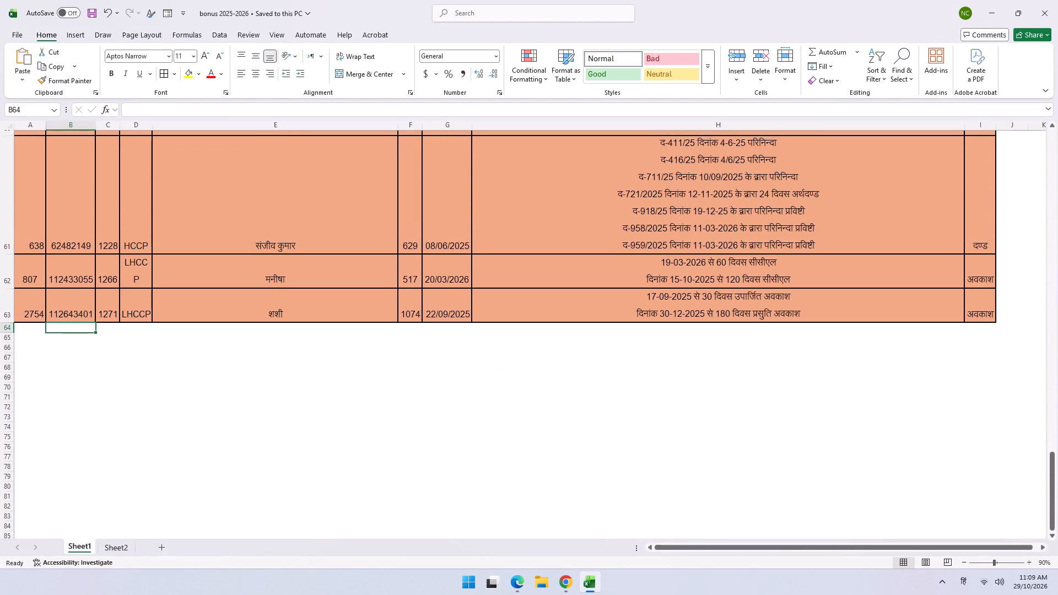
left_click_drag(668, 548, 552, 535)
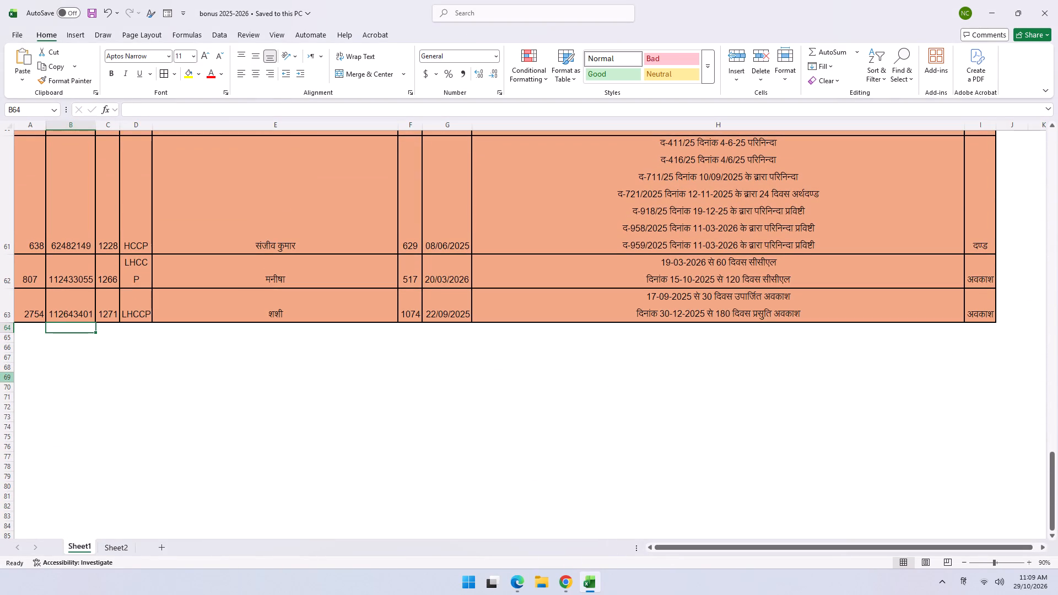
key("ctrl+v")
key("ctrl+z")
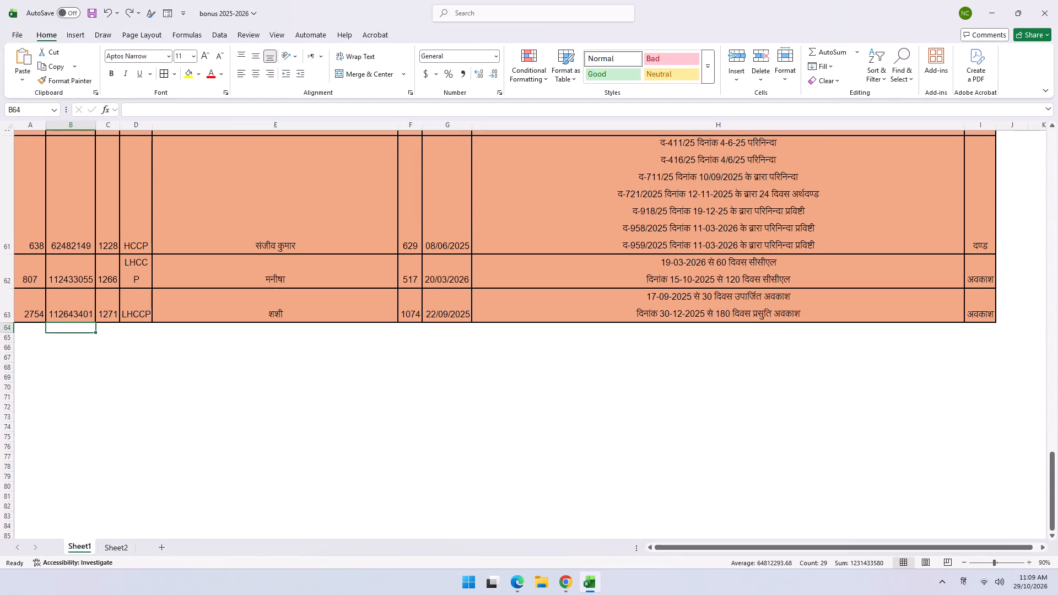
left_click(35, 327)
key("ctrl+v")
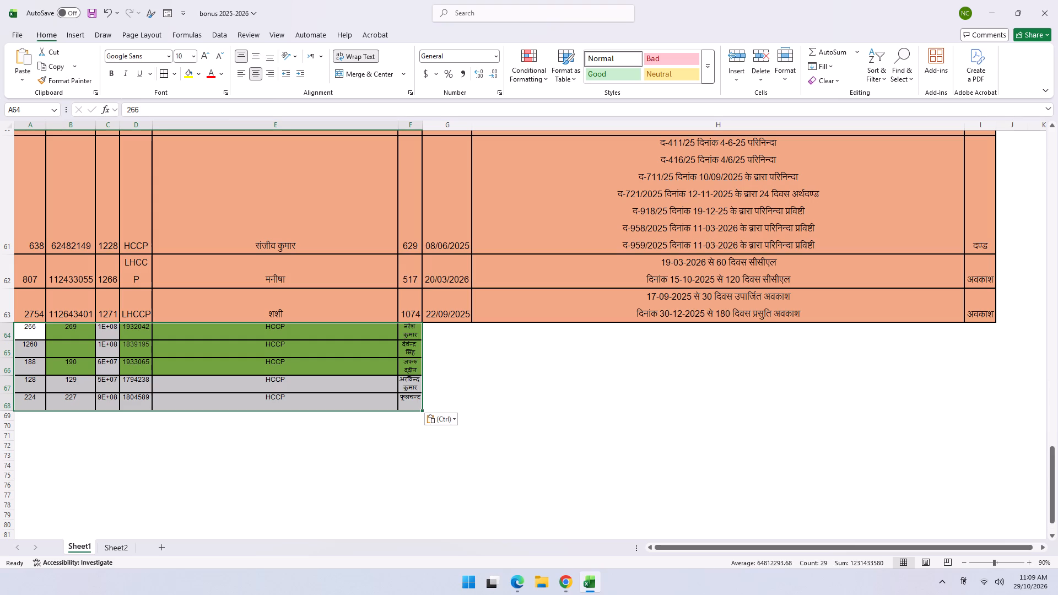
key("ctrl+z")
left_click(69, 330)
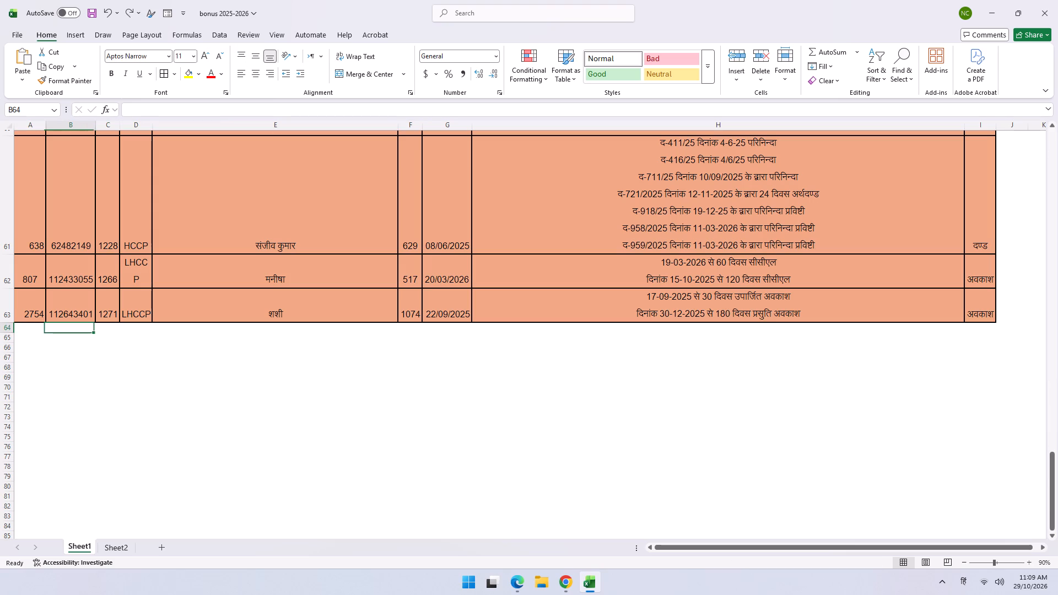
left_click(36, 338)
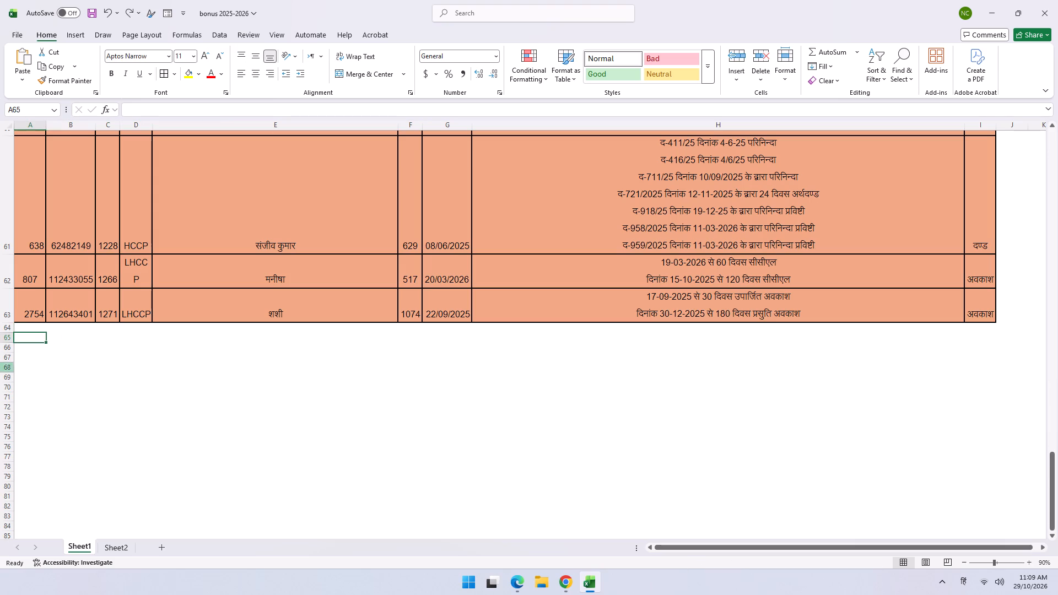
Paste the copied records into Sheet1 from A64 and auto-fit column C to show the full PNO numbers.
left_click(32, 328)
key("ctrl+v")
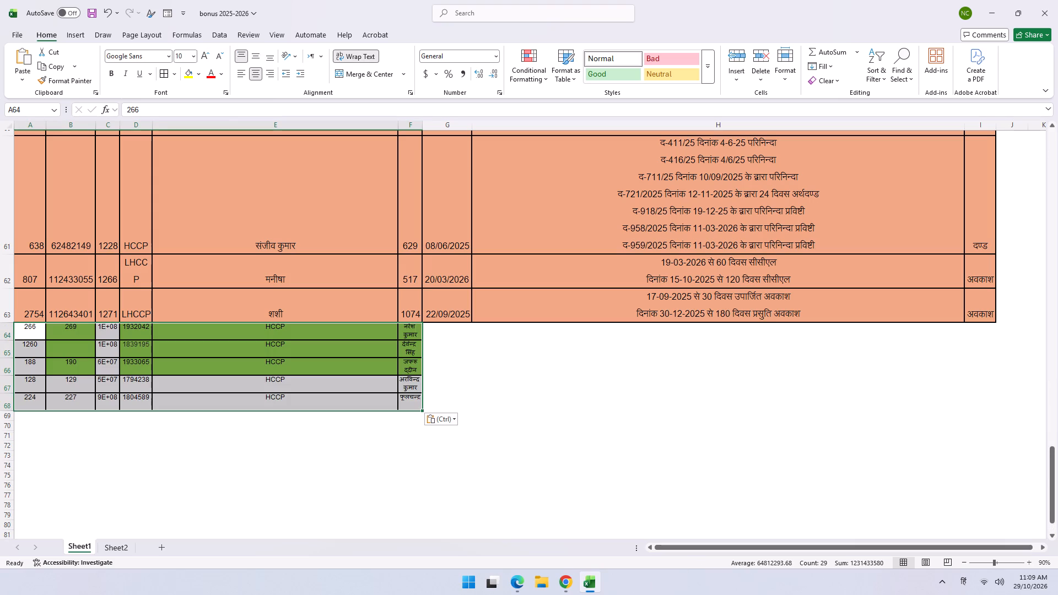
double_click(121, 127)
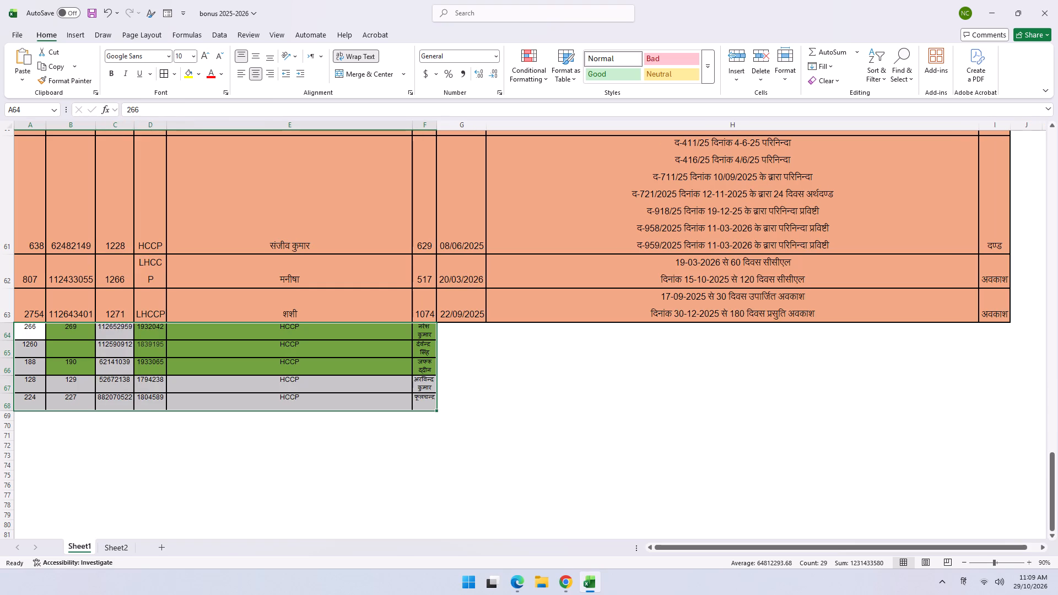
Delete the EHRMS number cells D64 to D68, shifting the remaining cells left.
left_click_drag(152, 334, 153, 405)
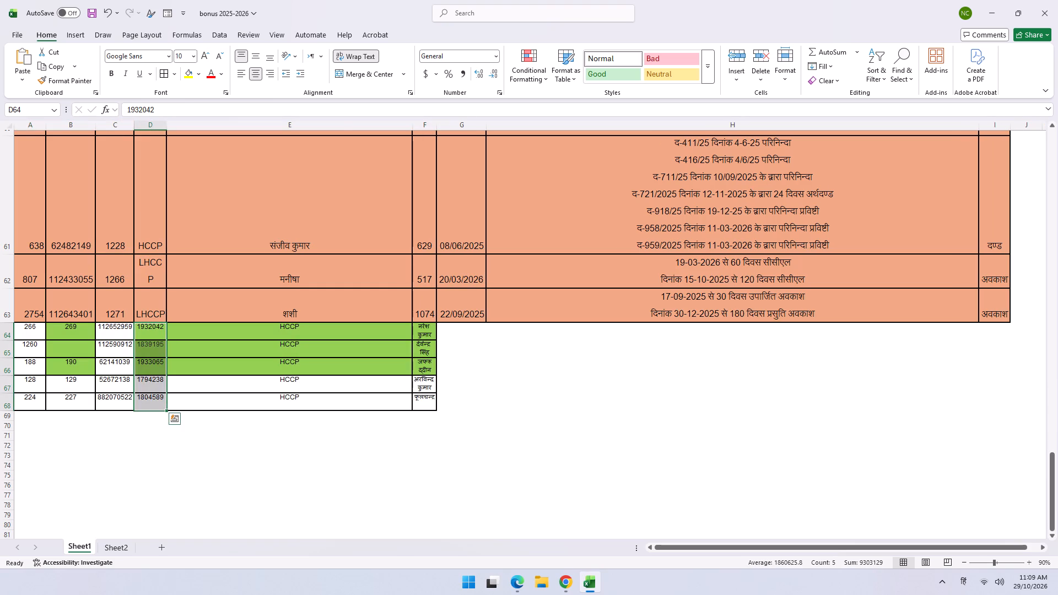
key("ctrl+minus")
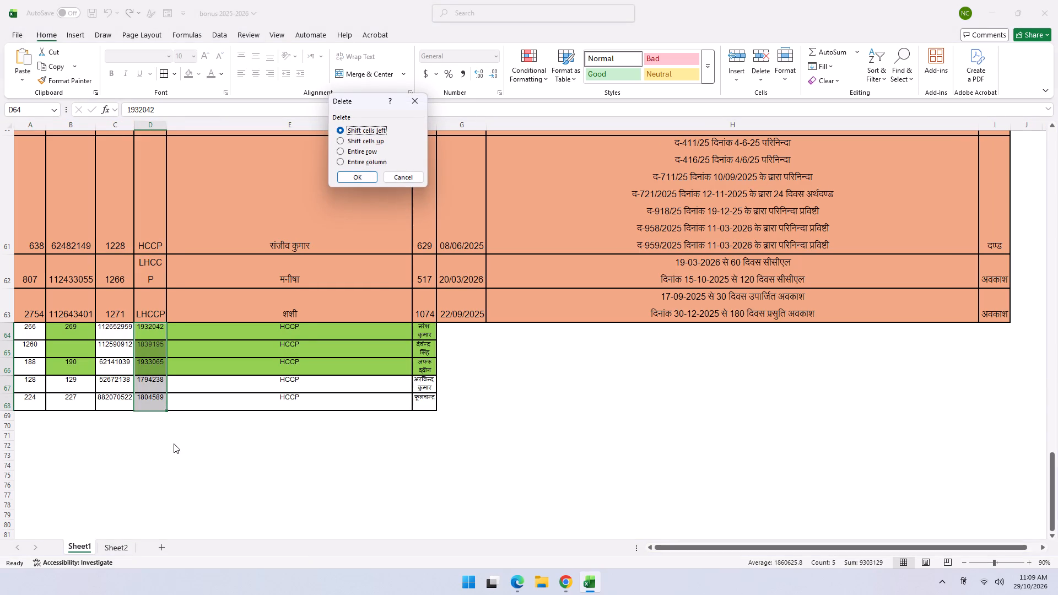
key("Return")
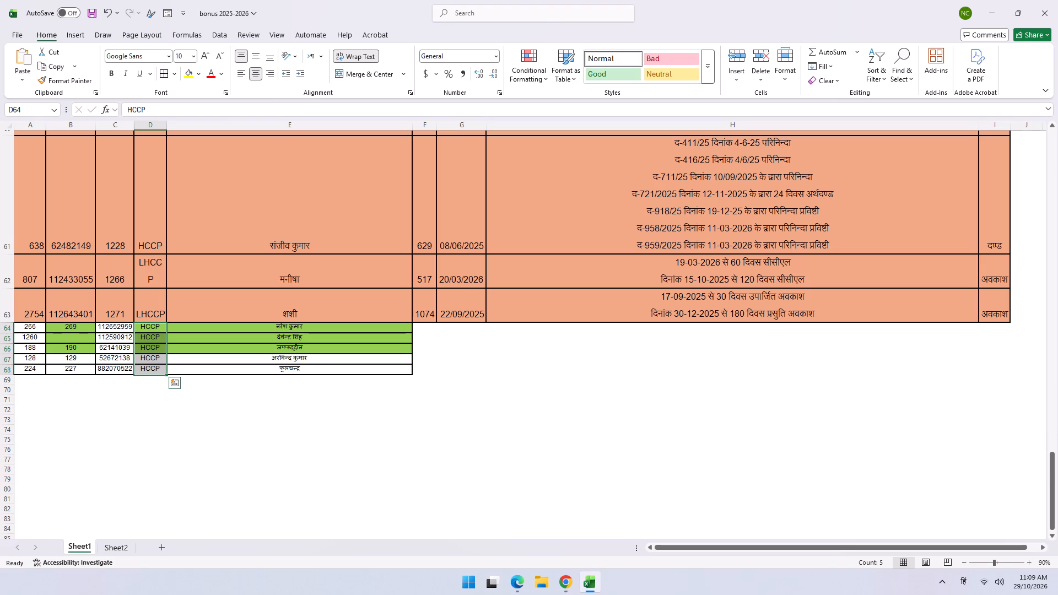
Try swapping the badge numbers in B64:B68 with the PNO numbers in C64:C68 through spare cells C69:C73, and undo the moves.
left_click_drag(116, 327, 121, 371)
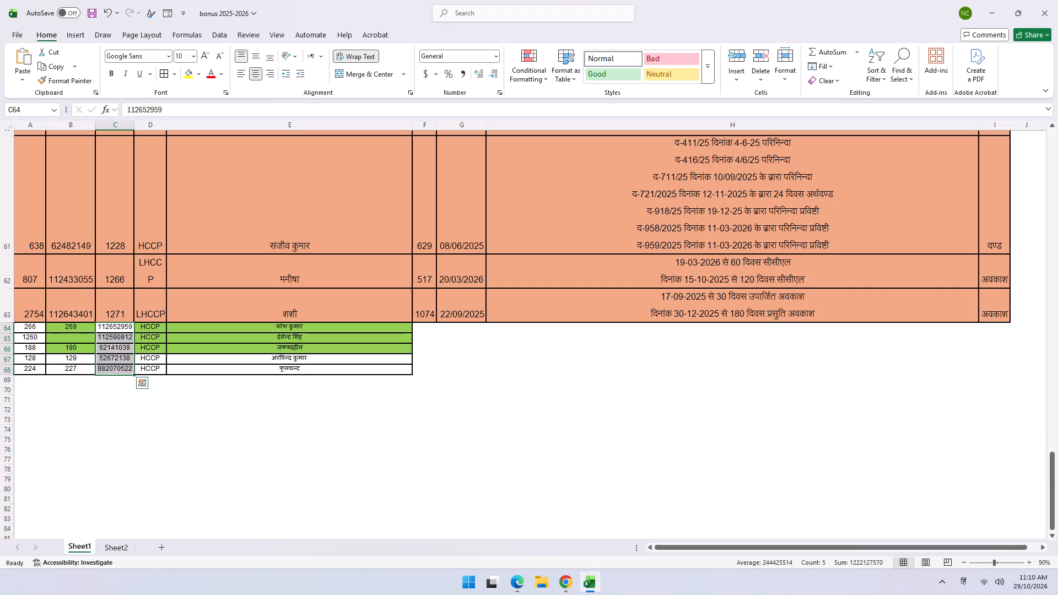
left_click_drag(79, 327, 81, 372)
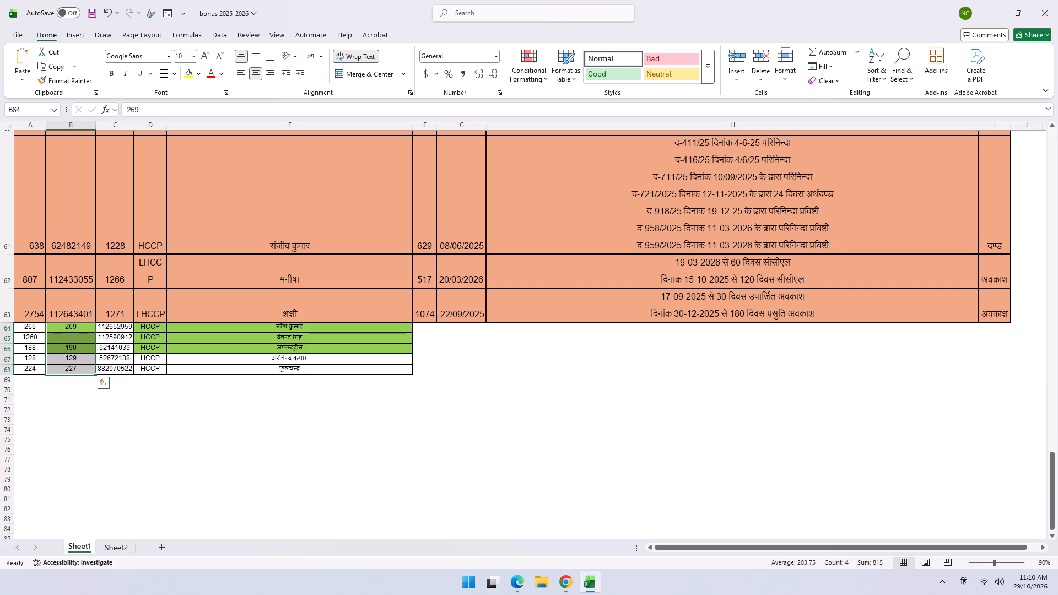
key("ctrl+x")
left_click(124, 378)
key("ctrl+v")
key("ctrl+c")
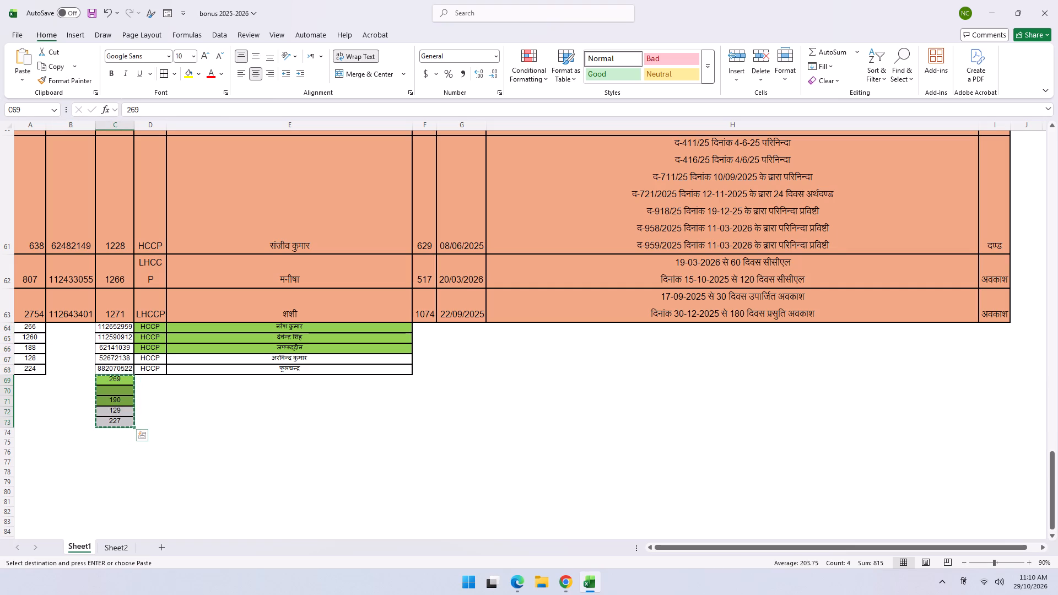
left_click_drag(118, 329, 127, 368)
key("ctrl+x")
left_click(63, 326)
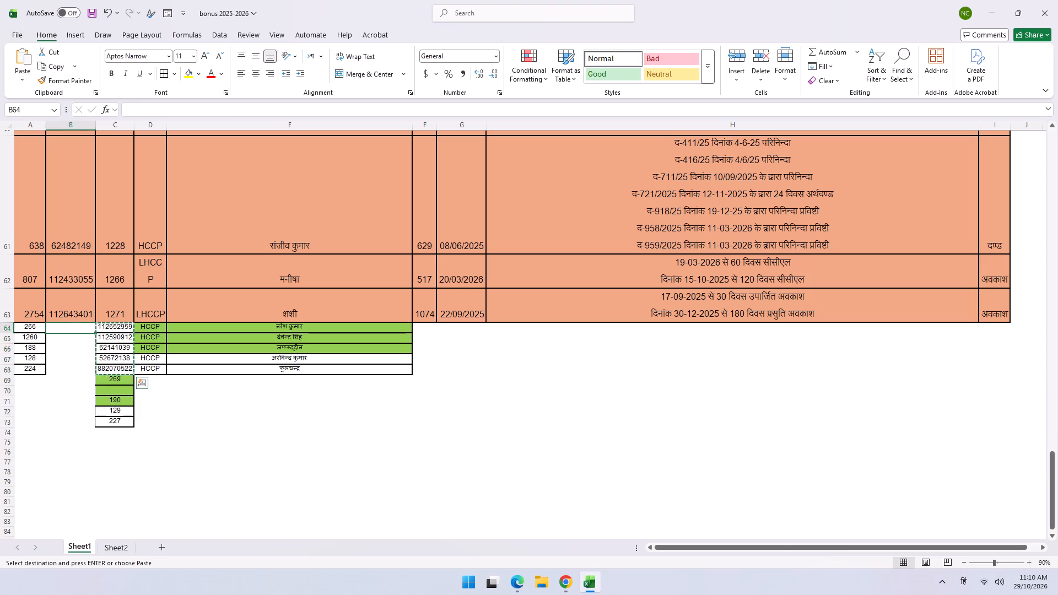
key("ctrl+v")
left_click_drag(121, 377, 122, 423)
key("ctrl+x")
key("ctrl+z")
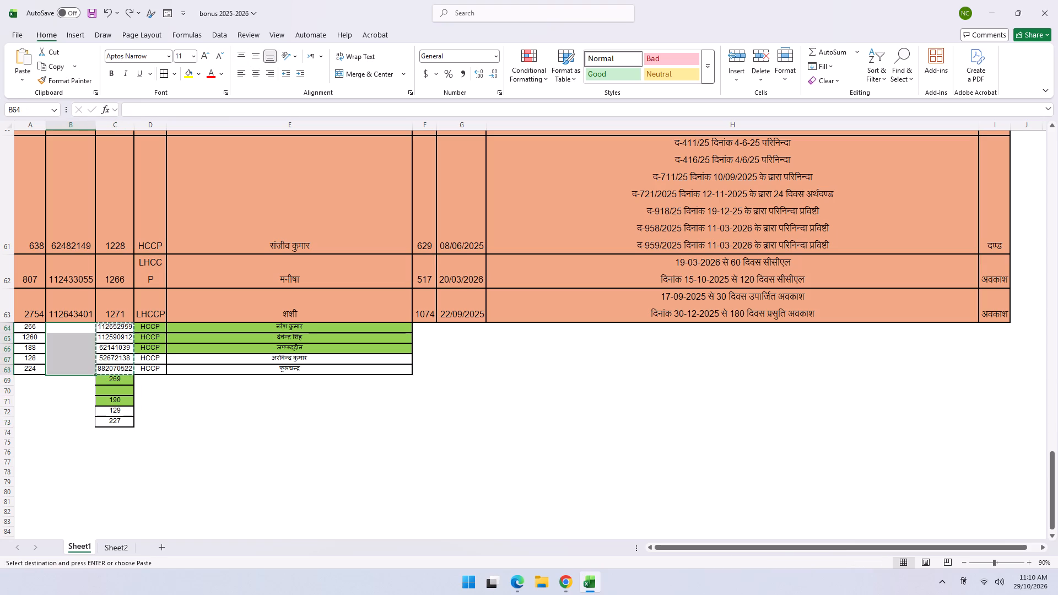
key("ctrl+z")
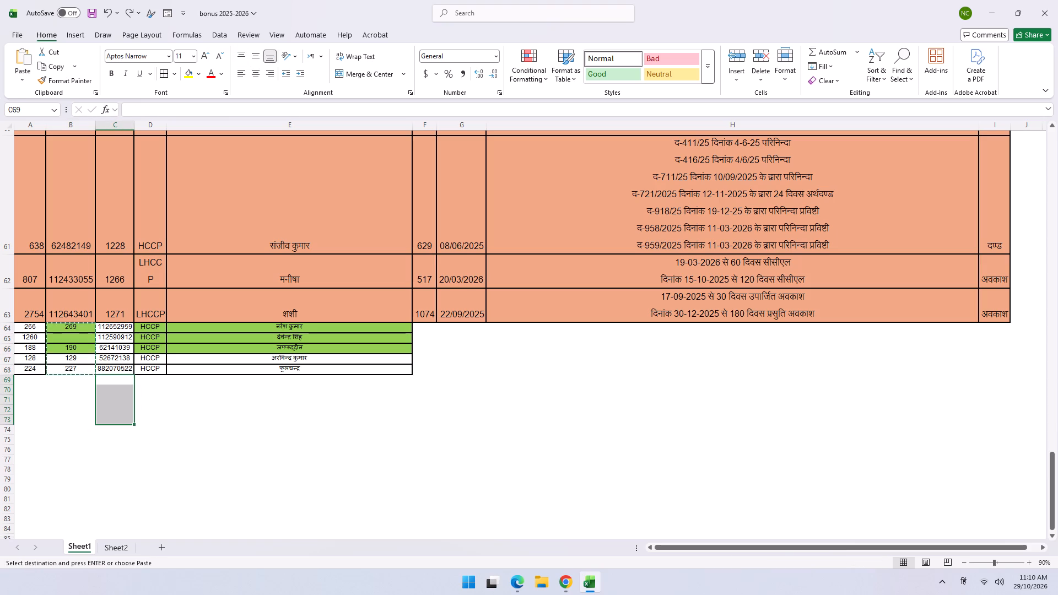
Swap the badge numbers and PNO numbers of rows 64 to 68, putting PNO numbers in column B and badge numbers in column C.
key("ctrl+y")
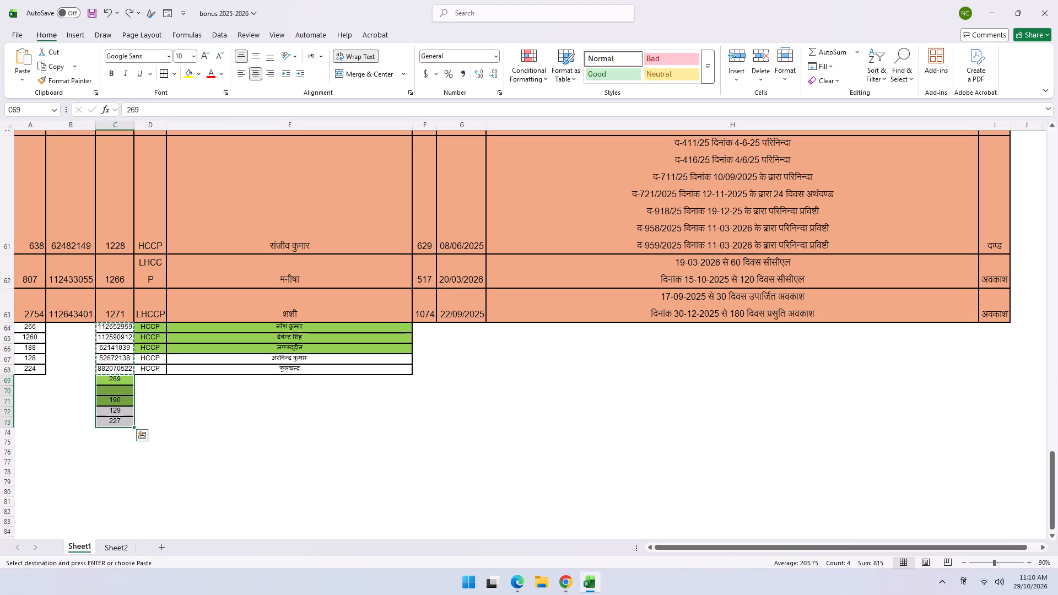
left_click_drag(113, 328, 121, 372)
key("ctrl+x")
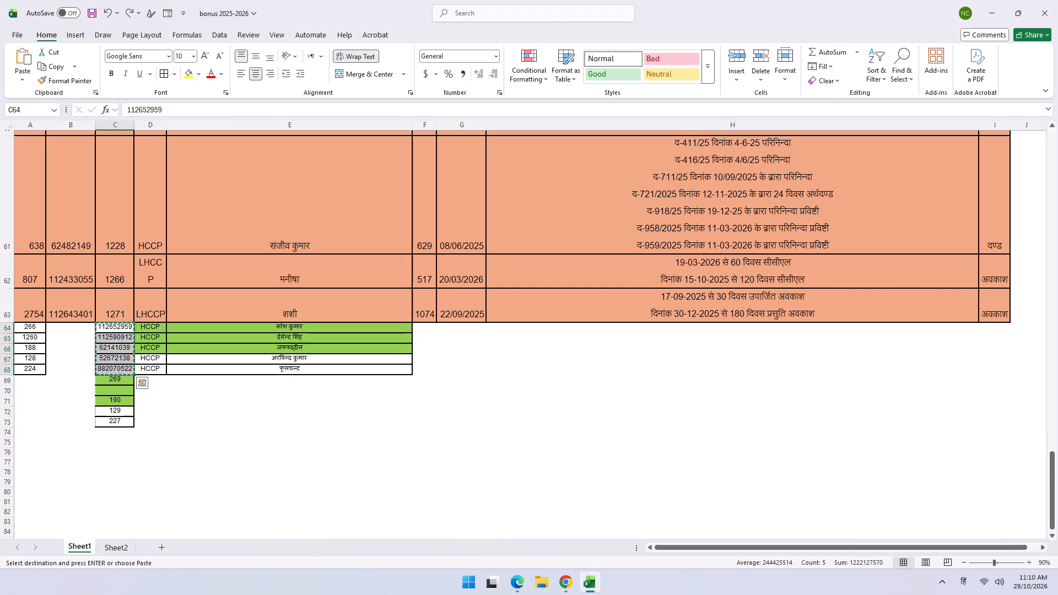
left_click(77, 326)
key("ctrl+v")
left_click_drag(119, 380, 123, 423)
key("ctrl+x")
left_click(114, 329)
key("ctrl+v")
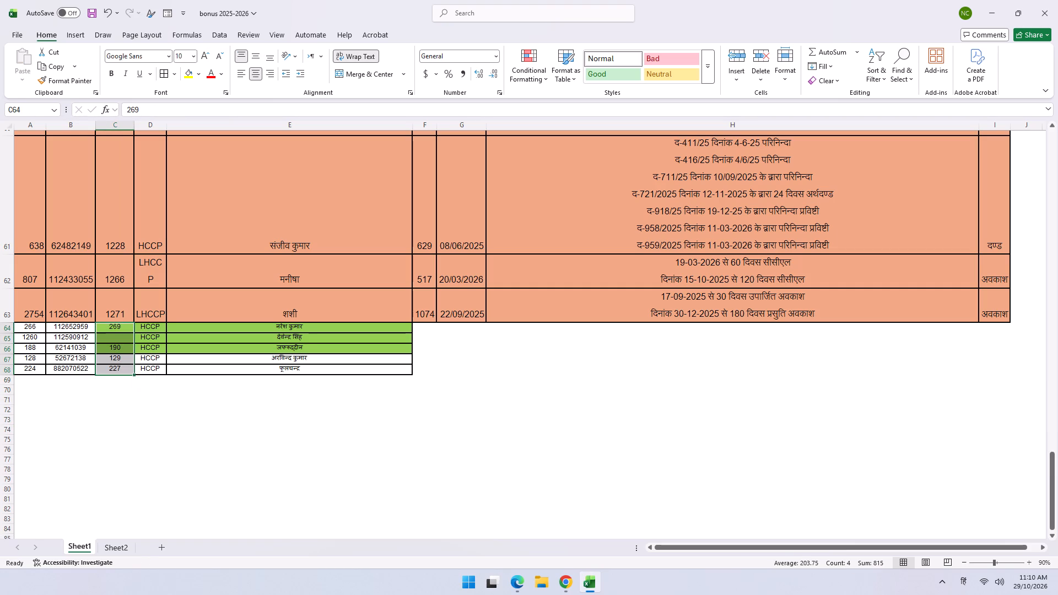
Switch to the NEW NR 2025 spreadsheet and copy the अभियोग entries of the five filtered records for Sheet1.
left_click(449, 342)
key("alt+Tab")
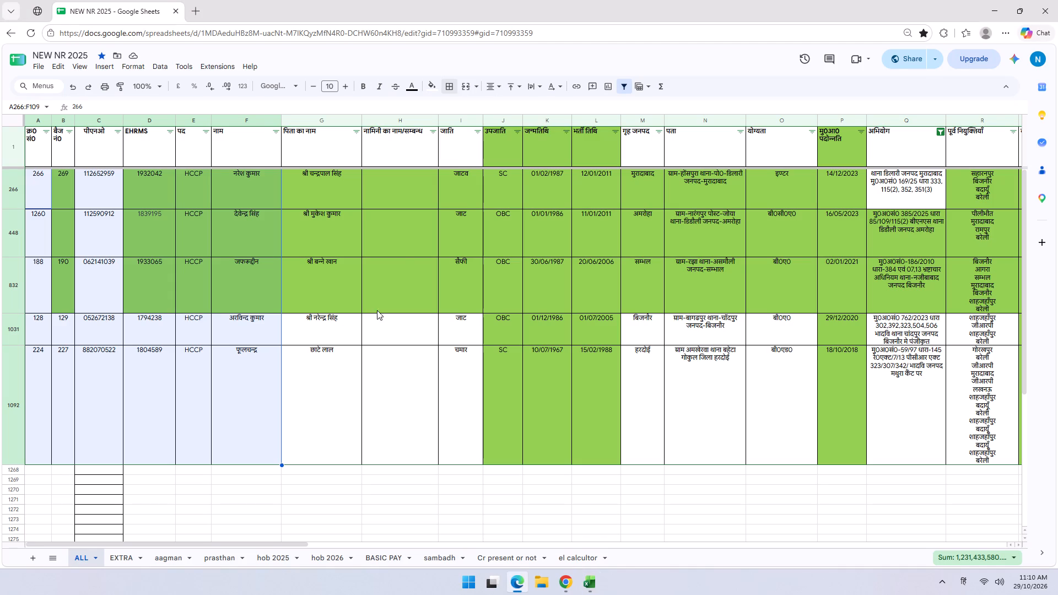
scroll(910, 315, "up", 4)
left_click_drag(907, 181, 914, 414)
key("ctrl+c")
key("alt+Tab")
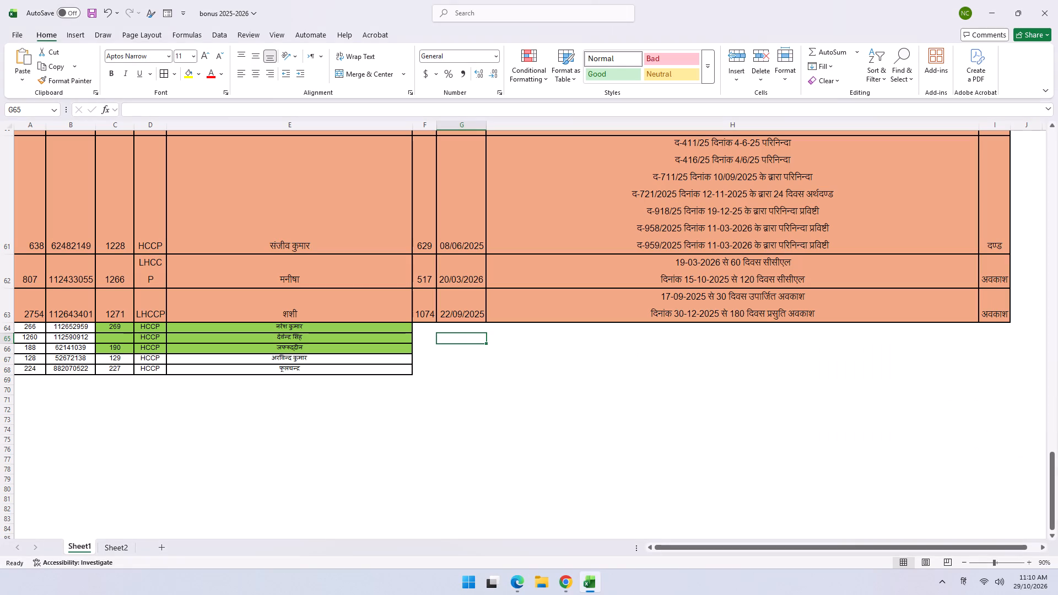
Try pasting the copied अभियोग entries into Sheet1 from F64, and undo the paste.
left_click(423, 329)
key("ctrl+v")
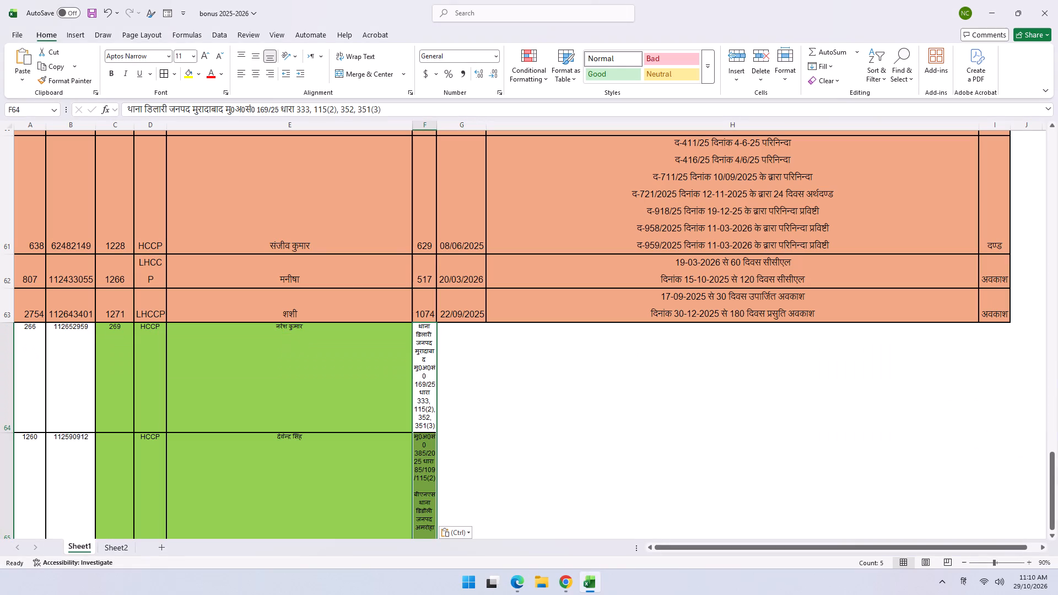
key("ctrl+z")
Paste the copied अभियोग entries into column H of Sheet1 from H64, undoing and repeating the paste once.
left_click(704, 327)
key("ctrl+v")
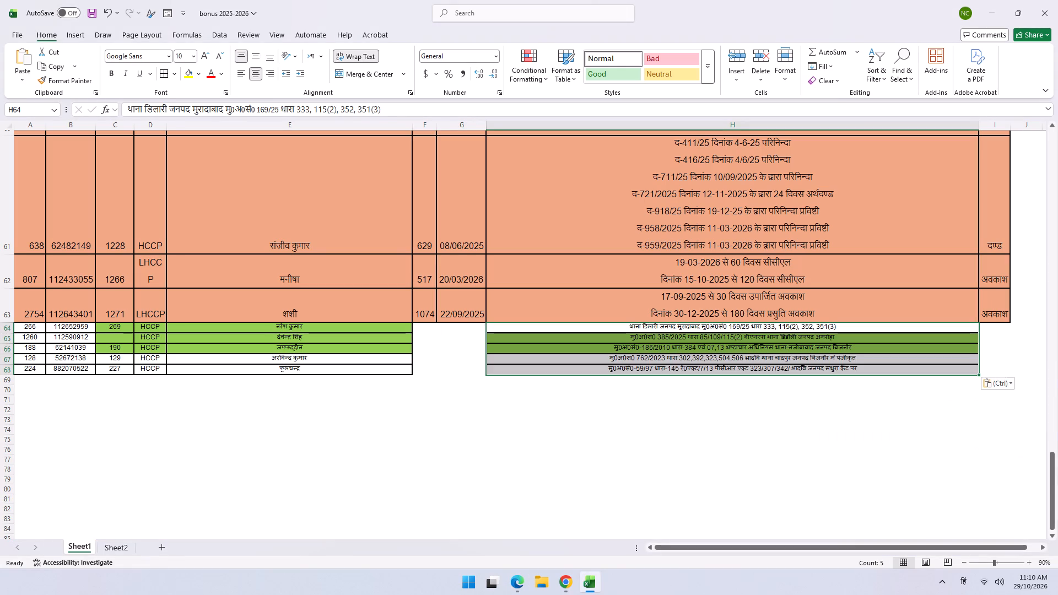
key("ctrl+z")
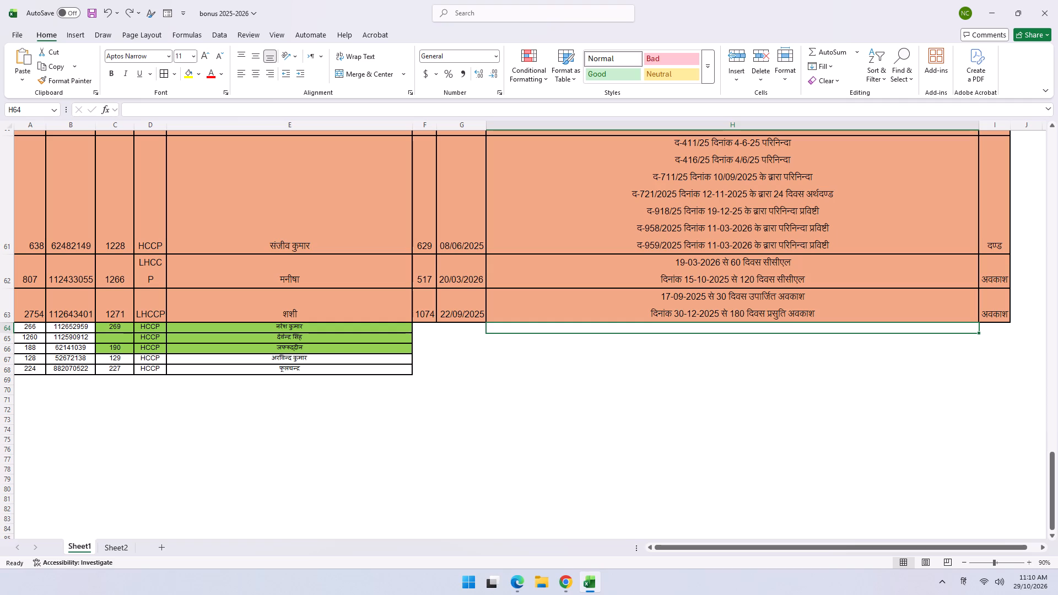
key("ctrl+v")
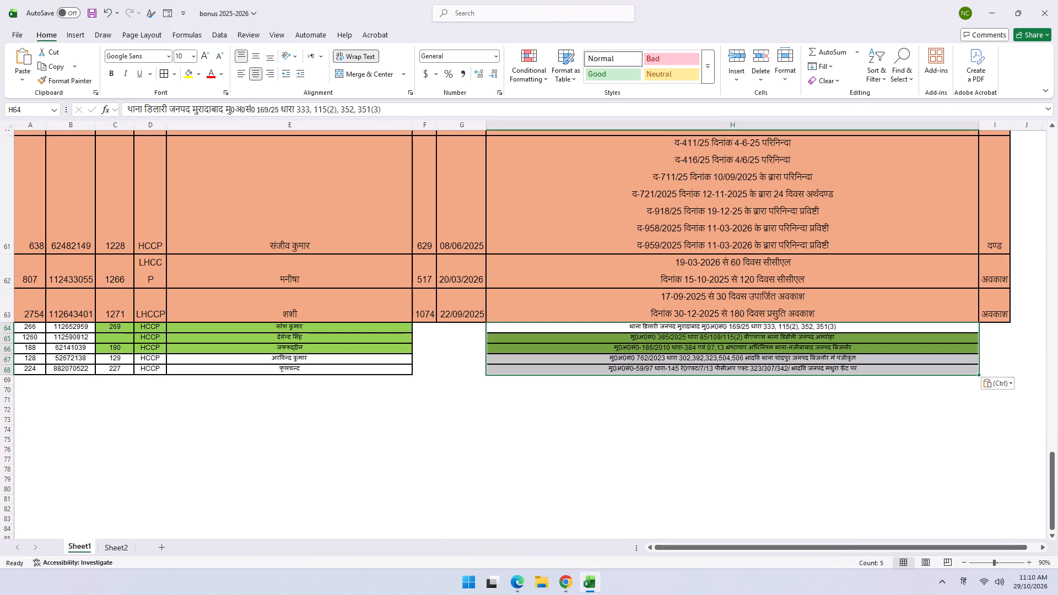
Copy the new records A64:H68 from Sheet1 into a newly added worksheet, starting at A1.
left_click_drag(25, 327, 569, 351)
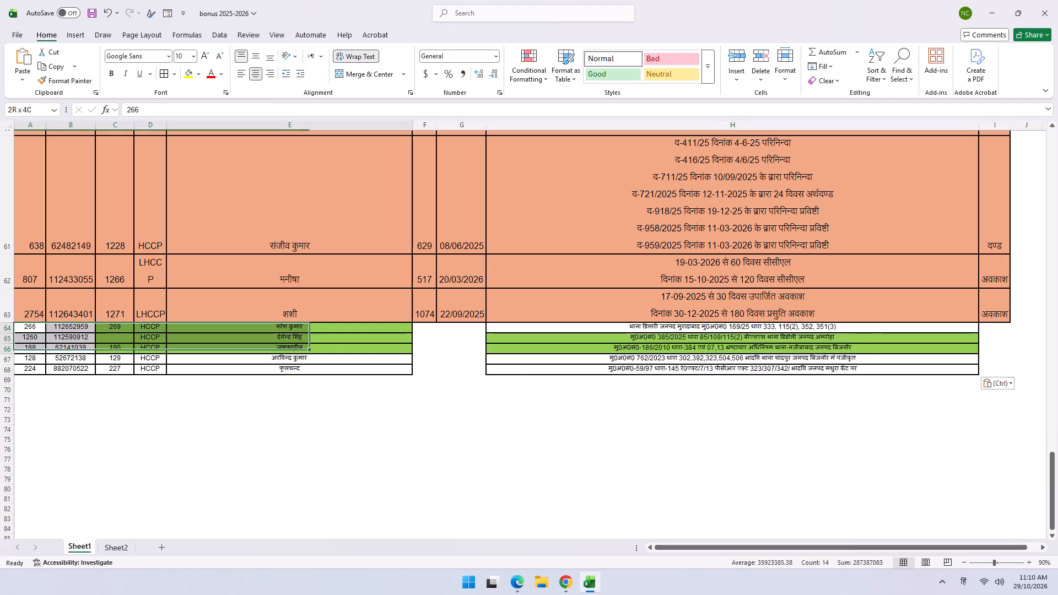
left_click_drag(569, 351, 744, 367)
key("ctrl+c")
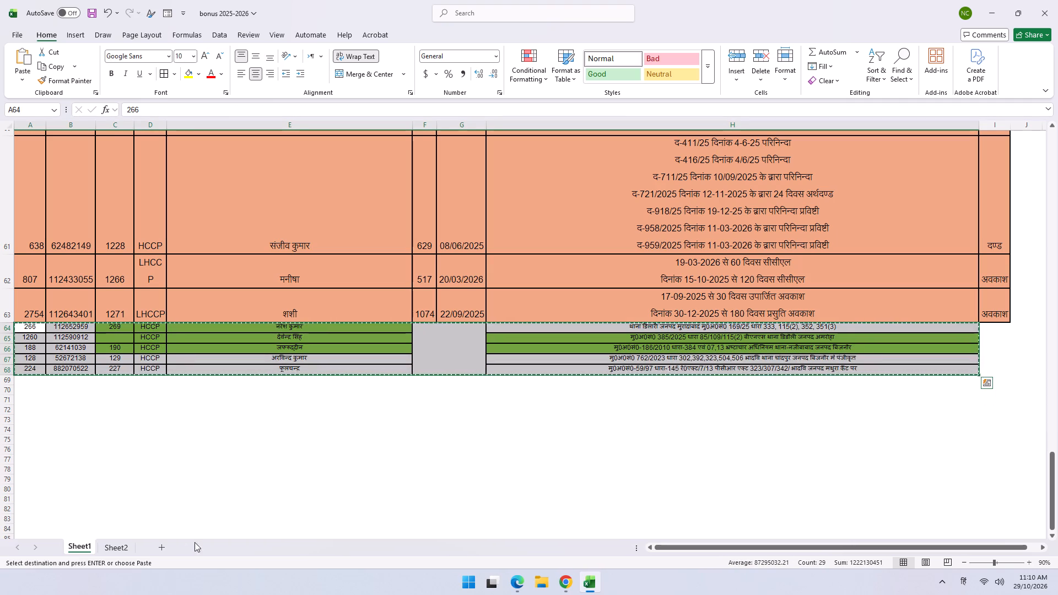
left_click(160, 548)
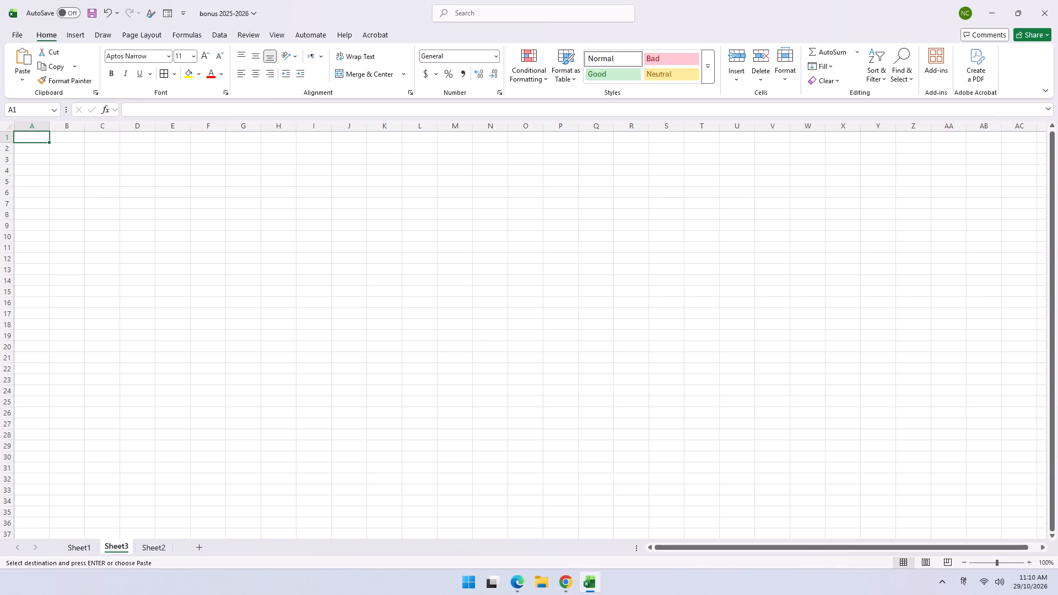
key("ctrl+v")
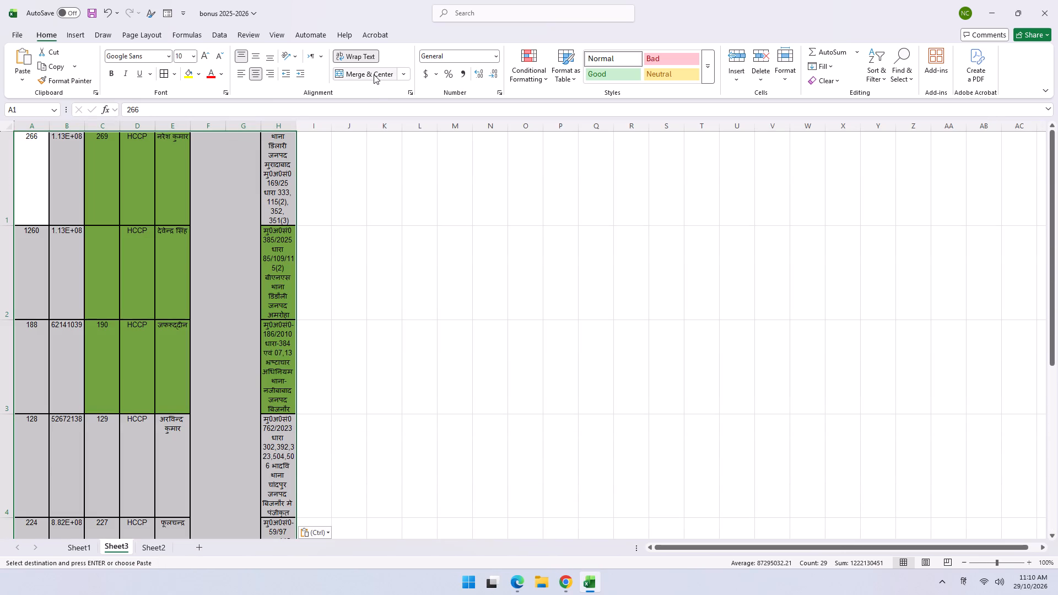
Turn off text wrapping for all the pasted records in the new sheet.
scroll(396, 227, "down", 4)
scroll(396, 228, "up", 4)
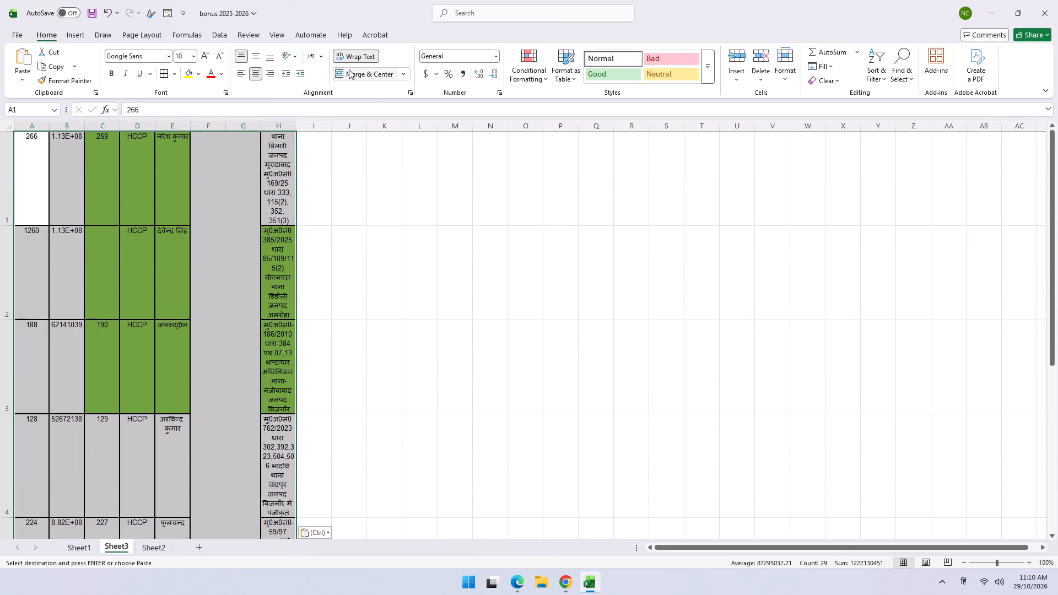
left_click(349, 69)
left_click(618, 234)
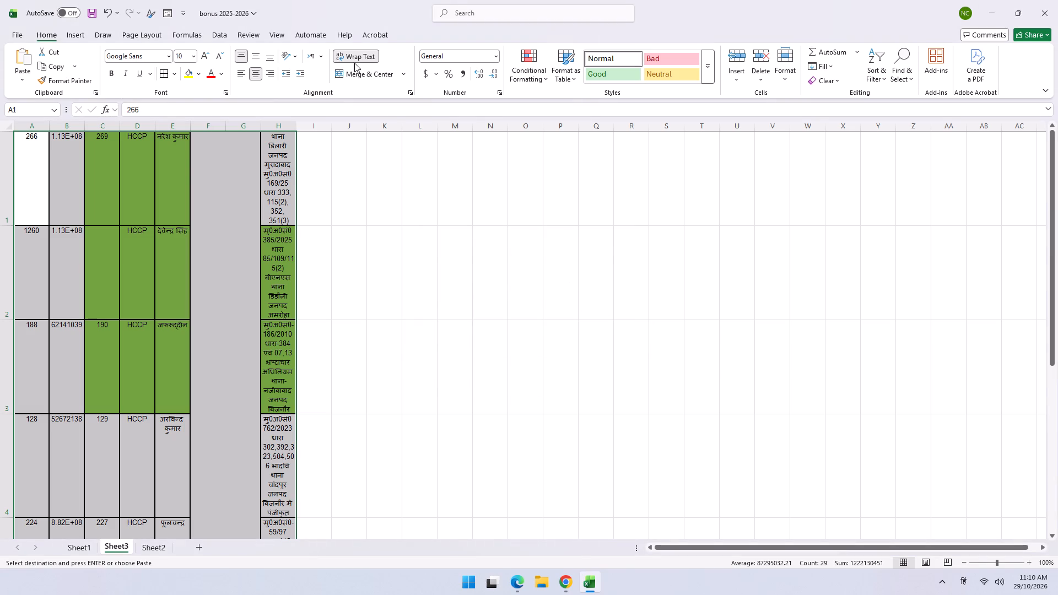
left_click(356, 51)
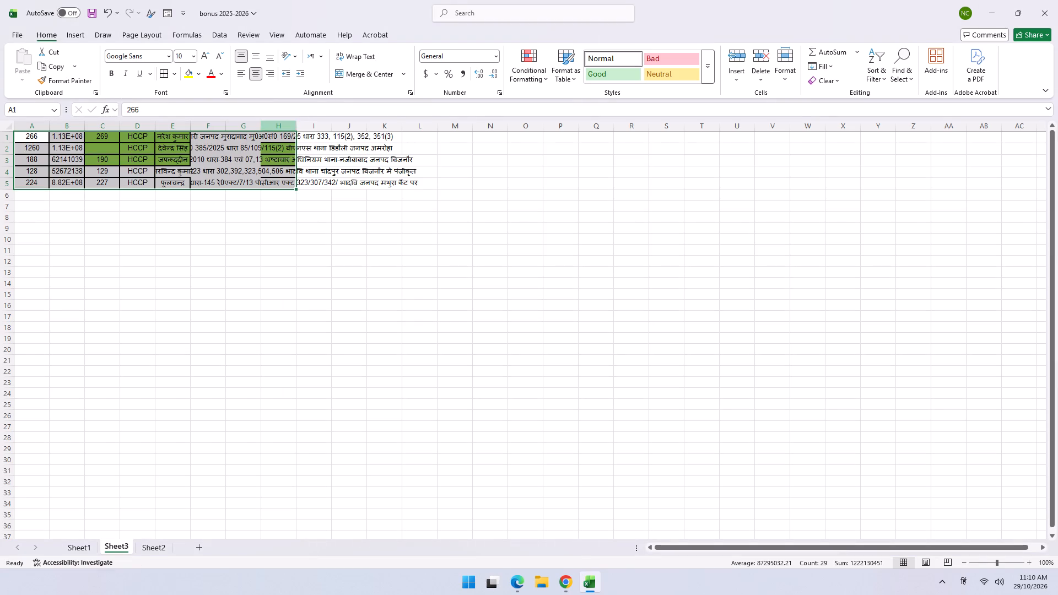
Auto-fit columns B, D and E to show the full PNO numbers, ranks and names.
left_click(181, 239)
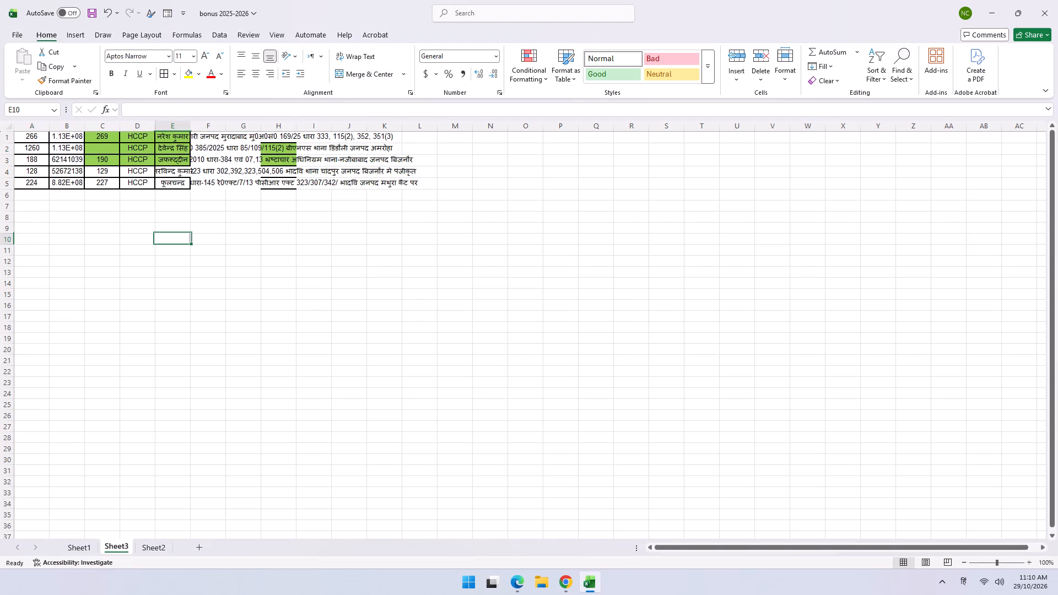
double_click(82, 128)
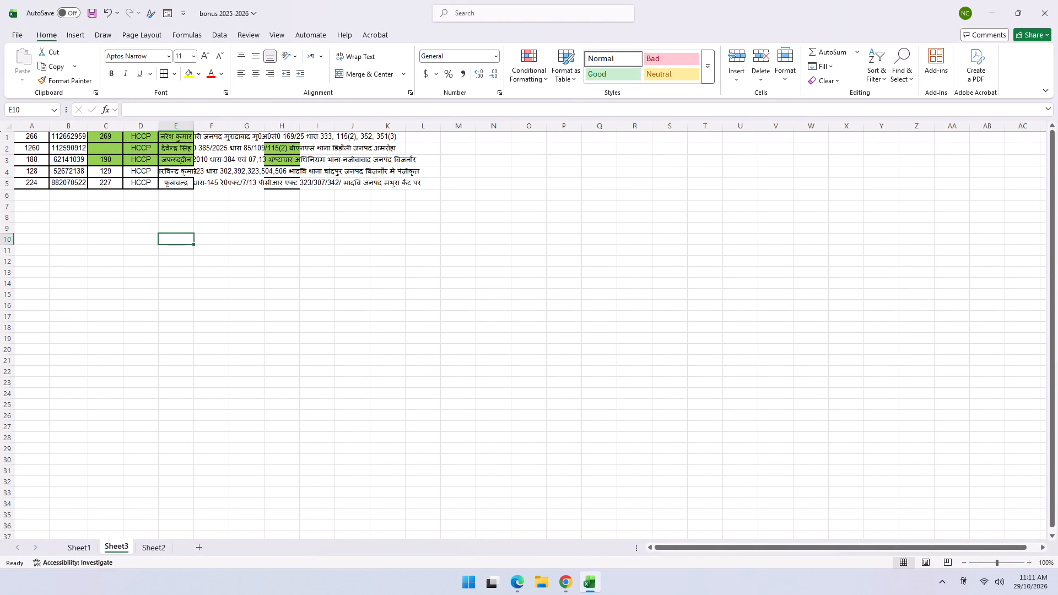
double_click(156, 129)
double_click(179, 126)
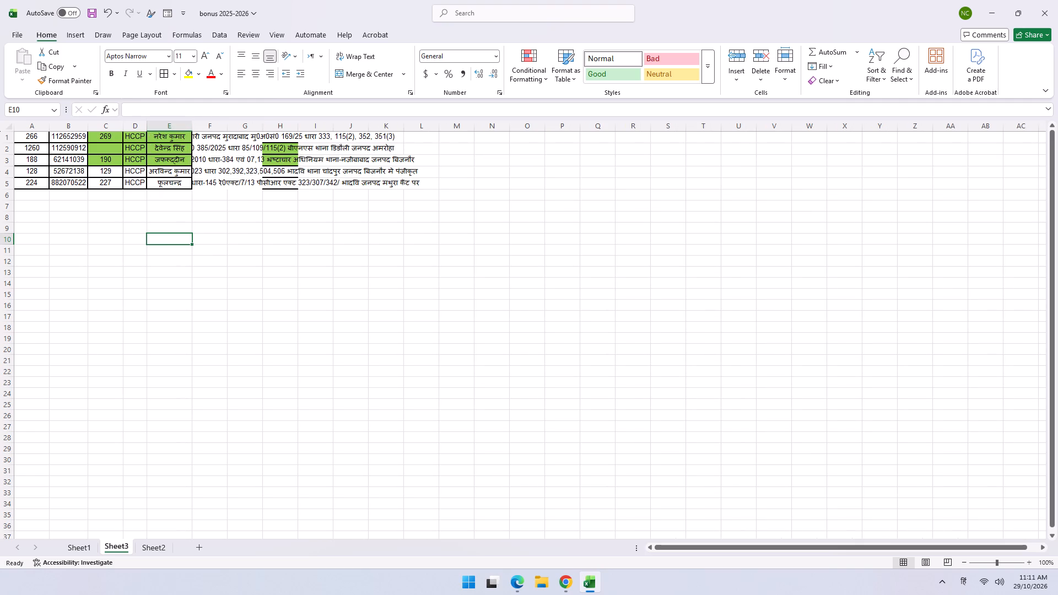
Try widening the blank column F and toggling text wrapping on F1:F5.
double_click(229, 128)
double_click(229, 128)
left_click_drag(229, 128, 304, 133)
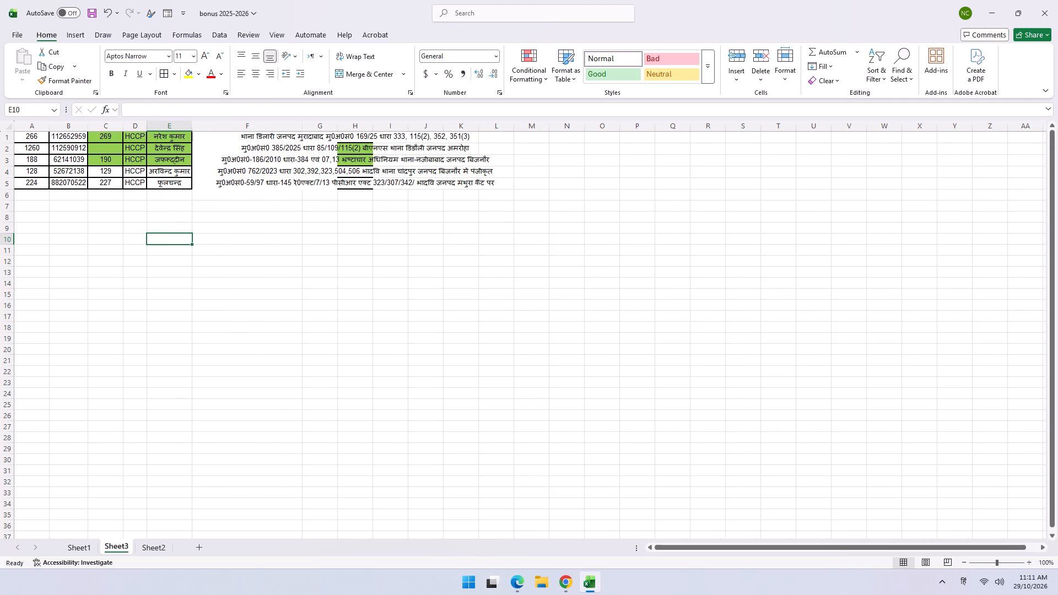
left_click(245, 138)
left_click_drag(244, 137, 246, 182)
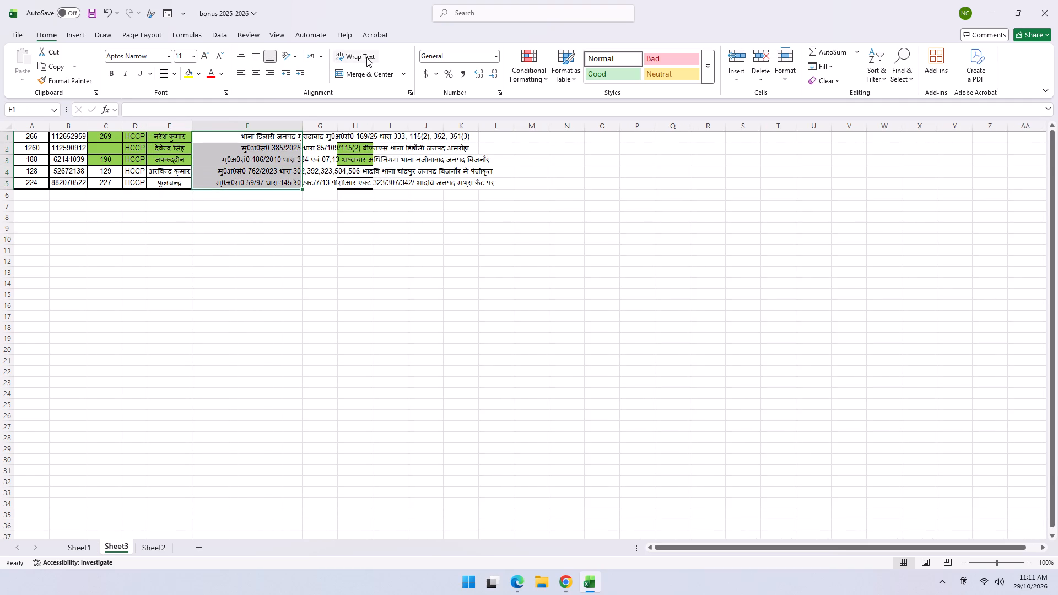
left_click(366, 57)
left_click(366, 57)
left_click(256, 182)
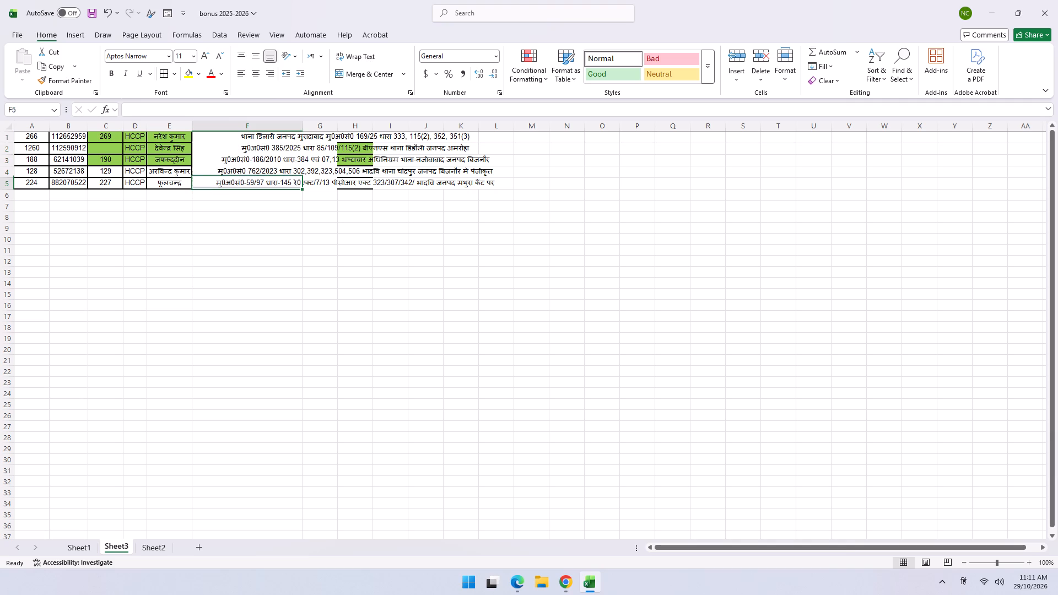
Delete the two blank columns F and G between the names and the अभियोग entries.
left_click(235, 126)
key("ctrl+minus")
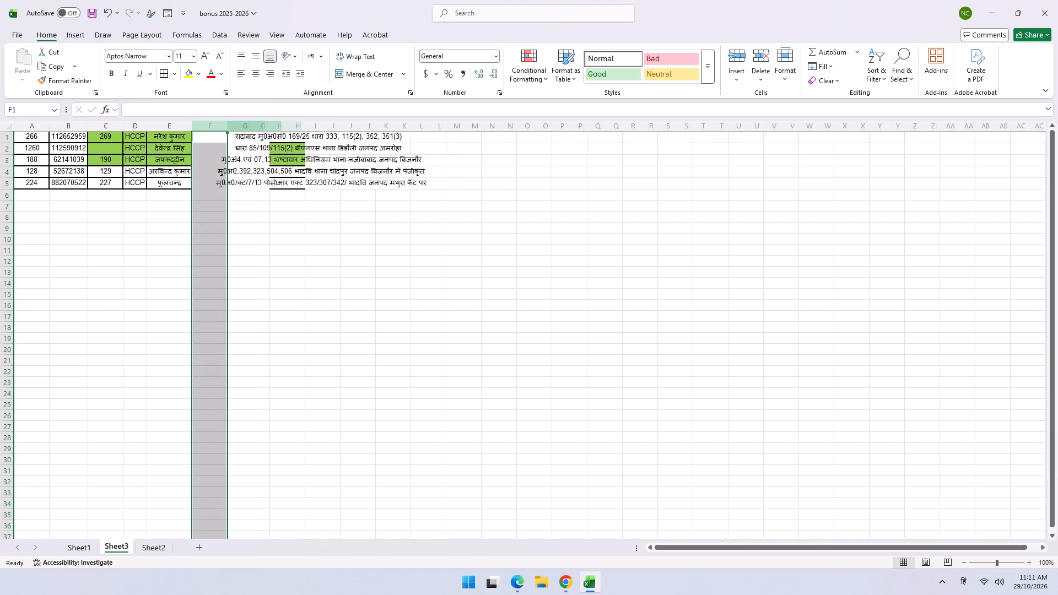
key("ctrl+minus")
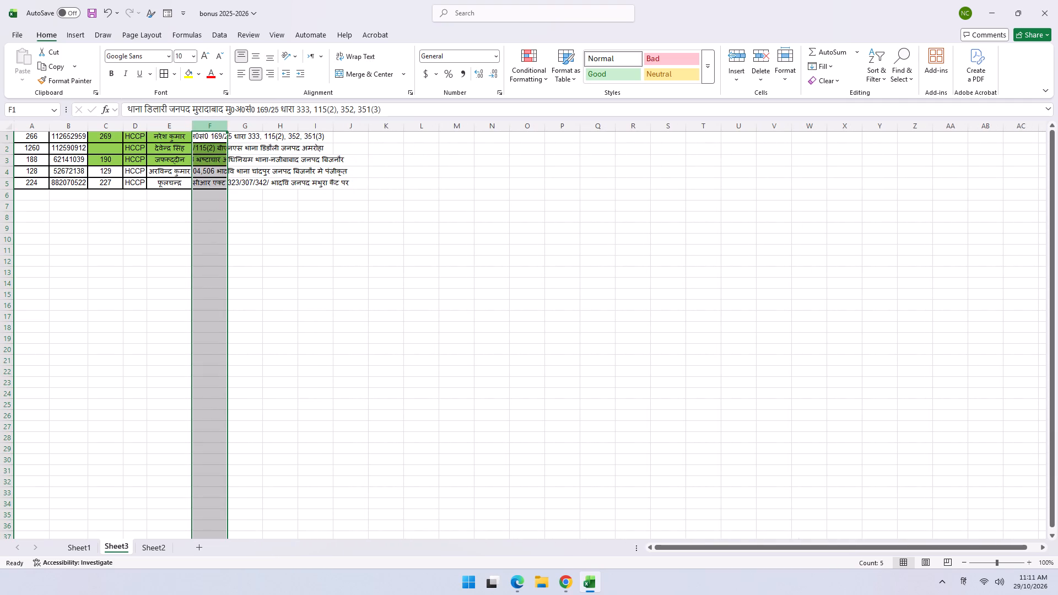
Auto-fit column F to the अभियोग entries and turn on text wrapping for F1:F5.
double_click(230, 127)
left_click(239, 149)
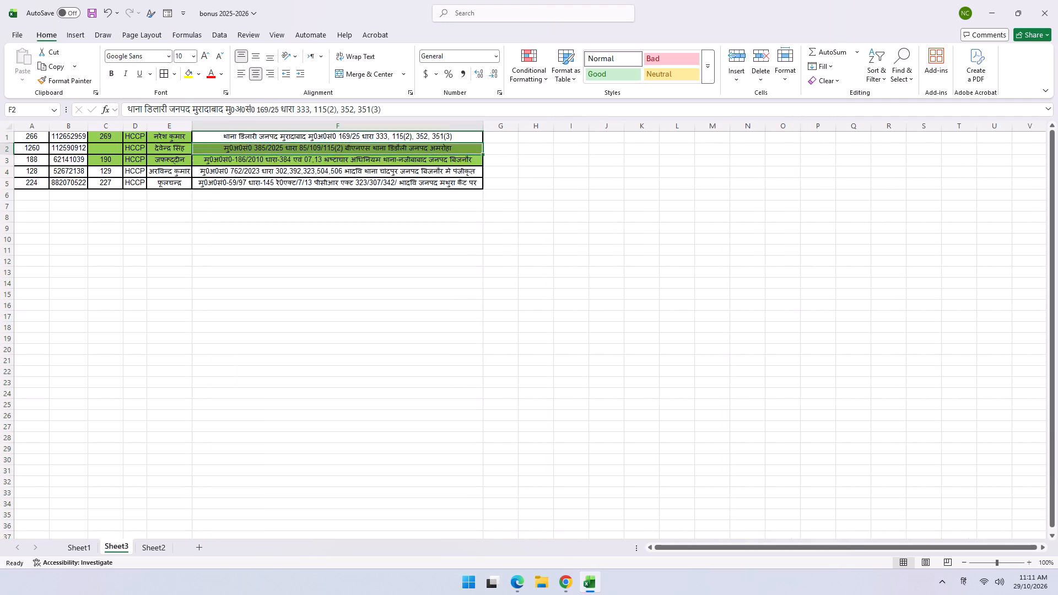
left_click_drag(240, 137, 241, 178)
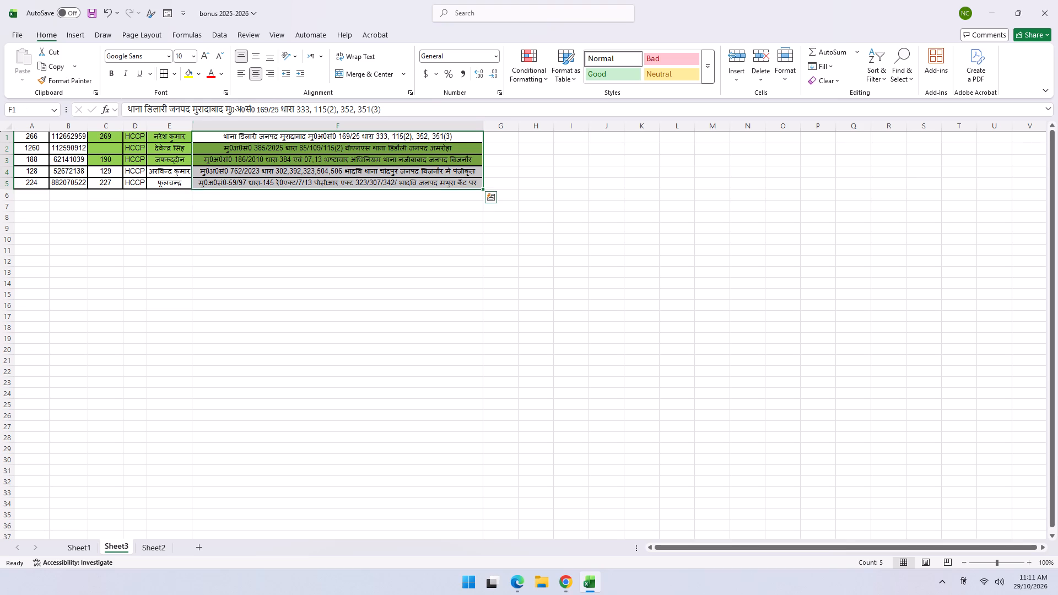
left_click(347, 57)
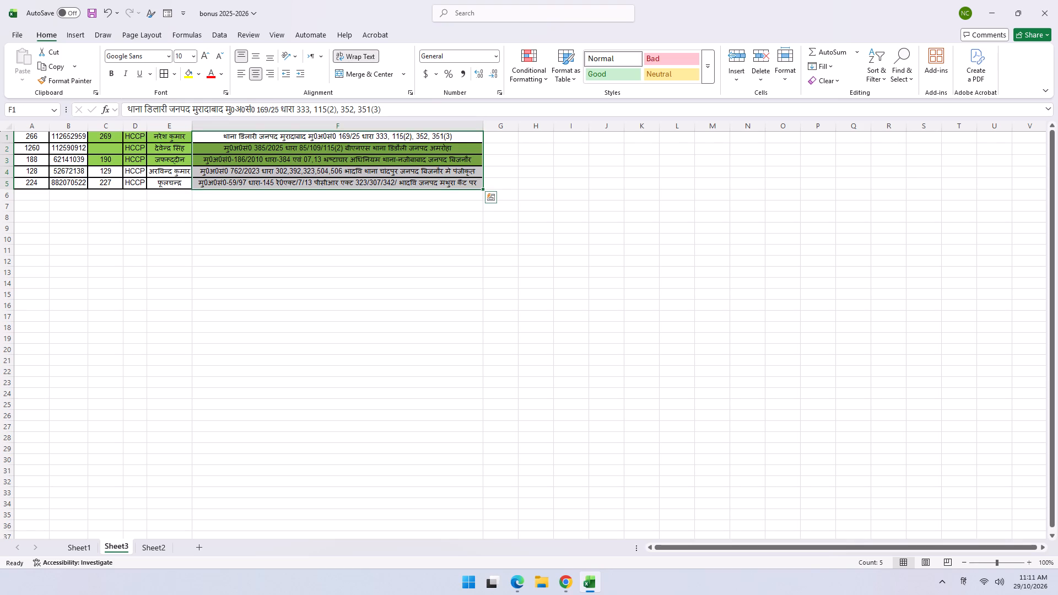
Increase the font size of the records in A1:F5 to 12.
left_click_drag(26, 138, 358, 181)
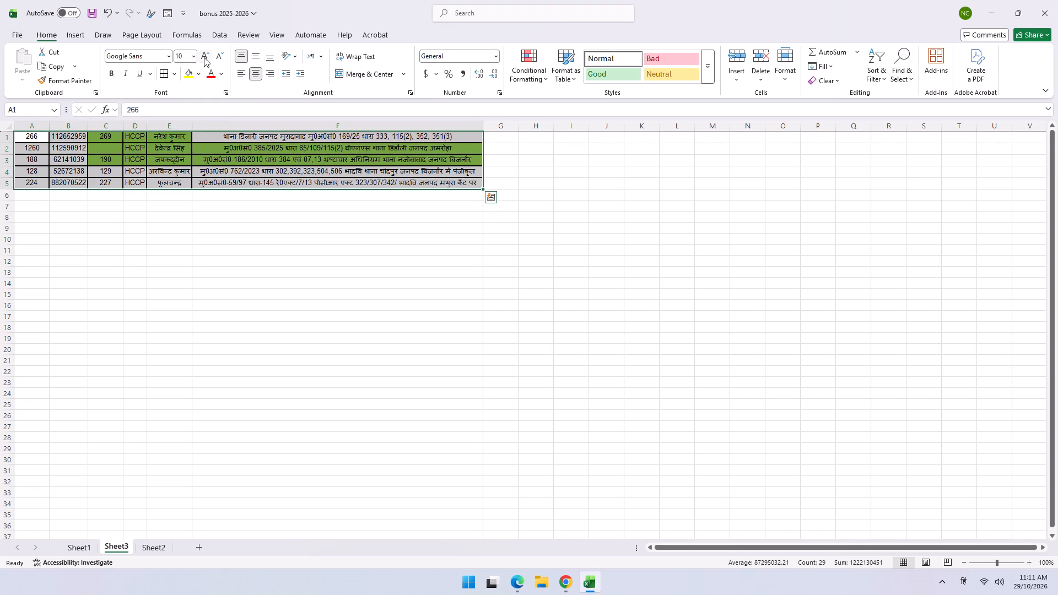
left_click(204, 57)
left_click(204, 57)
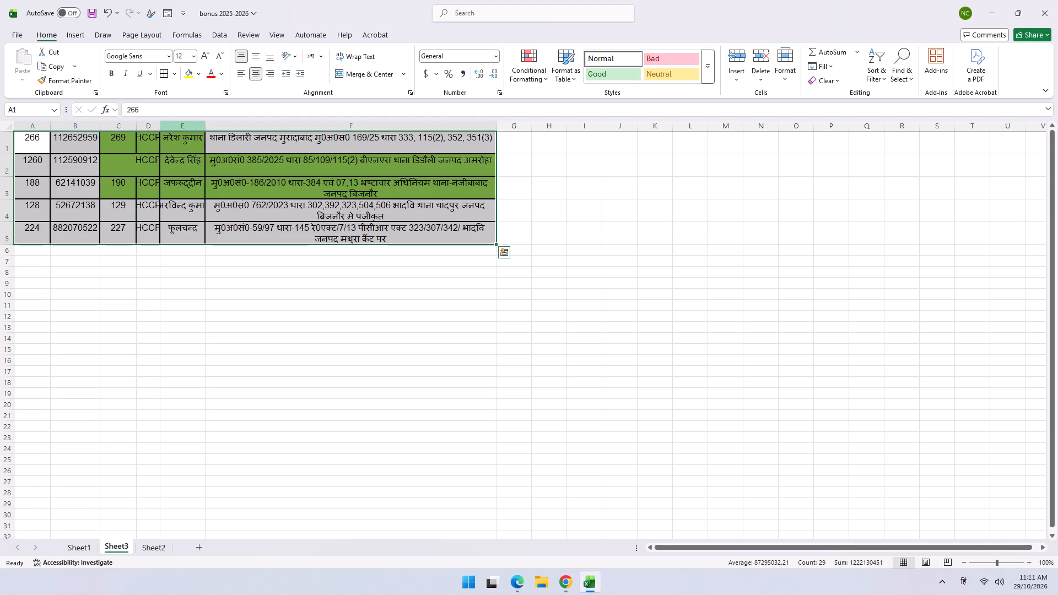
Auto-fit column D to show the full HCCP rank at the larger font size.
left_click_drag(35, 144, 392, 235)
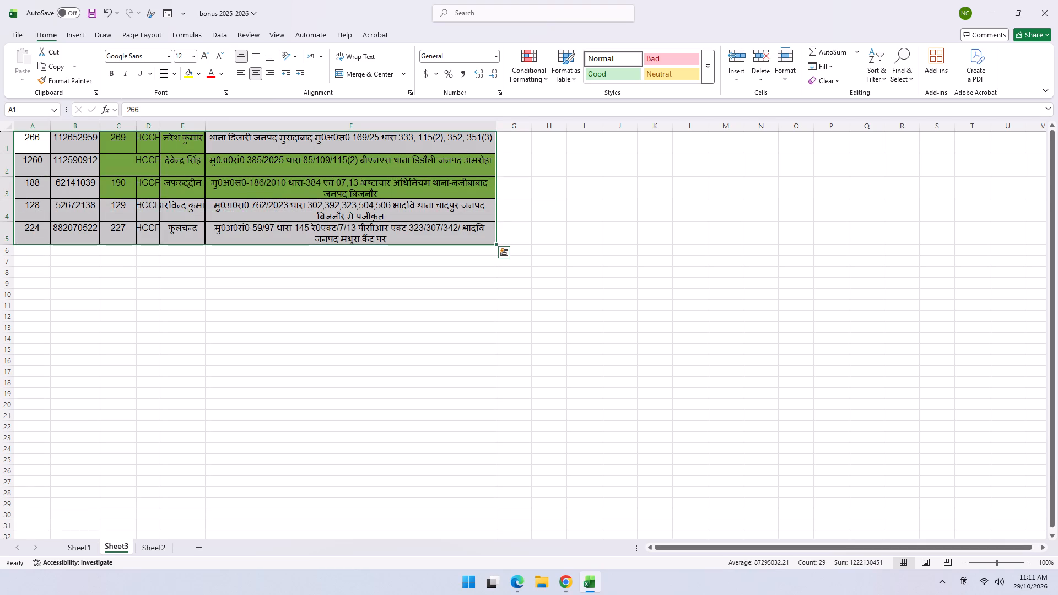
double_click(167, 125)
double_click(160, 123)
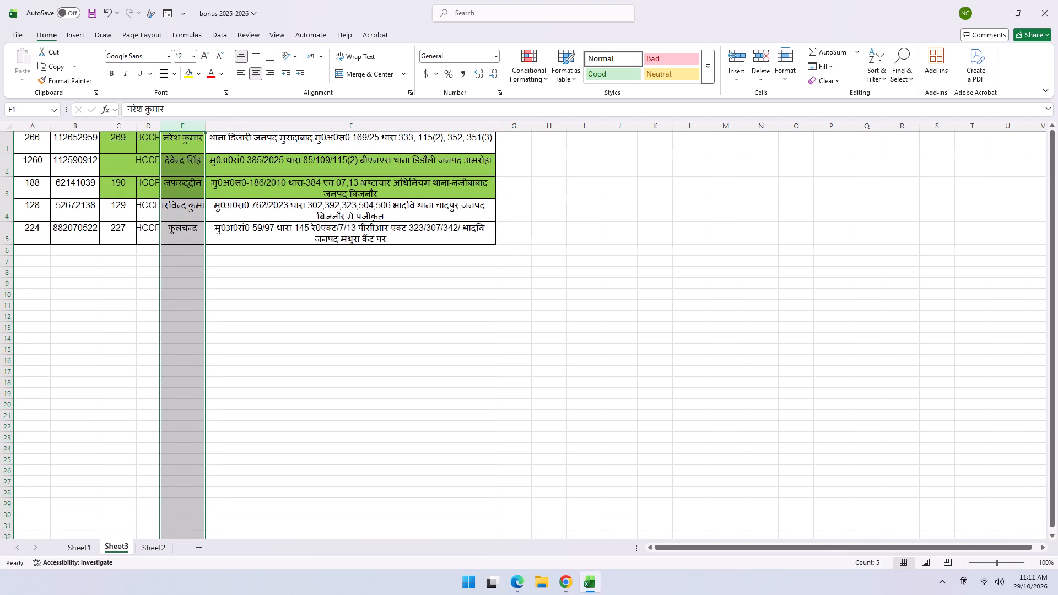
left_click(180, 160)
Remove the fill colour from all the records in A1:F5.
left_click_drag(30, 140, 99, 150)
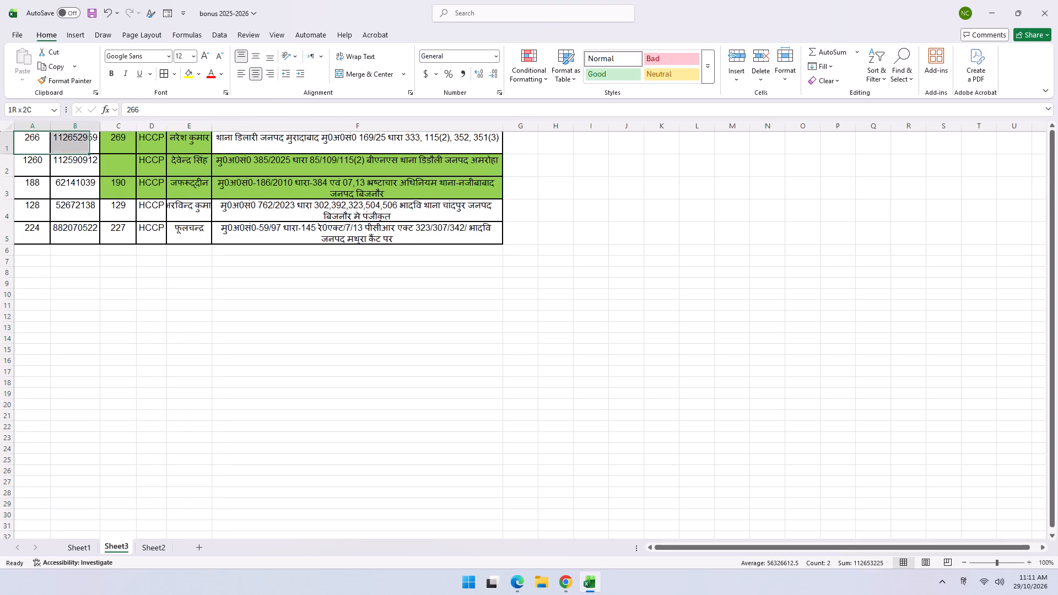
left_click_drag(99, 150, 492, 229)
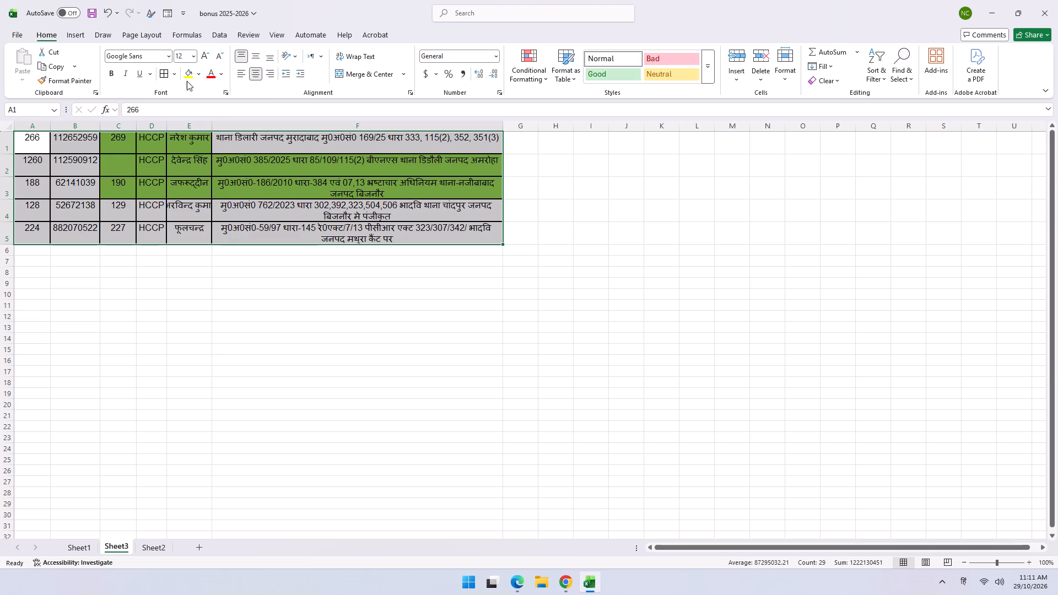
left_click(201, 73)
left_click(186, 123)
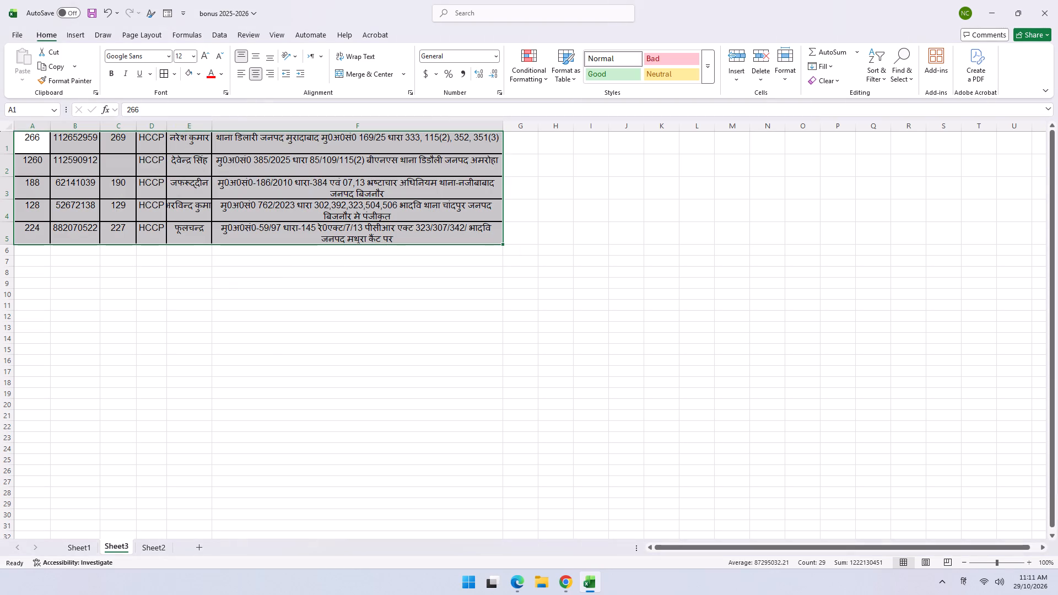
Insert a new row above the records in Sheet3 and enter the column A header क्र0सं0.
left_click(8, 140)
key("ctrl+plus")
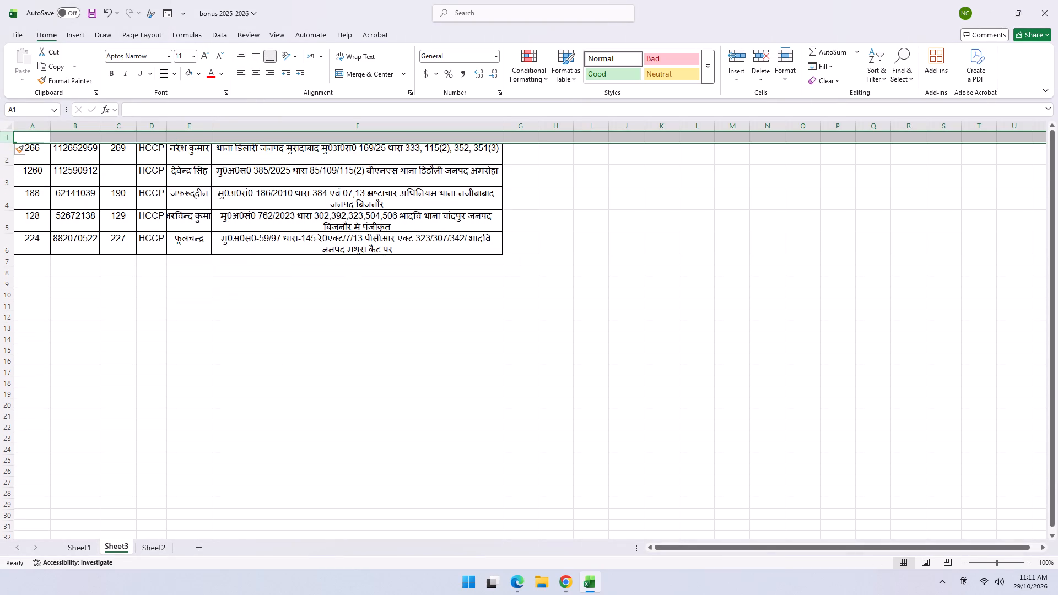
left_click(36, 138)
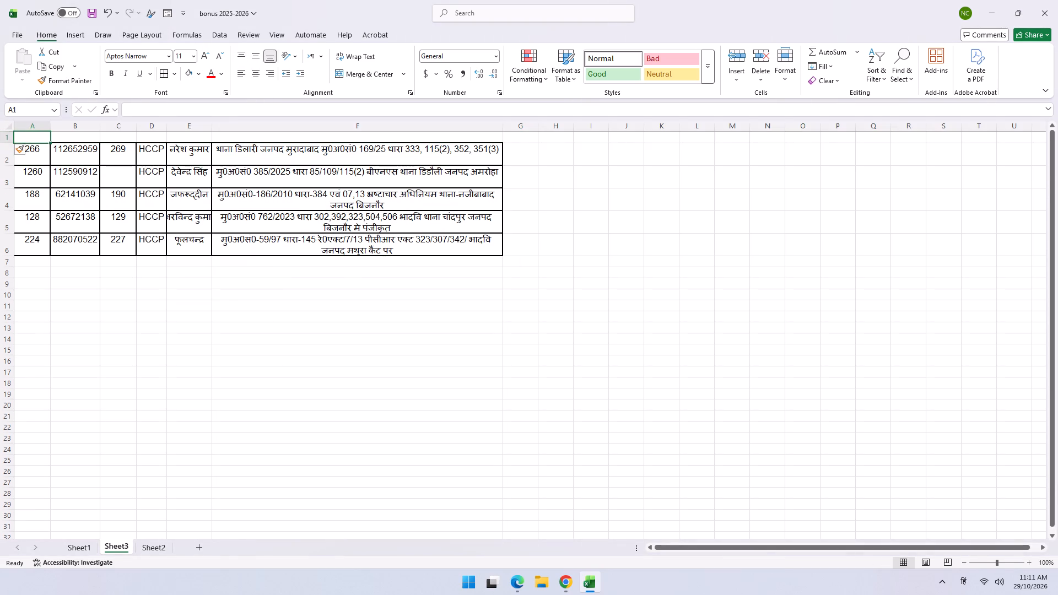
type("क्रम")
key("Insert")
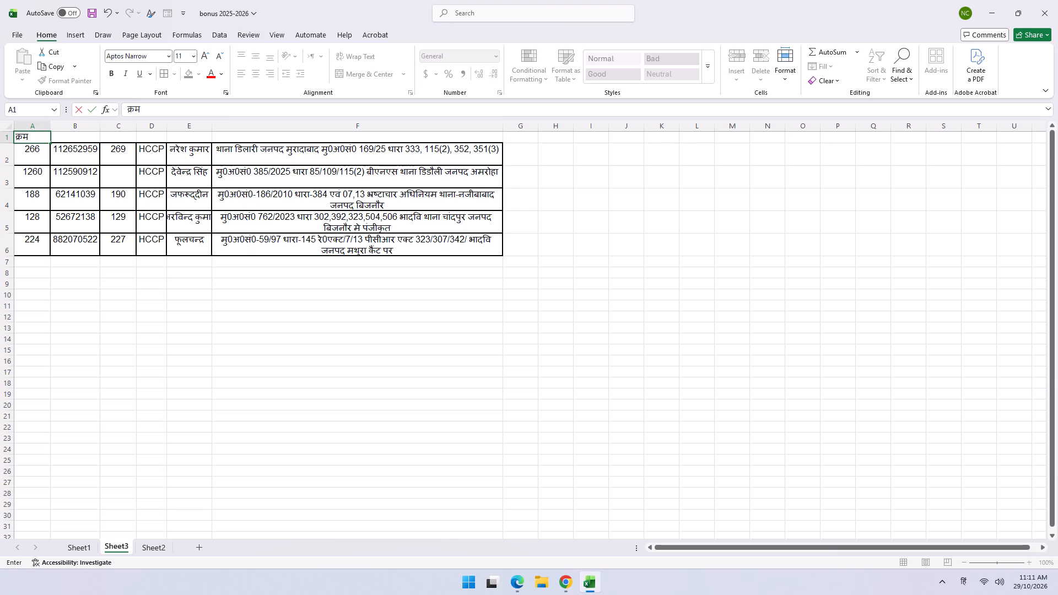
key("BackSpace")
type("0सं0")
key("Tab")
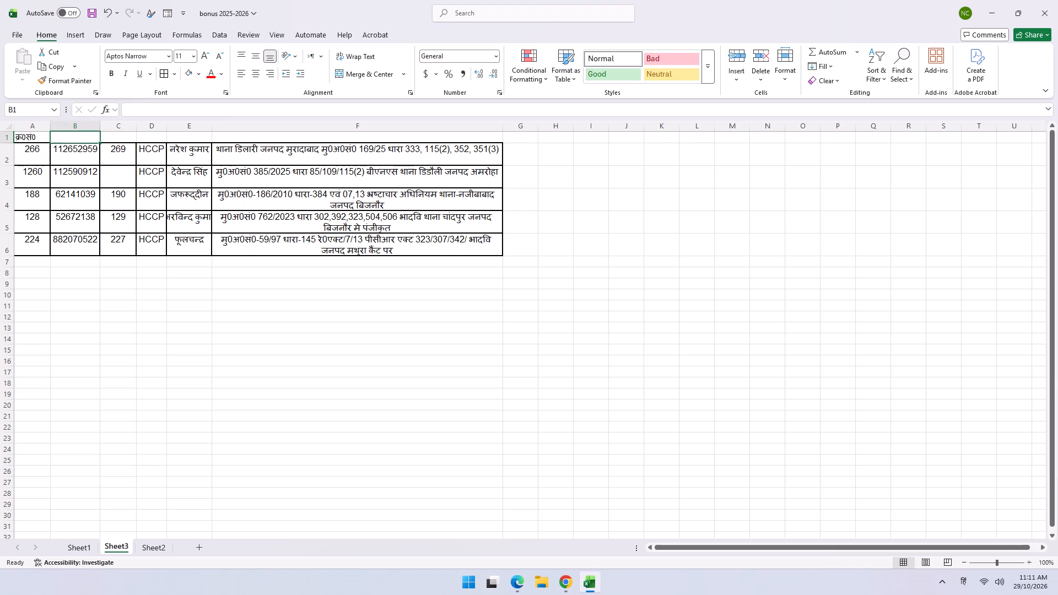
Enter the headers पीएनओ, बैज न0, पदनाम and नाम in cells B1 to E1.
type("पीे")
key("BackSpace")
type("ीएनओ")
key("Tab")
type("बैजन")
key("space")
key("BackSpace")
key("BackSpace")
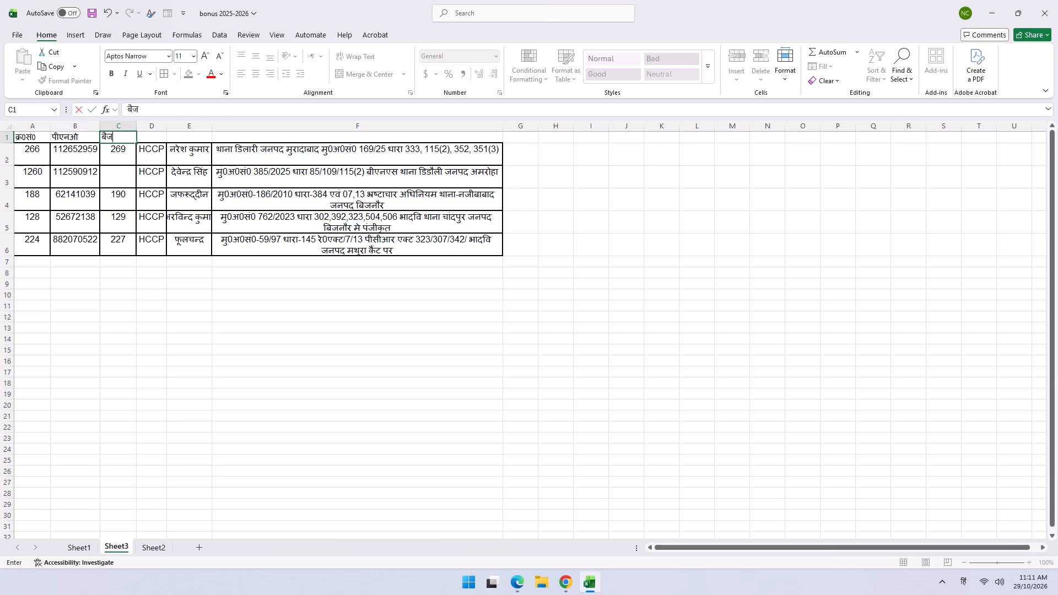
key("space")
type("न0ं")
key("Tab")
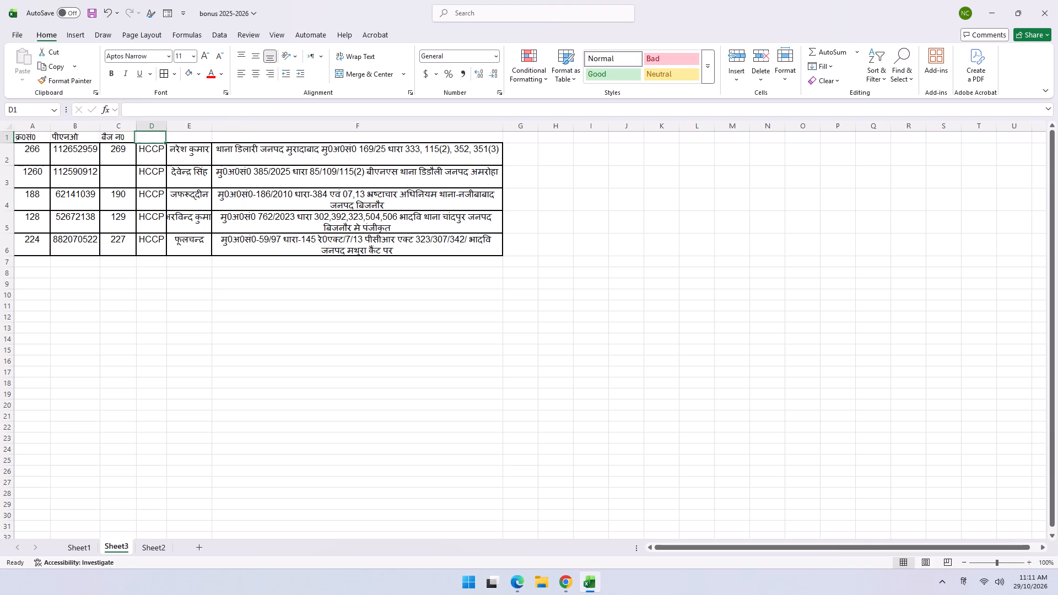
type("पदनाम")
key("Tab")
type("नाम")
key("Tab")
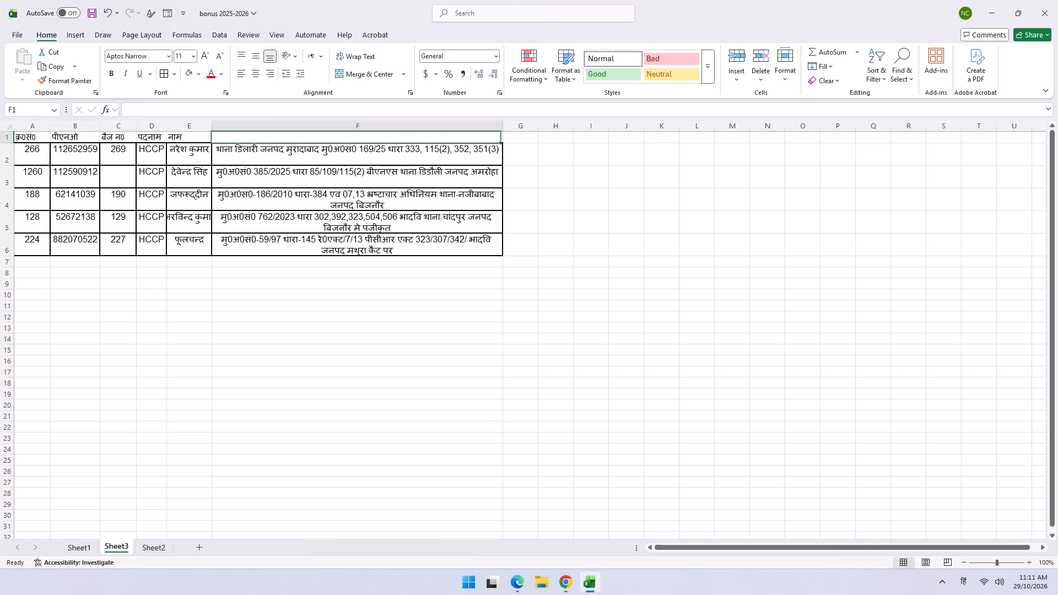
Enter अभियोग का विवरण as the header in F1, above the case details.
type("अभियोगद")
key("space")
key("BackSpace")
key("BackSpace")
key("space")
type("का विवकरण")
key("BackSpace")
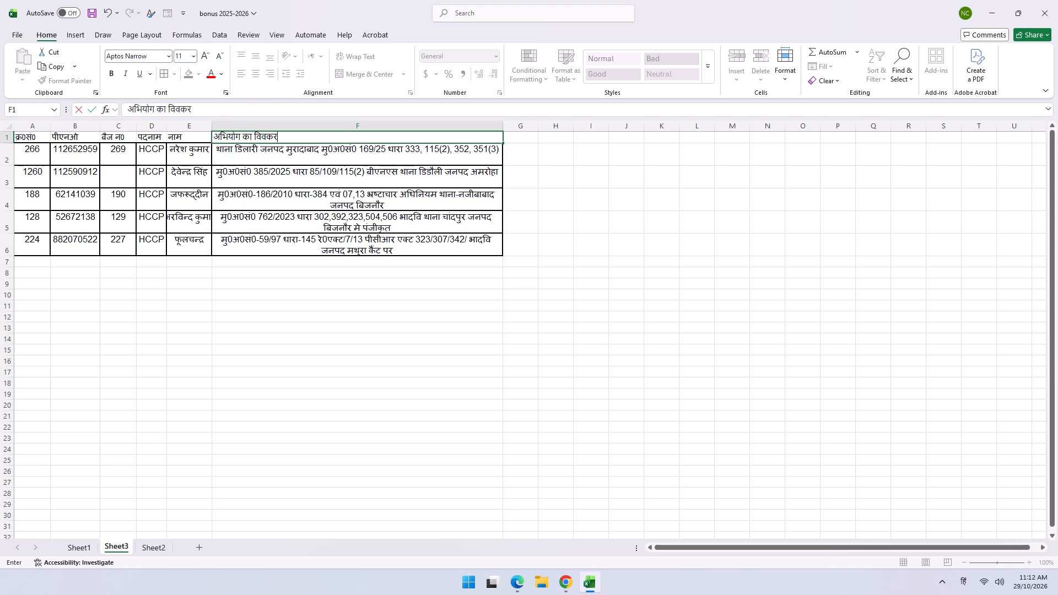
key("BackSpace")
key("BackSpace")
type("रण")
key("Return")
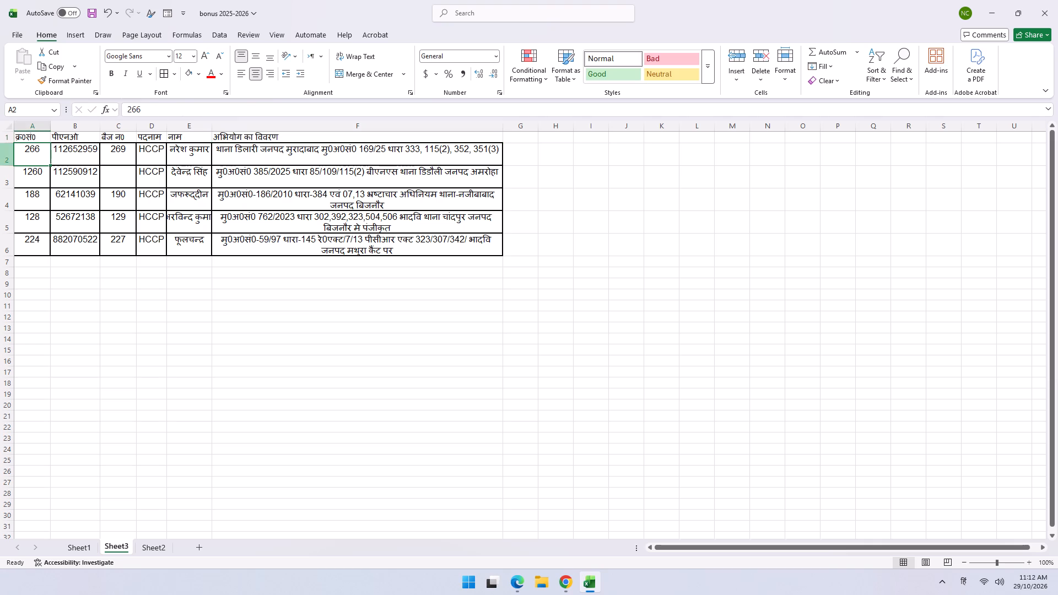
Centre the header row A1:F1 both vertically and horizontally.
left_click_drag(19, 137, 458, 132)
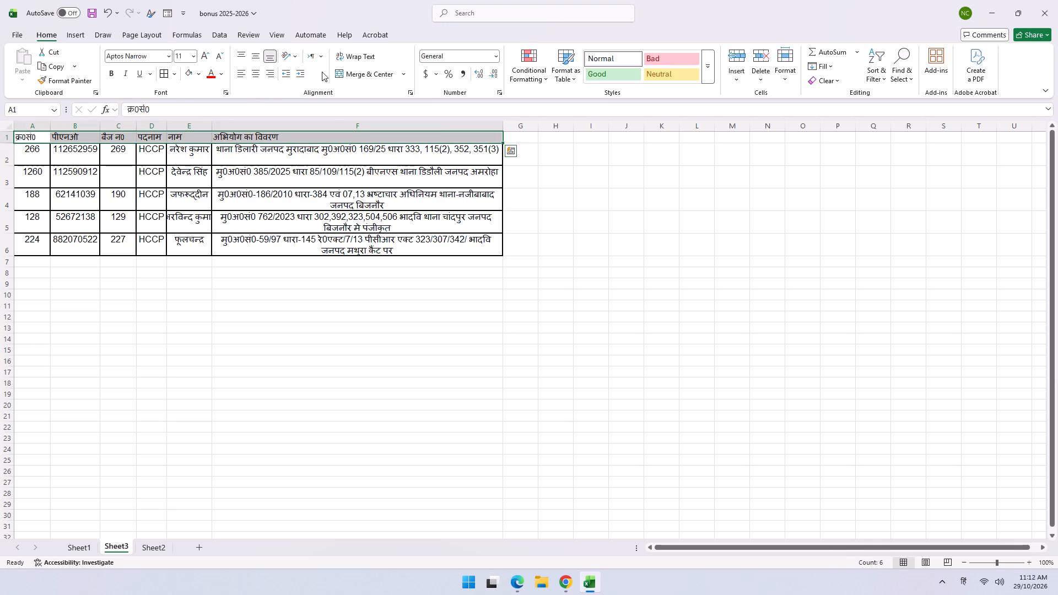
left_click(258, 52)
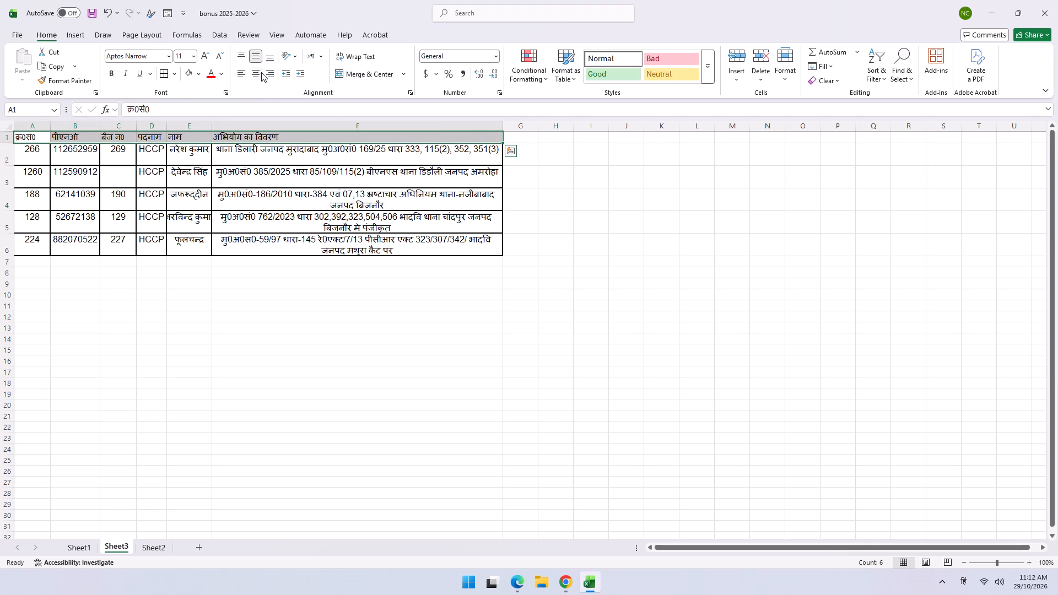
left_click(260, 73)
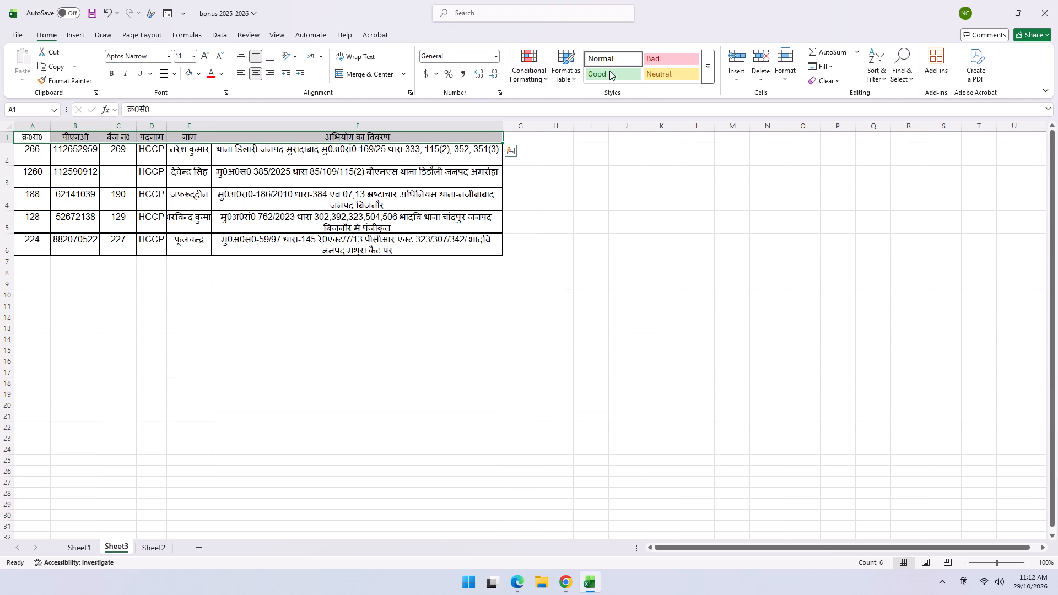
Apply thin borders to all cells of the table A1:F6, including the header row.
left_click(169, 76)
left_click_drag(24, 139, 483, 239)
left_click(168, 75)
Change the font of the whole table A1:F6 to Utsaah.
left_click(160, 50)
left_click(165, 58)
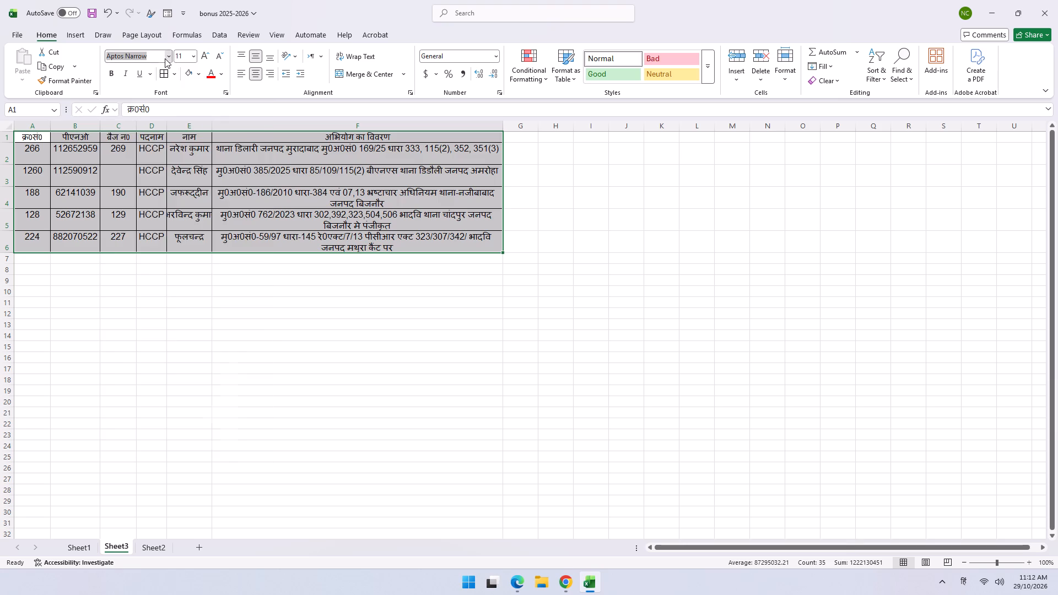
type("ut")
key("Return")
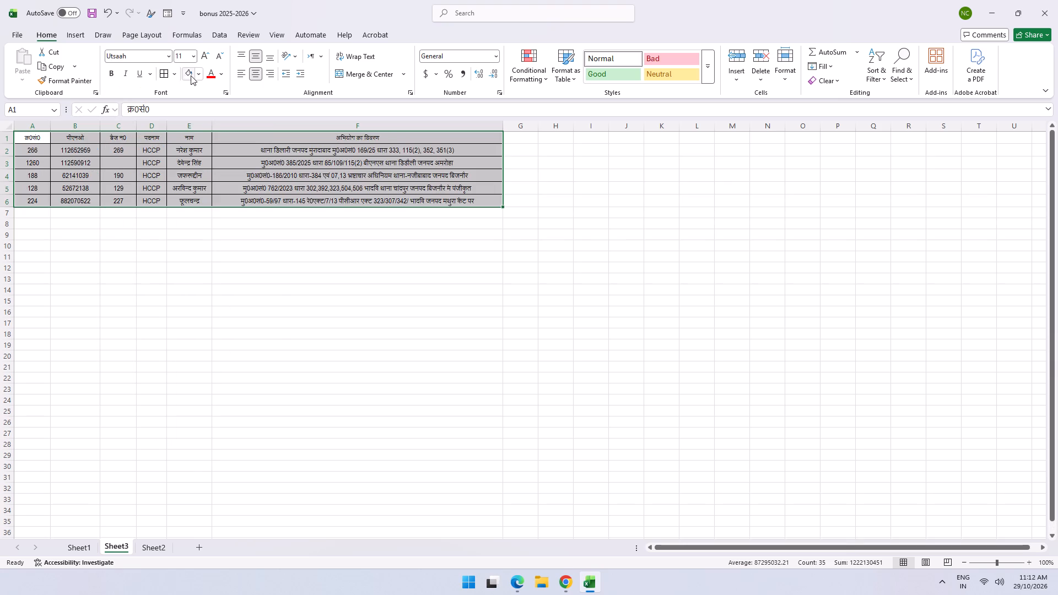
Increase the font size of the table A1:F6 to 18.
double_click(202, 57)
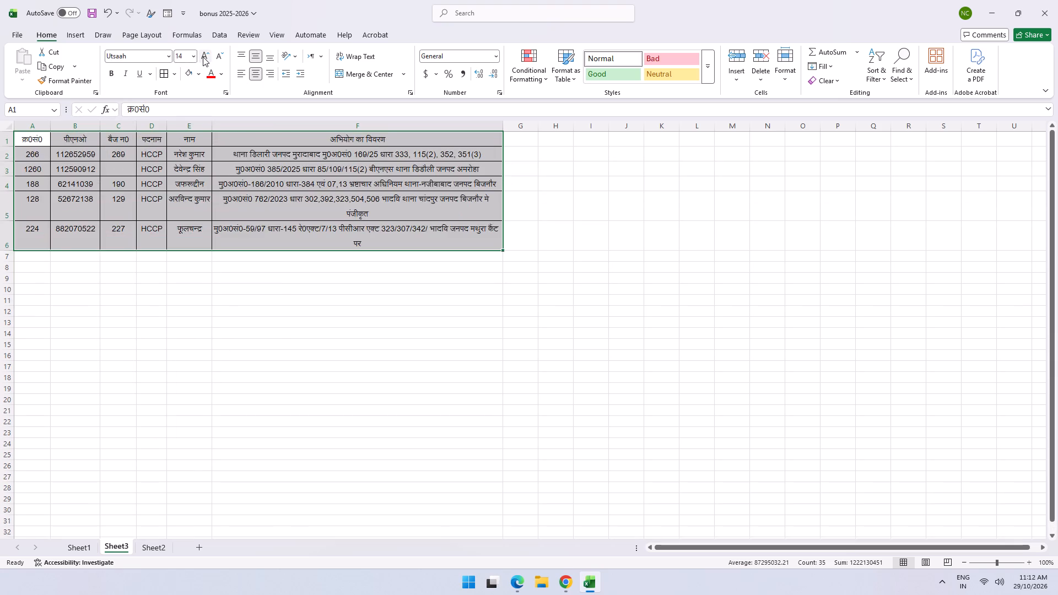
left_click(203, 57)
left_click(203, 57)
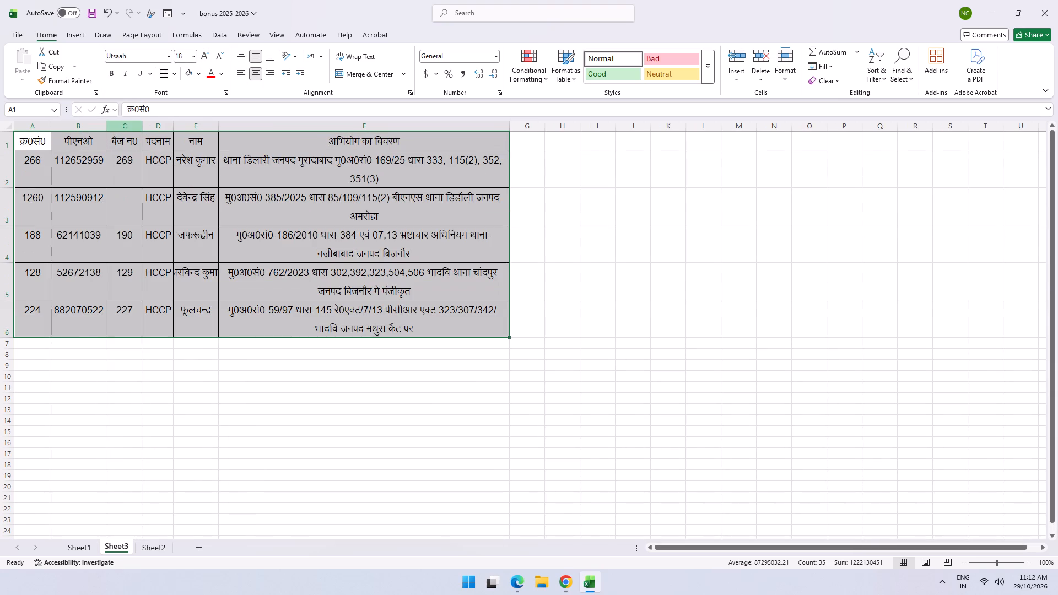
Open the print settings for the Sheet3 table and set the page to landscape orientation.
left_click_drag(37, 141, 369, 324)
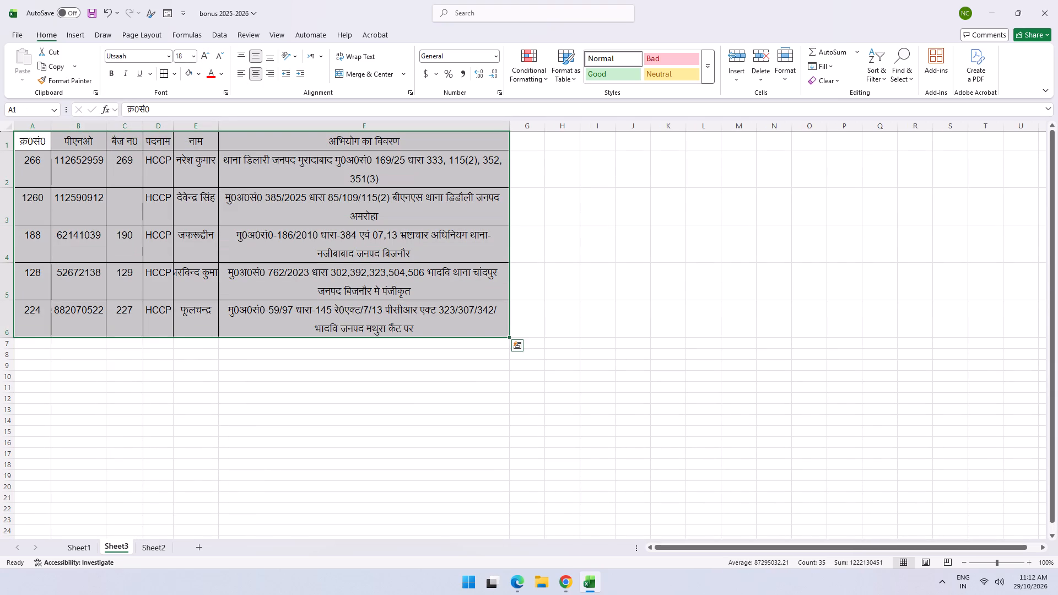
key("ctrl+p")
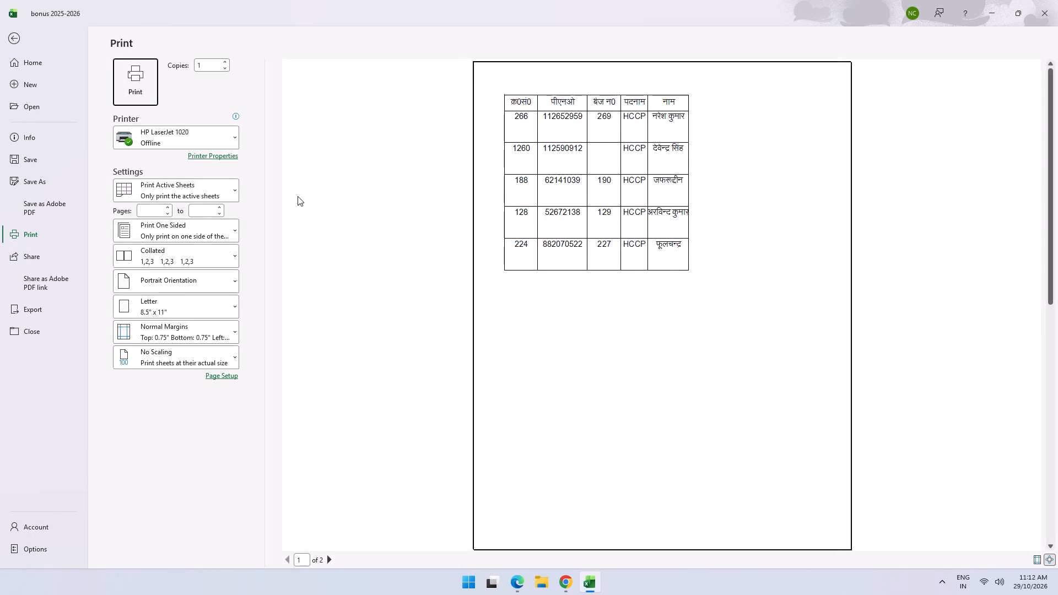
left_click(163, 229)
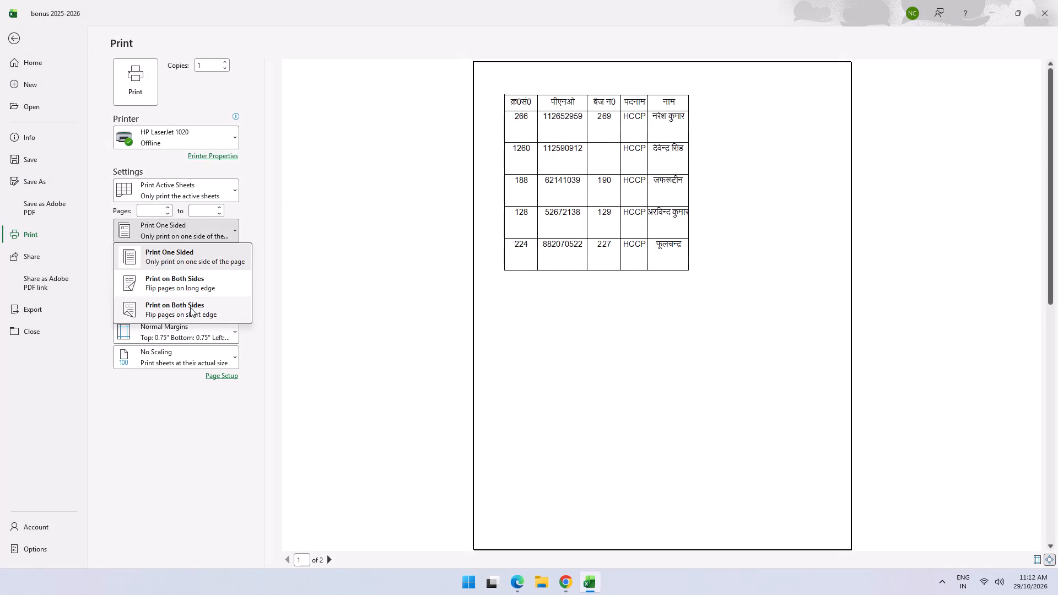
left_click(321, 272)
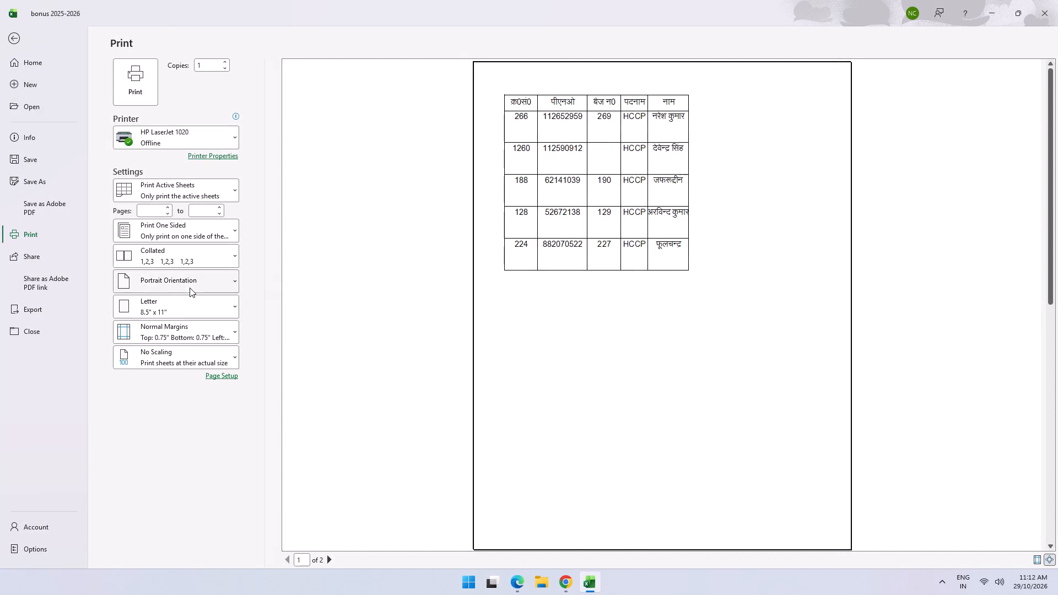
left_click(191, 282)
left_click(186, 338)
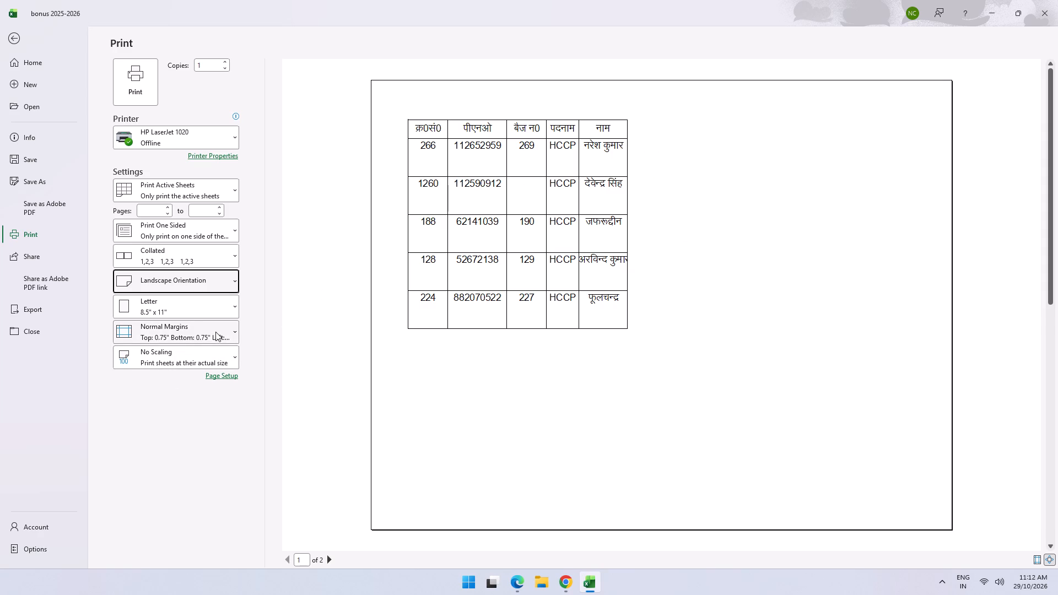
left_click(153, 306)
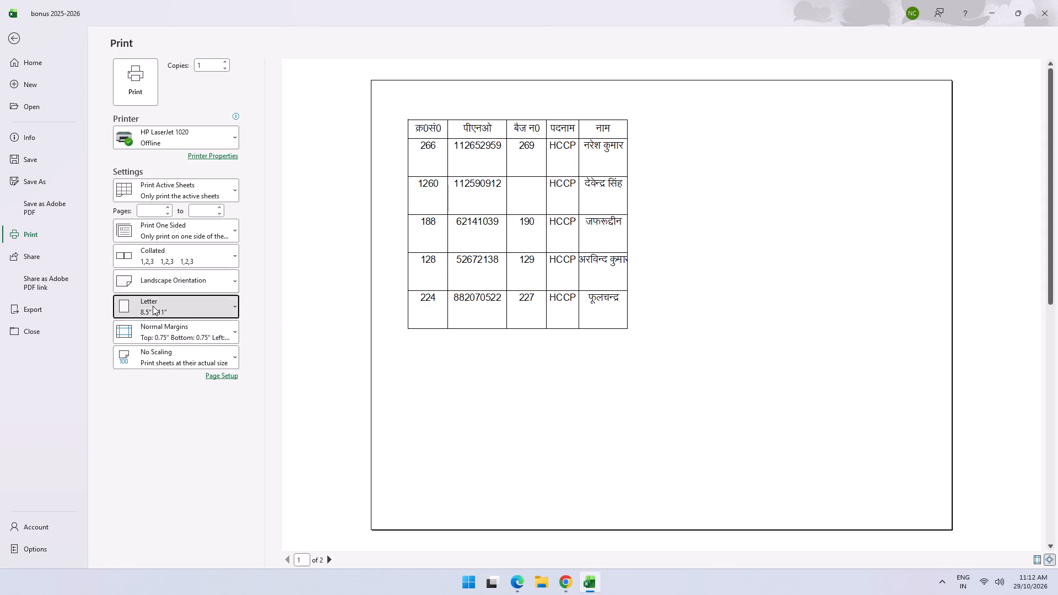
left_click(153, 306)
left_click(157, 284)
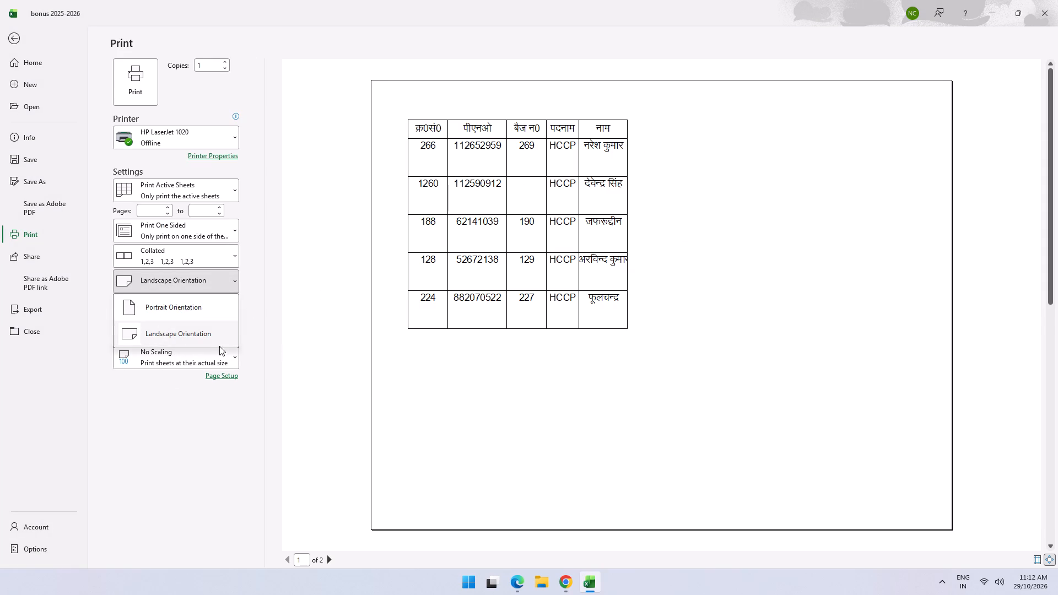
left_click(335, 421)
Show the margins in the print preview and narrow the left margin so the अभियोग का विवरण column fits on the first page.
left_click(1037, 561)
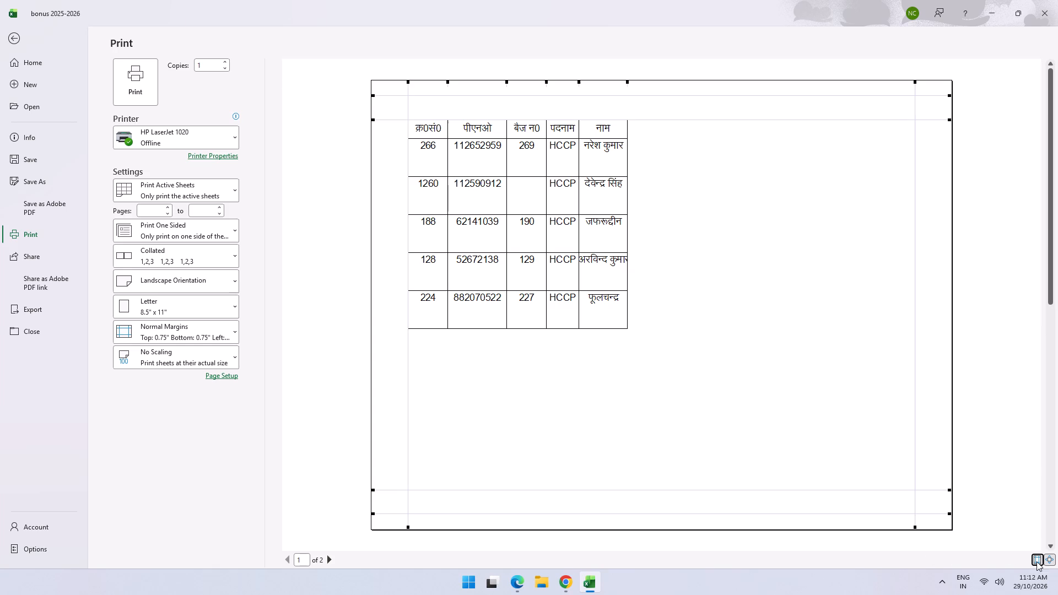
left_click_drag(408, 85, 381, 87)
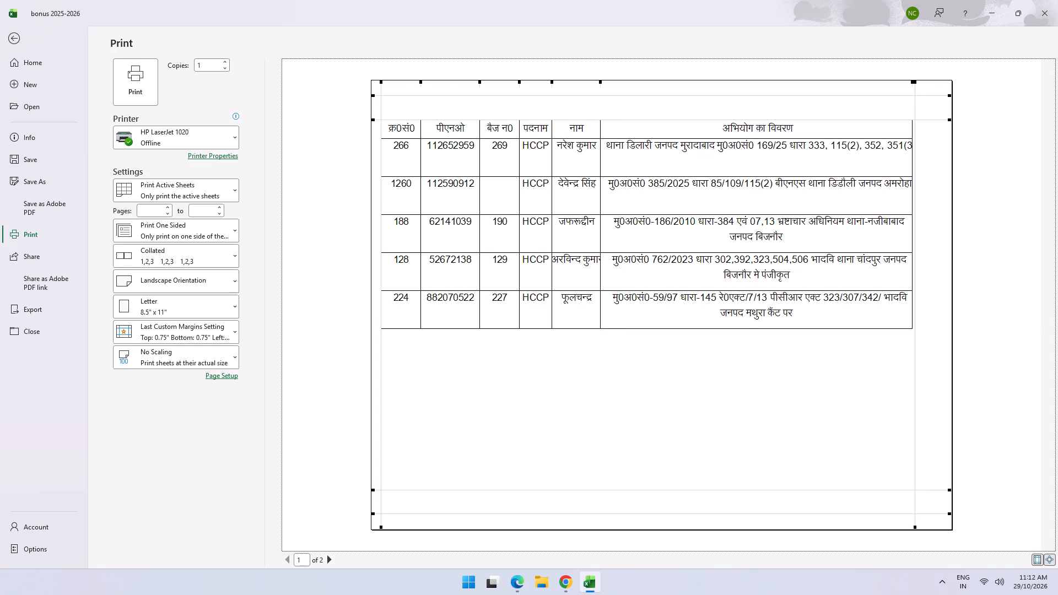
Print one copy of the sheet on the HP LaserJet 1020.
left_click(129, 75)
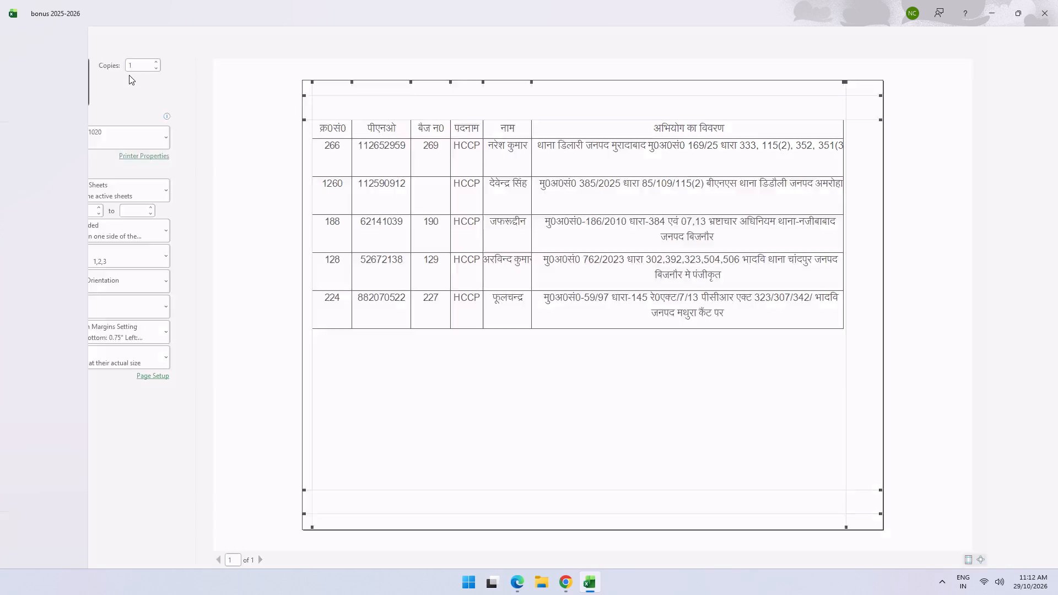
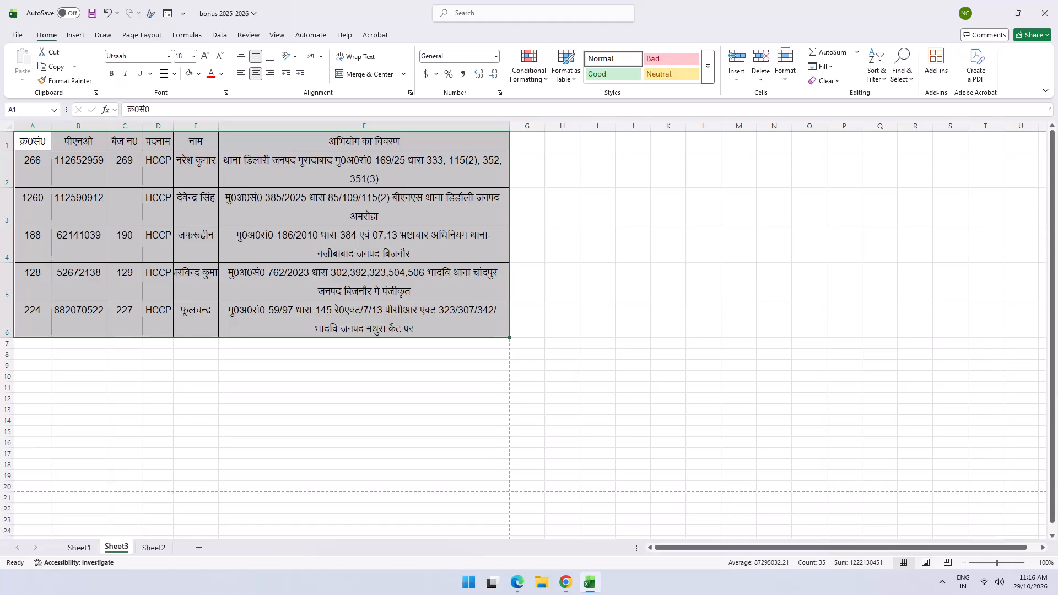
On Sheet1, enter अभियोग in cell I64, beside the first of the newly added rows.
scroll(763, 467, "up", 7)
scroll(430, 341, "up", 1)
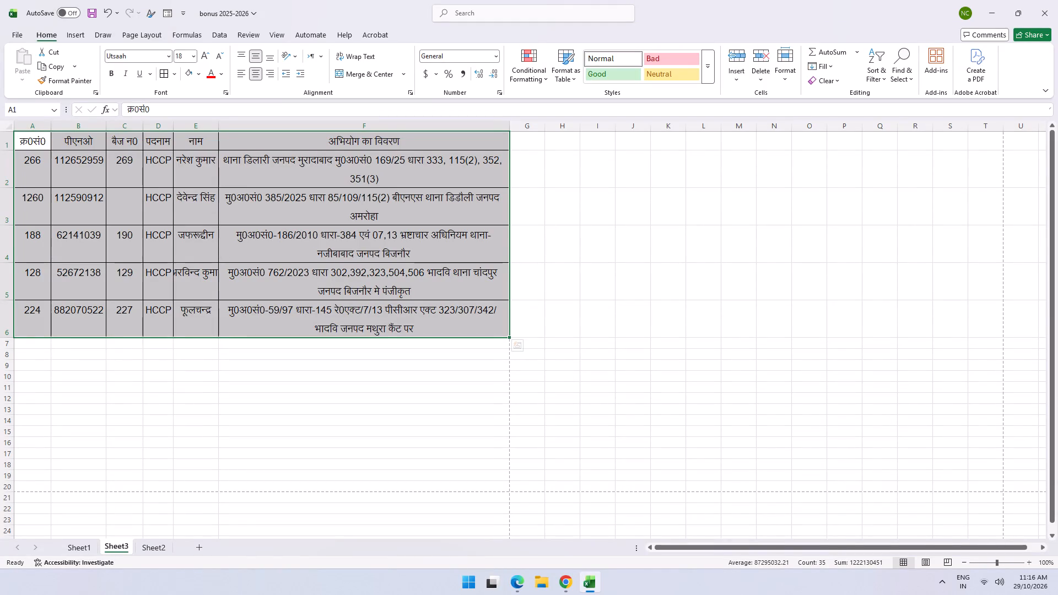
left_click(76, 544)
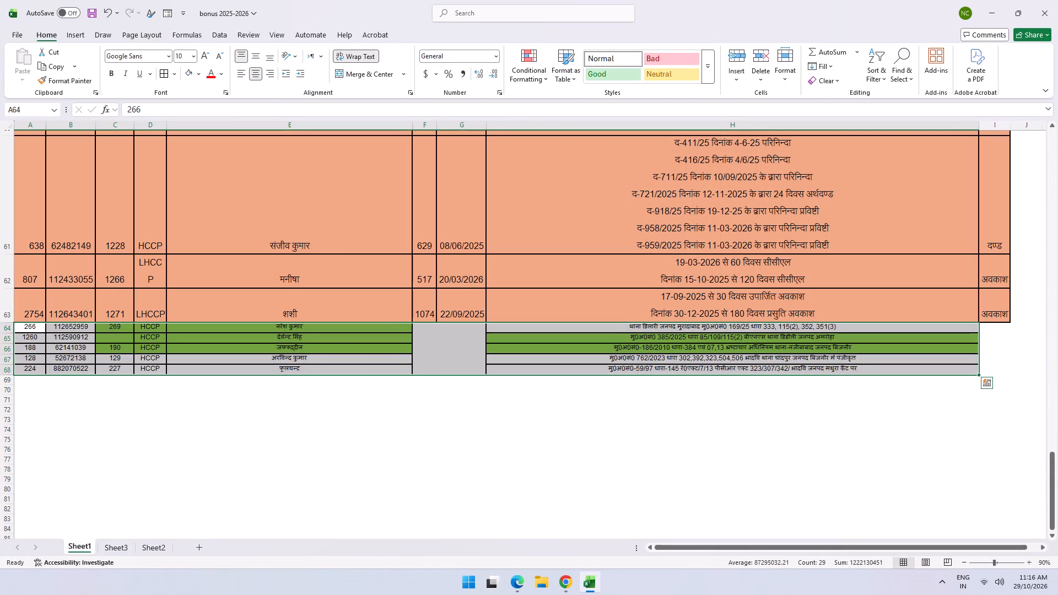
left_click_drag(31, 328, 805, 375)
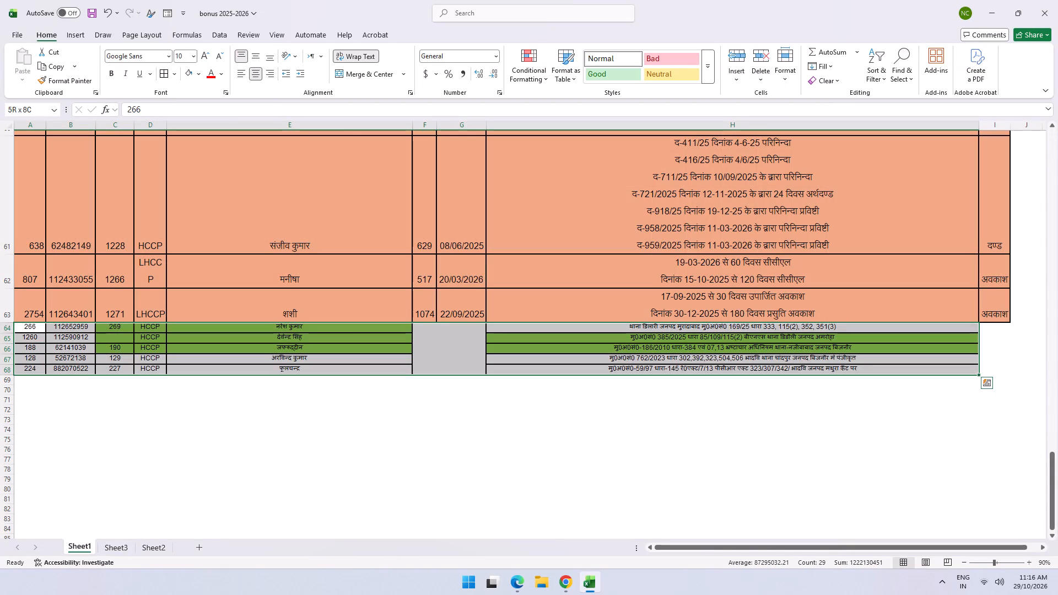
left_click_drag(805, 375, 1034, 354)
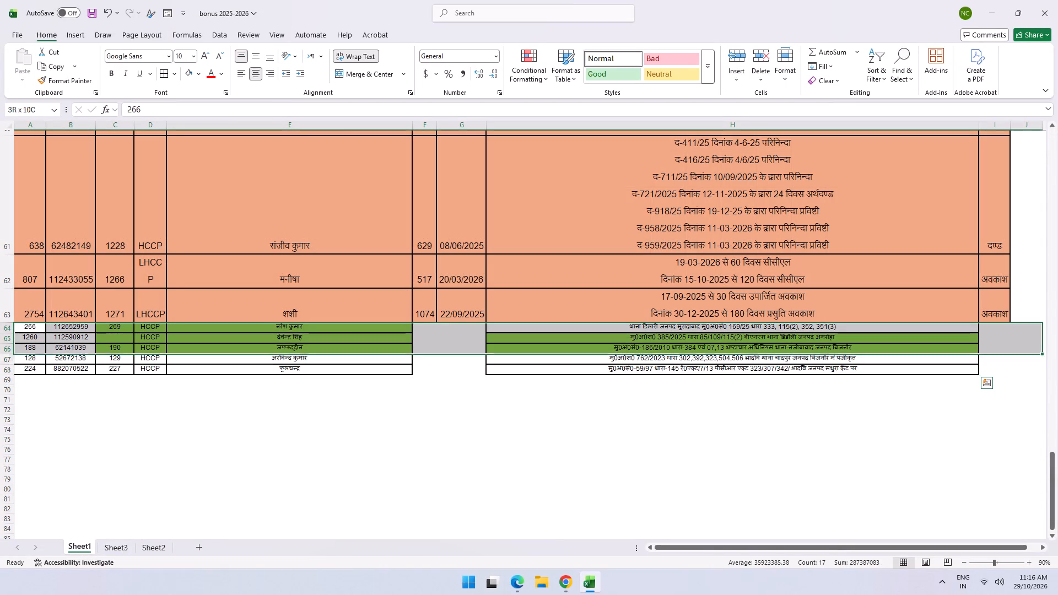
left_click_drag(1034, 354, 1016, 367)
left_click(980, 326)
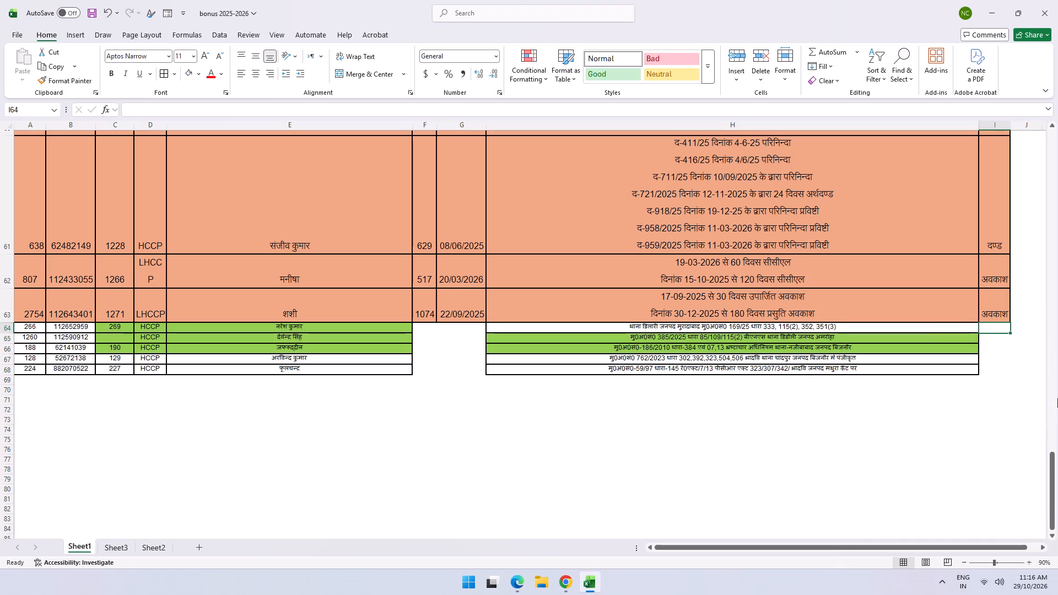
key("shift+d")
key("BackSpace")
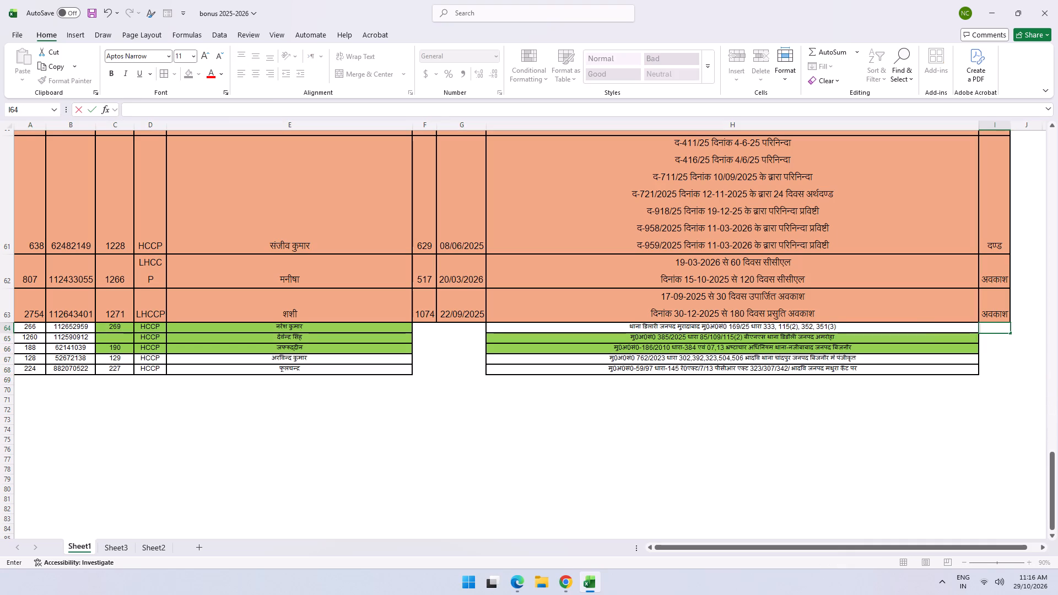
type("अब")
key("BackSpace")
key("BackSpace")
type("अभियोग")
key("Return")
Fill अभियोग down from I64 through I68 for the remaining added rows.
key("Up")
key("shift+Down")
key("shift+Down")
key("shift+Down")
key("shift+Down")
key("shift+Down")
key("shift+Up")
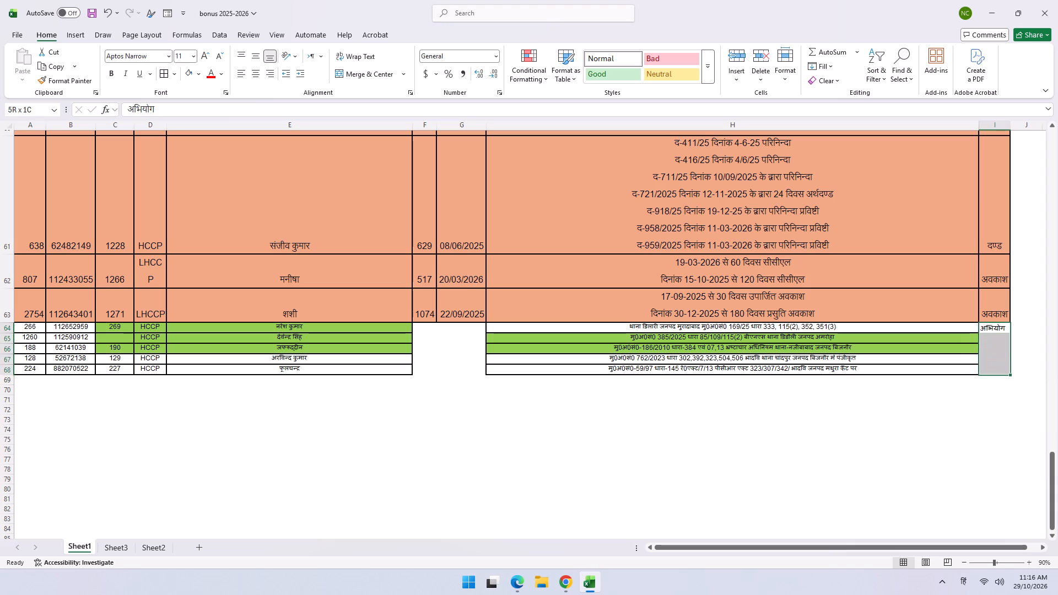
key("ctrl+d")
left_click(386, 390)
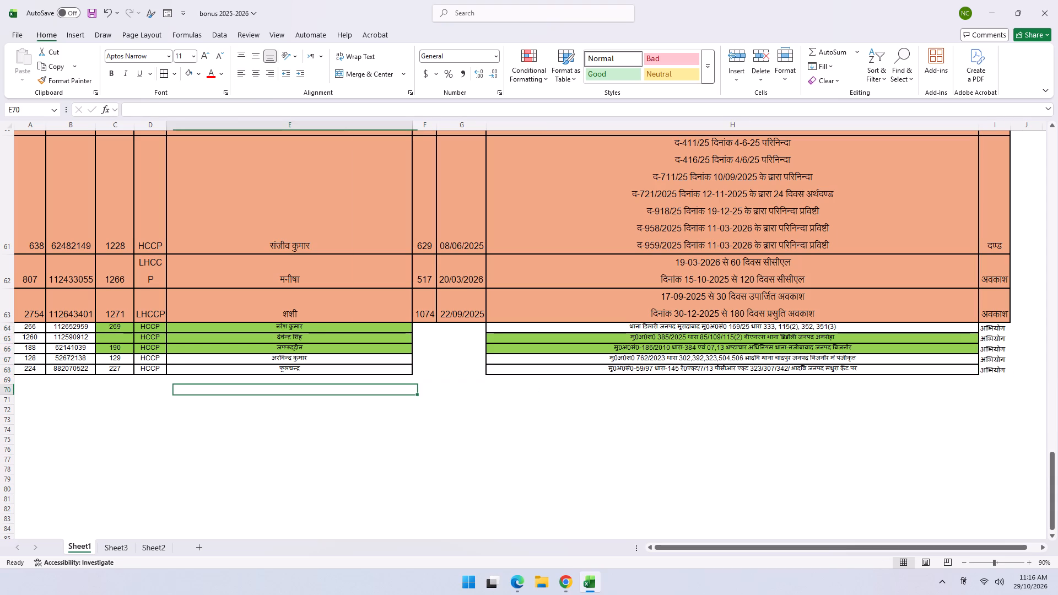
Fill the added rows A64:I68 with the same light orange colour as the rows above.
left_click_drag(20, 327, 922, 374)
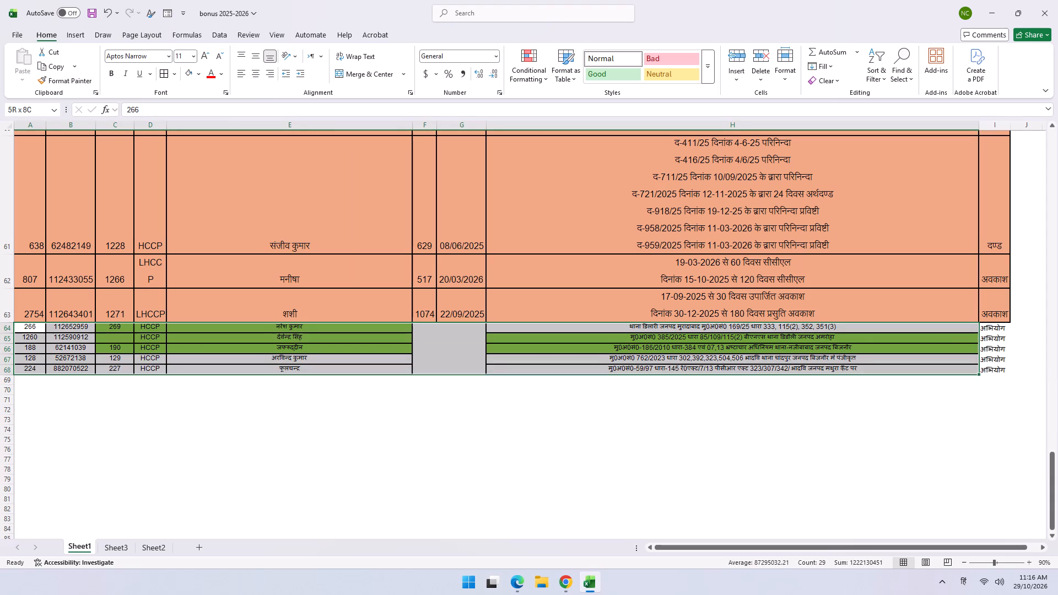
left_click_drag(922, 374, 997, 371)
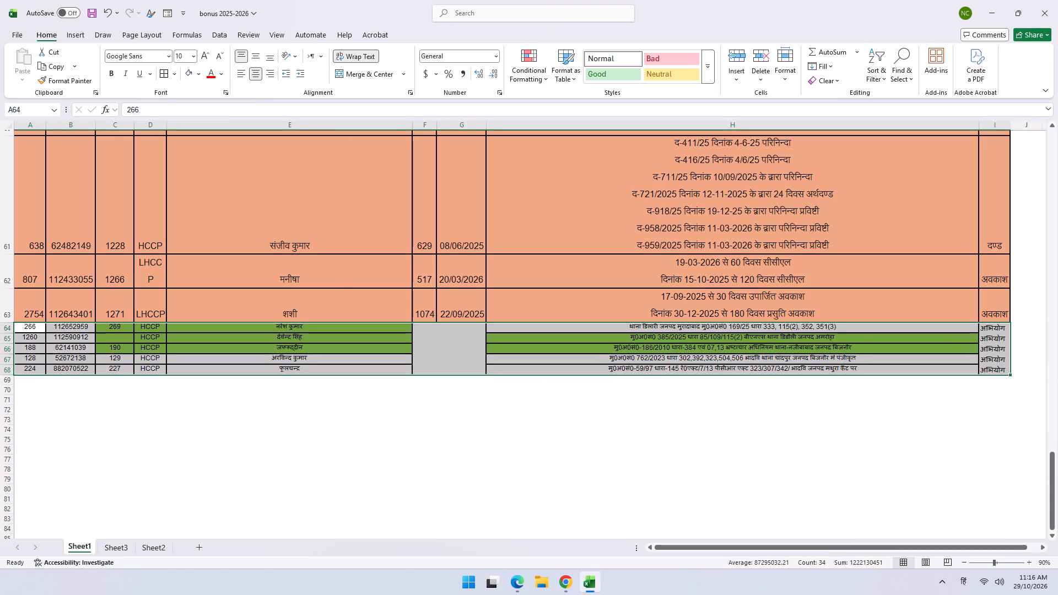
left_click(199, 73)
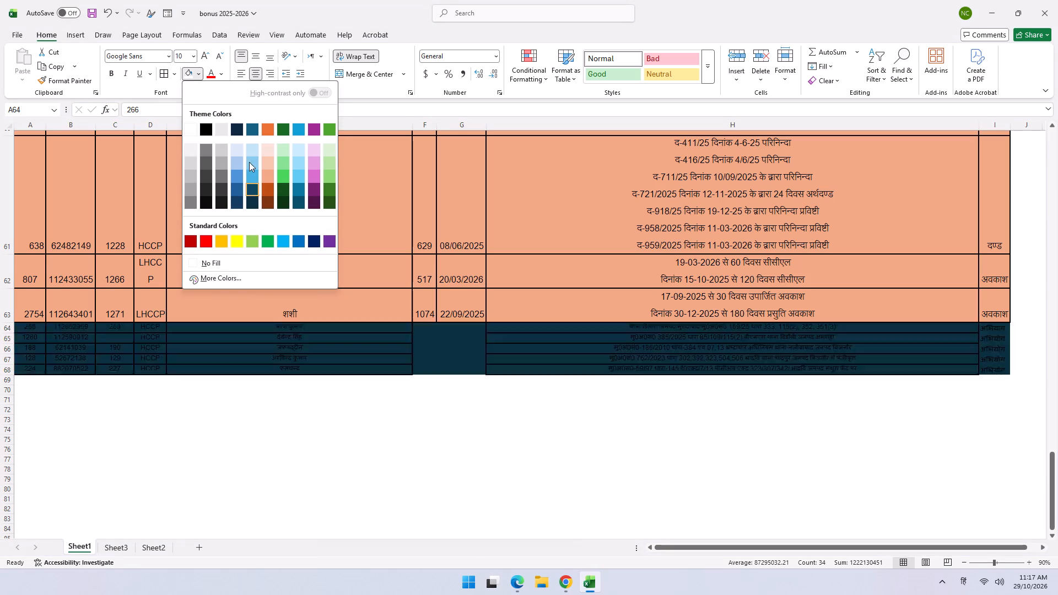
left_click(271, 175)
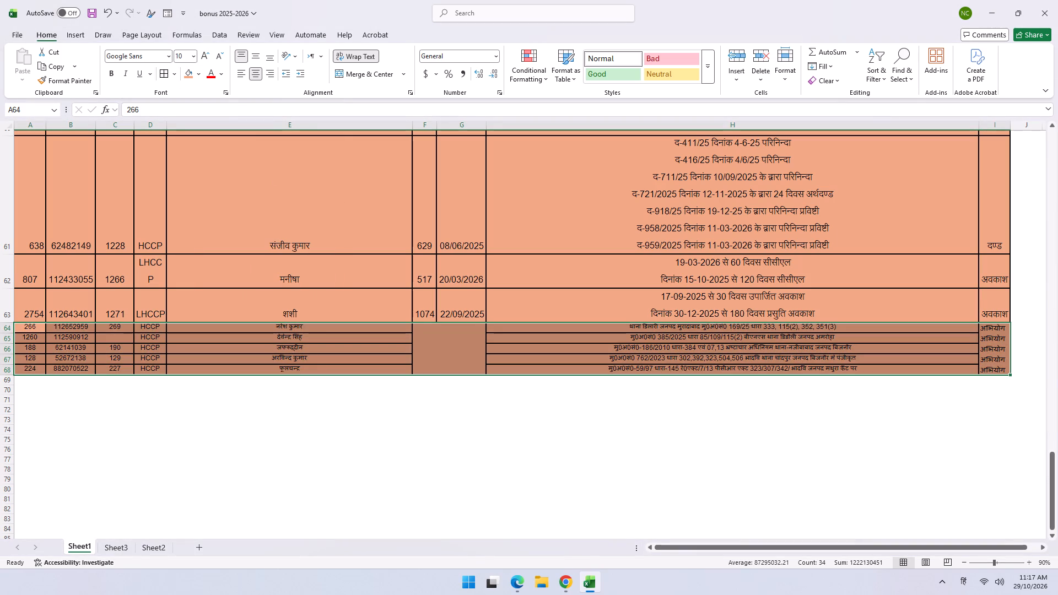
Review the existing bonus list entries above the added rows on Sheet1.
scroll(122, 326, "up", 6)
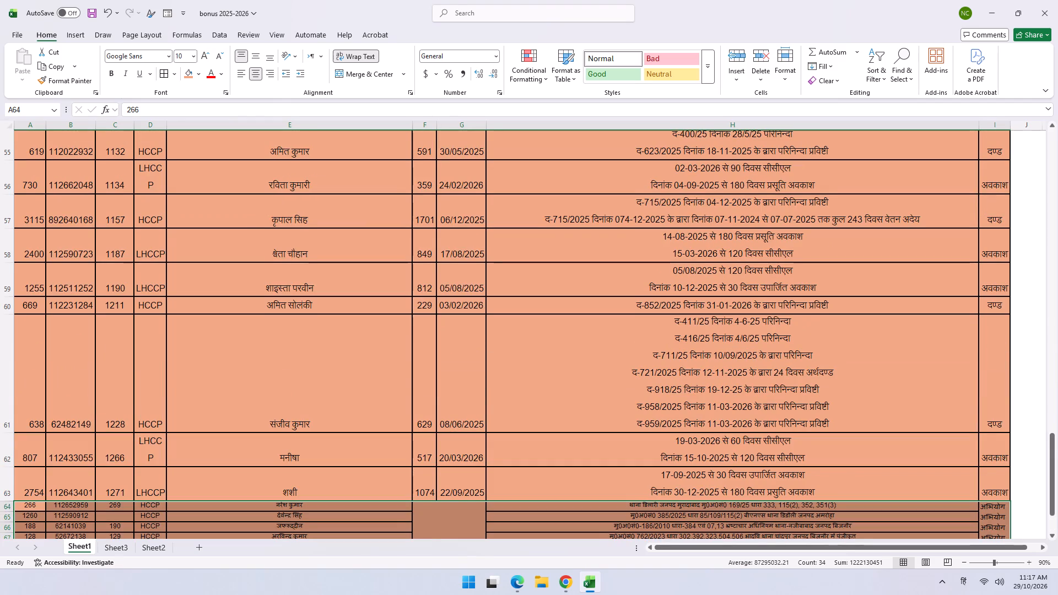
scroll(125, 326, "up", 11)
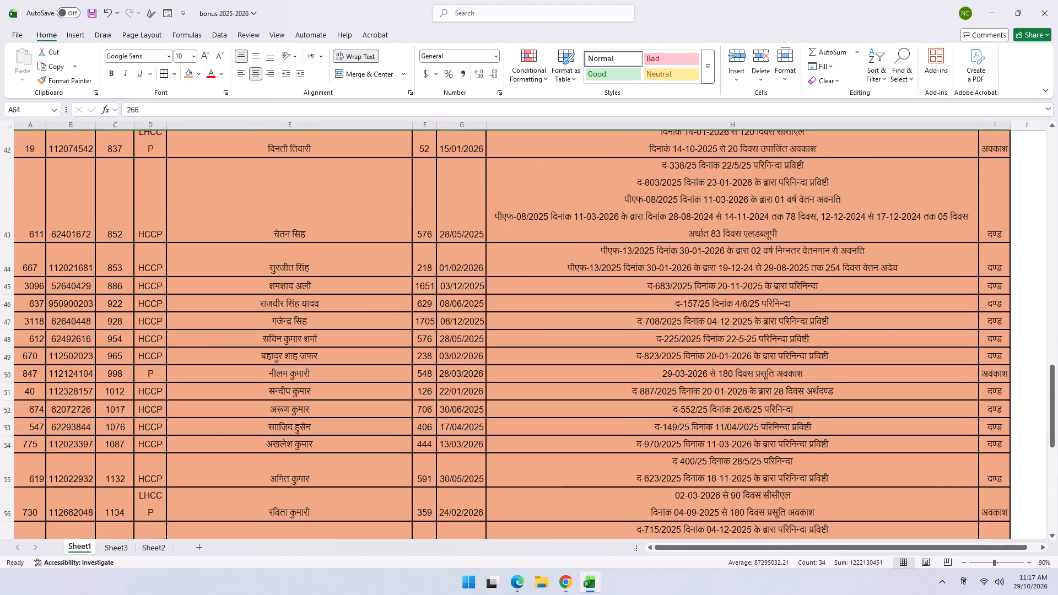
scroll(125, 326, "up", 15)
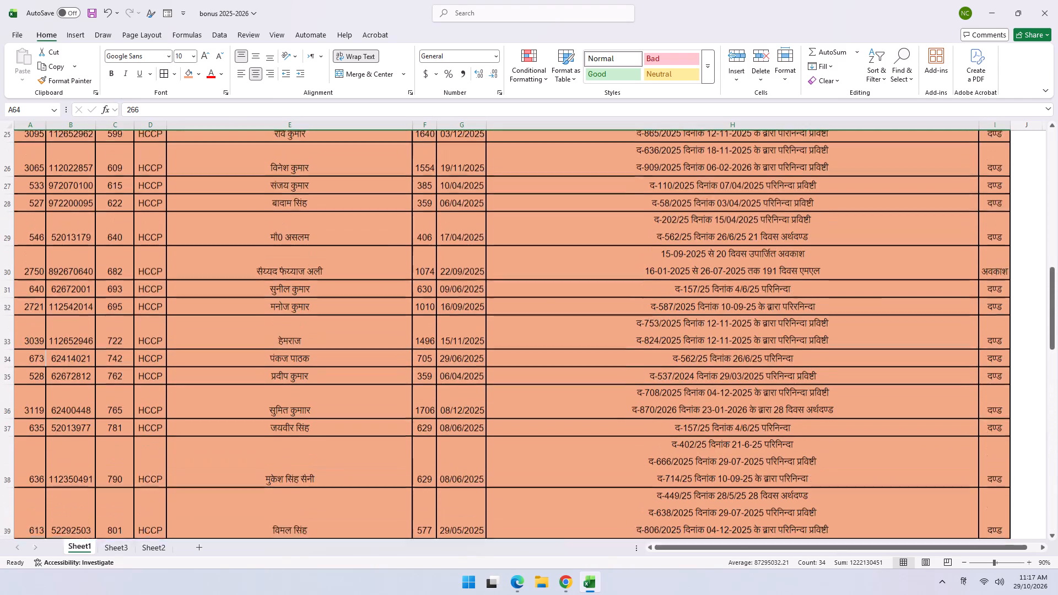
scroll(125, 326, "up", 9)
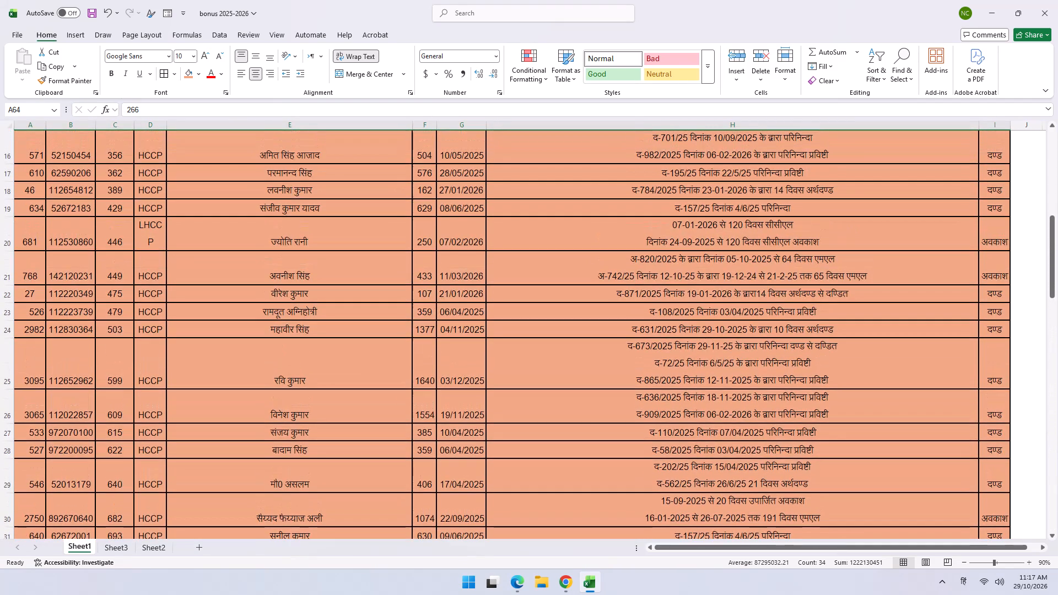
scroll(125, 326, "up", 7)
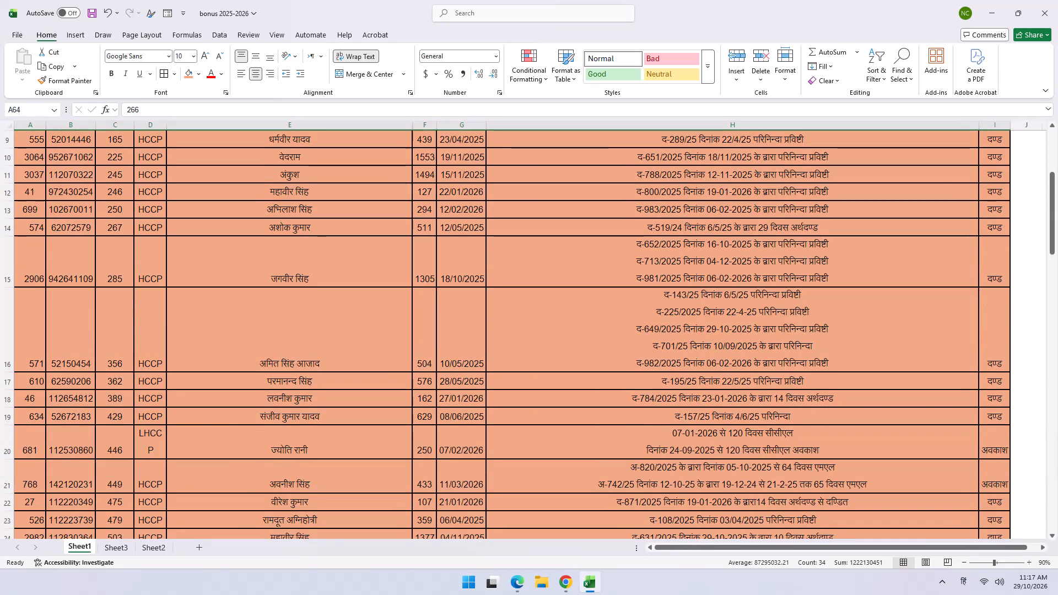
Switch to the NEW NR 2025 Google Sheet in Edge and search its ALL sheet for तौफीक.
key("alt+Tab")
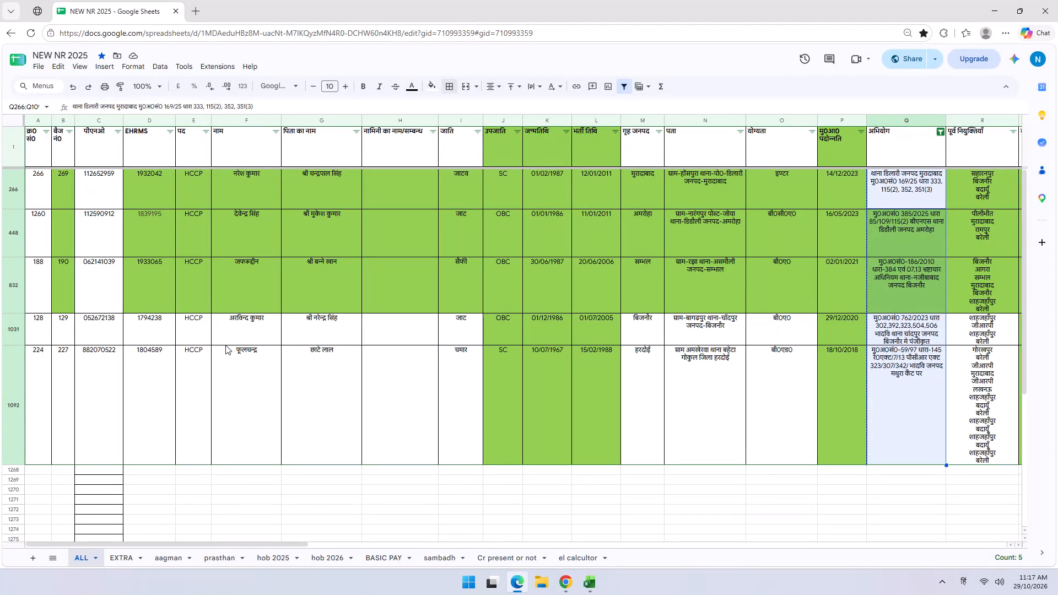
key("ctrl+f")
type("तौफीक")
key("Return")
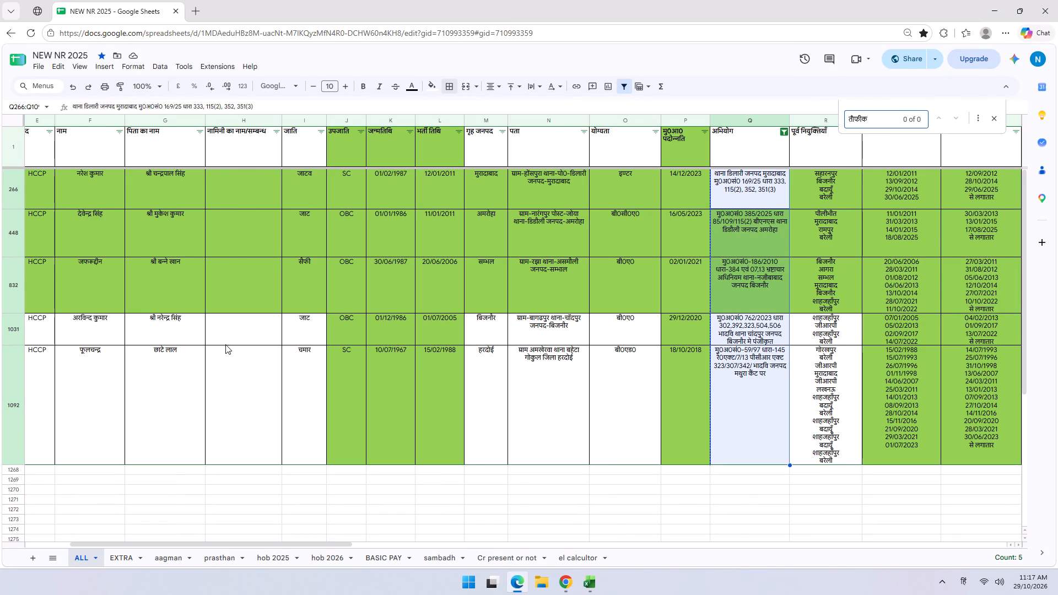
Remove the filter from the ALL sheet.
left_click(297, 518)
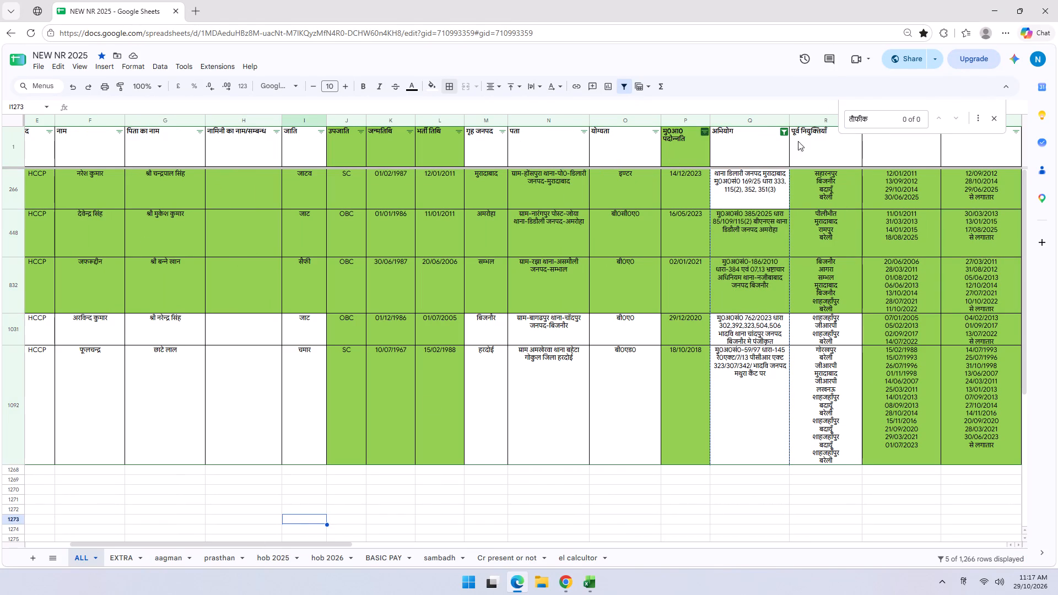
left_click(625, 86)
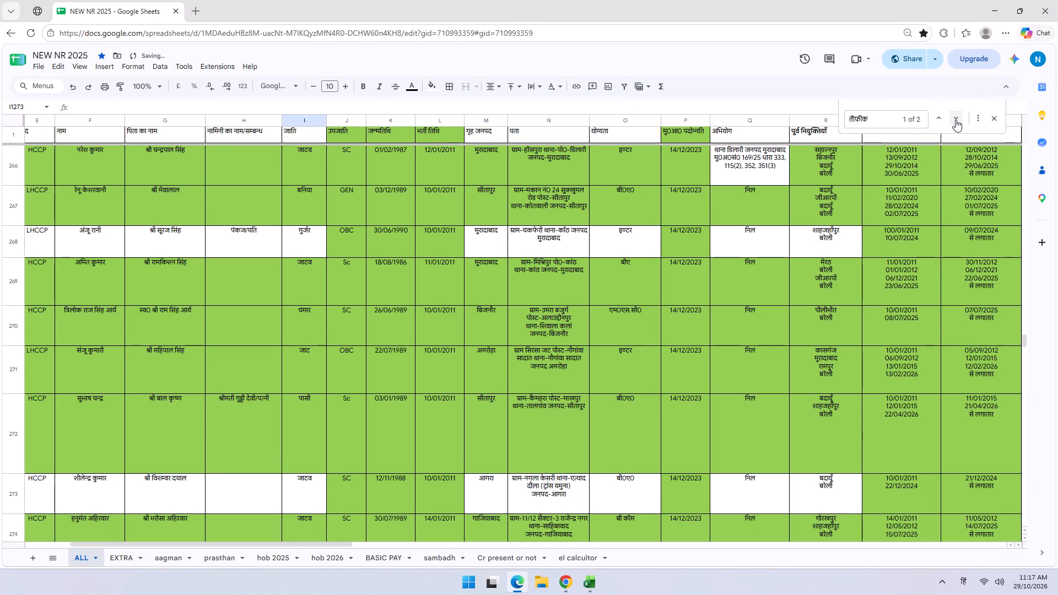
Locate the तौफीक record in the ALL sheet and check its serial, badge and PNO columns.
left_click(956, 120)
left_click(956, 120)
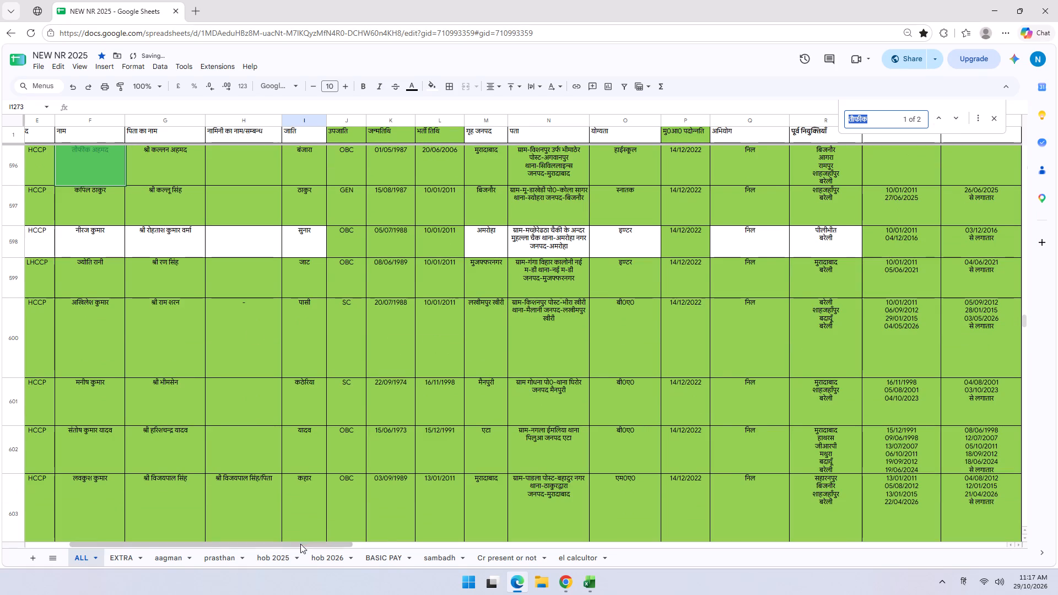
left_click_drag(300, 544, 248, 545)
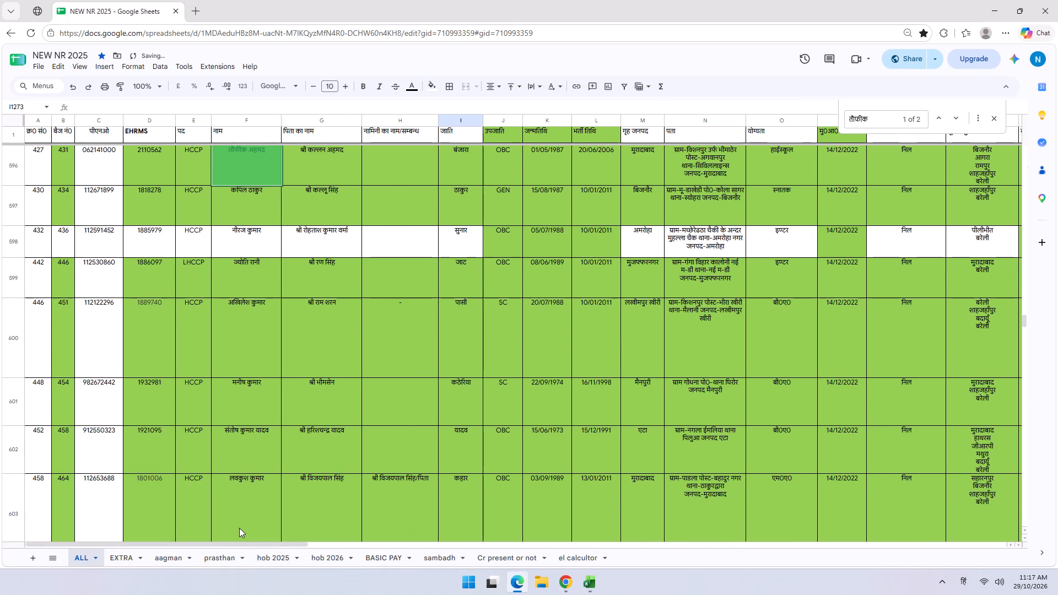
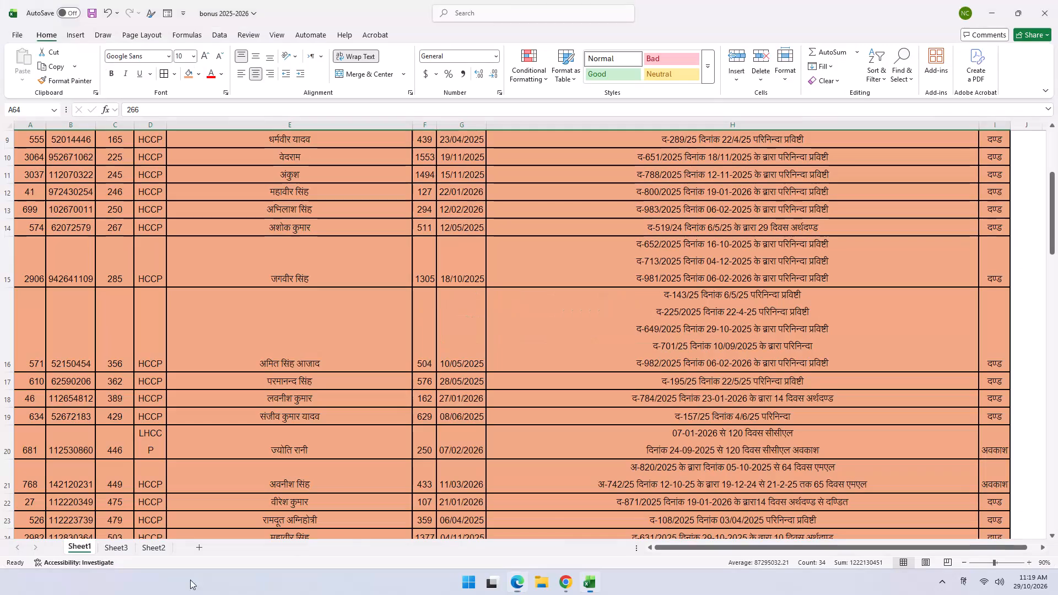
Search Sheet1 of the bonus workbook in Excel for तौफीक, and for the same person's PNO.
left_click(438, 356)
key("ctrl+f")
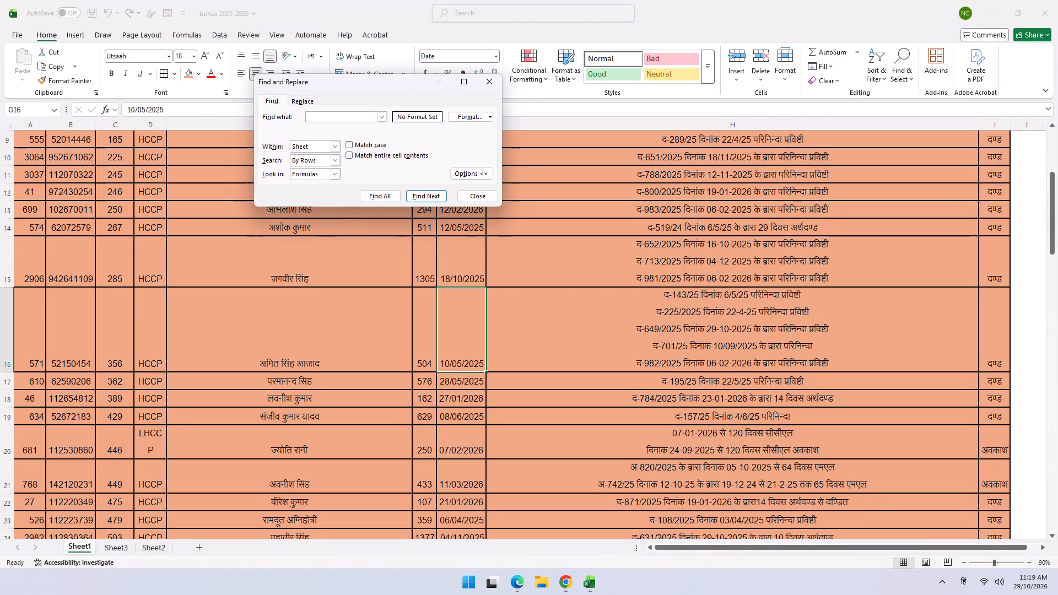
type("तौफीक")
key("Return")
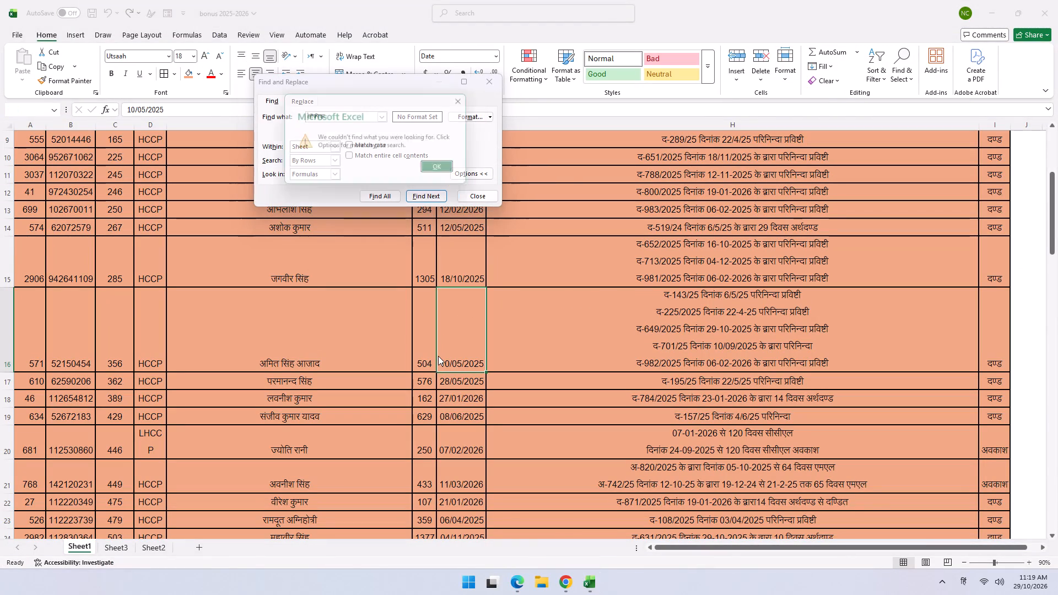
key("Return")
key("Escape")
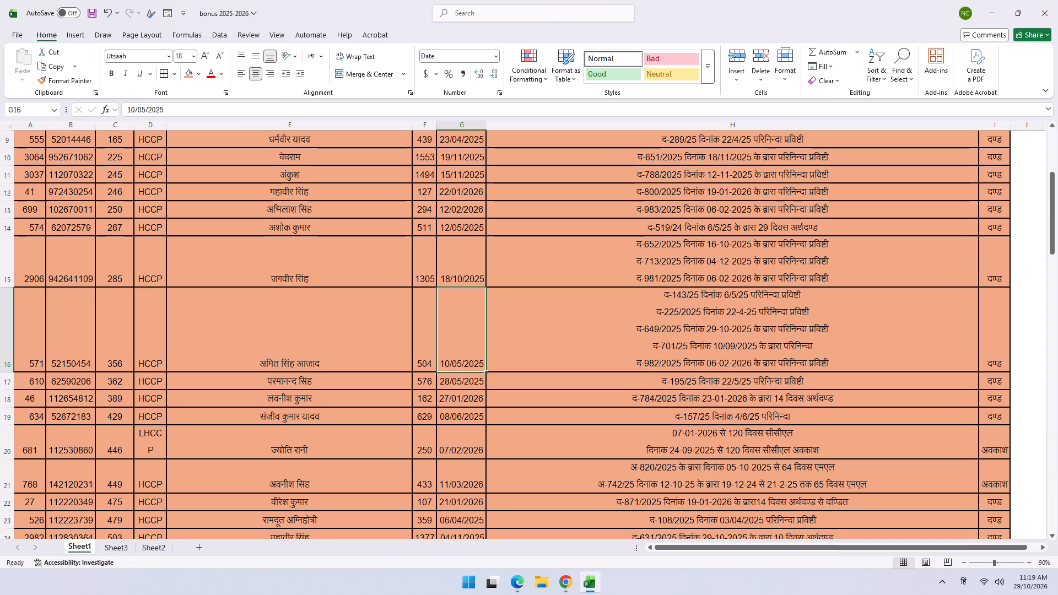
left_click(289, 410)
key("ctrl+f")
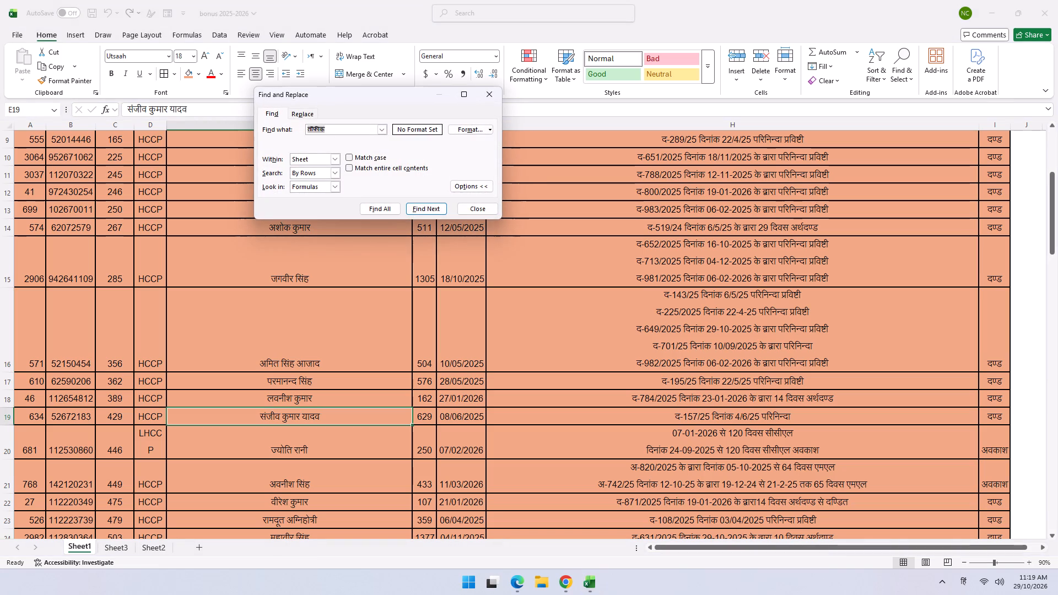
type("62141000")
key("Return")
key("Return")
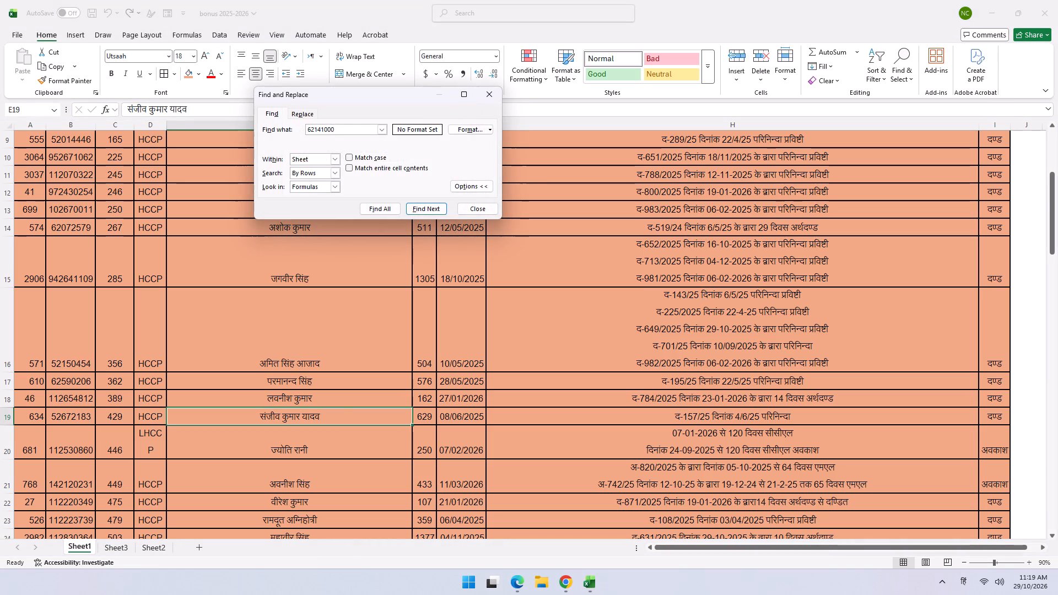
Switch to the NEW NR 2025 Google Sheet in Edge and search its hob 2026 and hob 2025 sheets for तौफीक.
left_click(521, 584)
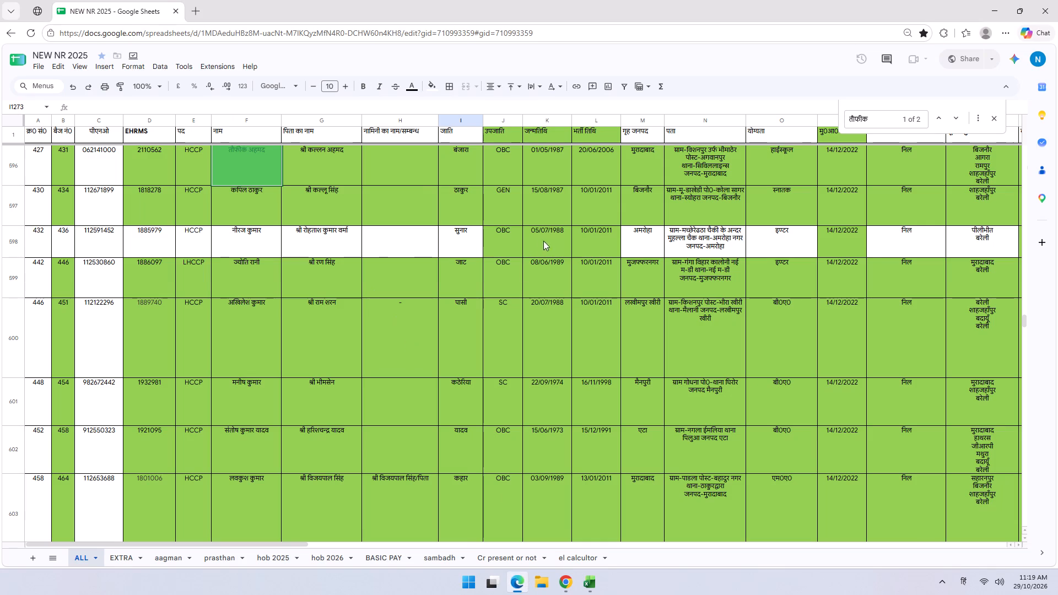
left_click(321, 557)
left_click(390, 340)
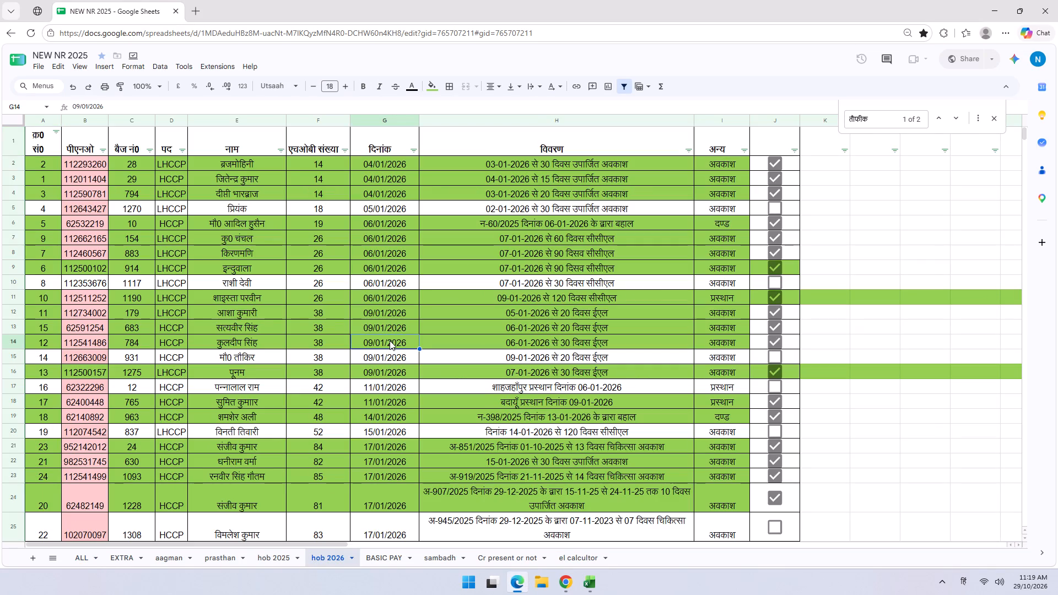
key("ctrl+f")
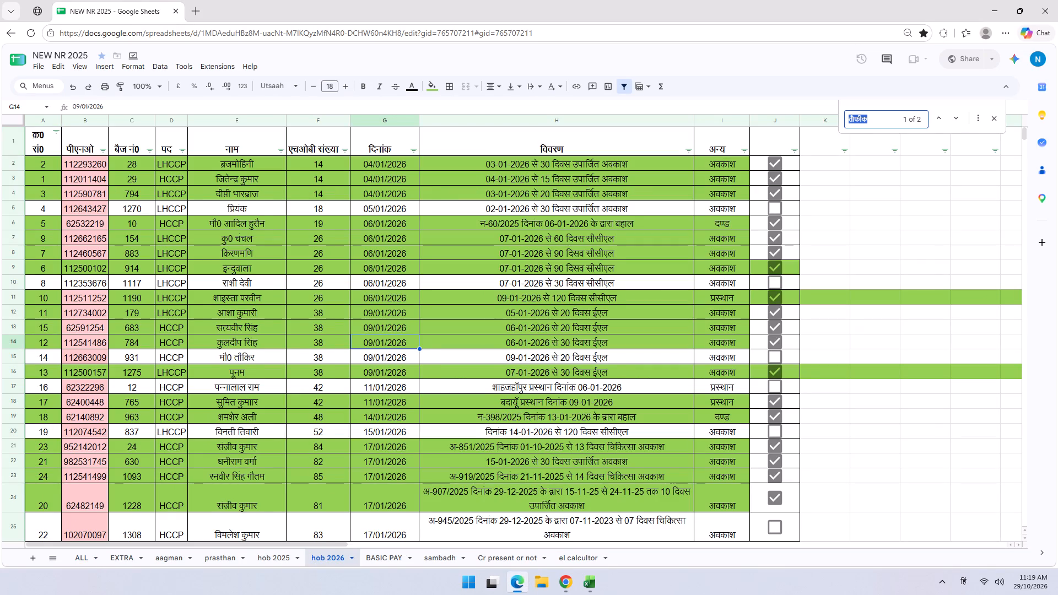
key("Return")
key("Return")
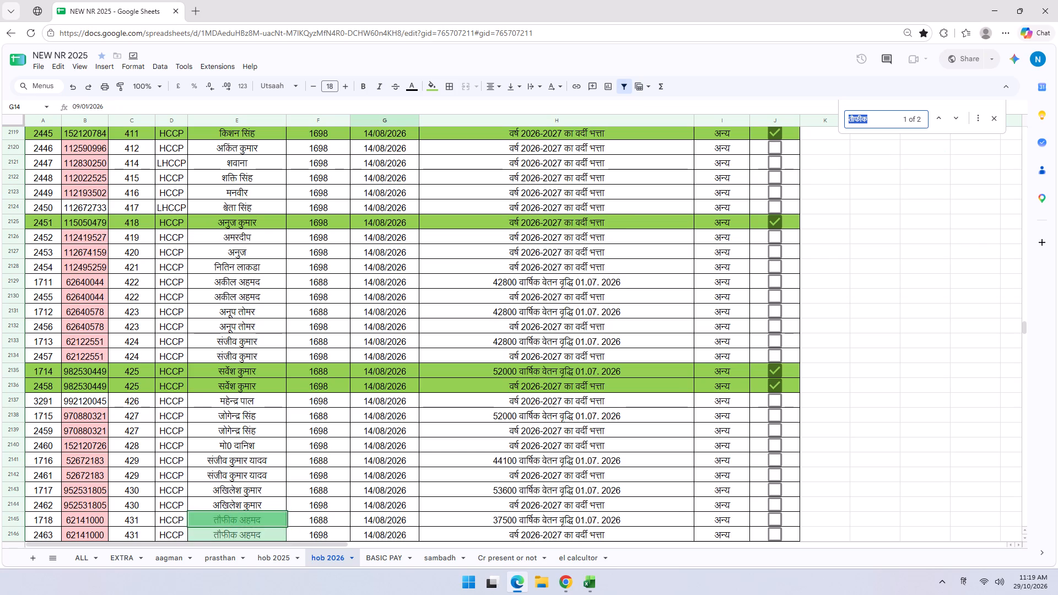
left_click(271, 554)
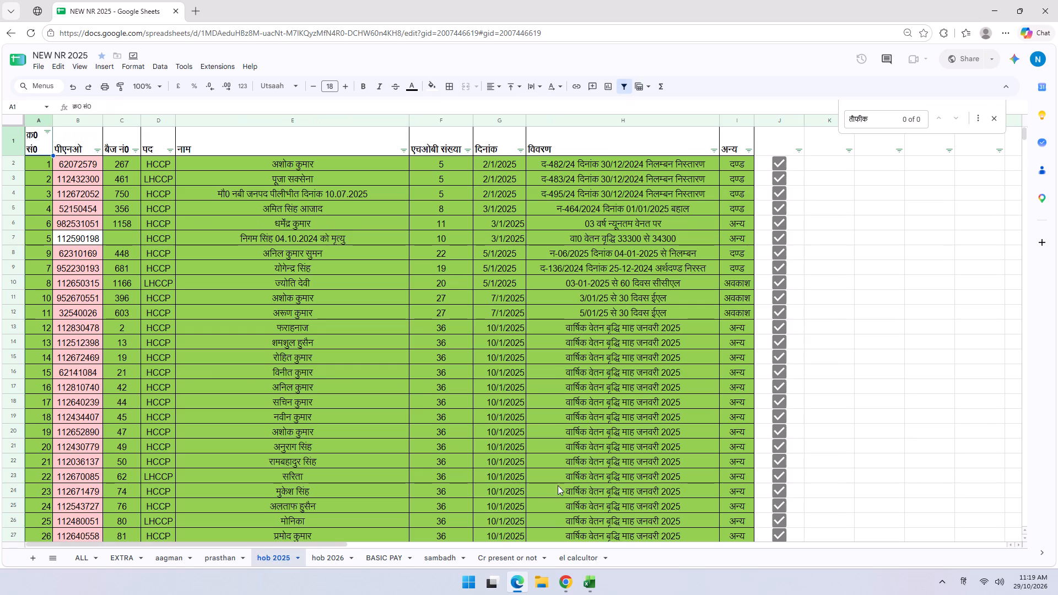
left_click(957, 119)
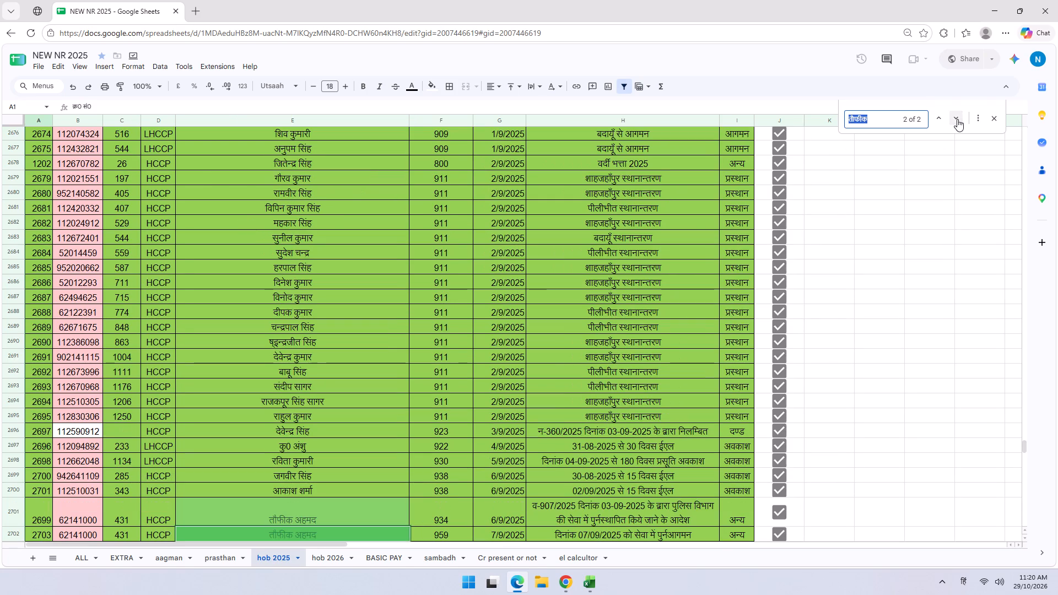
left_click(957, 119)
left_click(957, 119)
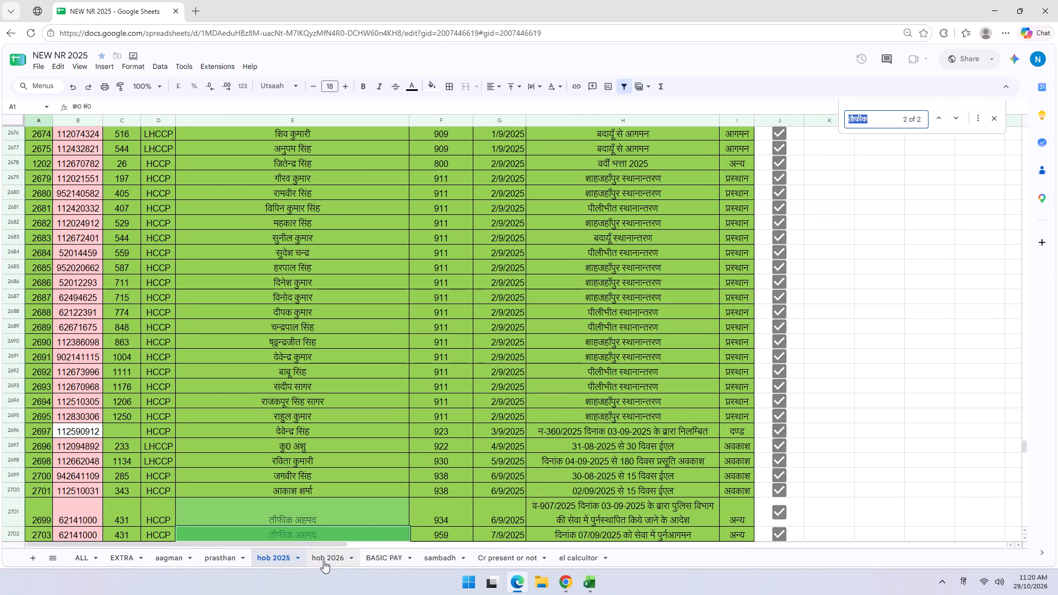
left_click(81, 557)
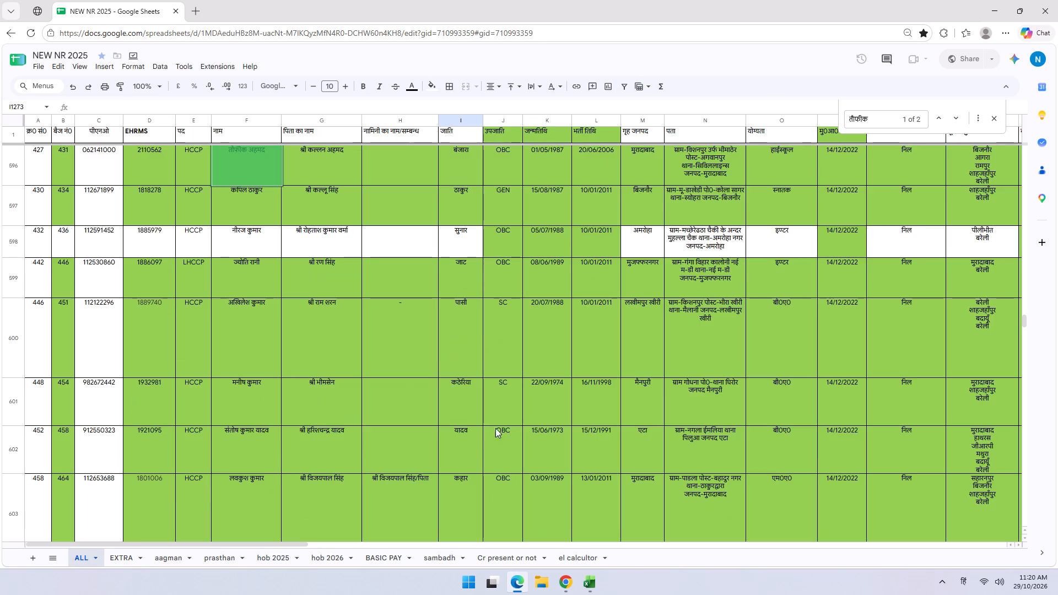
left_click(616, 168)
key("Tab")
key("Tab")
key("Tab")
key("Tab")
key("Tab")
key("Tab")
key("Tab")
key("Tab")
key("Tab")
key("Tab")
key("Tab")
key("Tab")
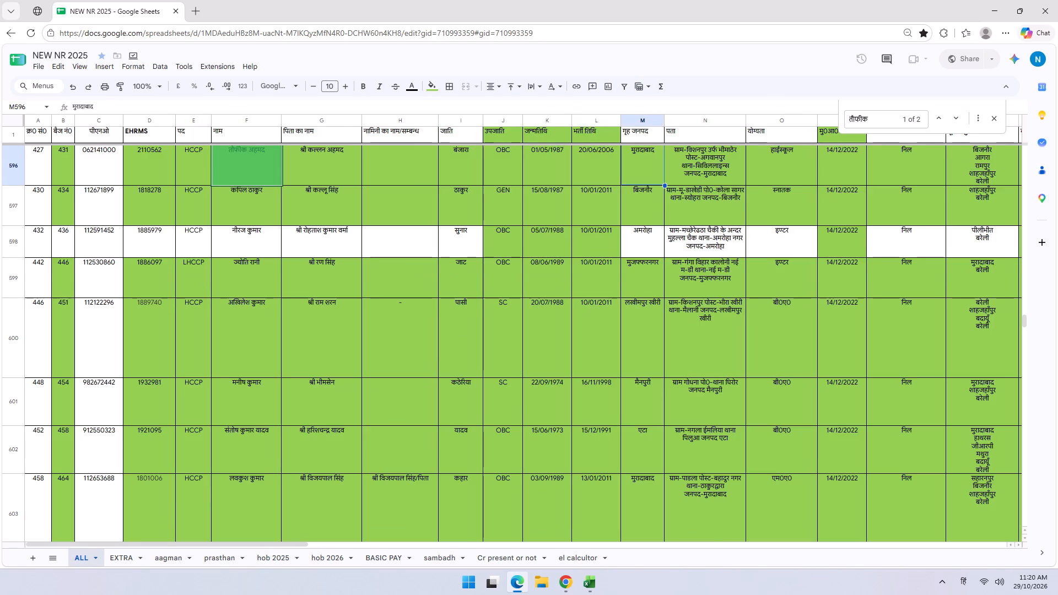
key("shift+Tab")
key("shift+Tab")
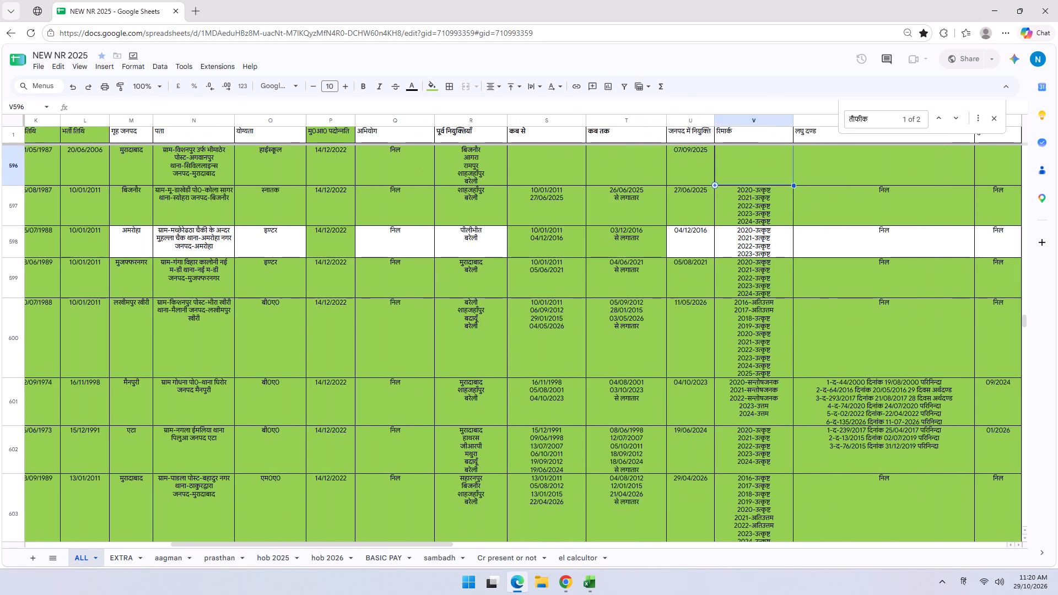
key("shift+Tab")
key("shift+Tab")
key("shift+Tab")
key("shift+Tab")
key("shift+Tab")
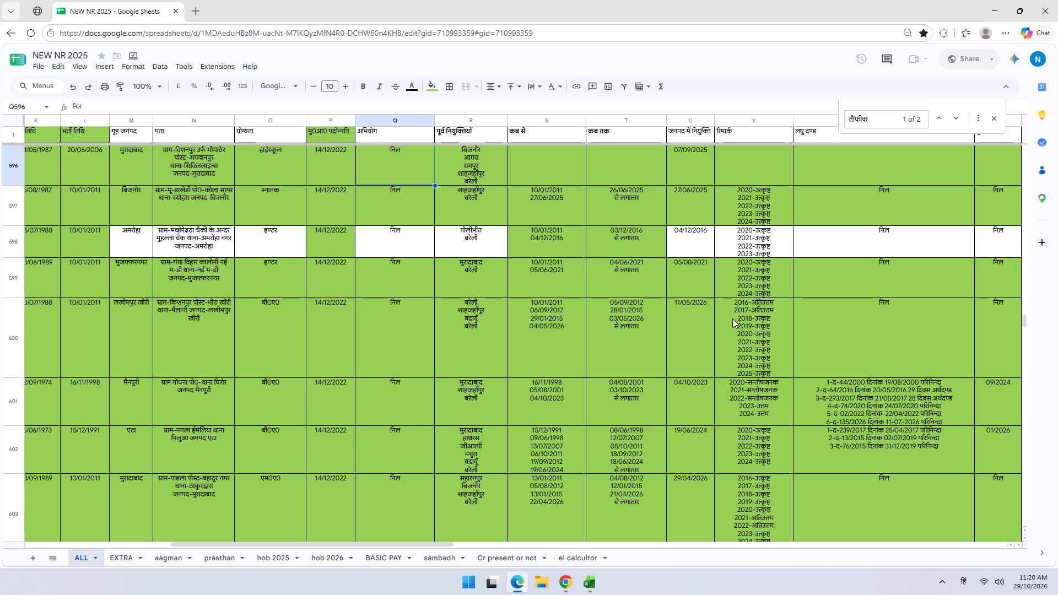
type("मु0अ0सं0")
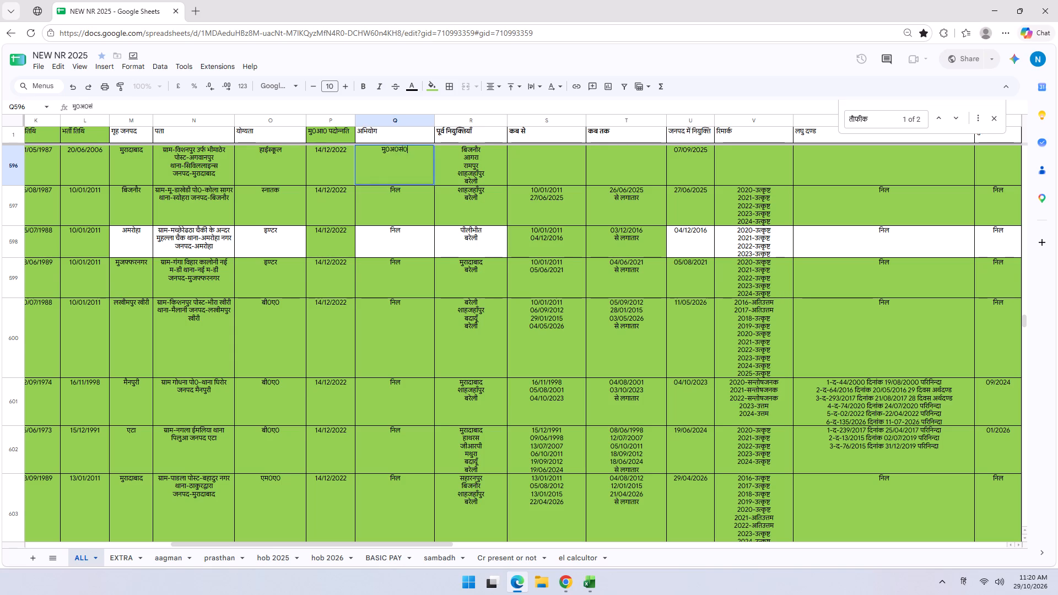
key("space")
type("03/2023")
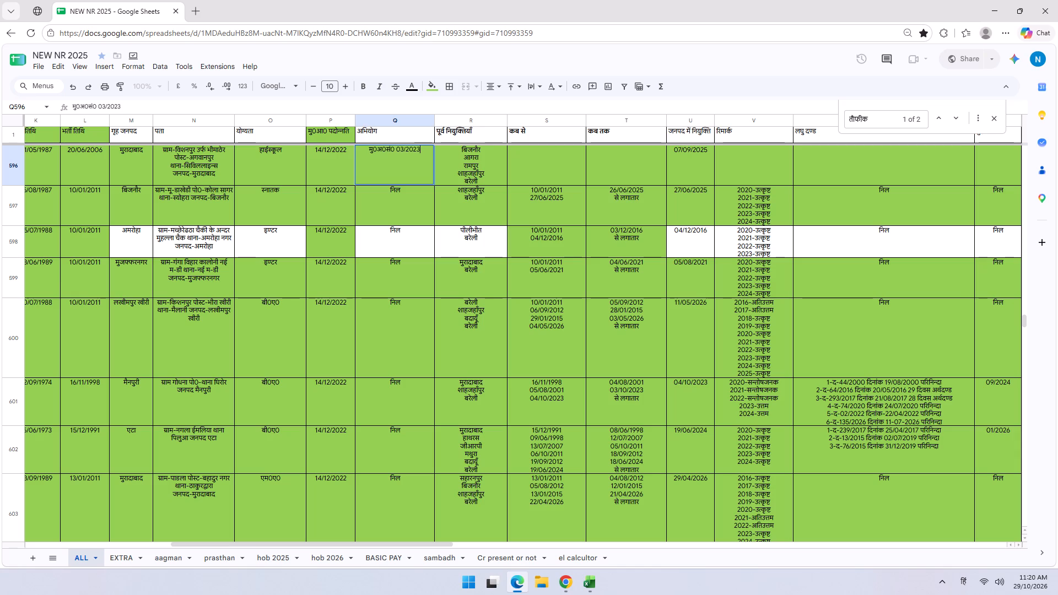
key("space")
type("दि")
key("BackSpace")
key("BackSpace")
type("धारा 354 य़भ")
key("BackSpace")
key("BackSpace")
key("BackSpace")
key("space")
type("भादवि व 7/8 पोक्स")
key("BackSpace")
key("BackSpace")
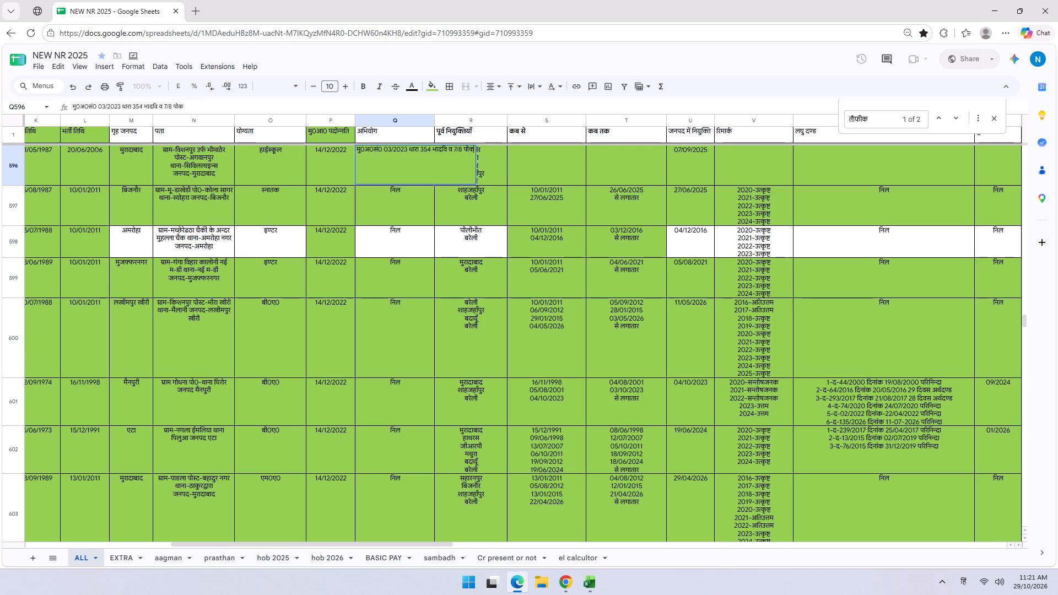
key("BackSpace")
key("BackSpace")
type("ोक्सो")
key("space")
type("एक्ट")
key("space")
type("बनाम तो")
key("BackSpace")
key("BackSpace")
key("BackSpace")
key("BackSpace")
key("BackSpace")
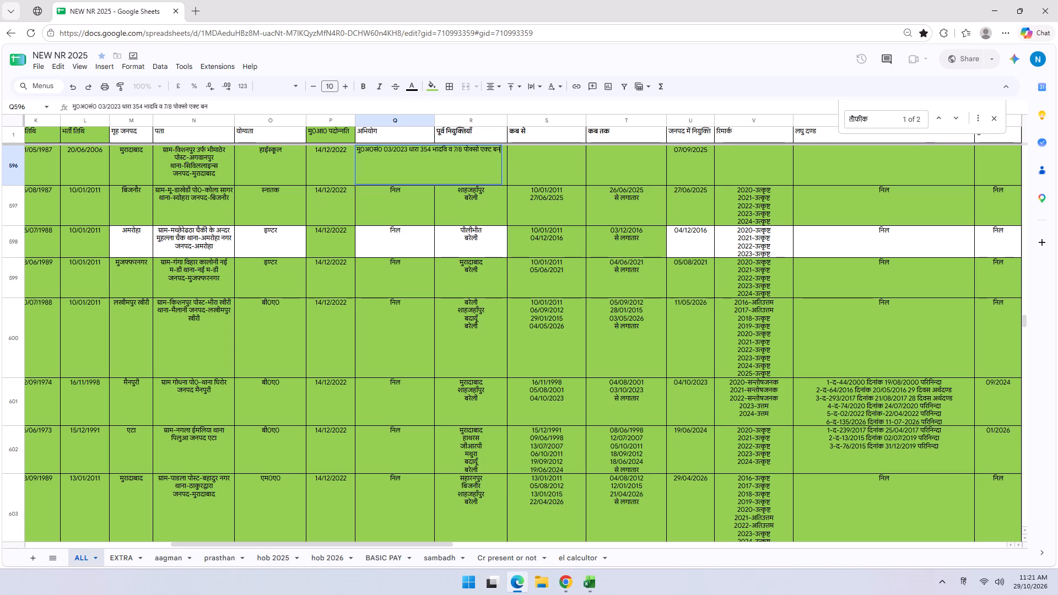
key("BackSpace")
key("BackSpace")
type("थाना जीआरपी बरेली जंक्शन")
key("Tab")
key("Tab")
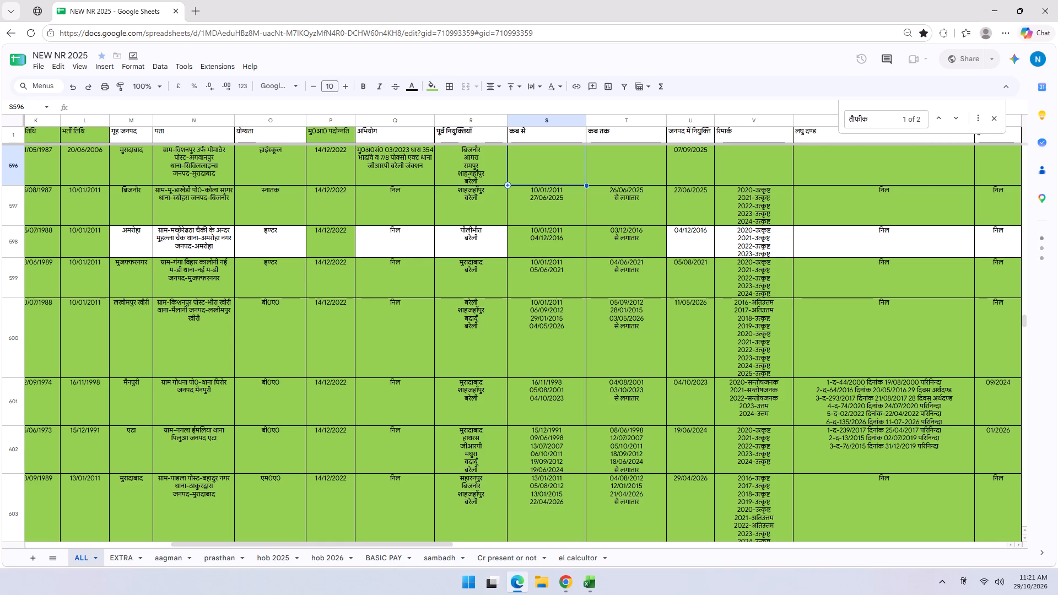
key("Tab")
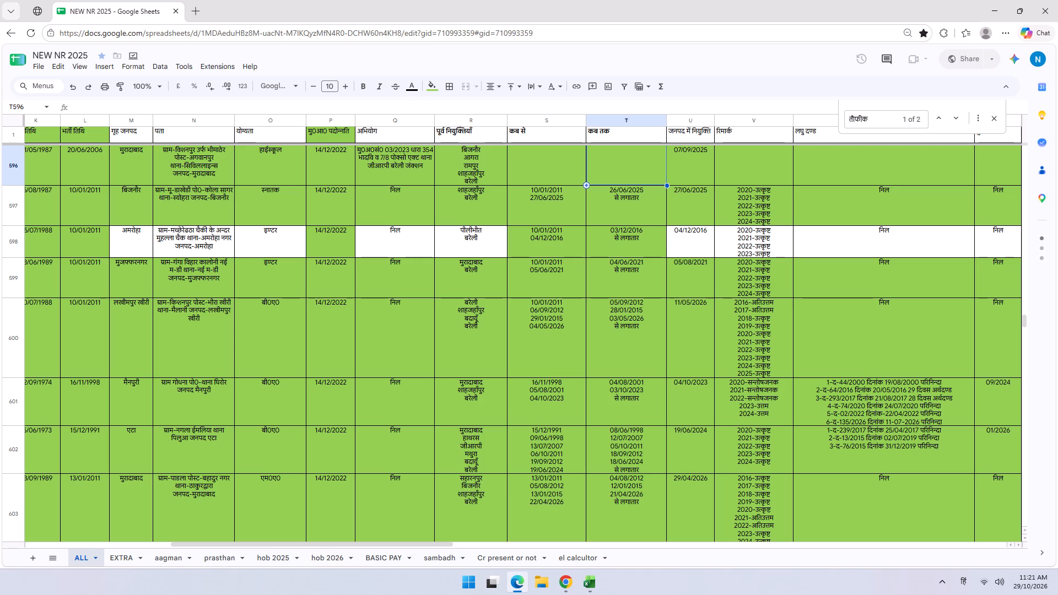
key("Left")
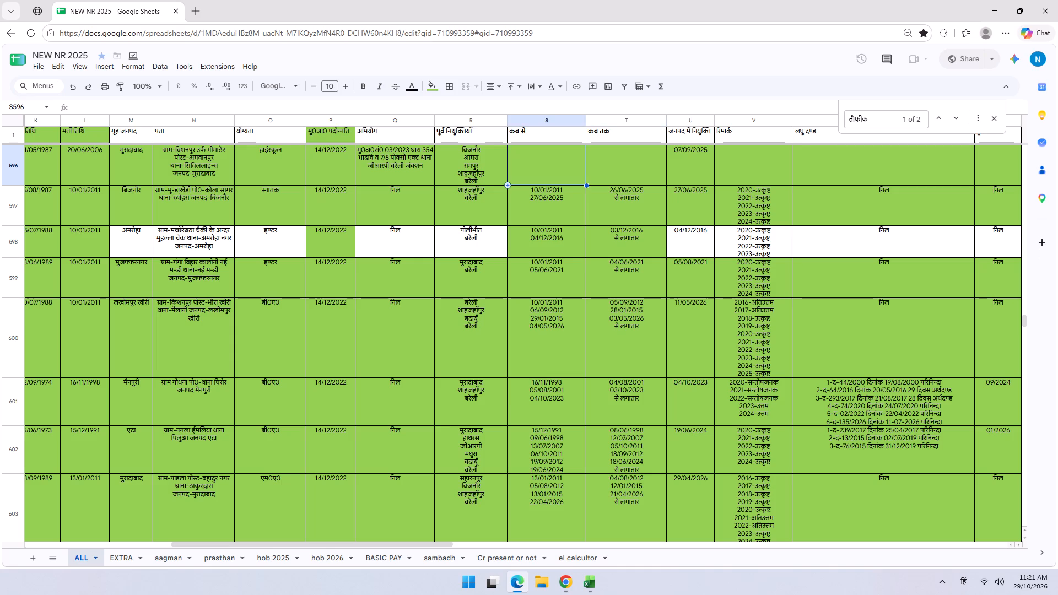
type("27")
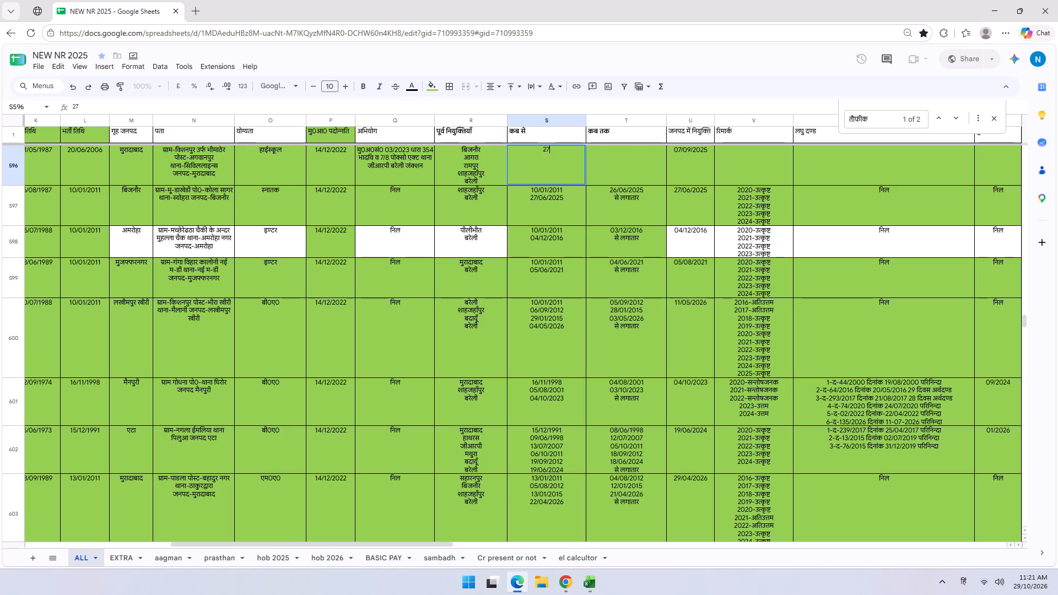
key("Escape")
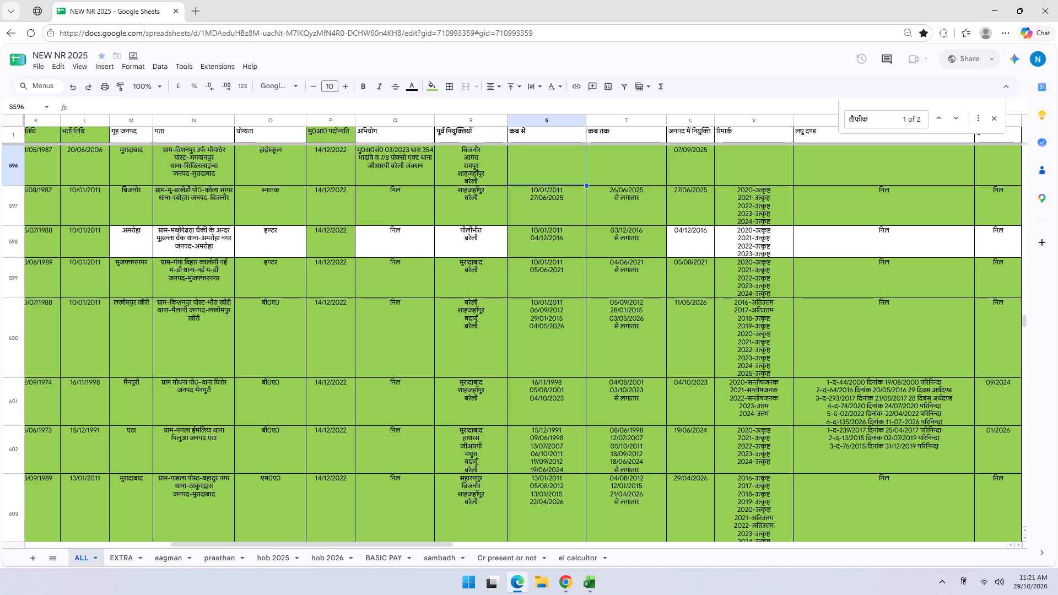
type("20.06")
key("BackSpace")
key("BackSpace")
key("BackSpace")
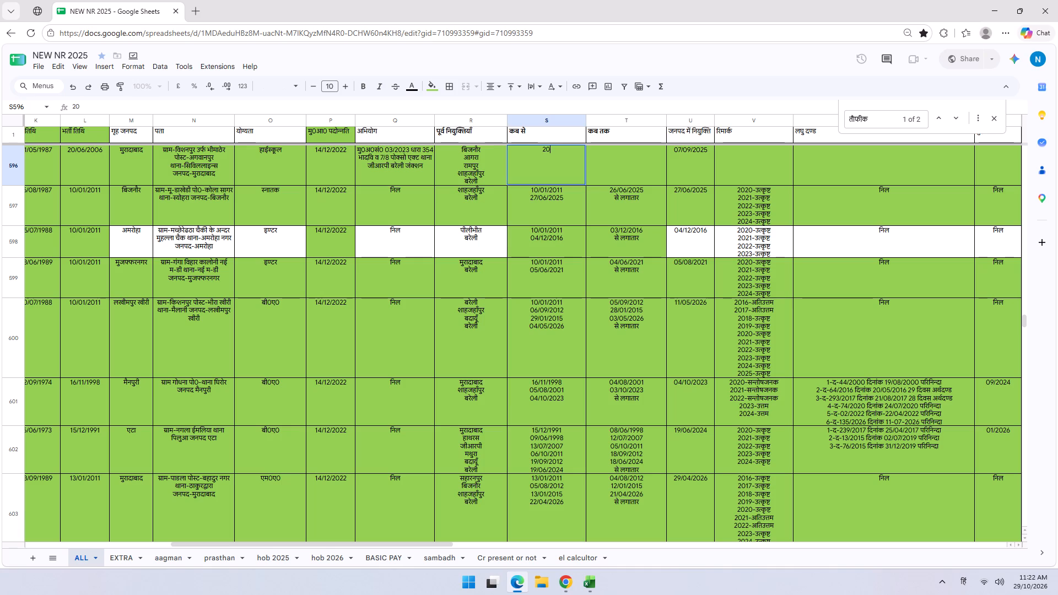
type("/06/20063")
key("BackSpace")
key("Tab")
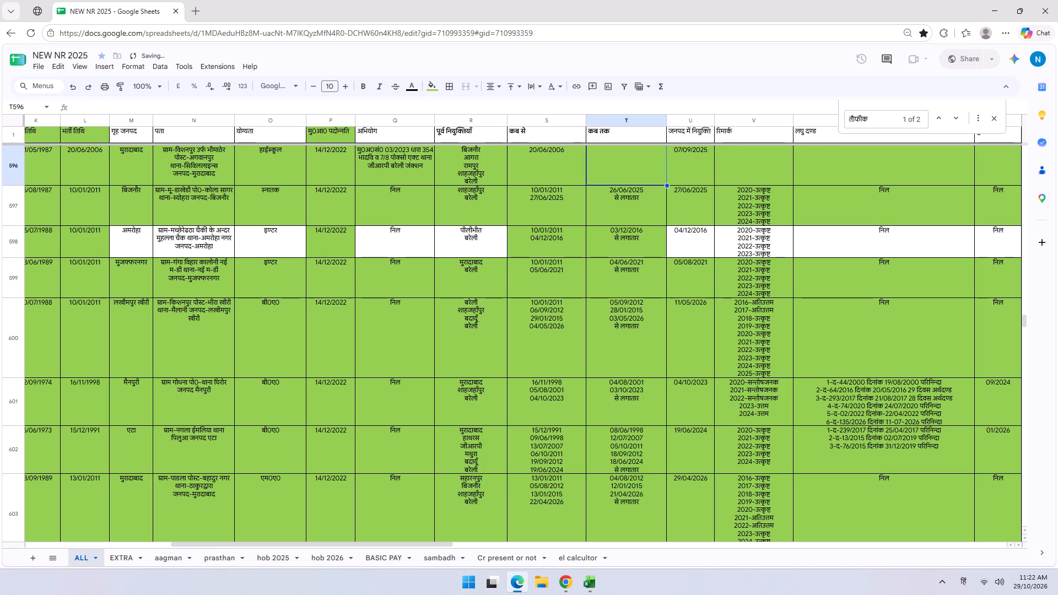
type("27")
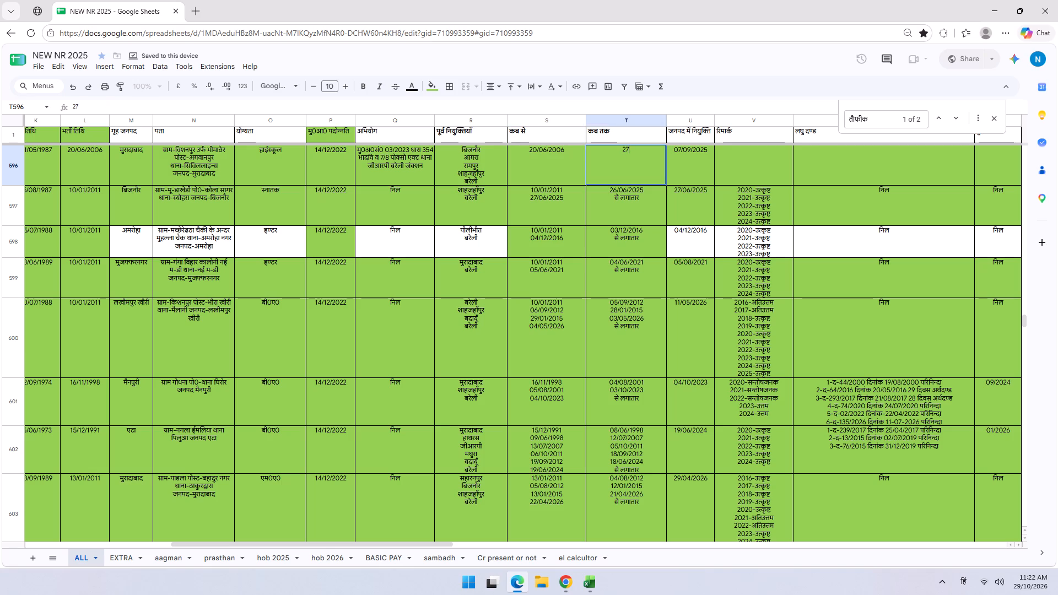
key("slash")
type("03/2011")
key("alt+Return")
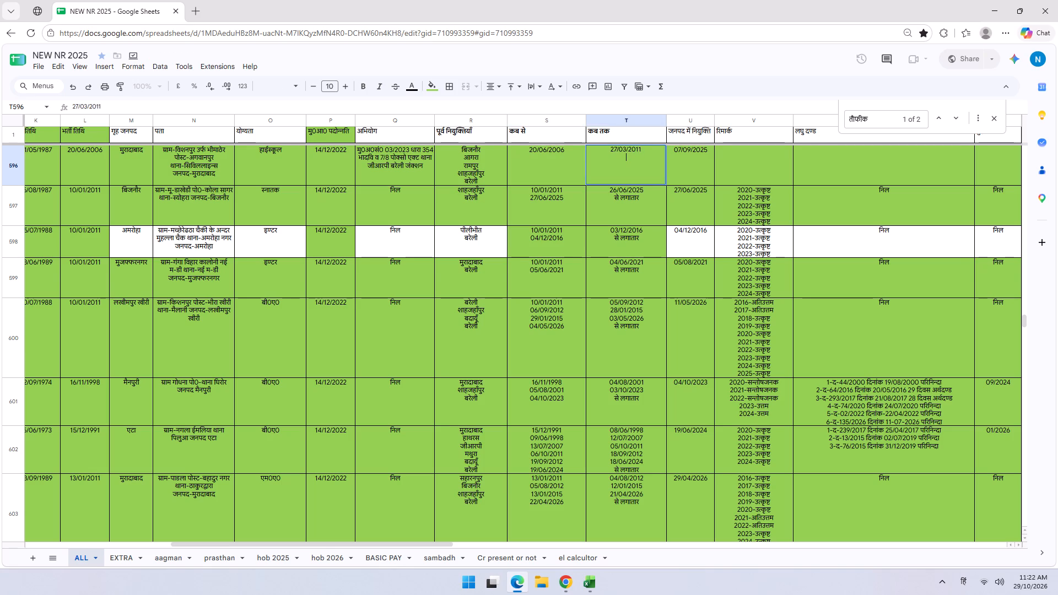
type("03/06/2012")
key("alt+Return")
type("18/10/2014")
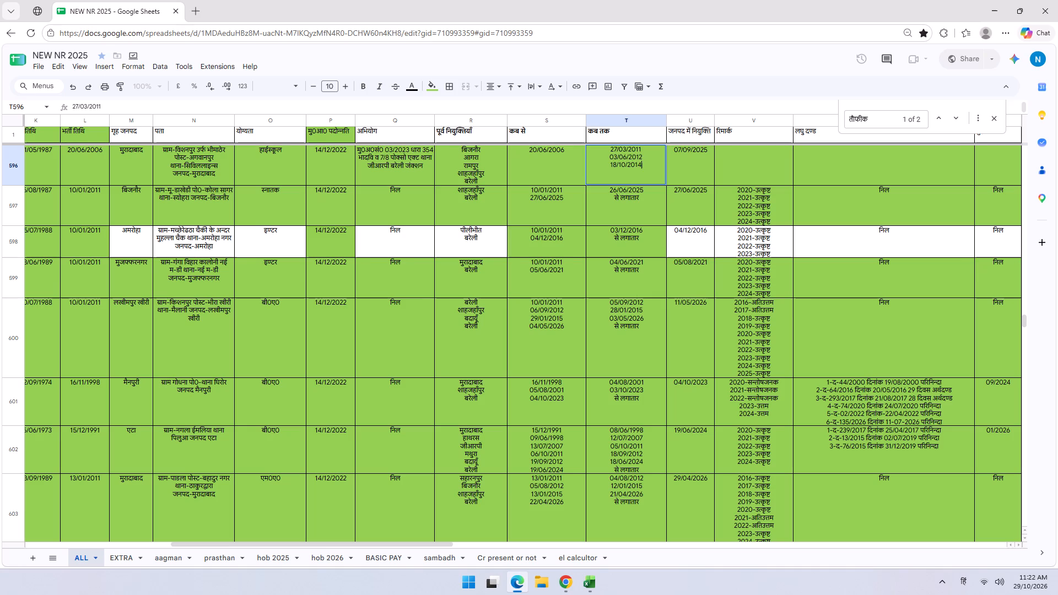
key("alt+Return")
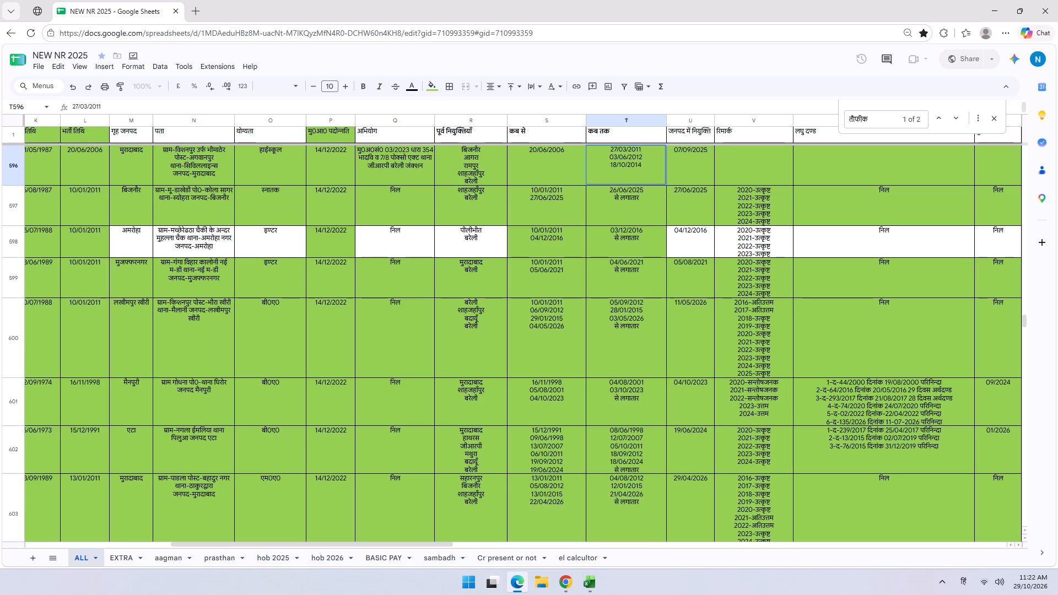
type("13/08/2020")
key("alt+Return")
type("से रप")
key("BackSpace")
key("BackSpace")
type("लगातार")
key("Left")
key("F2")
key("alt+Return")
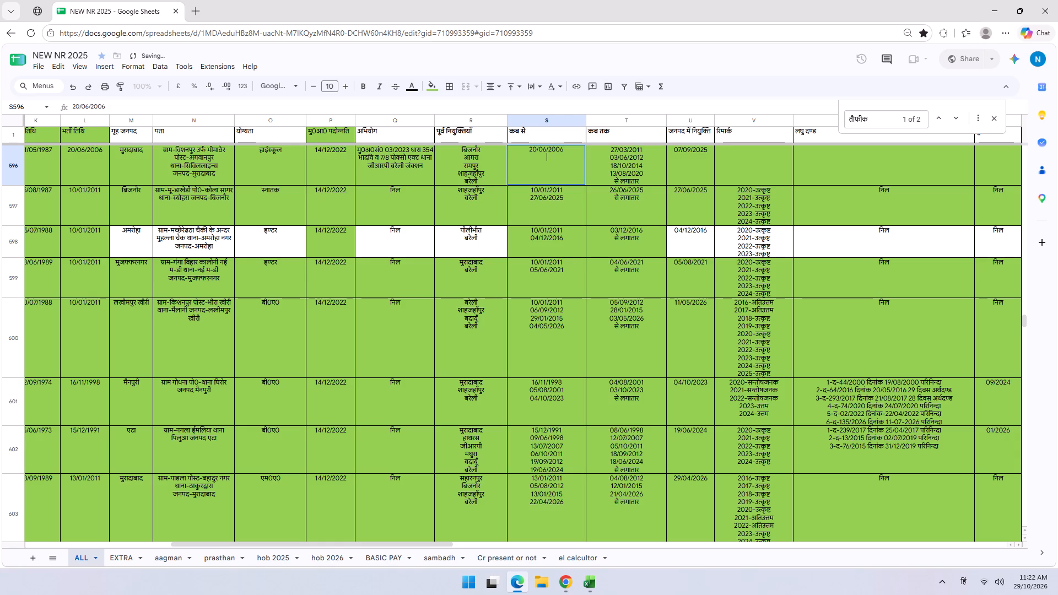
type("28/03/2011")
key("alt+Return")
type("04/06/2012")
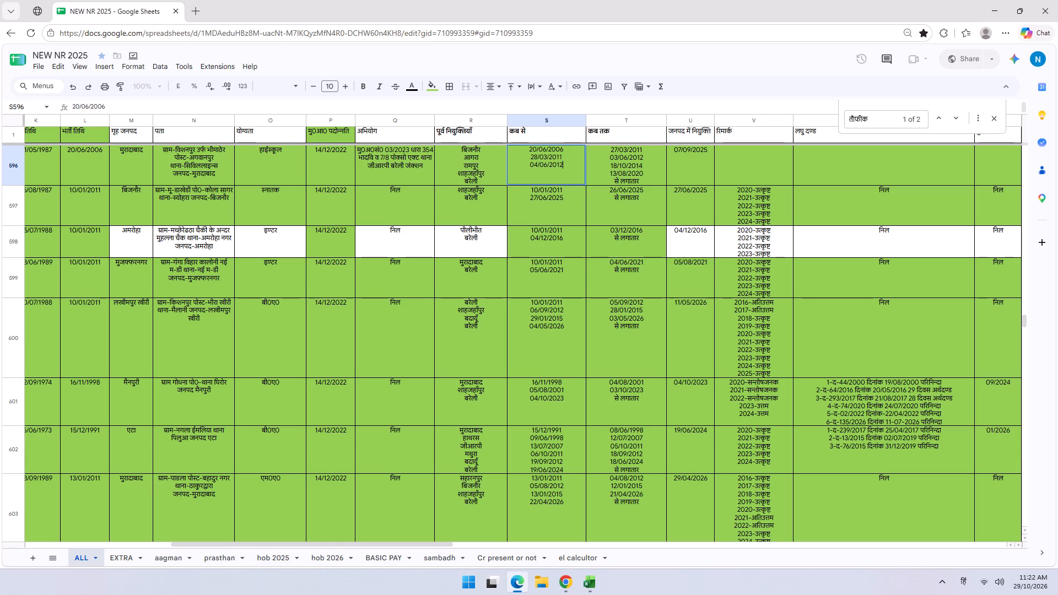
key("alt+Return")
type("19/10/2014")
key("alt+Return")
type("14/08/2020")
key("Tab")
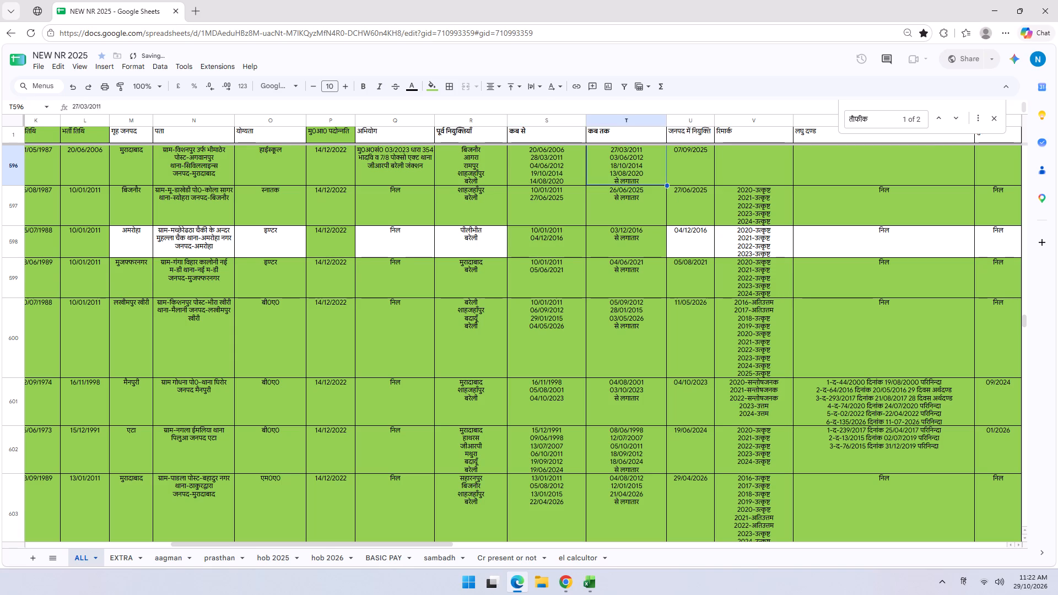
Go to the empty रिमार्क cell in तौफीक's row of the ALL sheet.
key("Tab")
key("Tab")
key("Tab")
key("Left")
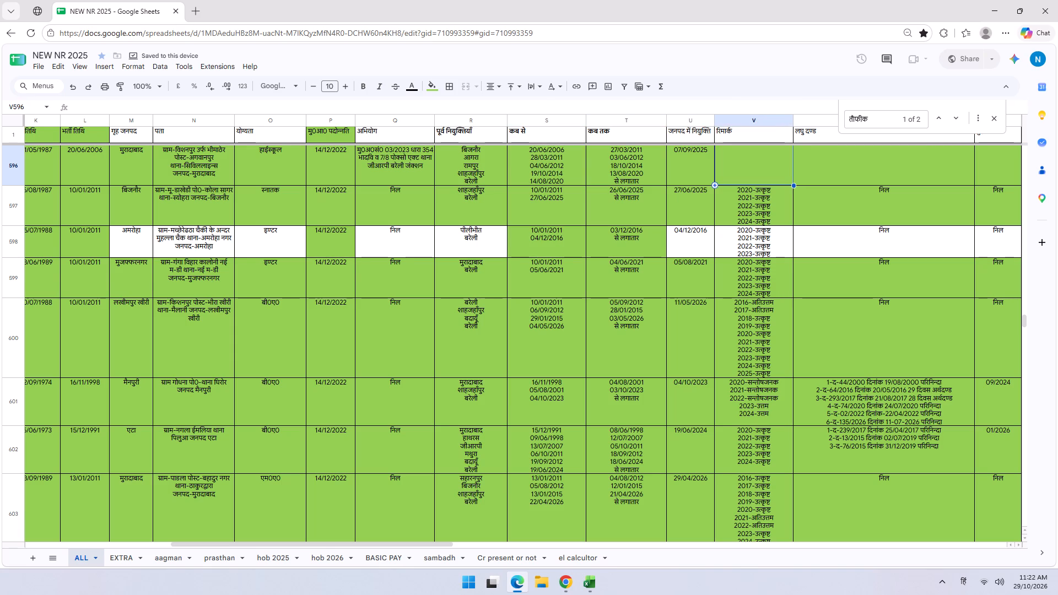
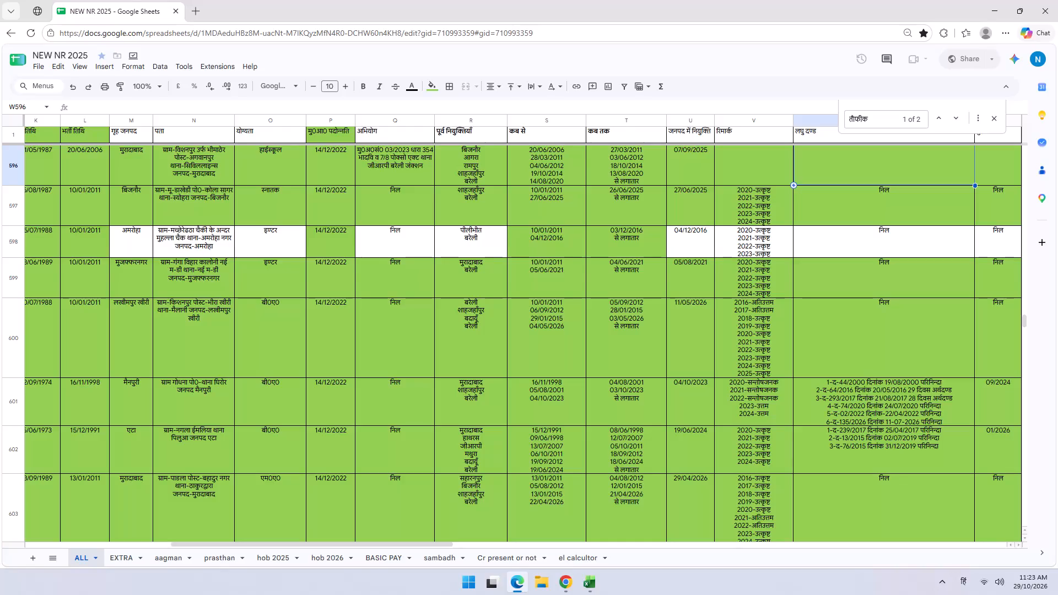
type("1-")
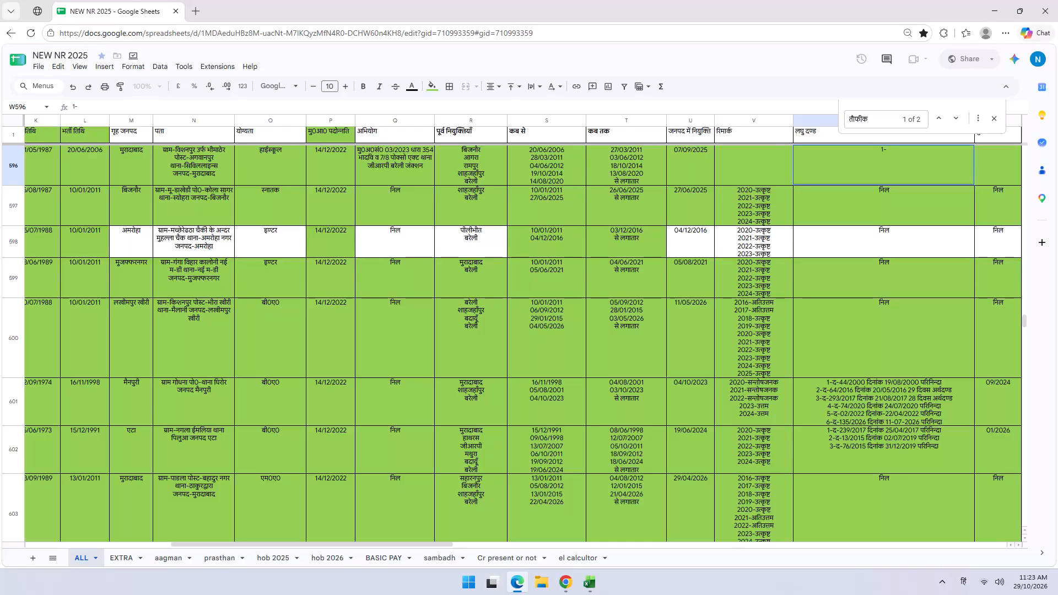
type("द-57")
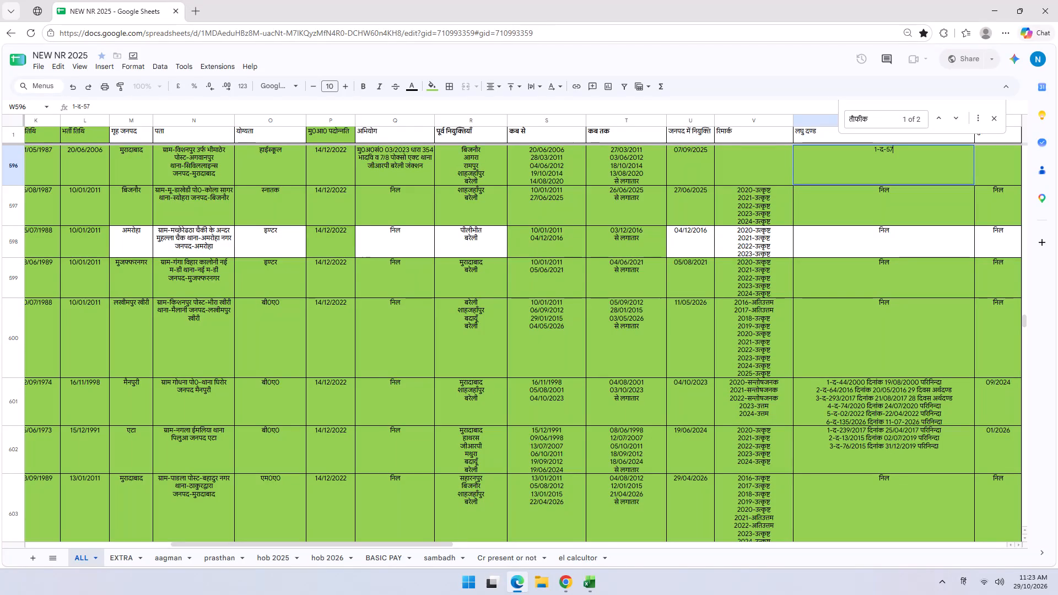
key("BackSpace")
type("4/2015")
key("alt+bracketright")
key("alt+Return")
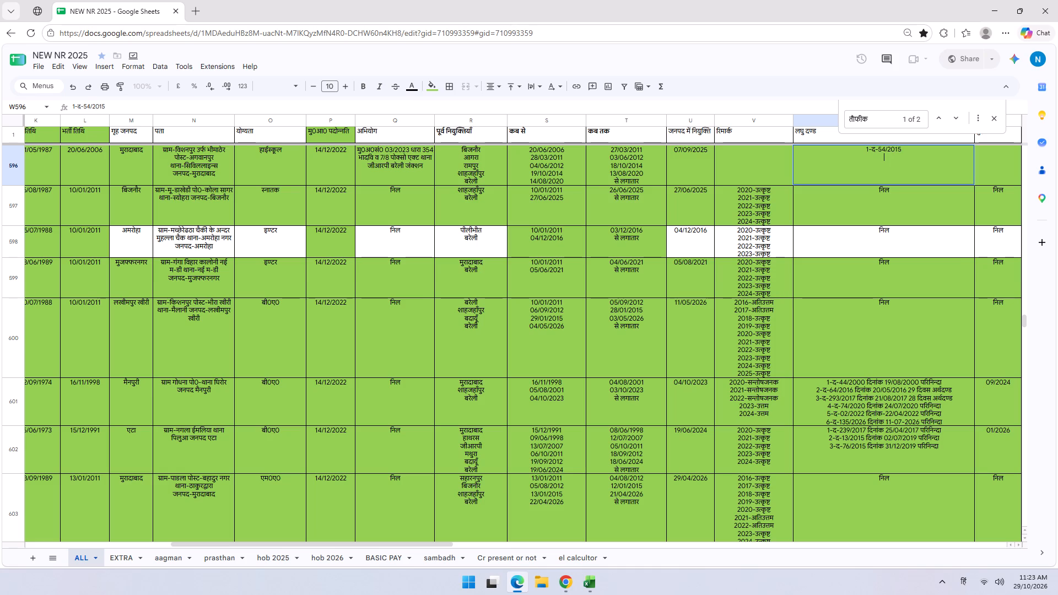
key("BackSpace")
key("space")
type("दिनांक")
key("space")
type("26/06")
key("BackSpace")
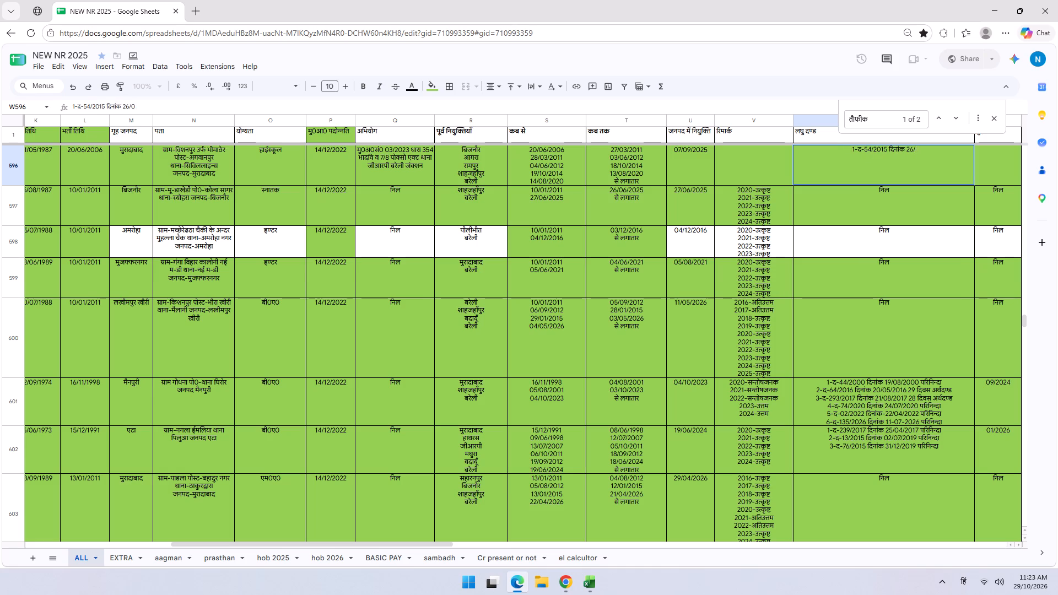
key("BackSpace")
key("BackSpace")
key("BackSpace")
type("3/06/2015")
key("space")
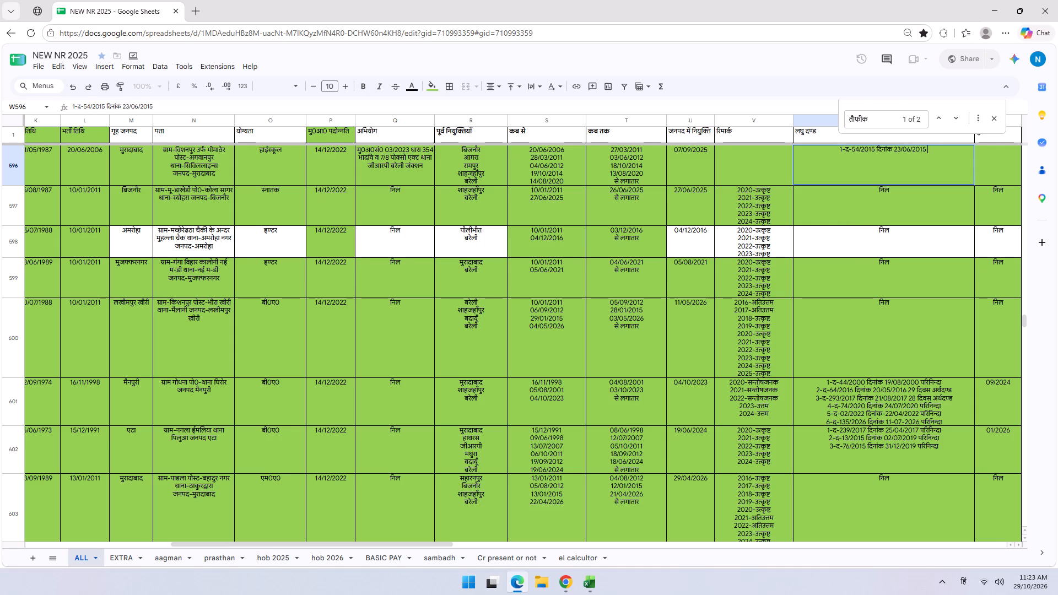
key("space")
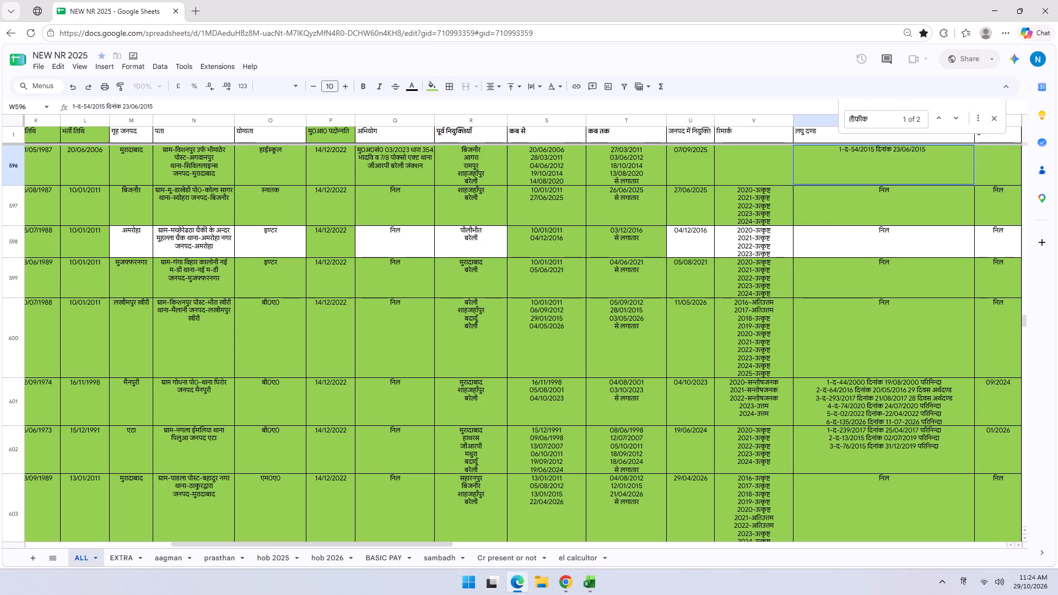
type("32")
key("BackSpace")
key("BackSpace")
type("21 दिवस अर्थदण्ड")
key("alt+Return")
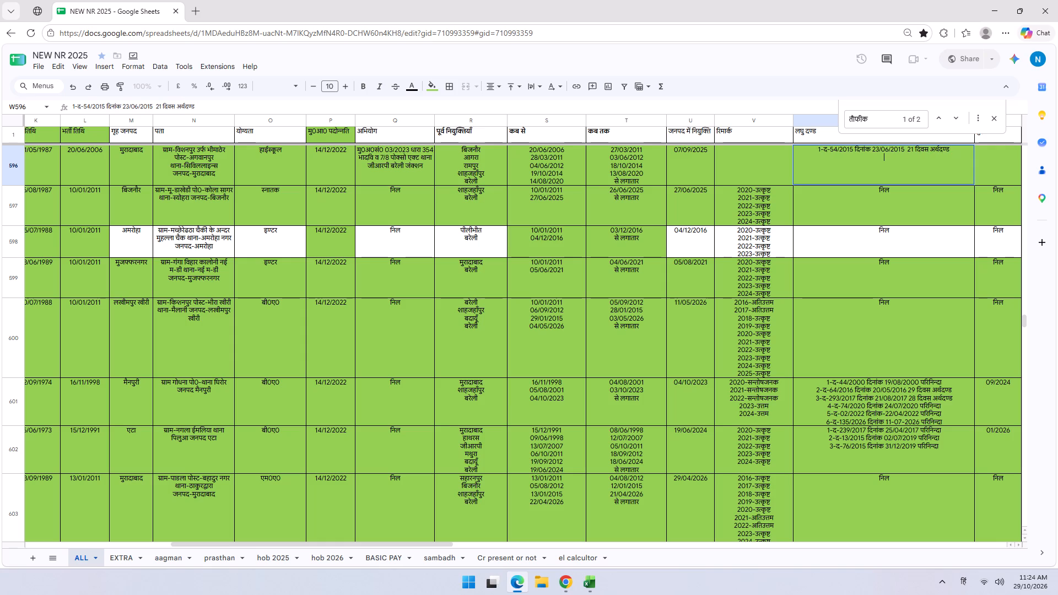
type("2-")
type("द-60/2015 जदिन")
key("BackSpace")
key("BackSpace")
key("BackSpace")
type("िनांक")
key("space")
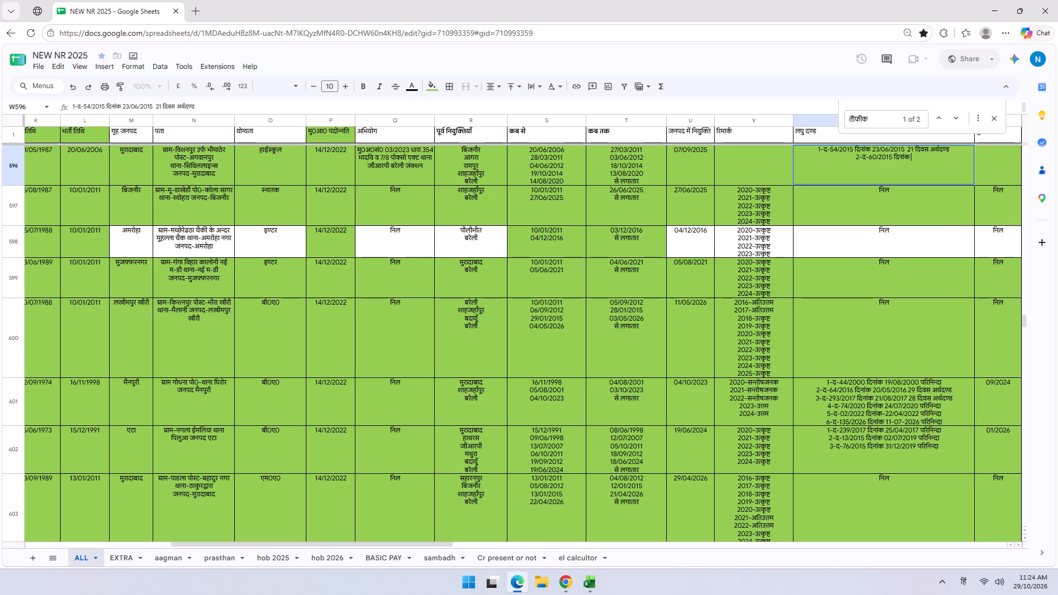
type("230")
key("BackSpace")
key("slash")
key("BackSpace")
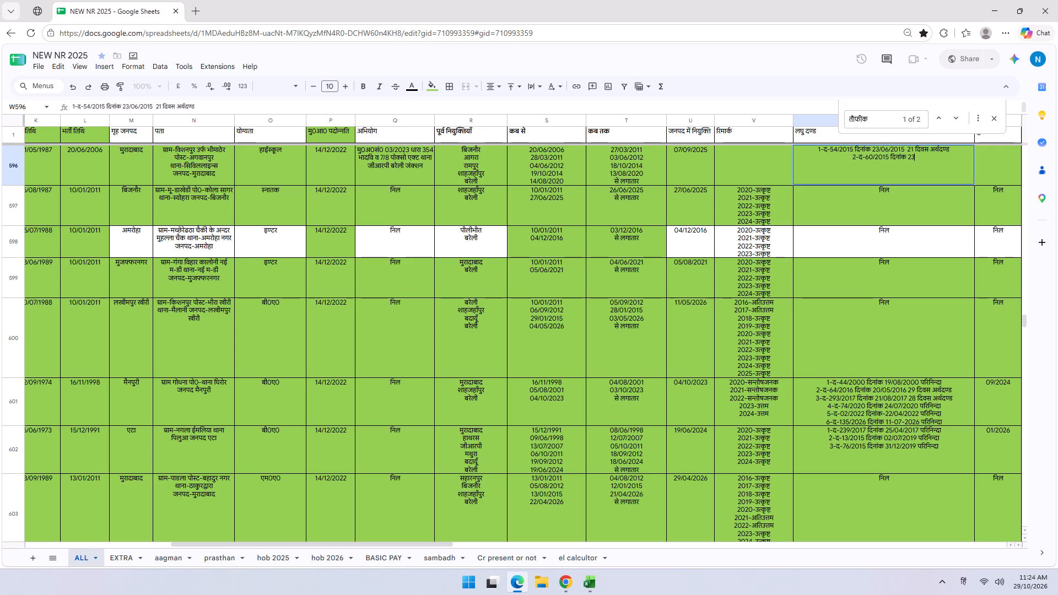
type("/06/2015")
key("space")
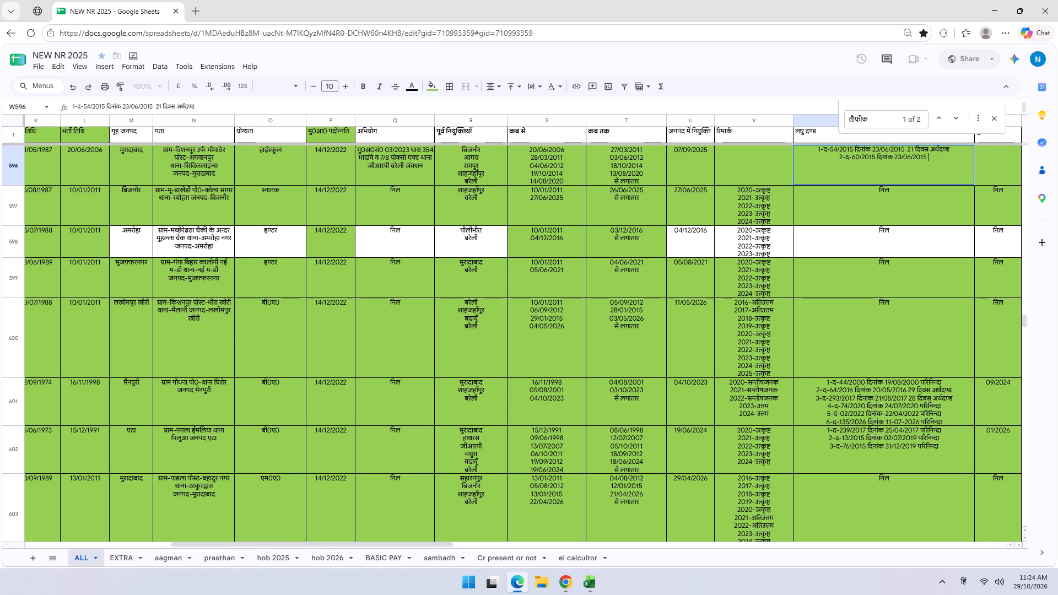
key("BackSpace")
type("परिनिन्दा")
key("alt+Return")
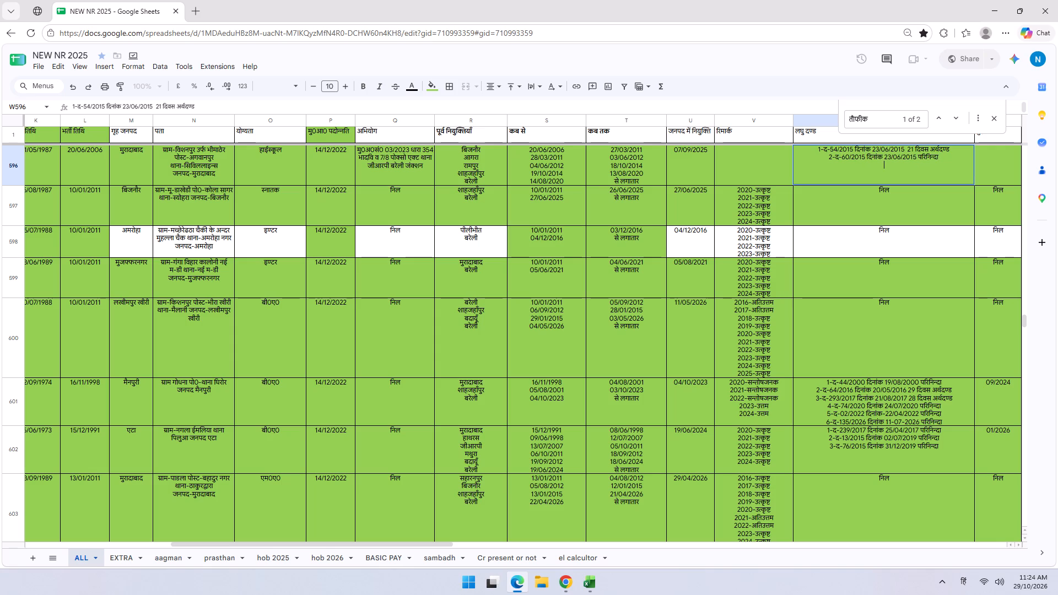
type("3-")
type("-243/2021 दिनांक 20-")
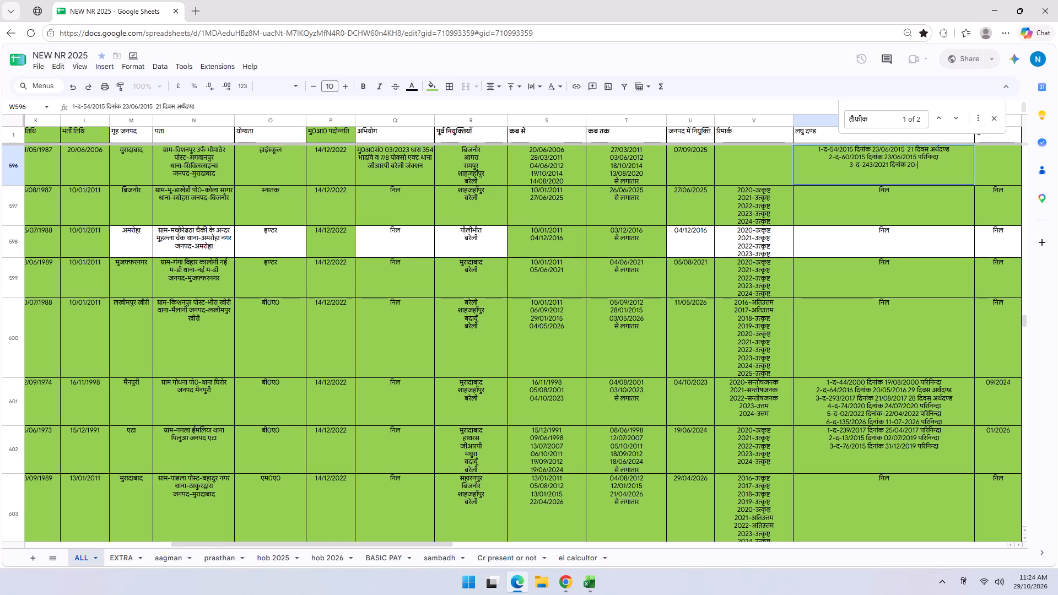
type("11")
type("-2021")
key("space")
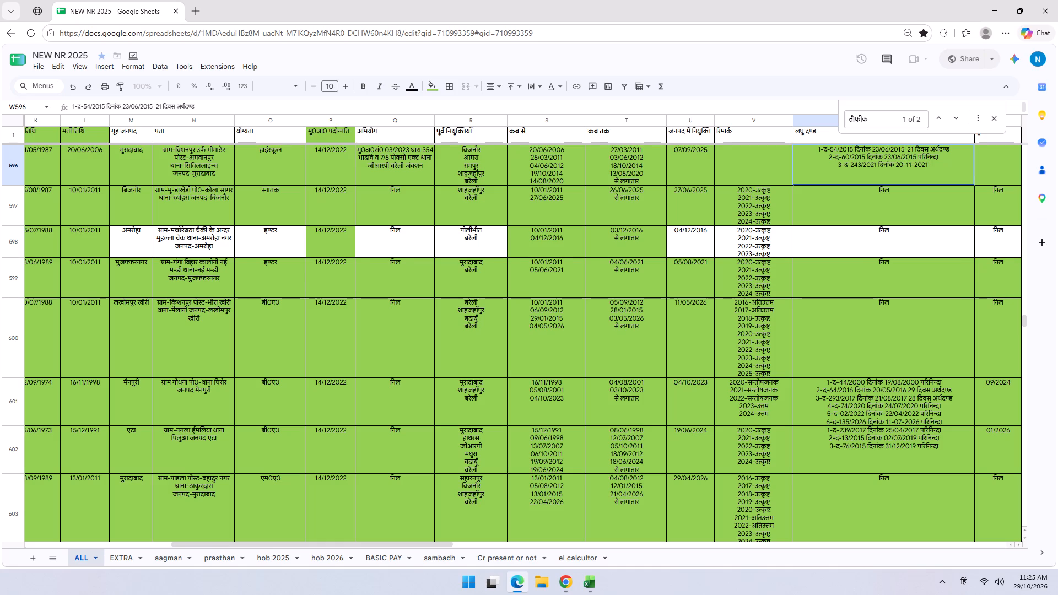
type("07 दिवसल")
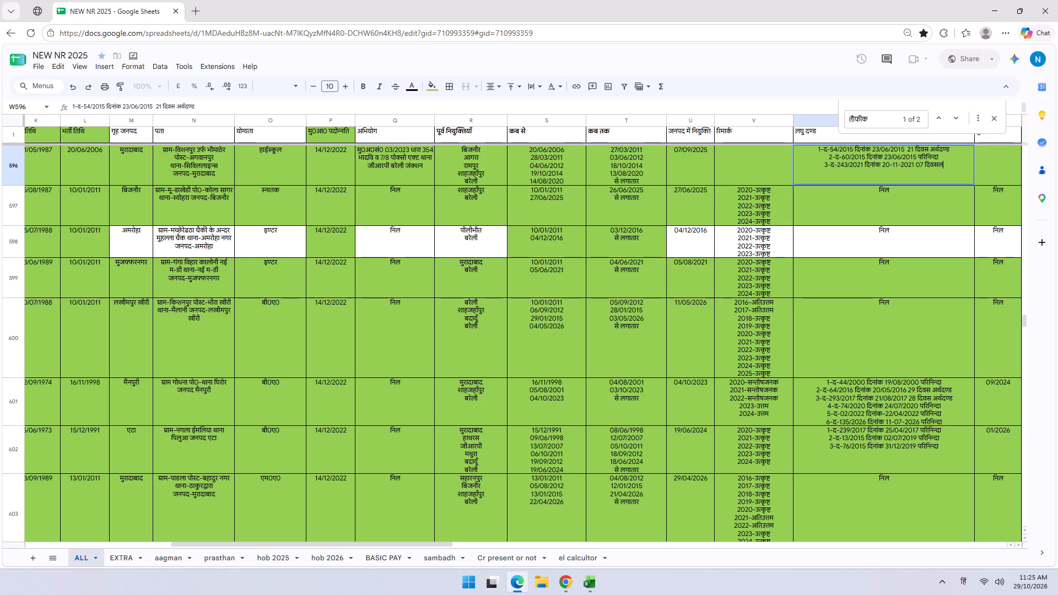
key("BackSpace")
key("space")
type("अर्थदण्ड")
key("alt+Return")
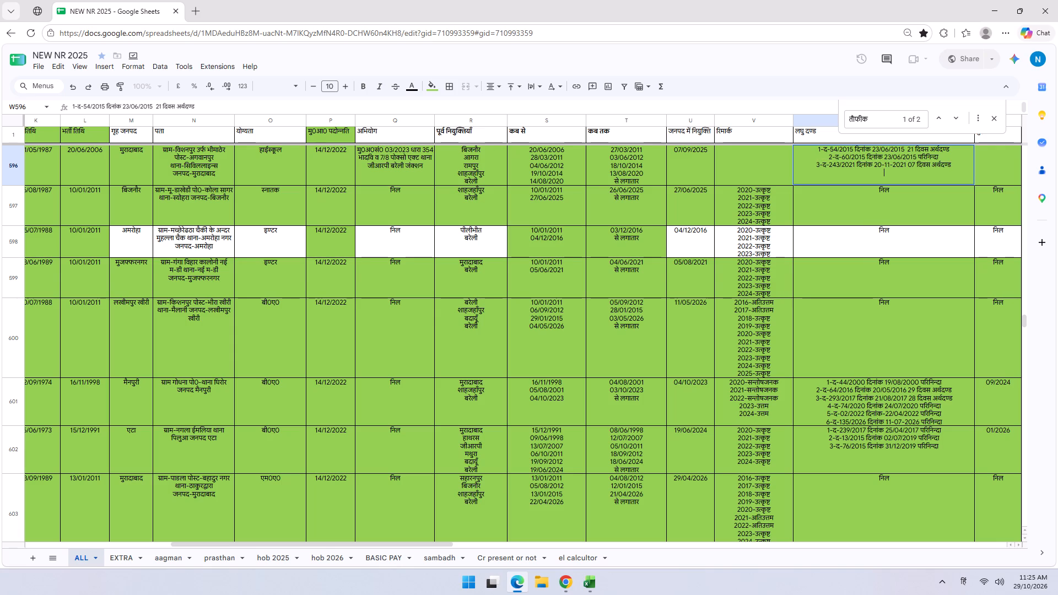
Begin the fourth line of तौफीक's लघु दण्ड cell with the number "4-".
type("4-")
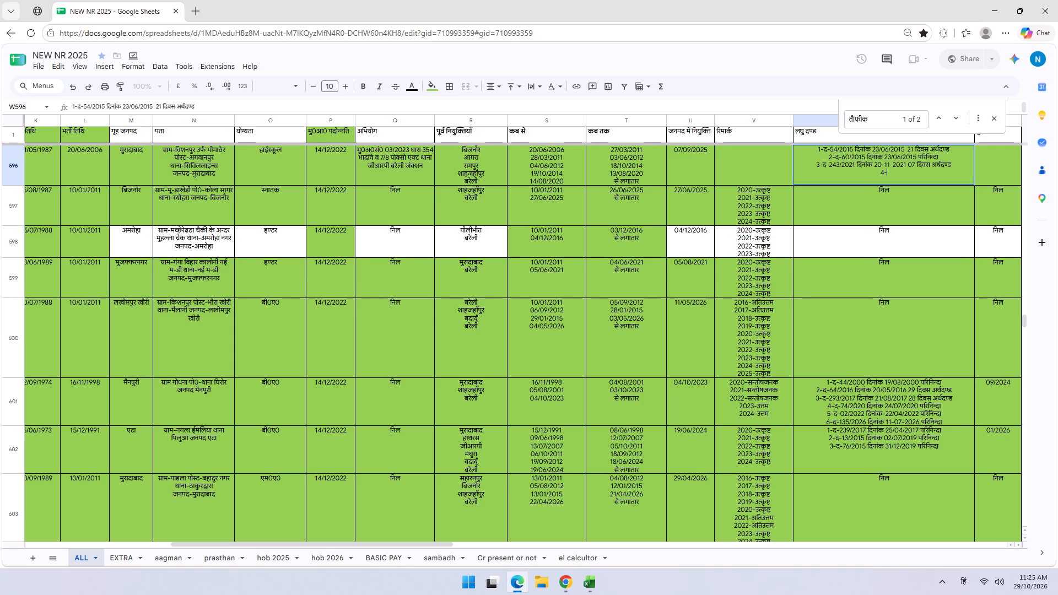
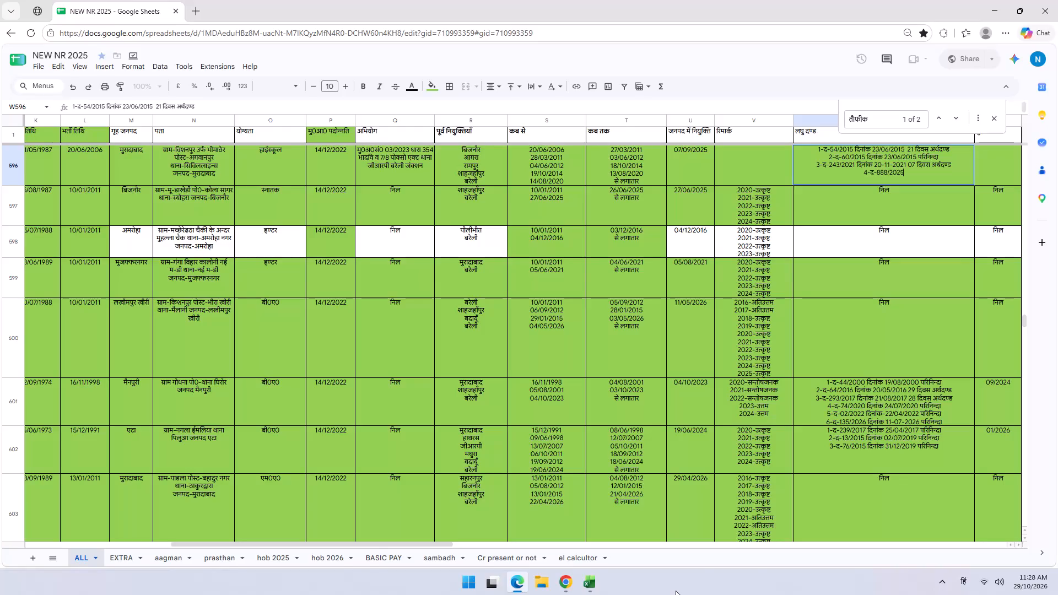
key("BackSpace")
key("BackSpace")
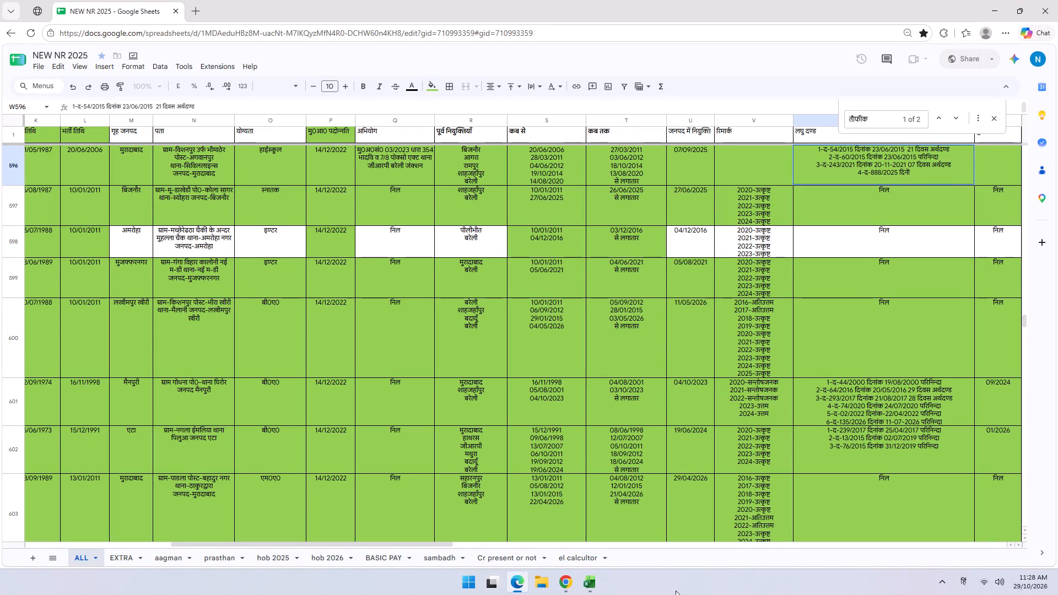
key("BackSpace")
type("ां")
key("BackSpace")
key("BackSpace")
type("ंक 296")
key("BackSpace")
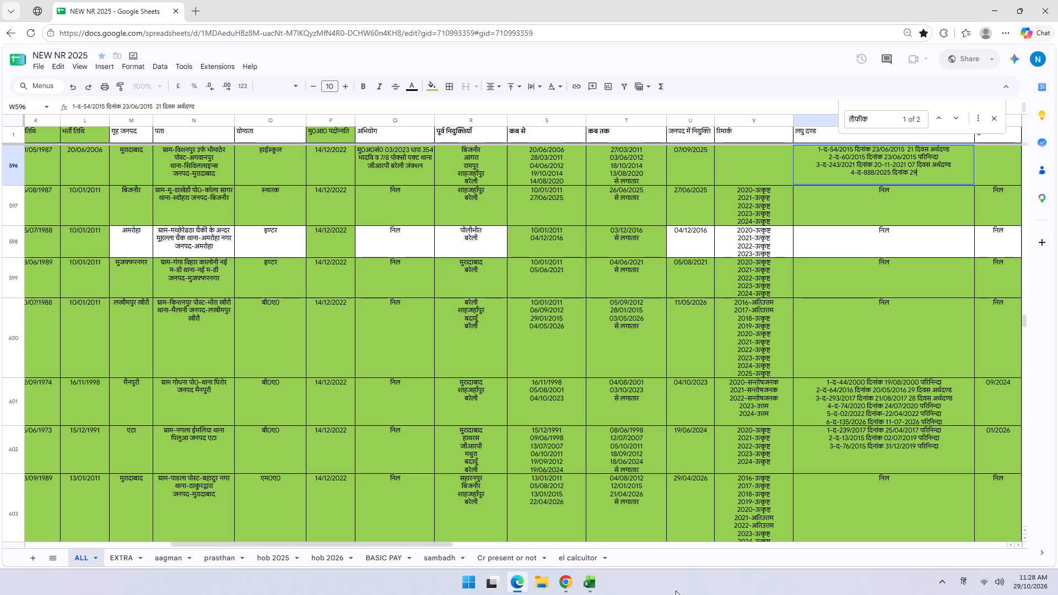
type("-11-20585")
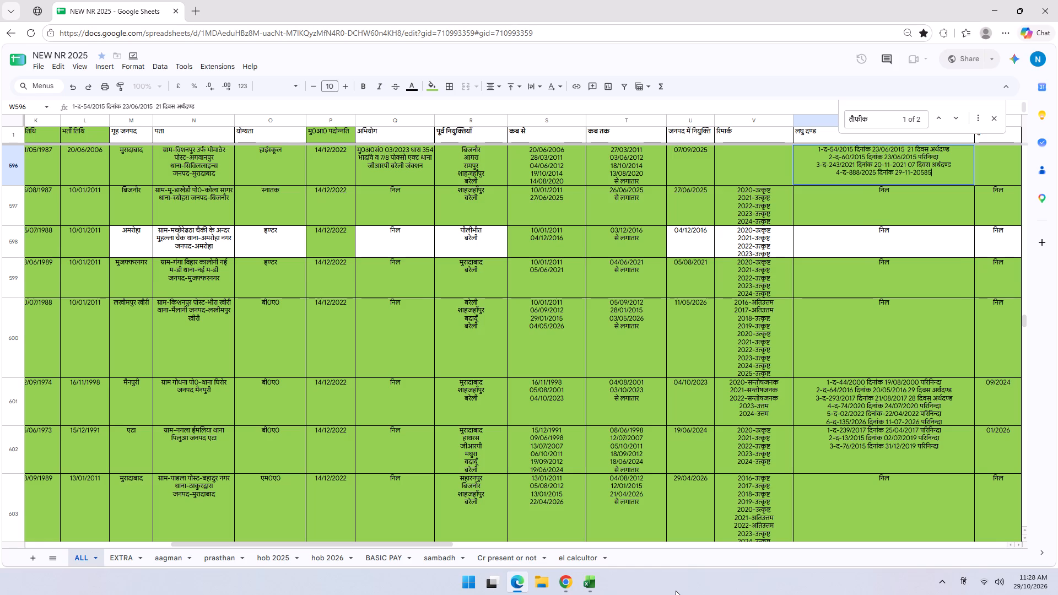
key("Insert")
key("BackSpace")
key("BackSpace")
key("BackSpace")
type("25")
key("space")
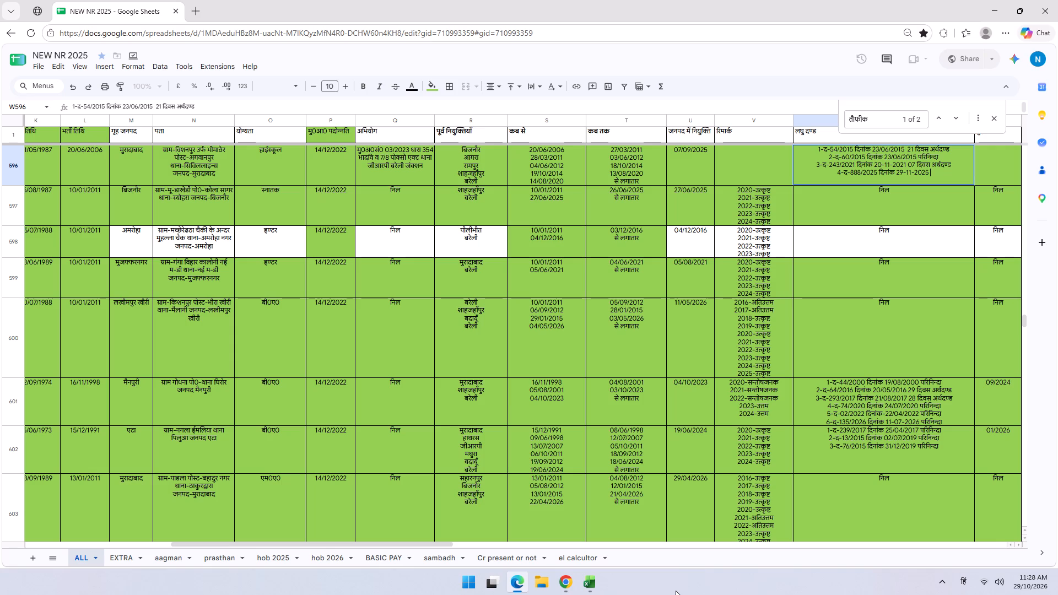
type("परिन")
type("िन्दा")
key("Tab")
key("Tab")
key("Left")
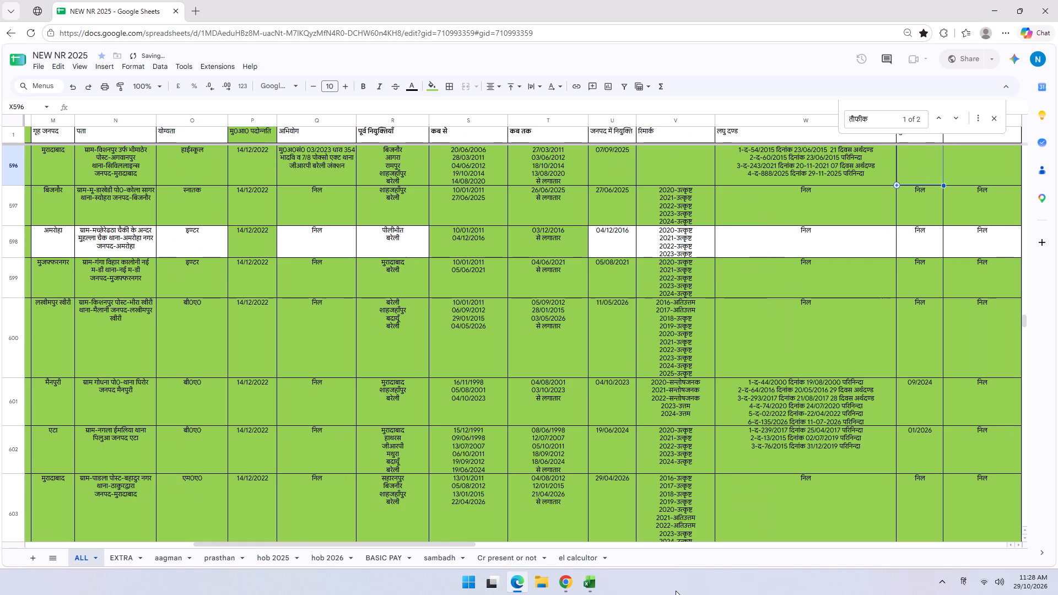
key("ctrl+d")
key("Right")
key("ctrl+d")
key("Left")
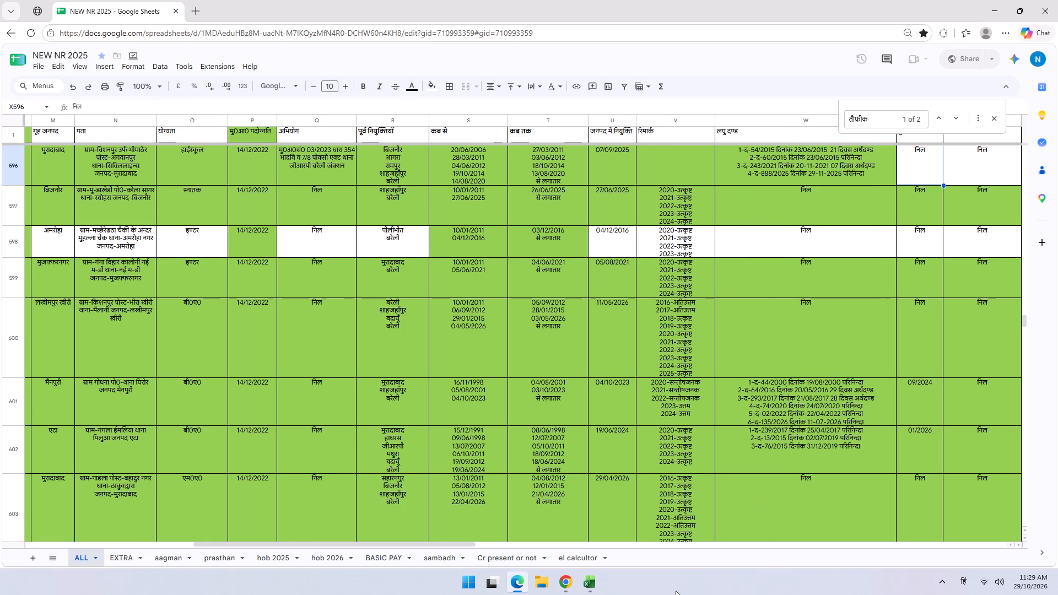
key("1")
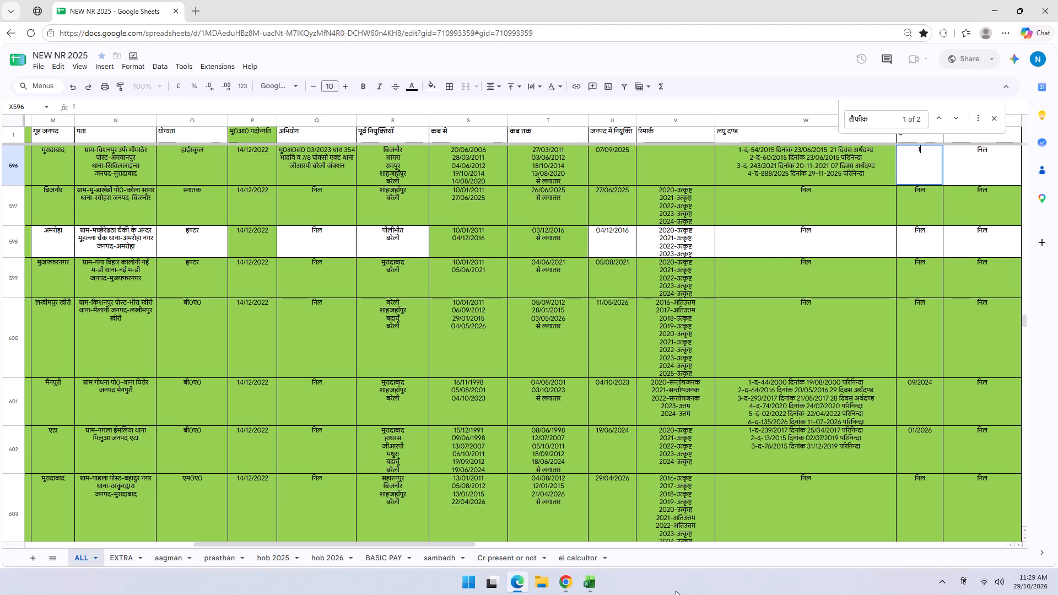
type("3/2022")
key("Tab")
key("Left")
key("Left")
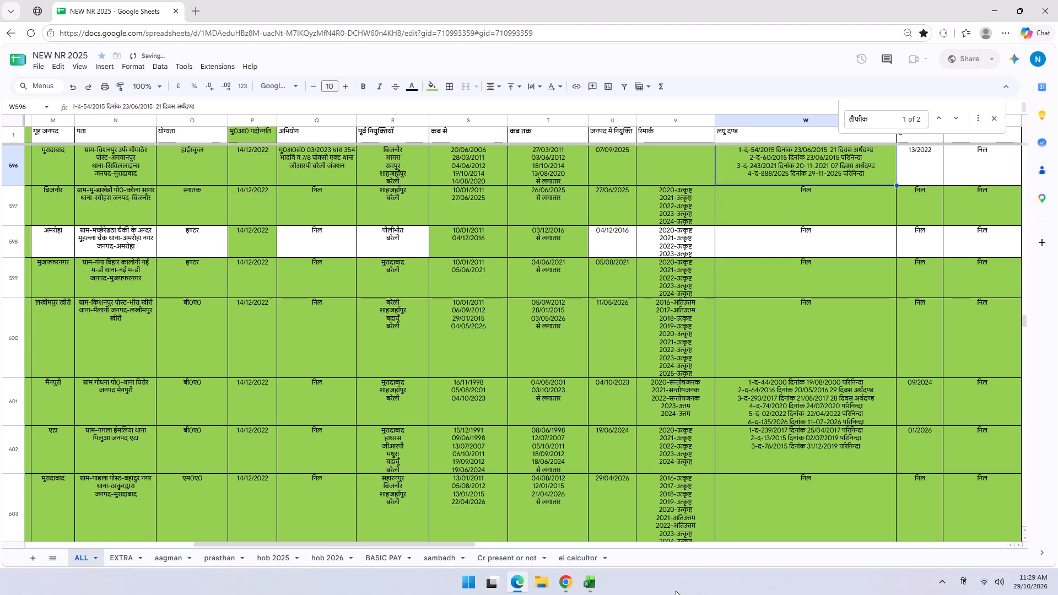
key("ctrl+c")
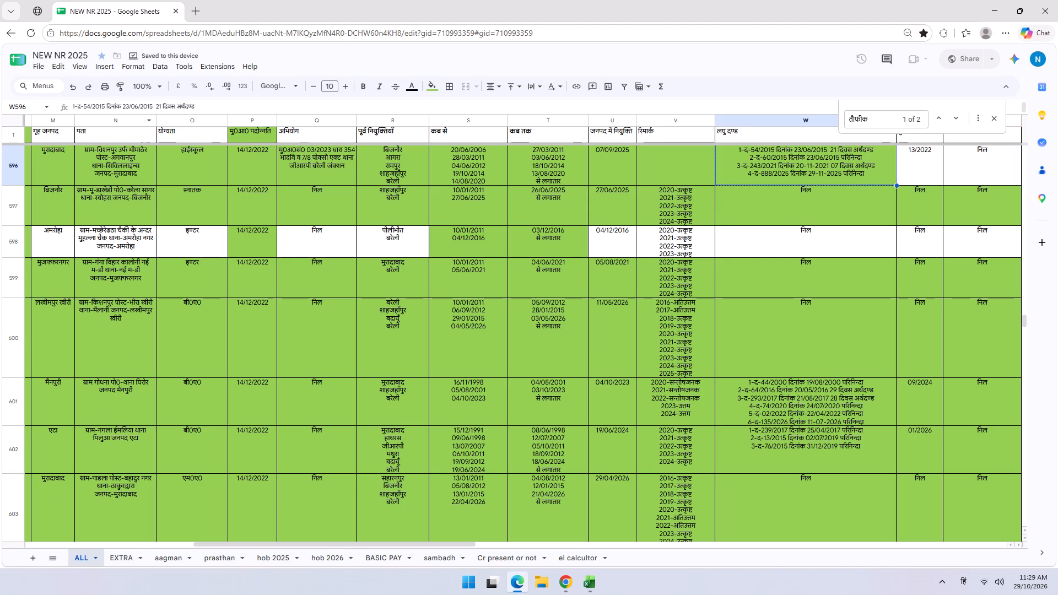
left_click(123, 89)
left_click(909, 165)
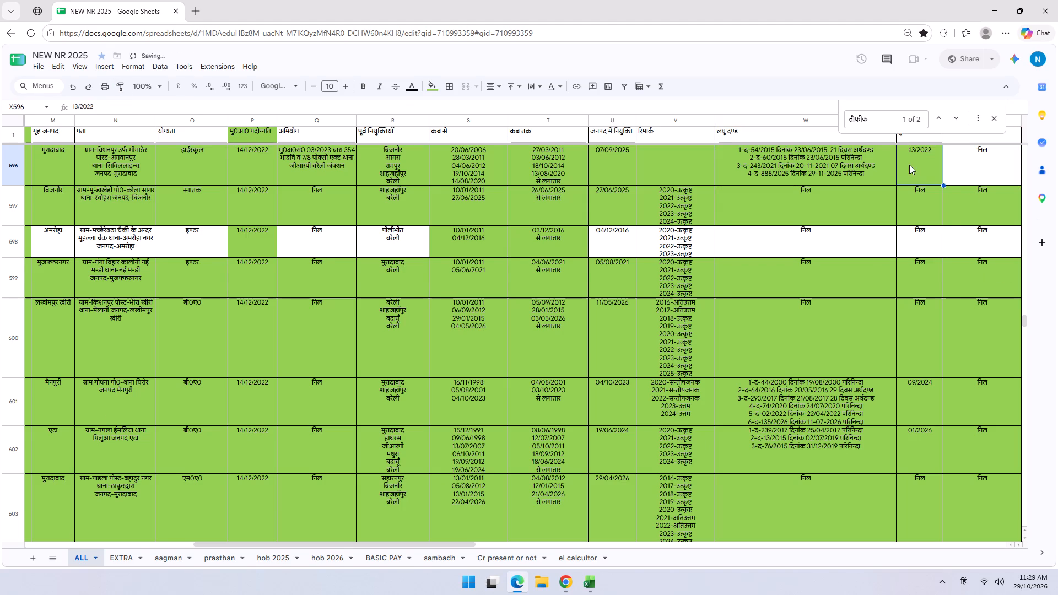
key("ctrl+s")
Fill तौफीक's entire row 596 with the custom green used for the completed rows.
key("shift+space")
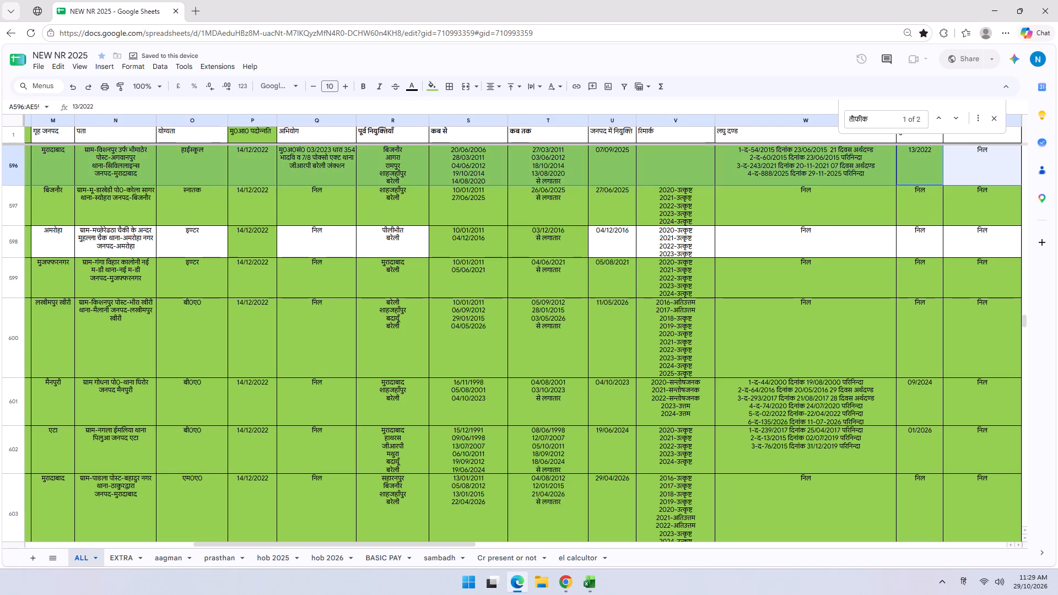
left_click(431, 89)
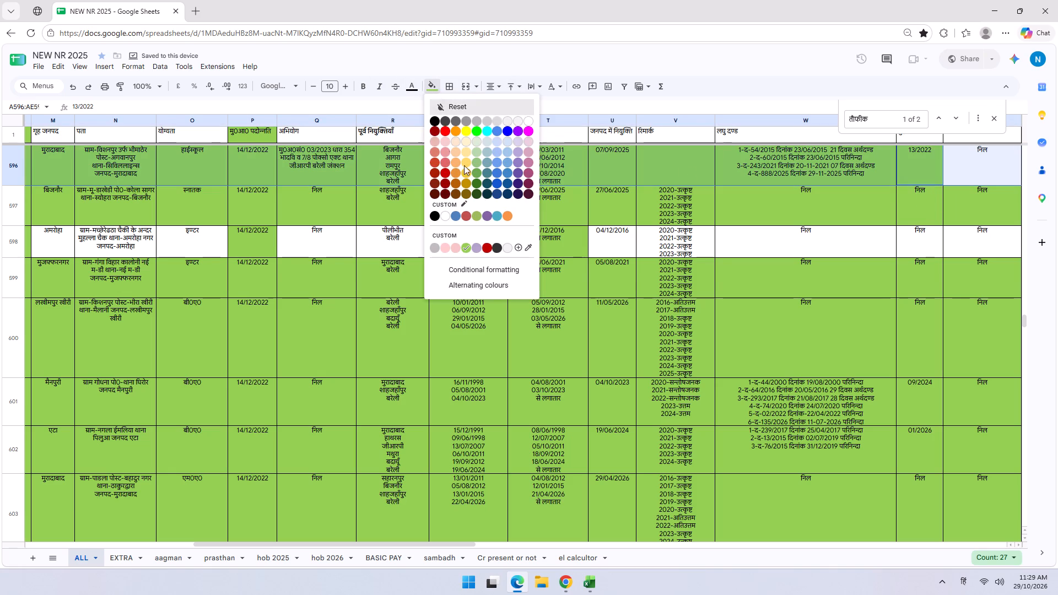
left_click(466, 250)
left_click(533, 271)
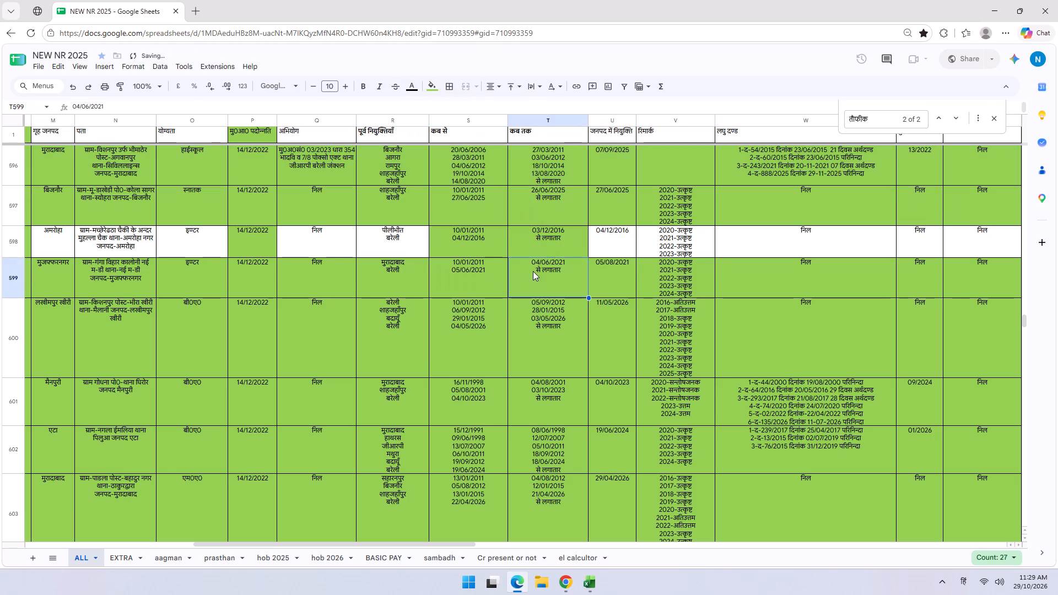
Switch to the bonus 2025-2026 workbook in Excel and go to the first empty row, A69, below Sheet1's list.
key("alt+Tab")
key("alt+Tab")
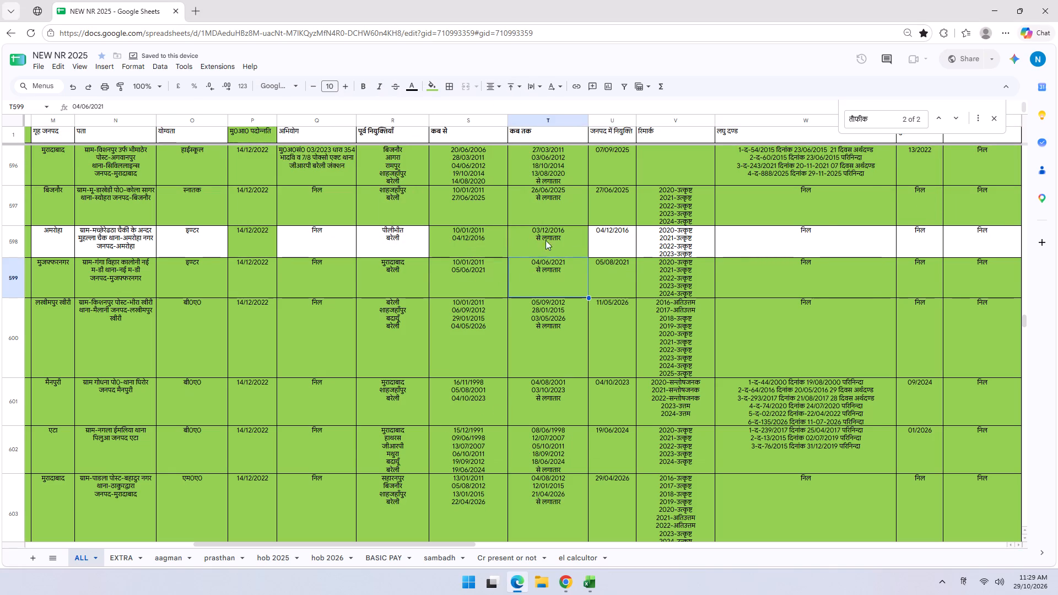
key("alt+Tab")
key("alt+Tab")
scroll(137, 473, "down", 5)
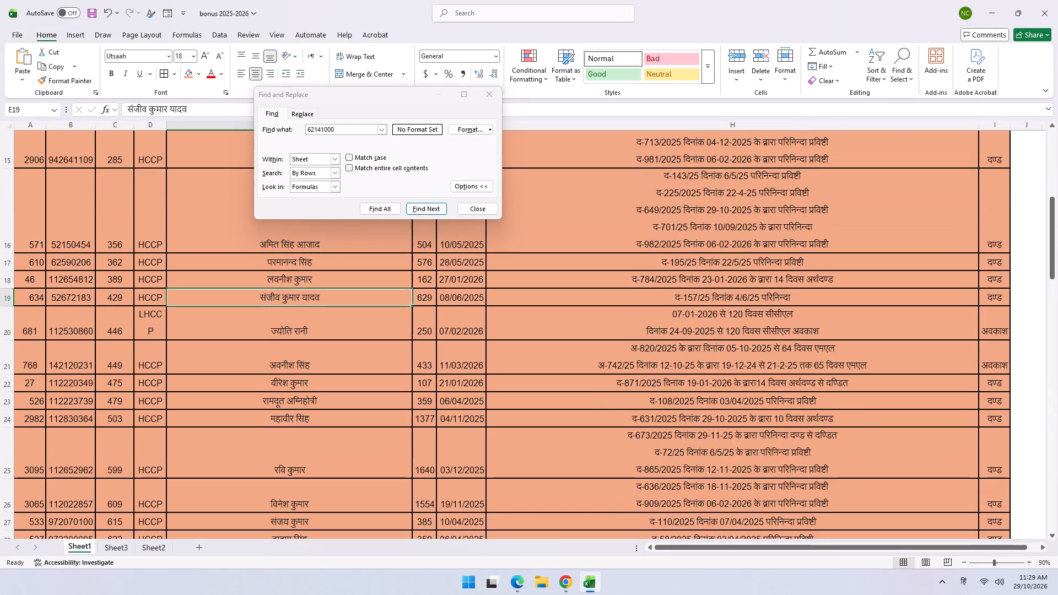
scroll(120, 474, "down", 5)
left_click(29, 439)
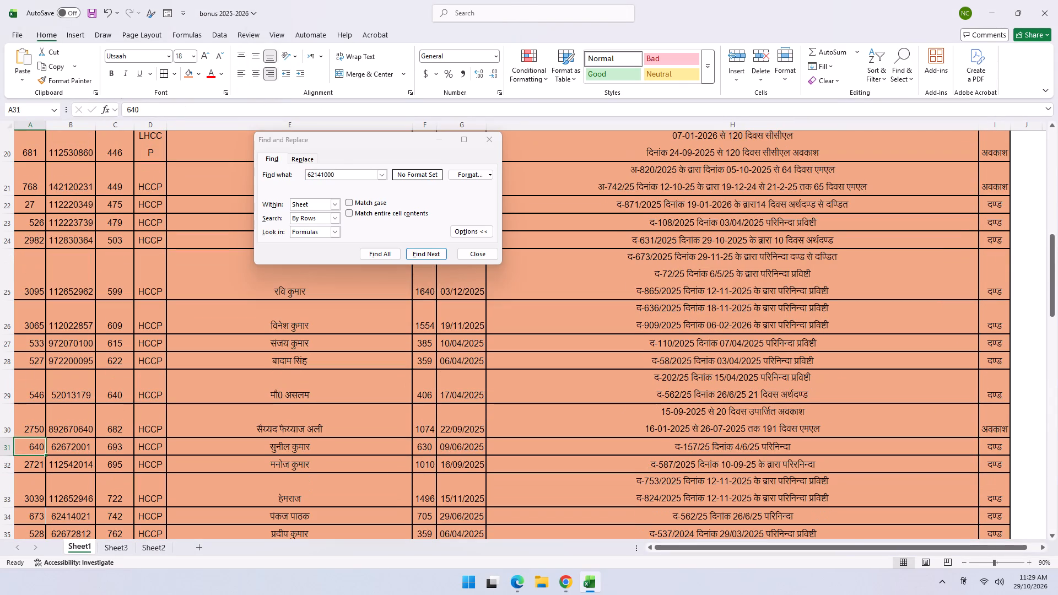
key("Left")
key("Left")
key("Left")
key("ctrl+shift+Down")
scroll(117, 545, "down", 2)
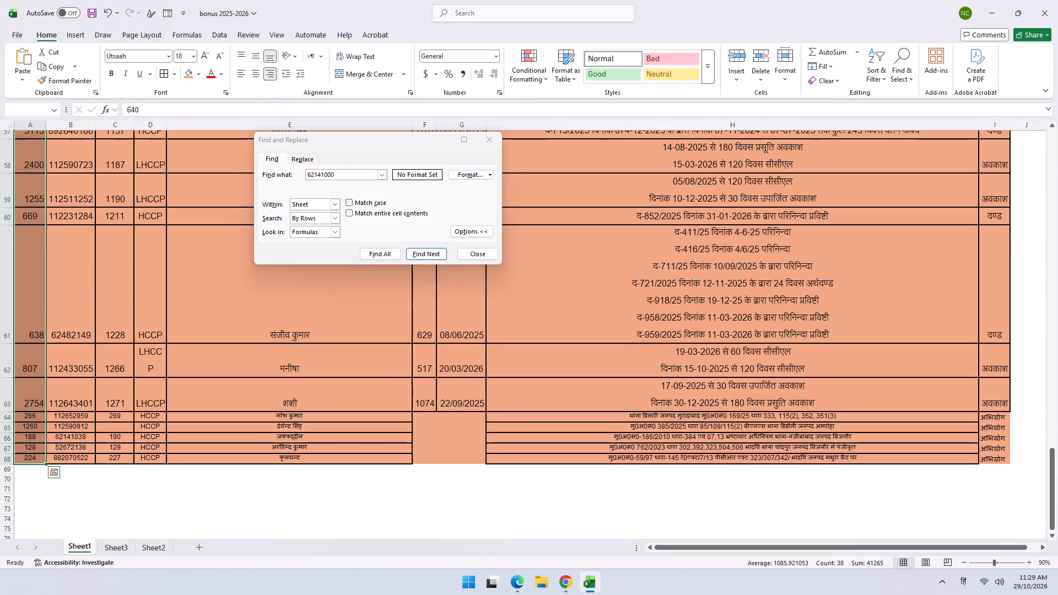
left_click(29, 468)
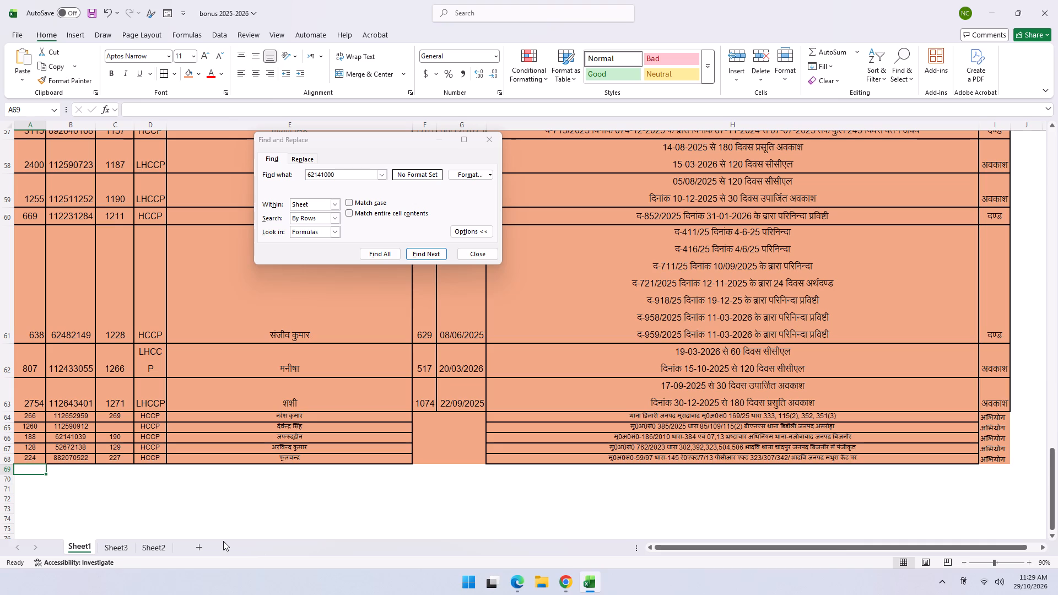
Copy तौफीक's details from serial number through name in the NEW NR 2025 sheet into Excel row 69, starting at A69.
key("alt+Tab")
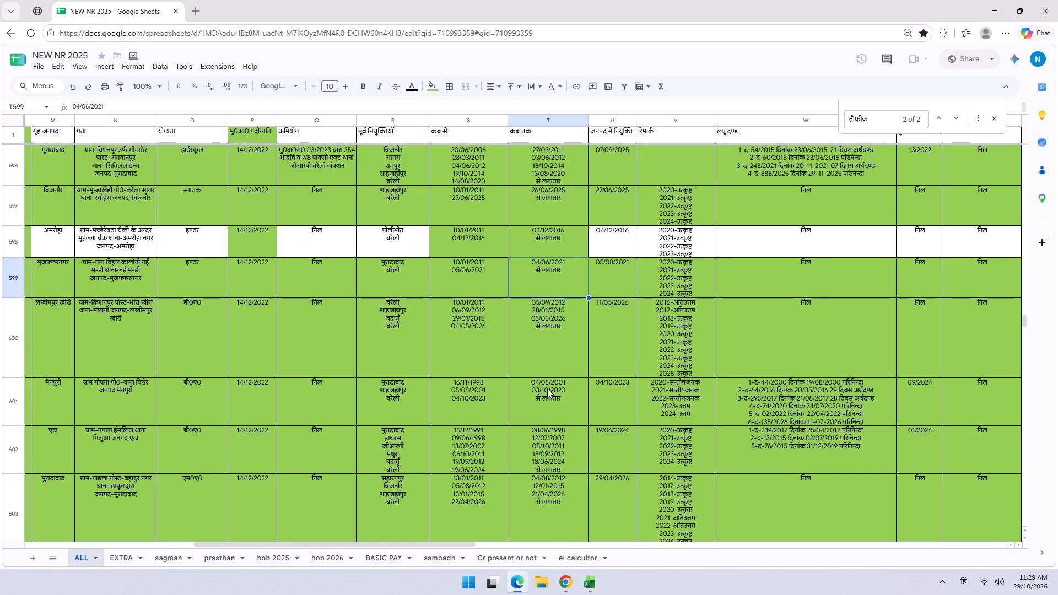
left_click_drag(349, 545, 136, 499)
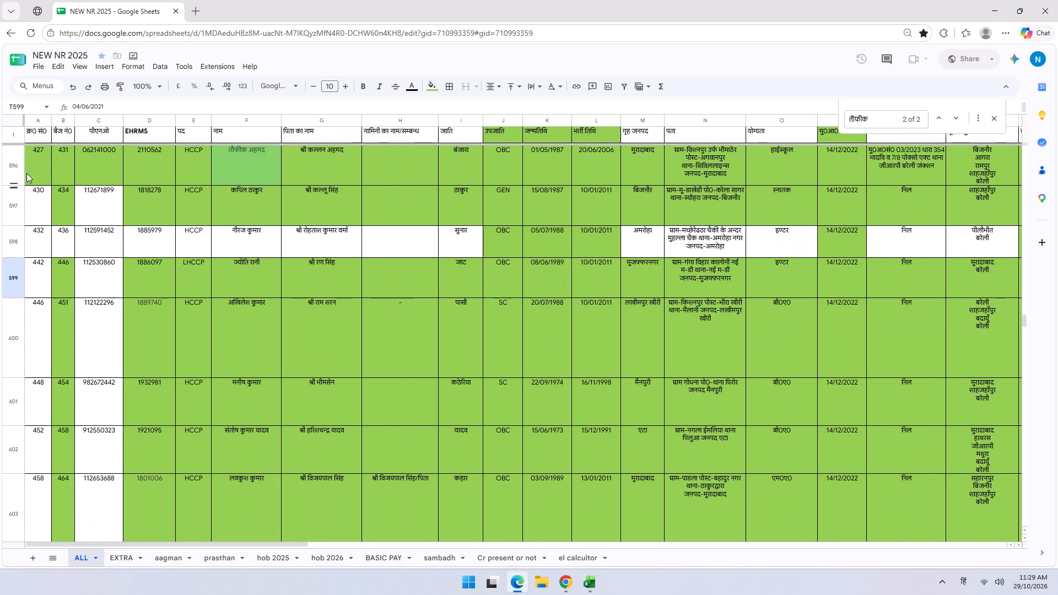
left_click_drag(41, 166, 259, 163)
key("ctrl+c")
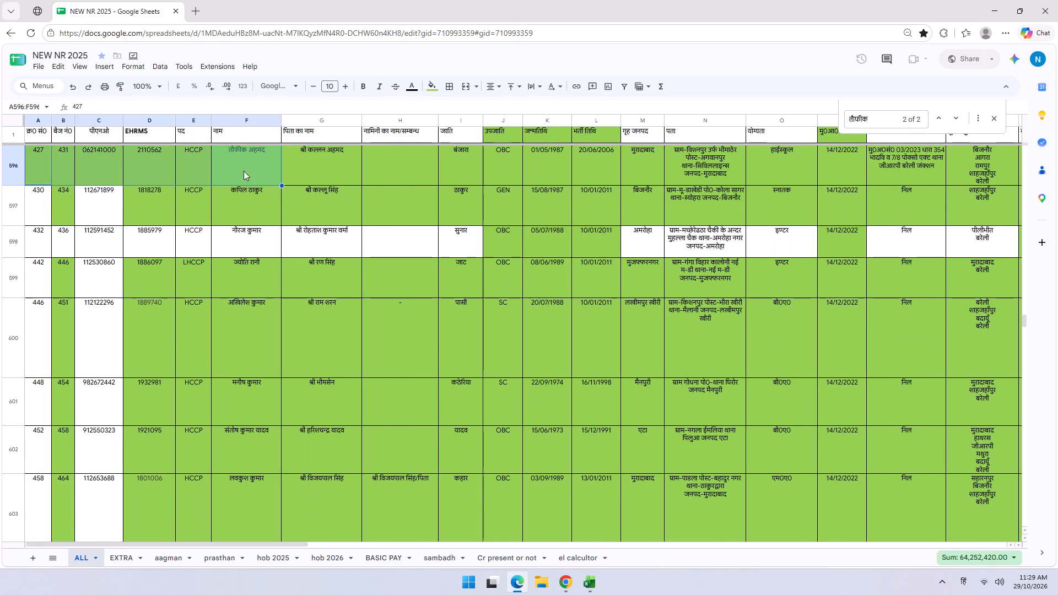
key("alt+Tab")
key("ctrl+c")
key("ctrl+v")
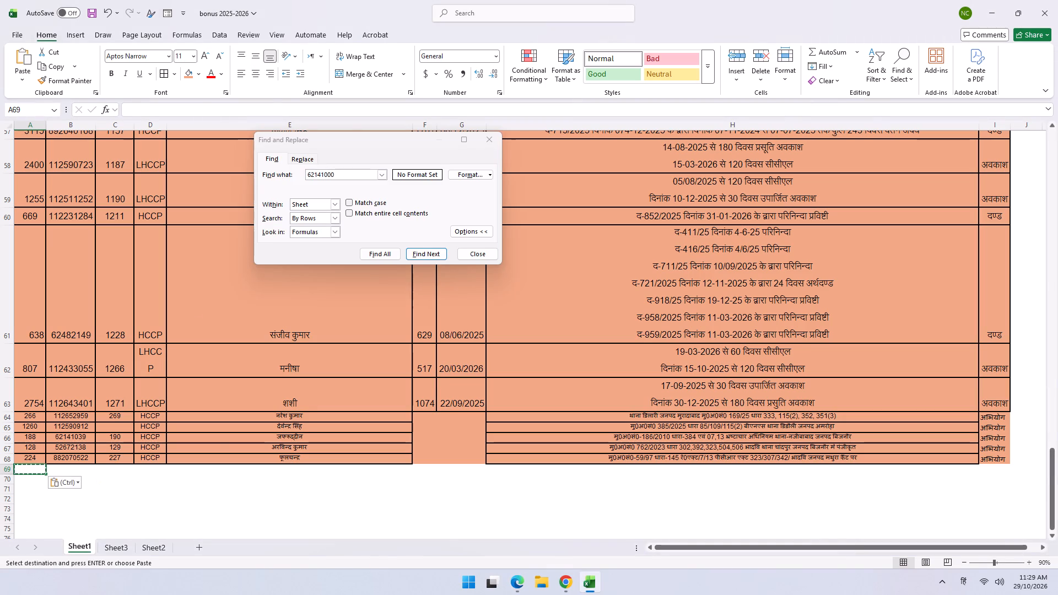
key("alt+Tab")
key("ctrl+c")
key("ctrl+x")
key("alt+Tab")
key("ctrl+v")
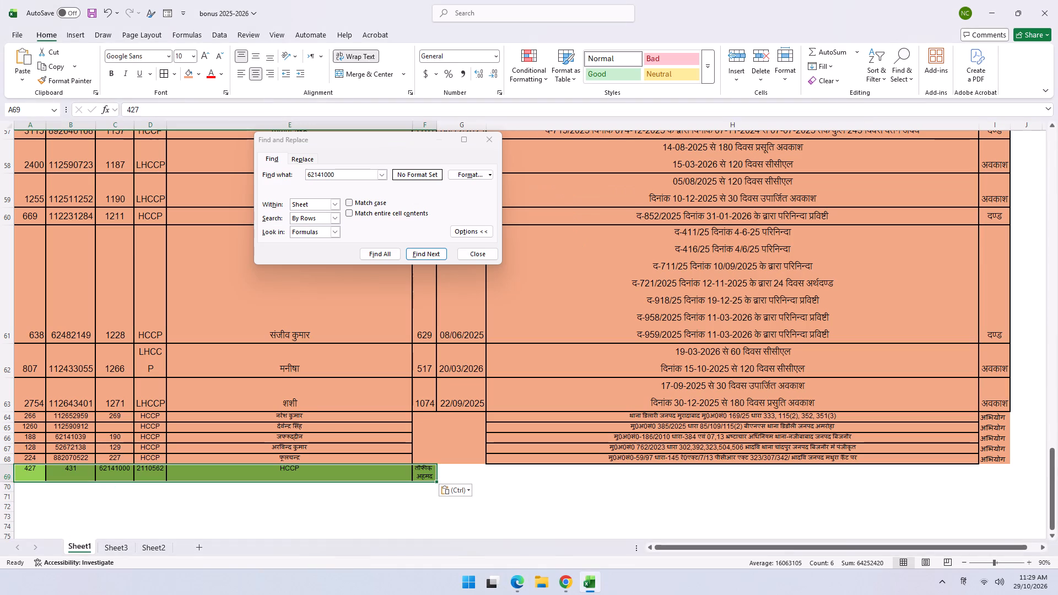
Copy तौफीक's अभियोग text from the NEW NR 2025 sheet into cell H69 of the Excel bonus list.
key("alt+Tab")
left_click(928, 165)
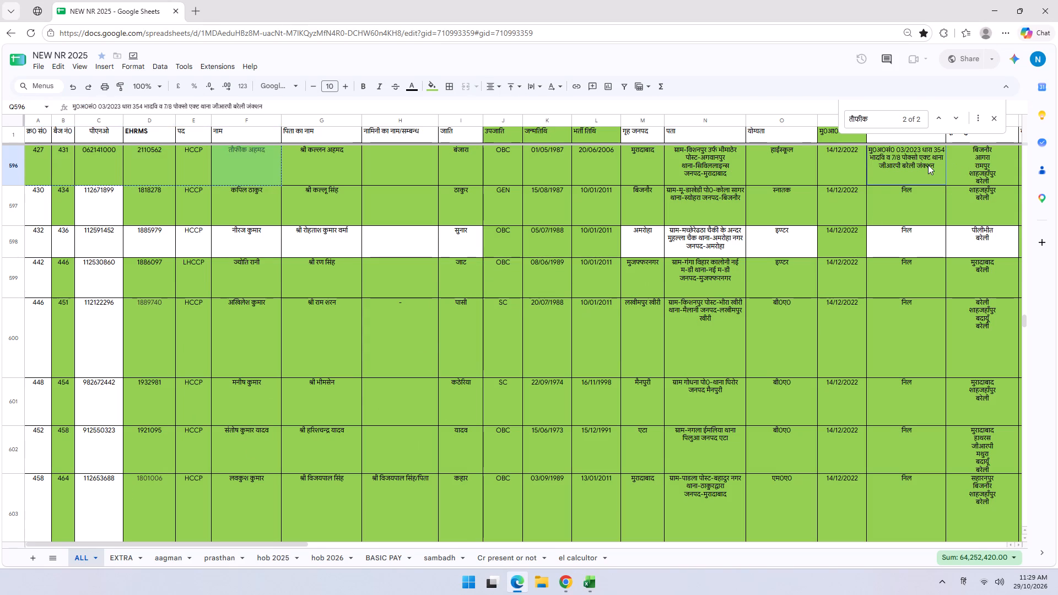
key("ctrl+c")
key("alt+Tab")
left_click(650, 472)
key("ctrl+v")
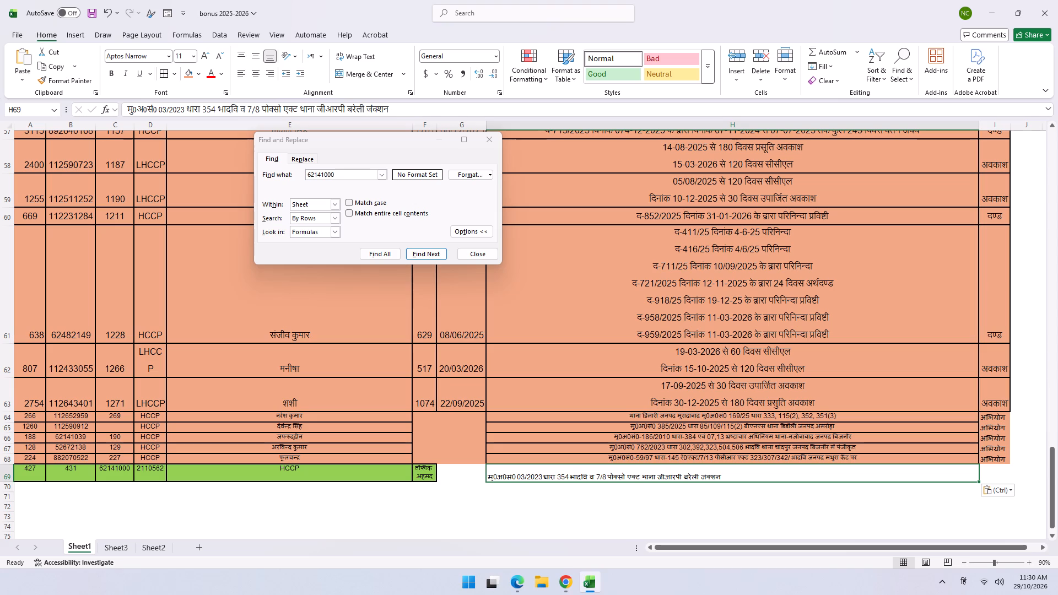
Close Find and Replace and delete the EHRMS cell D69 from तौफीक's row, shifting the remaining cells left.
left_click(486, 258)
left_click(145, 473)
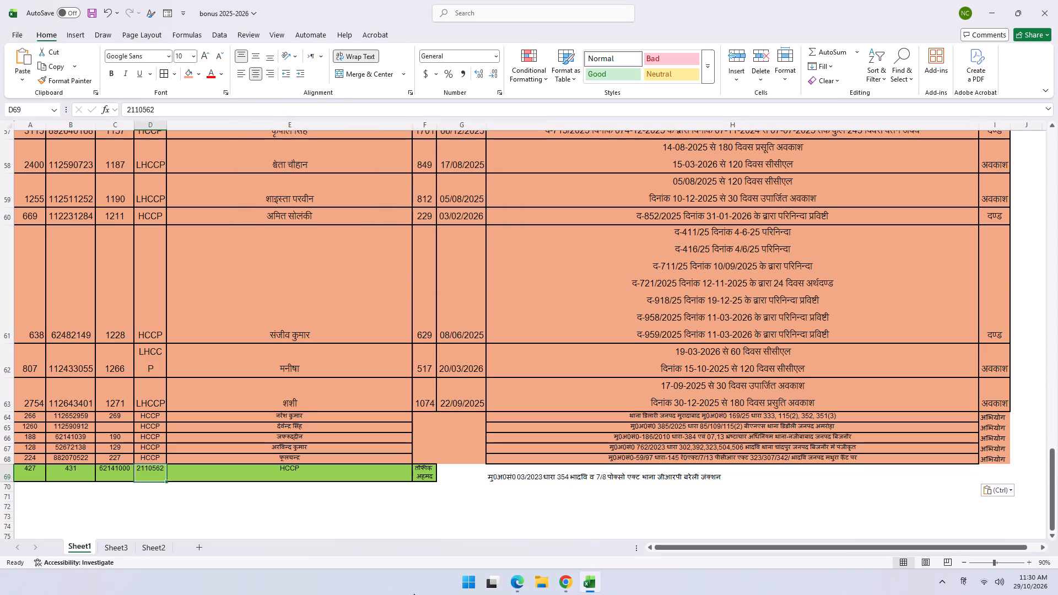
key("Delete")
key("ctrl+minus")
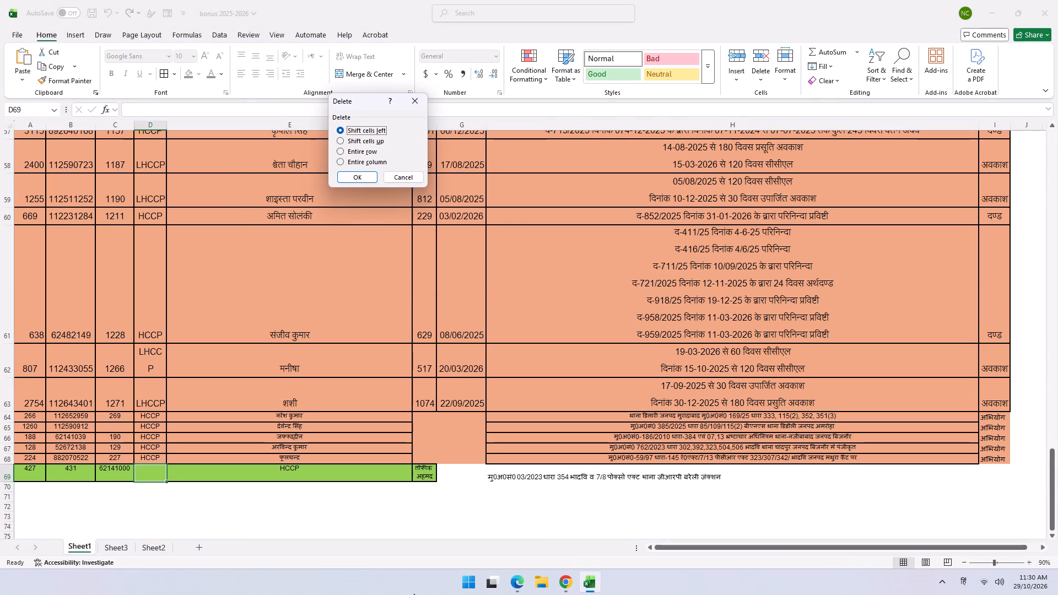
key("Return")
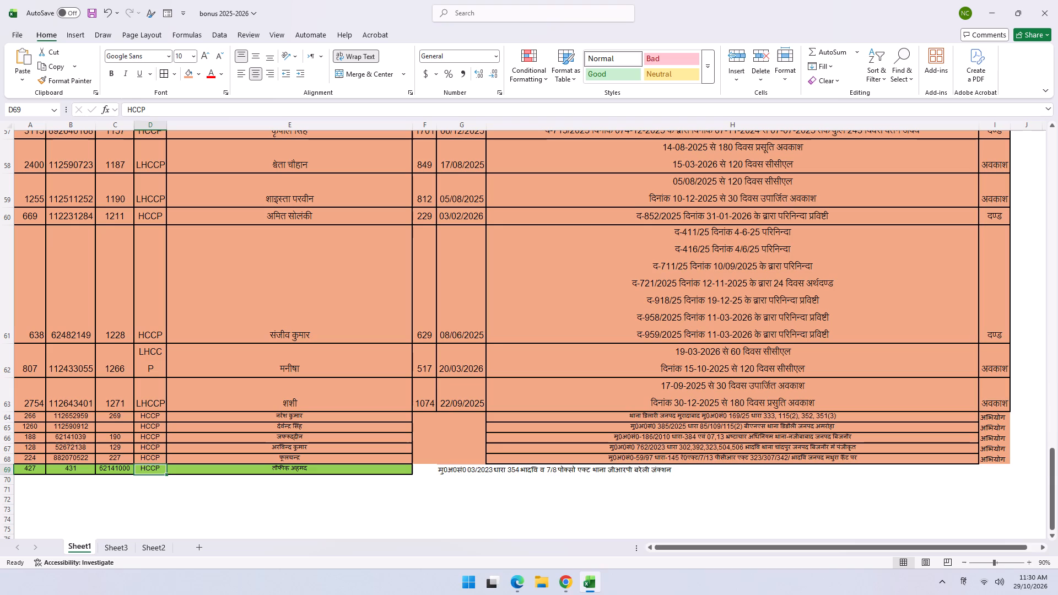
Move तौफीक's allegation text from G69 back into H69.
left_click(496, 469)
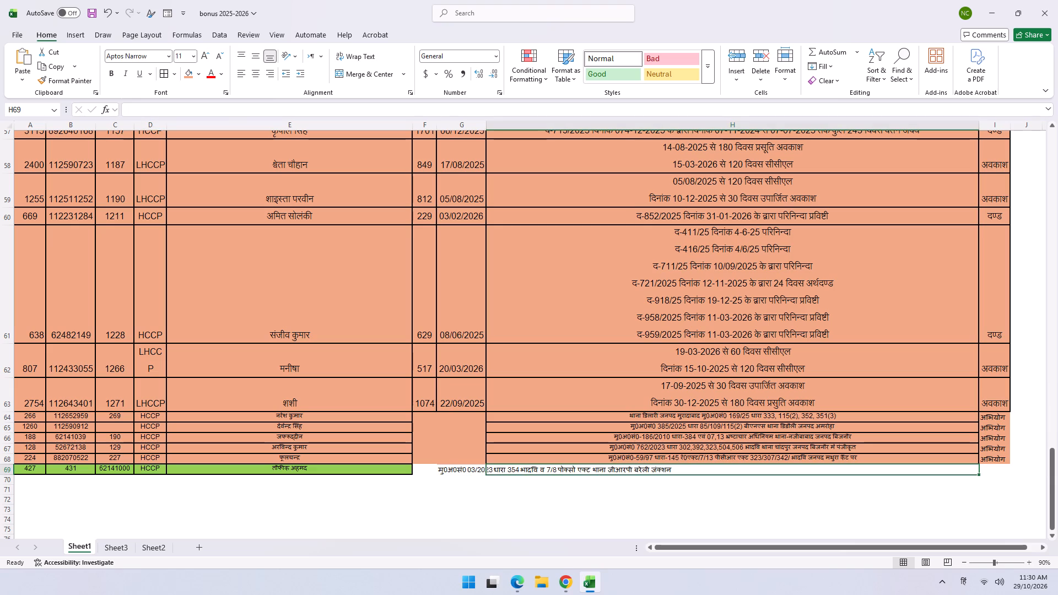
key("Left")
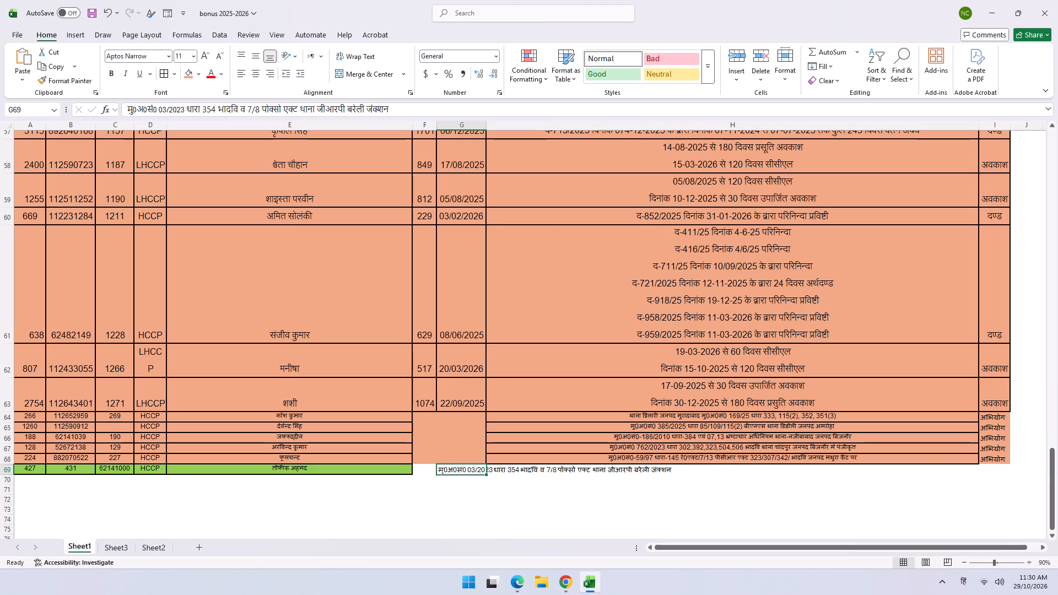
key("ctrl+x")
key("Right")
key("ctrl+v")
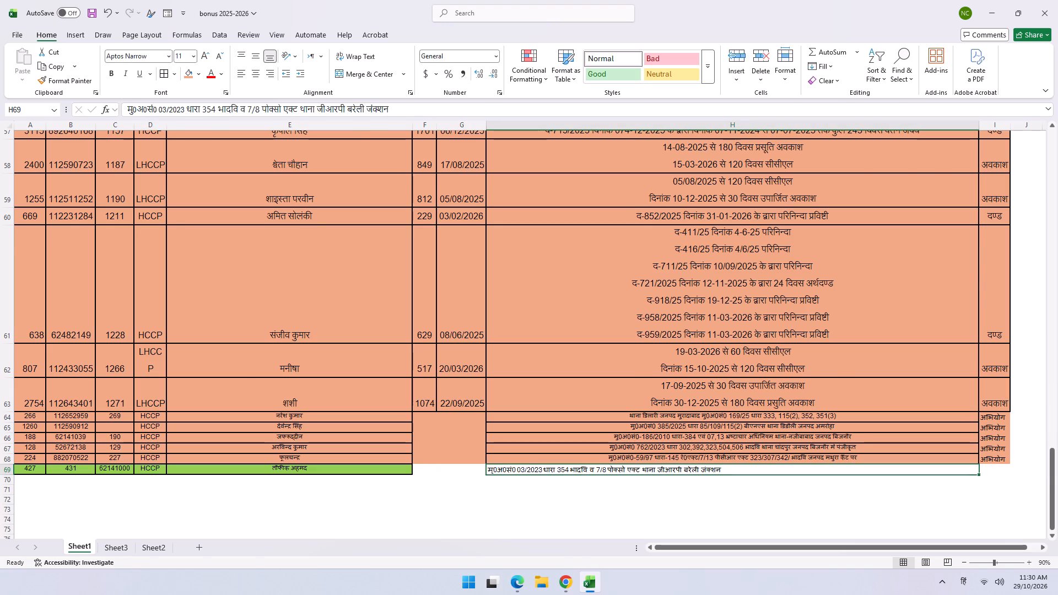
key("alt+Tab")
key("Tab")
key("Tab")
key("Tab")
key("Tab")
key("Tab")
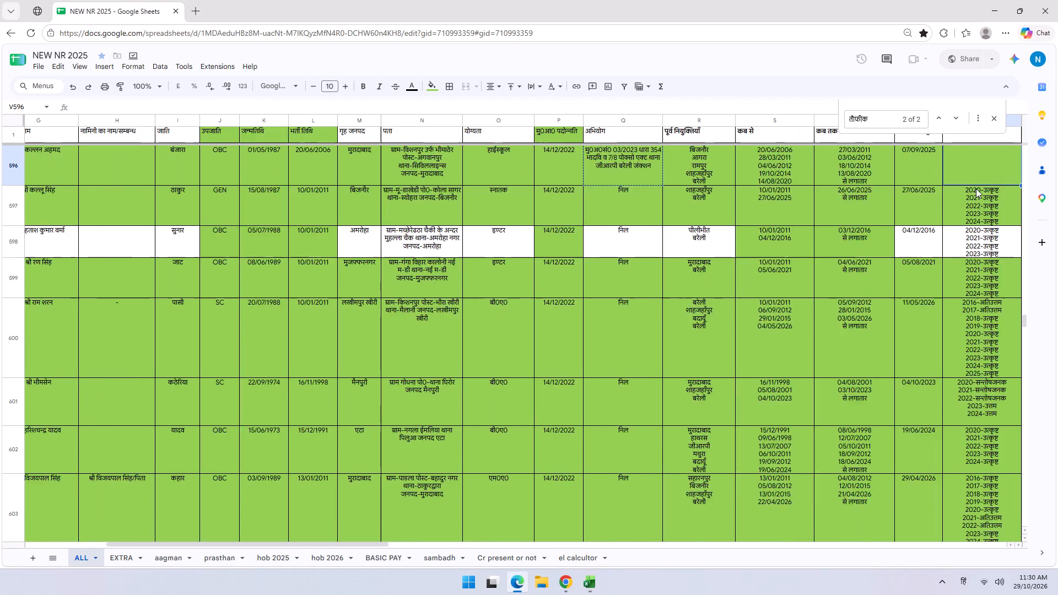
key("Tab")
key("Tab")
double_click(961, 177)
left_click_drag(960, 173, 827, 171)
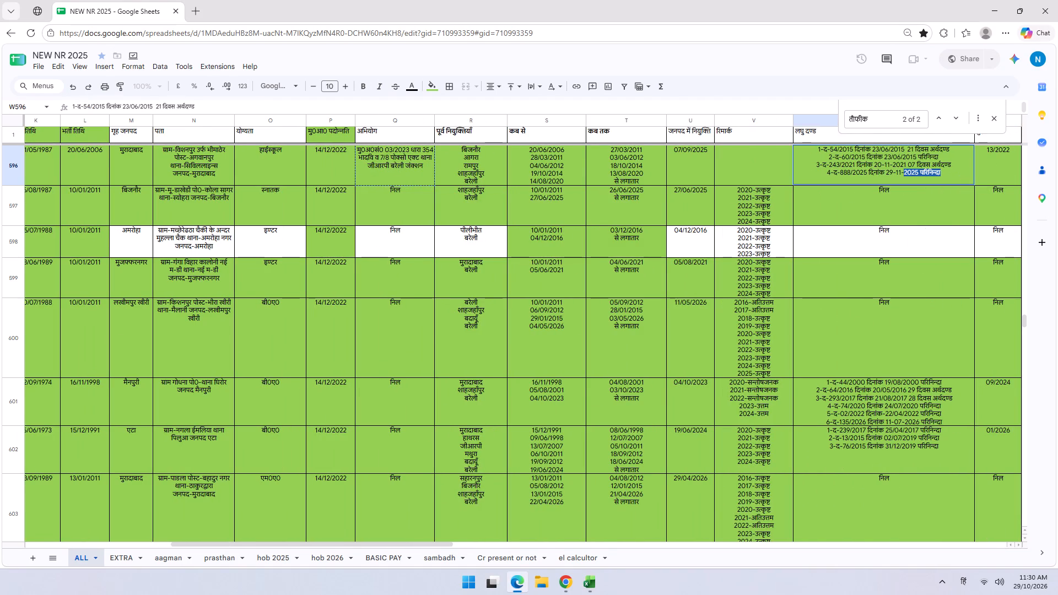
left_click_drag(827, 171, 789, 168)
left_click(926, 175)
left_click(946, 174)
left_click_drag(946, 174, 872, 171)
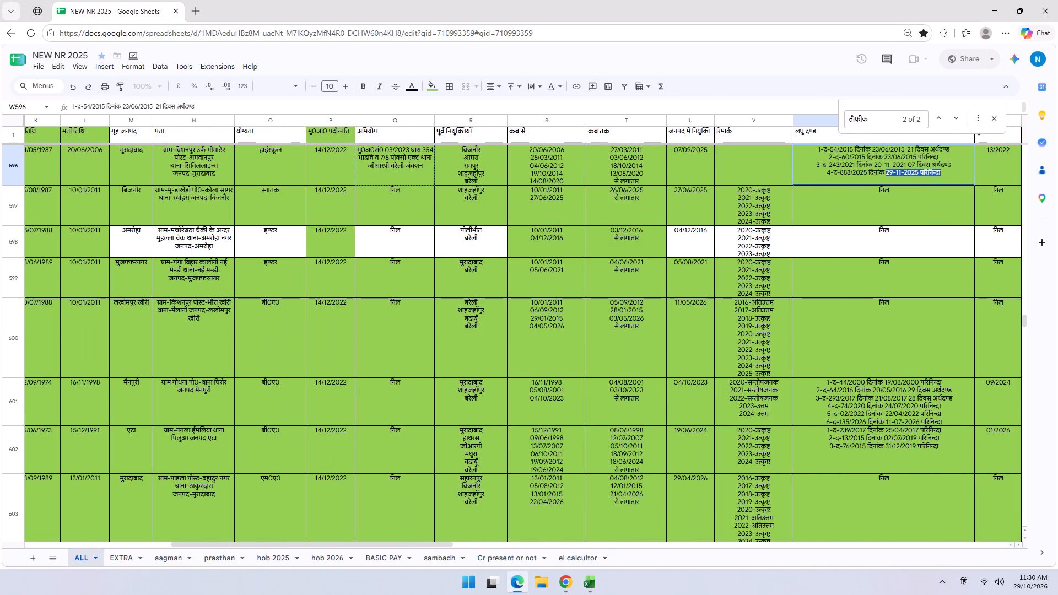
left_click_drag(872, 171, 790, 172)
key("ctrl+c")
Add the copied परिनिन्दा entry as a second line below the allegation text in H69 of the Excel bonus list.
key("alt+Tab")
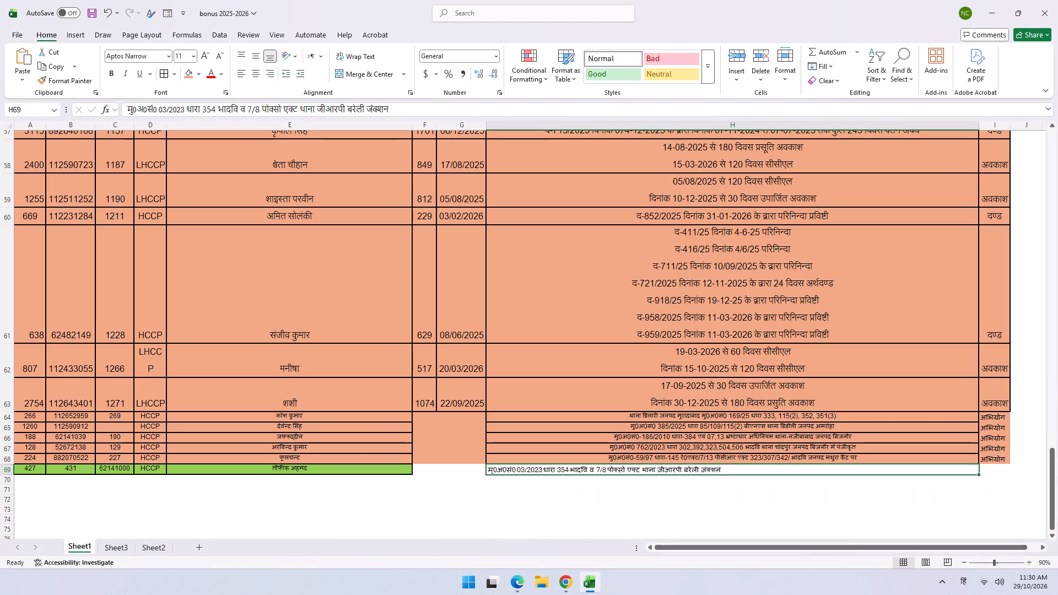
double_click(817, 472)
key("alt+Return")
key("ctrl+v")
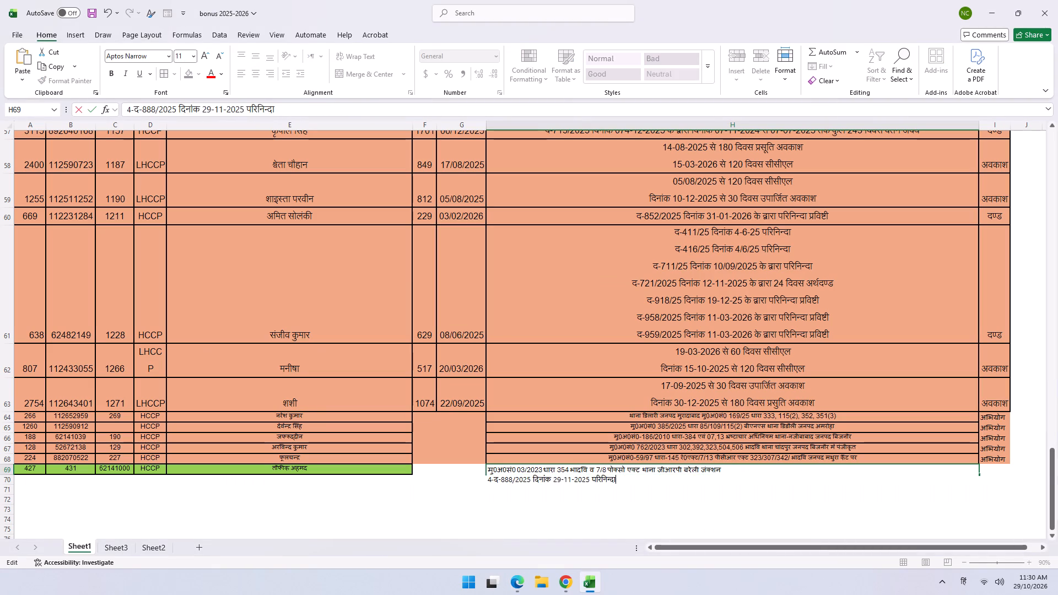
key("Return")
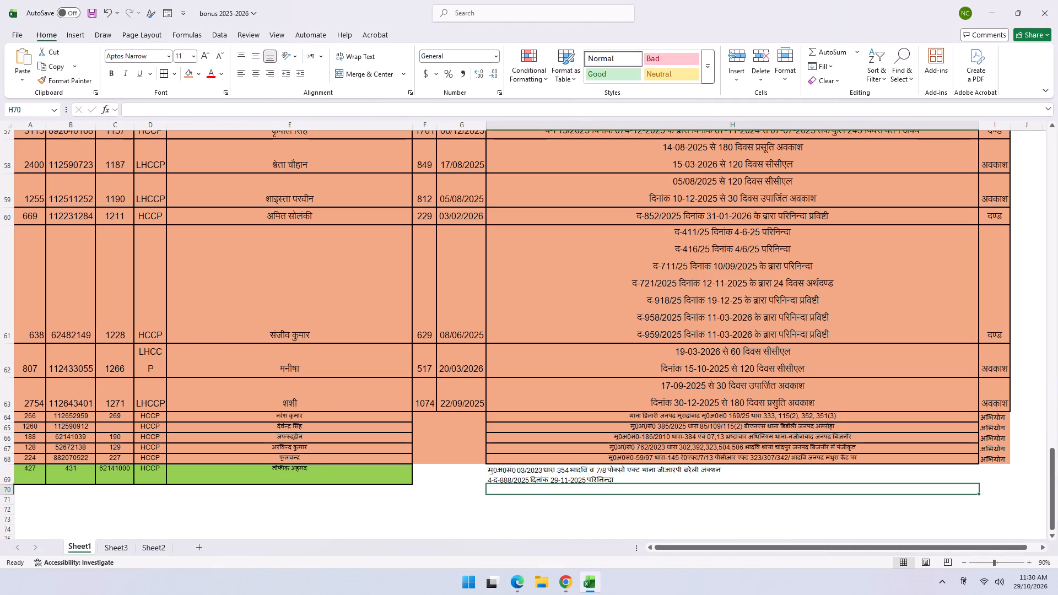
Apply row 68's formatting to तौफीक's row 69 with Format Painter.
left_click(5, 458)
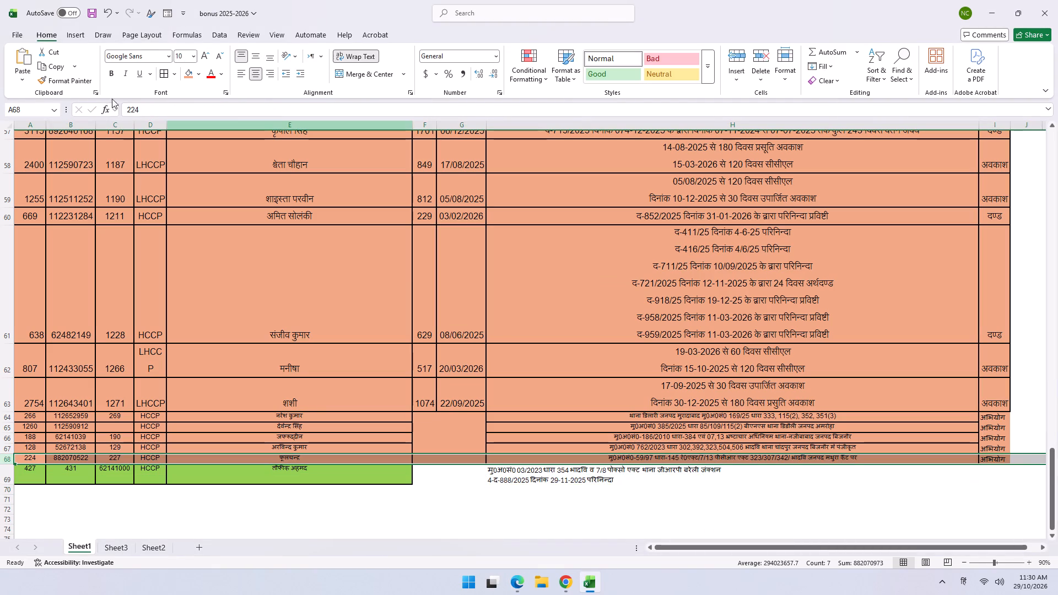
left_click(67, 80)
left_click(0, 474)
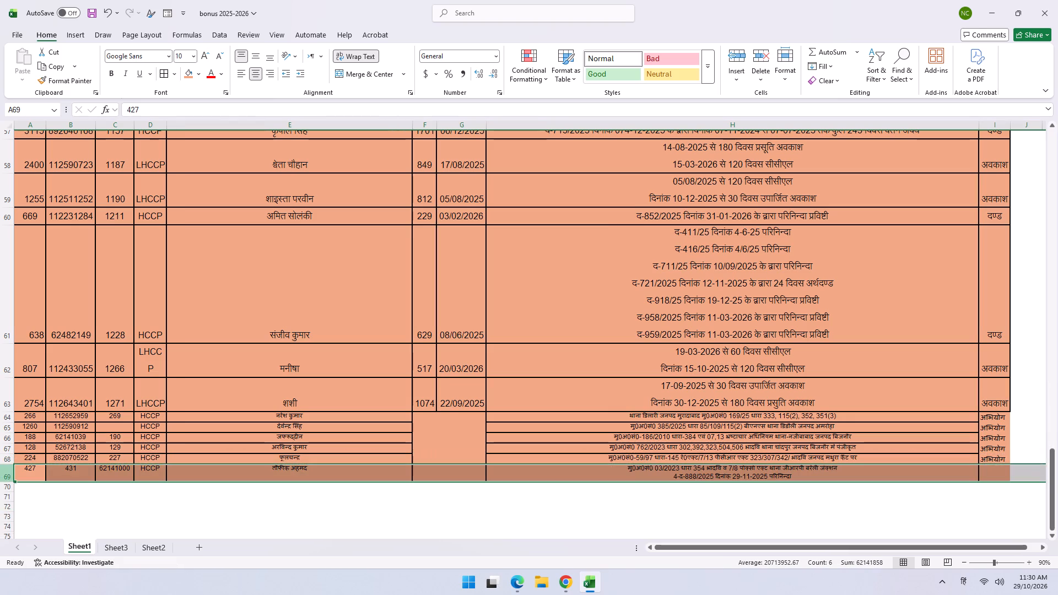
Fill अभियोग down from I68 into I69 for तौफीक's row.
left_click(1001, 474)
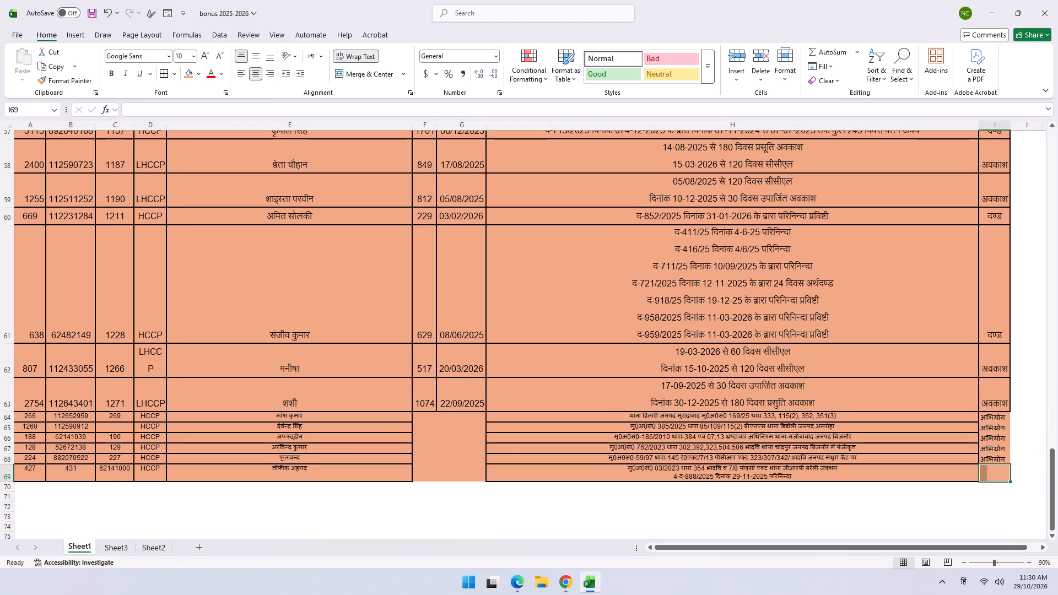
key("ctrl+d")
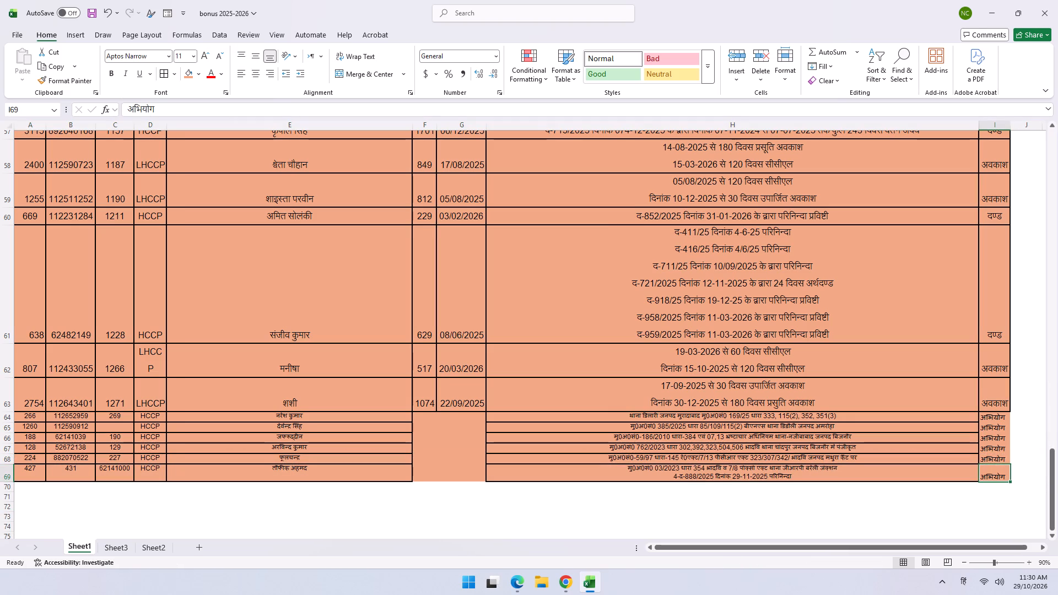
Apply borders to the category cells I63:I69 and save the bonus workbook.
left_click_drag(995, 401, 993, 482)
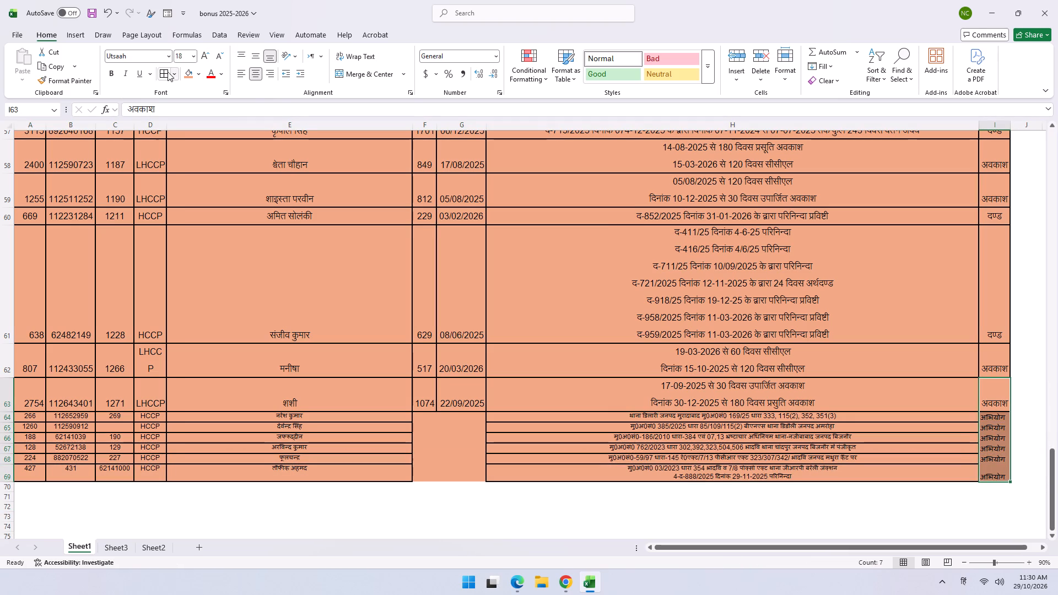
left_click(163, 71)
left_click(380, 344)
key("ctrl+s")
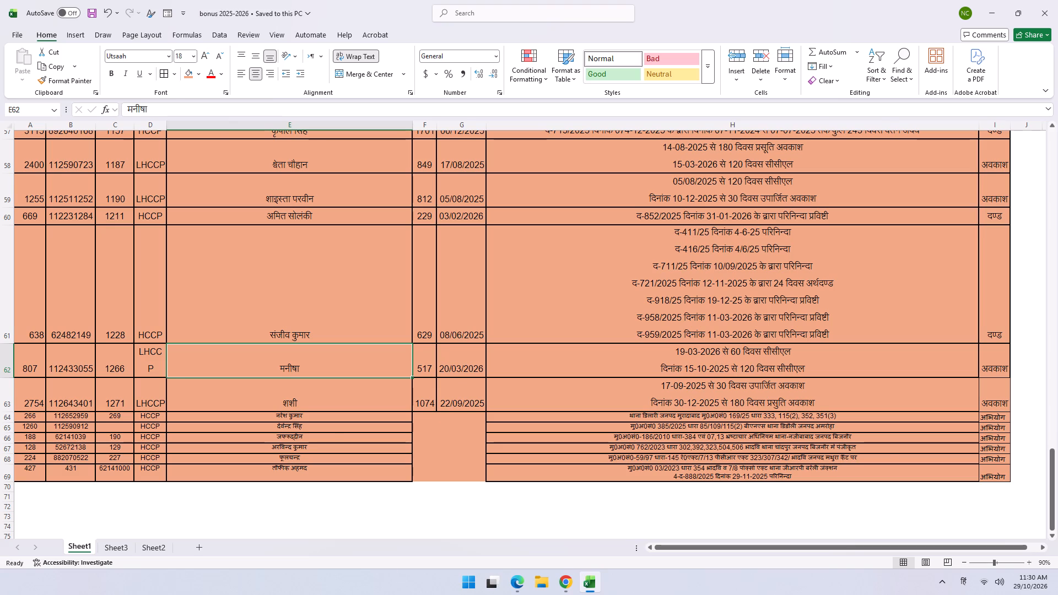
key("alt+Tab")
scroll(843, 360, "up", 4)
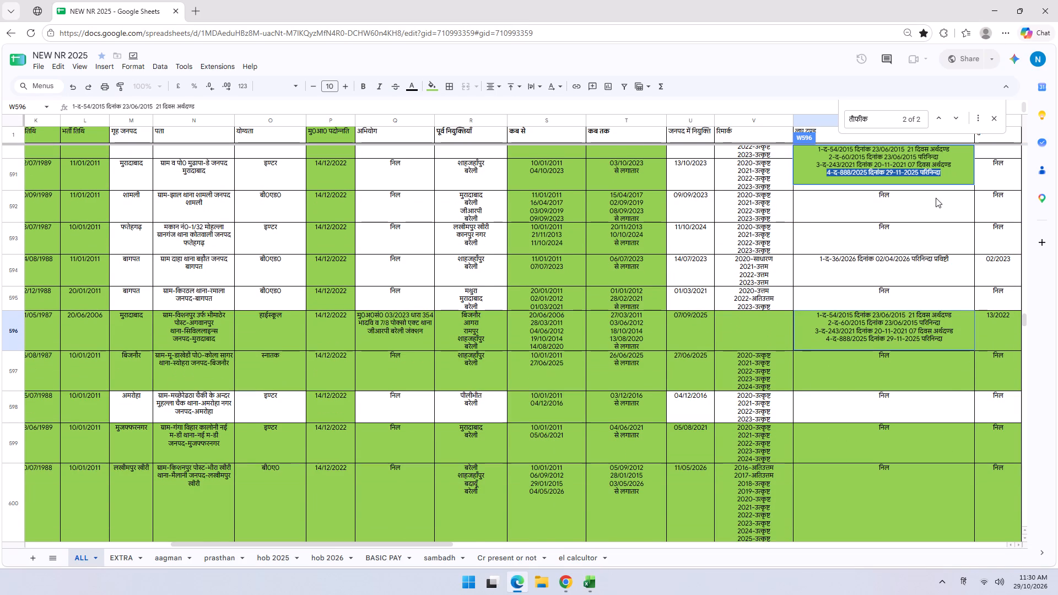
key("Escape")
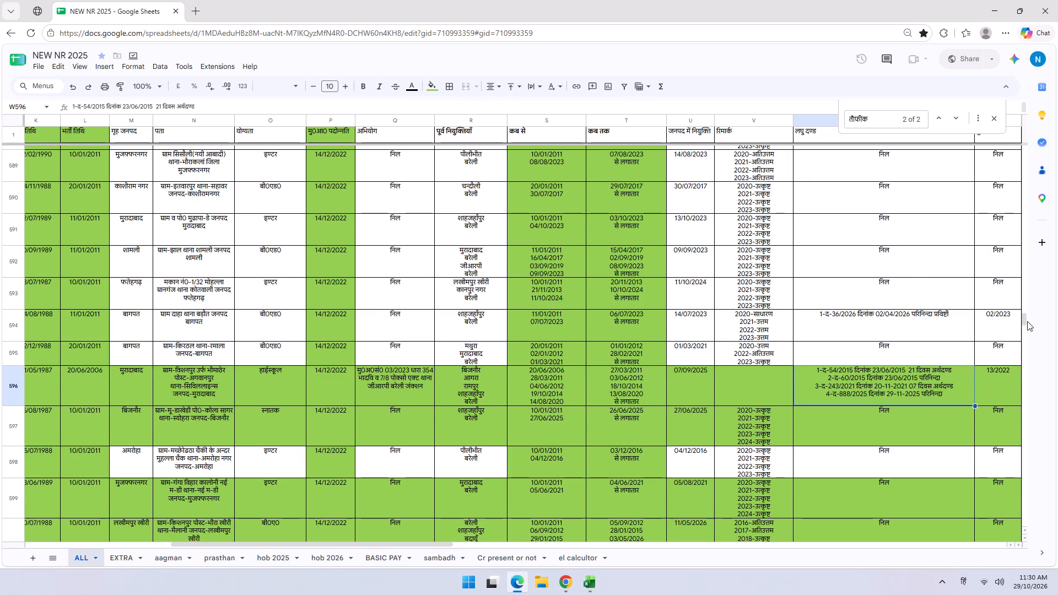
left_click_drag(1026, 318, 1050, 82)
scroll(87, 198, "up", 7)
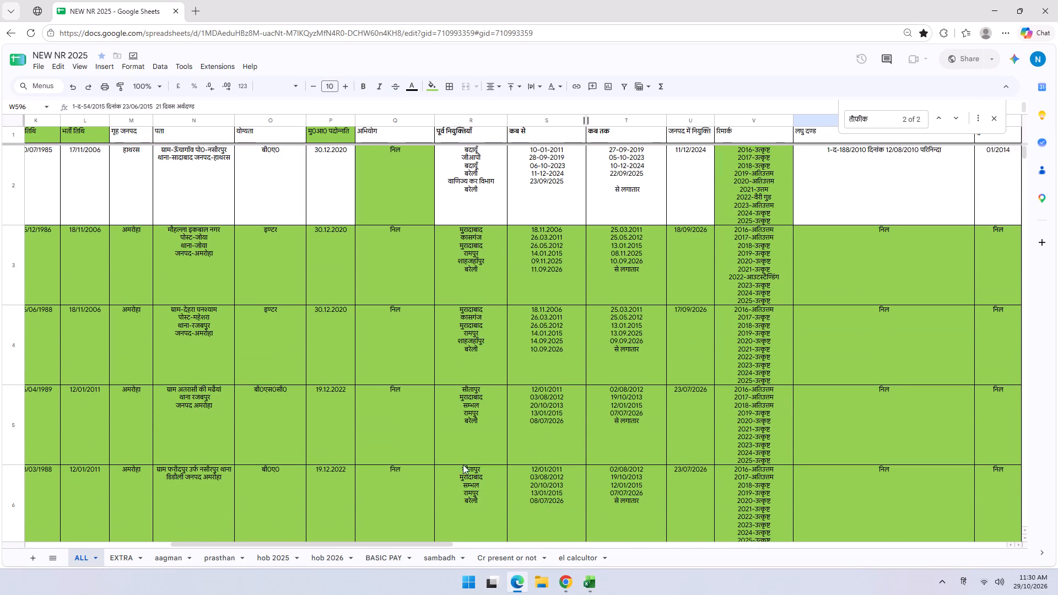
left_click_drag(374, 542, 186, 526)
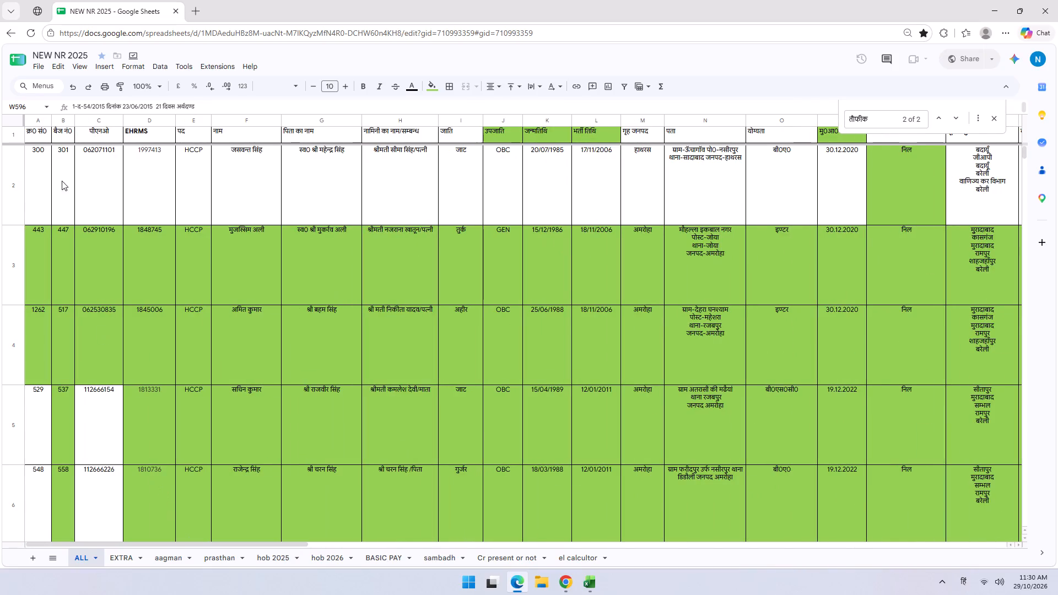
left_click_drag(37, 134, 948, 153)
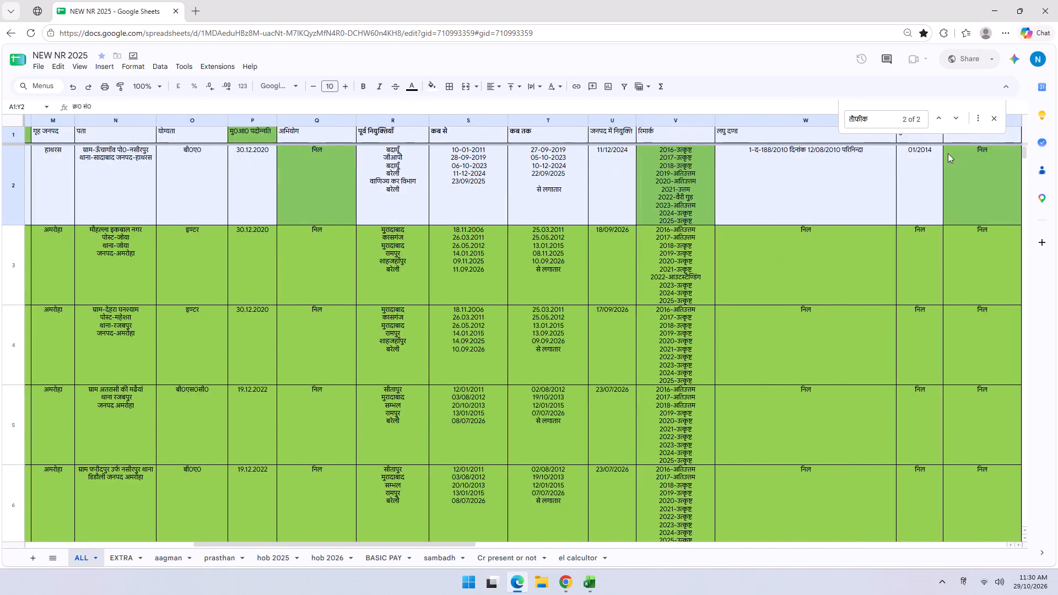
left_click_drag(948, 153, 419, 194)
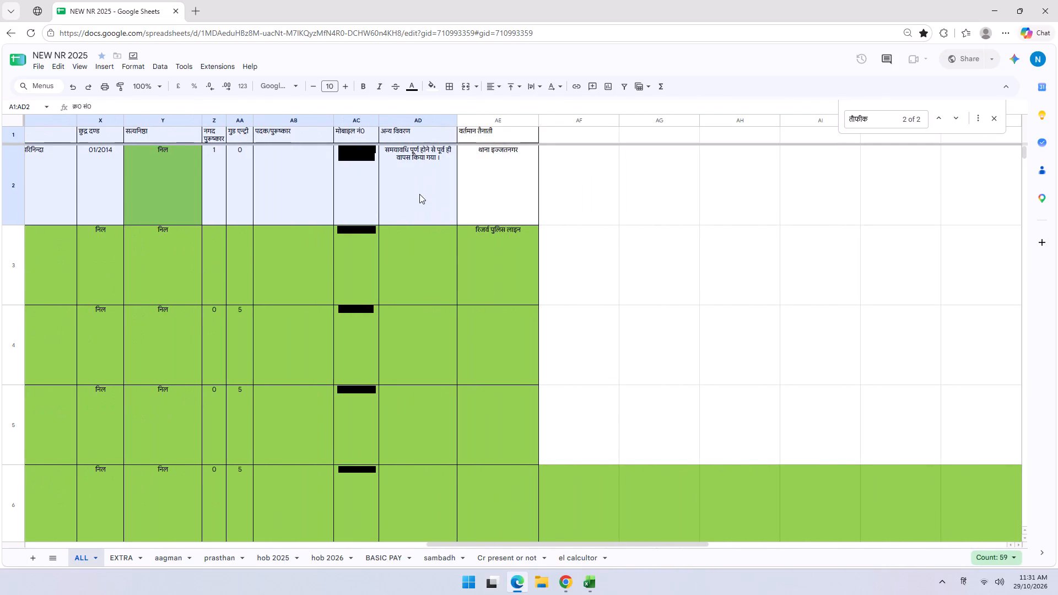
left_click_drag(419, 194, 522, 192)
key("ctrl+shift+Down")
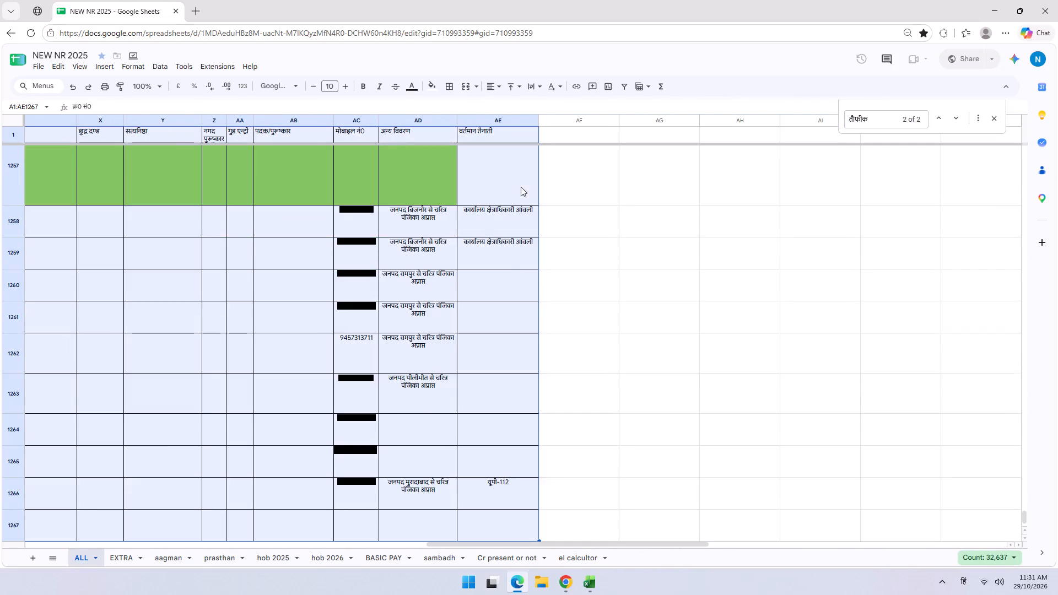
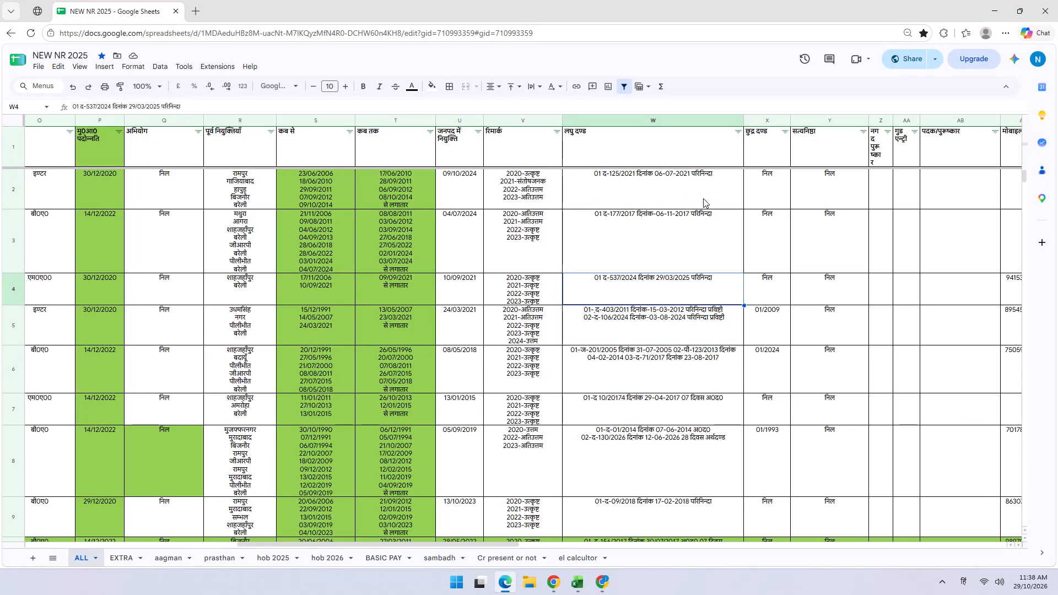
Examine the लघु दण्ड entries and their punishment dates from row 5 through row 20 of the sorted ALL sheet.
key("Down")
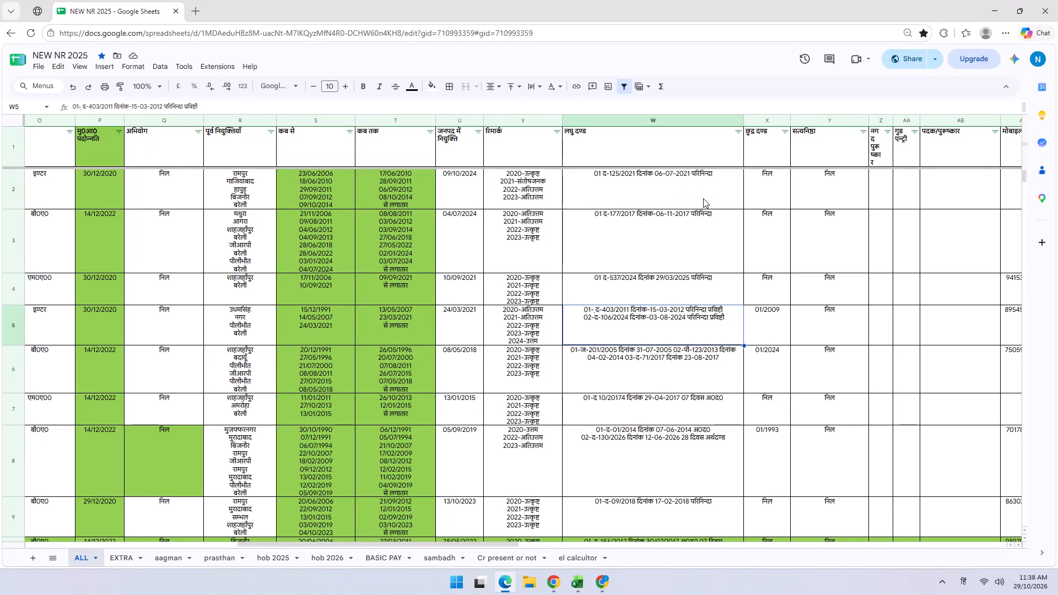
key("Down")
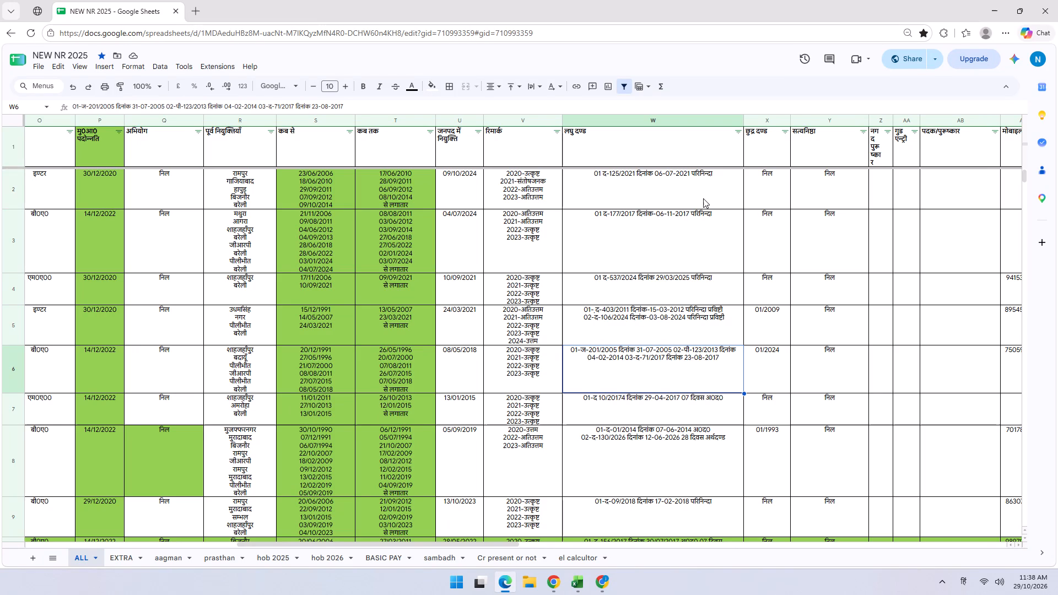
key("Down")
key("Down")
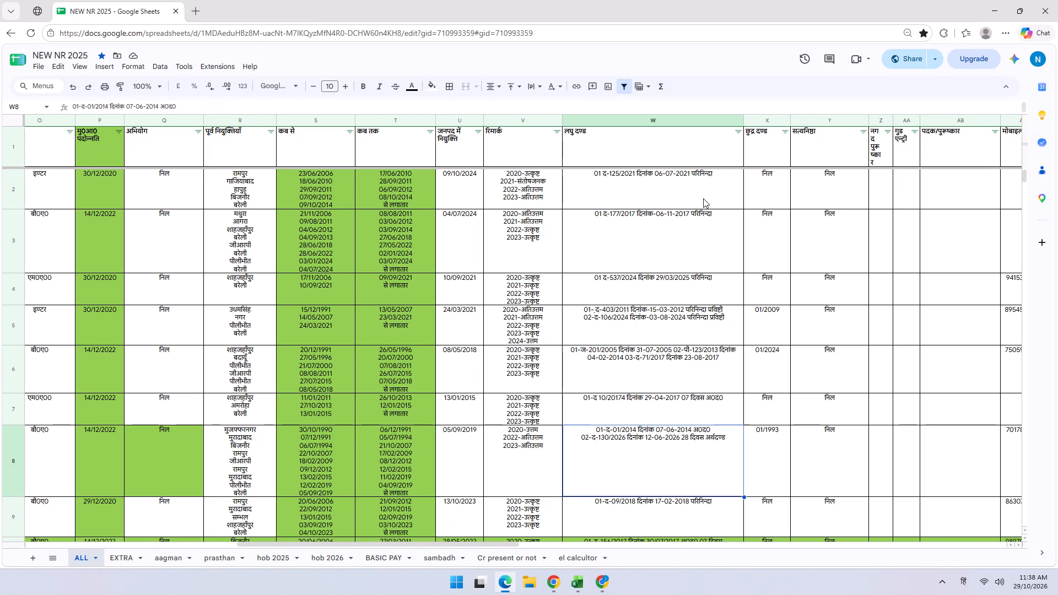
key("Down")
key("Down")
key("Down")
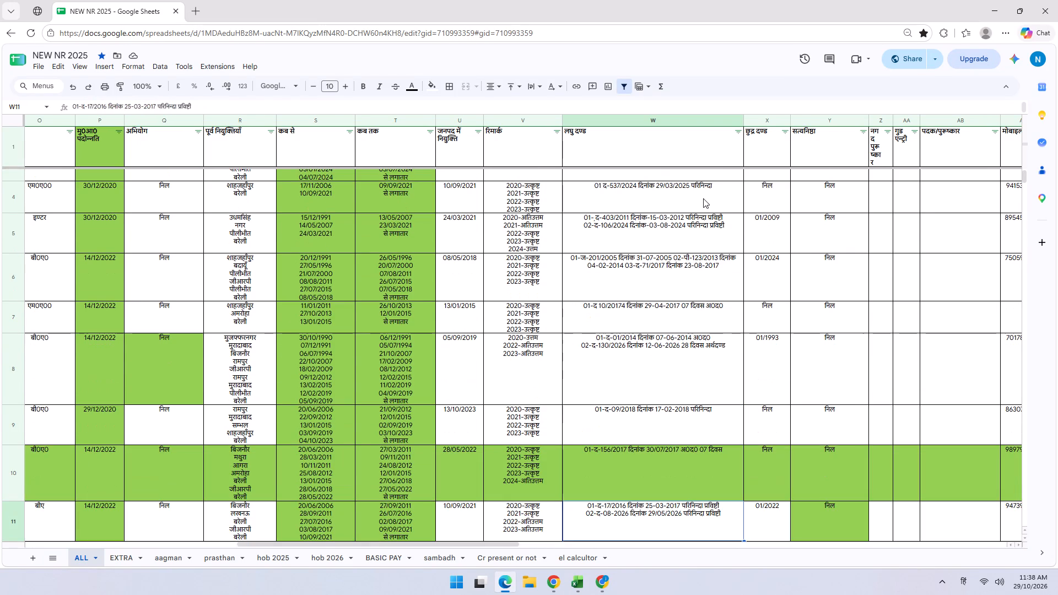
key("Down")
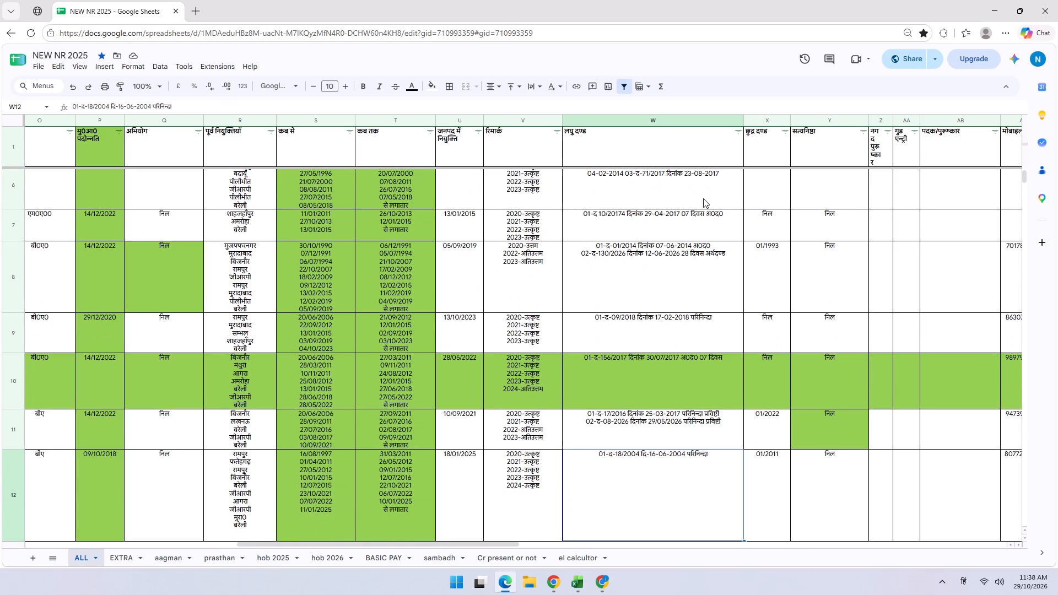
key("Down")
key("Down")
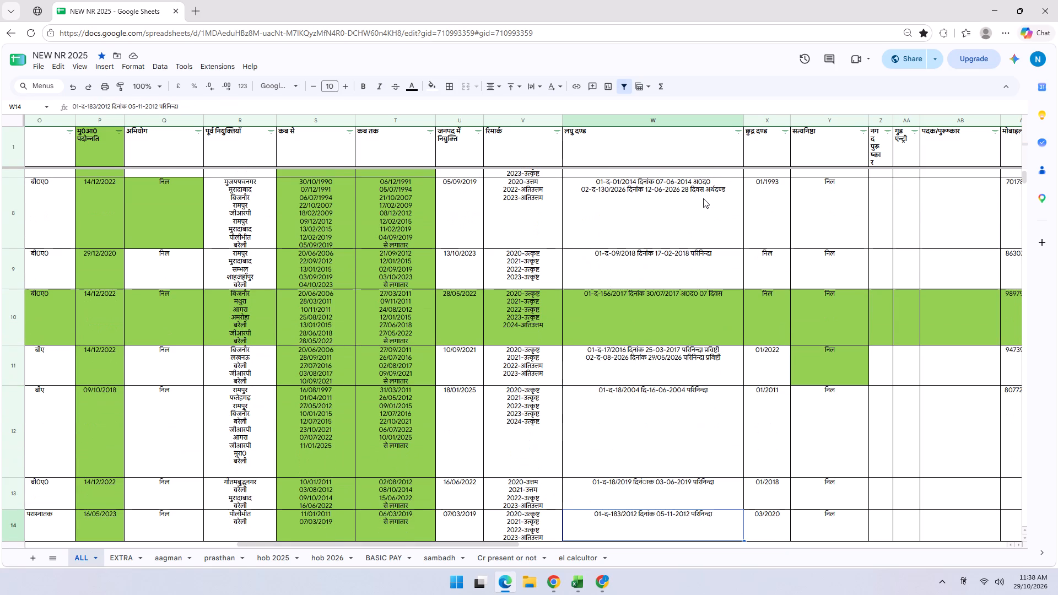
key("Down")
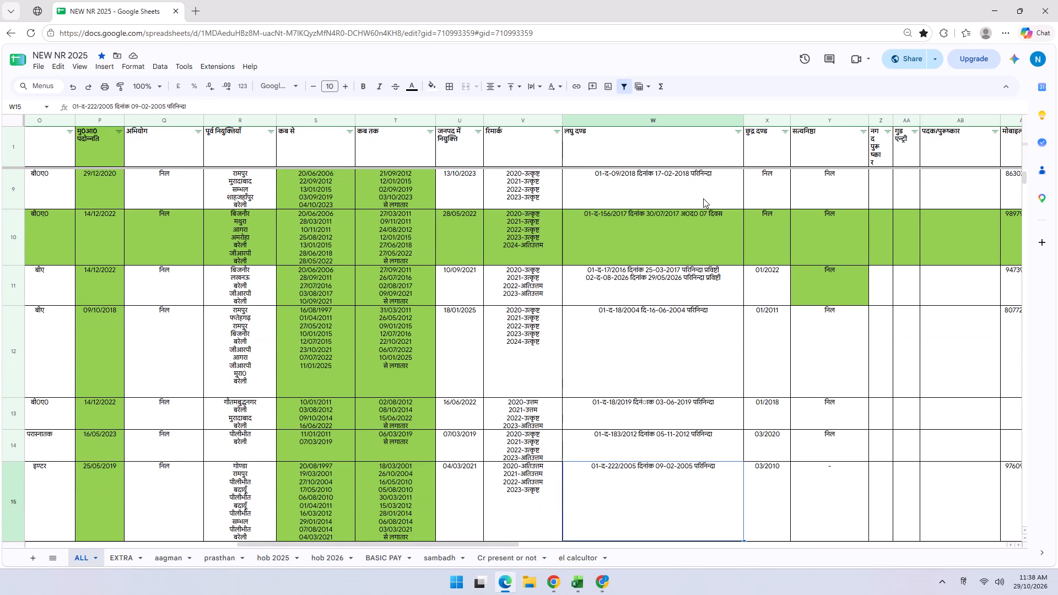
key("Down")
key("Down")
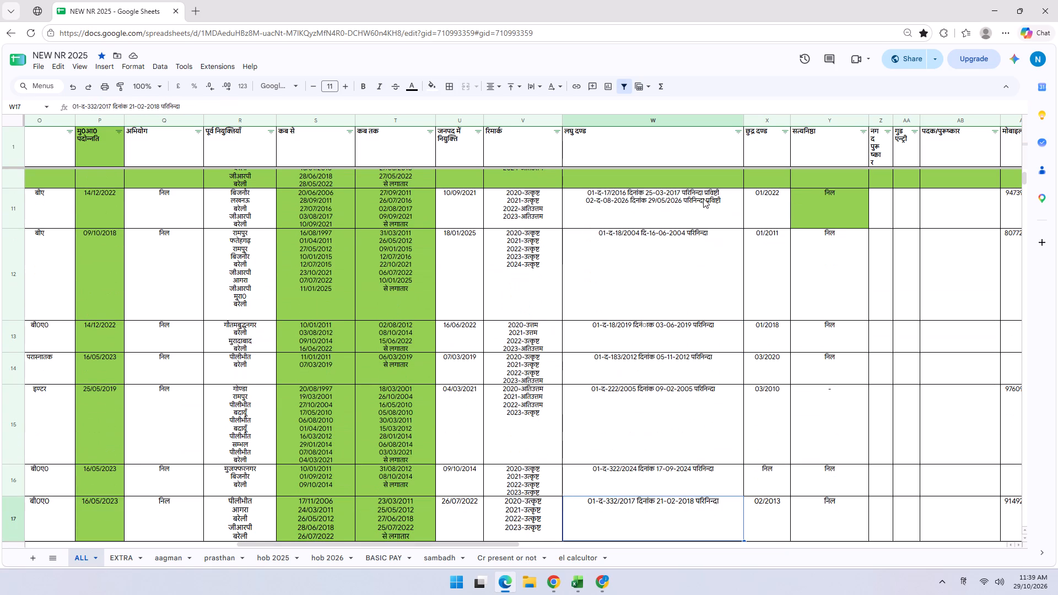
key("Up")
key("Down")
key("Down")
key("Down")
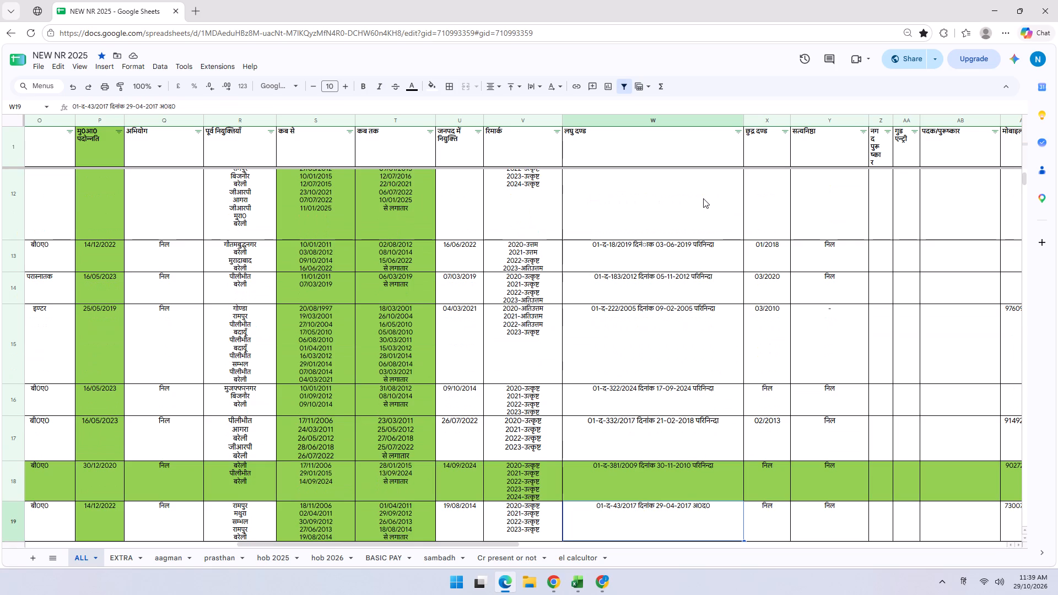
key("Down")
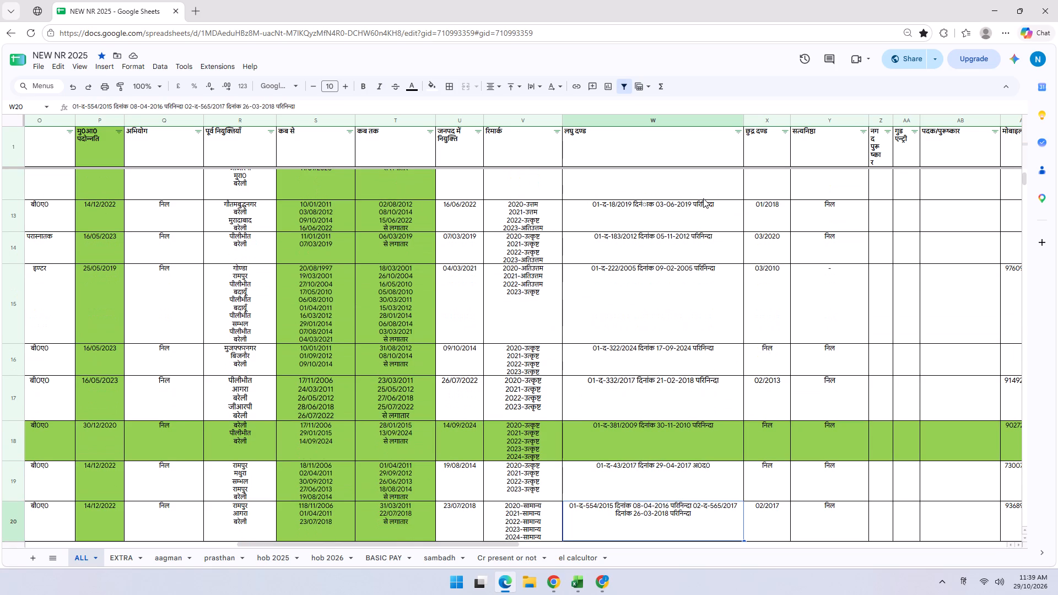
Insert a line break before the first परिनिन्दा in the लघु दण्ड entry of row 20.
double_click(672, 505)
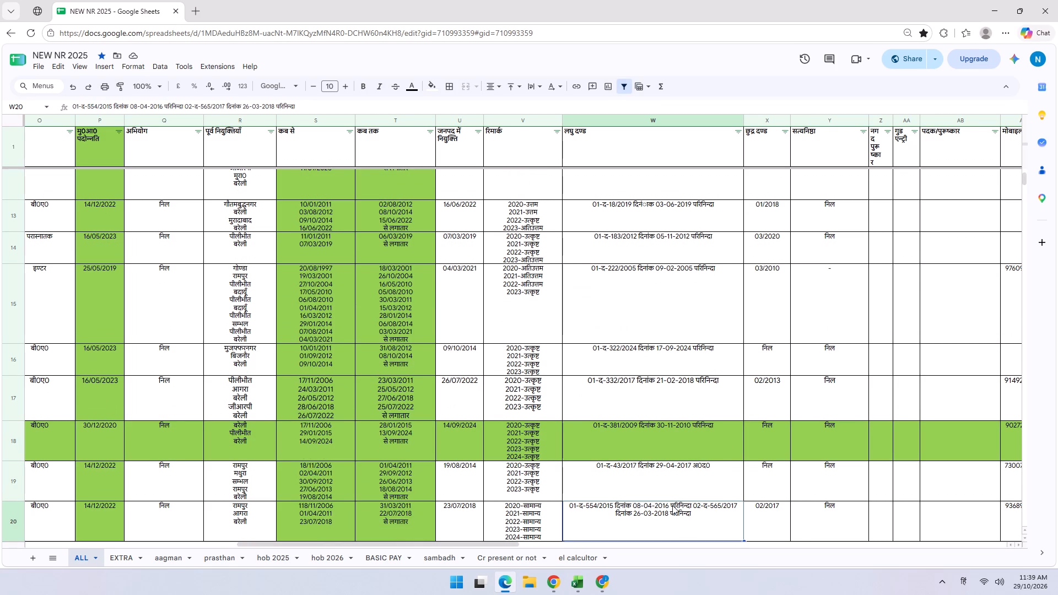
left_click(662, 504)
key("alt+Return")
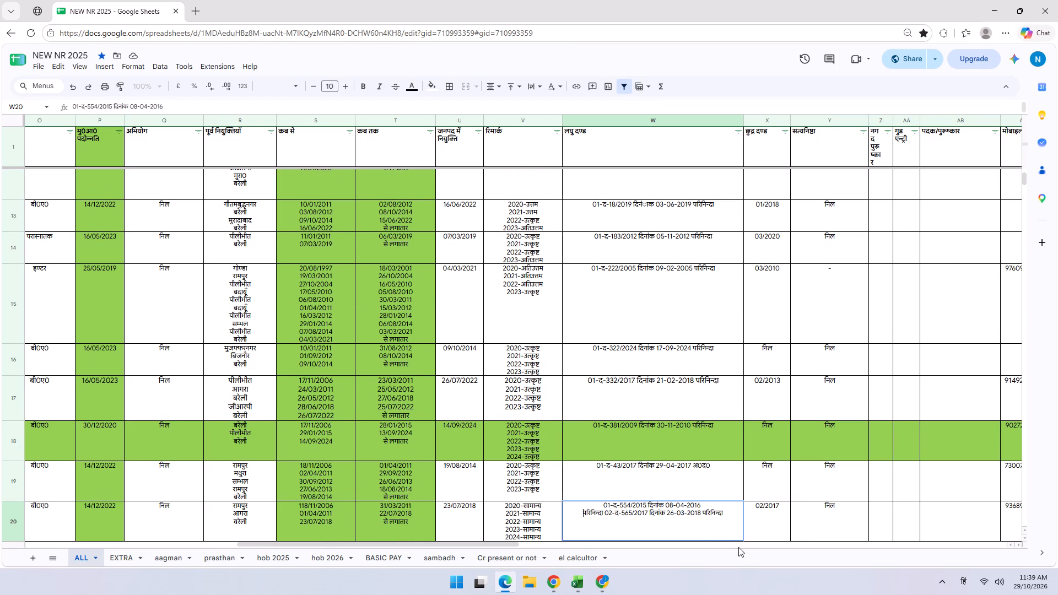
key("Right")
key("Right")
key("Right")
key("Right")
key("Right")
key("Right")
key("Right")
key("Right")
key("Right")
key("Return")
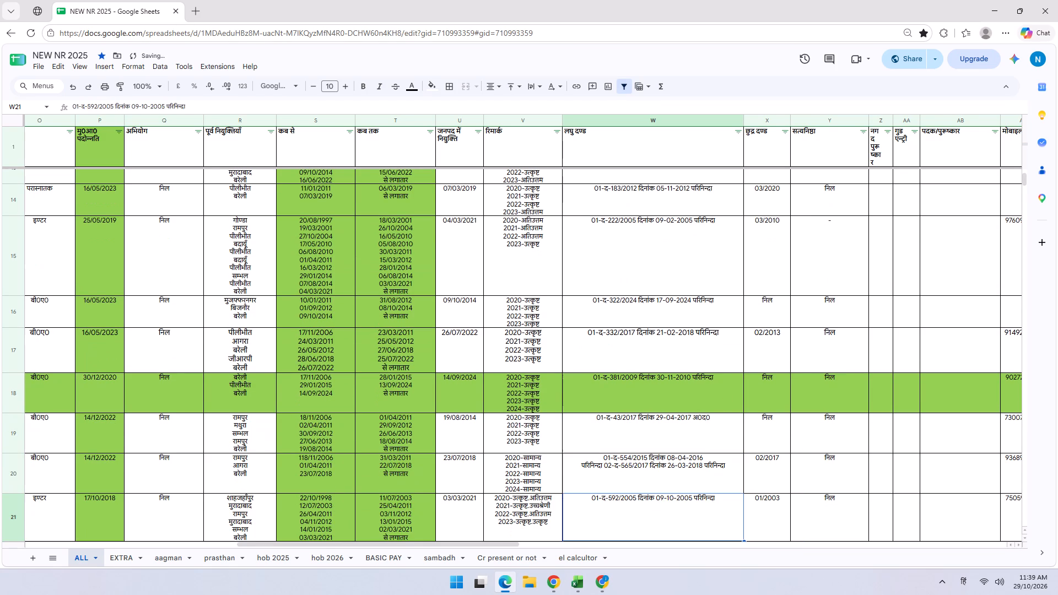
double_click(602, 461)
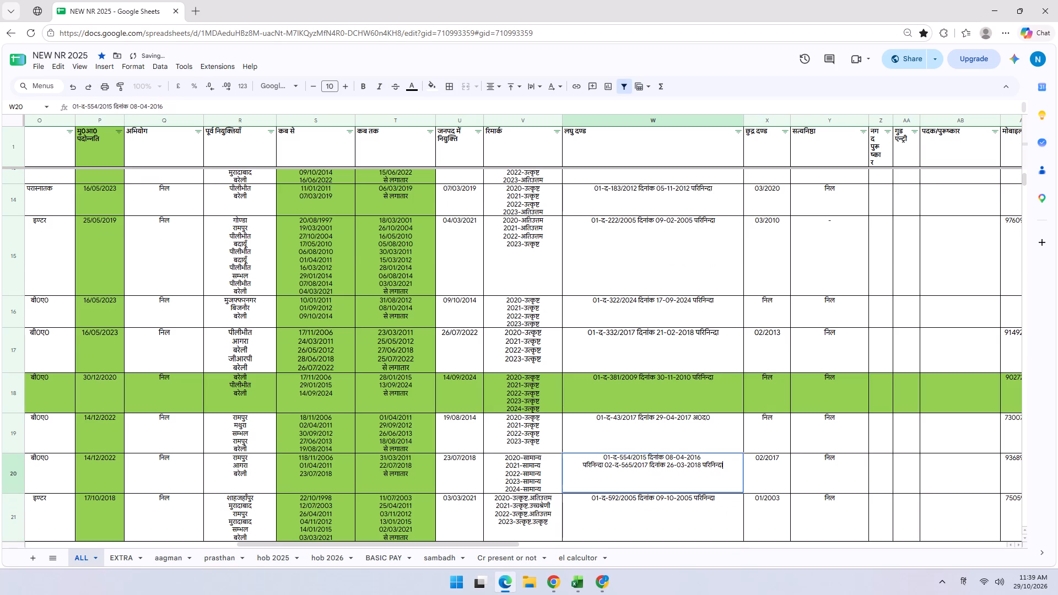
left_click(581, 464)
key("BackSpace")
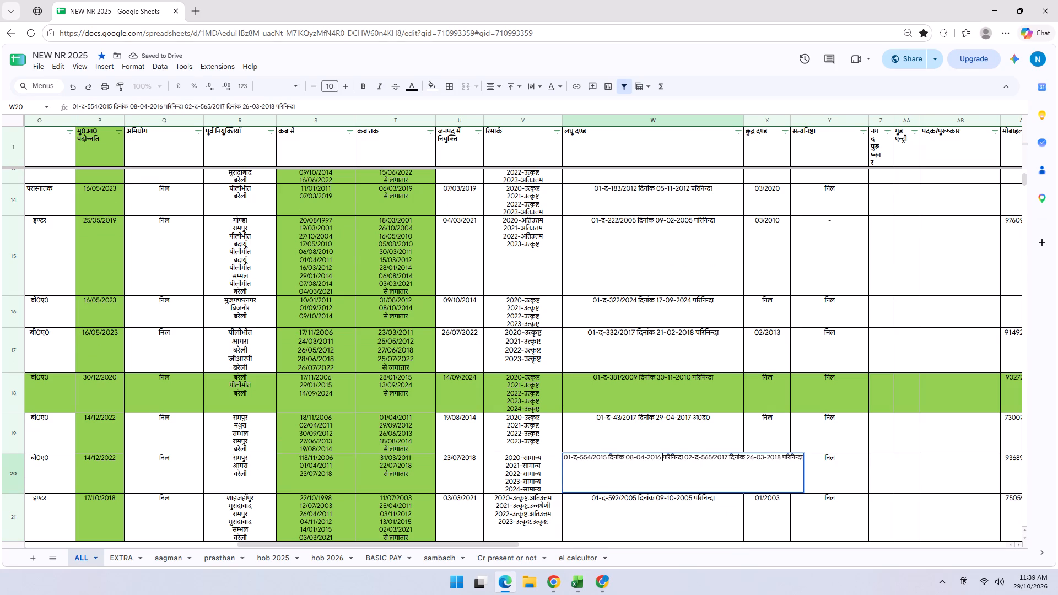
left_click(685, 457)
key("alt+Return")
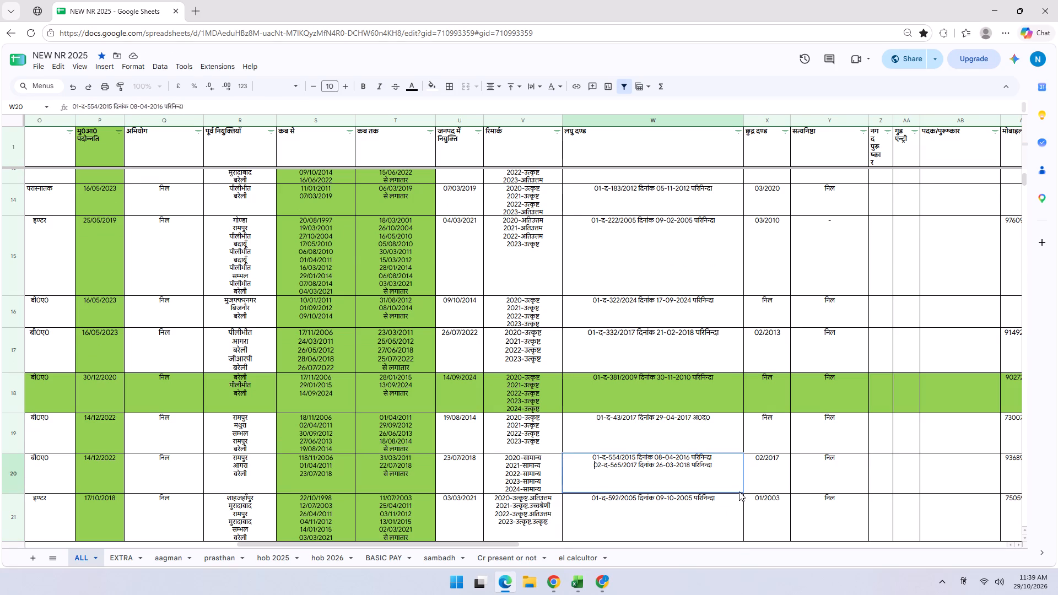
key("Return")
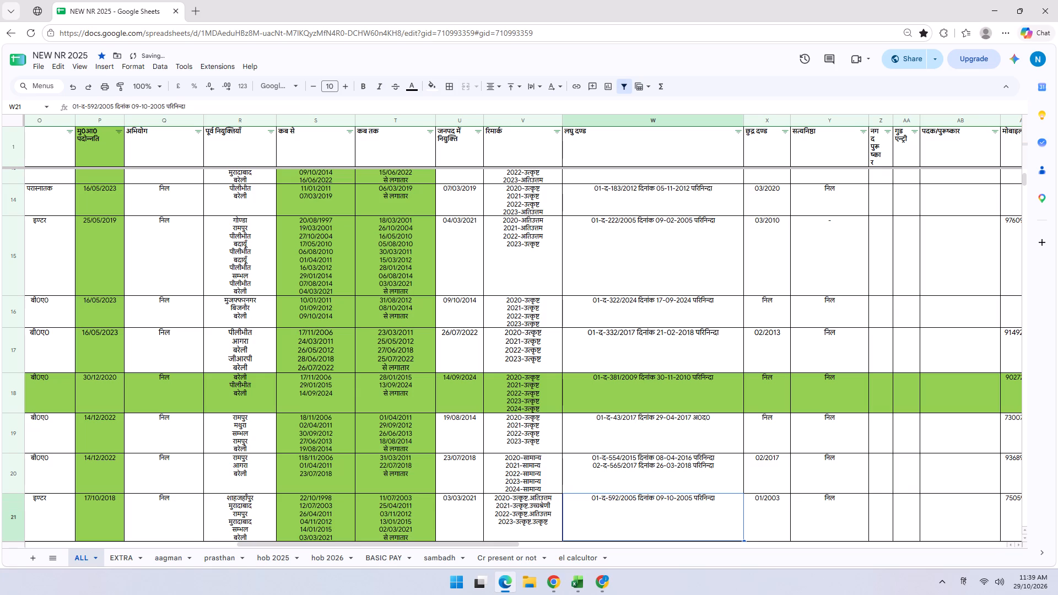
key("Return")
key("Return")
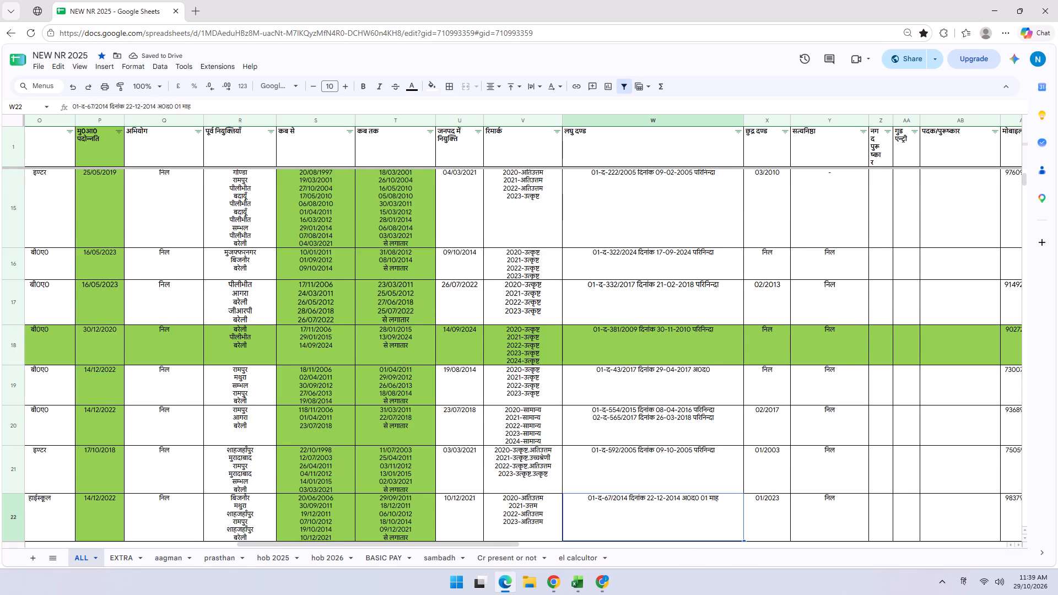
key("Down")
key("Down")
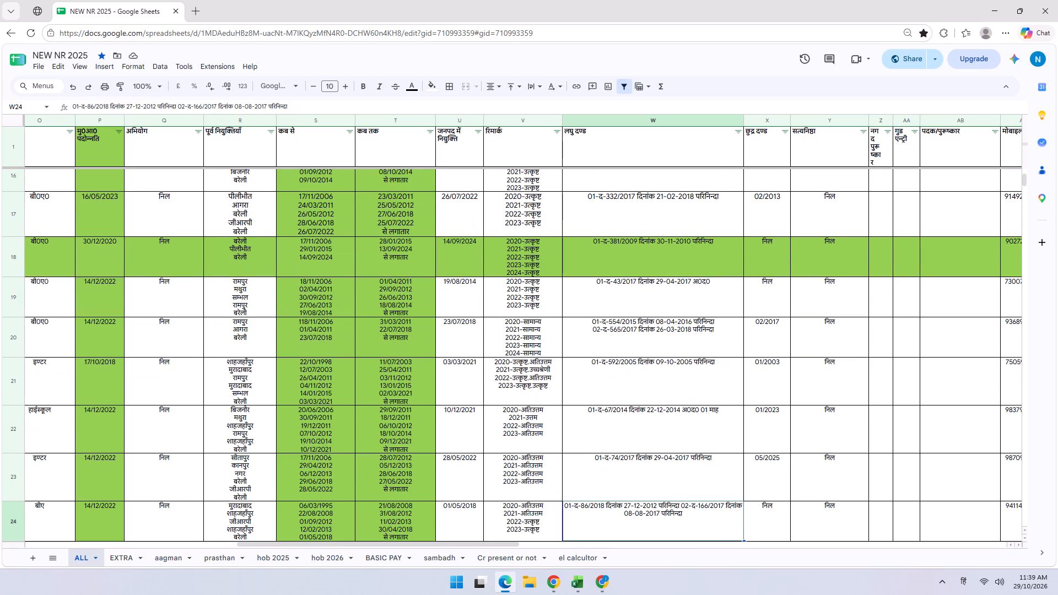
key("F2")
key("Left")
key("Left")
key("Left")
key("Left")
key("Left")
key("Left")
key("Left")
key("Left")
key("Left")
key("Left")
key("Left")
key("Left")
key("Left")
key("Left")
key("Left")
key("Left")
key("Left")
key("Left")
key("Left")
key("Left")
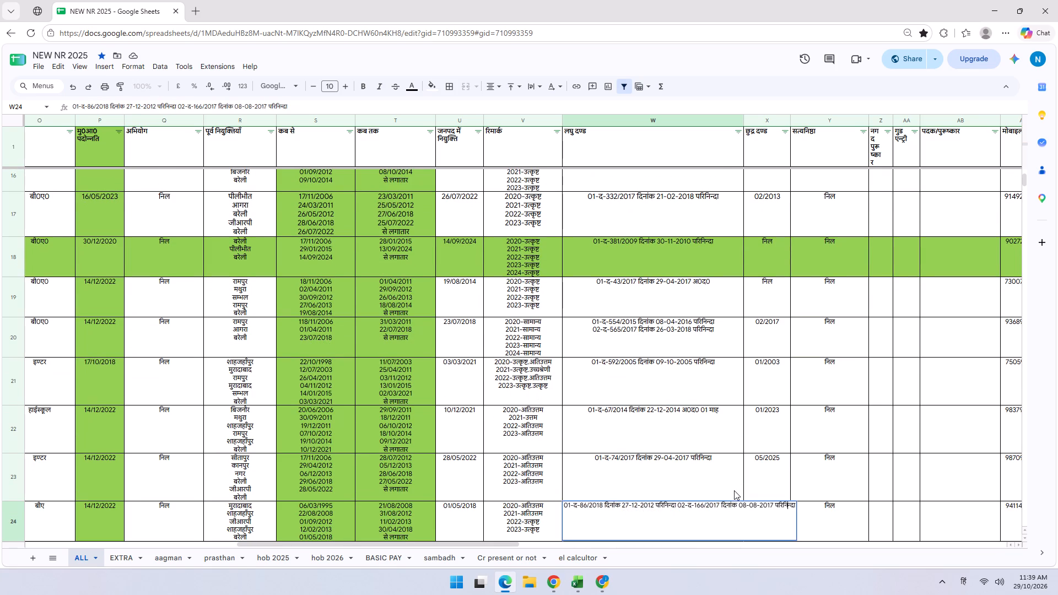
key("Left")
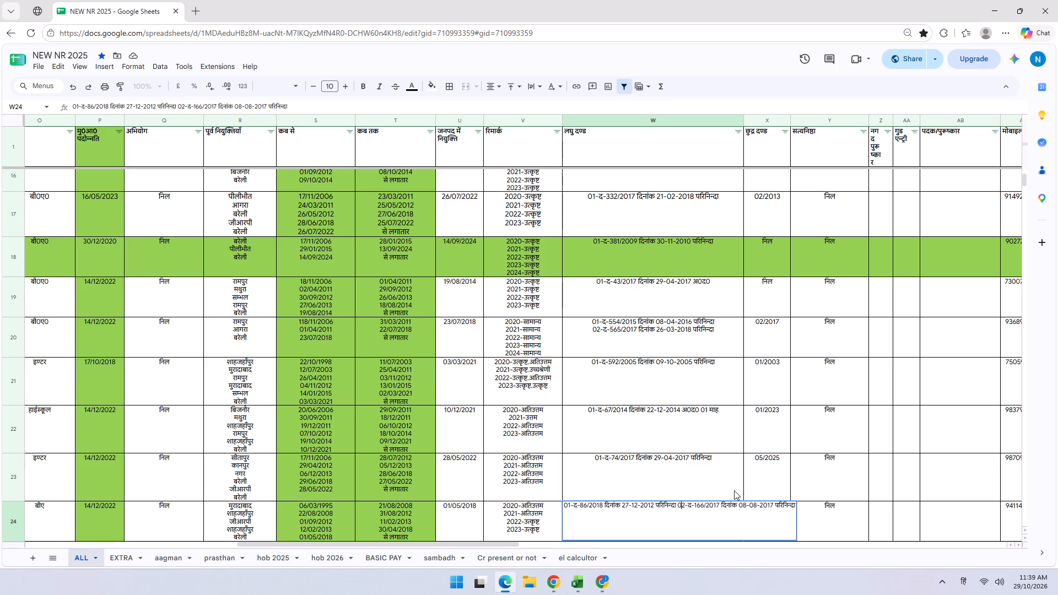
key("Left")
key("alt+Return")
key("Return")
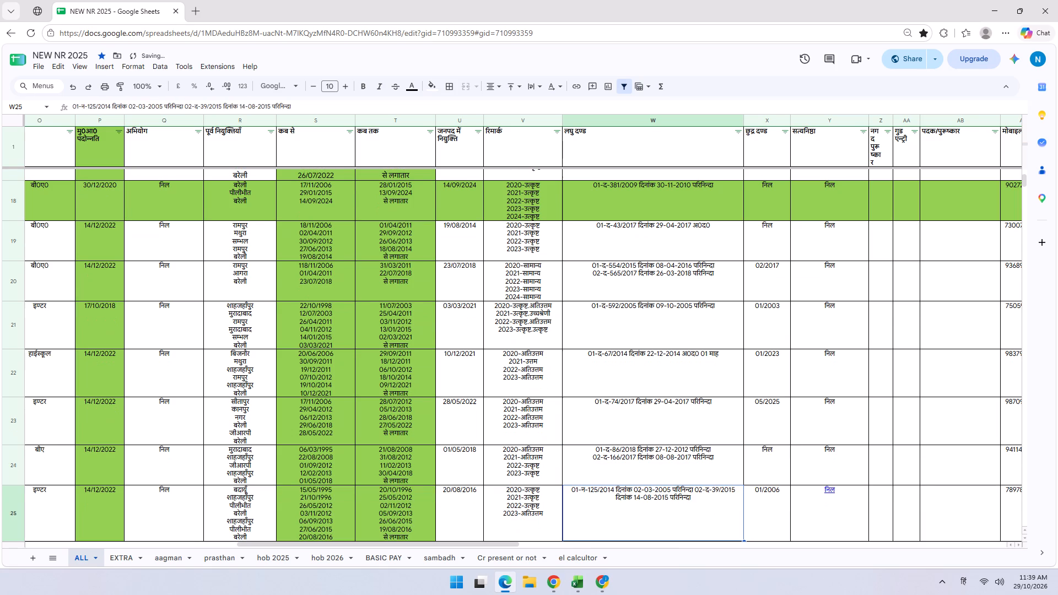
key("F2")
key("Left")
key("Left")
key("Left")
key("Left")
key("Left")
key("Left")
key("Left")
key("Left")
key("Left")
key("Left")
key("Left")
key("Left")
key("Left")
key("Left")
key("Left")
key("Left")
key("Left")
key("Left")
key("Left")
key("Left")
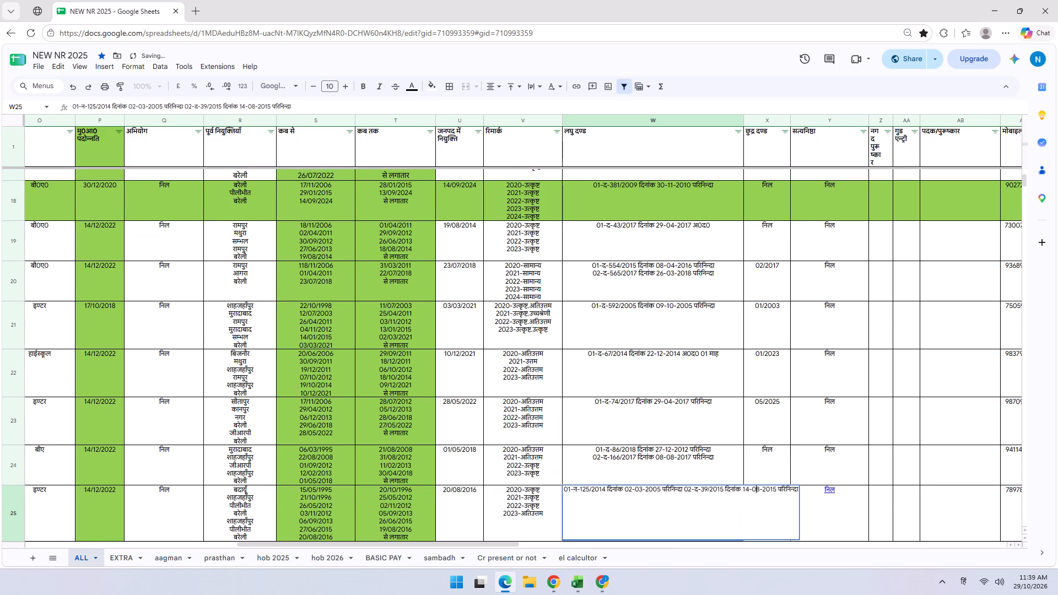
key("alt+Return")
key("Return")
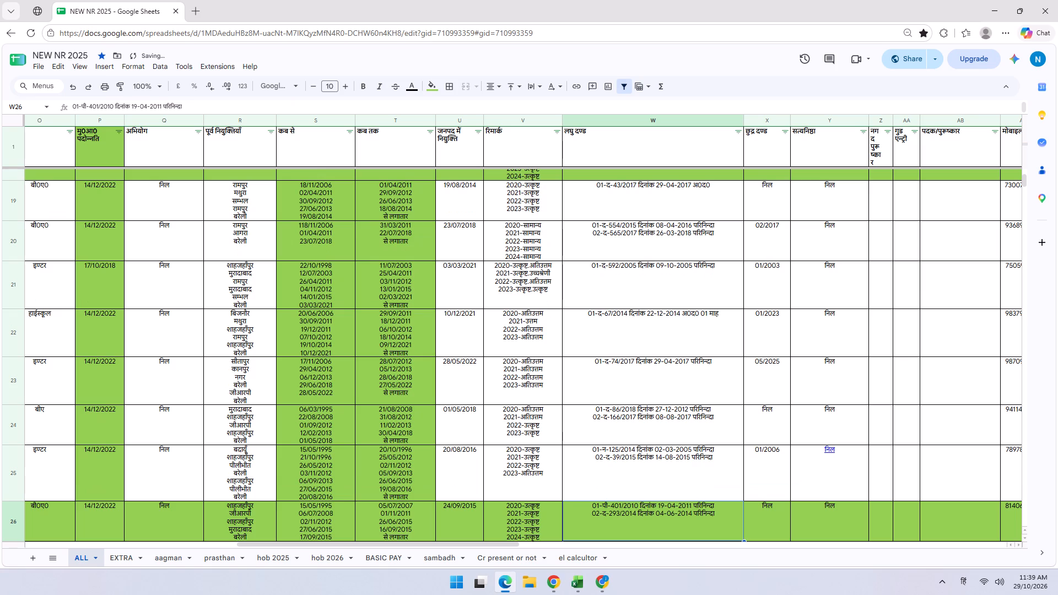
key("Down")
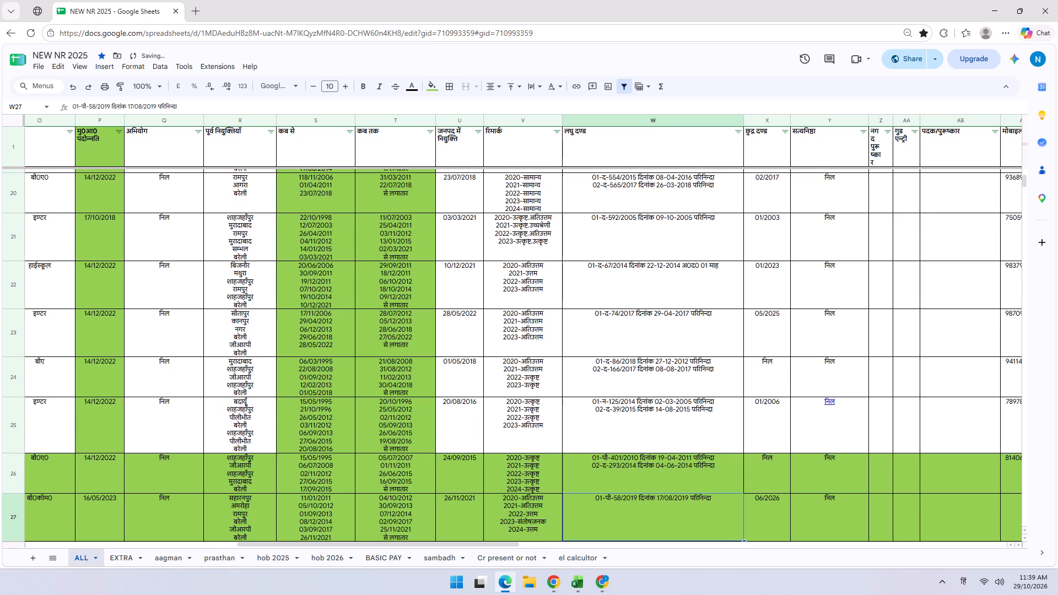
key("Down")
key("Down")
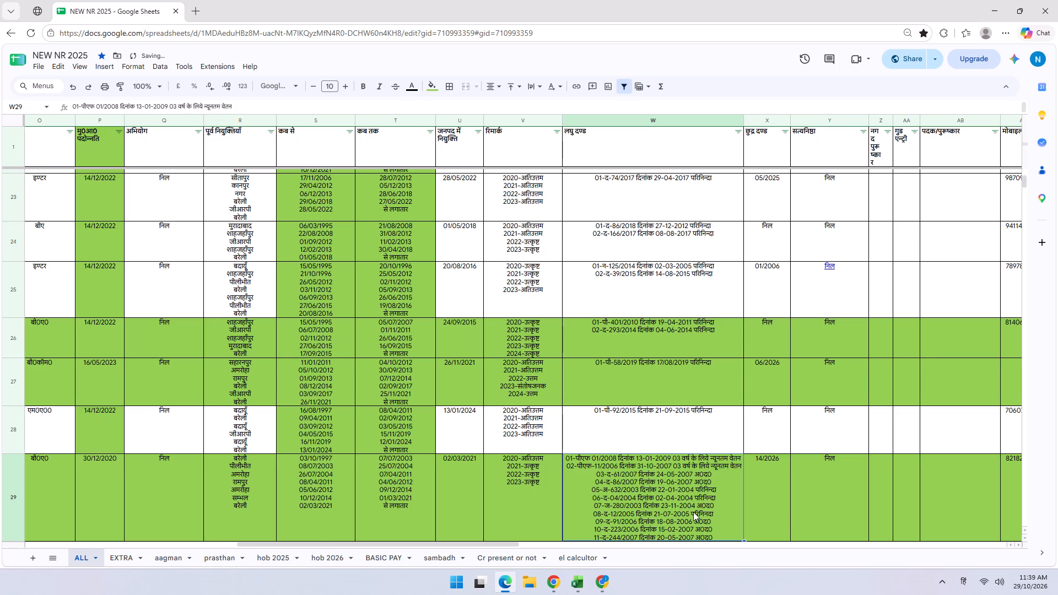
scroll(693, 512, "down", 1)
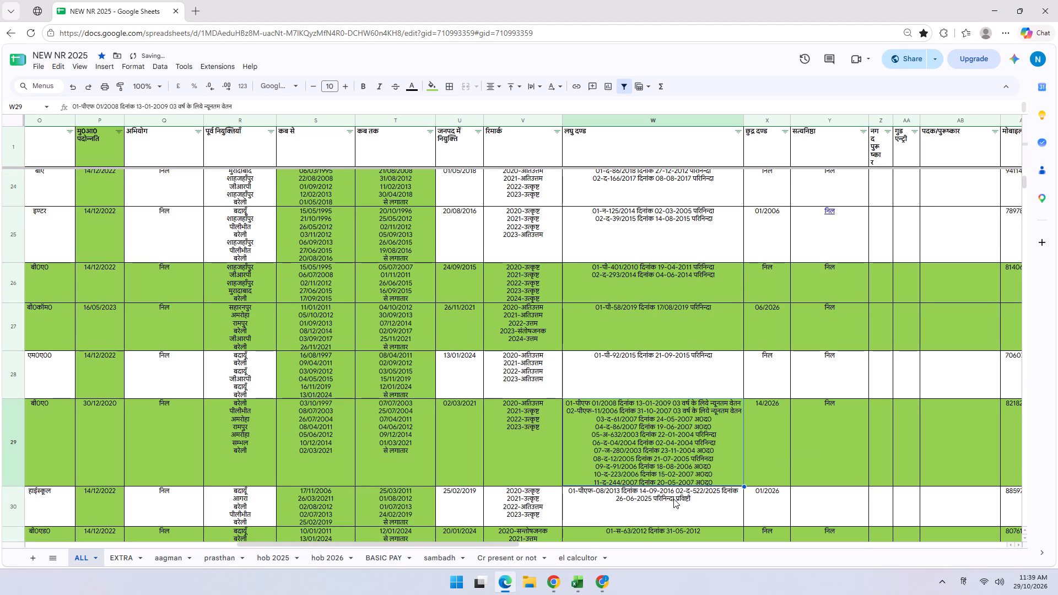
left_click(673, 499)
key("F2")
key("Left")
key("Left")
key("Left")
key("Left")
key("Left")
key("Left")
key("Left")
key("Left")
key("Left")
key("Left")
key("Left")
key("Left")
key("Left")
key("Left")
key("Left")
key("Left")
key("Left")
key("Left")
key("Left")
key("Left")
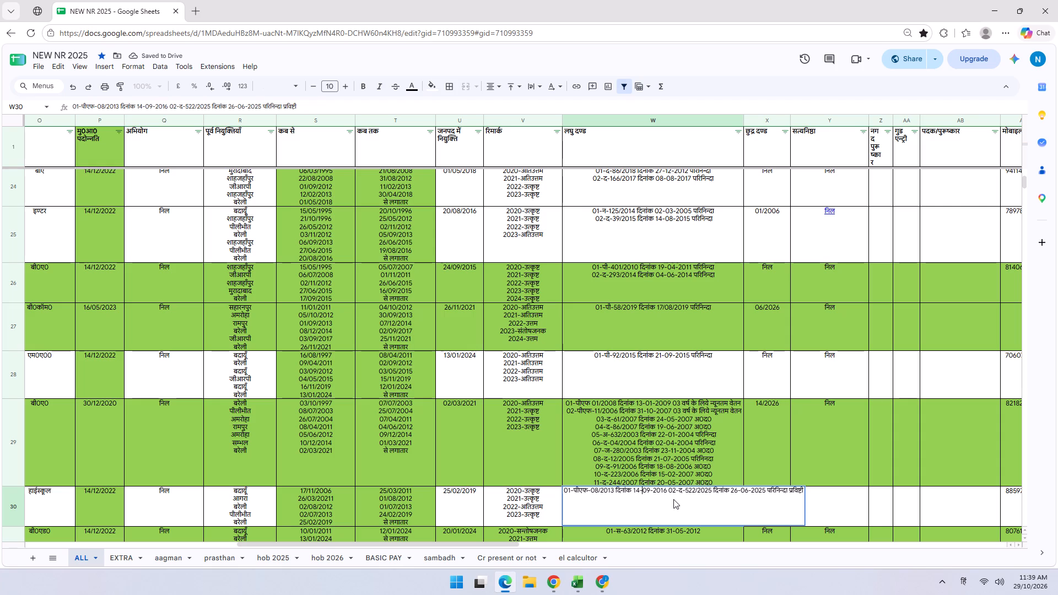
key("Right")
key("Right")
key("Right")
key("Right")
key("Right")
key("Right")
key("Right")
key("alt+Return")
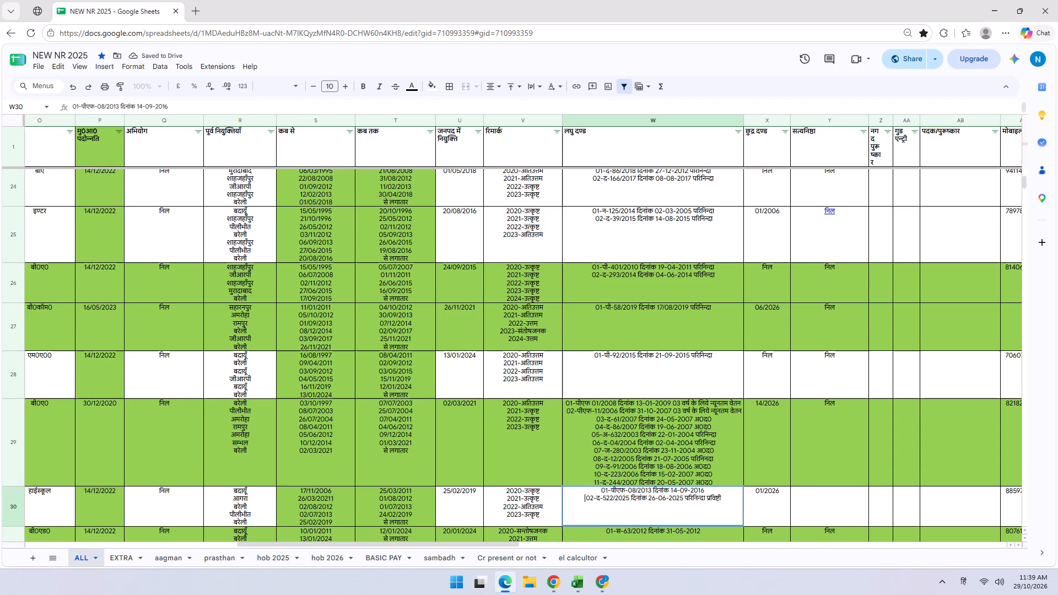
key("Return")
Go back to the first column of row 30 to check whose record carries the 2025 punishment.
key("Up")
key("Left")
key("Left")
key("Left")
key("Left")
key("Left")
key("Left")
key("Left")
key("Left")
key("Left")
key("Left")
key("Left")
key("Left")
key("Left")
key("Left")
key("Left")
key("Left")
key("Left")
key("Left")
key("Left")
key("Left")
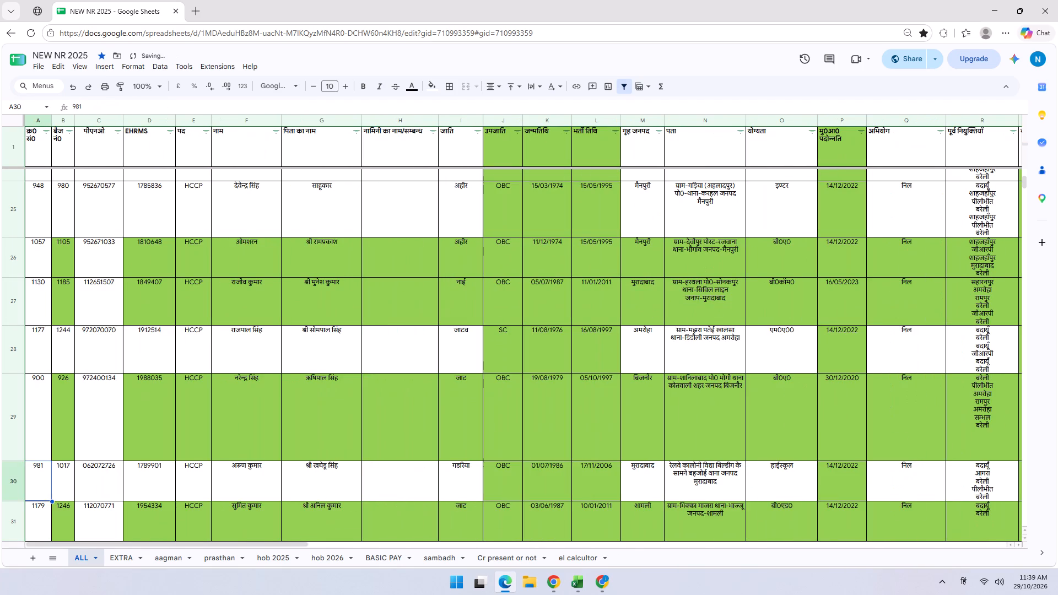
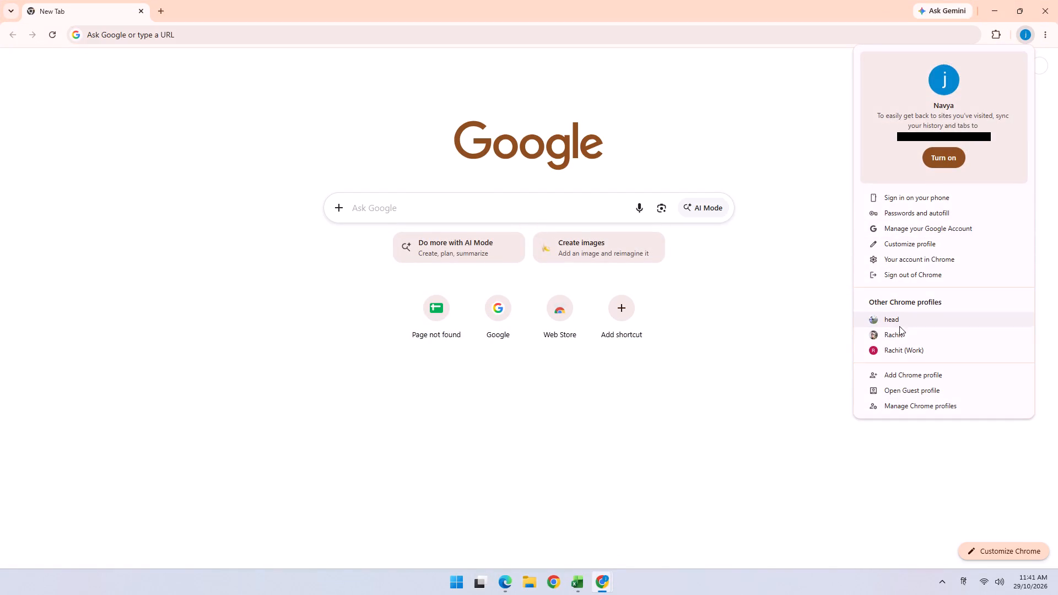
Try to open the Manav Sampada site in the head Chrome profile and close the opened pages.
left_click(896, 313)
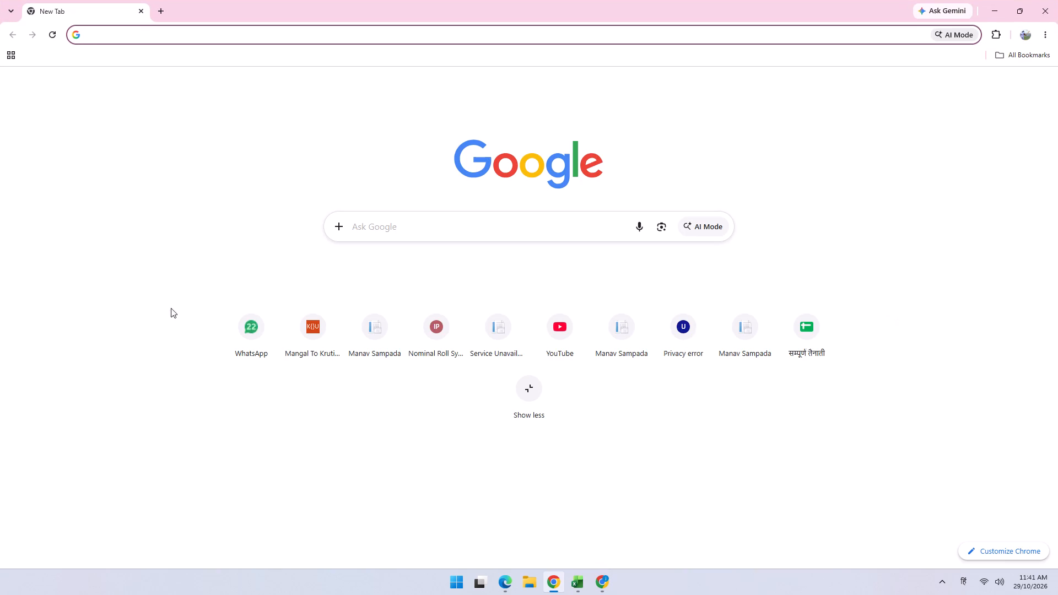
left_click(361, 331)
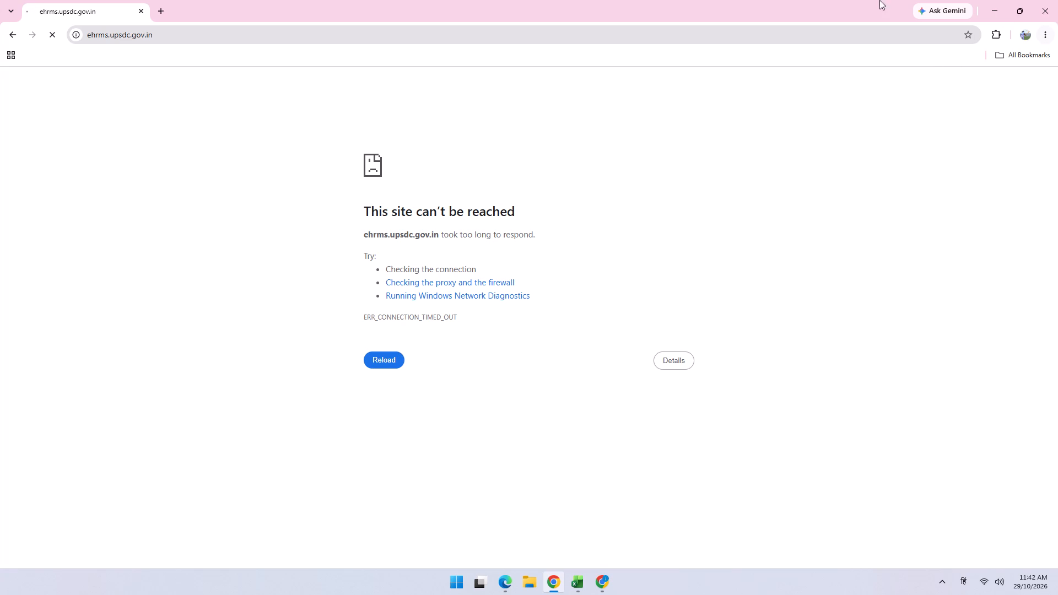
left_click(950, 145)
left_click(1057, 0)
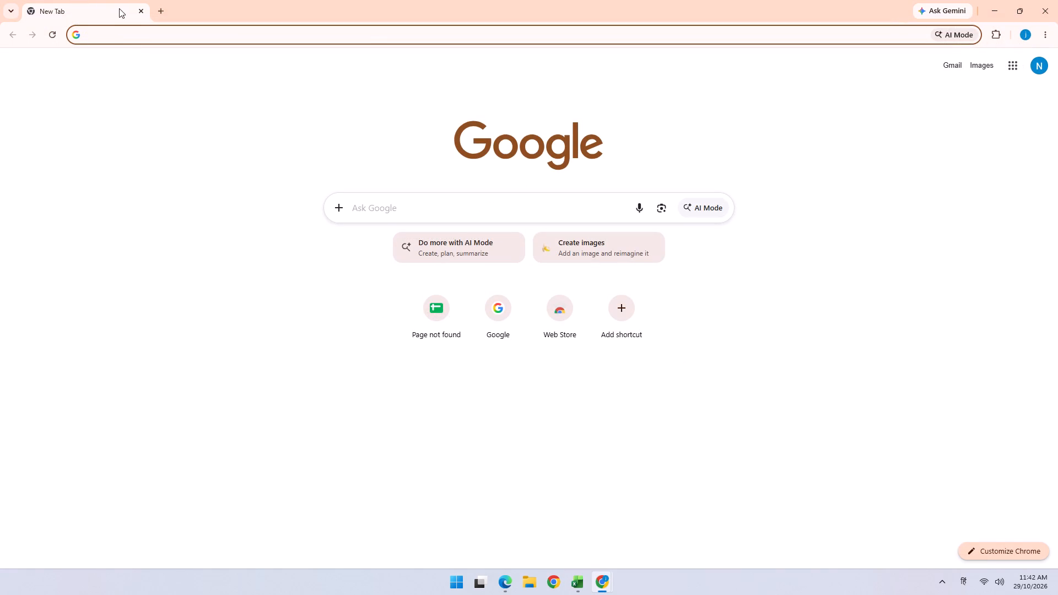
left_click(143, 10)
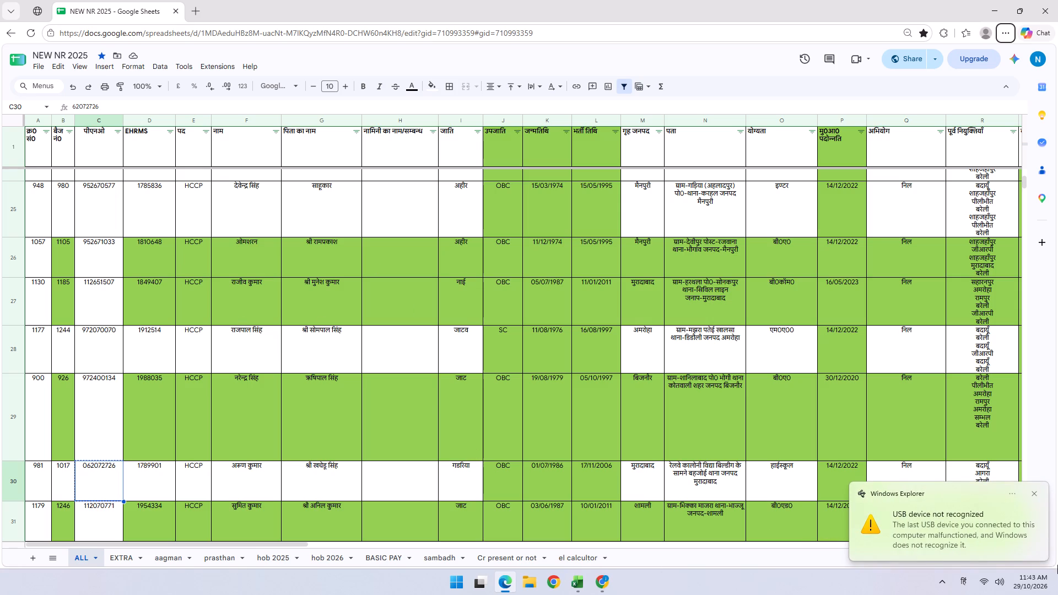
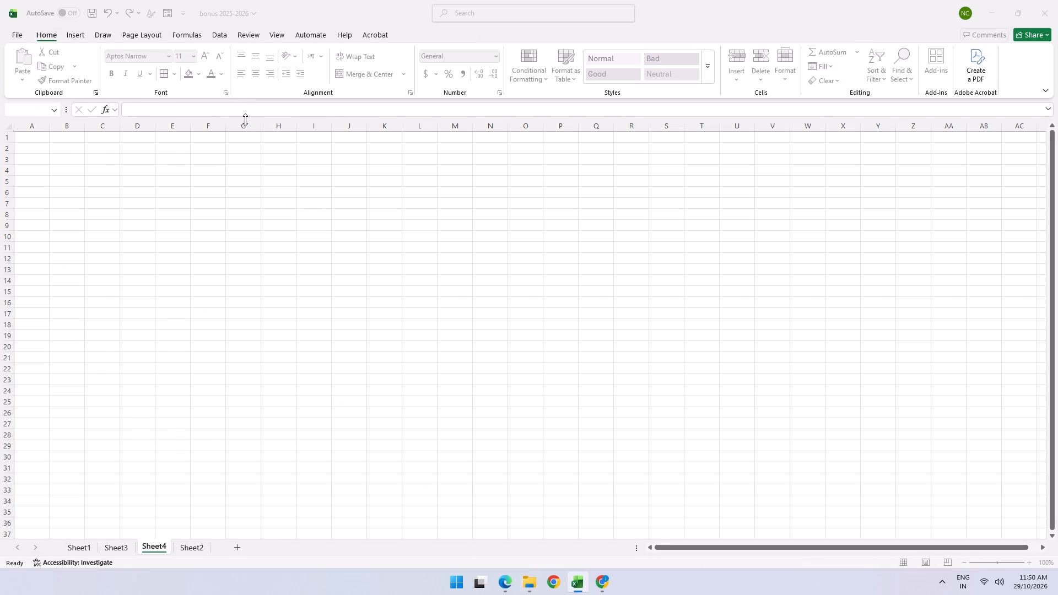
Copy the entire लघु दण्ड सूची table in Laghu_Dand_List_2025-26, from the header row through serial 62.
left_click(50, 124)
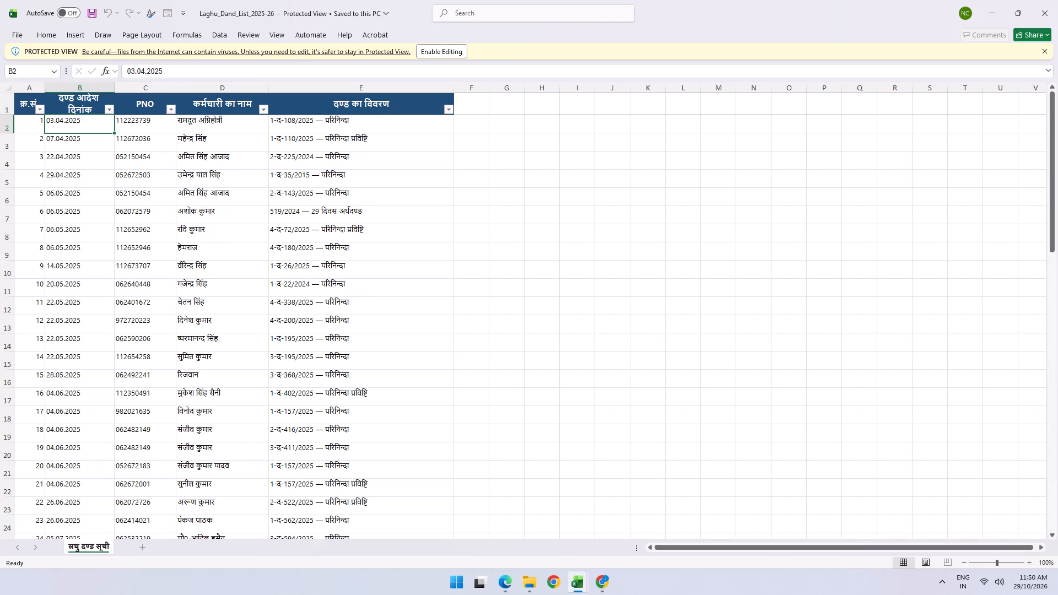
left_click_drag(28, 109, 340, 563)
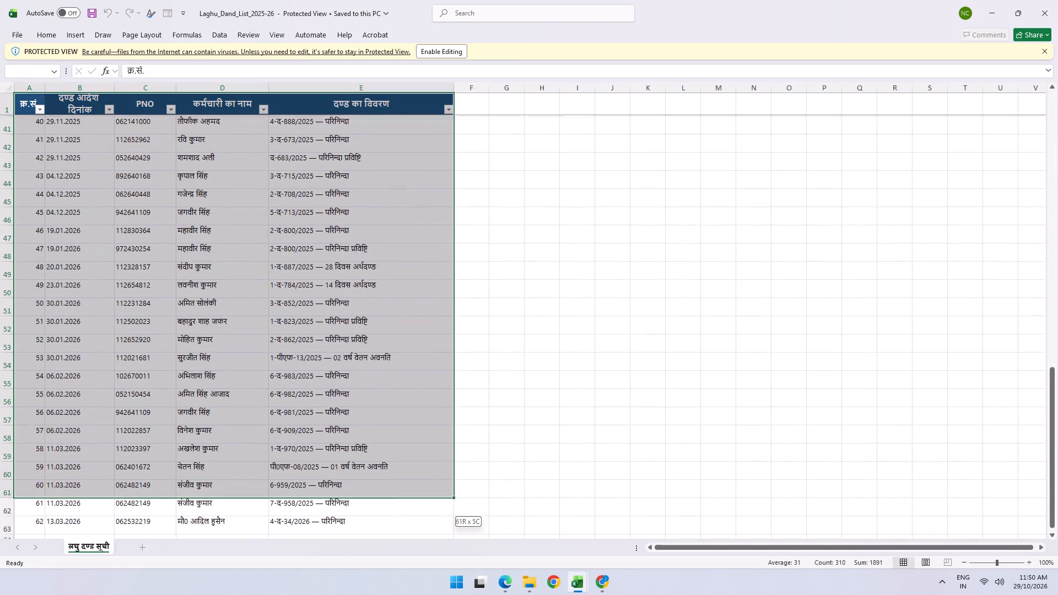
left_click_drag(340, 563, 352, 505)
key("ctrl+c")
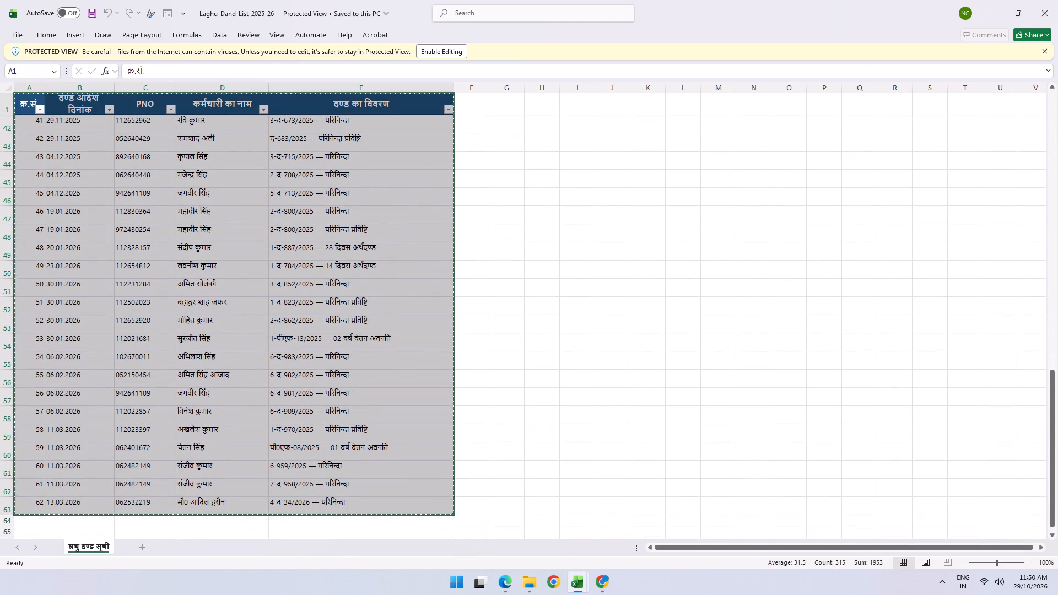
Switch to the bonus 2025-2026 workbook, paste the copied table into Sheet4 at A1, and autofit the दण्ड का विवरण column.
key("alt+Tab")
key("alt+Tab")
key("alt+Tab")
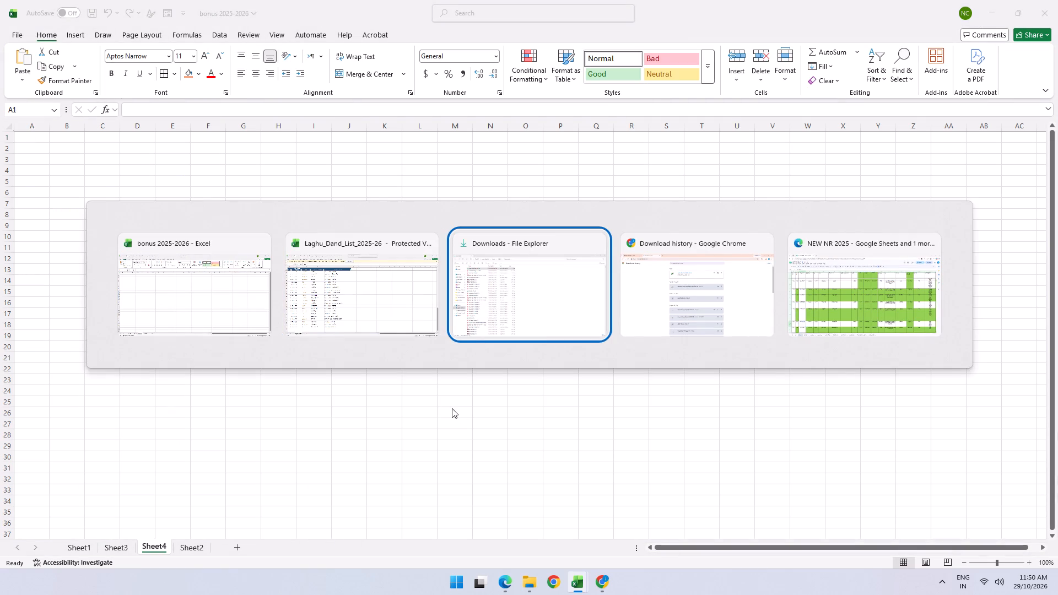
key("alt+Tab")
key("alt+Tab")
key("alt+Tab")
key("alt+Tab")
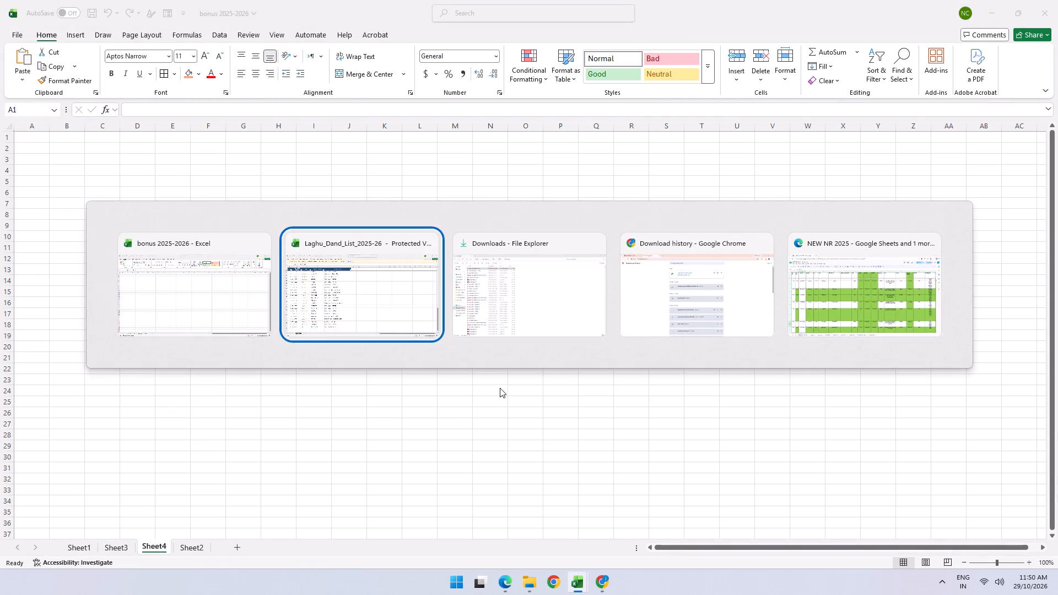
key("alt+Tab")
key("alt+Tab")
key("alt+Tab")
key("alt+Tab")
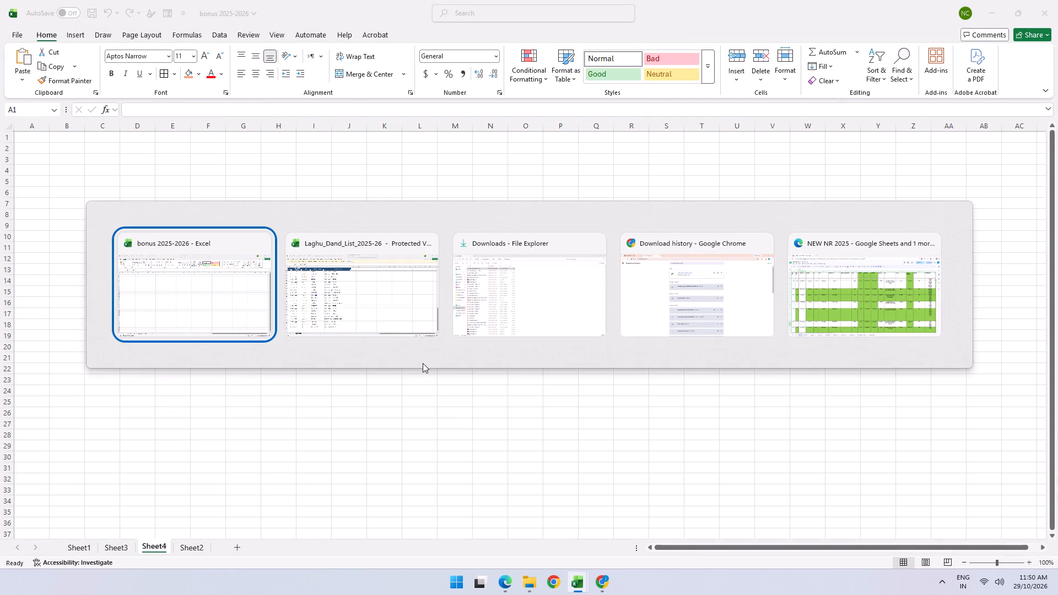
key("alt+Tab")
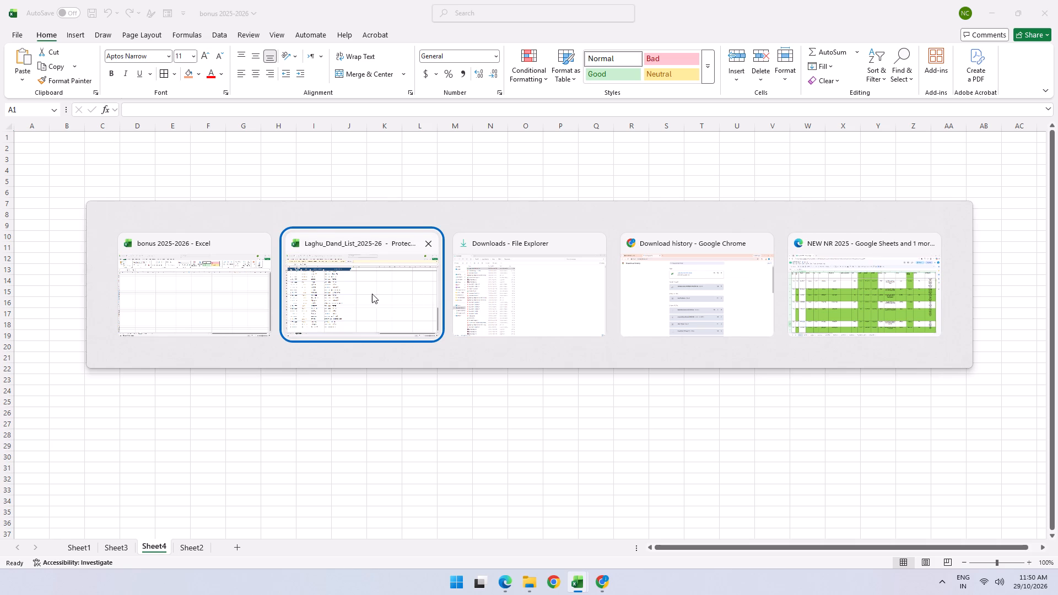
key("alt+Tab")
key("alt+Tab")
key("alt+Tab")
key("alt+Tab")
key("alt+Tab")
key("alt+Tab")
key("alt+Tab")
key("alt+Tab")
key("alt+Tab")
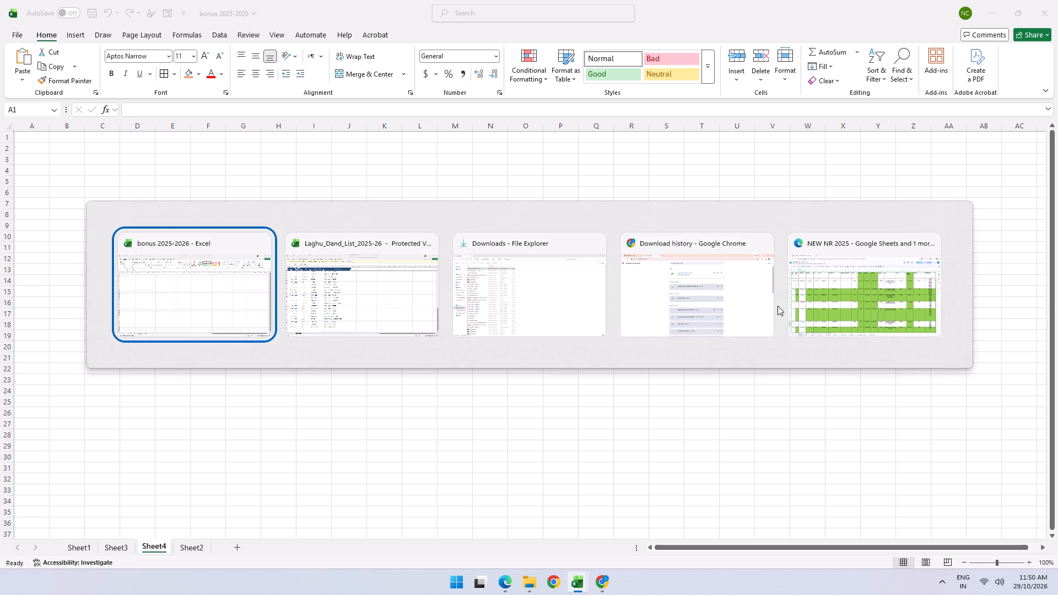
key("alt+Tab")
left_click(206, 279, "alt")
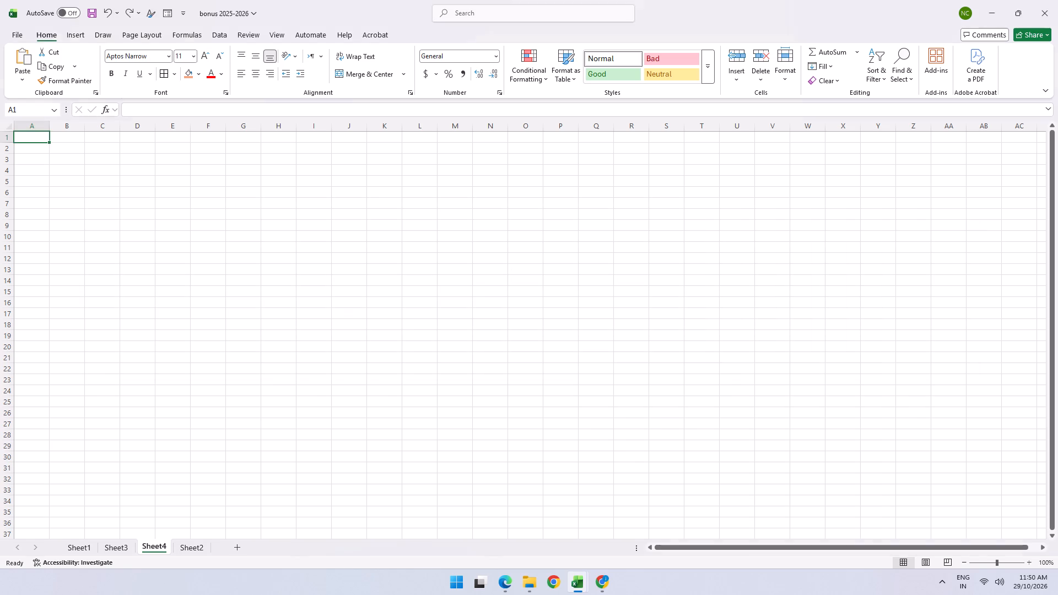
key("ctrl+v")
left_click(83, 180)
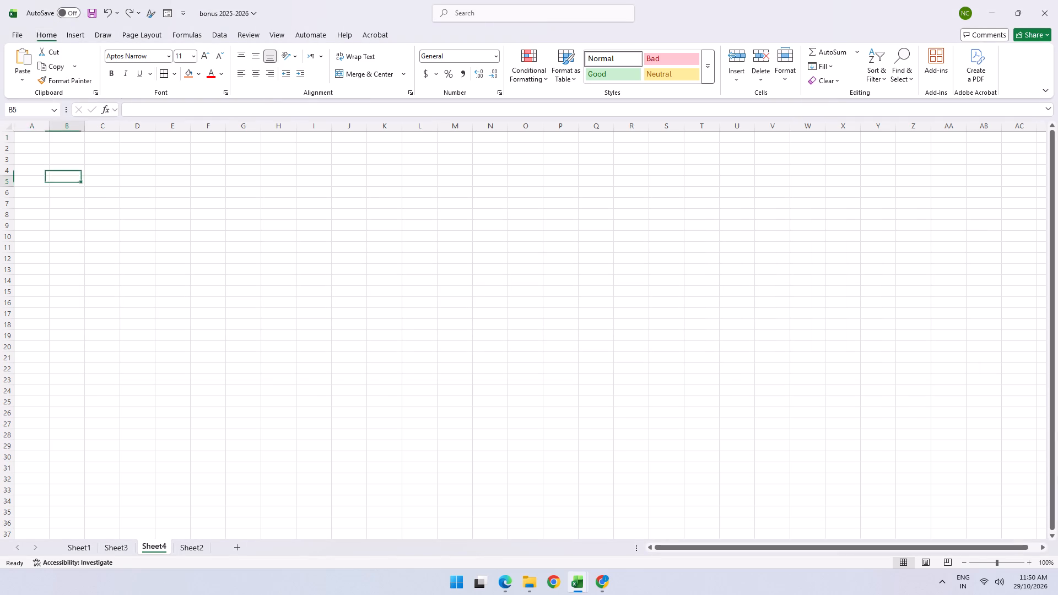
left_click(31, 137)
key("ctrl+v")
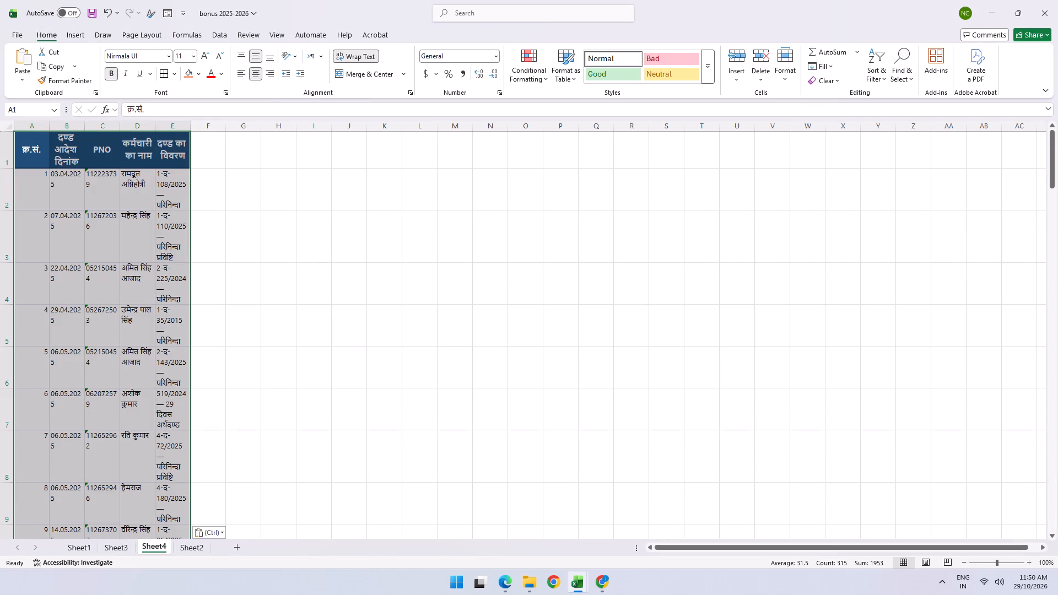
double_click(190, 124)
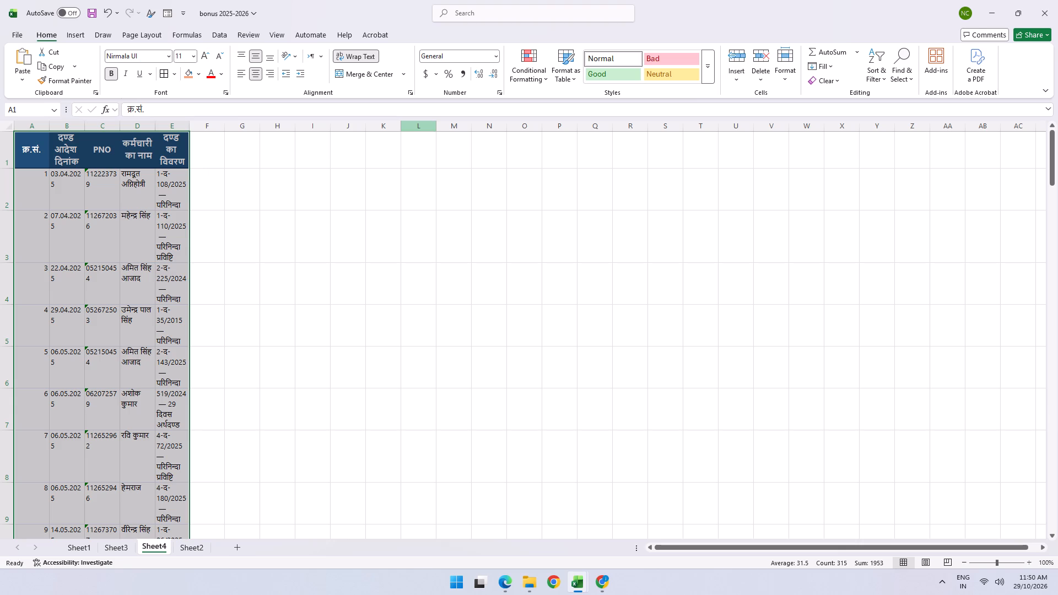
Delete Sheet4 from the bonus 2025-2026 workbook.
right_click(149, 545)
left_click(182, 394)
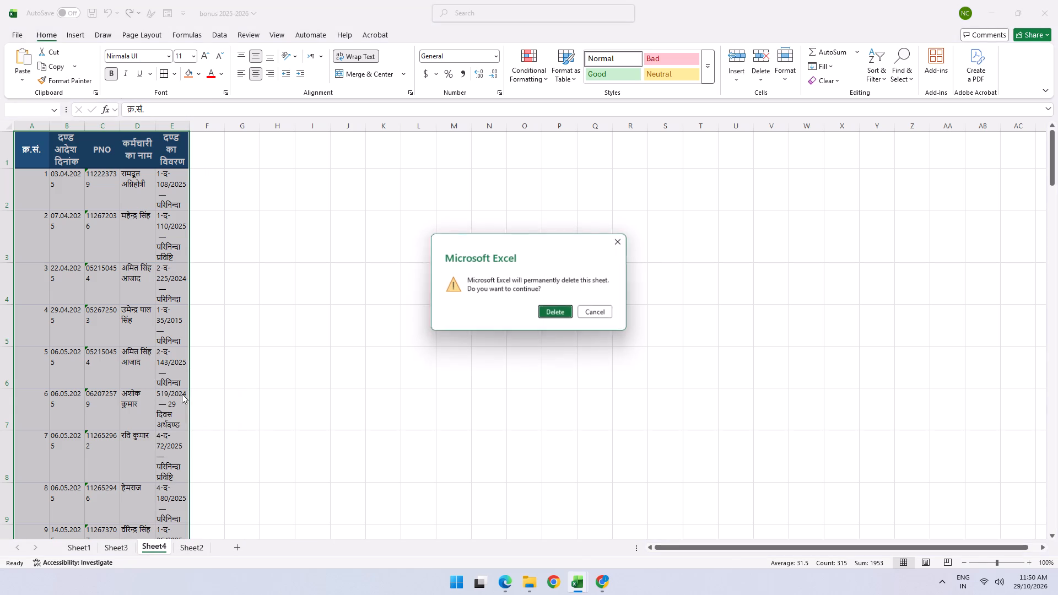
left_click(560, 310)
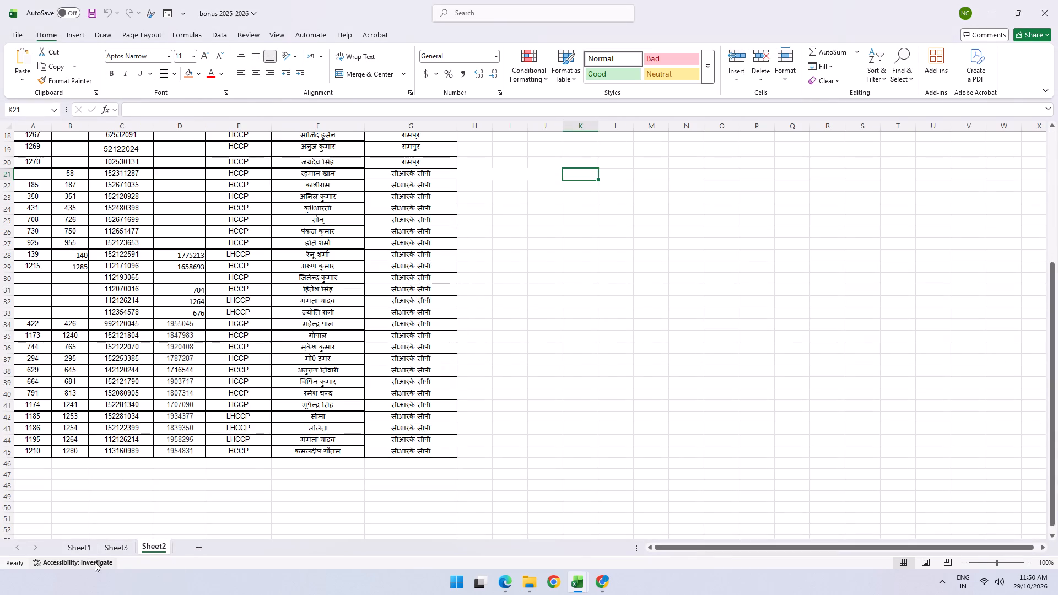
Search Sheet1 of the bonus 2025-2026 workbook for the PNO copied from serial 41 of the downloaded punishment list.
left_click(87, 550)
scroll(438, 371, "up", 5)
scroll(438, 371, "down", 5)
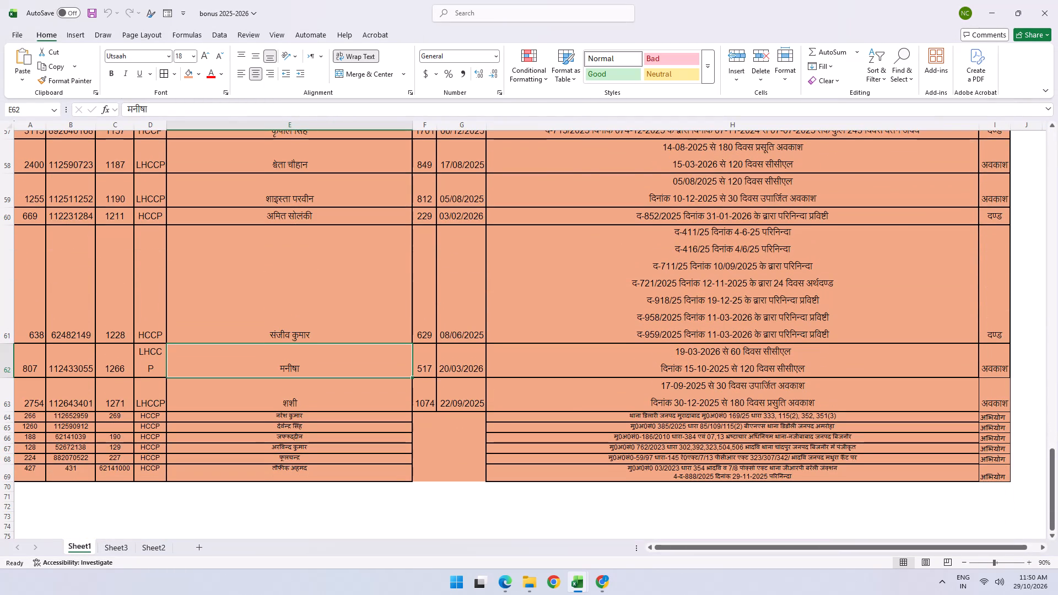
key("alt+Tab")
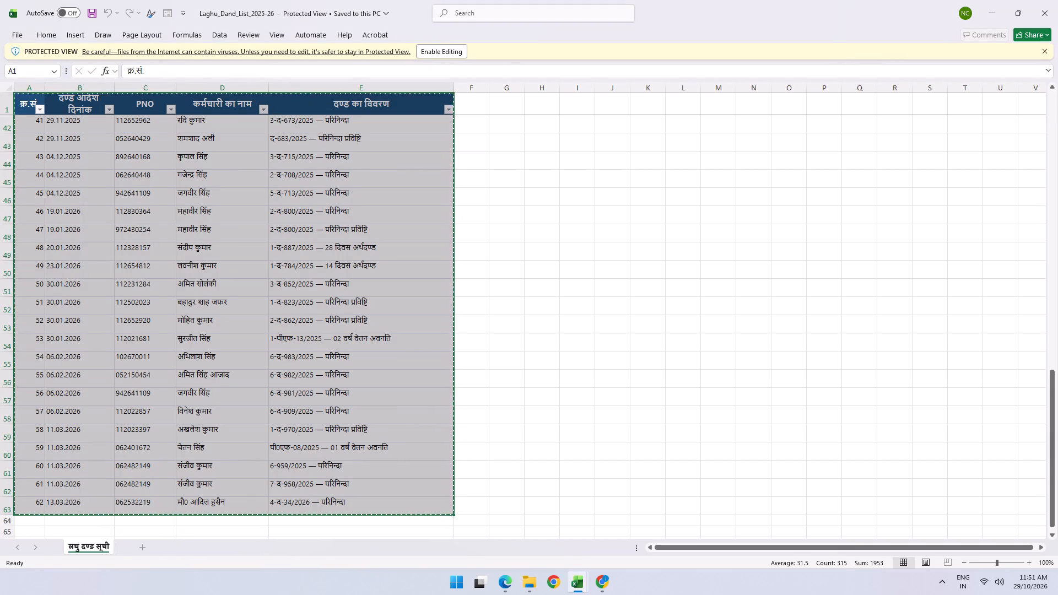
left_click(137, 125)
key("ctrl+c")
key("alt+Tab")
key("ctrl+f")
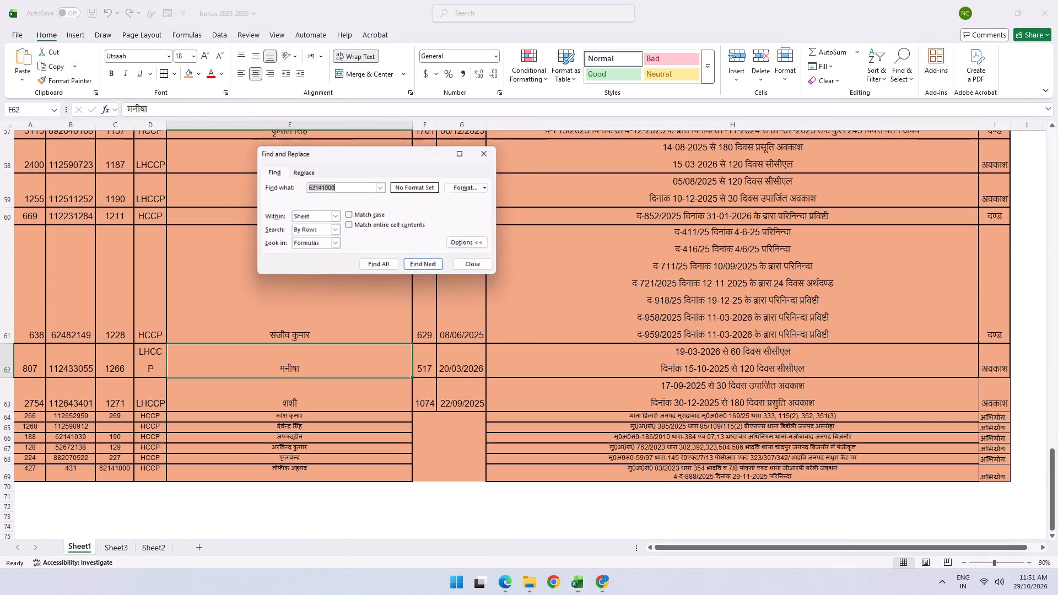
key("ctrl+v")
key("Return")
key("Escape")
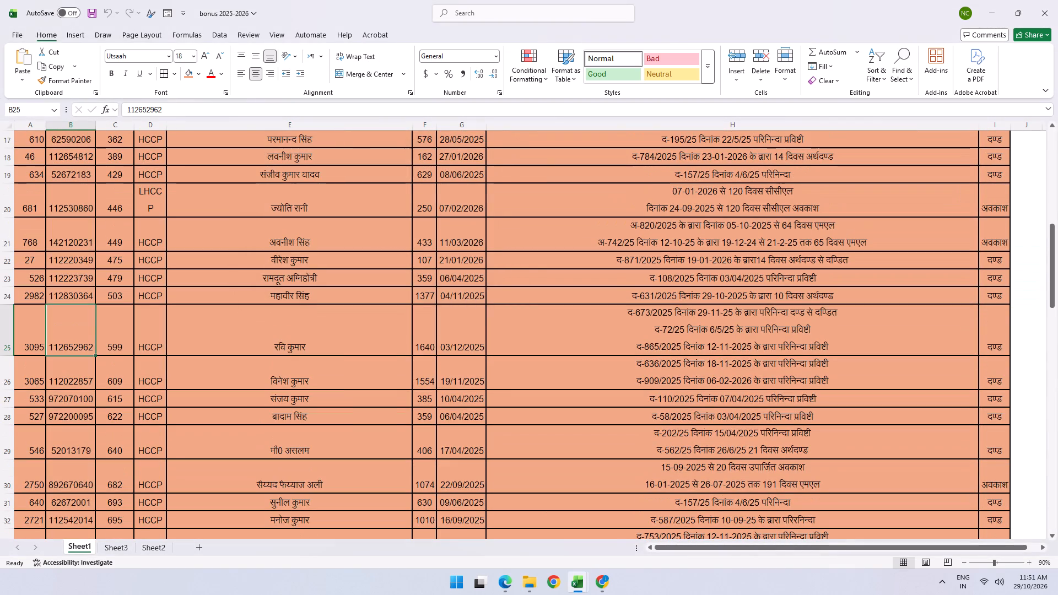
Search Sheet1 of the bonus 2025-2026 workbook for the PNO copied from serial 42 of the punishment list, without its leading zero.
key("alt+Tab")
key("alt+Tab")
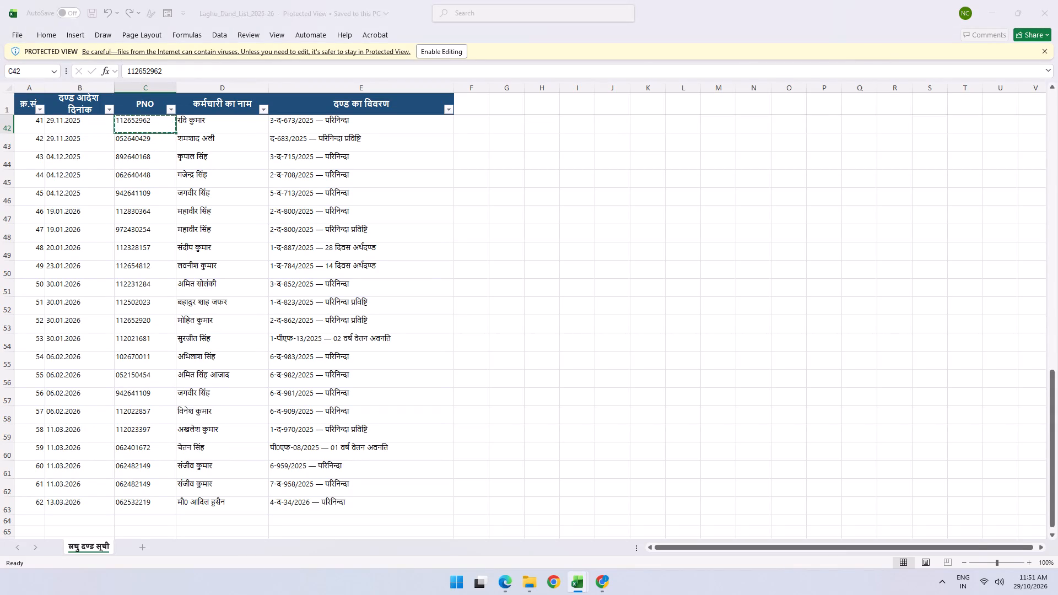
key("alt+Tab")
key("Down")
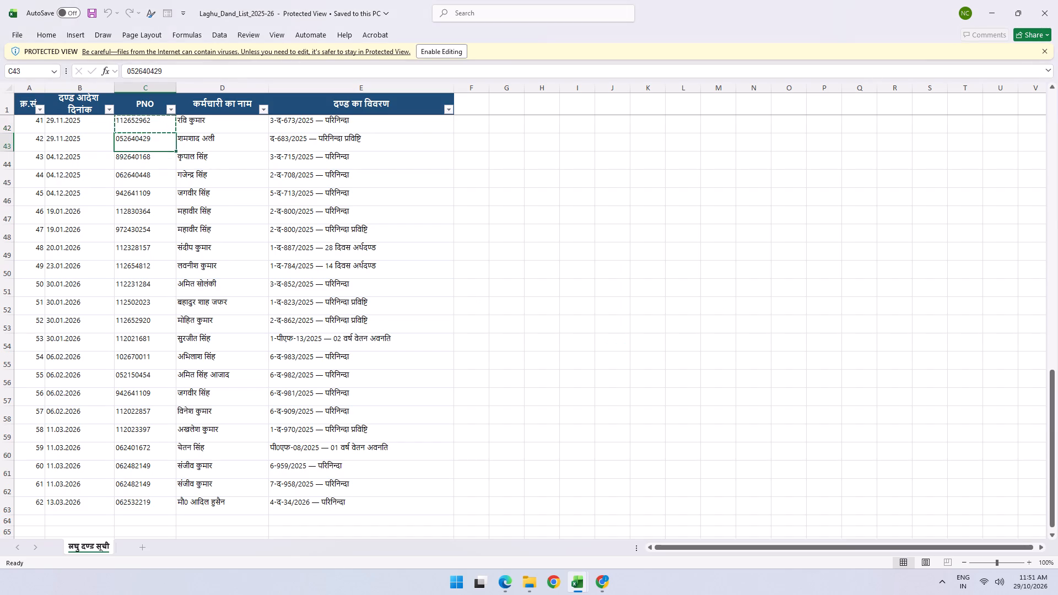
key("ctrl+c")
key("alt+Tab")
key("ctrl+f")
key("ctrl+v")
key("Return")
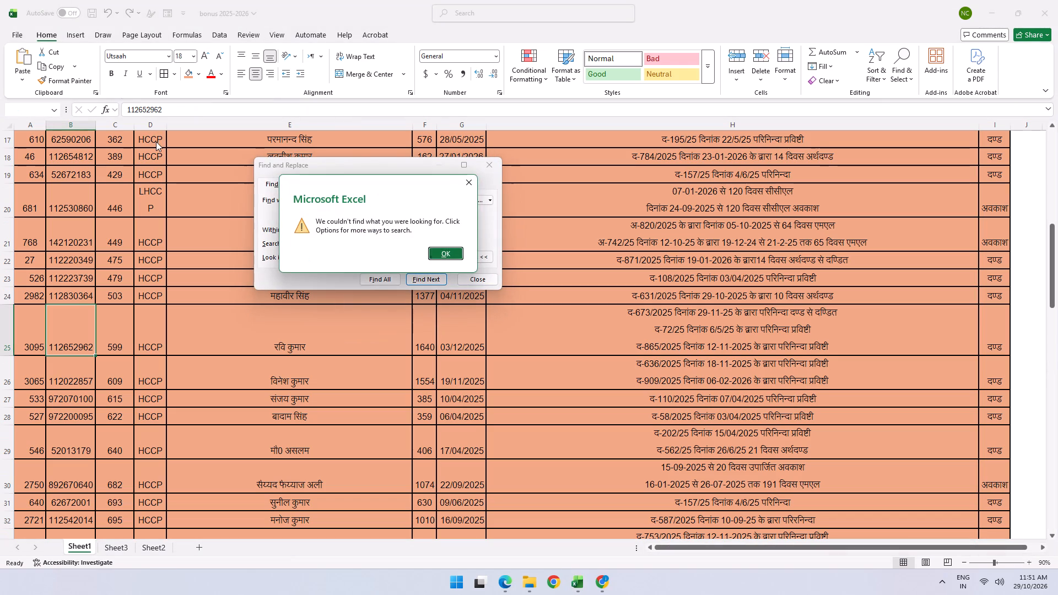
key("Return")
key("Left")
key("Left")
key("Left")
key("Left")
key("Left")
key("Left")
key("Left")
key("Left")
key("Left")
key("Left")
key("Left")
key("Left")
key("Delete")
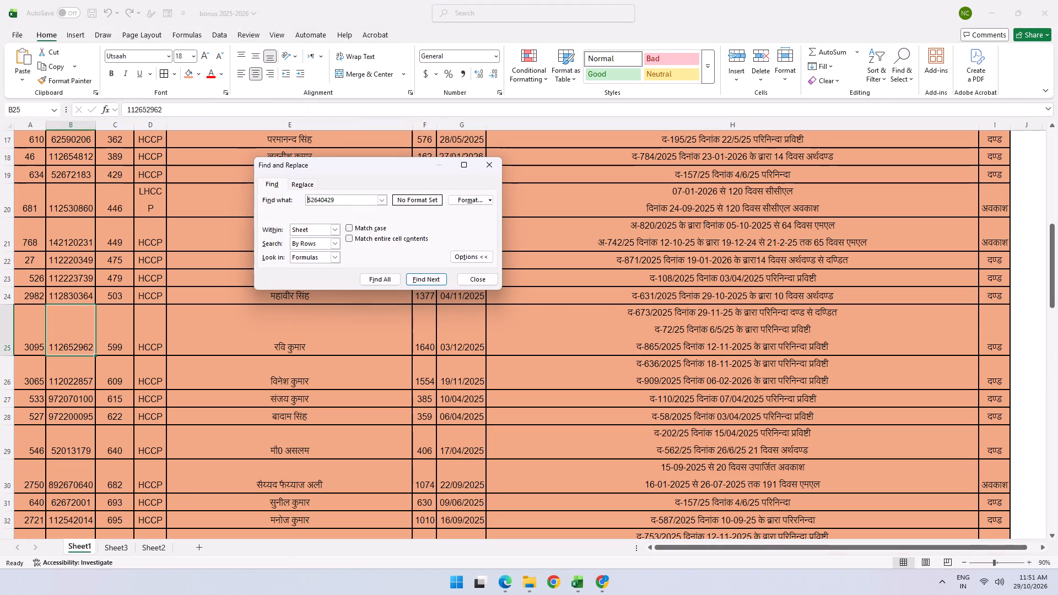
key("Return")
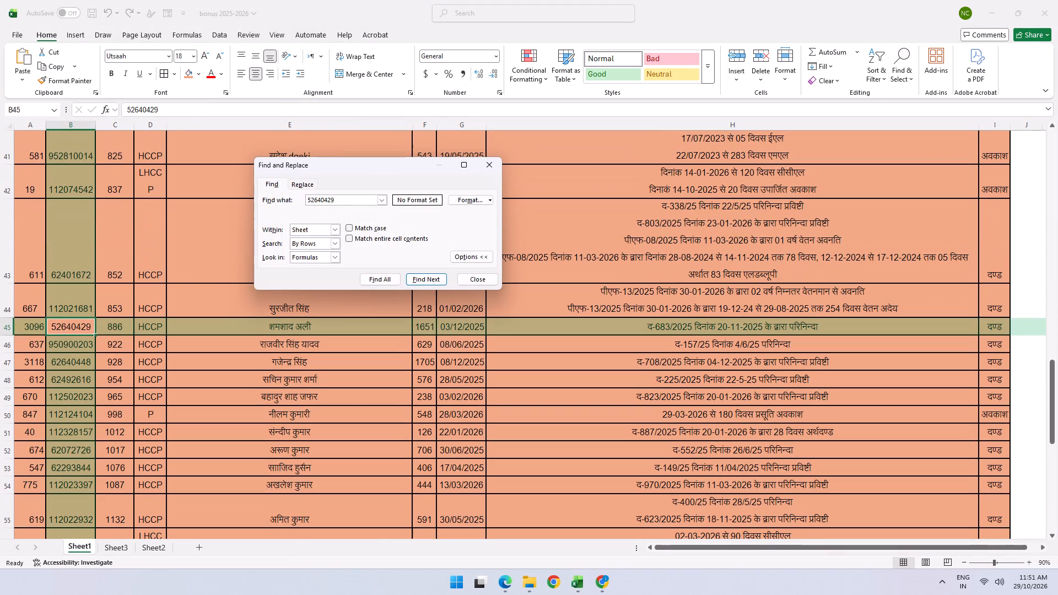
key("Escape")
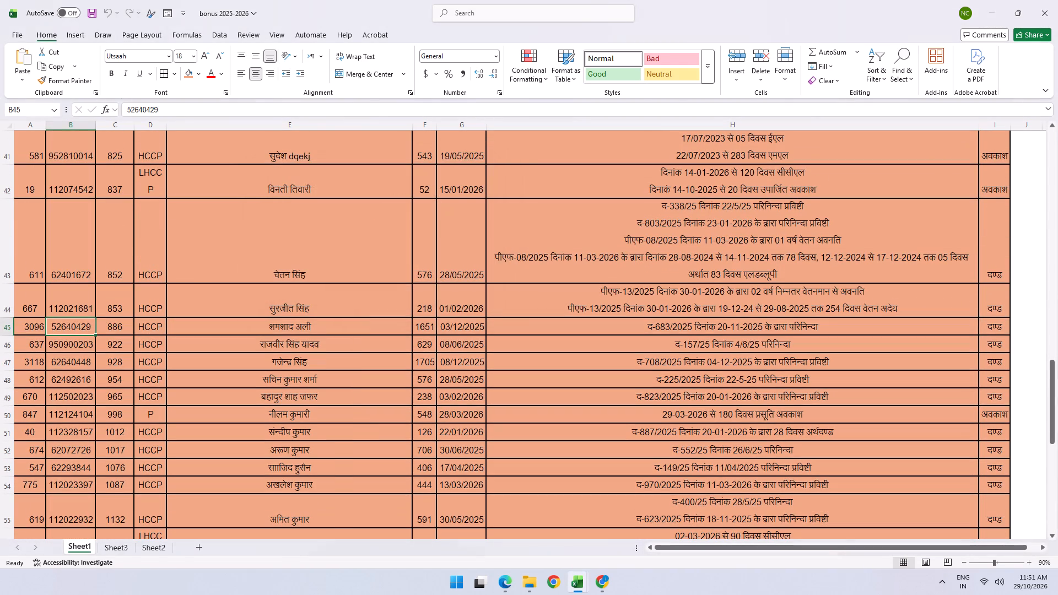
Search Sheet1 of the bonus workbook for the PNO copied from serial 43 of Laghu_Dand_List_2025-26.
key("alt+Tab")
key("Down")
key("ctrl+c")
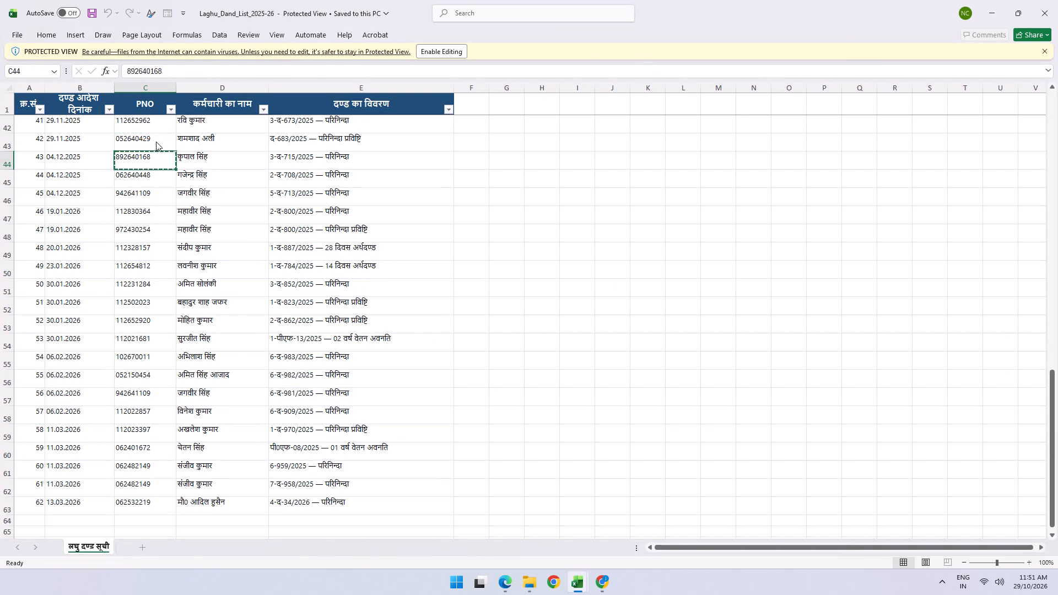
key("alt+Tab")
key("ctrl+f")
key("ctrl+v")
key("Return")
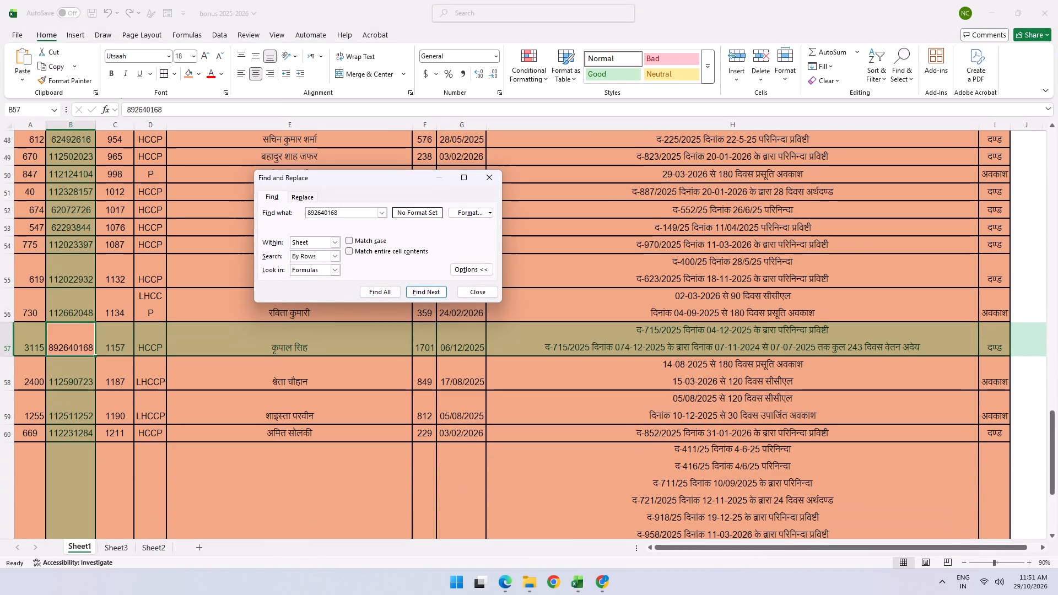
key("Escape")
Search Sheet1 of the bonus workbook for the PNO copied from serial 44 of the punishment list, dropping its leading zero.
key("alt+Tab")
key("Down")
key("ctrl+c")
key("alt+Tab")
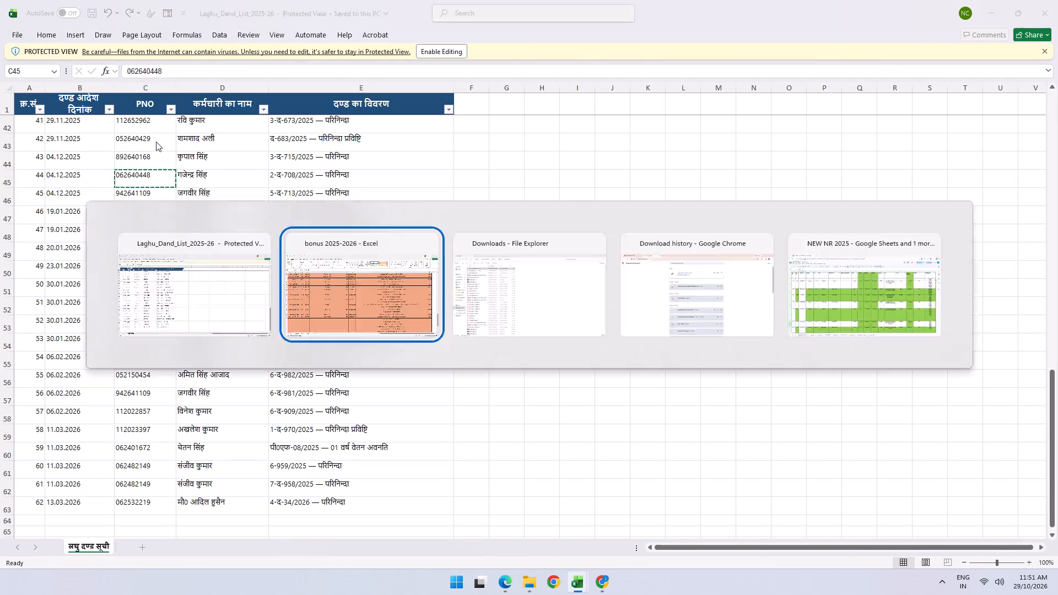
key("ctrl+f")
key("ctrl+v")
key("Return")
key("Return")
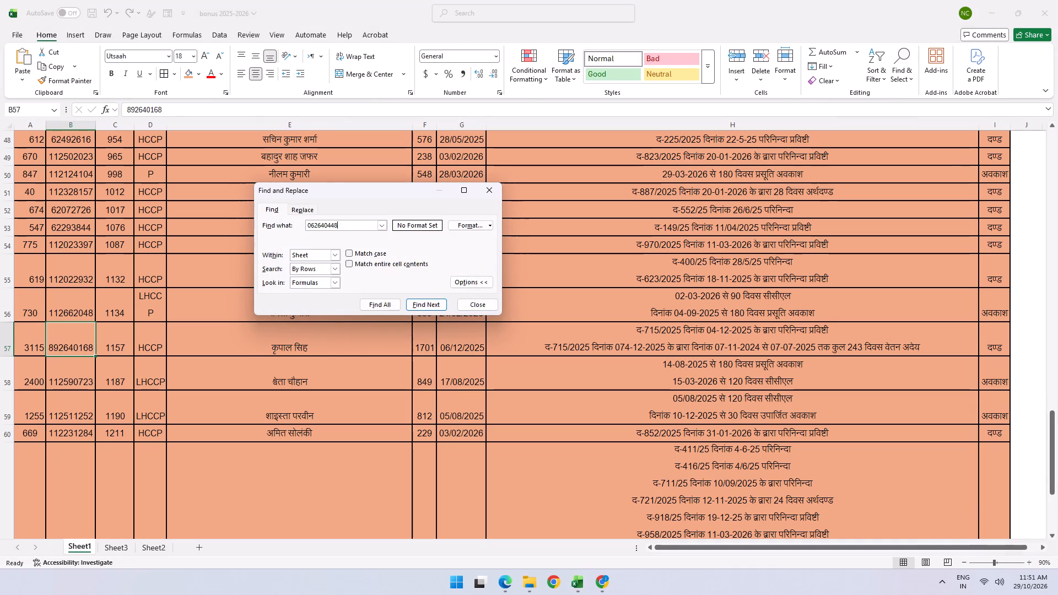
key("Left")
key("Left")
key("Left")
key("Left")
key("Left")
key("Left")
key("Left")
key("Left")
key("Left")
key("Left")
key("Left")
key("Left")
key("Left")
key("Delete")
key("Return")
key("Escape")
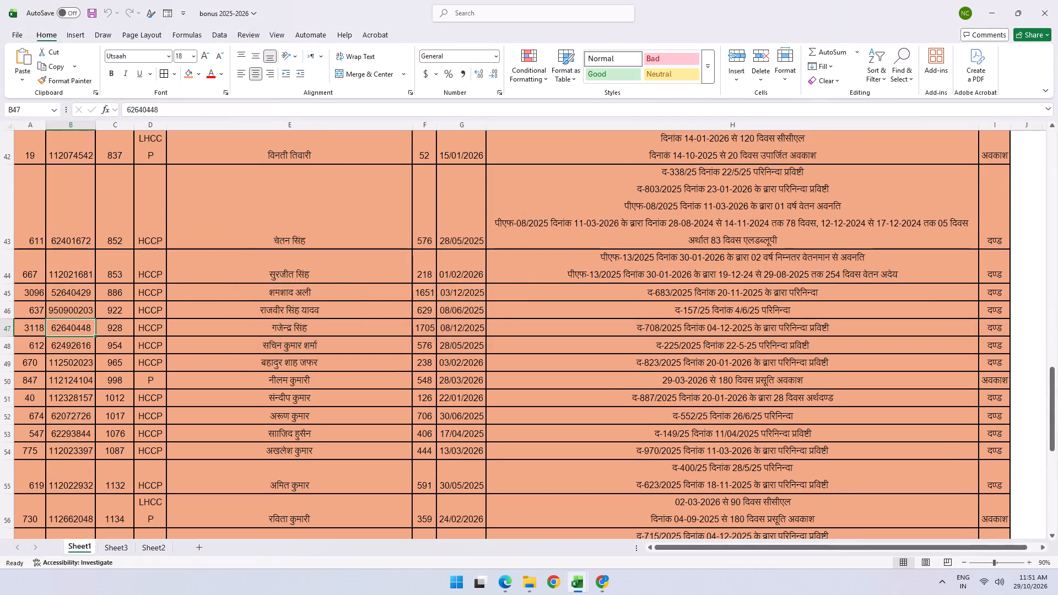
Search Sheet1 of the bonus workbook for the PNO copied from serial 45 of the punishment list.
key("alt+Tab")
key("Down")
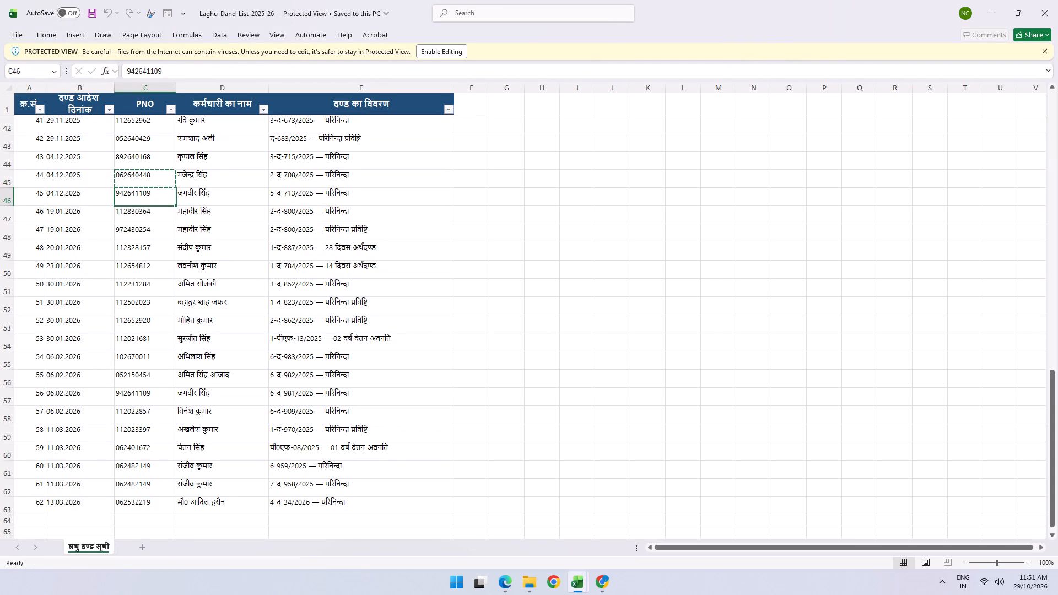
key("ctrl+c")
key("Tab")
key("alt+Tab")
key("ctrl+f")
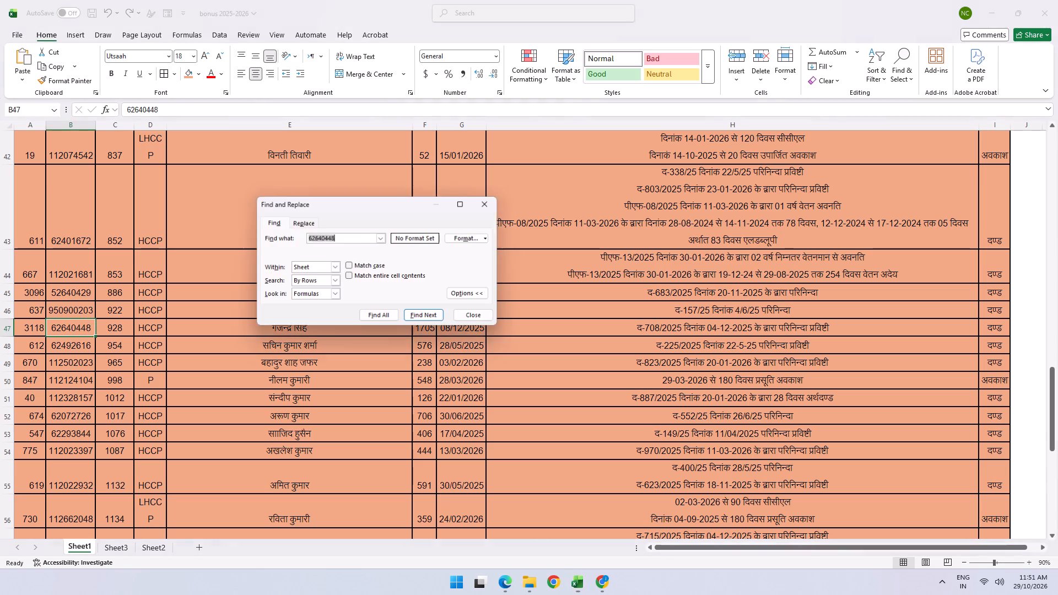
key("ctrl+v")
key("Return")
key("Escape")
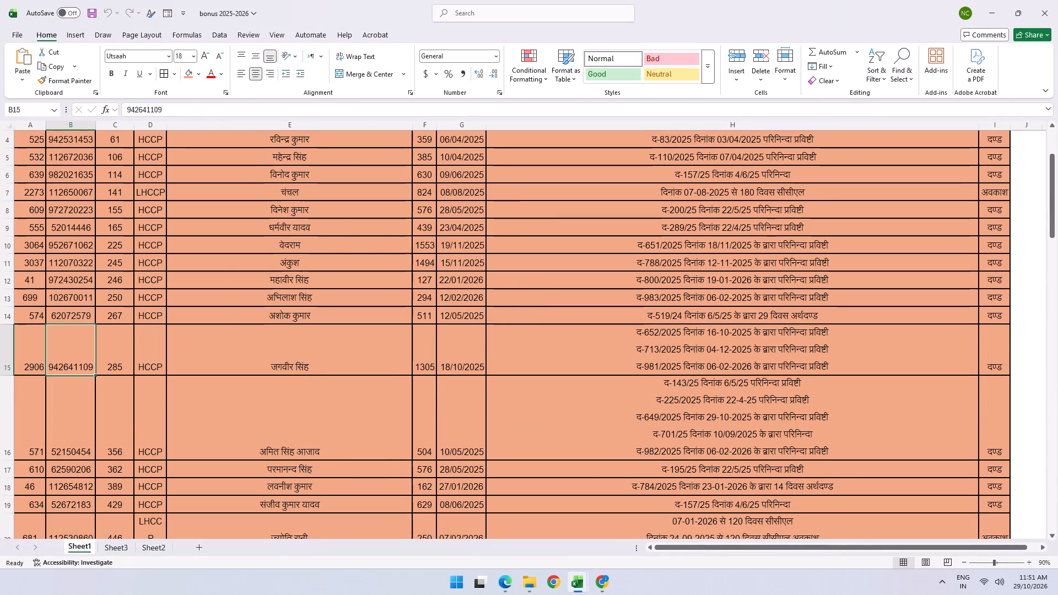
Search Sheet1 of the bonus workbook for the PNO copied from serial 46 of the punishment list.
key("alt+Tab")
key("Down")
key("Left")
key("ctrl+c")
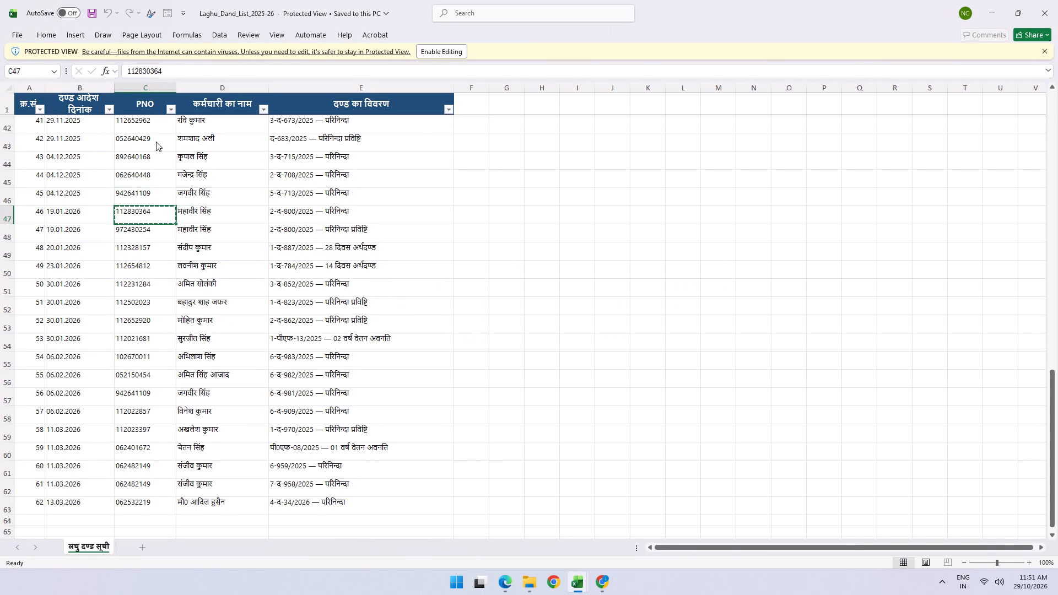
key("alt+Tab")
key("ctrl+f")
key("ctrl+v")
key("Return")
key("Escape")
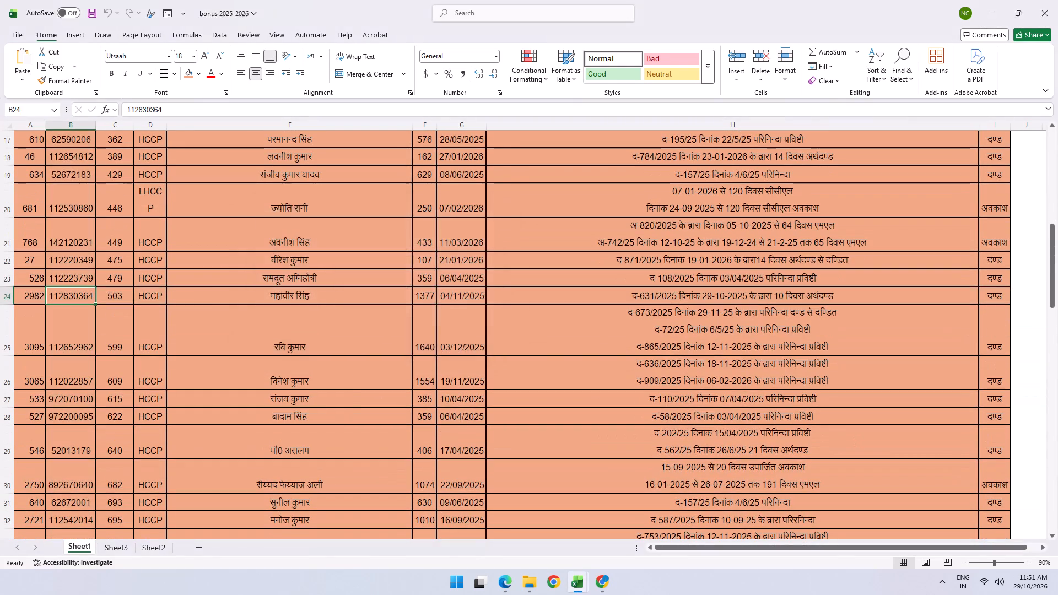
Compare serials 46 and 47 of the punishment list with the punishment details in row 24 of Sheet1.
key("alt+Tab")
key("Down")
key("ctrl+c")
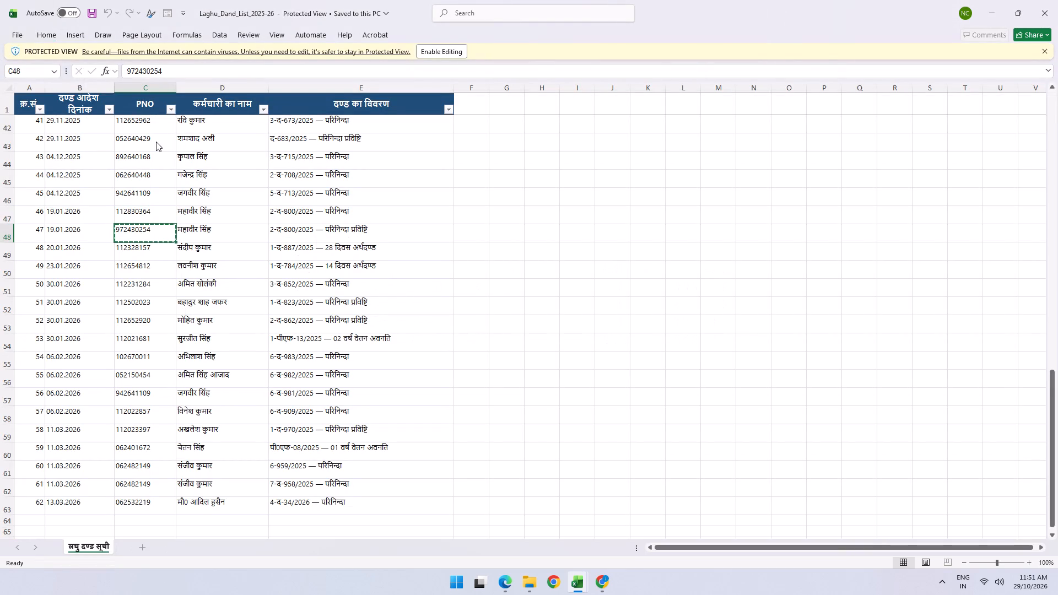
key("Escape")
key("alt+Tab")
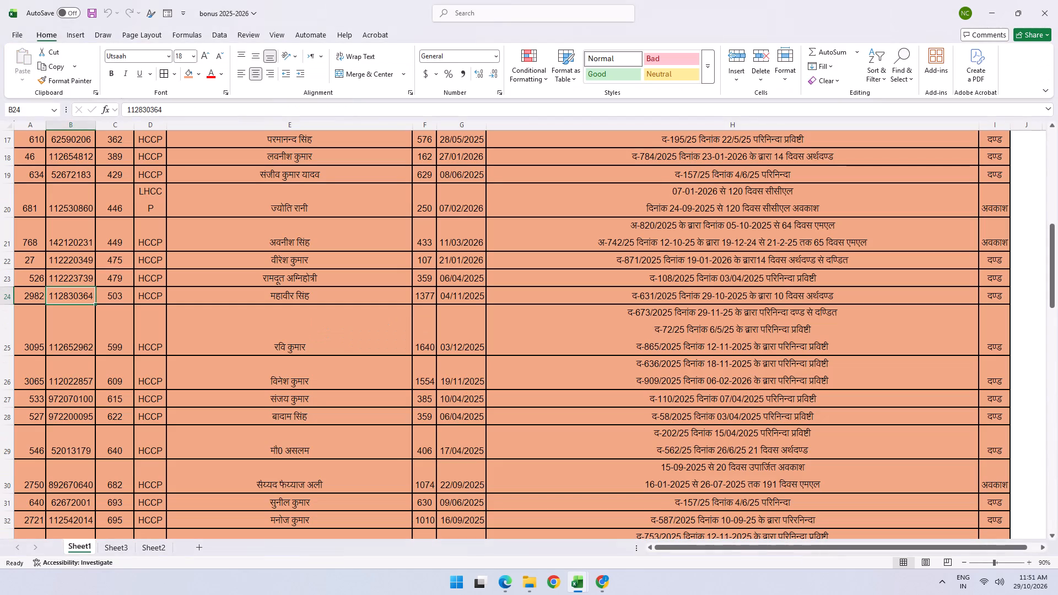
key("Tab")
key("Tab")
key("Tab")
key("Tab")
key("Tab")
key("Tab")
key("Tab")
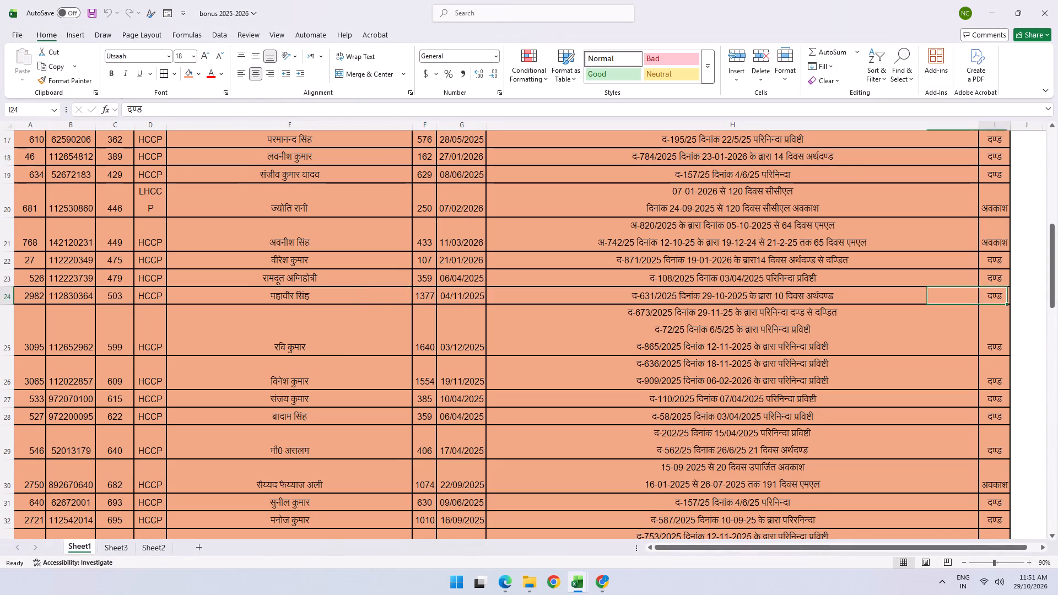
key("Tab")
key("Left")
key("Left")
key("Left")
key("Left")
key("Left")
key("Left")
key("Left")
key("Right")
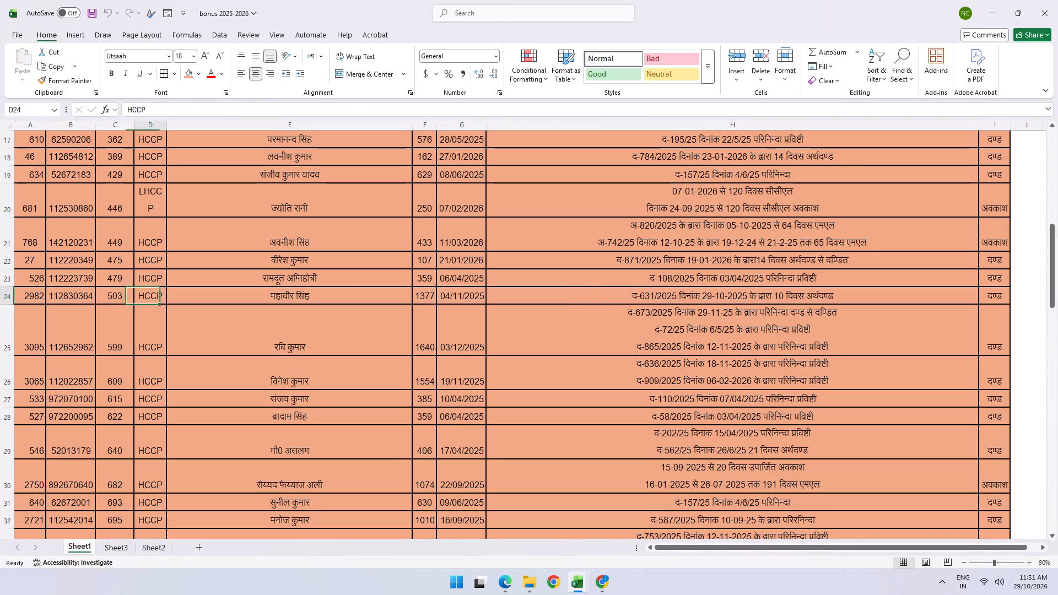
key("Right")
key("Right")
key("alt+Tab")
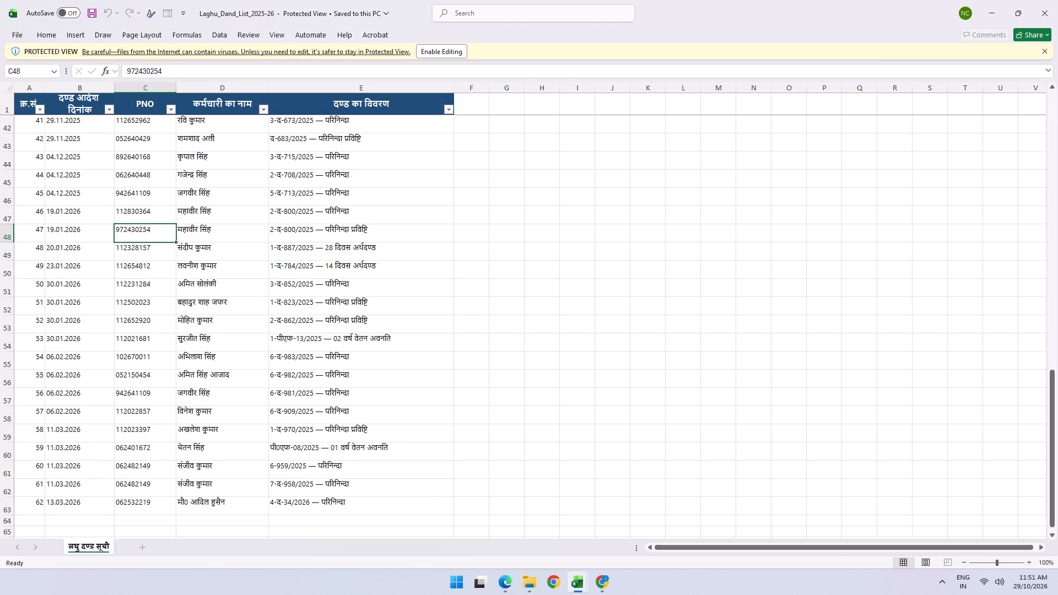
Search Sheet1 of the bonus workbook for the PNO copied from serial 48 of the punishment list.
key("Down")
key("ctrl+c")
key("alt+Tab")
key("ctrl+f")
key("ctrl+v")
key("Return")
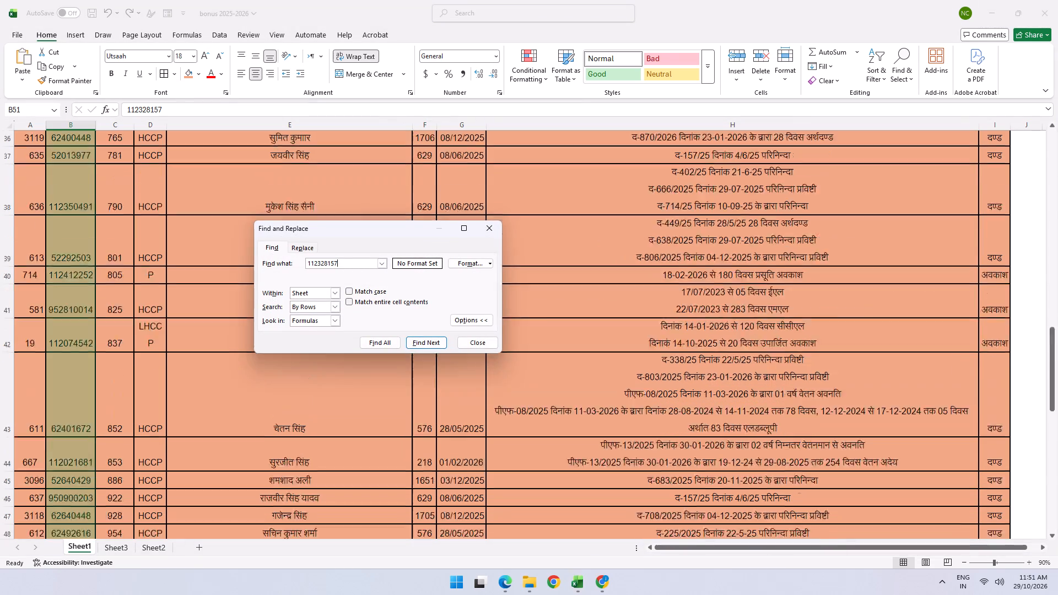
key("Escape")
Search Sheet1 of the bonus workbook for the PNO copied from serial 49 of the punishment list.
key("alt+Tab")
key("Down")
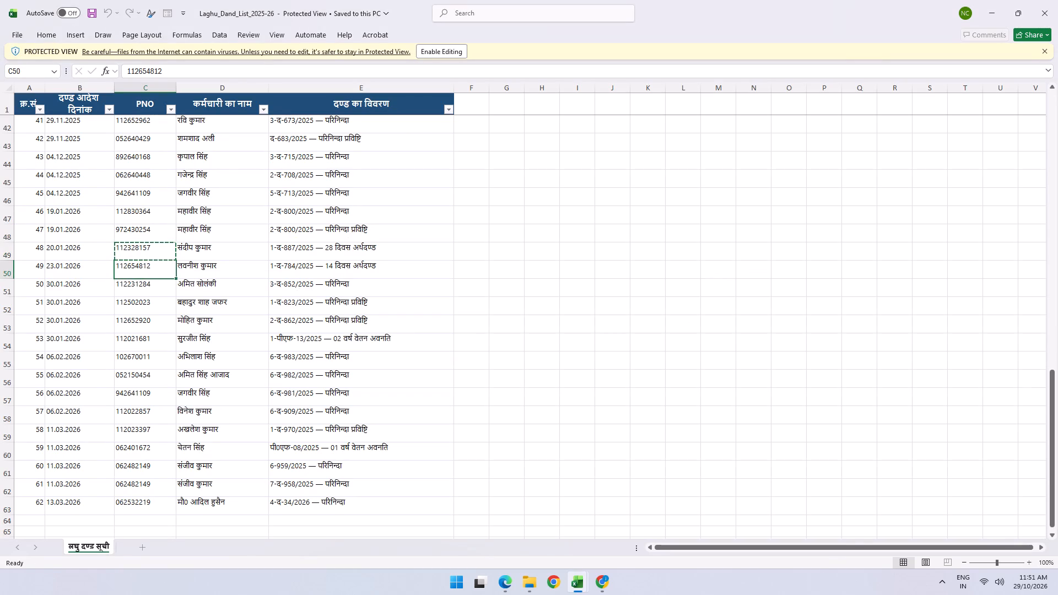
key("ctrl+c")
key("alt+Tab")
key("ctrl+f")
key("ctrl+v")
key("Return")
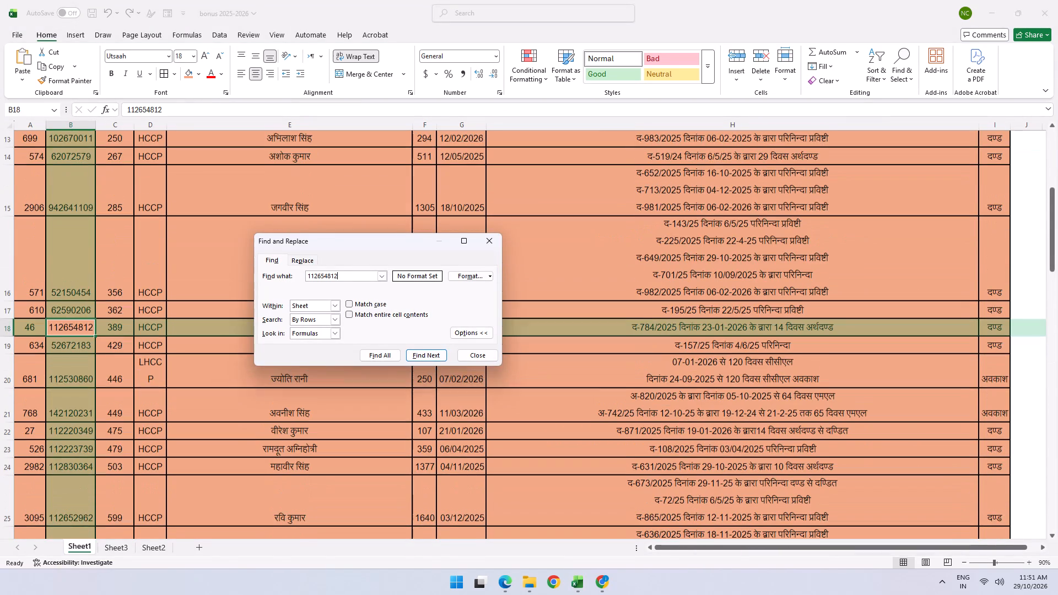
key("Escape")
Search Sheet1 of the bonus workbook for the PNO copied from serial 50 of the punishment list.
key("alt+Tab")
key("Down")
key("ctrl+c")
key("alt+Tab")
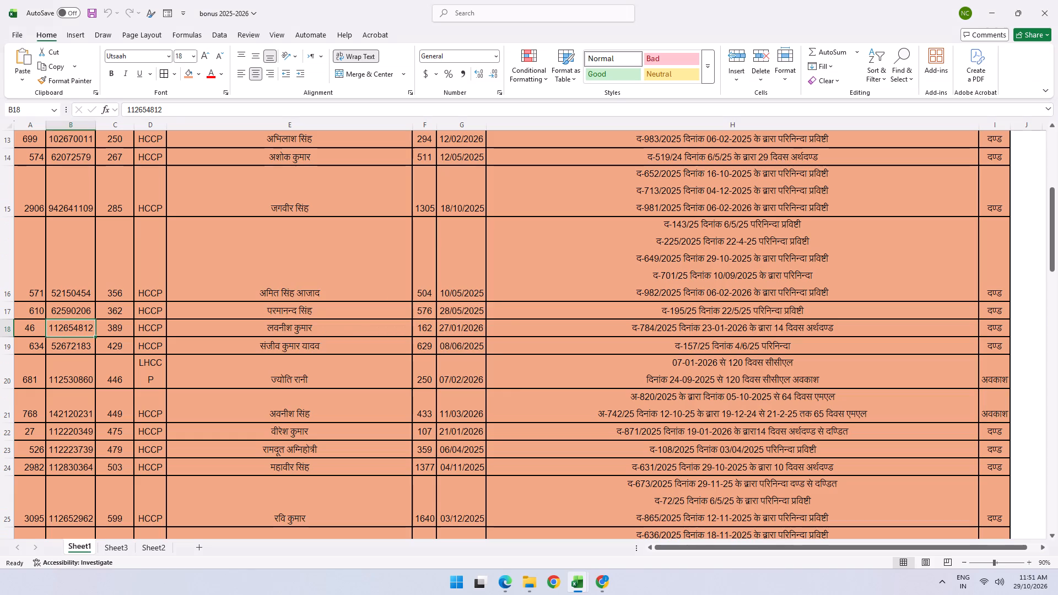
key("ctrl+f")
key("ctrl+v")
key("Return")
key("Escape")
Search Sheet1 of the bonus workbook for the PNO copied from serial 51 of the punishment list.
key("alt+Tab")
key("Down")
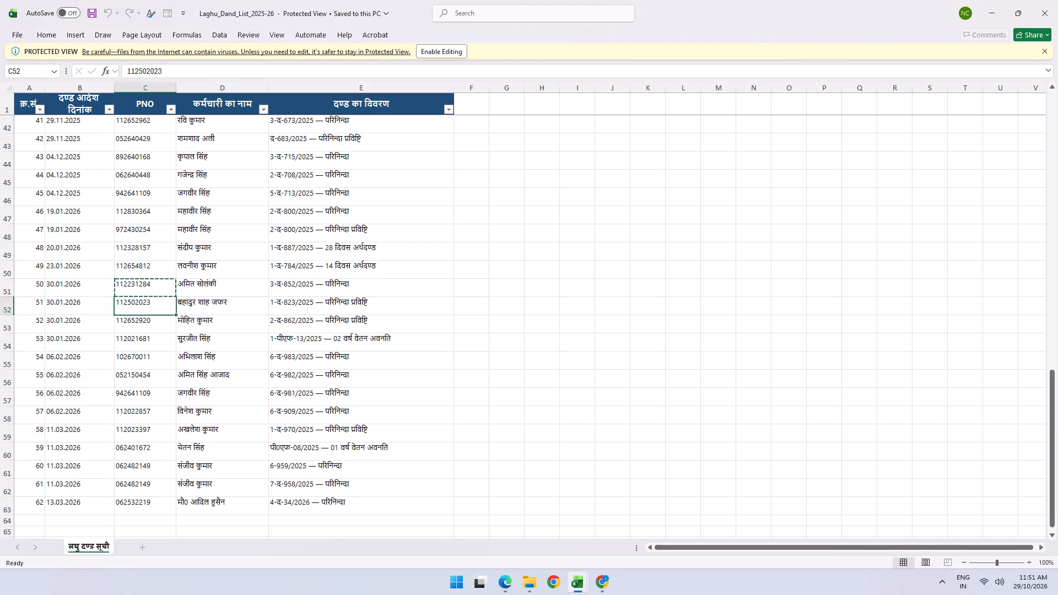
key("ctrl+c")
key("alt+Tab")
key("ctrl+f")
key("ctrl+v")
key("Return")
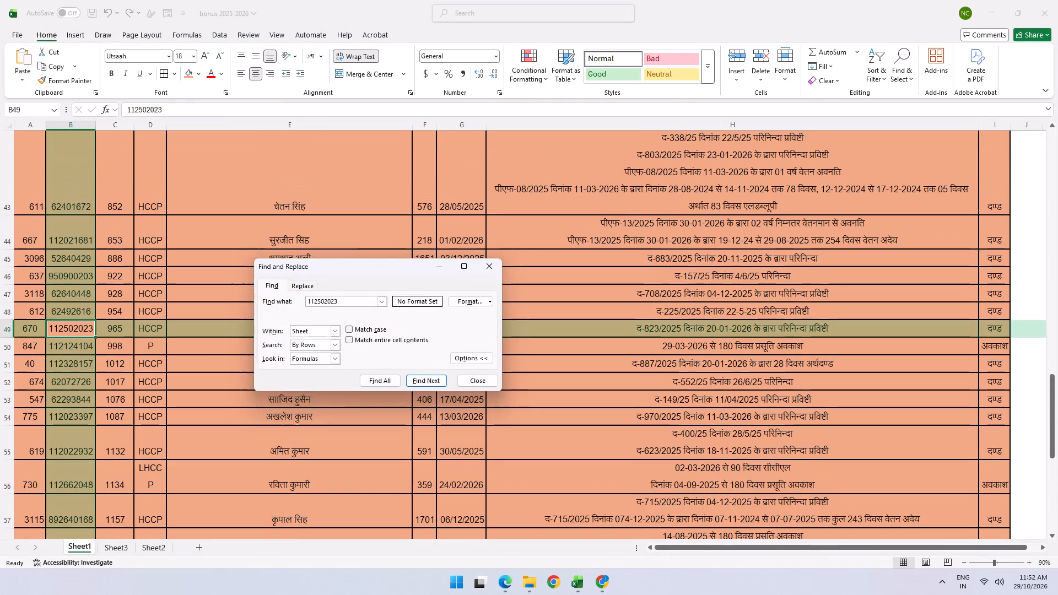
key("Escape")
Search Sheet1 of the bonus workbook for the PNO copied from serial 52 of the punishment list.
key("alt+Tab")
key("Down")
key("ctrl+c")
key("alt+Tab")
key("ctrl+f")
key("ctrl+v")
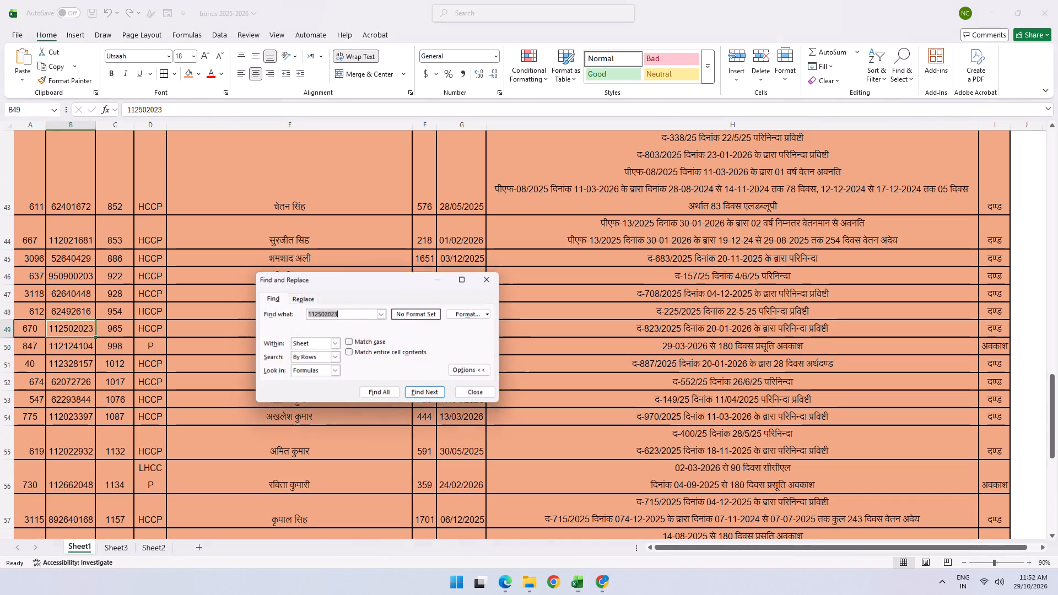
key("Return")
key("Return")
key("Escape")
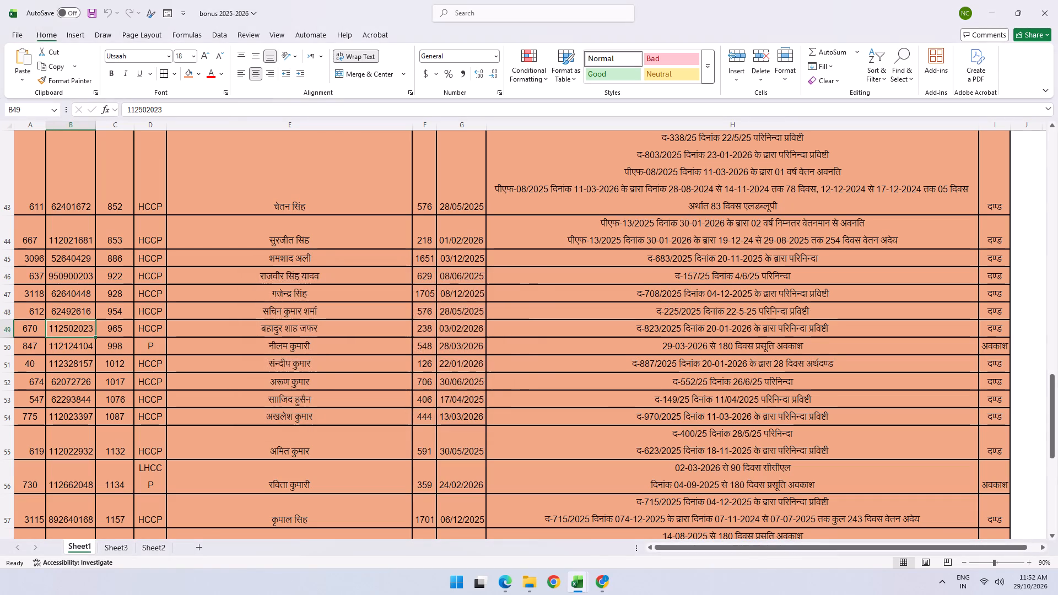
Copy serial 52's PNO from the punishment list again and repeat the search in Sheet1 of the bonus workbook.
key("alt+Tab")
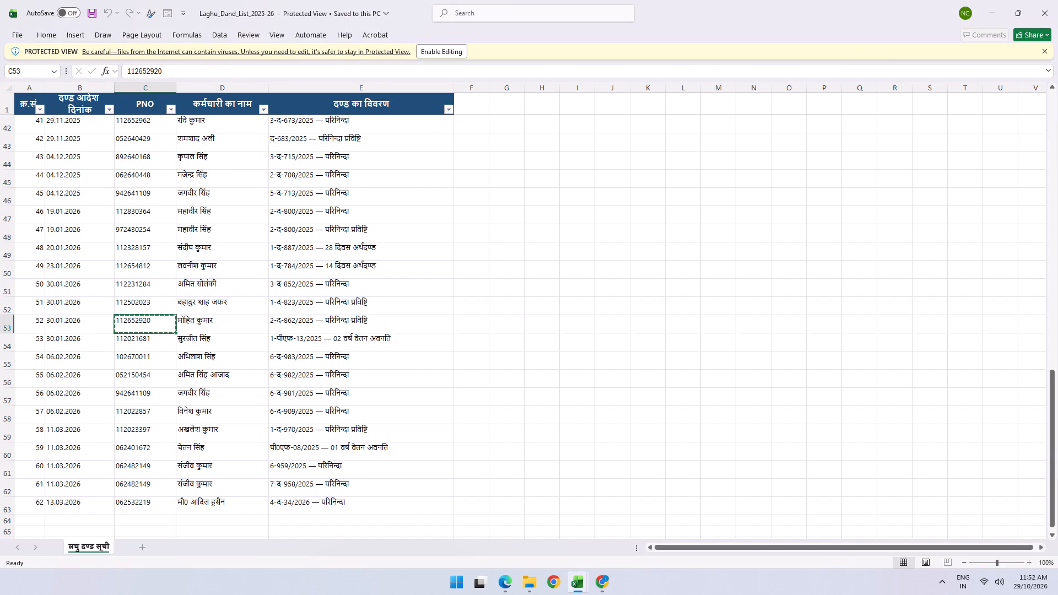
key("ctrl+c")
key("alt+Tab")
key("ctrl+f")
key("ctrl+v")
key("Return")
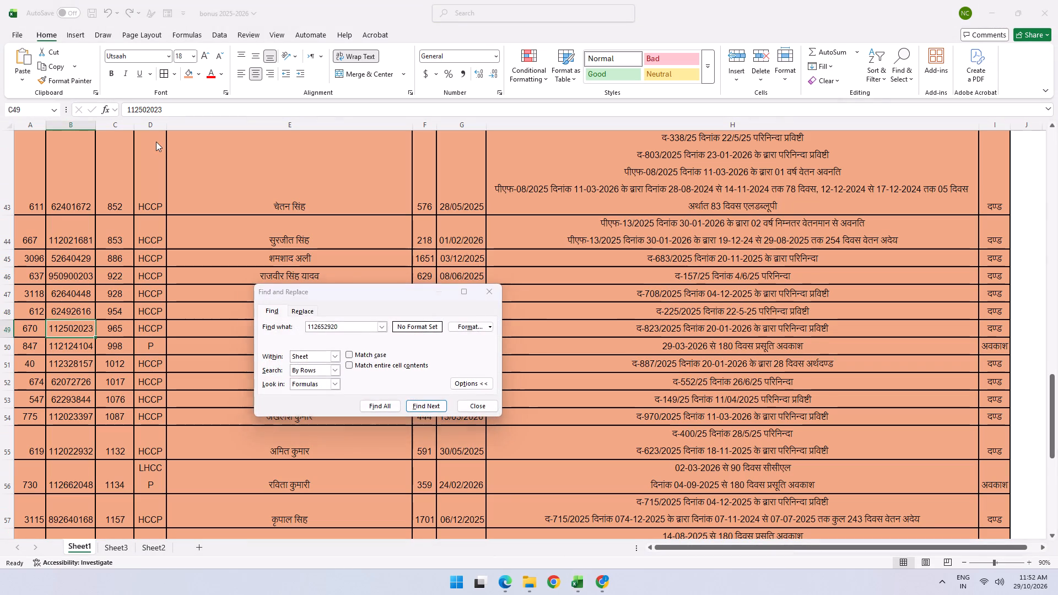
key("Return")
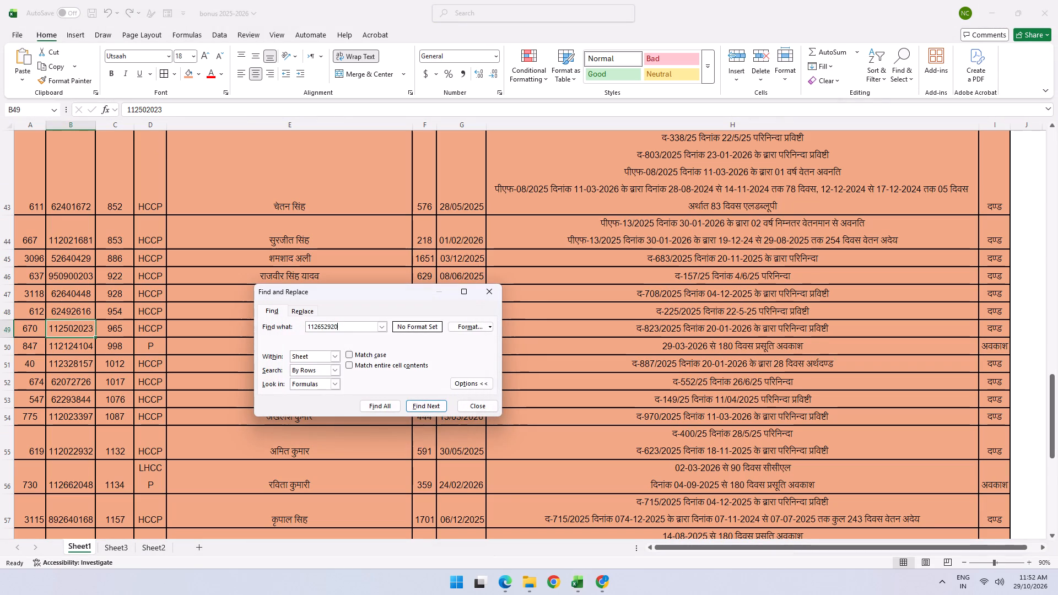
key("Escape")
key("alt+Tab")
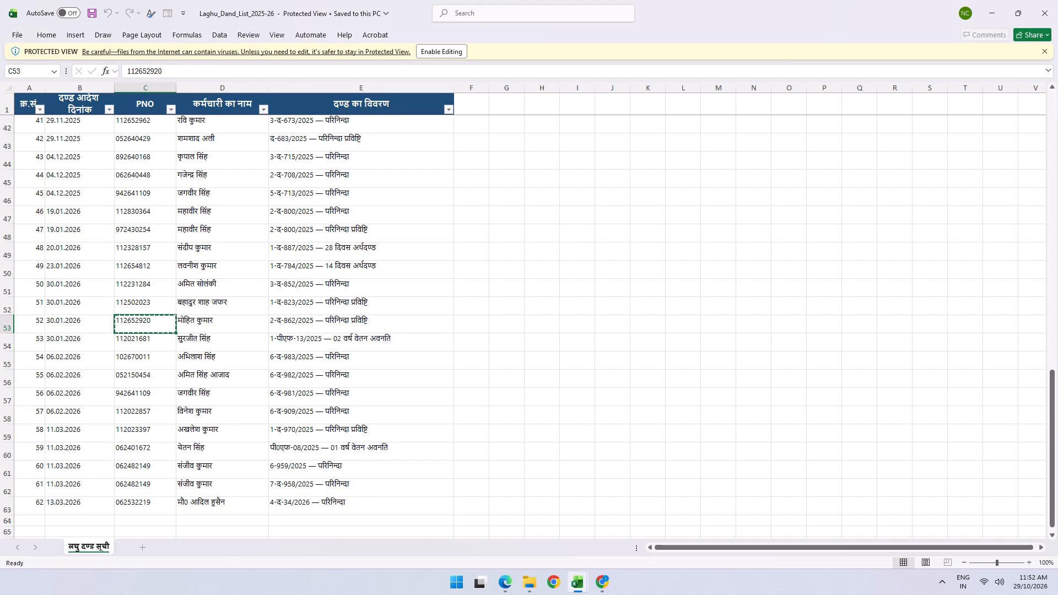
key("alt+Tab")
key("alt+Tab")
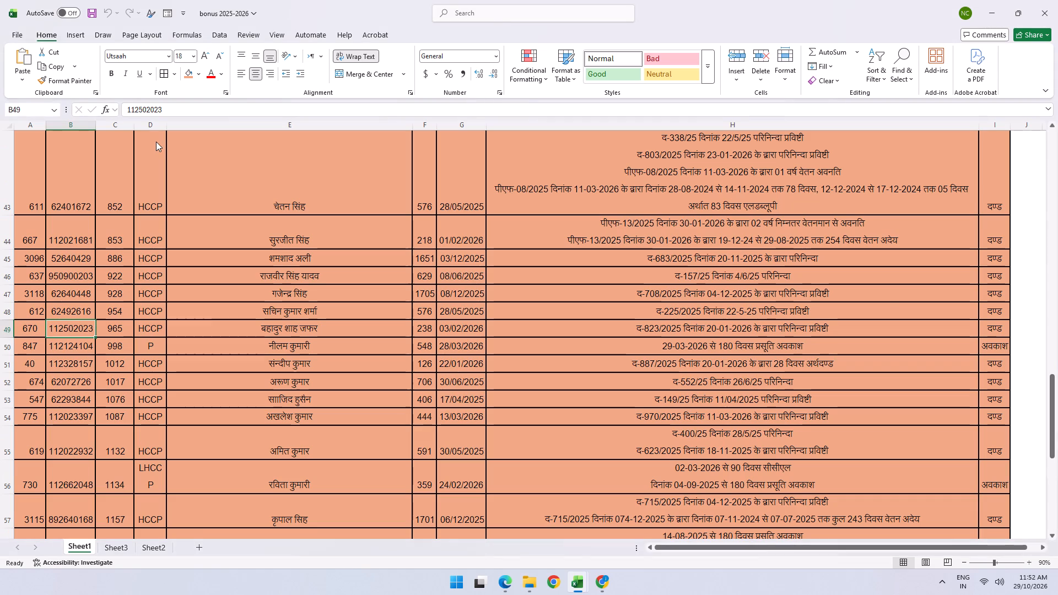
Search the ALL sheet of the NEW NR 2025 spreadsheet for the PNO copied from serial 52.
key("alt+Tab")
key("alt+Tab")
key("alt+Tab")
key("ctrl+f")
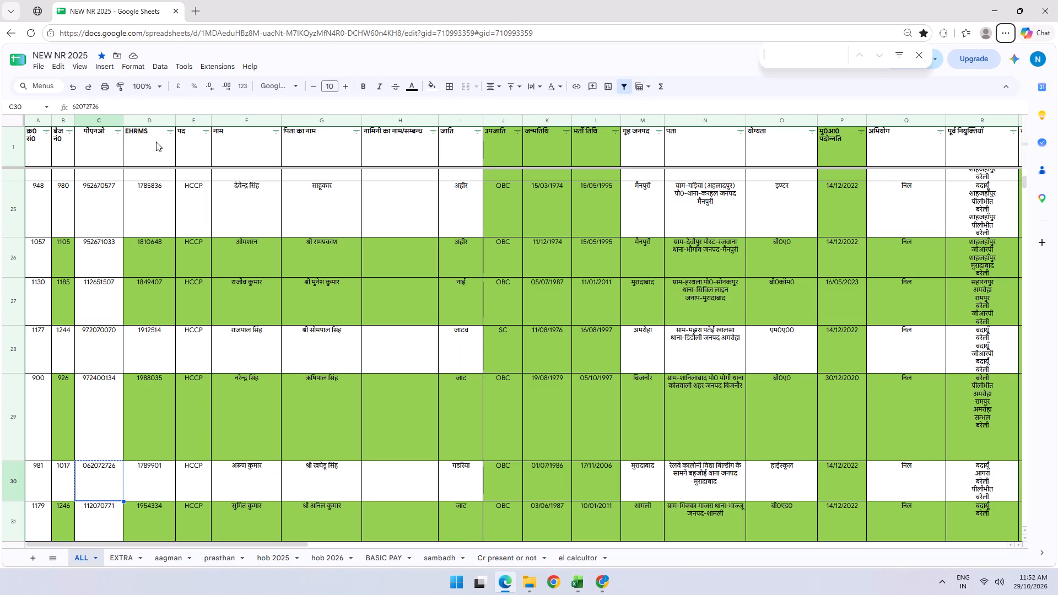
key("ctrl+v")
key("Return")
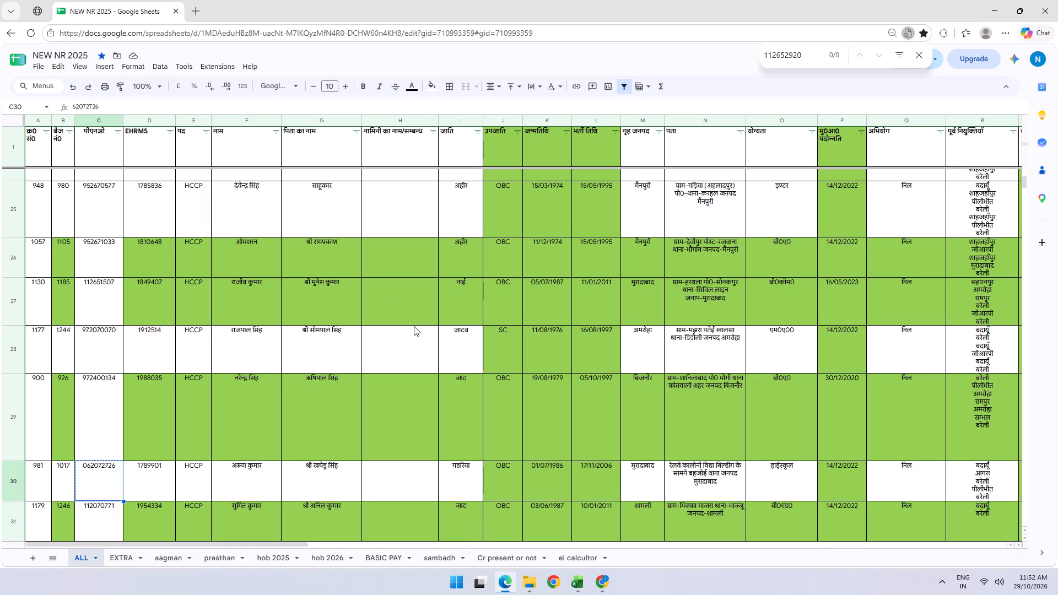
left_click(201, 391)
left_click(341, 296)
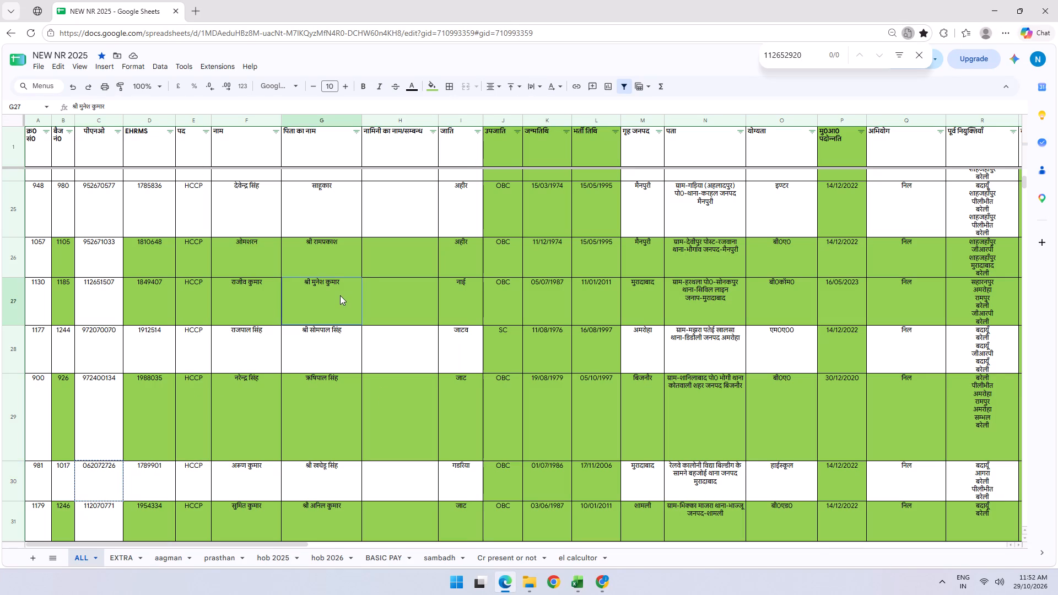
key("ctrl+f")
key("ctrl+v")
key("Return")
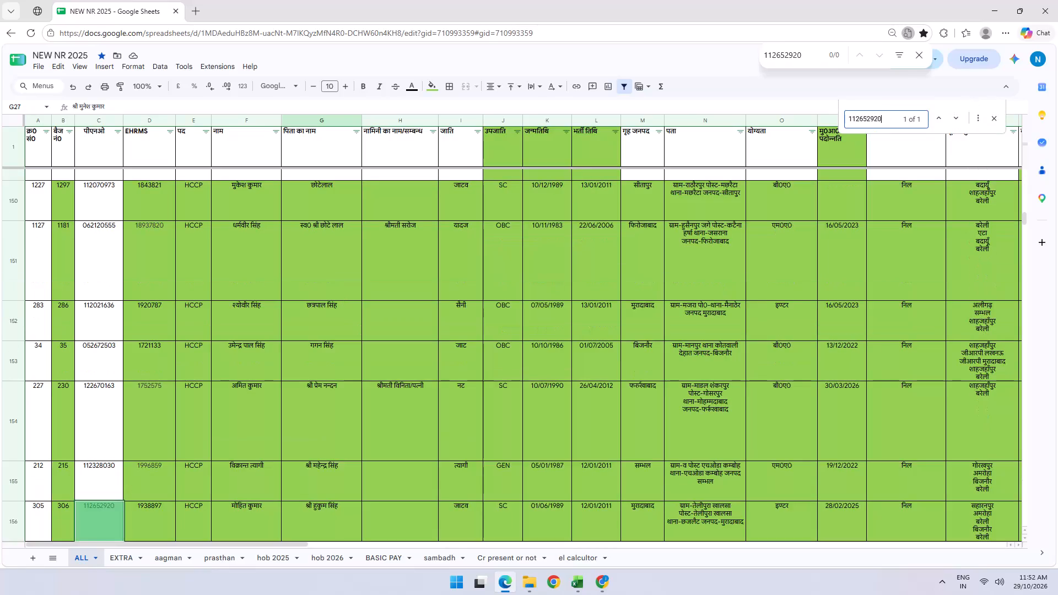
key("Escape")
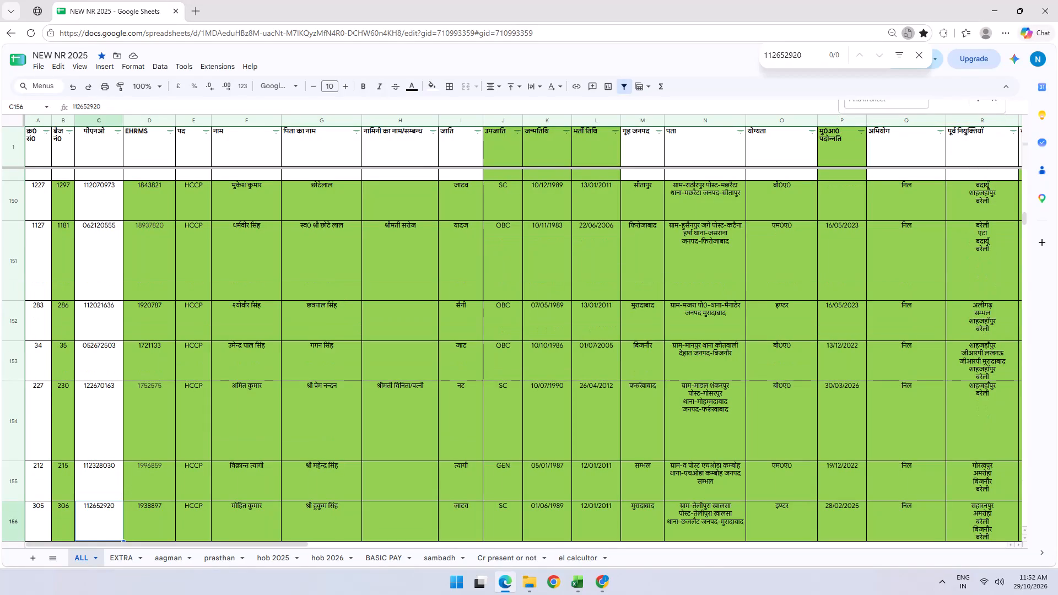
key("Tab")
key("Tab")
key("Tab")
key("Tab")
key("Tab")
key("Tab")
key("Tab")
key("Tab")
key("Tab")
key("Tab")
key("Tab")
key("Tab")
key("Tab")
key("Tab")
key("Tab")
key("Tab")
key("Tab")
key("Tab")
key("Tab")
key("Tab")
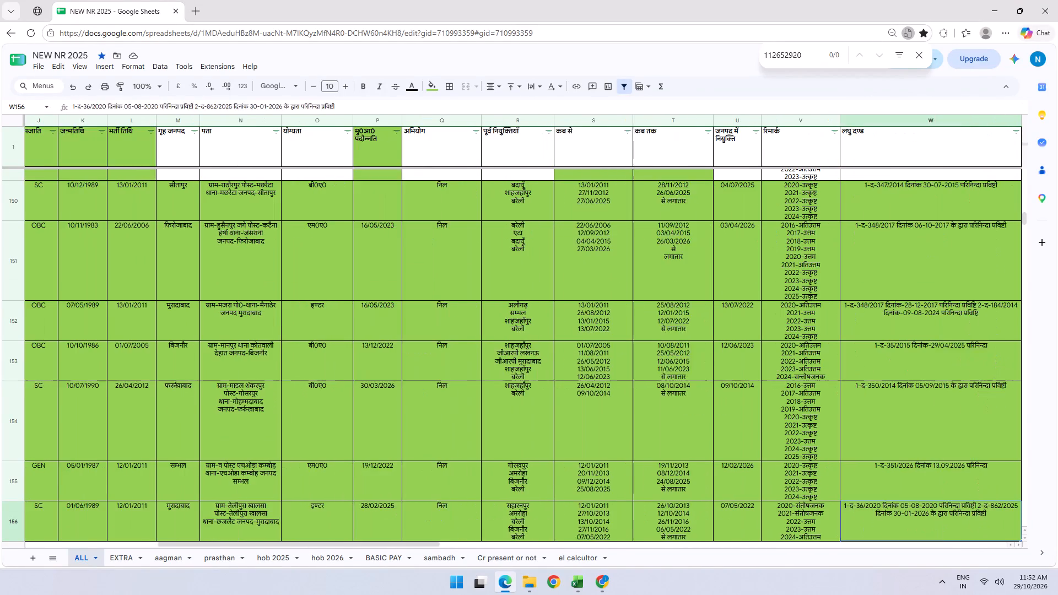
key("Tab")
key("Left")
key("F2")
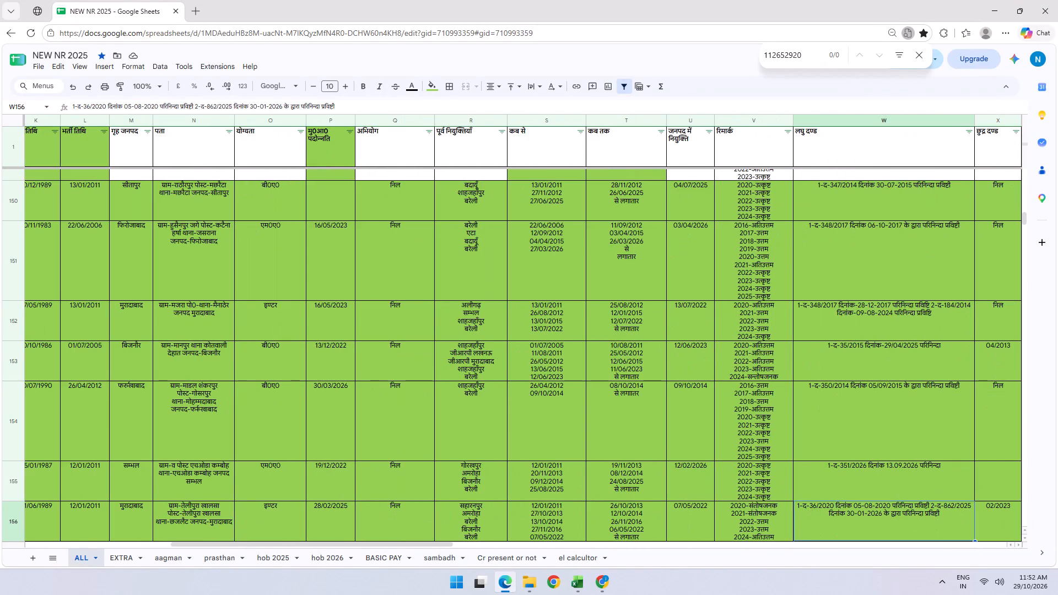
left_click(927, 506)
key("alt+Return")
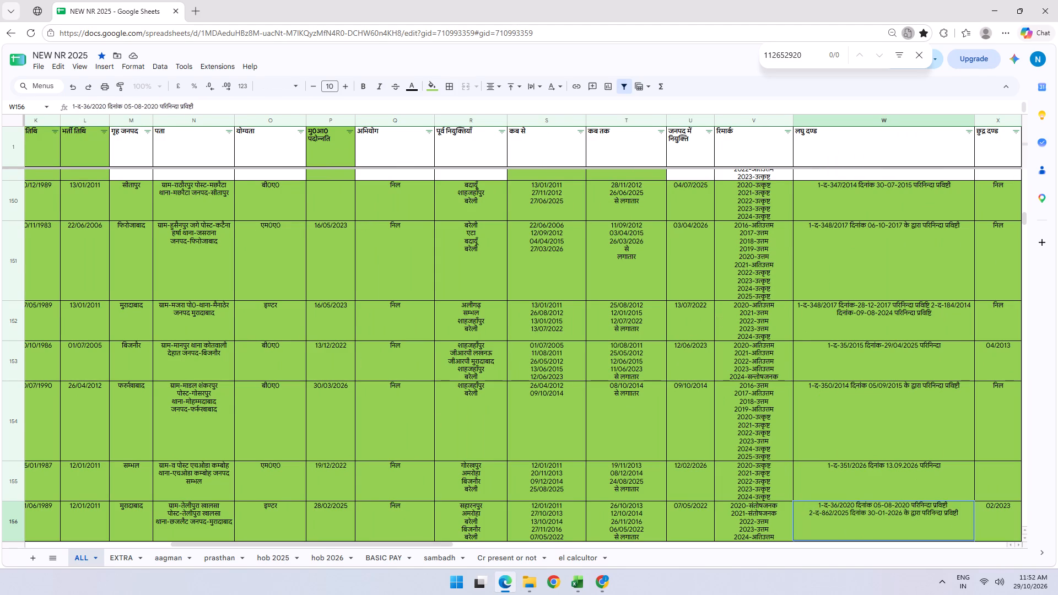
key("Return")
Sort the ALL sheet by the बैज नं0 column from A to Z.
key("Up")
key("Left")
key("Left")
key("Left")
key("Left")
key("Left")
key("Left")
key("Left")
key("Left")
key("Left")
key("Left")
key("Left")
key("Left")
key("Left")
key("Left")
key("Left")
key("Left")
key("Left")
key("Left")
key("Left")
key("Left")
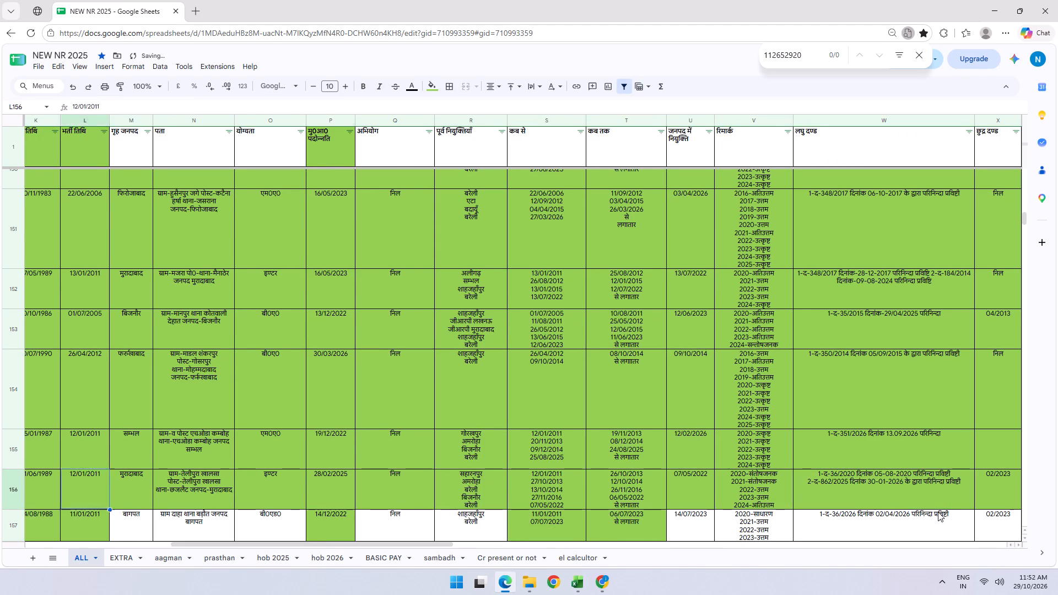
key("Right")
key("alt+Tab")
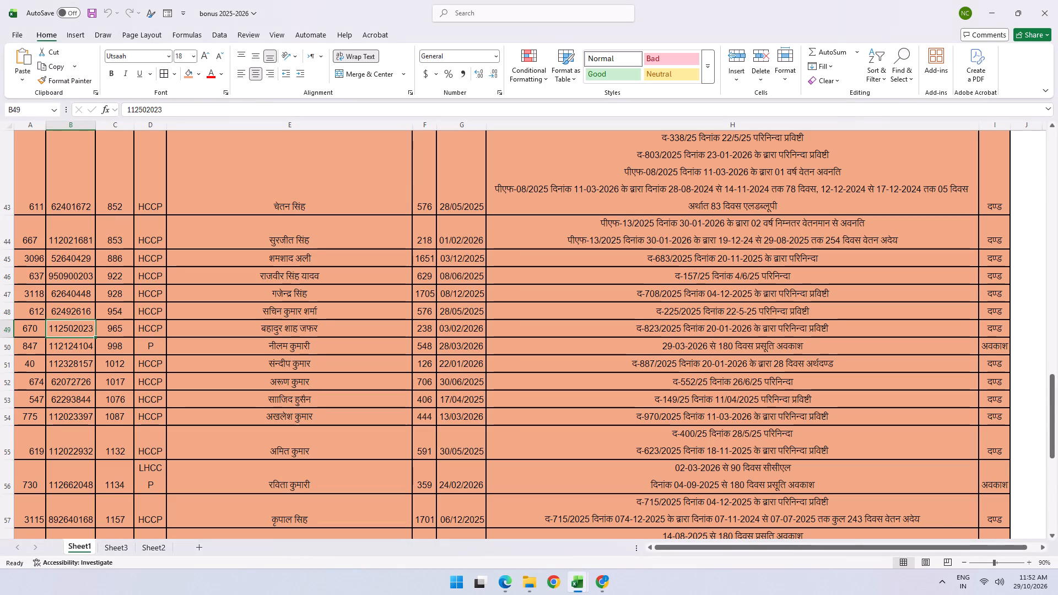
key("alt+Tab")
key("alt+Tab")
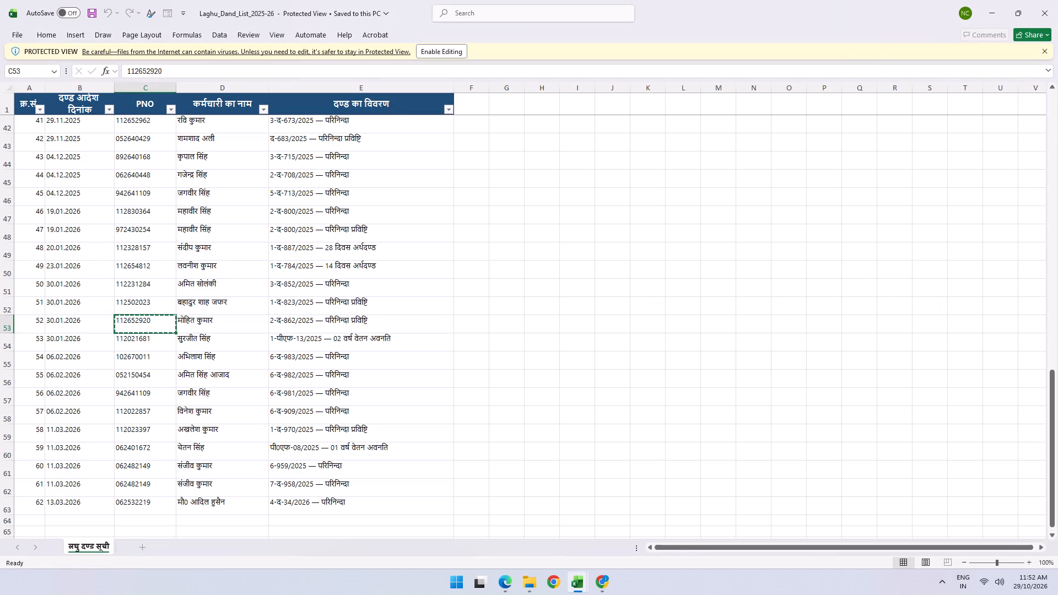
key("alt+Tab")
key("alt+Tab")
key("alt+Tab")
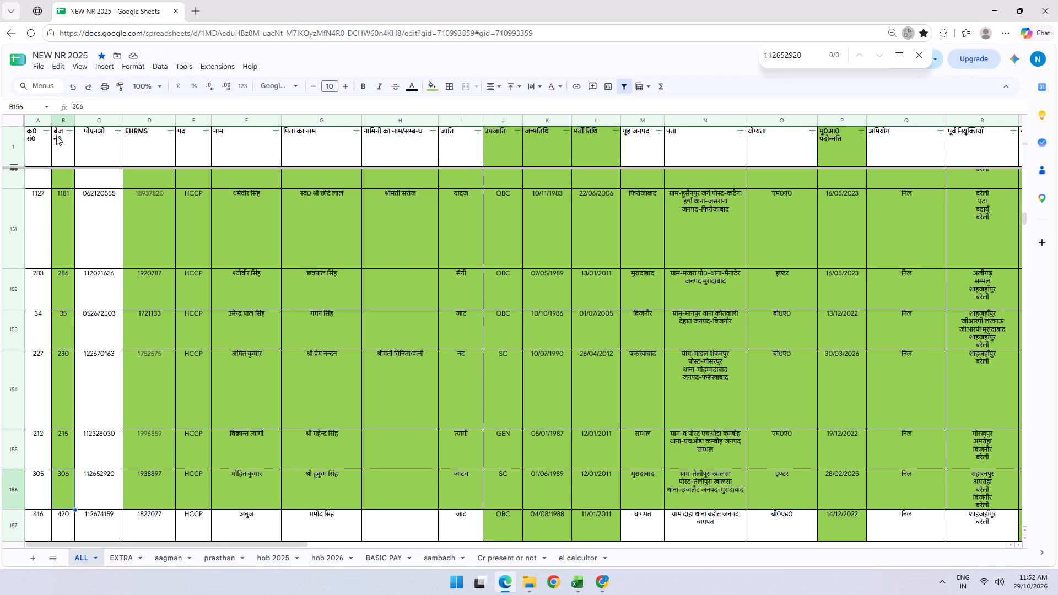
left_click(47, 129)
left_click(77, 131)
left_click(73, 129)
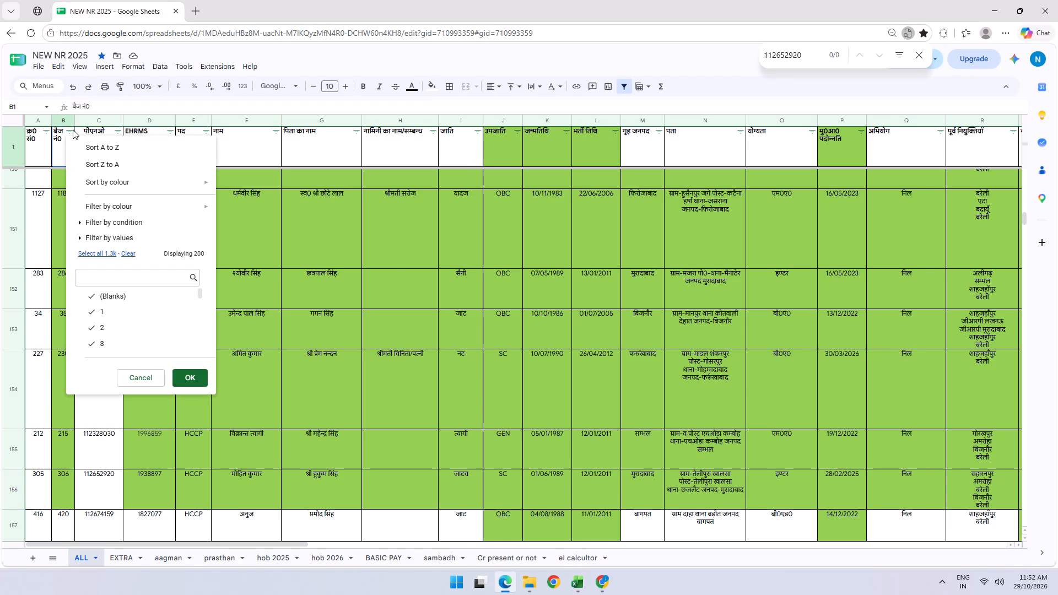
left_click(88, 145)
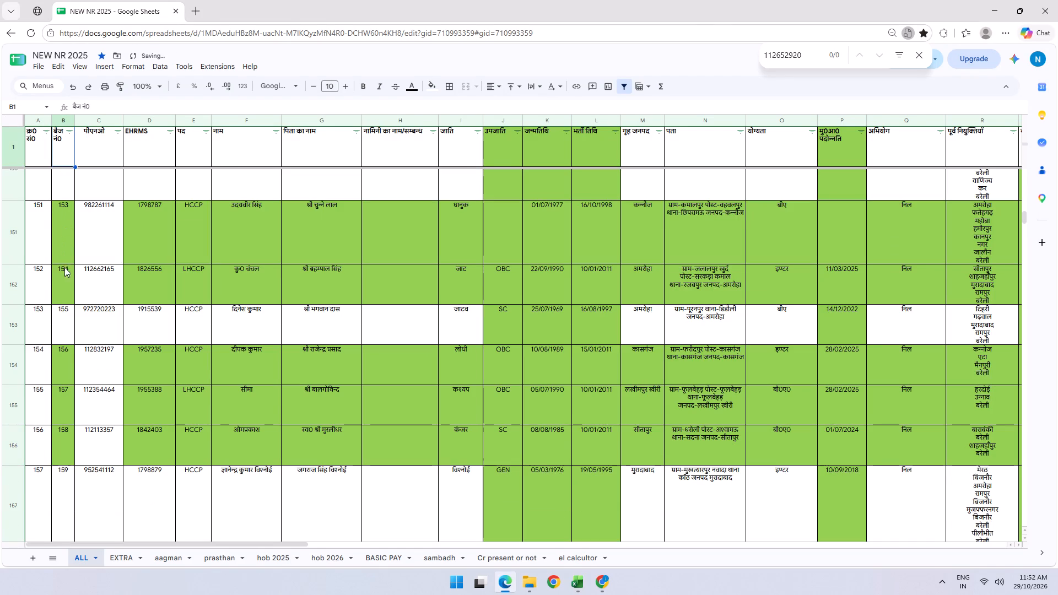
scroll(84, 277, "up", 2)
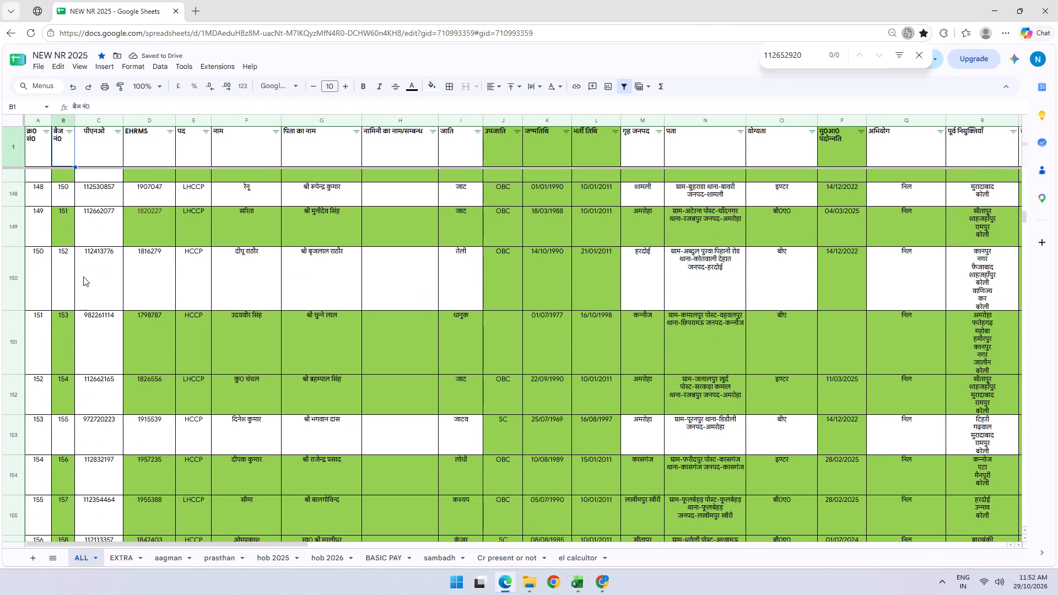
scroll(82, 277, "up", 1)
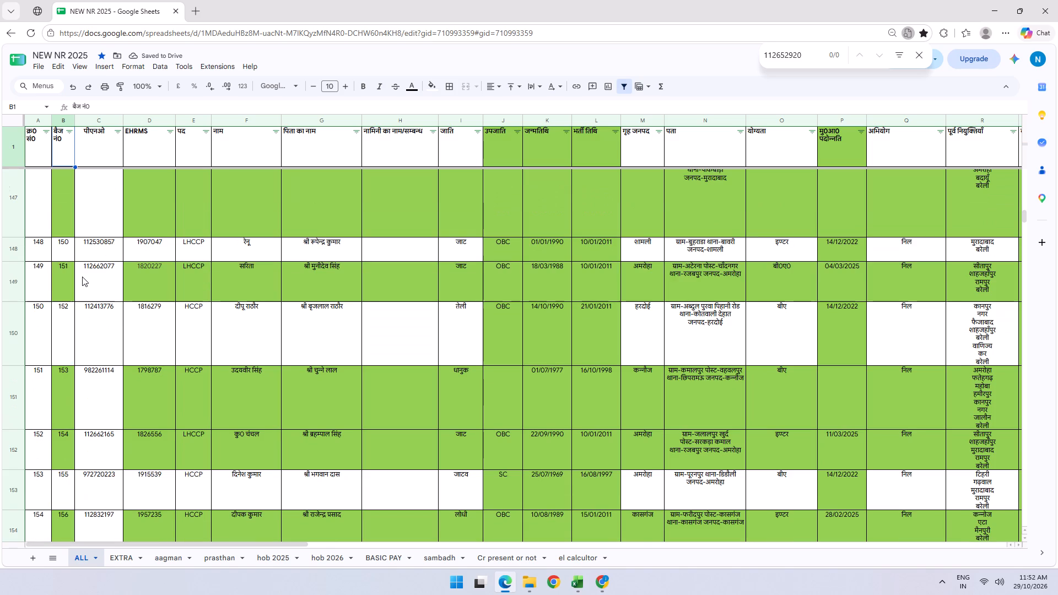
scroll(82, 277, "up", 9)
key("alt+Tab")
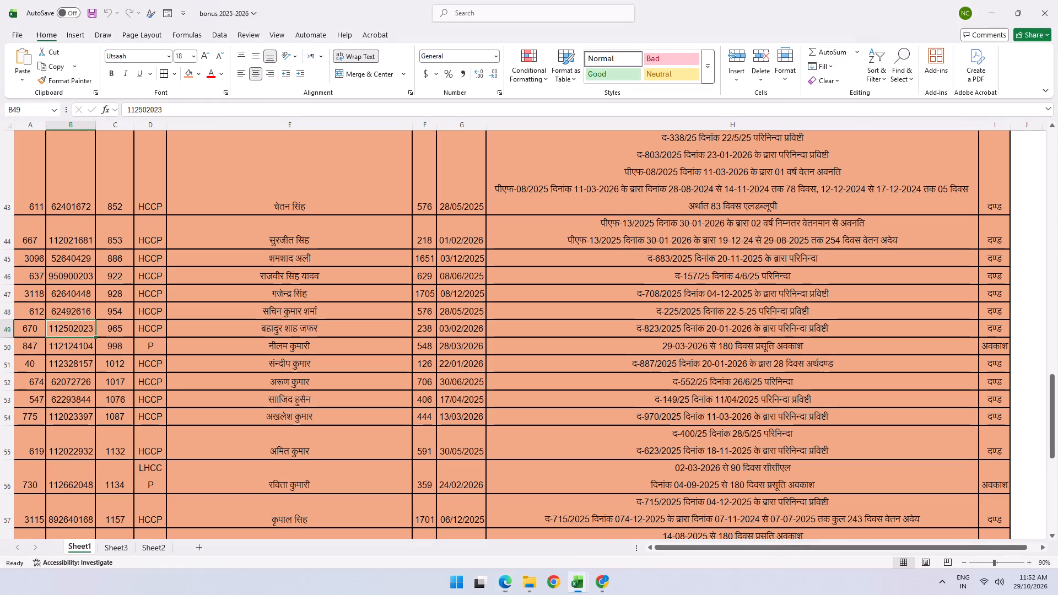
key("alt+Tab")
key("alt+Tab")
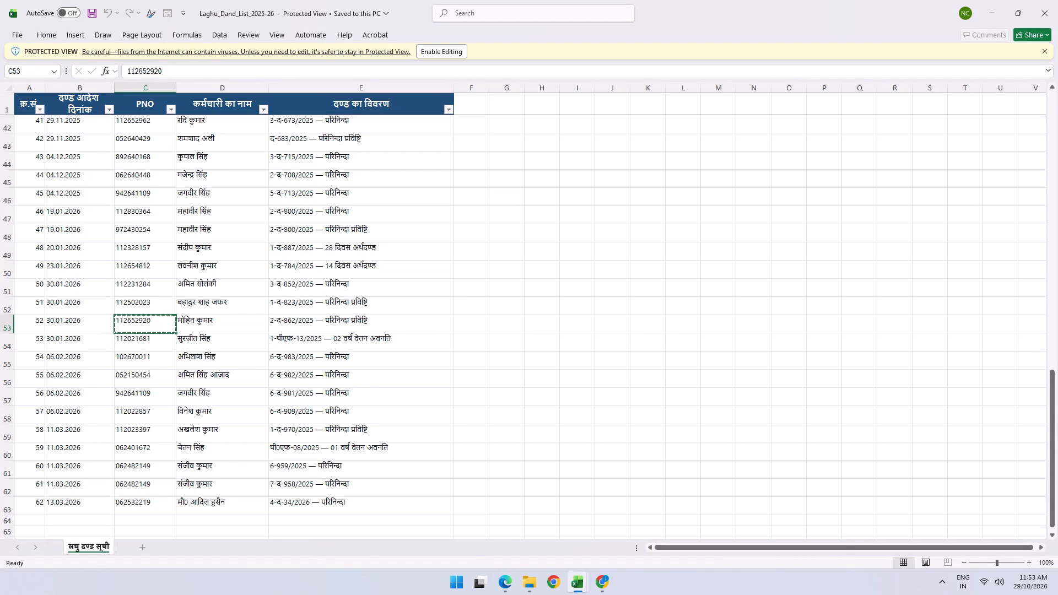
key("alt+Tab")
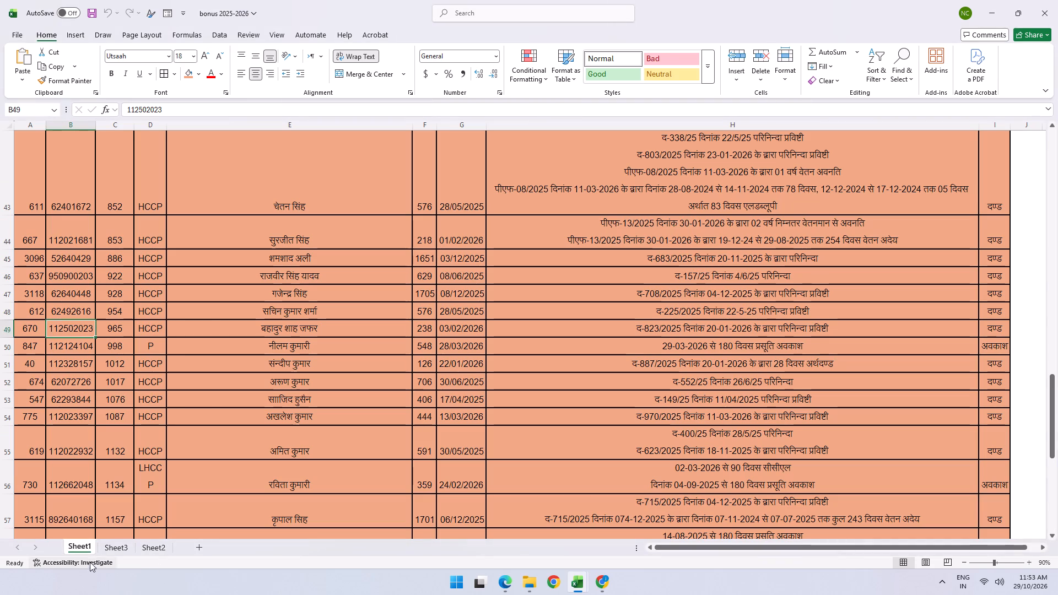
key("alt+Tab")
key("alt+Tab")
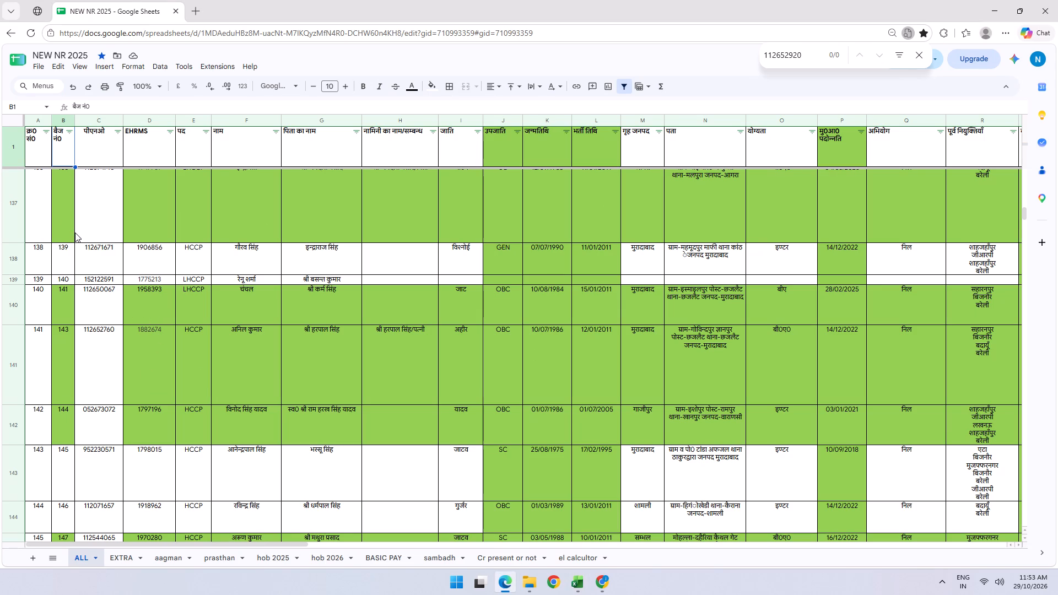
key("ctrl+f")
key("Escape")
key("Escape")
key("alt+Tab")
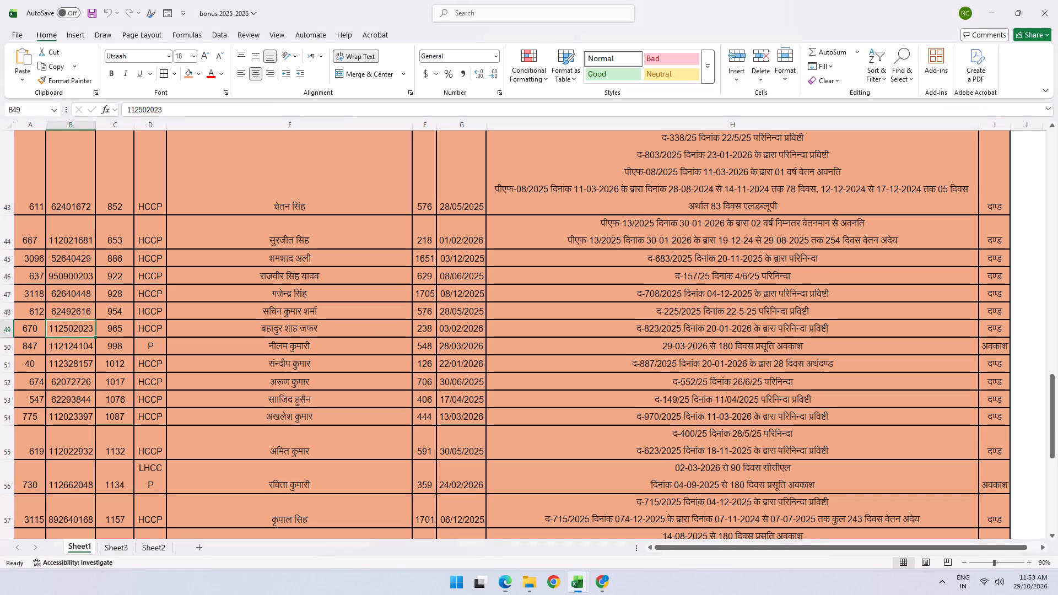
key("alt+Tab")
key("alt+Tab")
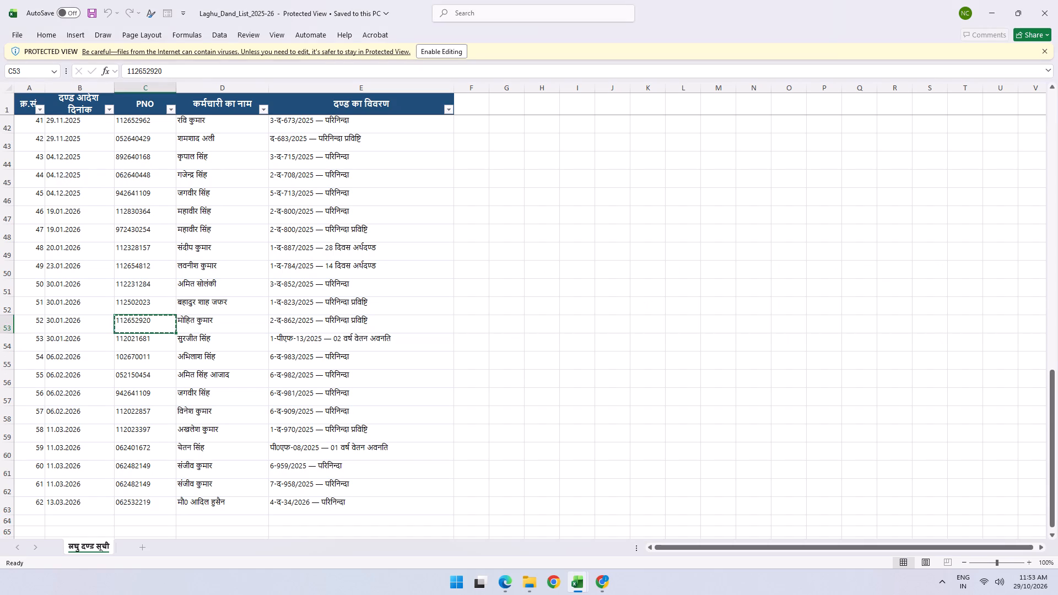
Copy serial 52's PNO from the punishment list again and search for it in the ALL sheet of NEW NR 2025.
key("Left")
key("Left")
key("Right")
key("Right")
key("ctrl+c")
key("alt+Tab")
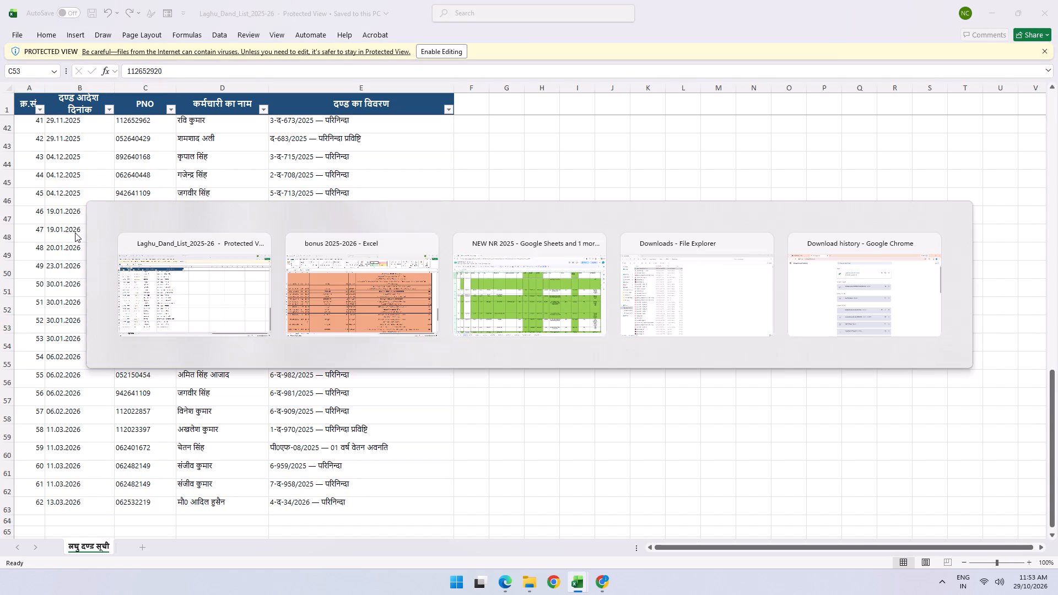
key("alt+Tab")
key("ctrl+f")
key("ctrl+v")
key("Return")
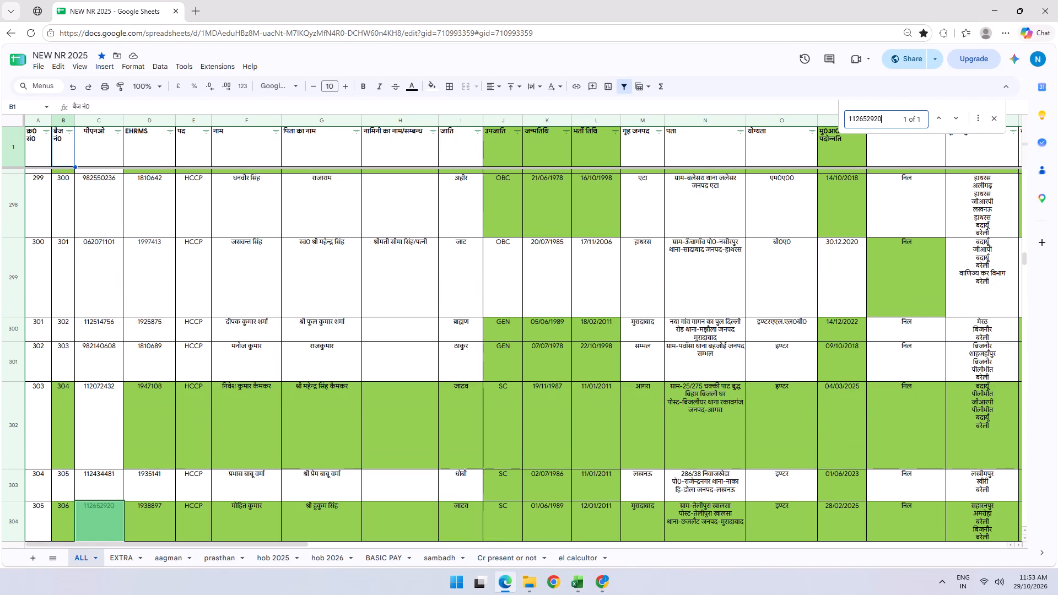
key("Return")
key("Escape")
Examine the लघु दण्ड entry in the found row of the ALL sheet.
key("Tab")
key("Tab")
key("Tab")
key("Tab")
key("Tab")
key("Tab")
key("Tab")
key("Tab")
key("Tab")
key("Tab")
key("Tab")
key("Tab")
key("Tab")
key("Tab")
key("Tab")
key("Tab")
key("Tab")
key("Tab")
key("Tab")
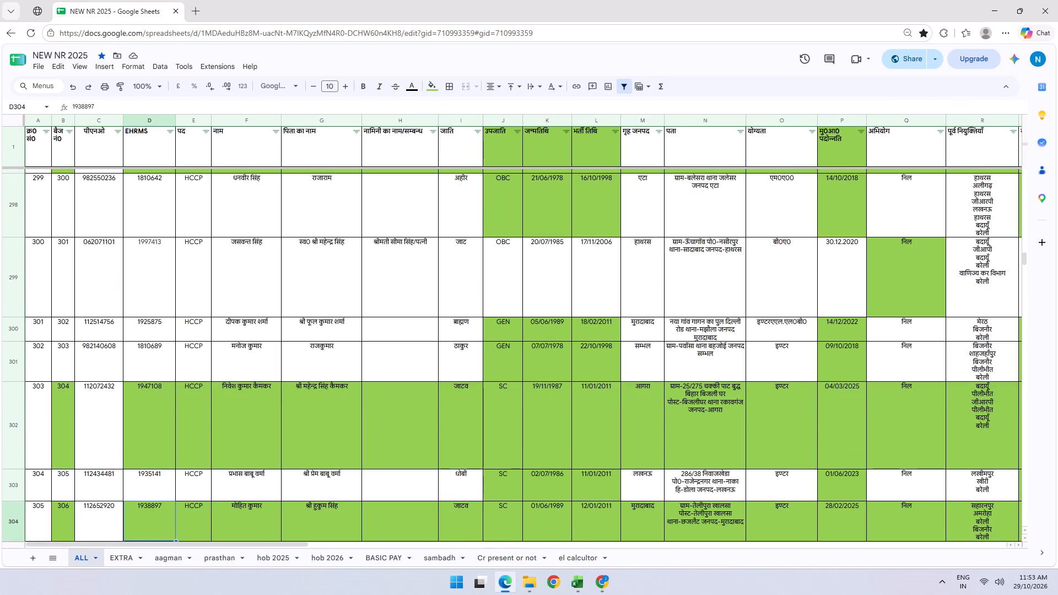
key("Tab")
key("Tab")
key("Left")
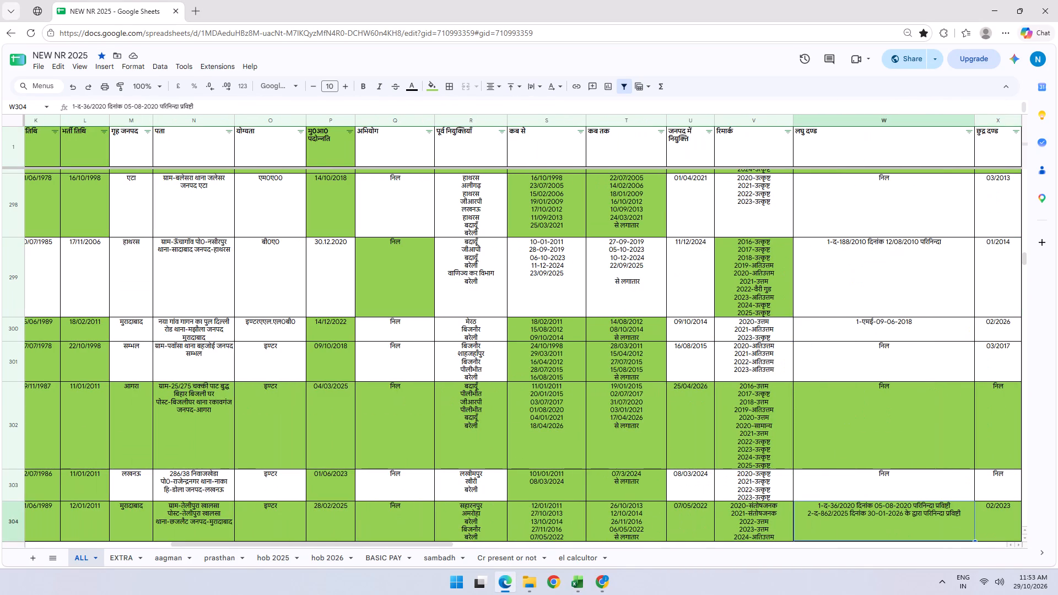
key("Right")
key("Left")
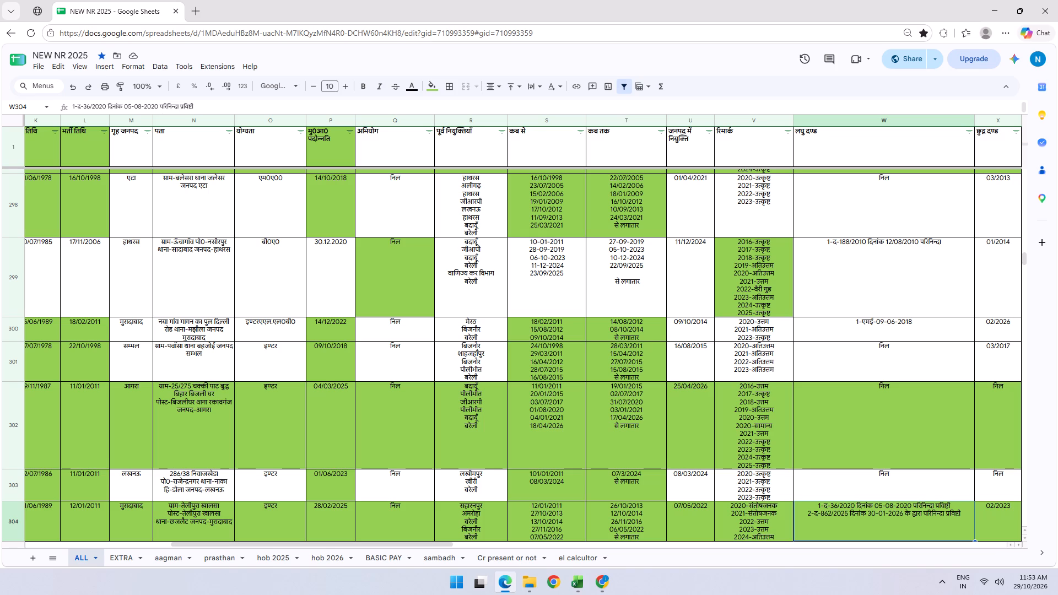
left_click_drag(171, 544, 1, 551)
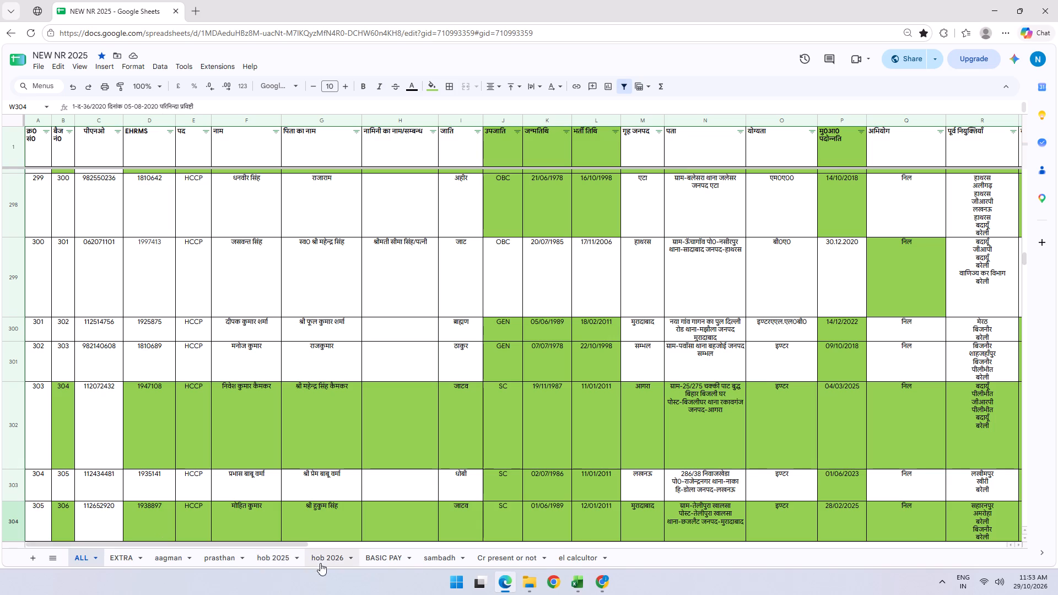
left_click(96, 510)
key("ctrl+c")
left_click(277, 559)
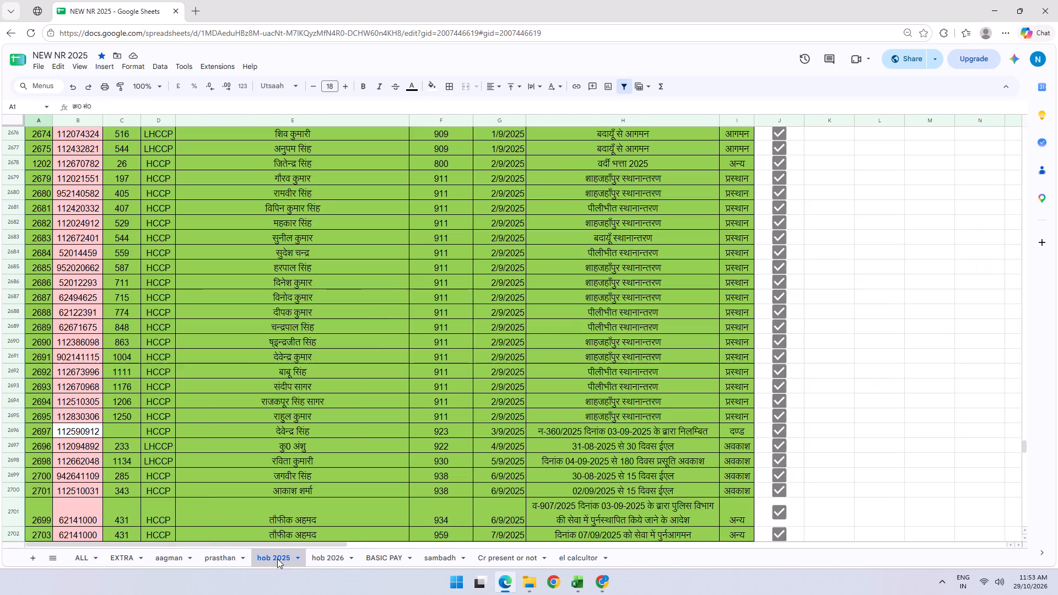
left_click(353, 559)
left_click(349, 456)
key("ctrl+f")
key("ctrl+v")
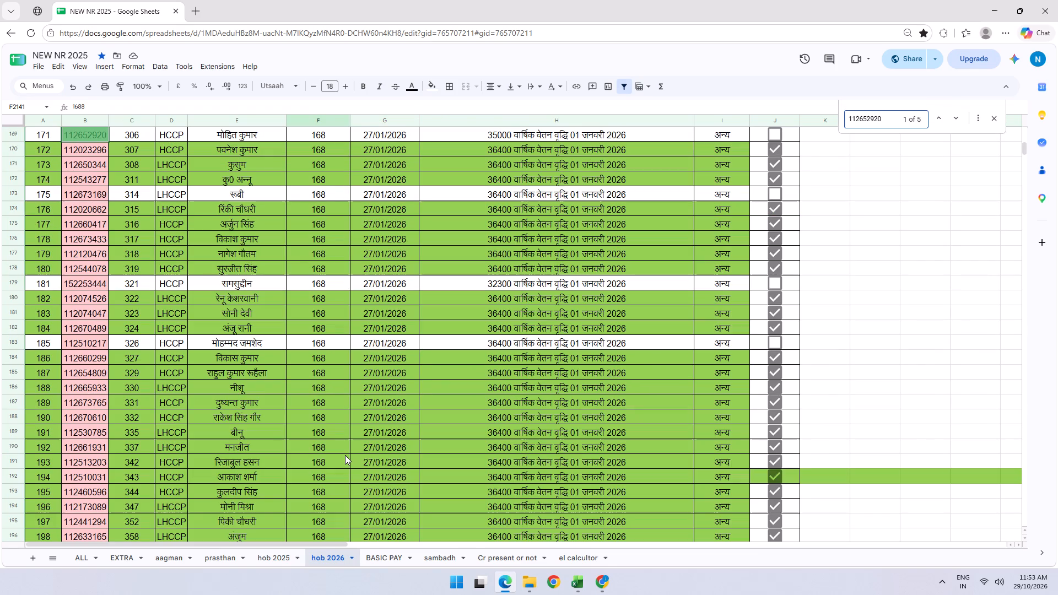
key("Return")
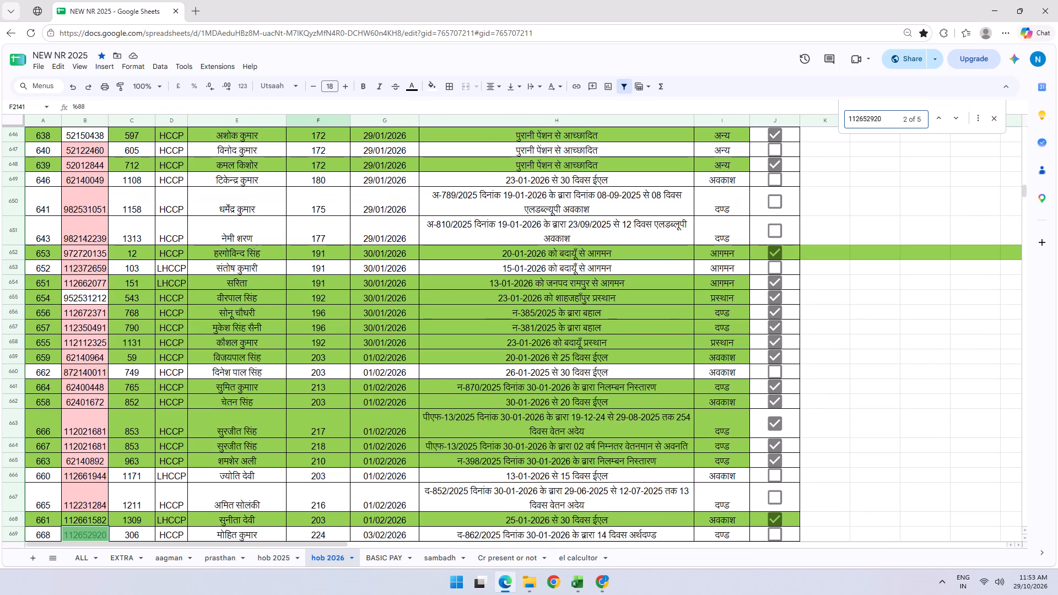
key("Return")
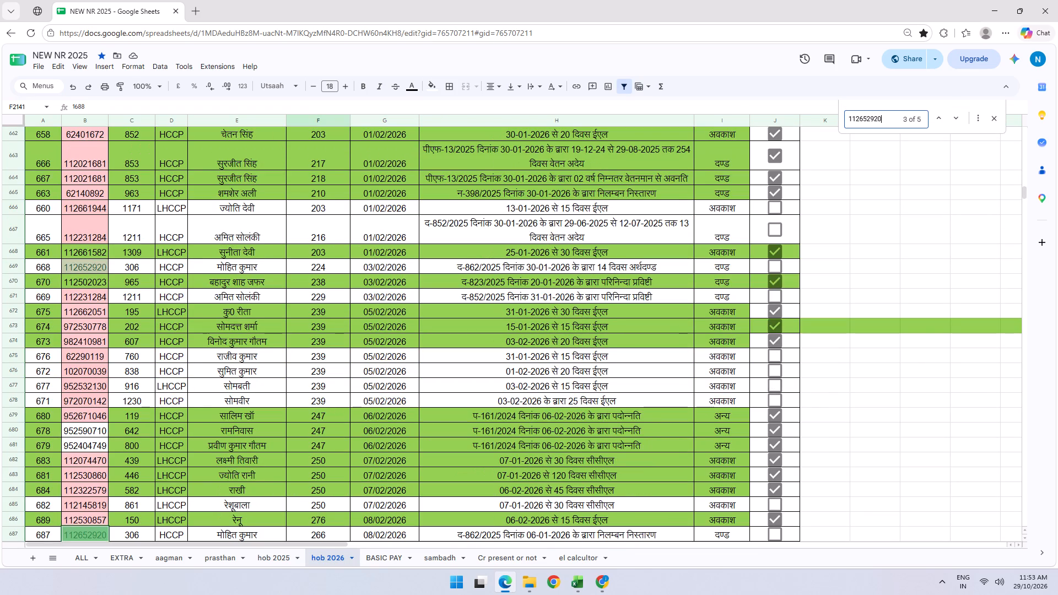
key("Return")
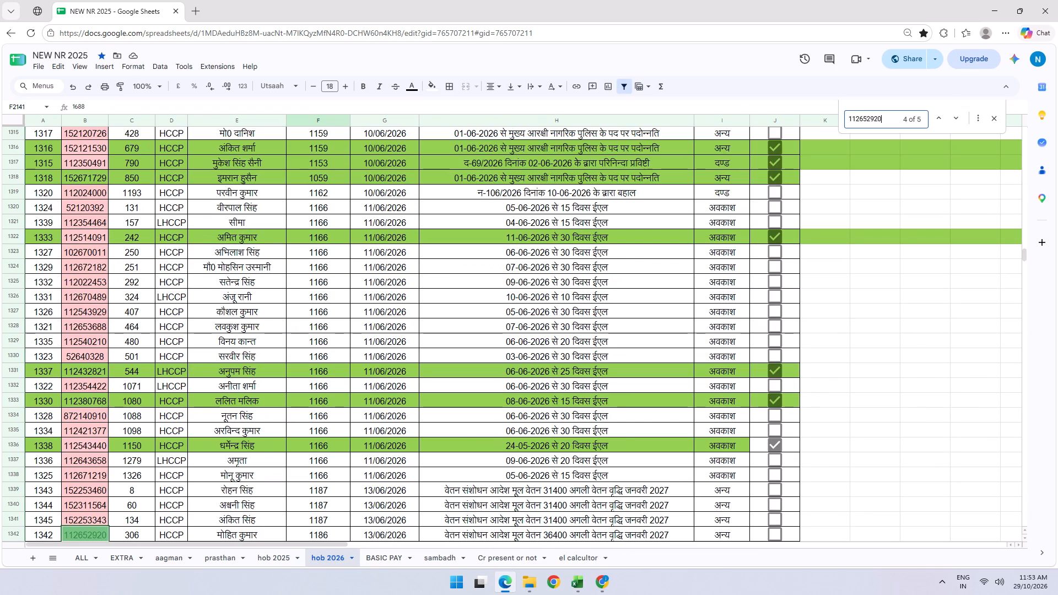
key("Return")
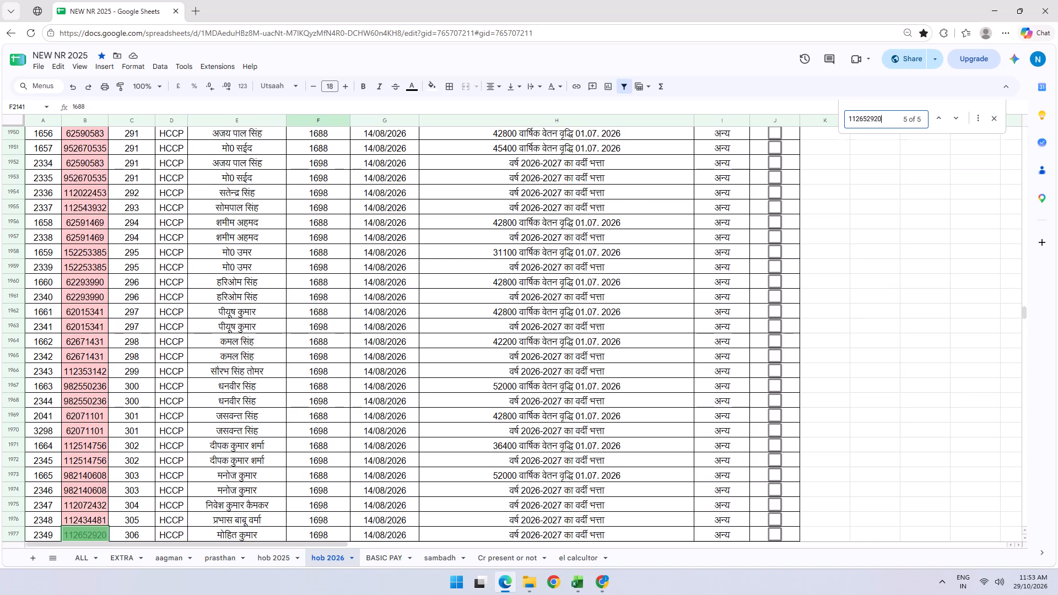
key("Return")
key("Return")
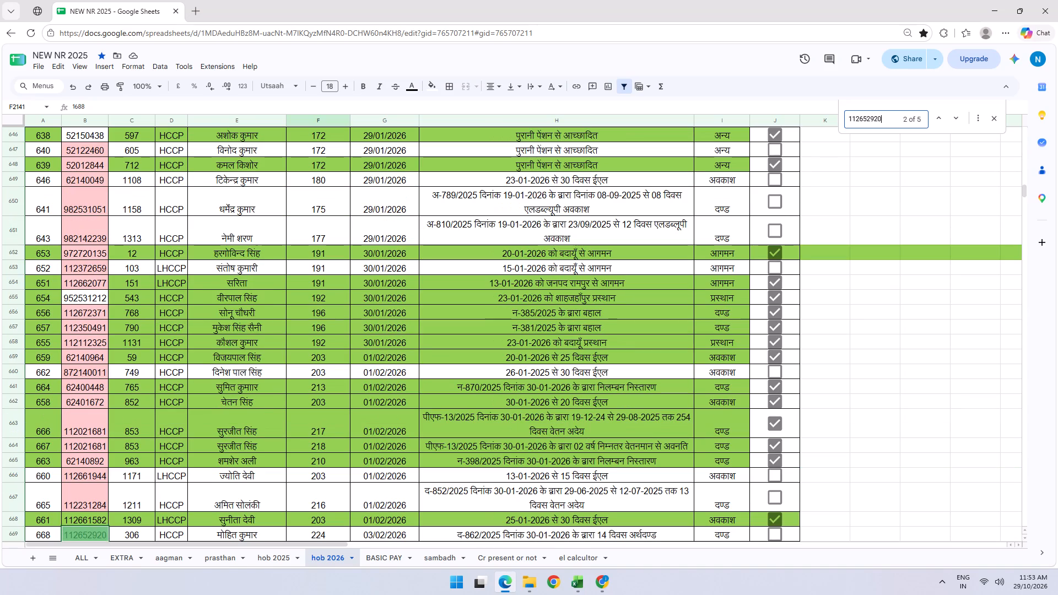
key("Escape")
key("alt+Tab")
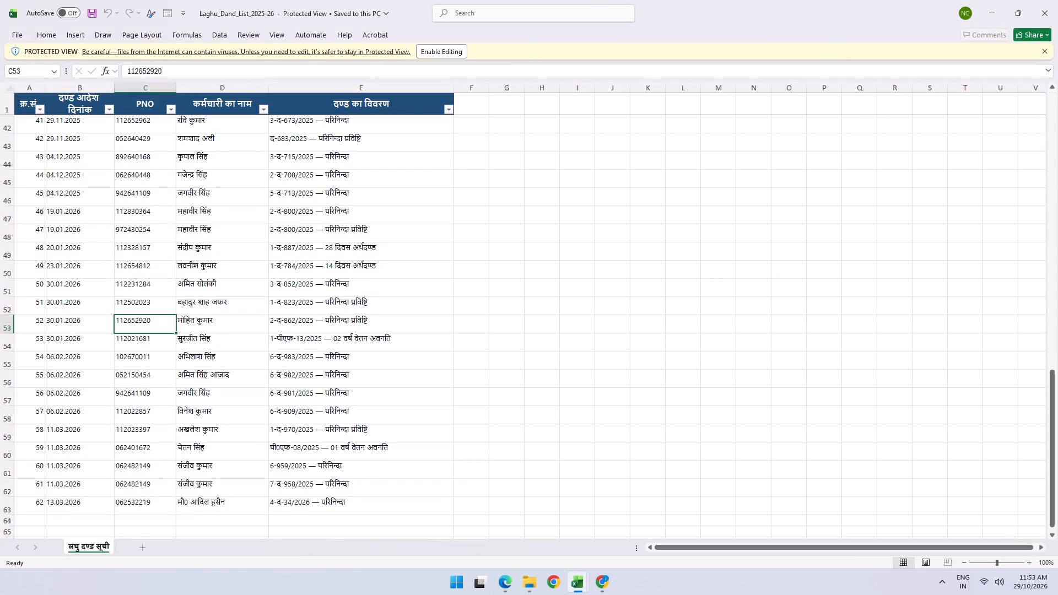
key("alt+Tab")
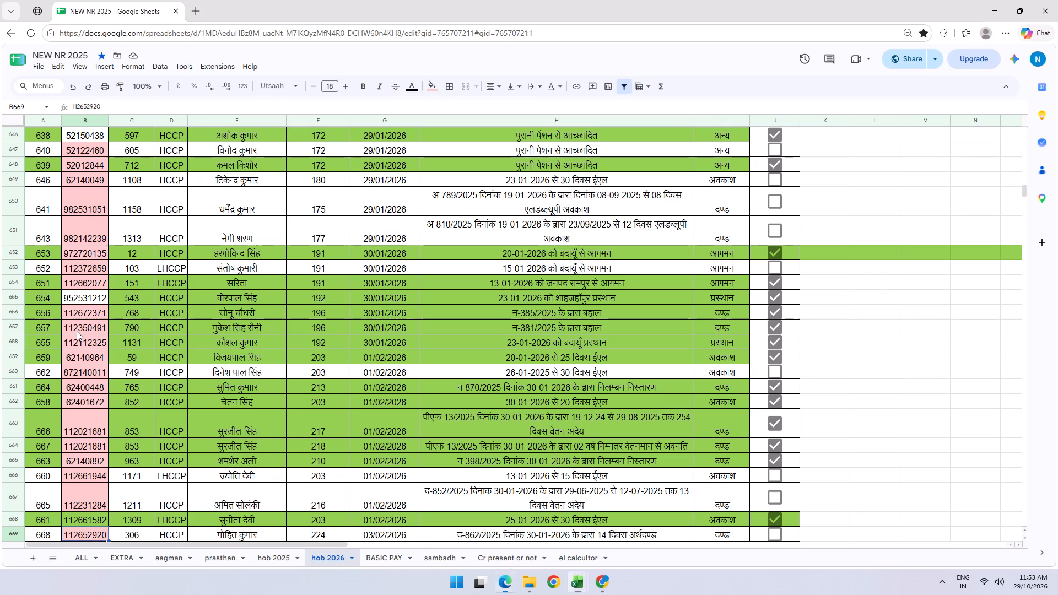
key("alt+Tab")
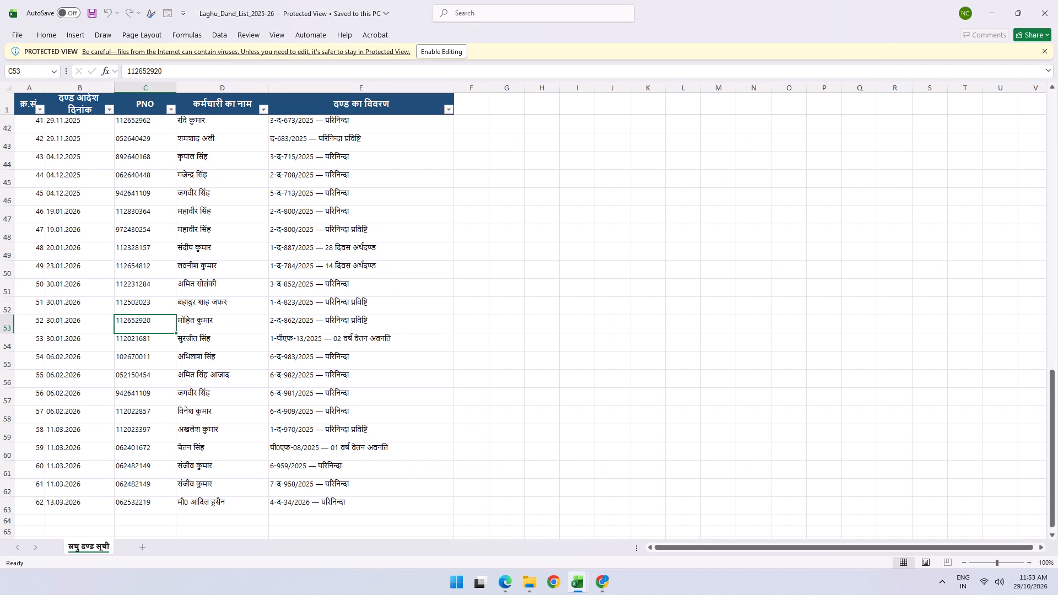
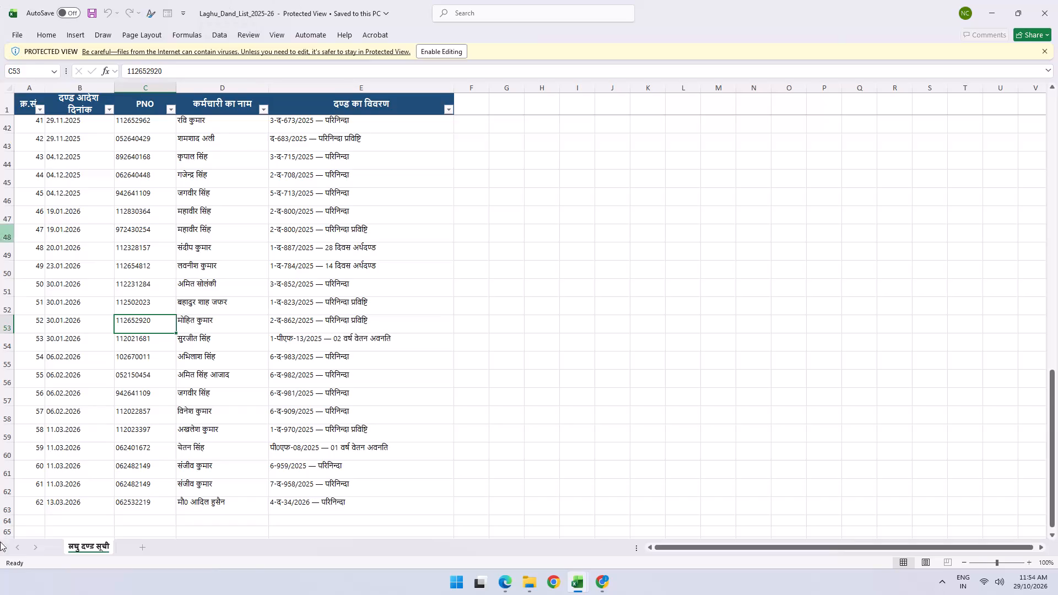
Copy serial 52's employee record, from serial number through name, from the ALL sheet into the first empty row, 70, of bonus 2025-2026's Sheet1.
key("alt+Tab")
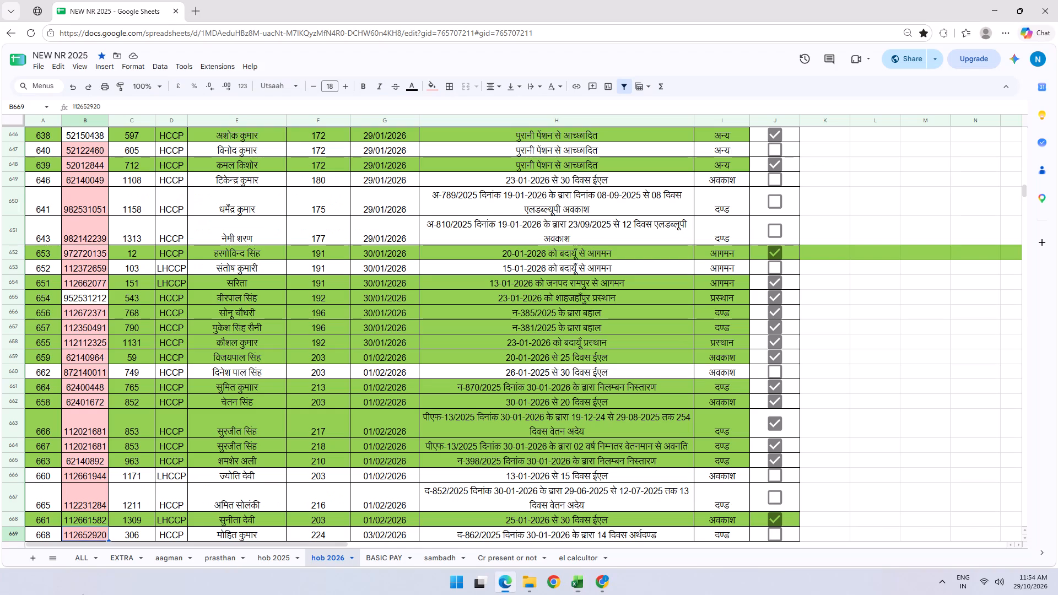
key("alt+Tab")
key("alt+Tab")
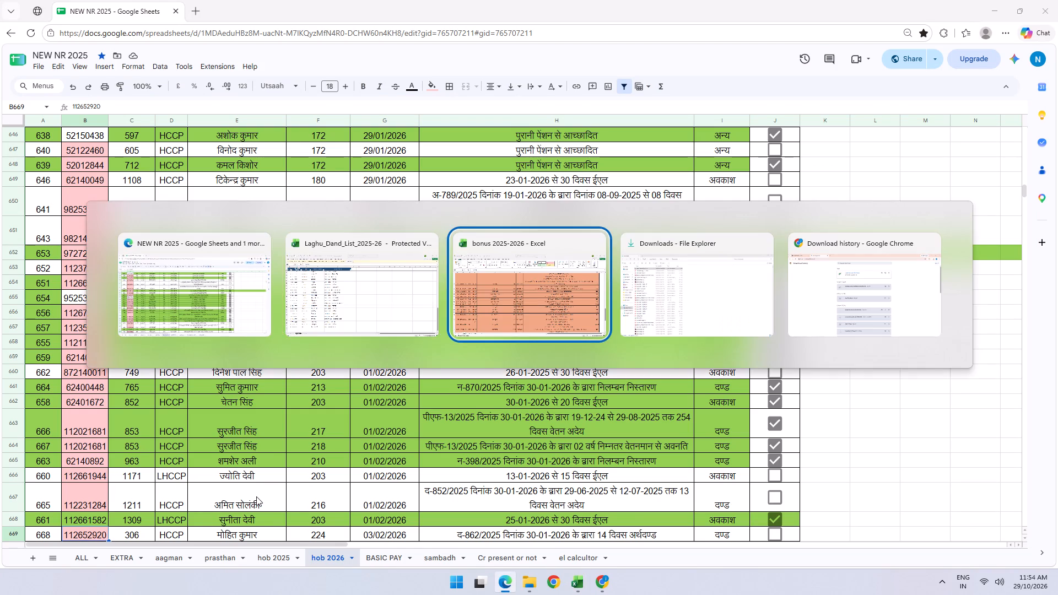
scroll(134, 406, "down", 7)
left_click(62, 464)
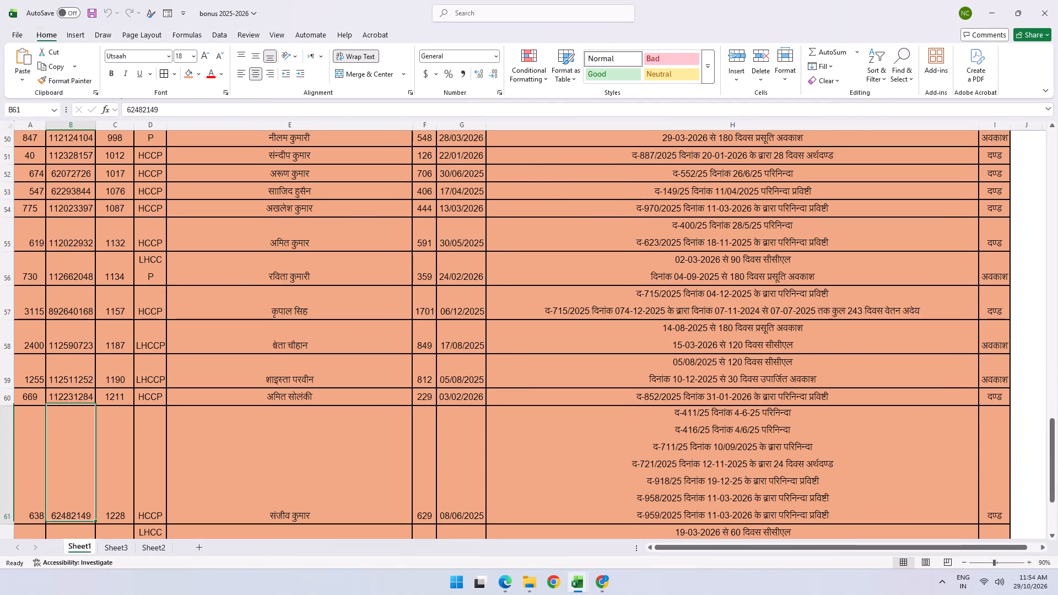
left_click_drag(698, 546, 276, 515)
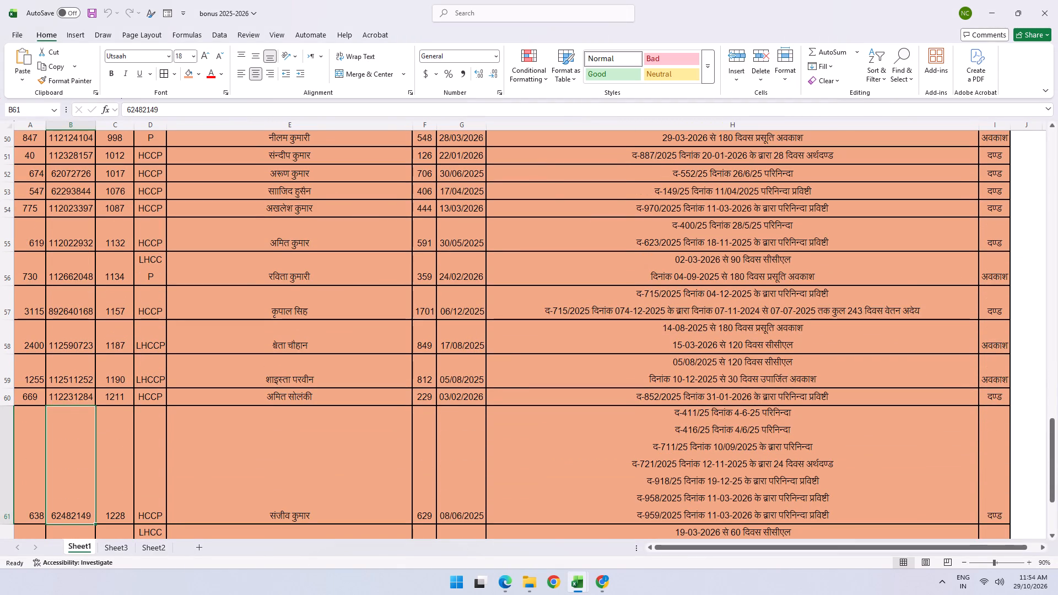
left_click(27, 448)
key("ctrl+shift+Down")
scroll(30, 493, "down", 2)
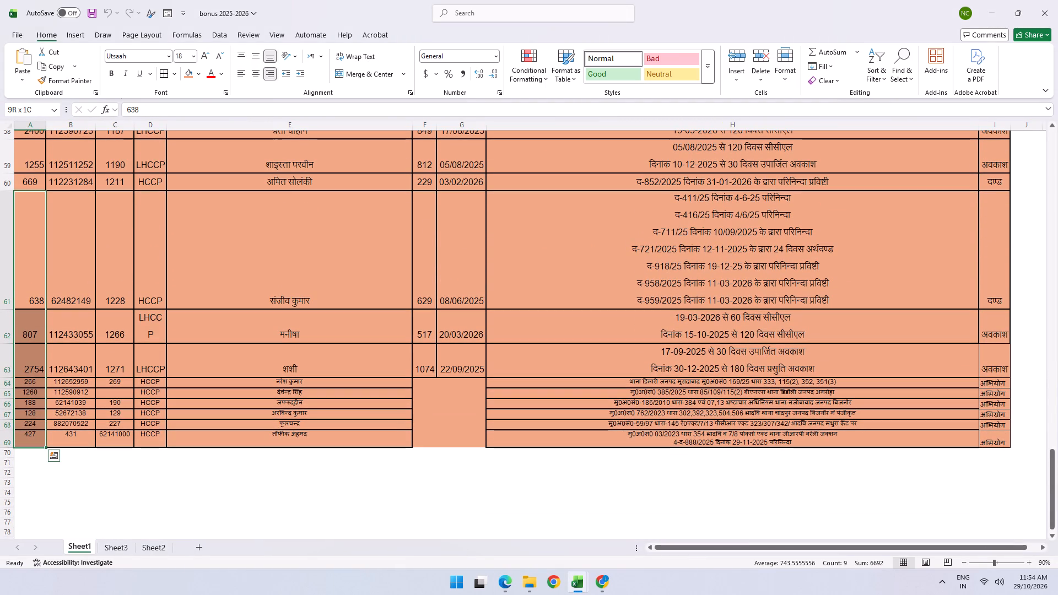
left_click(26, 456)
key("alt+Tab")
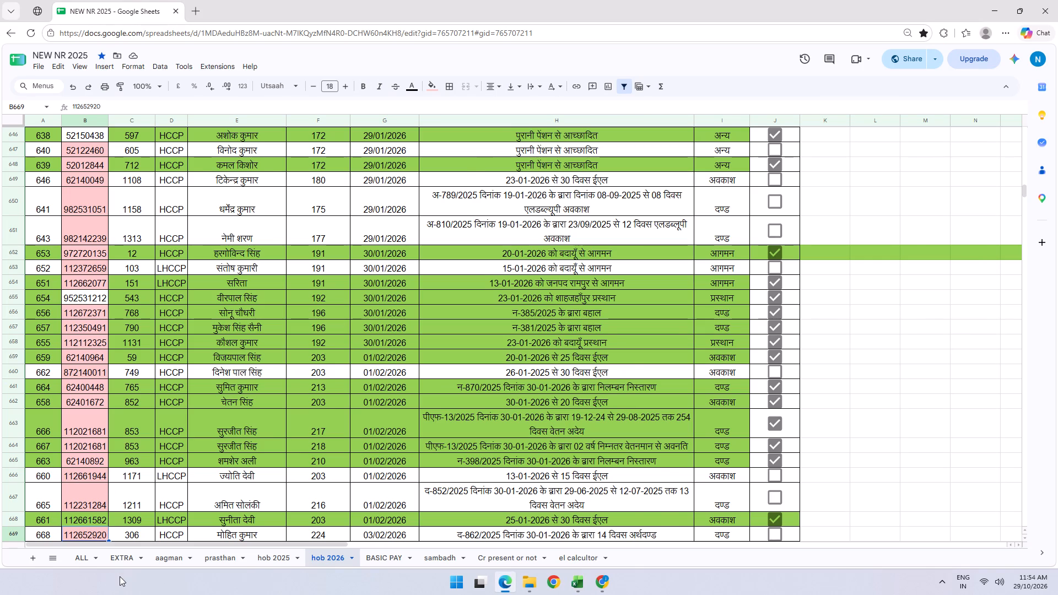
left_click(97, 568)
left_click_drag(36, 511, 250, 517)
key("ctrl+c")
key("ctrl+x")
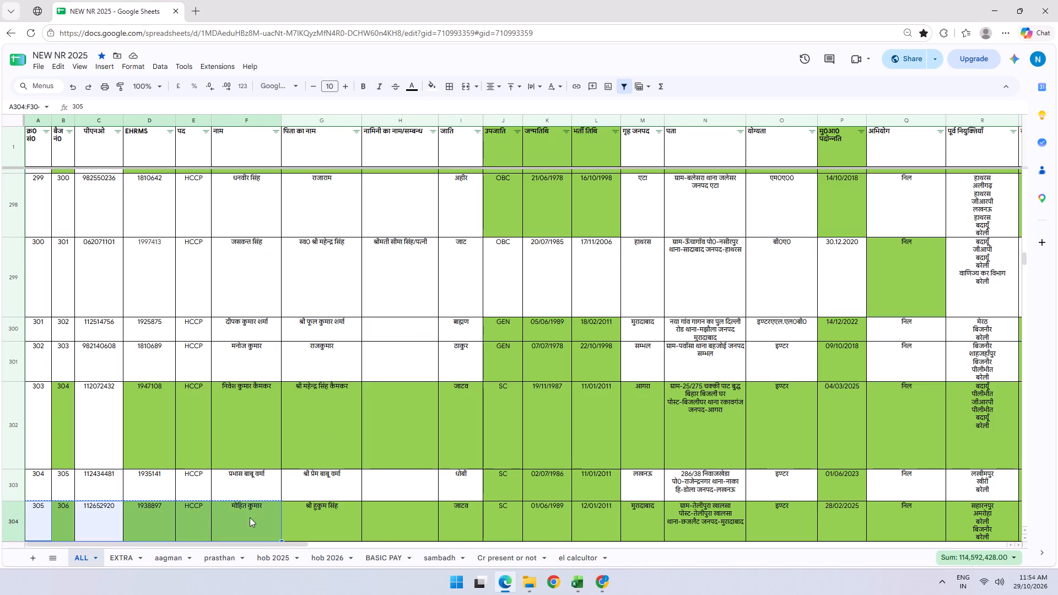
key("alt+Tab")
key("ctrl+v")
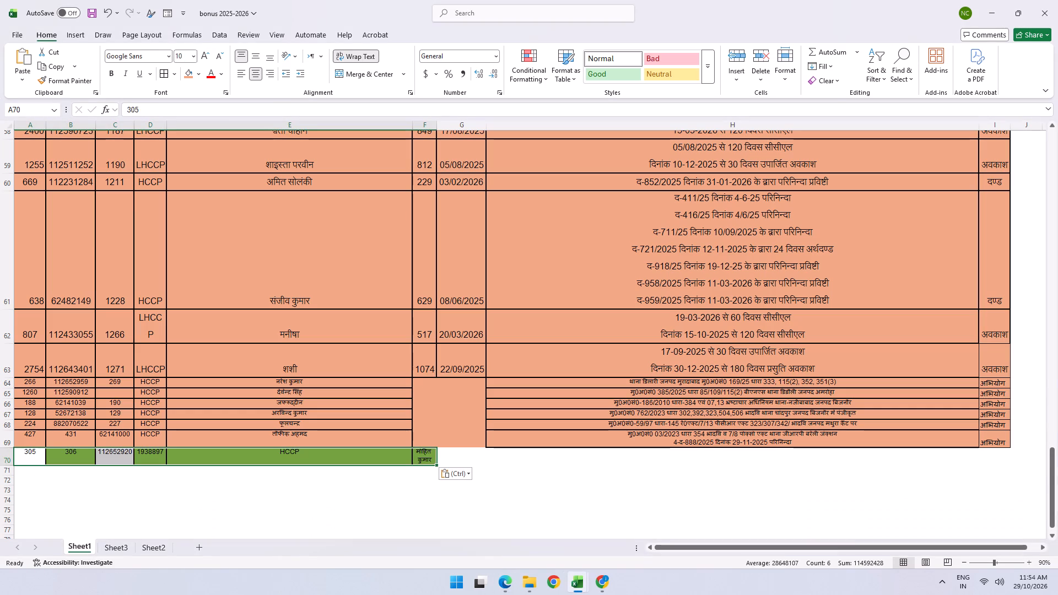
Delete the EHRMS number cell from the pasted row 70, shifting the remaining cells left.
left_click(148, 458)
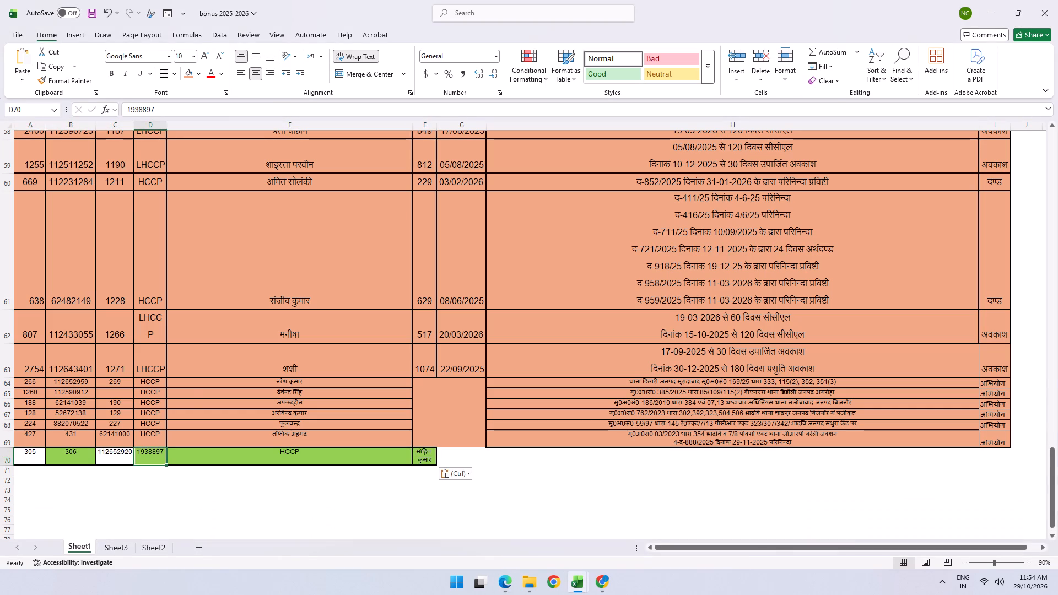
key("Delete")
key("ctrl+minus")
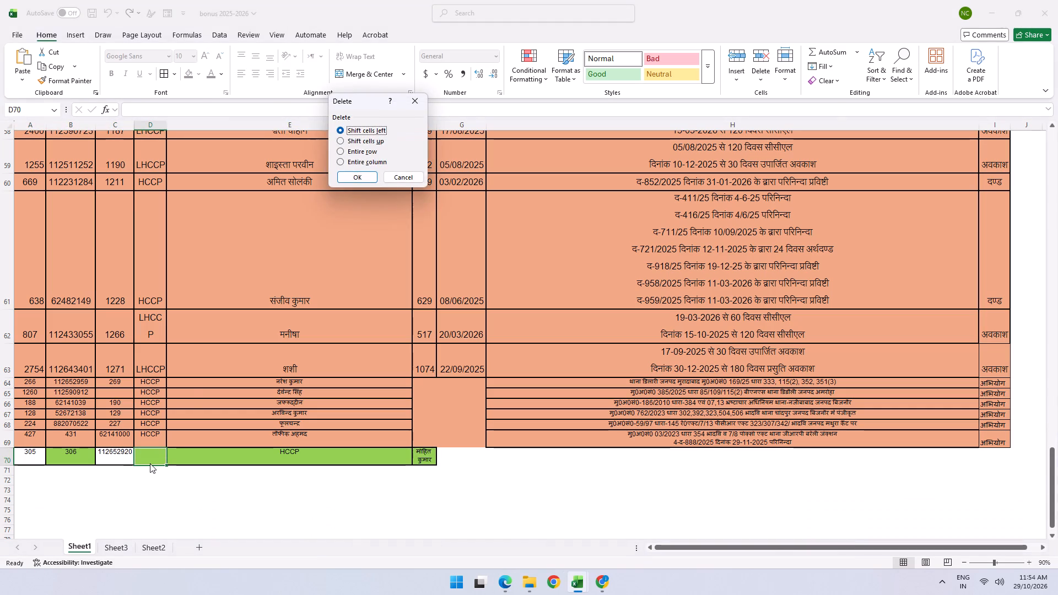
key("Return")
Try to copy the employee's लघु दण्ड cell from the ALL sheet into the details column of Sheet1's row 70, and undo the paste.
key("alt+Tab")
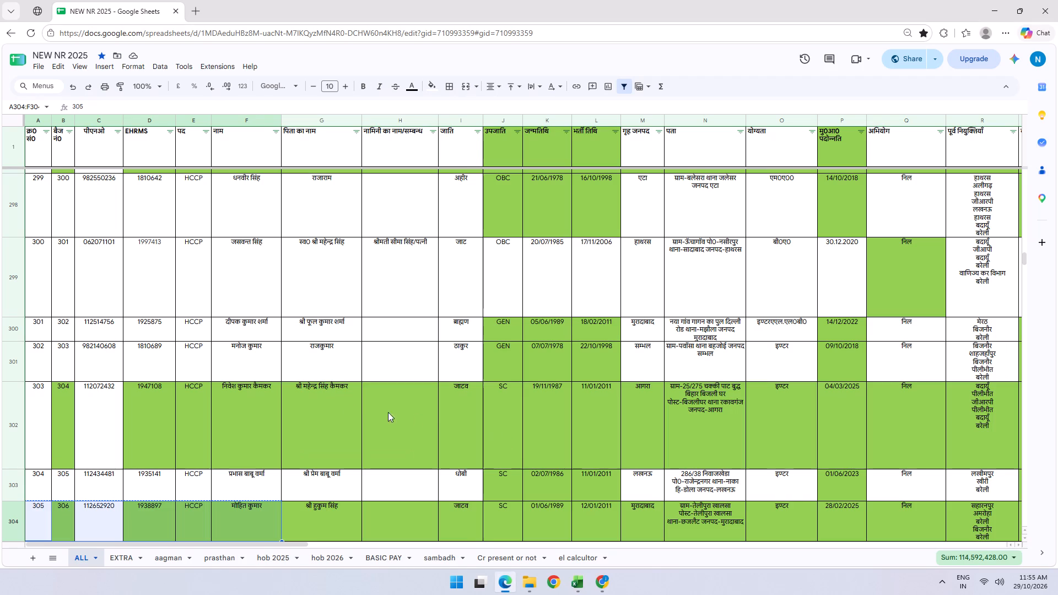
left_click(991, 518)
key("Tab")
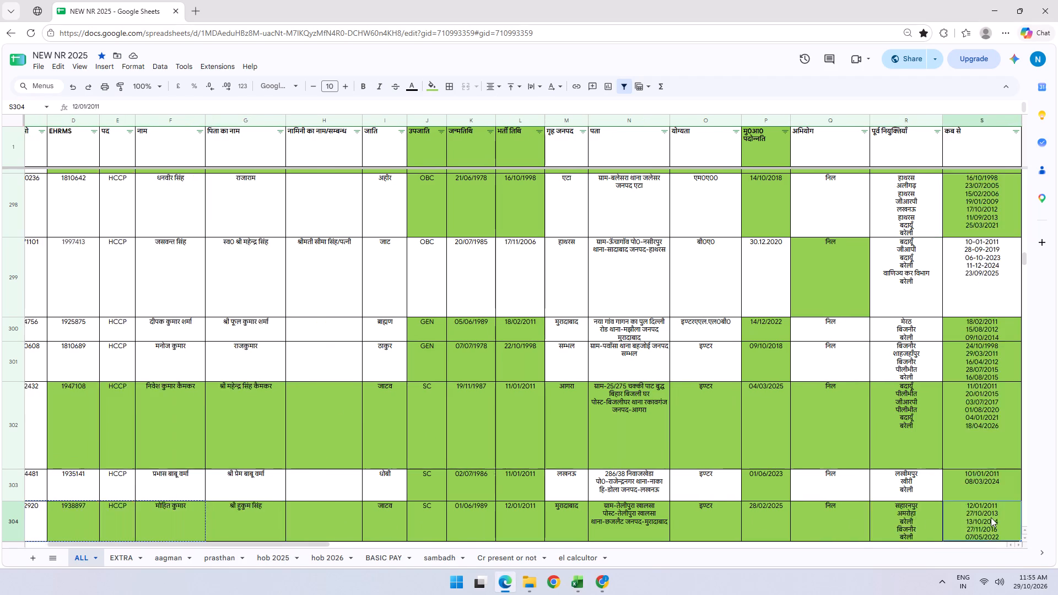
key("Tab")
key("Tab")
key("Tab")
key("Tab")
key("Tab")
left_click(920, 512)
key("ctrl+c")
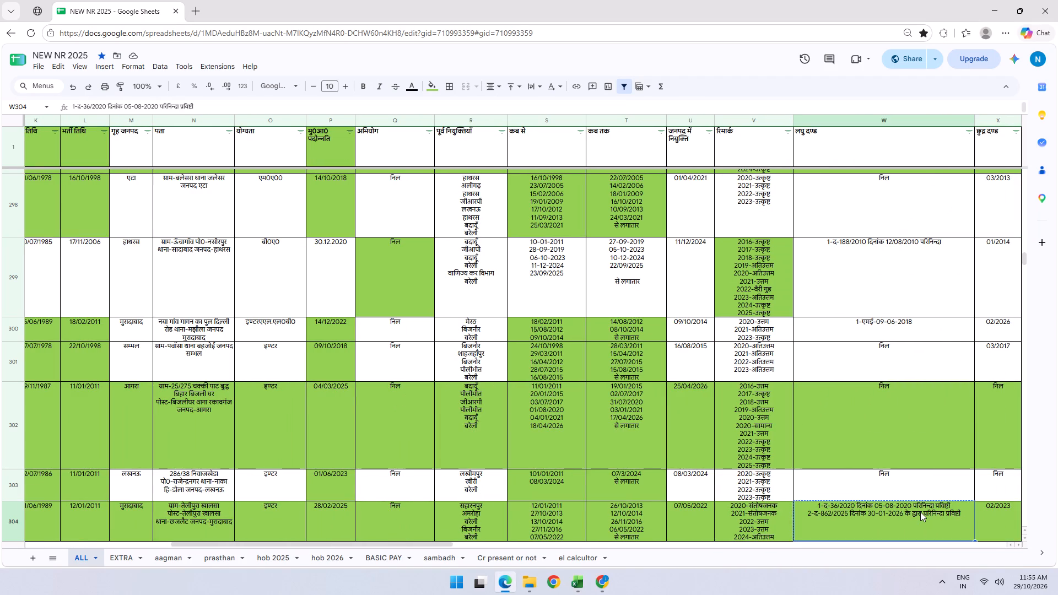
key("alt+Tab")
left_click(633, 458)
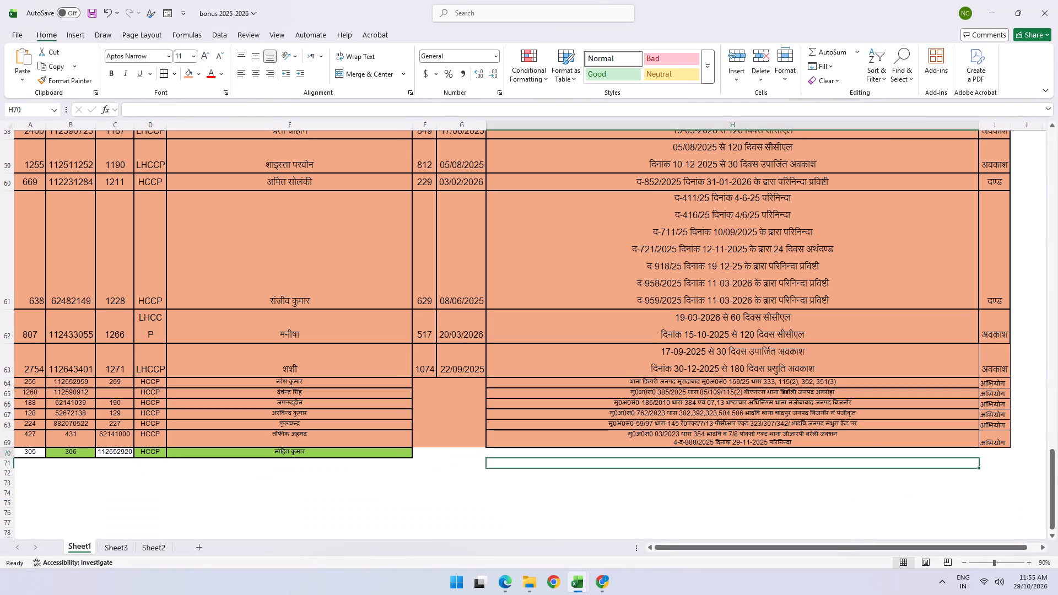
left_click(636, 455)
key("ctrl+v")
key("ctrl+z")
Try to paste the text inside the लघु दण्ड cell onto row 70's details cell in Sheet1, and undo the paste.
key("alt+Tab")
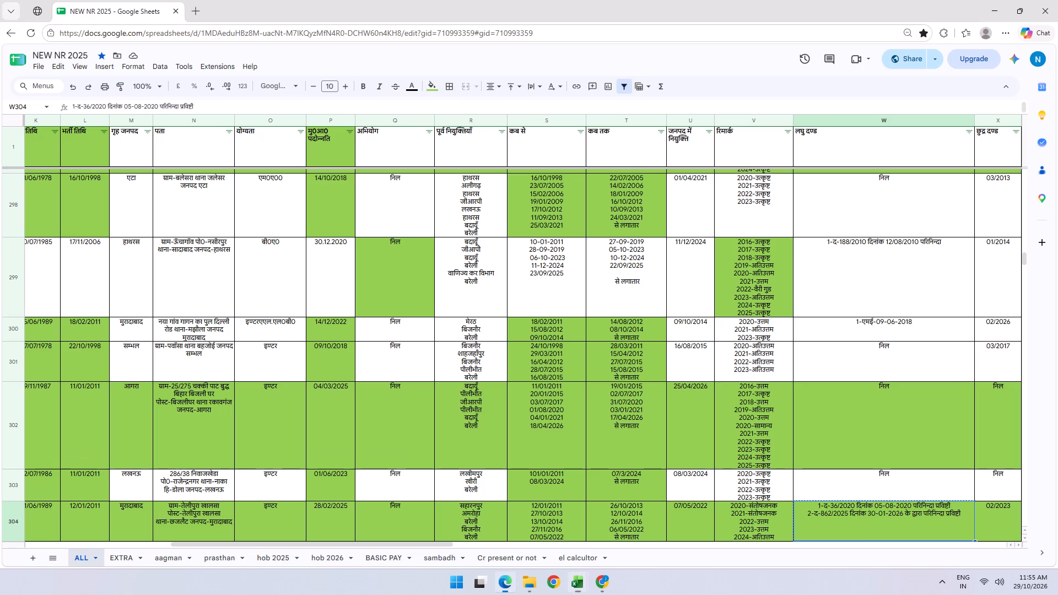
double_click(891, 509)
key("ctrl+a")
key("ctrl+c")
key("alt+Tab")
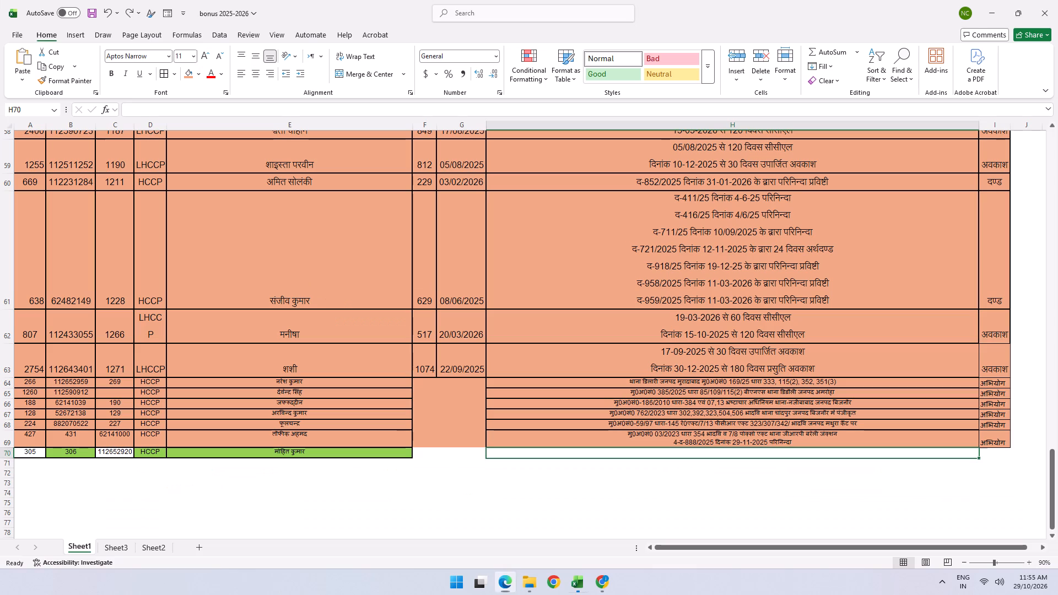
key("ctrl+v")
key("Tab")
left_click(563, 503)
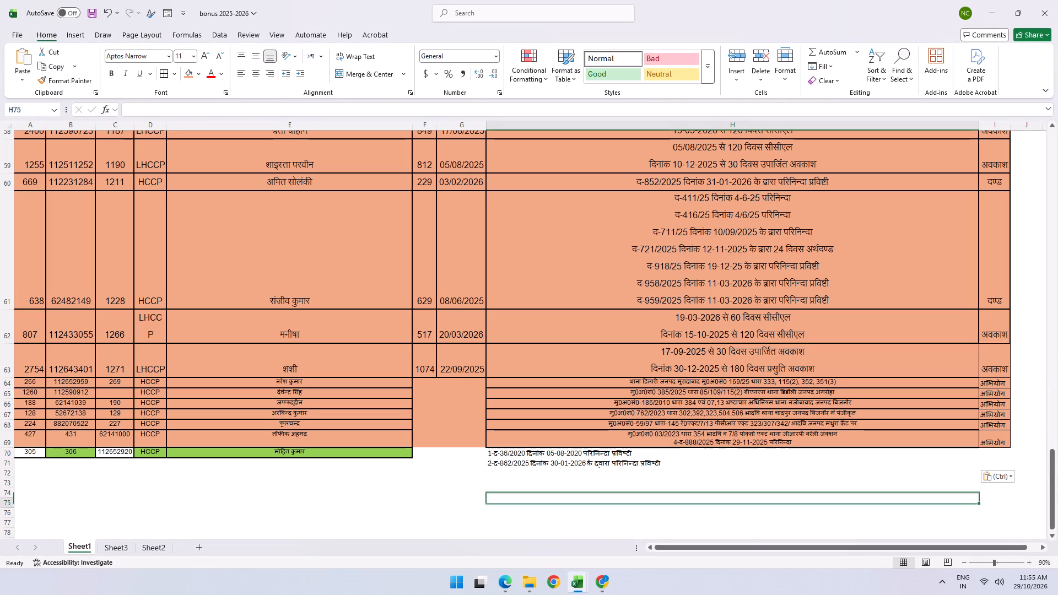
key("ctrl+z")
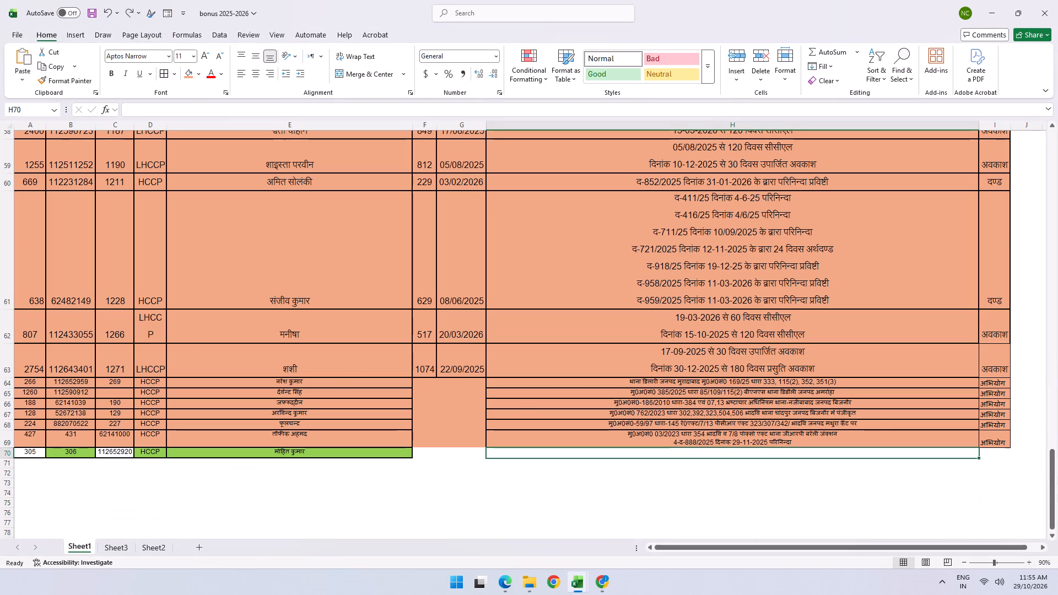
Copy the लघु दण्ड text again and insert both lines, द-36/2020 and द-862/2025, inside the single details cell of Sheet1's row 70.
key("alt+Tab")
left_click(849, 512)
key("ctrl+c")
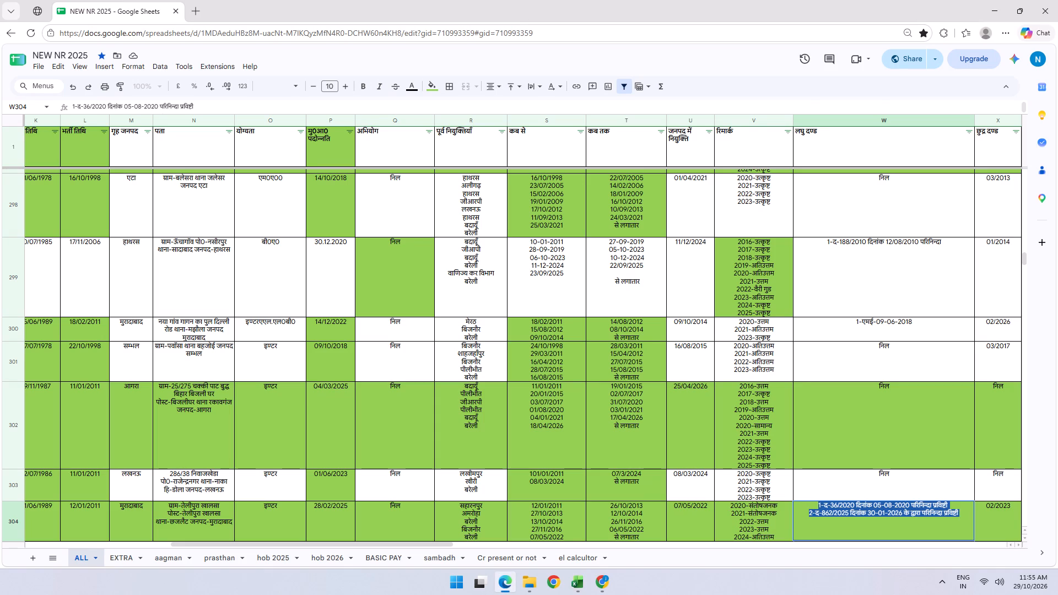
key("alt+Tab")
left_click(653, 458)
double_click(656, 455)
double_click(658, 454)
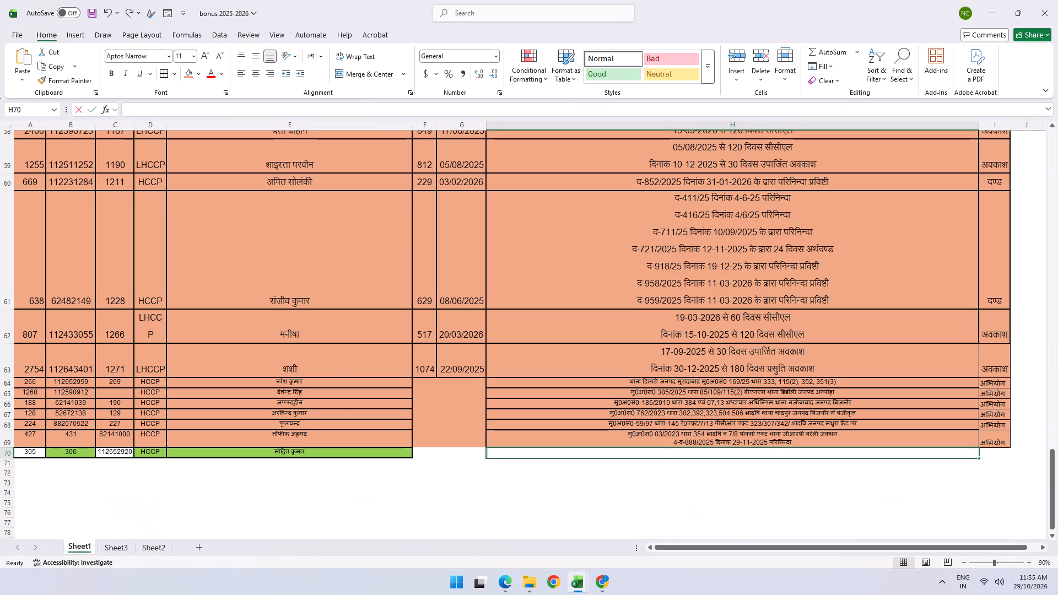
key("ctrl+v")
key("Tab")
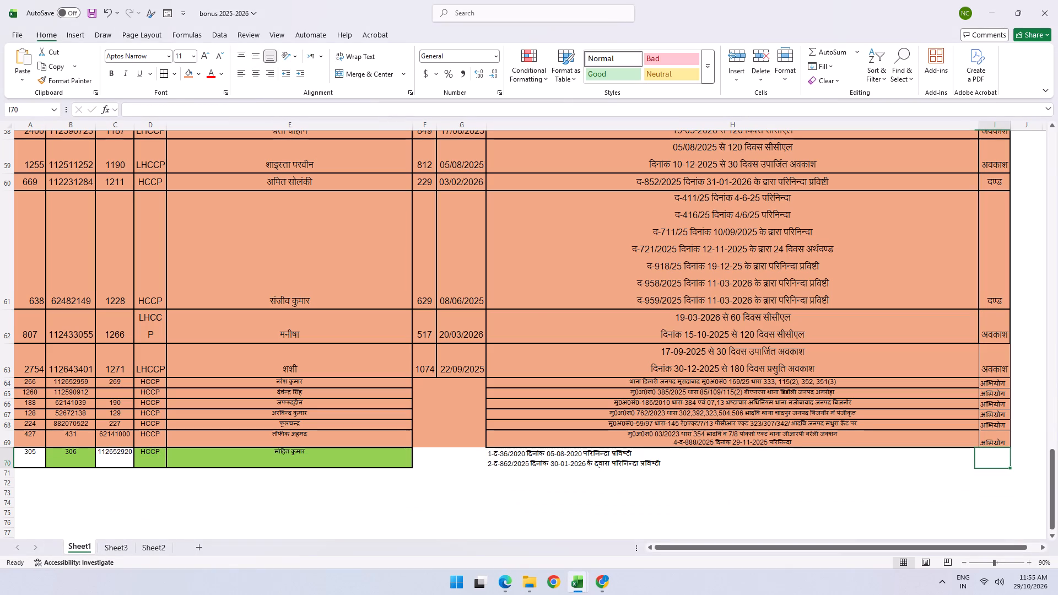
Copy the दण्ड category from row 61 into the category column of row 70.
left_click(975, 289)
left_click(986, 297)
key("ctrl+c")
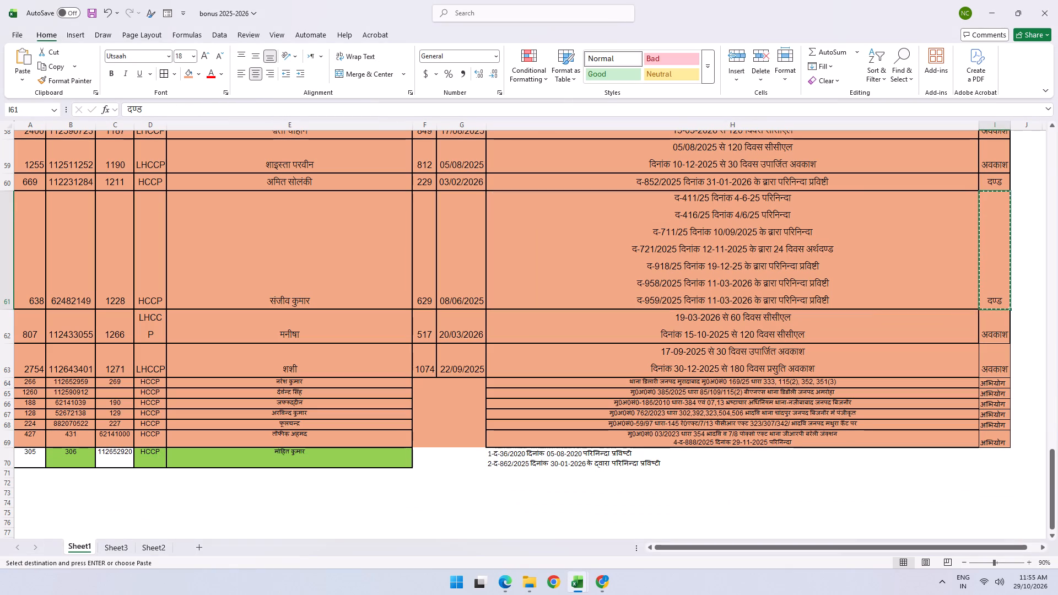
left_click(1003, 458)
key("ctrl+v")
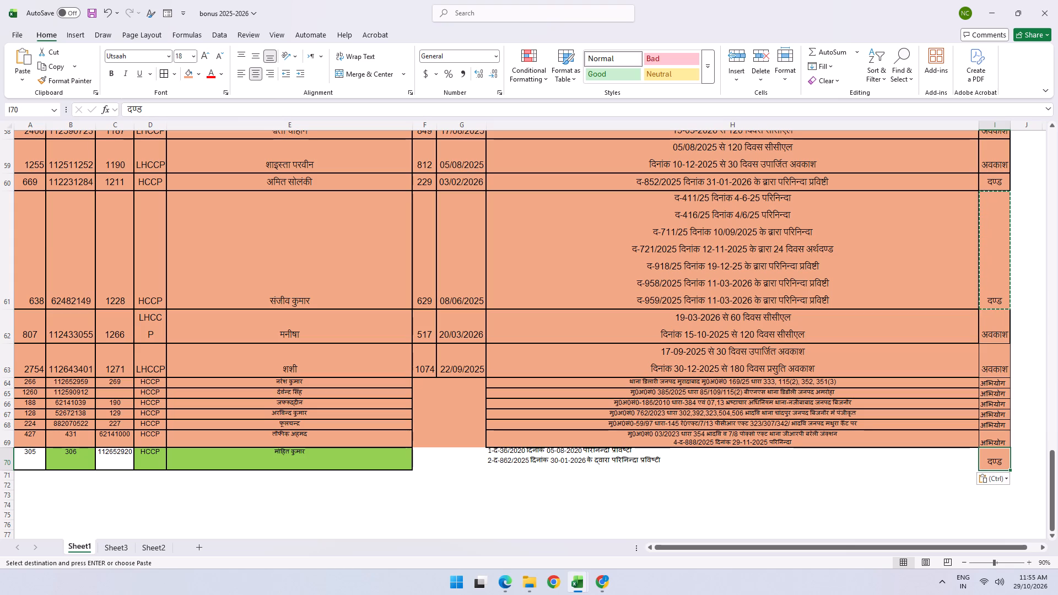
Apply row 69's formatting to the new row 70 with Format Painter.
left_click(0, 426)
left_click(0, 440)
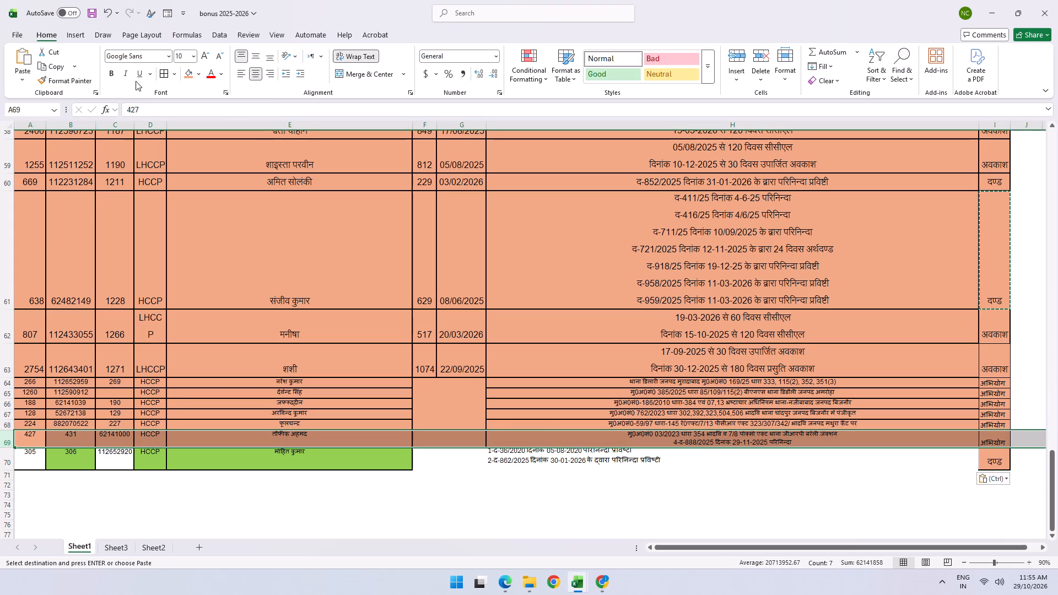
left_click(72, 82)
left_click(8, 455)
left_click(236, 461)
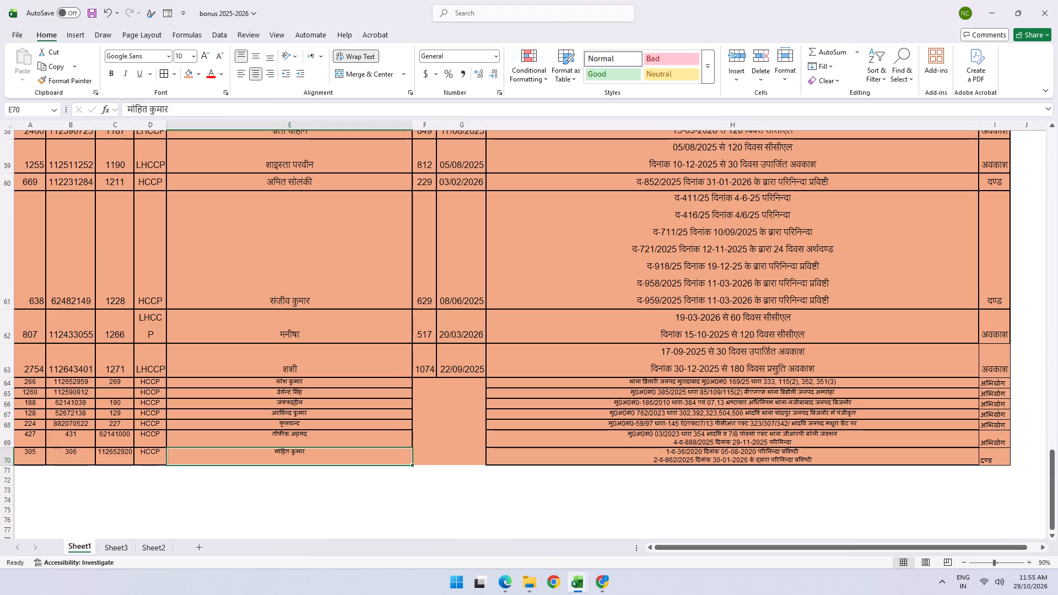
Center all cells of Sheet1 both horizontally and vertically.
left_click(4, 121)
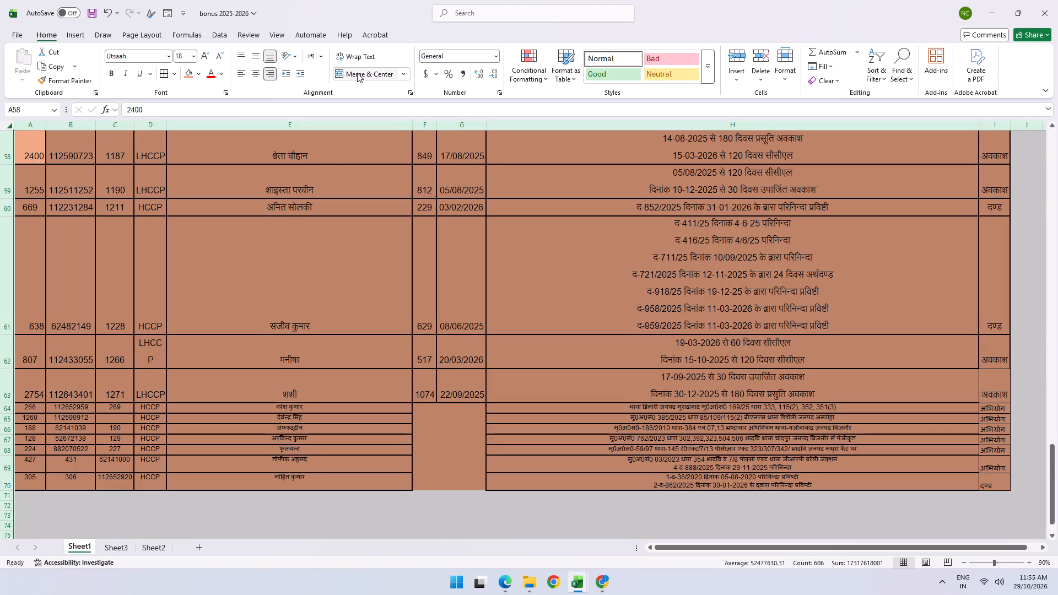
left_click(257, 75)
left_click(259, 75)
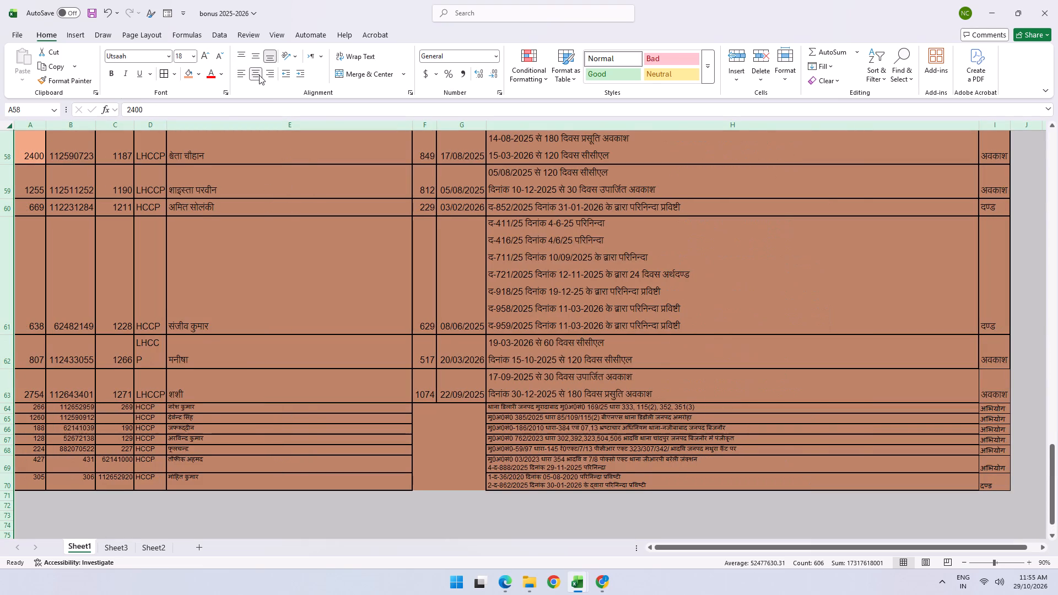
left_click(256, 57)
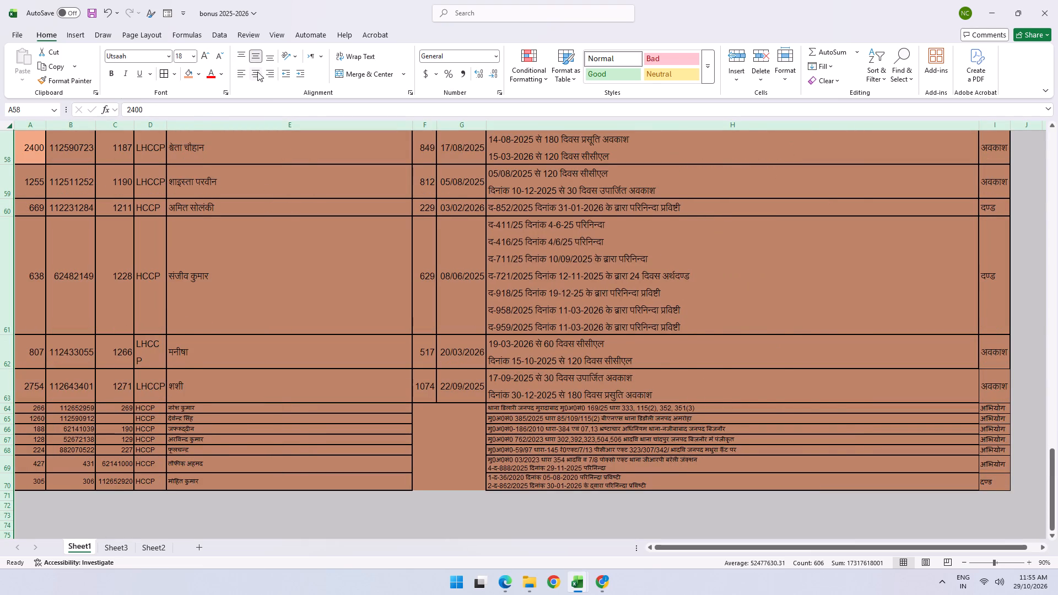
left_click(257, 75)
left_click(493, 425)
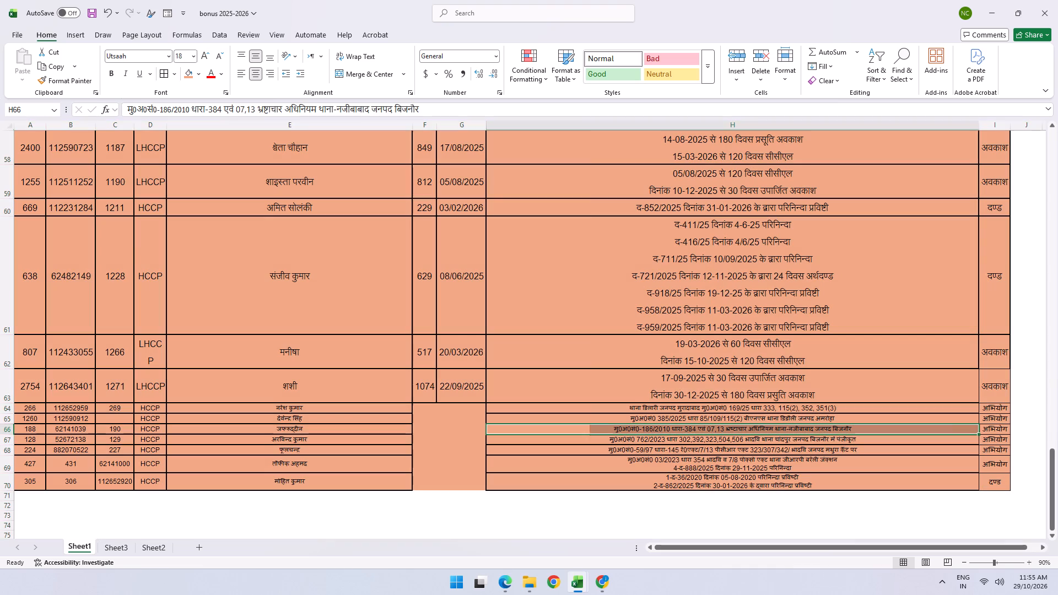
Copy the PNO in row 54 of Laghu_Dand_List_2025-26 and search for it in Sheet1 of bonus 2025-2026.
key("alt+Tab")
key("alt+Tab")
key("alt+Tab")
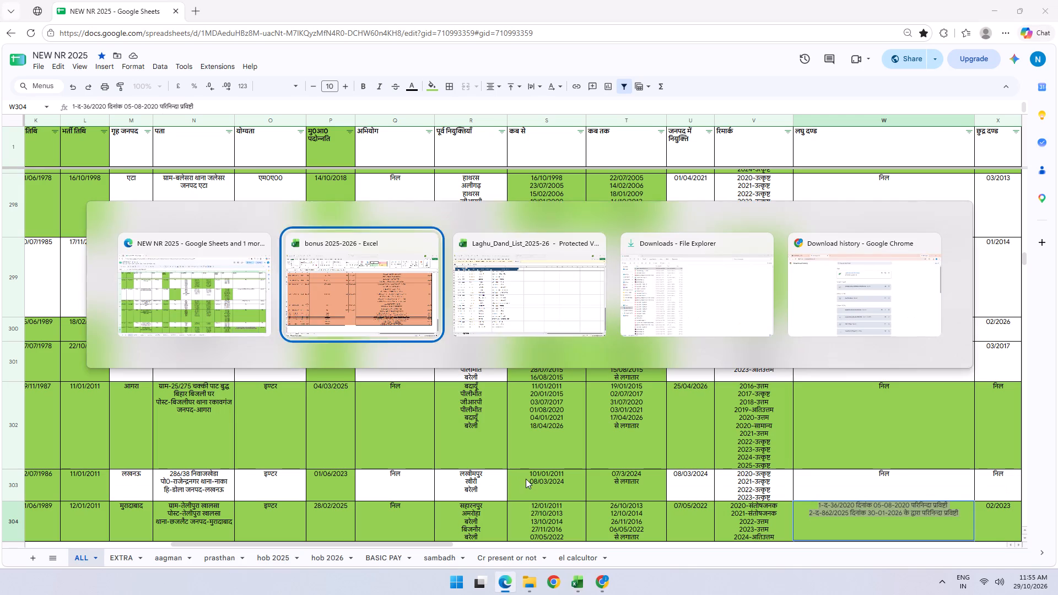
left_click(149, 341)
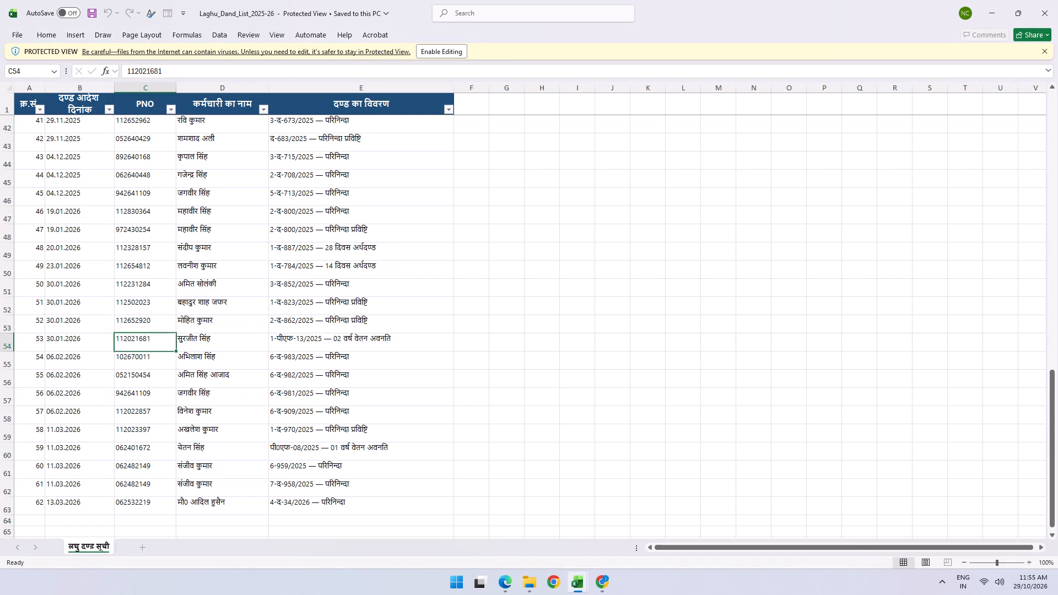
key("ctrl+c")
key("alt+Tab")
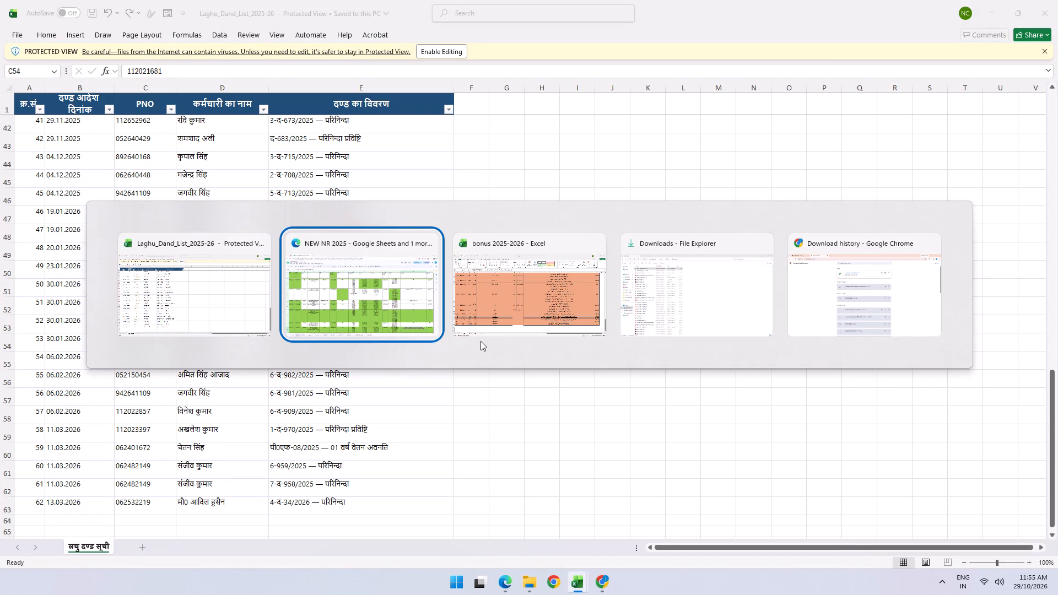
key("alt+Tab")
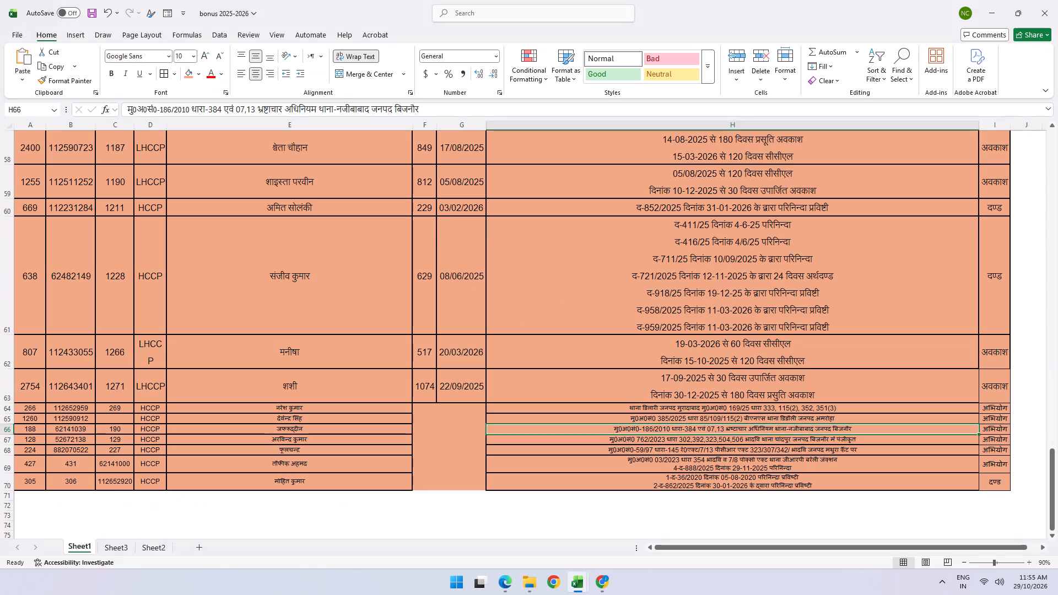
left_click(296, 380)
key("ctrl+f")
key("ctrl+v")
key("bracketright")
key("Return")
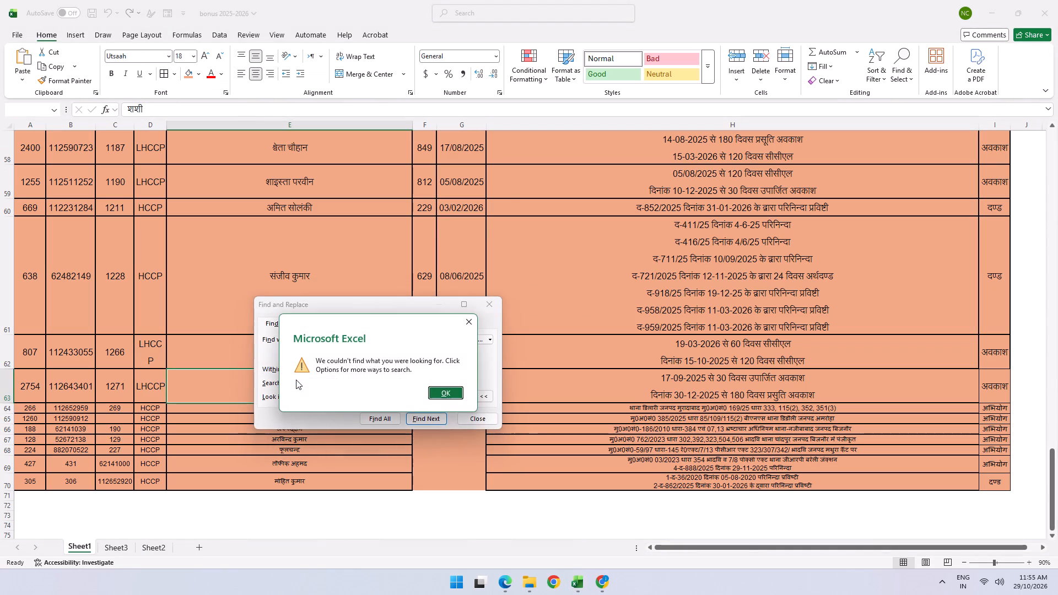
key("Return")
key("Return")
key("Return")
key("BackSpace")
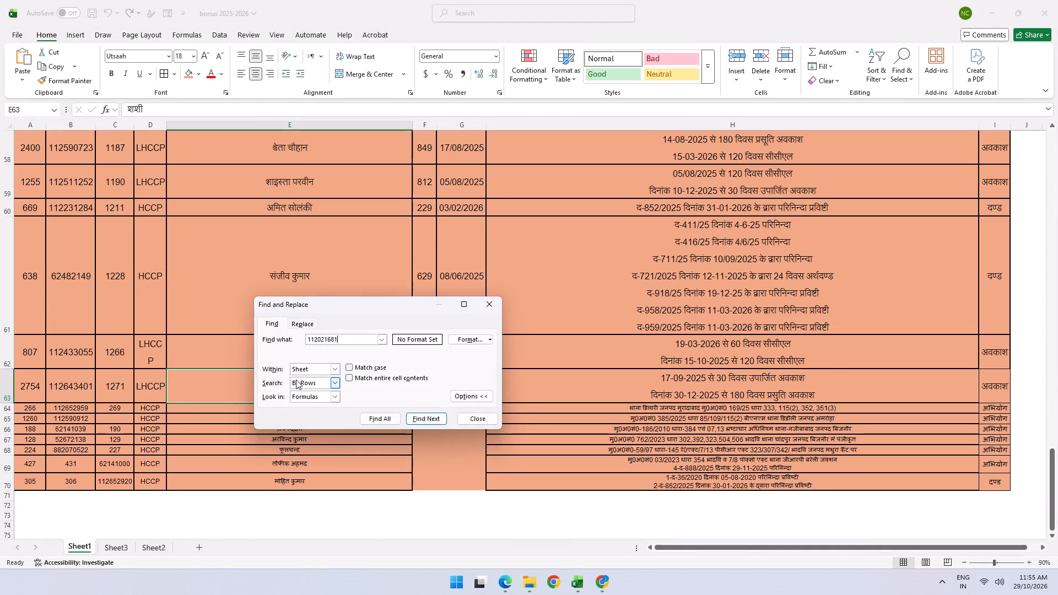
key("Return")
key("Escape")
Copy the PNO in row 55 of the लघु दण्ड list and search Sheet1 of bonus 2025-2026 for it.
key("alt+Tab")
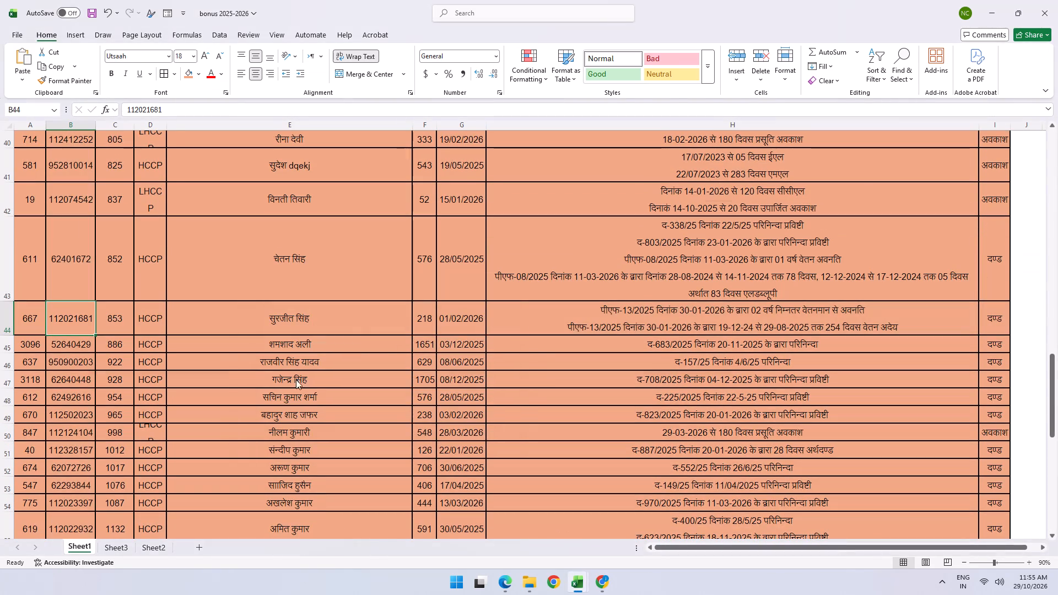
key("Down")
key("ctrl+c")
key("alt+Tab")
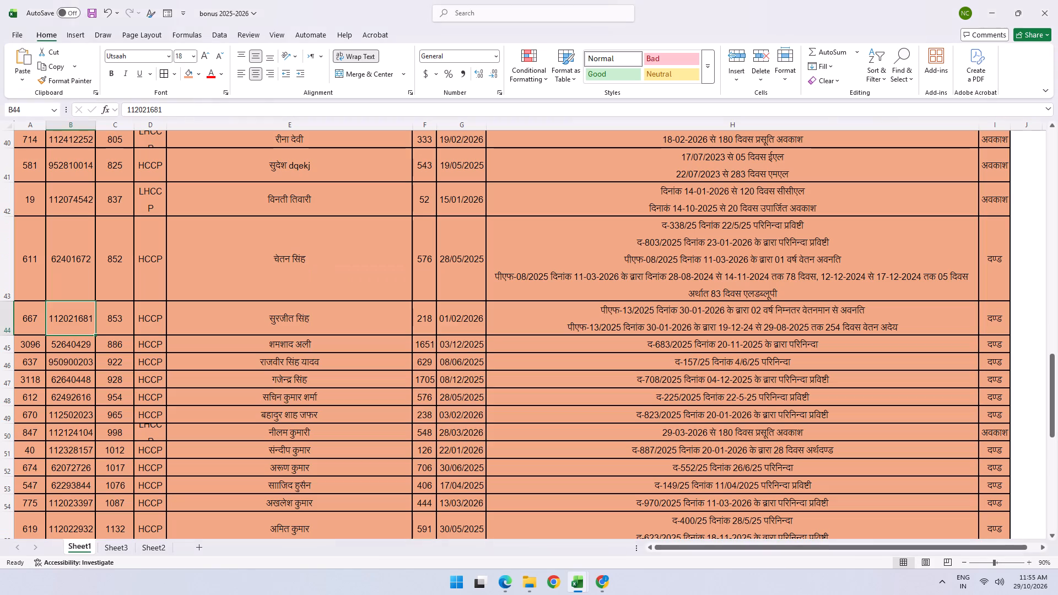
key("ctrl+f")
key("ctrl+v")
key("Return")
key("Escape")
Copy the PNO in row 56 of the लघु दण्ड list and search Sheet1 for it without the leading zero.
key("alt+Tab")
key("Down")
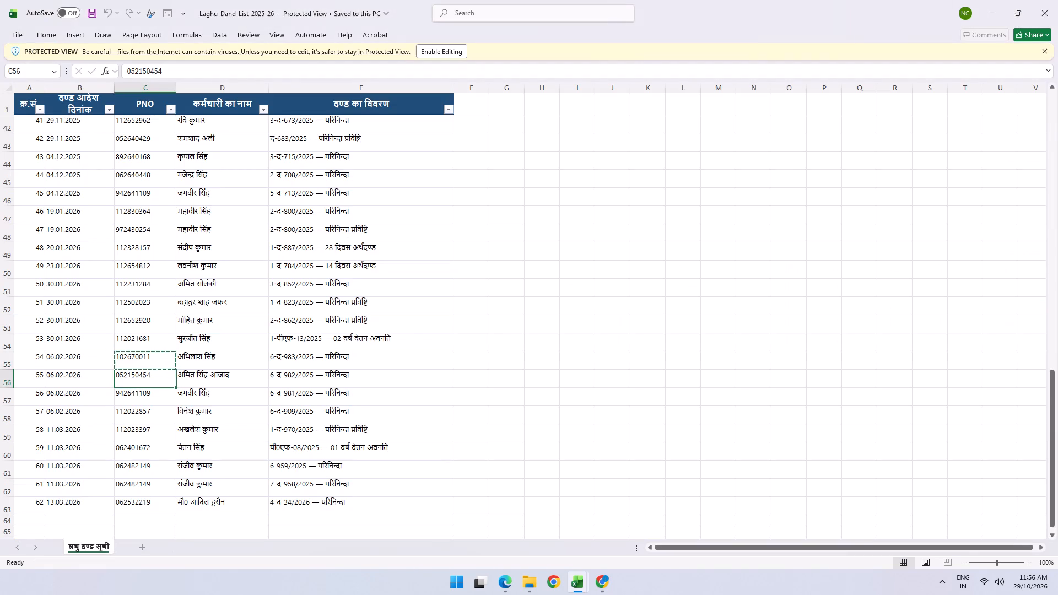
key("ctrl+c")
key("alt+Tab")
key("ctrl+f")
key("ctrl+v")
key("Left")
key("Left")
key("Left")
key("Left")
key("Left")
key("Left")
key("Left")
key("Left")
key("Left")
key("Left")
key("Left")
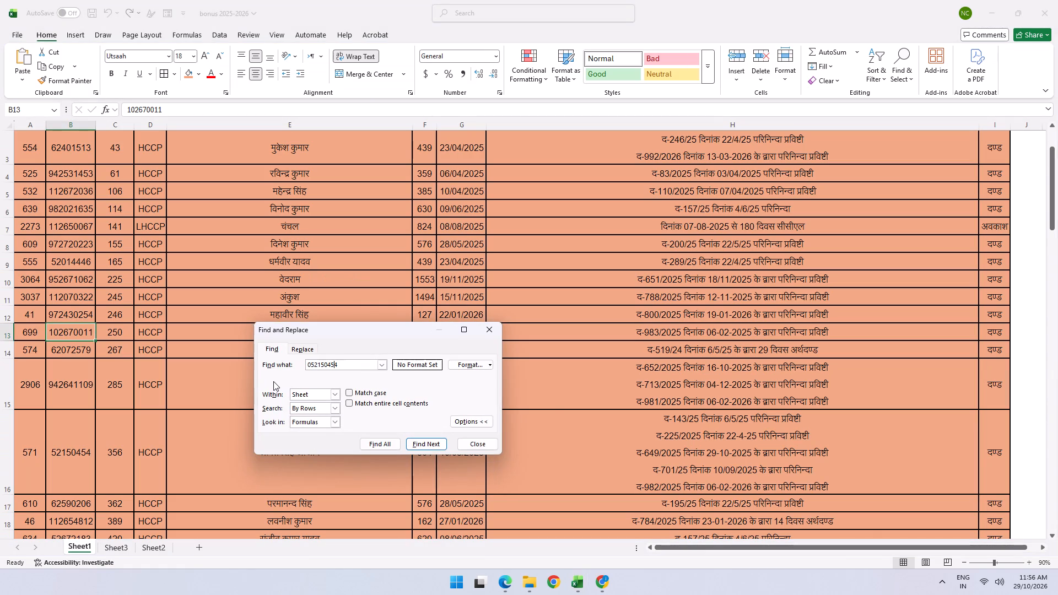
key("Delete")
key("Return")
key("Escape")
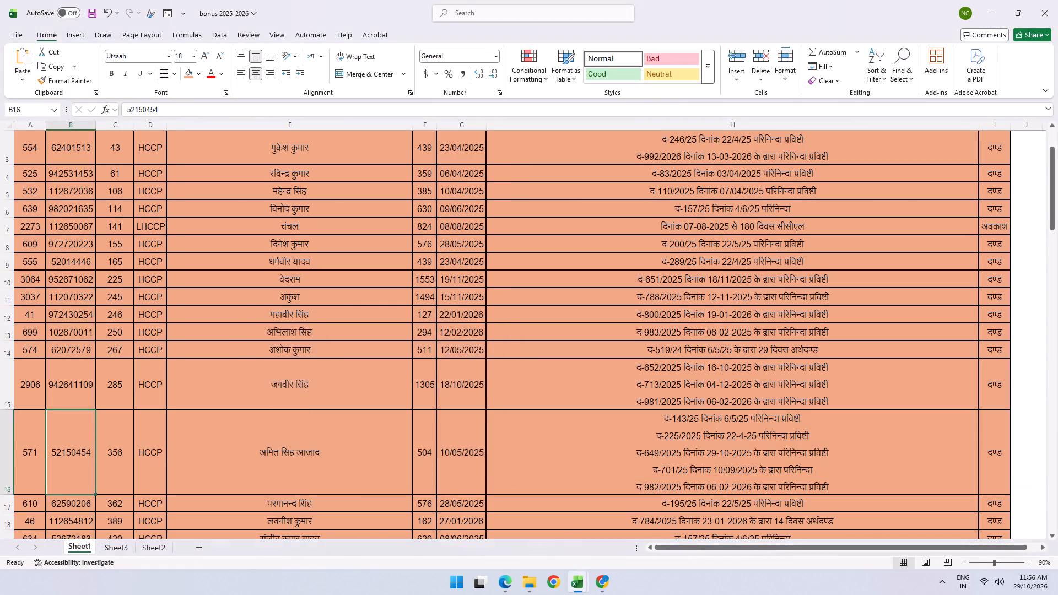
Copy the PNO in row 57 of the लघु दण्ड list and search Sheet1 of bonus 2025-2026 for it.
key("alt+Tab")
key("Down")
key("ctrl+c")
key("alt+Tab")
key("ctrl+f")
key("ctrl+v")
key("Return")
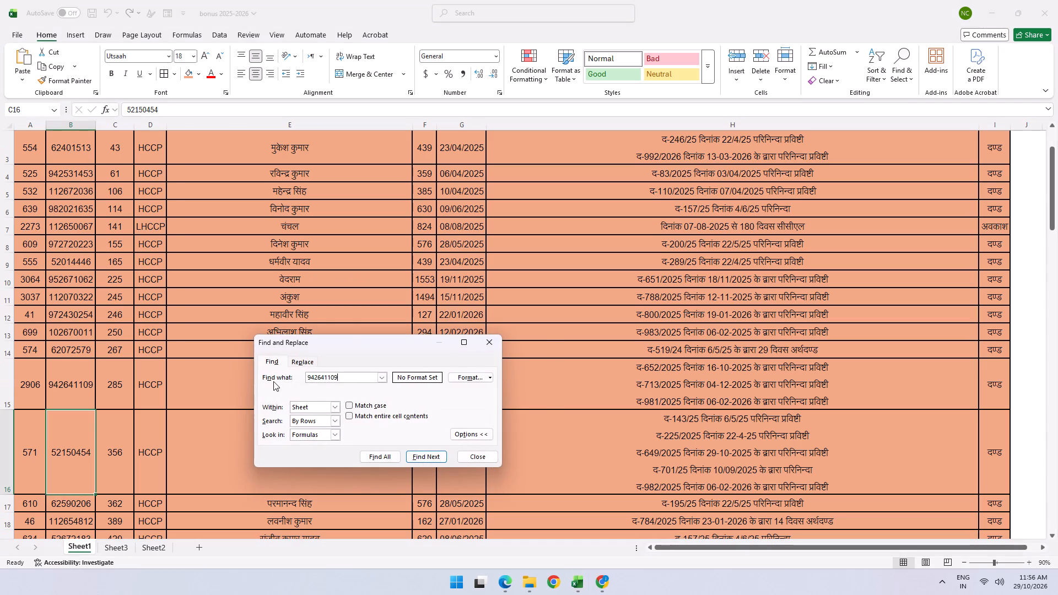
key("Escape")
Copy the PNO in row 58 of the लघु दण्ड list and search Sheet1 of bonus 2025-2026 for it.
key("alt+Tab")
key("Down")
key("ctrl+c")
key("alt+Tab")
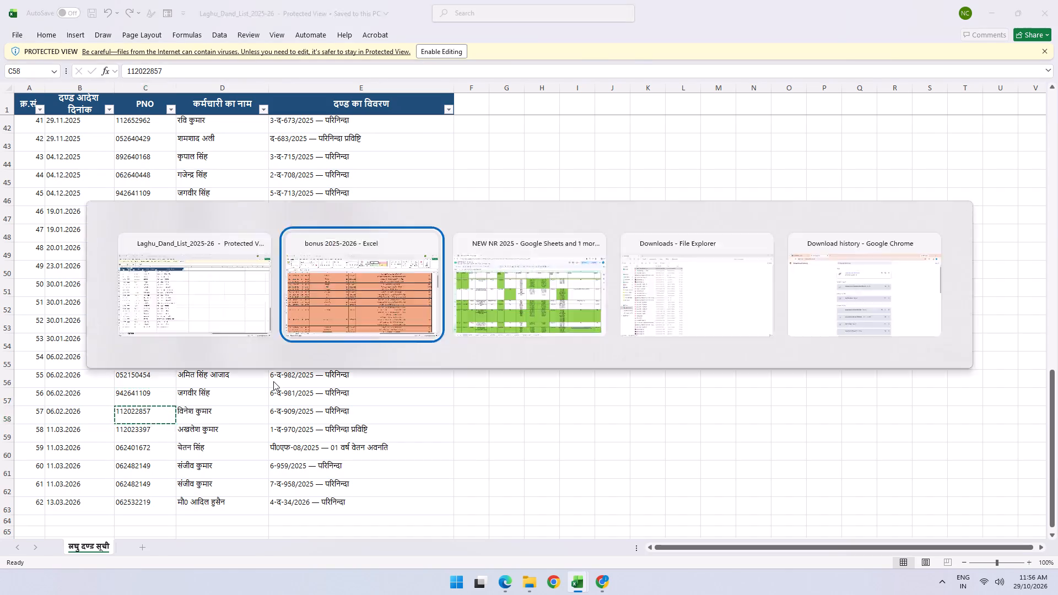
key("ctrl+f")
key("ctrl+v")
key("Return")
key("Escape")
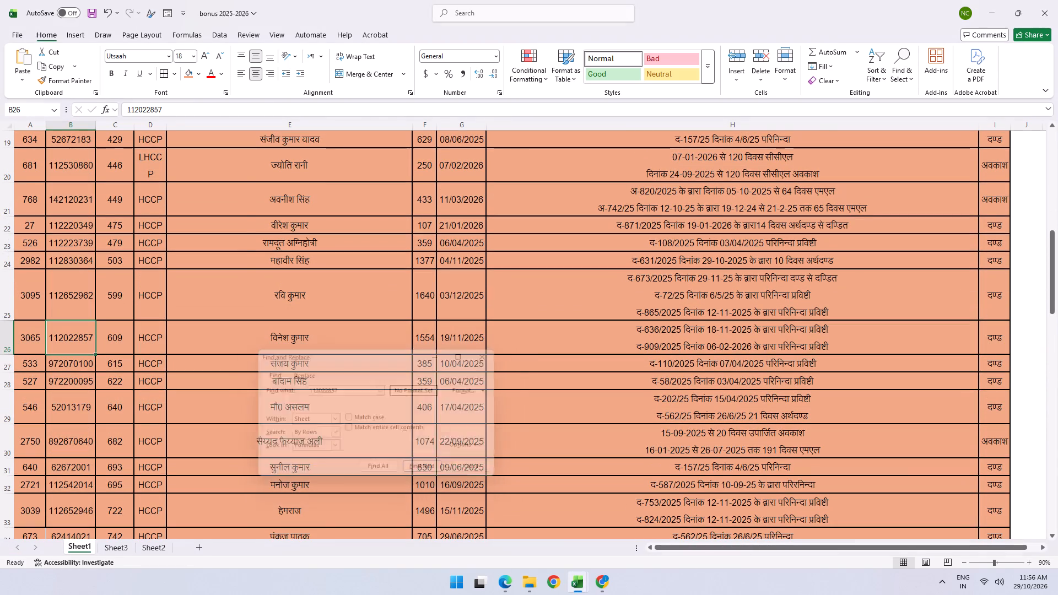
Copy the PNO in row 59 of the लघु दण्ड list and search Sheet1 of bonus 2025-2026 for it.
key("alt+Tab")
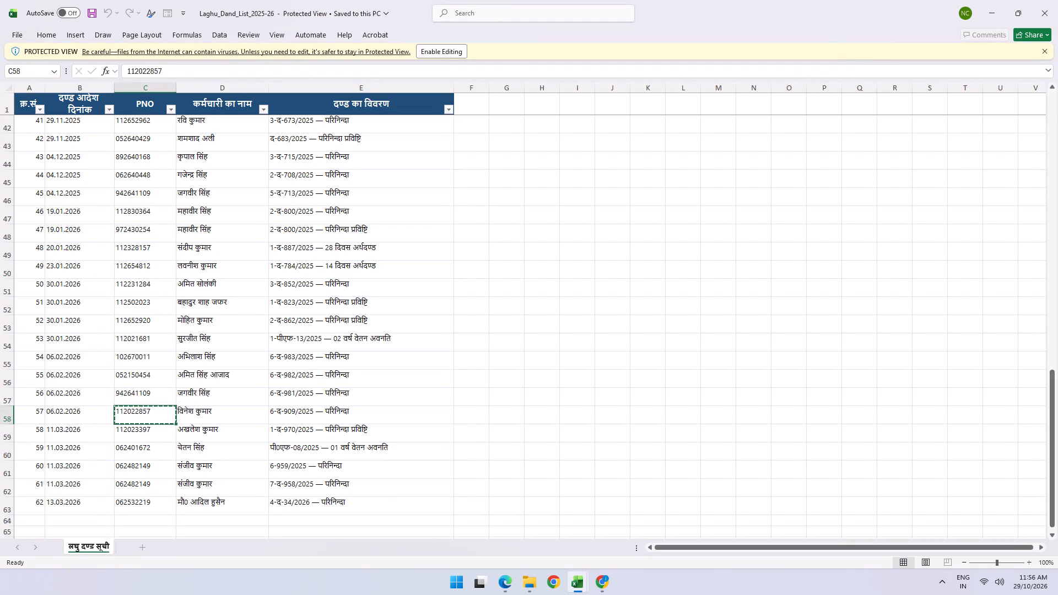
key("Down")
key("ctrl+c")
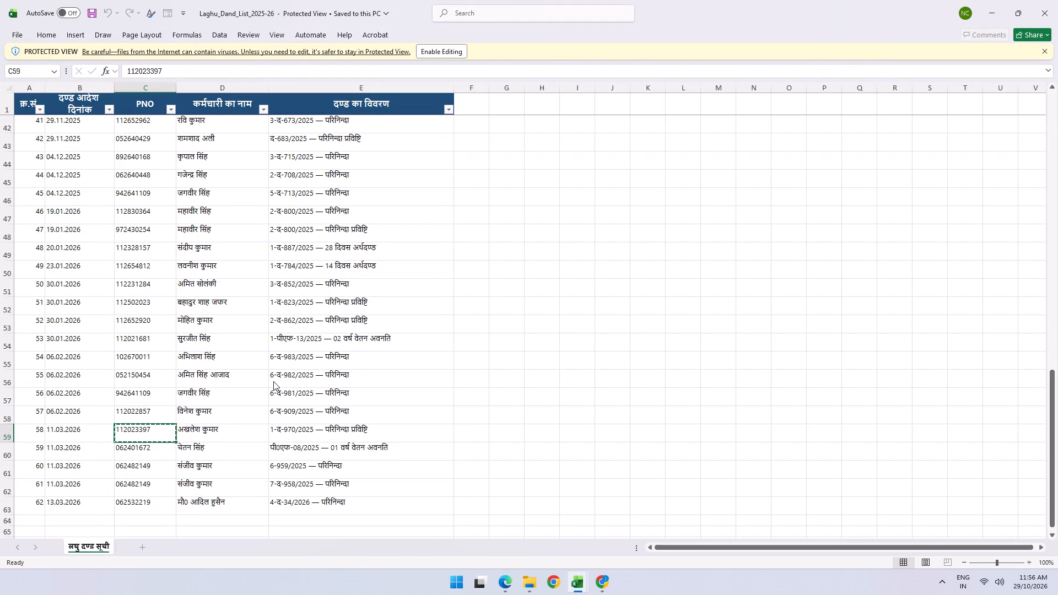
key("alt+Tab")
key("ctrl+f")
key("ctrl+v")
key("Return")
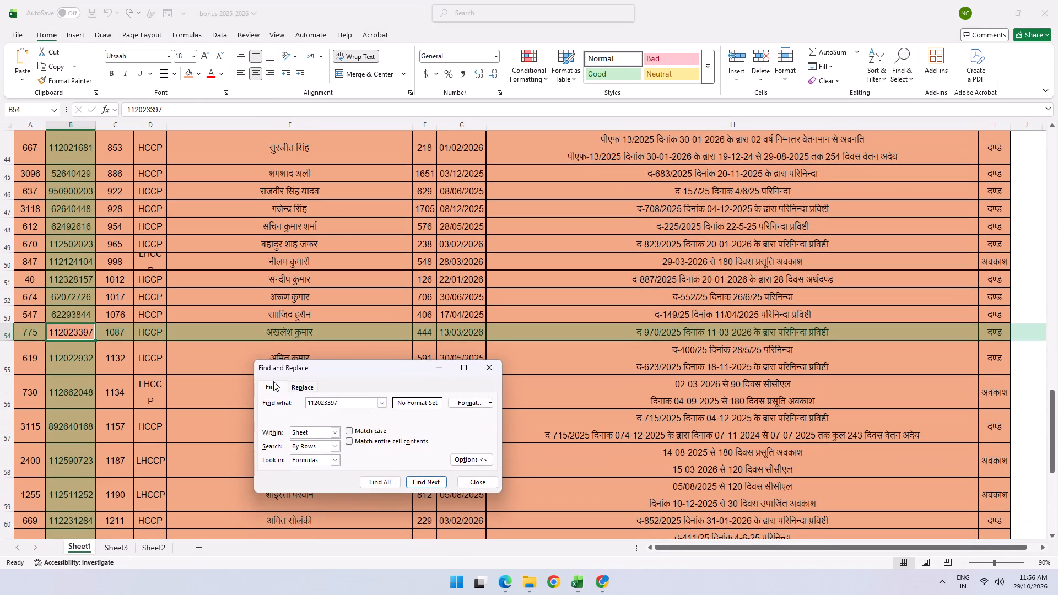
key("Escape")
Copy the PNO in row 60 of the लघु दण्ड list and search Sheet1 for it without the leading zero.
key("alt+Tab")
key("Down")
key("ctrl+c")
key("alt+Tab")
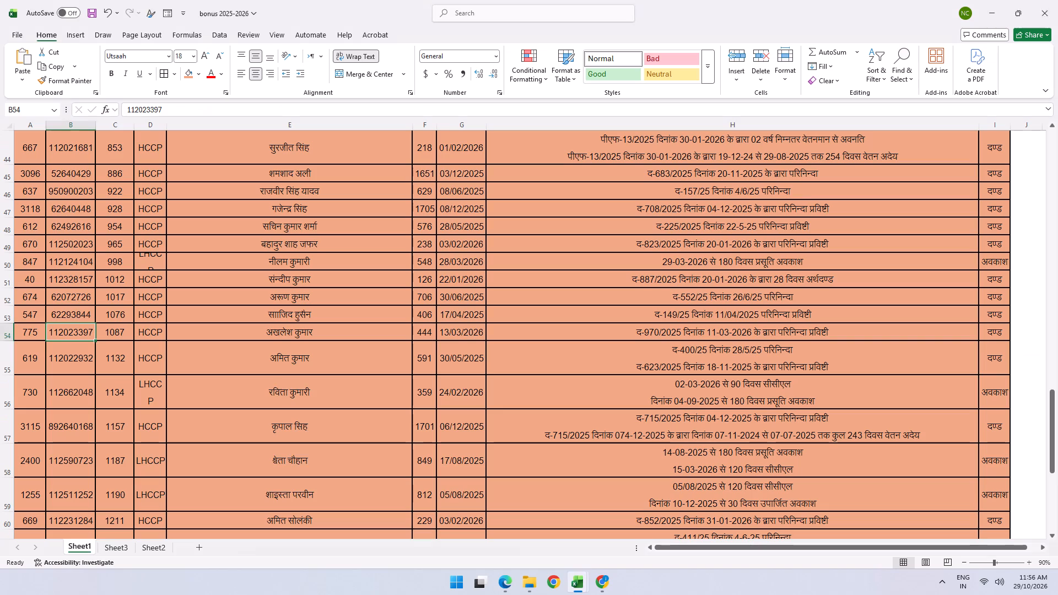
key("ctrl+f")
key("ctrl+v")
key("Return")
key("Return")
key("Left")
key("Left")
key("Left")
key("Left")
key("Left")
key("Left")
key("Left")
key("Left")
key("Left")
key("Left")
key("Left")
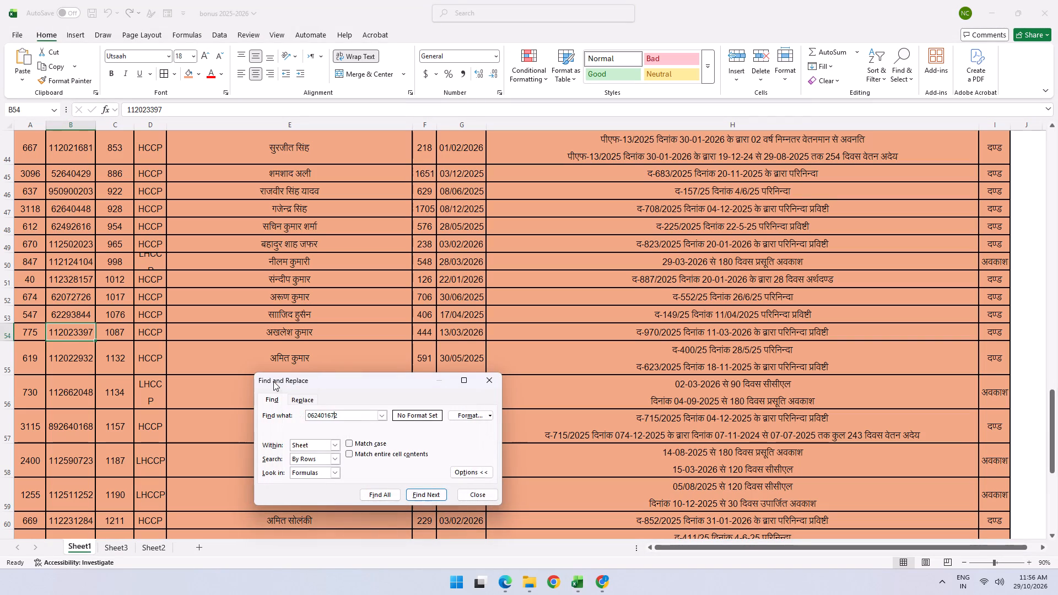
key("Delete")
key("Return")
key("Escape")
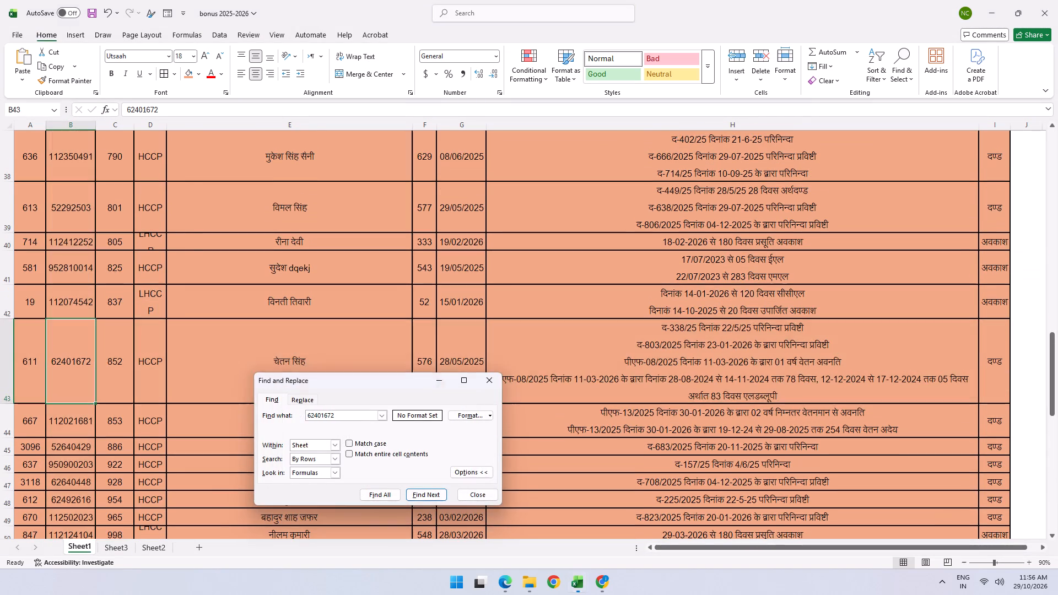
Copy the PNO in row 61 of the लघु दण्ड list and search Sheet1 for it without the leading zero.
key("alt+Tab")
key("Down")
key("ctrl+c")
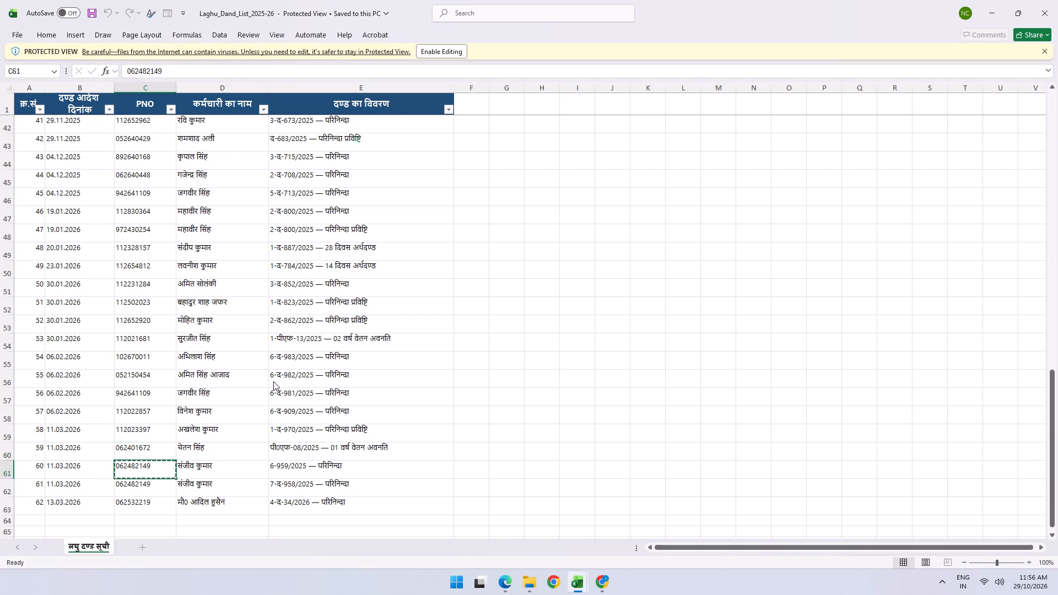
key("alt+Tab")
key("ctrl+f")
key("ctrl+v")
key("Return")
key("Escape")
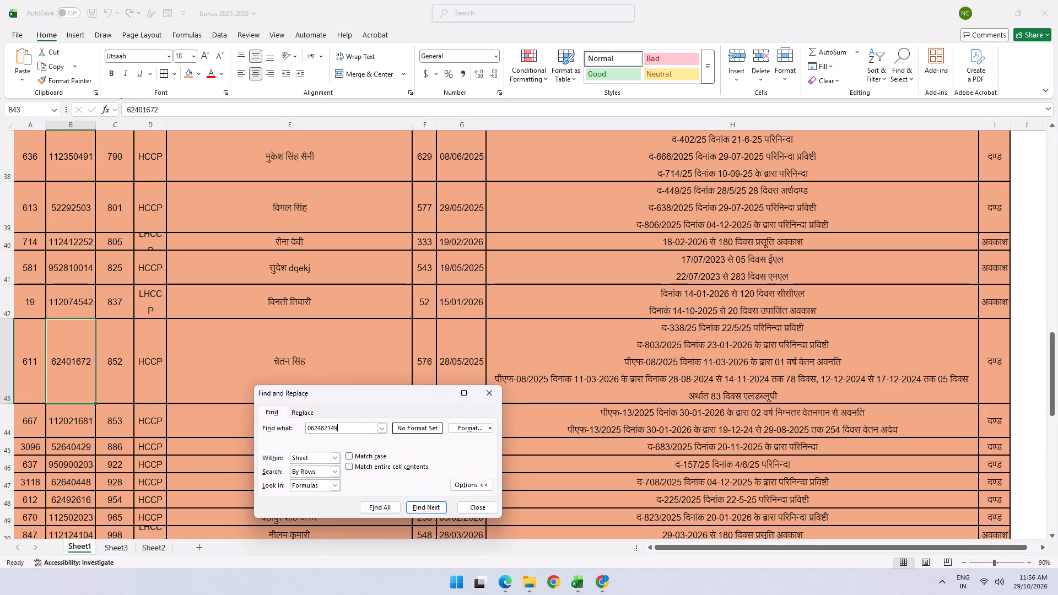
key("Left")
key("Left")
key("Left")
key("Left")
key("Left")
key("Left")
key("Left")
key("Left")
key("Left")
key("Left")
key("Left")
key("Left")
key("Delete")
key("Return")
key("Escape")
Copy the PNO in row 62 of the लघु दण्ड list and search Sheet1 for it without the leading zero.
key("alt+Tab")
key("Down")
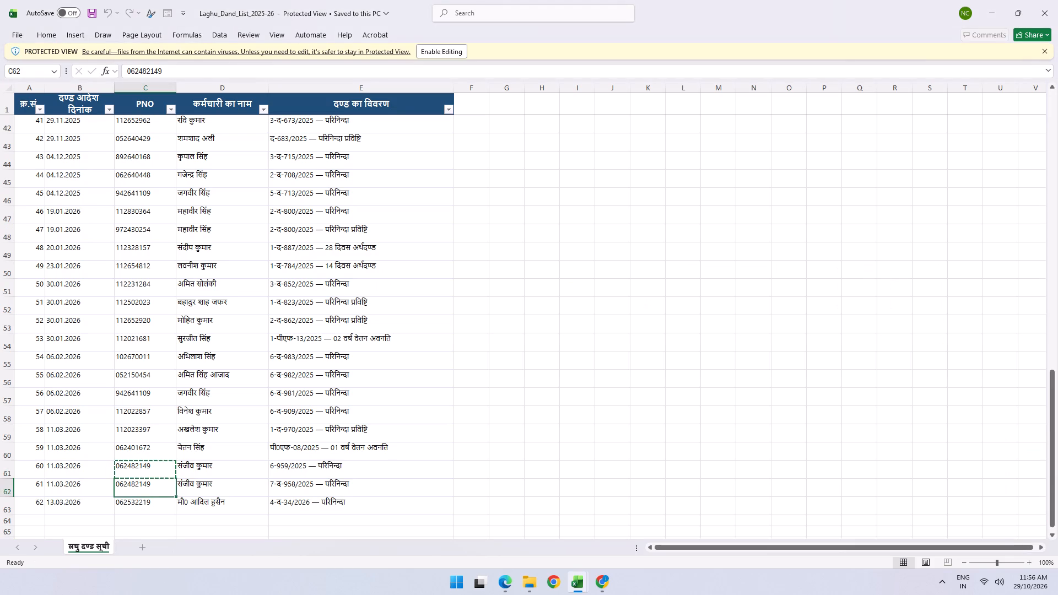
key("ctrl+c")
key("alt+Tab")
key("ctrl+f")
key("ctrl+v")
key("Return")
key("Return")
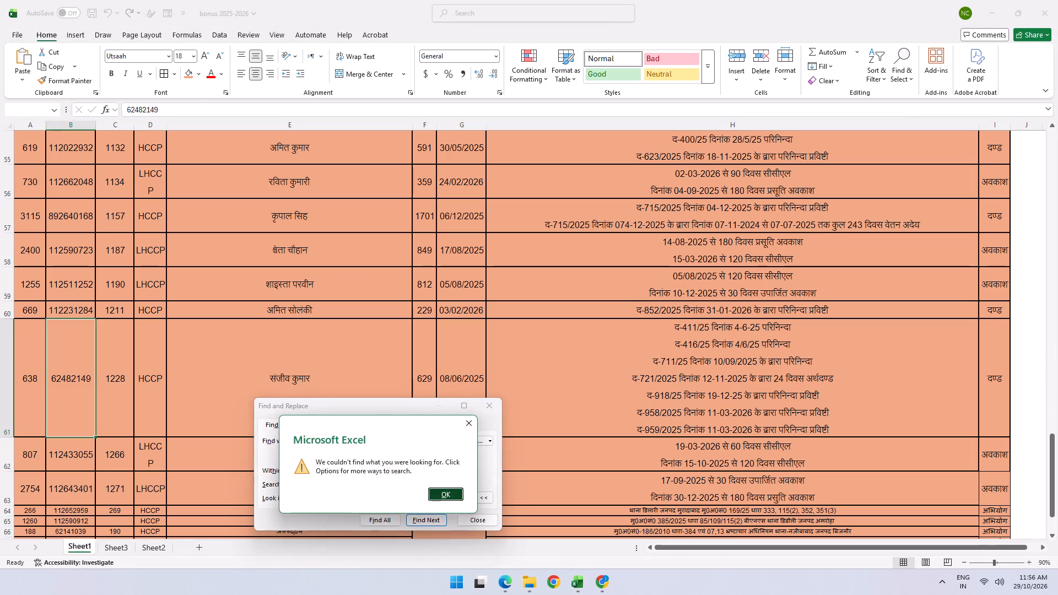
key("Left")
key("Left")
key("Left")
key("Left")
key("Left")
key("Left")
key("Left")
key("Left")
key("Left")
key("Left")
key("Left")
key("Left")
key("Left")
key("Left")
key("Delete")
key("Return")
key("Escape")
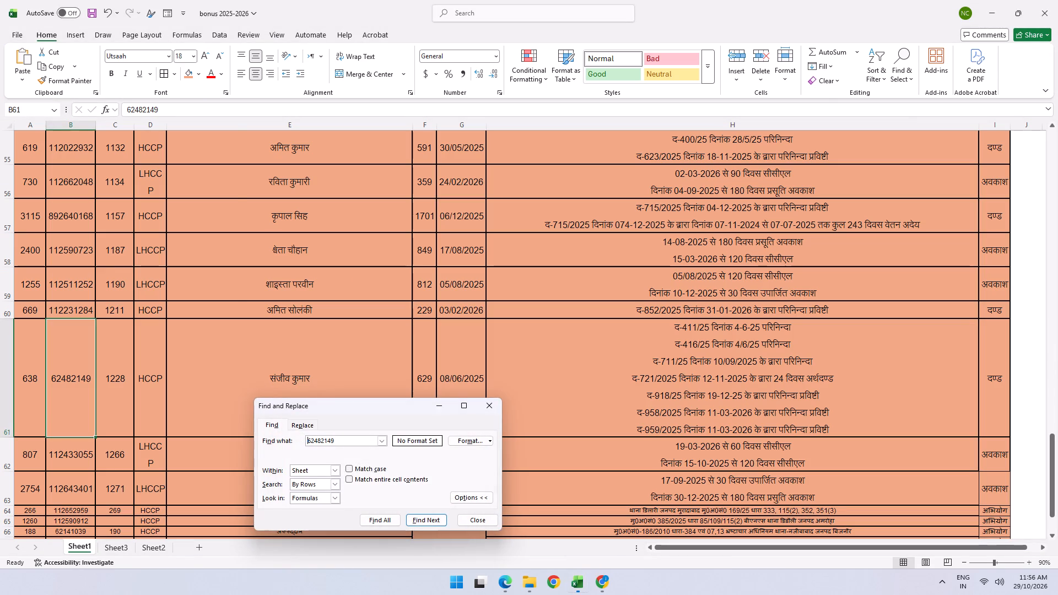
Copy the PNO in row 63 of the लघु दण्ड list and search Sheet1 for it without the leading zero.
key("alt+Tab")
key("Down")
key("ctrl+c")
key("alt+Tab")
key("ctrl+f")
key("ctrl+v")
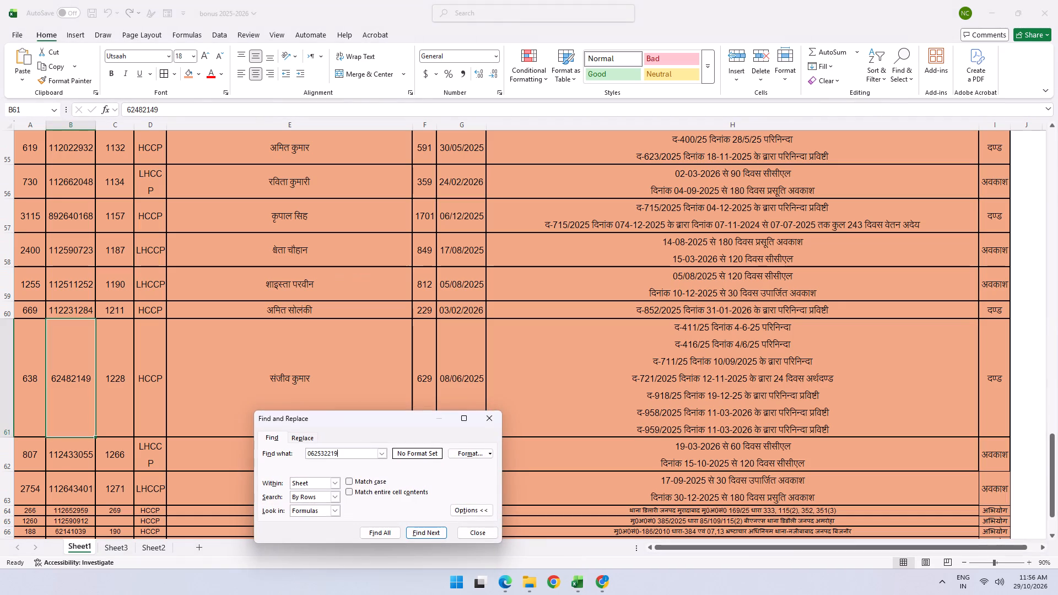
key("Down")
key("Left")
key("Escape")
key("Left")
key("Left")
key("Left")
key("Left")
key("Left")
key("Left")
key("Left")
key("Left")
key("Left")
key("Left")
key("Left")
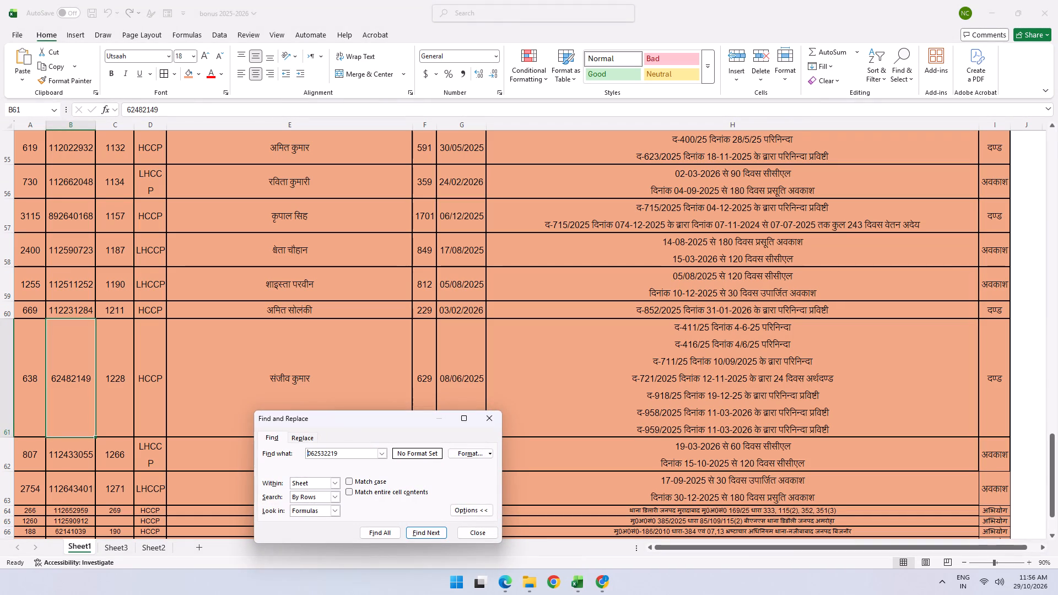
key("Delete")
key("Return")
key("Escape")
Copy the PNO in row 2 of the लघु दण्ड list and search Sheet1 of bonus 2025-2026 for it.
key("alt+Tab")
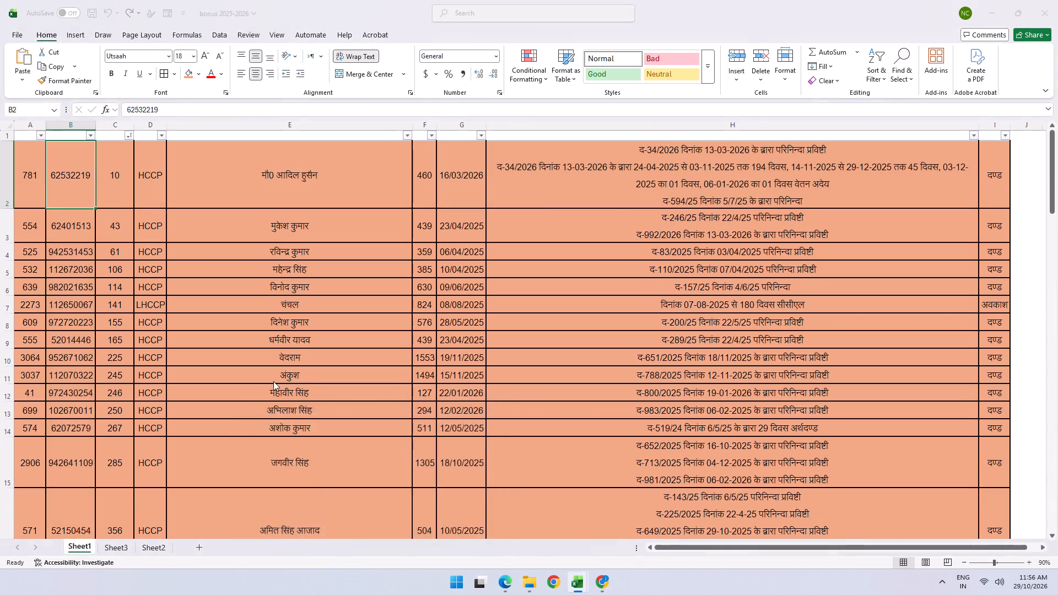
scroll(148, 408, "down", 2)
scroll(179, 424, "up", 14)
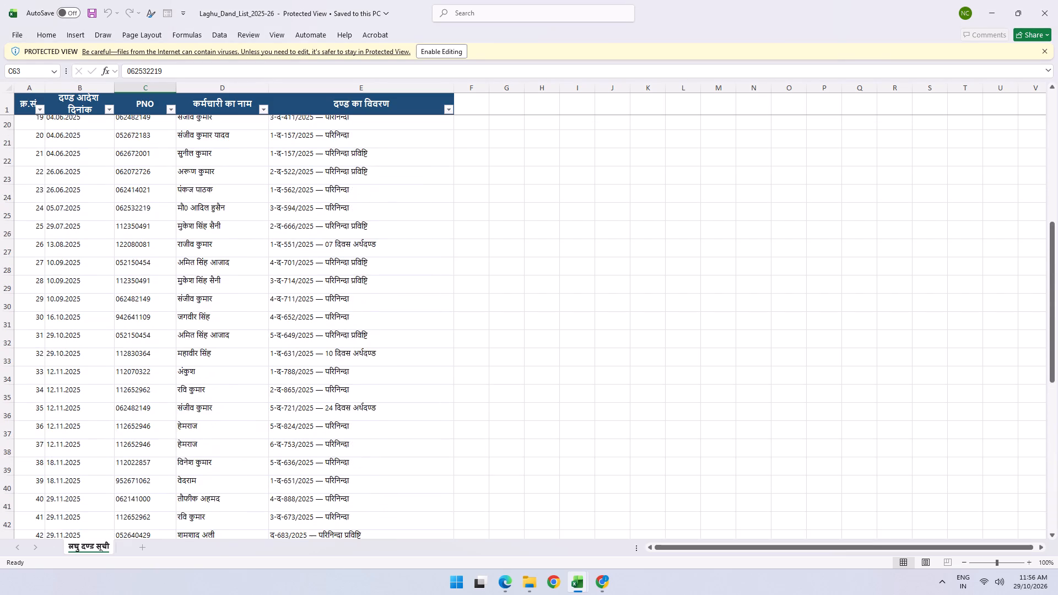
scroll(180, 424, "up", 3)
scroll(180, 424, "down", 1)
scroll(180, 424, "up", 14)
scroll(180, 424, "down", 1)
scroll(180, 424, "up", 16)
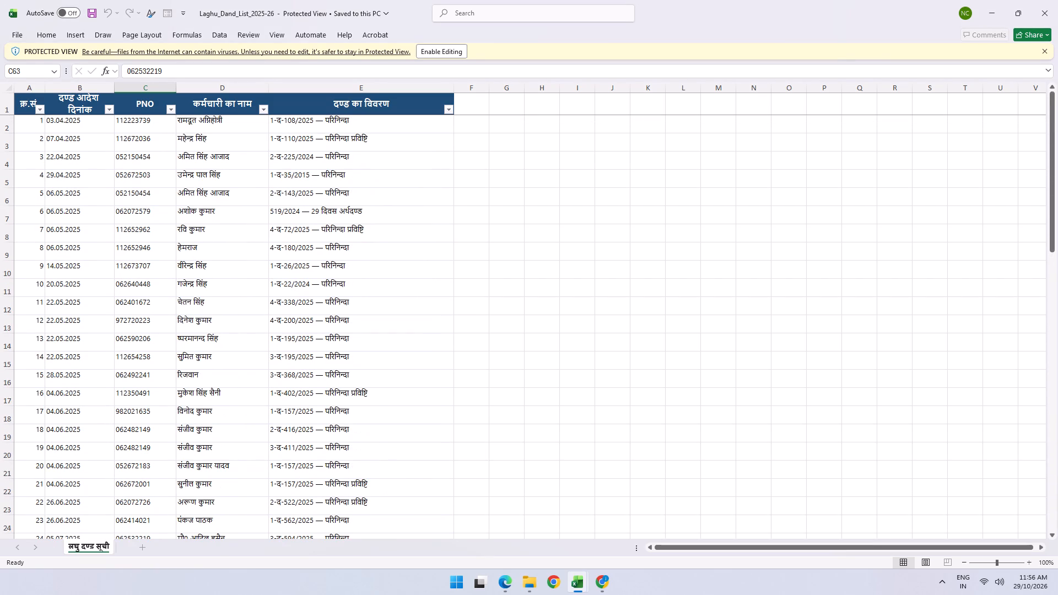
left_click(126, 125)
key("ctrl+c")
key("alt+Tab")
key("ctrl+f")
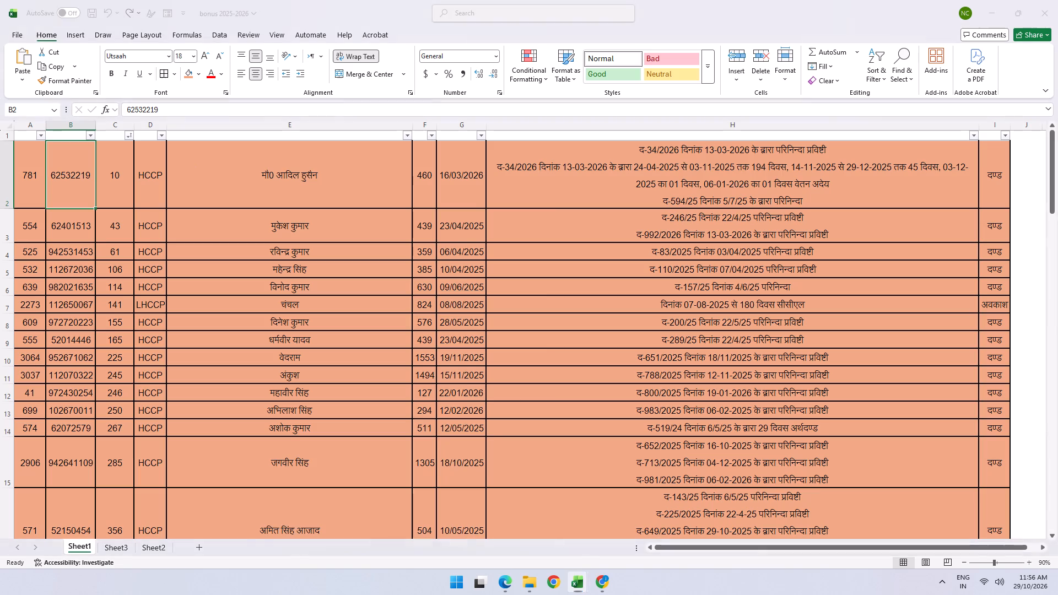
key("ctrl+v")
key("Return")
key("Escape")
Copy the PNO in row 3 of the लघु दण्ड list and search Sheet1 for it.
key("alt+Tab")
key("Down")
key("ctrl+c")
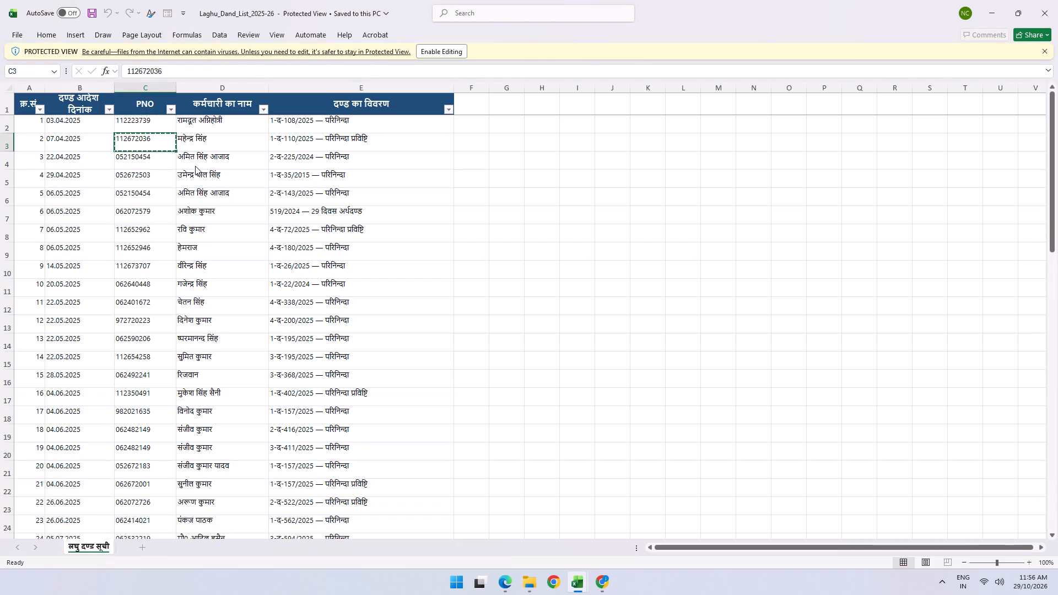
key("alt+Tab")
key("ctrl+f")
key("ctrl+v")
key("Return")
key("Escape")
Copy all PNOs from the लघु दण्ड list into Sheet1 of bonus 2025-2026 starting at J2, and widen column J.
key("alt+Tab")
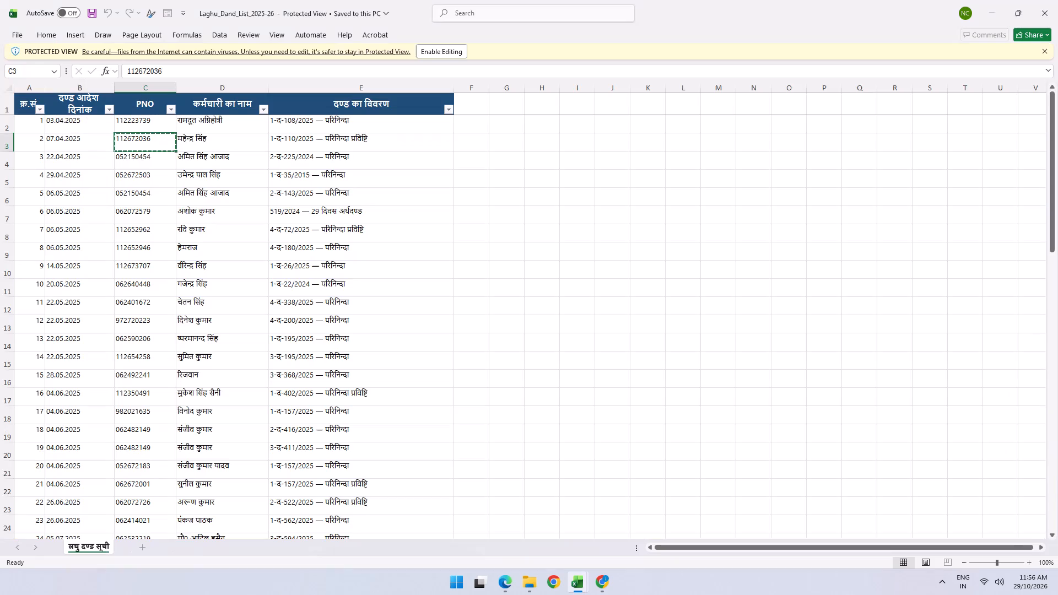
left_click(141, 118)
key("ctrl+shift+Down")
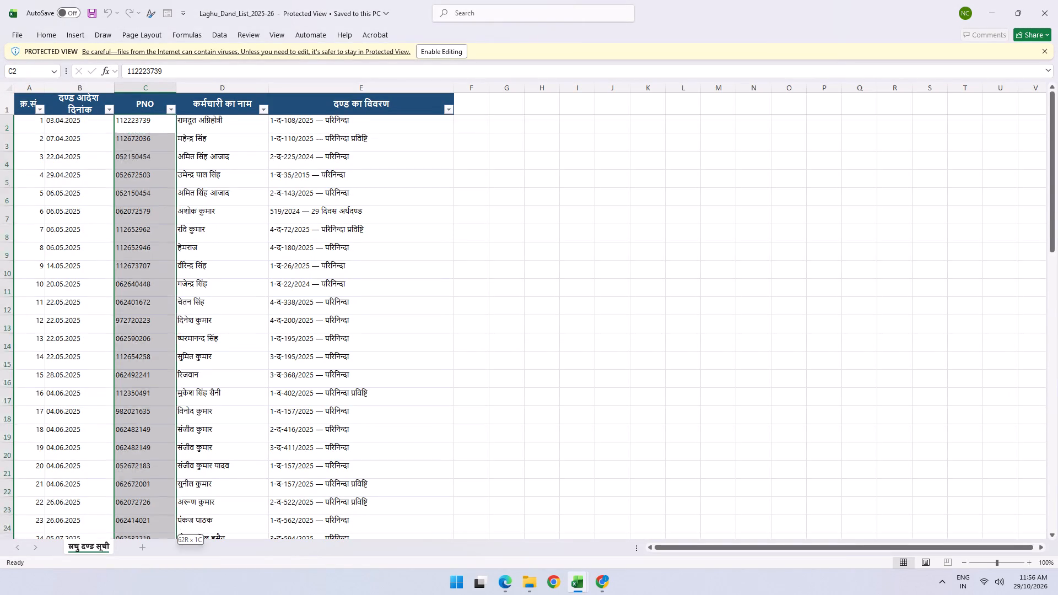
key("ctrl+c")
key("alt+Tab")
key("alt+Tab")
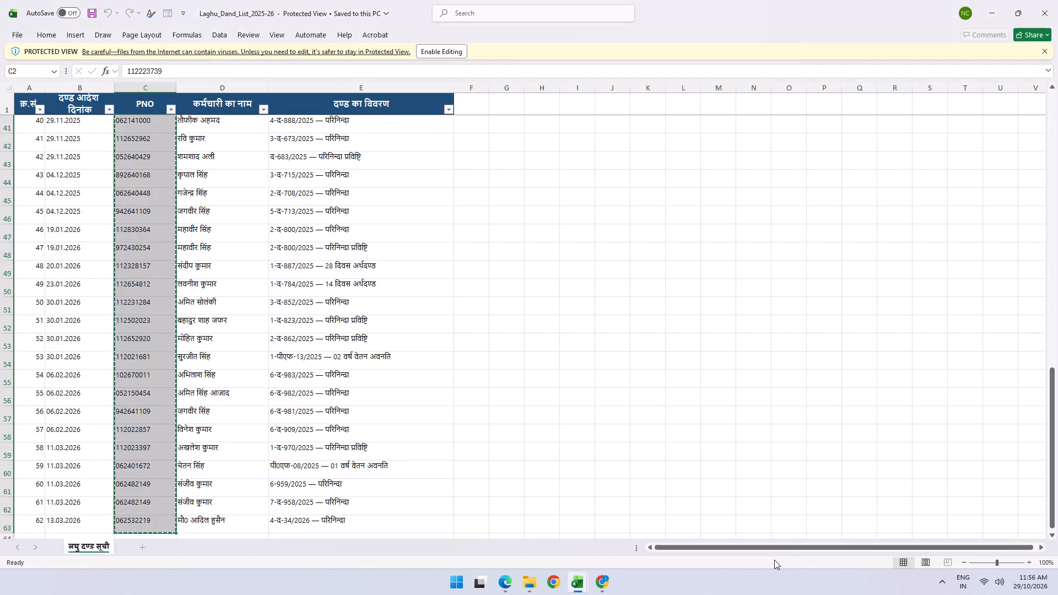
key("alt+Tab")
left_click_drag(701, 545, 939, 542)
left_click(1006, 161)
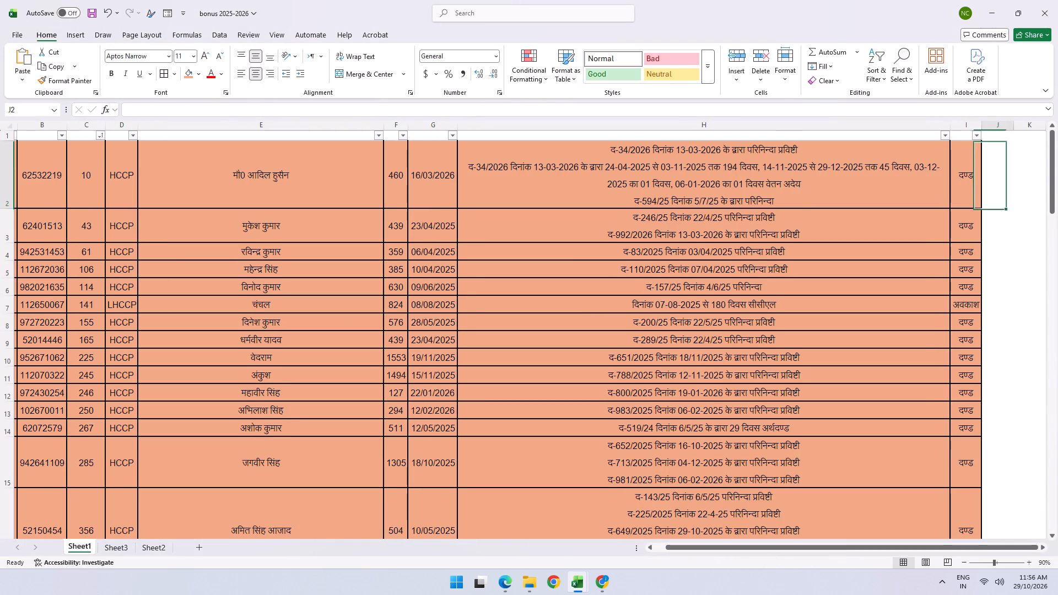
key("ctrl+v")
left_click_drag(1012, 123, 1056, 138)
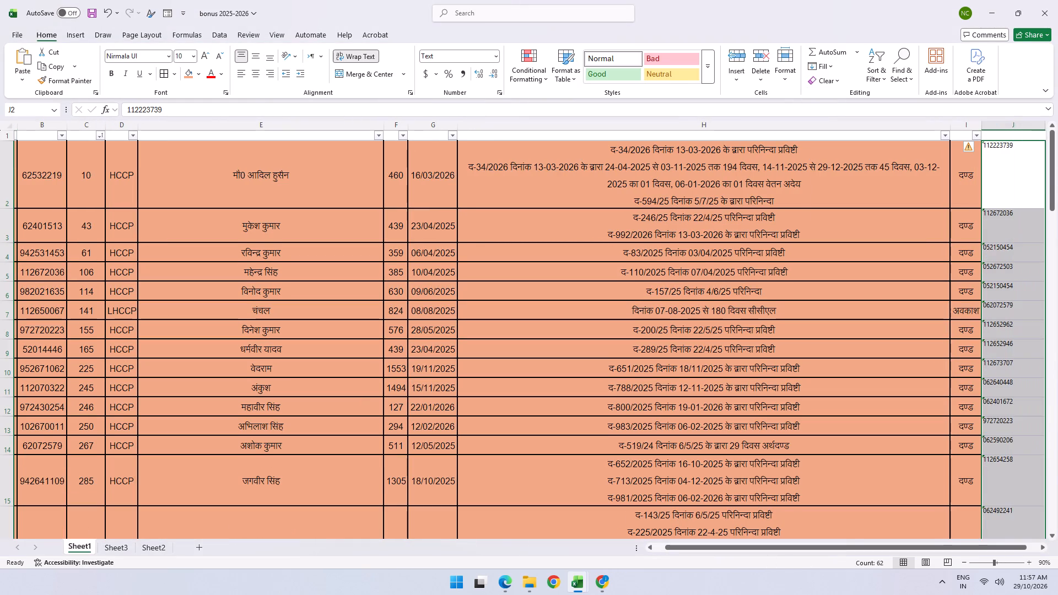
Add a conditional formatting rule to columns B and J that fills duplicate values purple.
left_click(1007, 128)
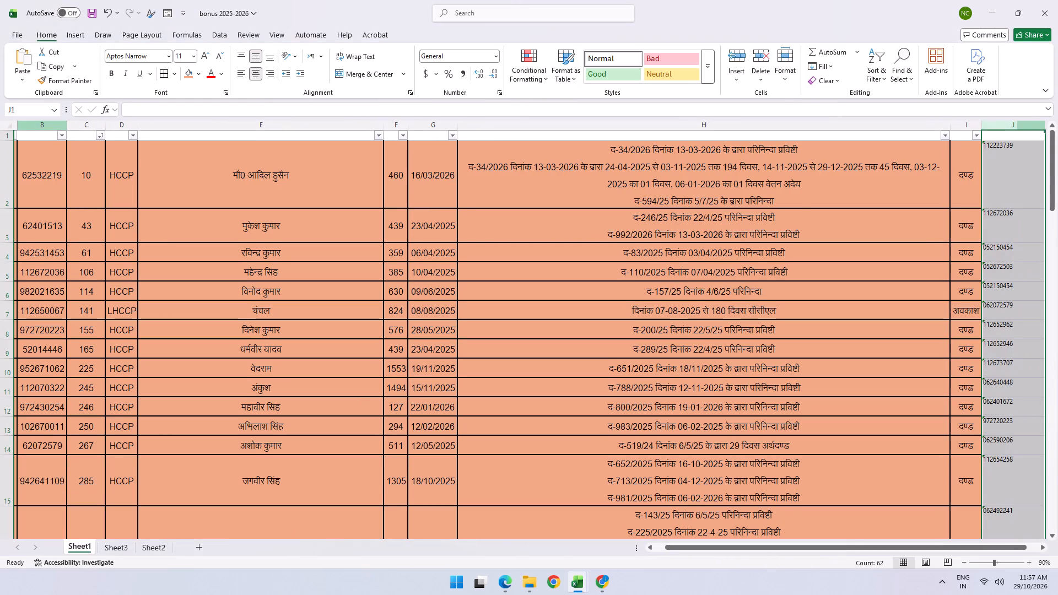
left_click(29, 125, "ctrl")
left_click(519, 80)
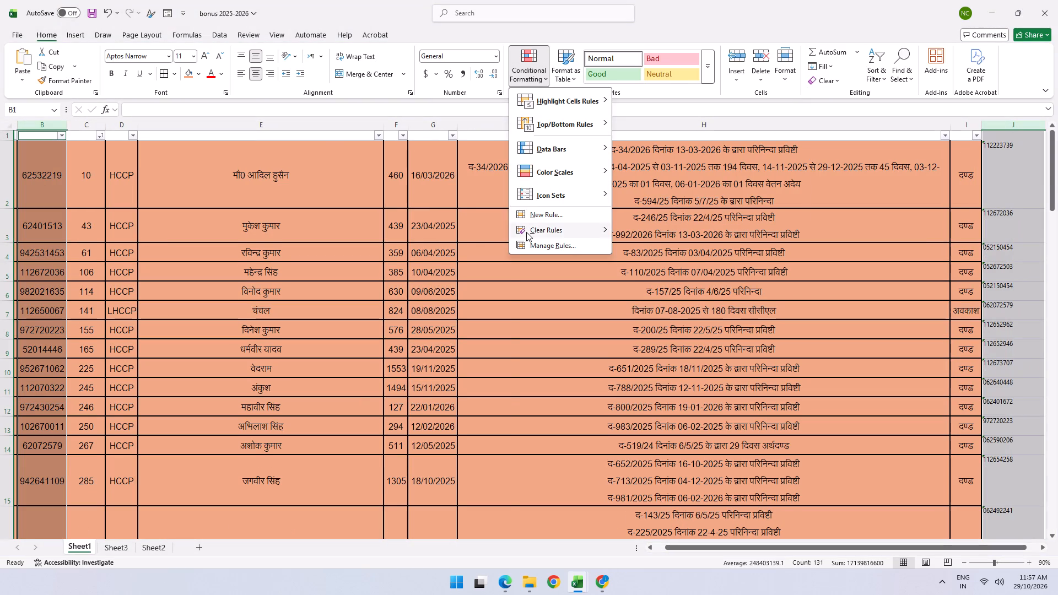
left_click(542, 217)
left_click(330, 111)
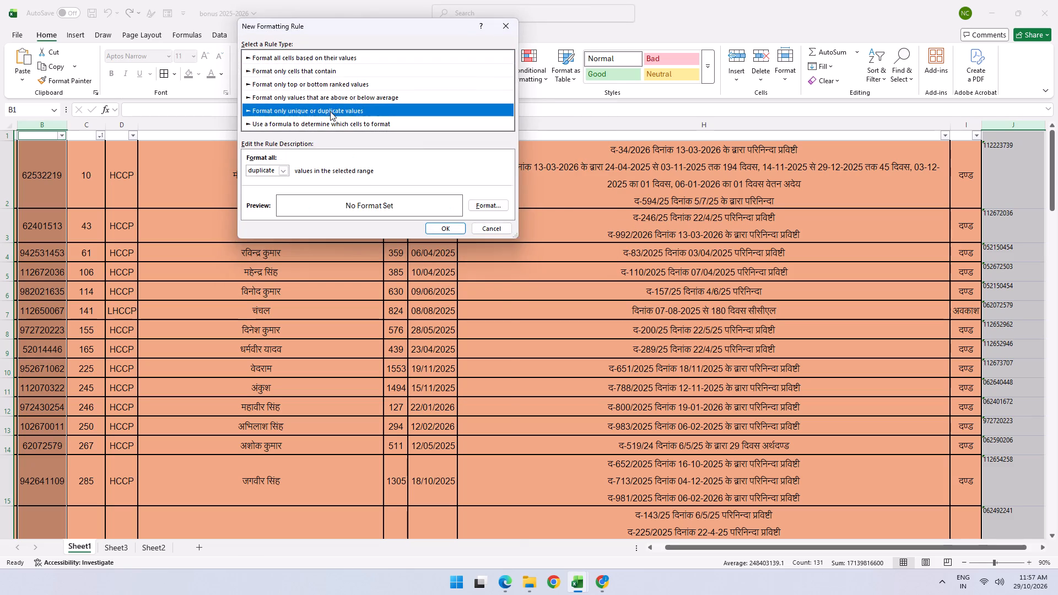
left_click(483, 202)
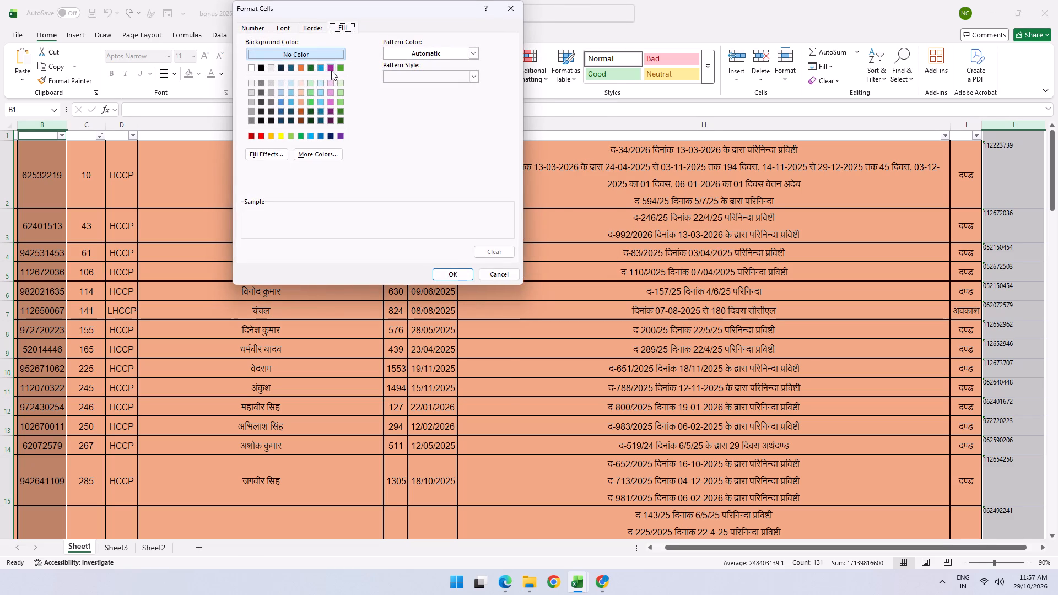
left_click(331, 71)
left_click(442, 267)
left_click(447, 273)
left_click(450, 232)
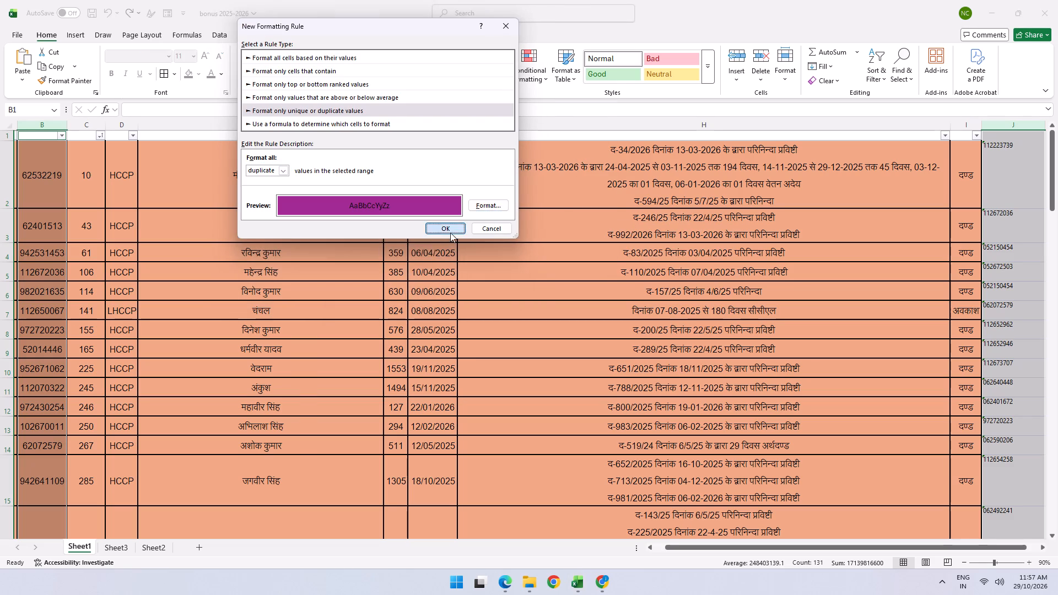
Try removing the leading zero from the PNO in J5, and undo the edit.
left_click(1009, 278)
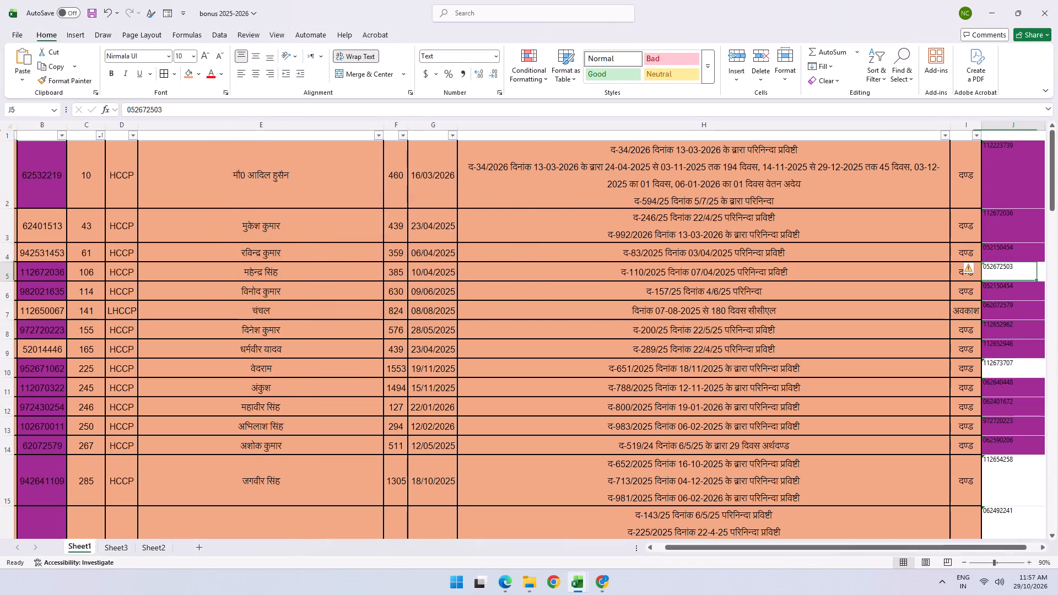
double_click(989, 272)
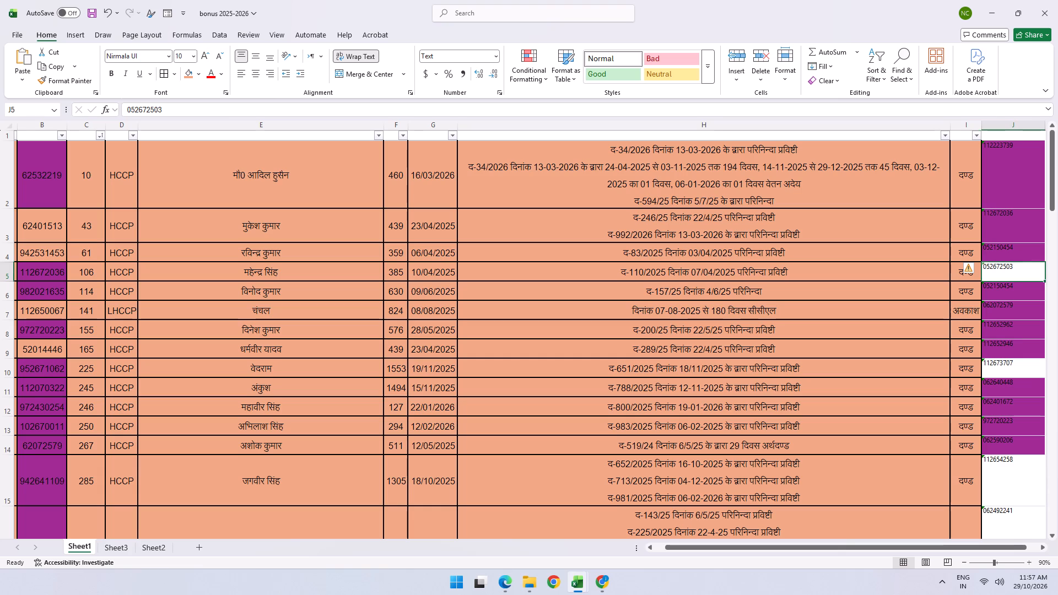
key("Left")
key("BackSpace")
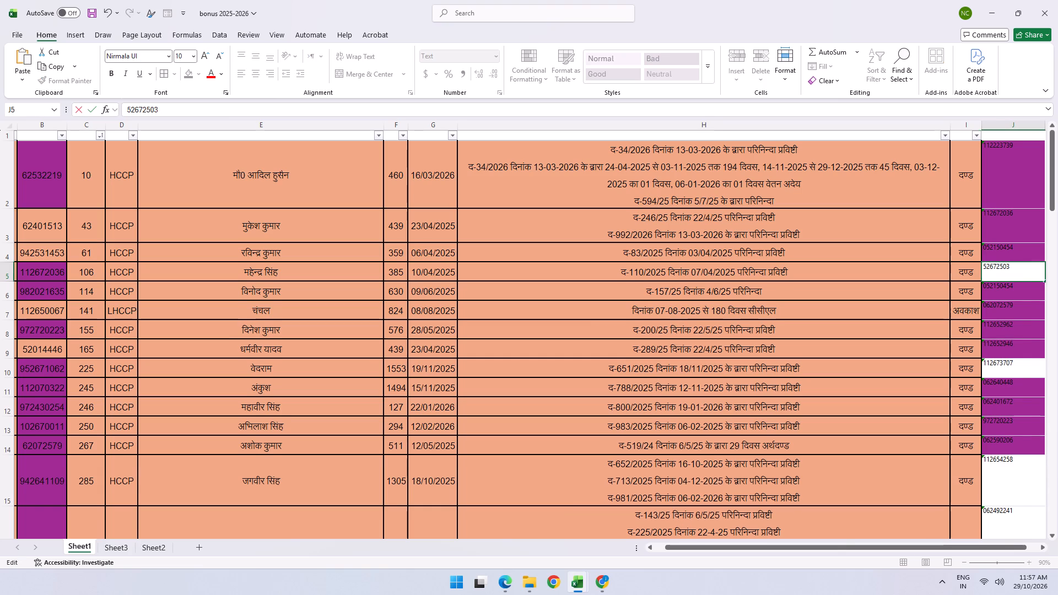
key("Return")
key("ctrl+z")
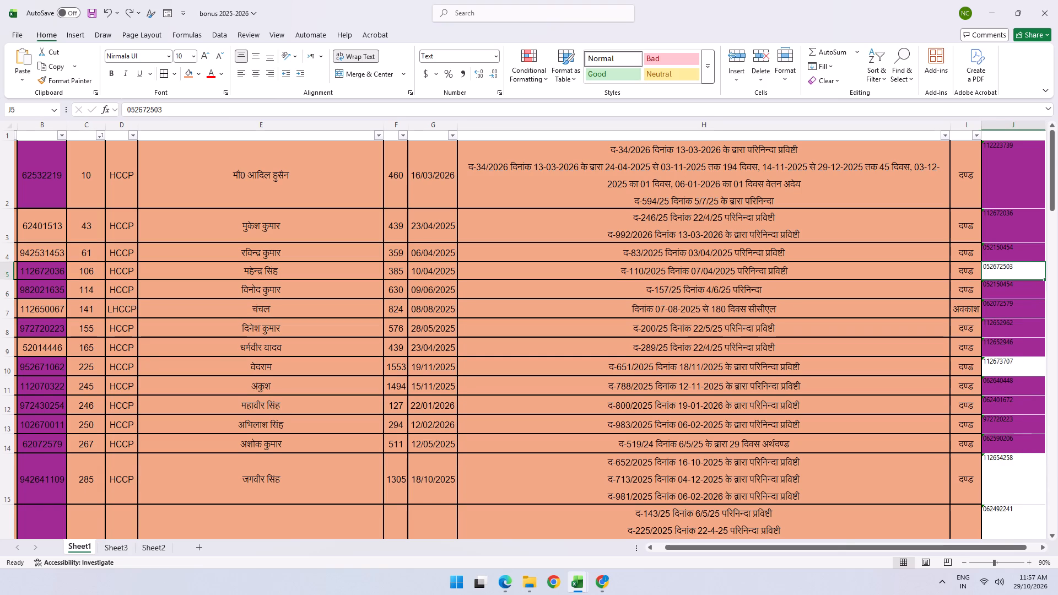
Convert column J with Text to Columns in General format, so the PNOs become numbers without leading zeros.
left_click(1022, 124)
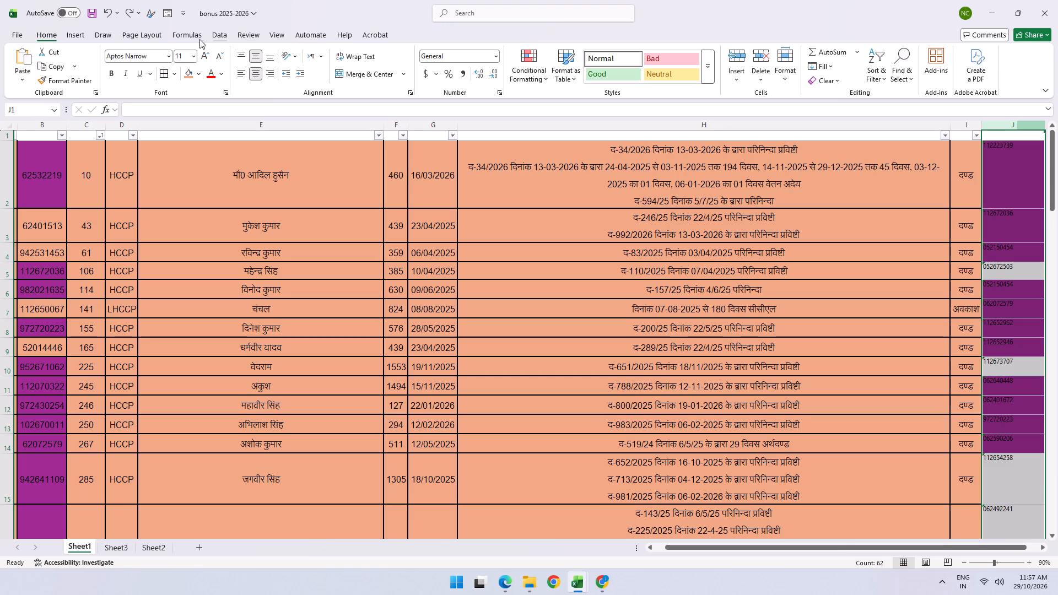
left_click(219, 33)
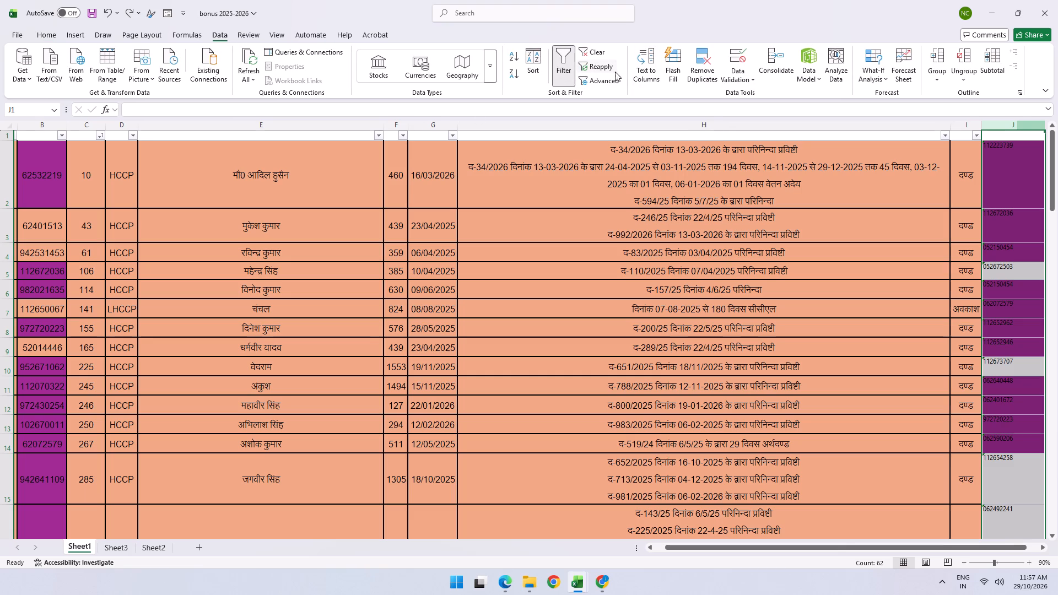
left_click(635, 70)
triple_click(455, 219)
left_click(455, 219)
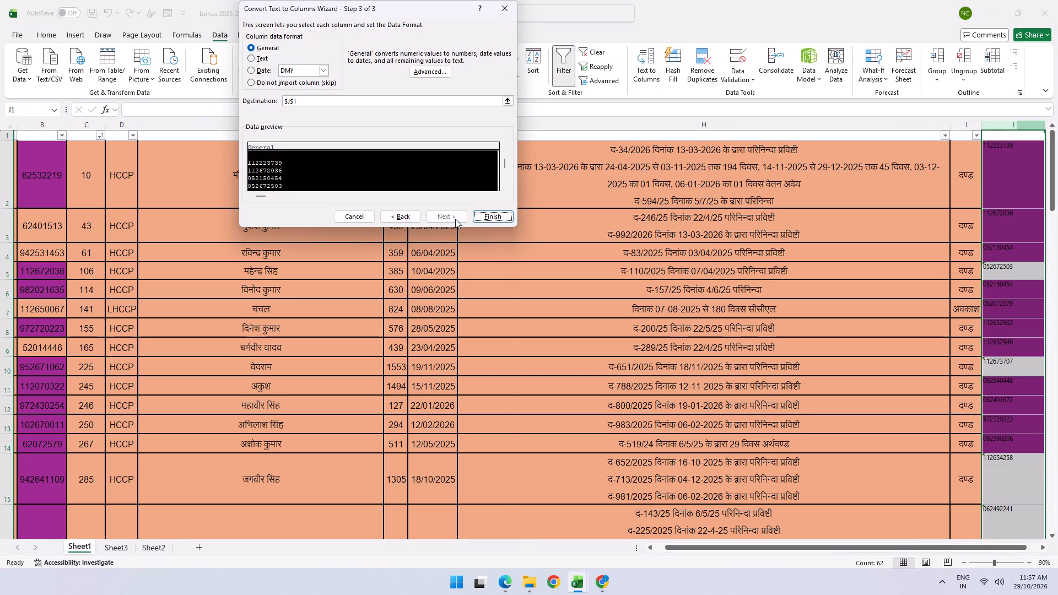
left_click(503, 218)
Remove the existing filter from Sheet1.
left_click_drag(687, 547, 742, 547)
scroll(1023, 309, "up", 6)
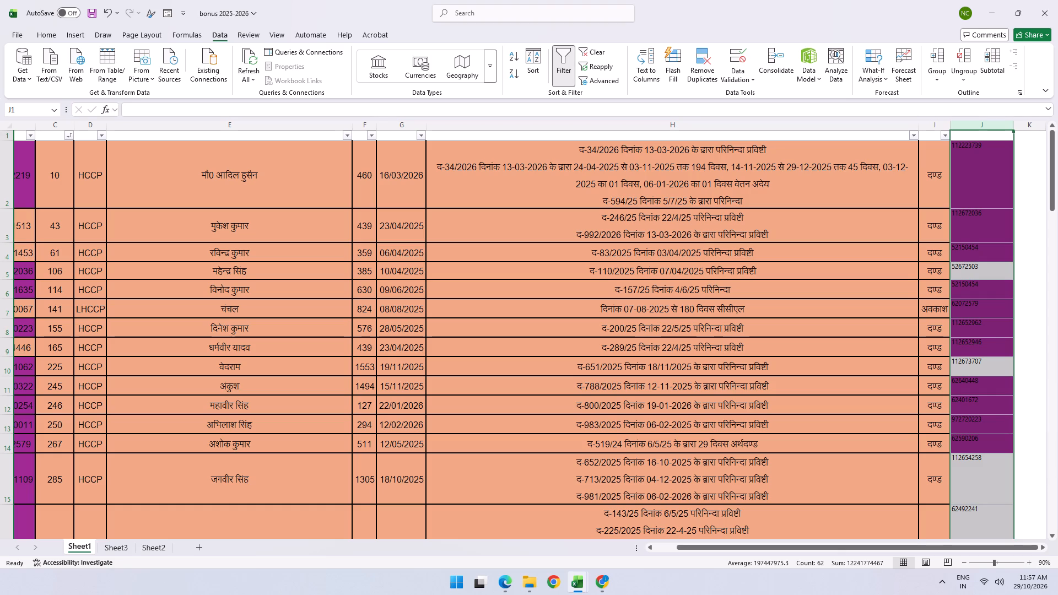
left_click(983, 137)
key("ctrl+shift+l")
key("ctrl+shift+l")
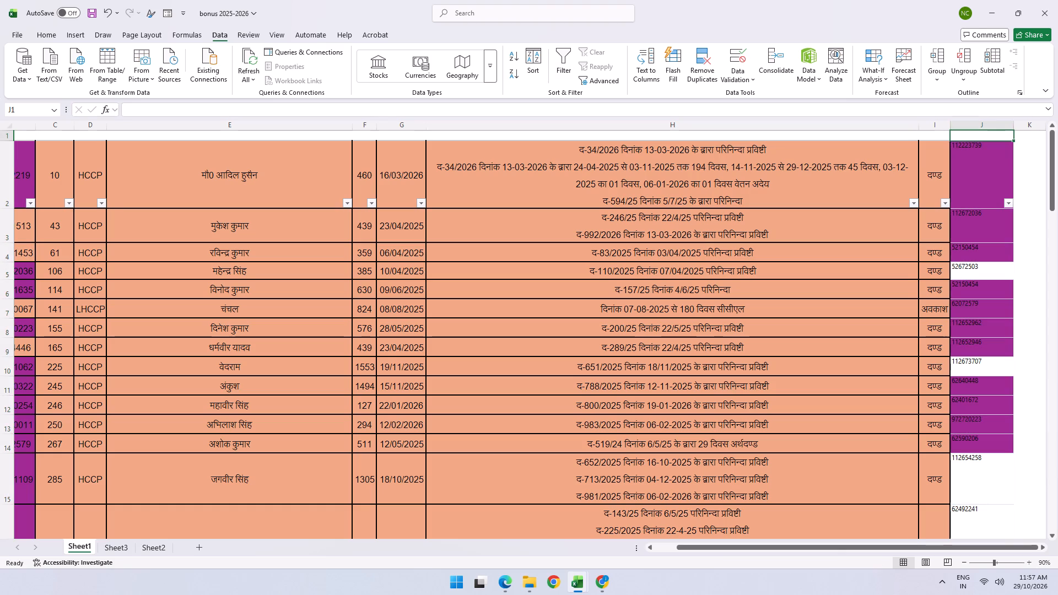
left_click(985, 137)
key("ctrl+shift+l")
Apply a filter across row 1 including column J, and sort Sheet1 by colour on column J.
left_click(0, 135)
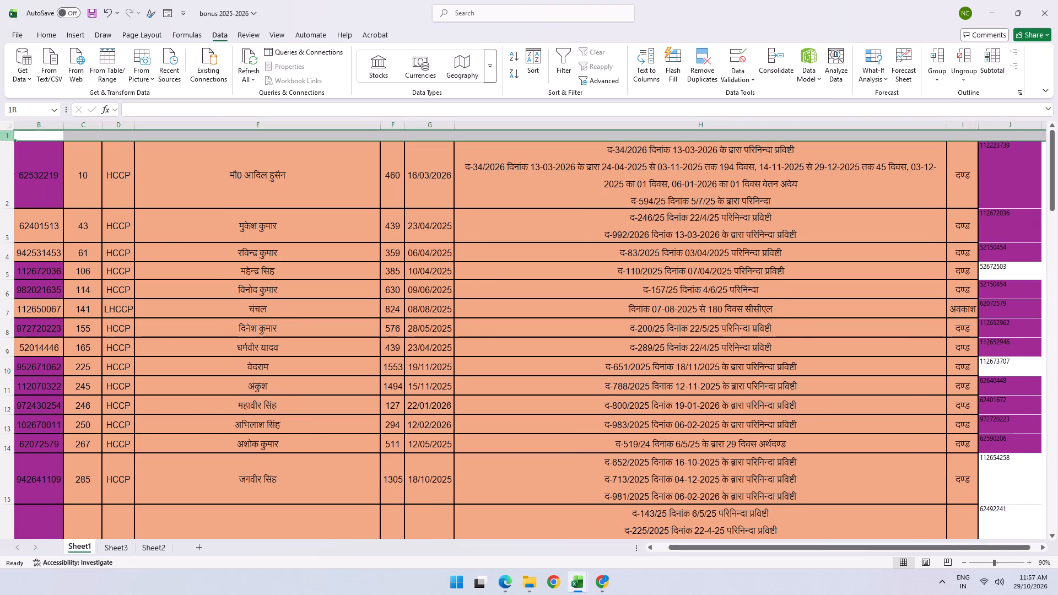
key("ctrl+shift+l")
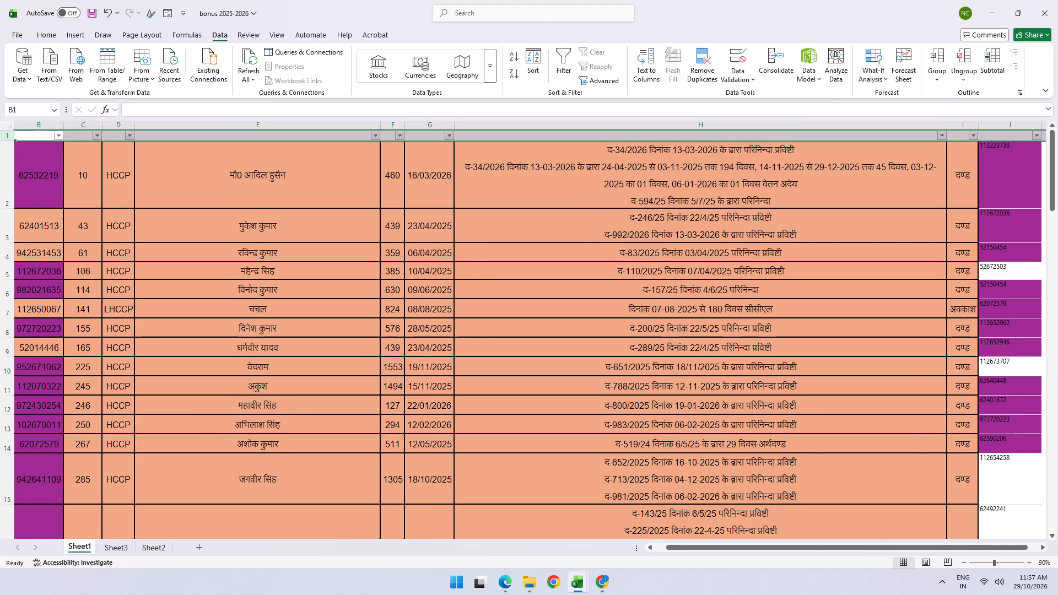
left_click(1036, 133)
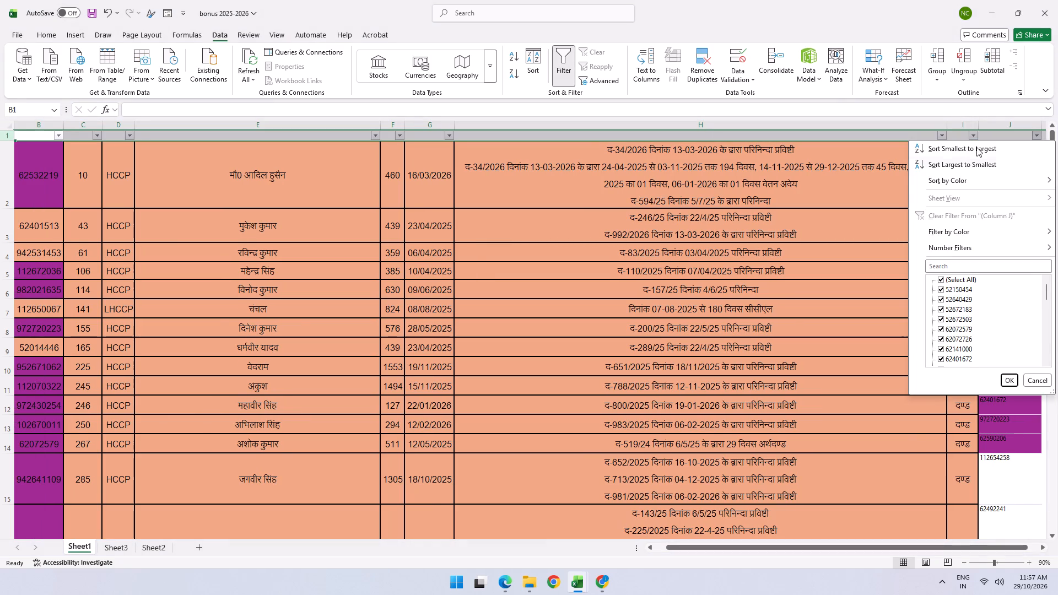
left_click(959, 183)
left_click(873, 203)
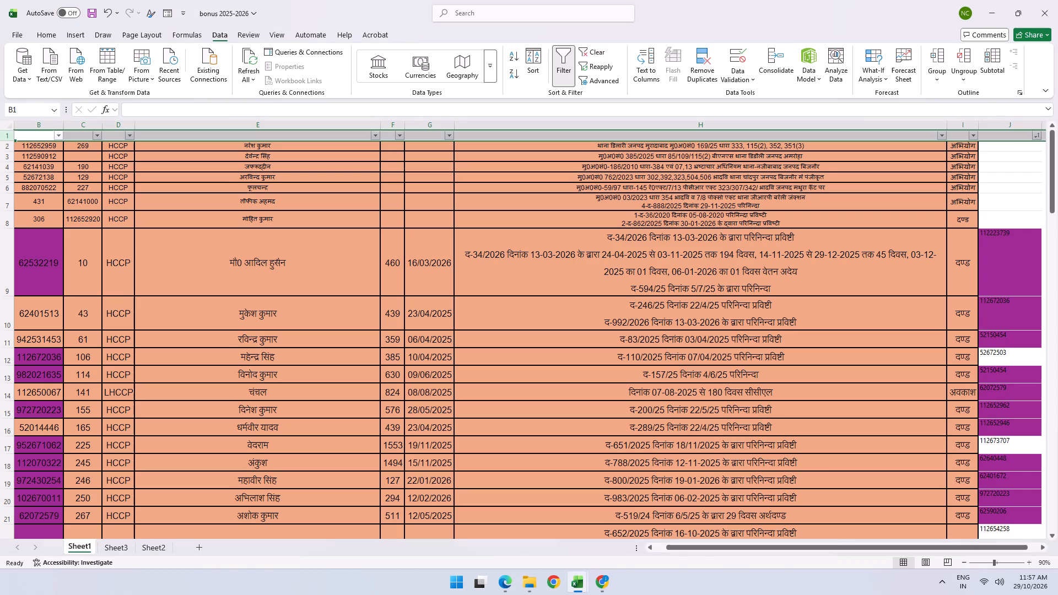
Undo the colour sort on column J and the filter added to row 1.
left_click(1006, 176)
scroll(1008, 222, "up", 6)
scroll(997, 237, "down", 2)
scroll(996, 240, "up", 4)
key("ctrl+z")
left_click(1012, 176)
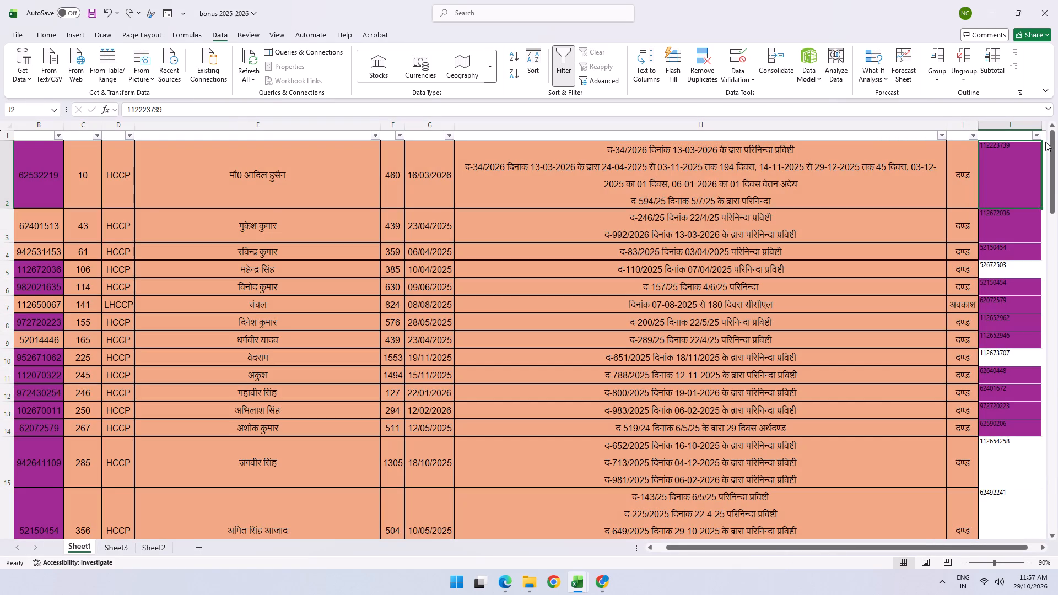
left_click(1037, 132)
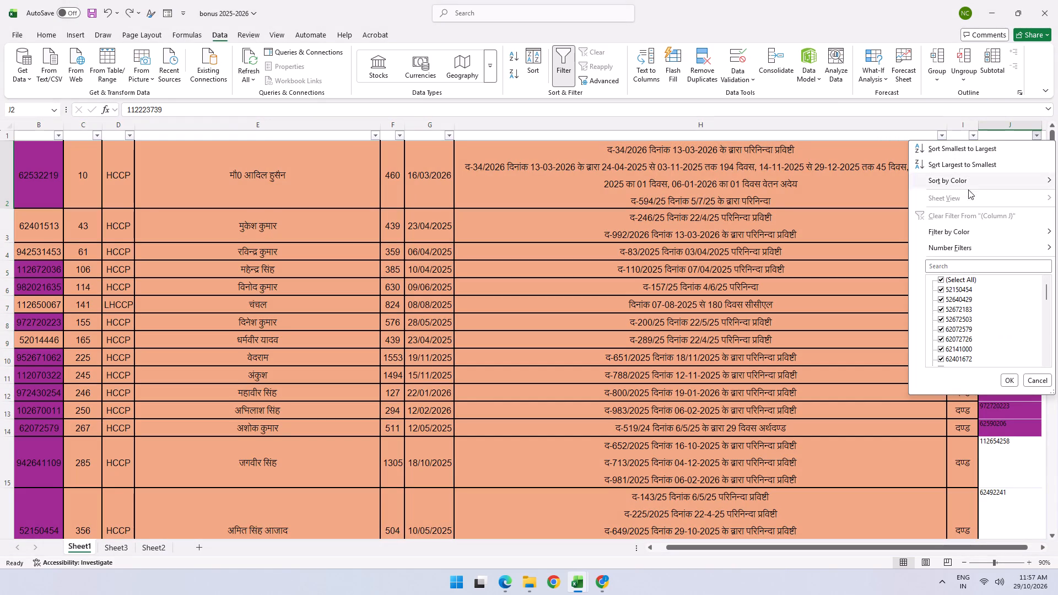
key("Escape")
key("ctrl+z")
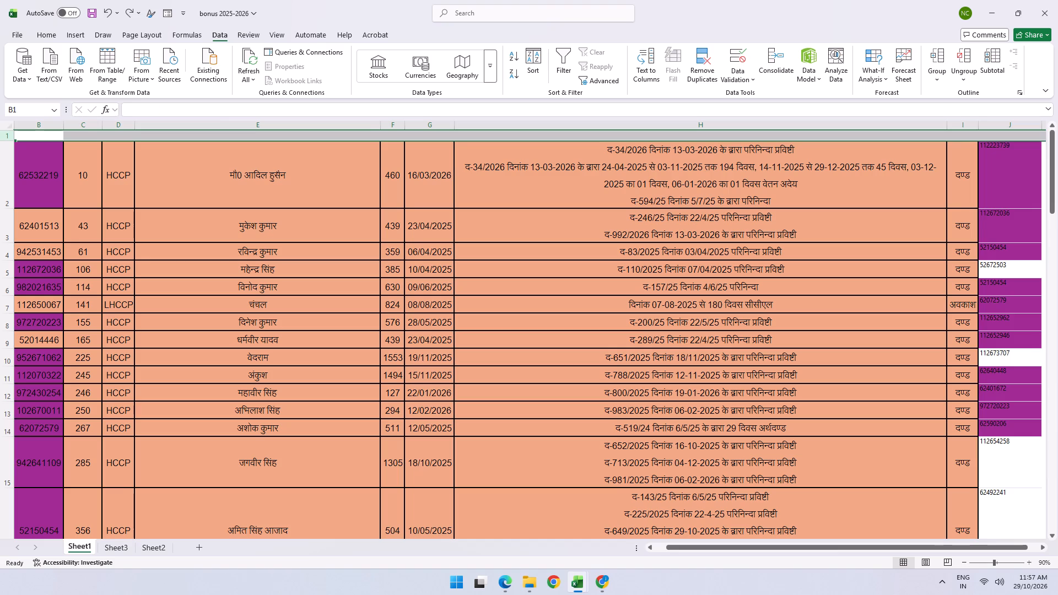
Apply a filter to Sheet1 again so that it includes column J.
left_click(1002, 129)
left_click(1002, 133)
left_click(1012, 194)
left_click(1021, 142)
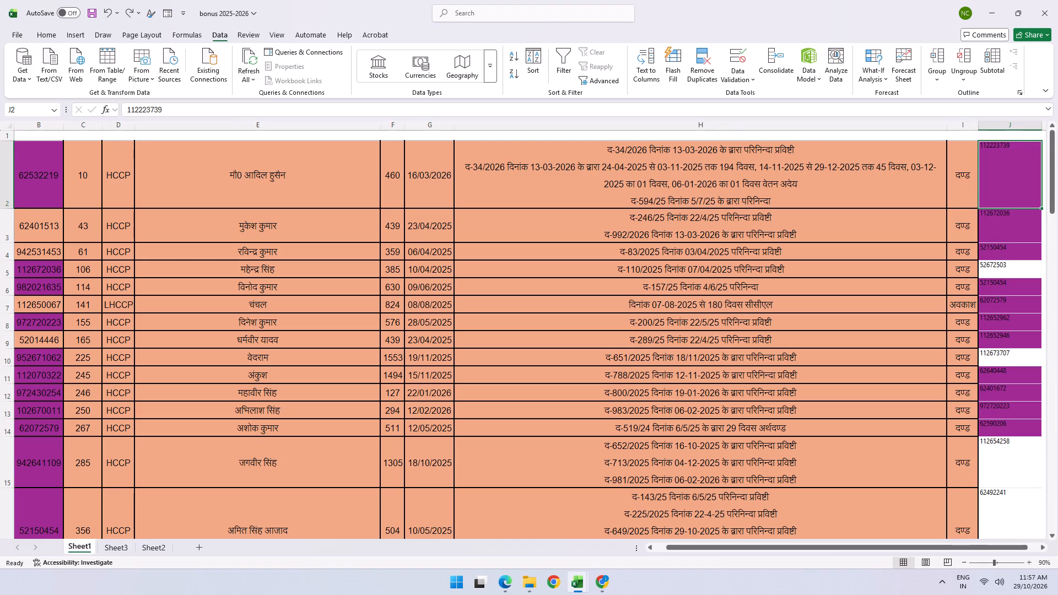
left_click(1020, 138)
key("ctrl+shift+l")
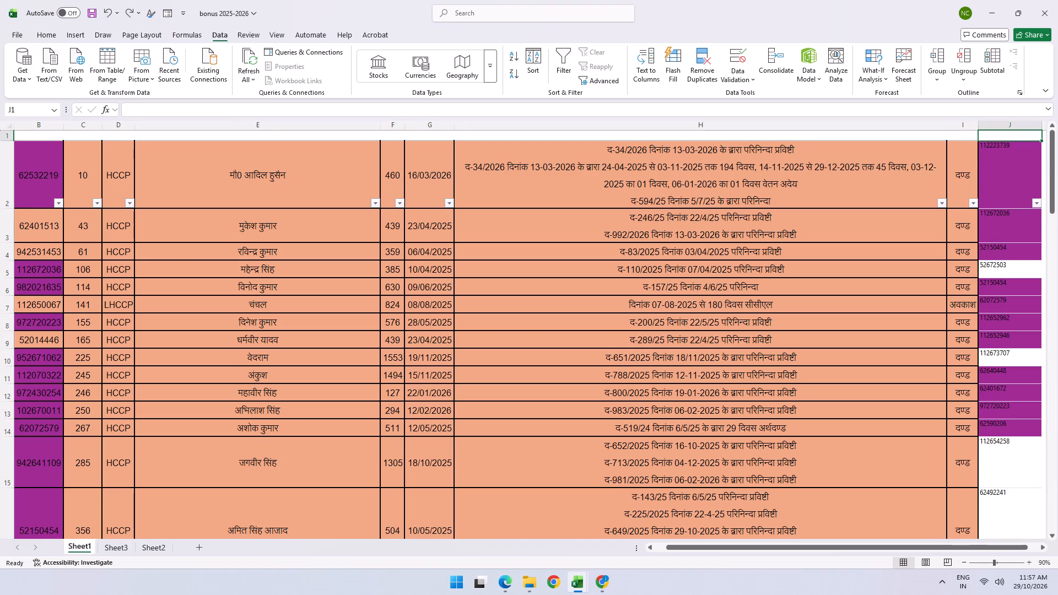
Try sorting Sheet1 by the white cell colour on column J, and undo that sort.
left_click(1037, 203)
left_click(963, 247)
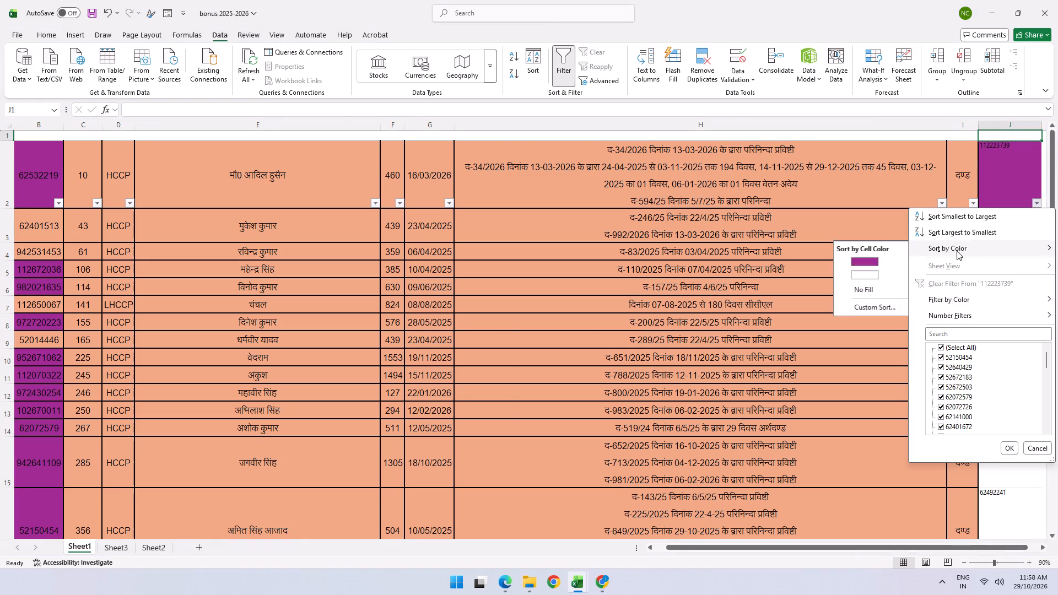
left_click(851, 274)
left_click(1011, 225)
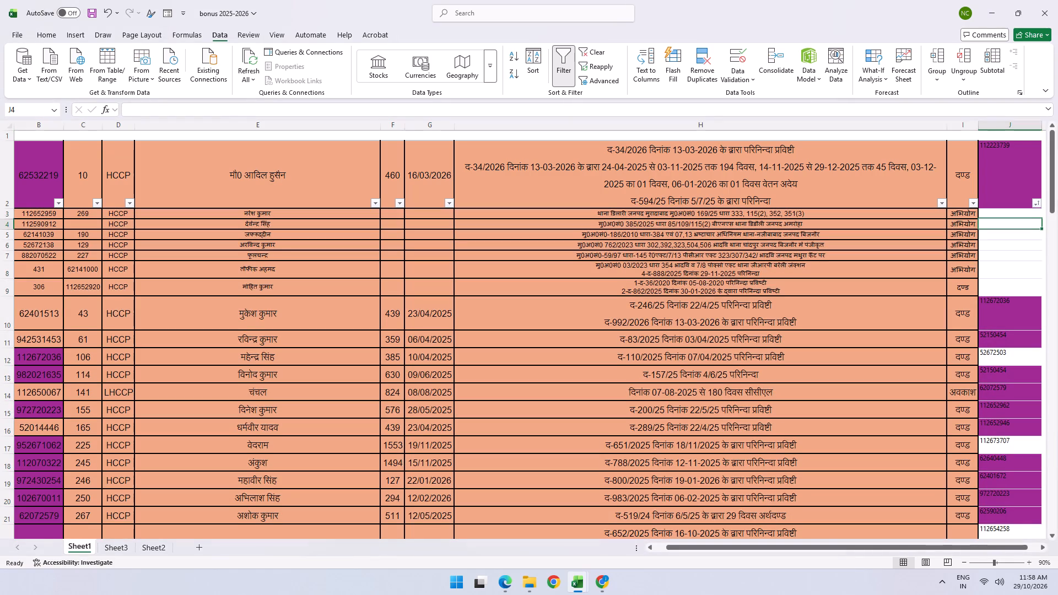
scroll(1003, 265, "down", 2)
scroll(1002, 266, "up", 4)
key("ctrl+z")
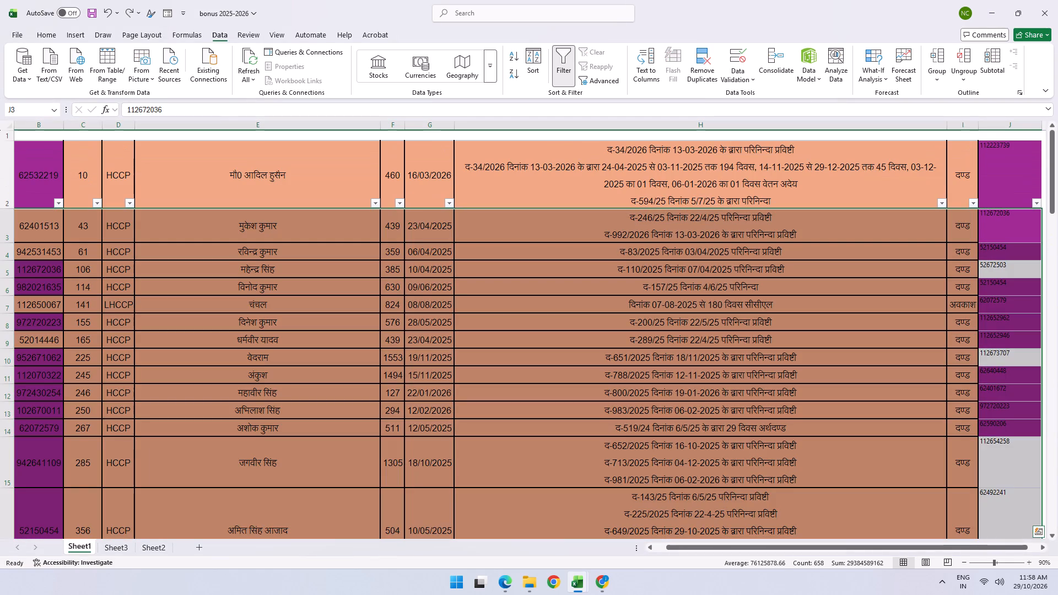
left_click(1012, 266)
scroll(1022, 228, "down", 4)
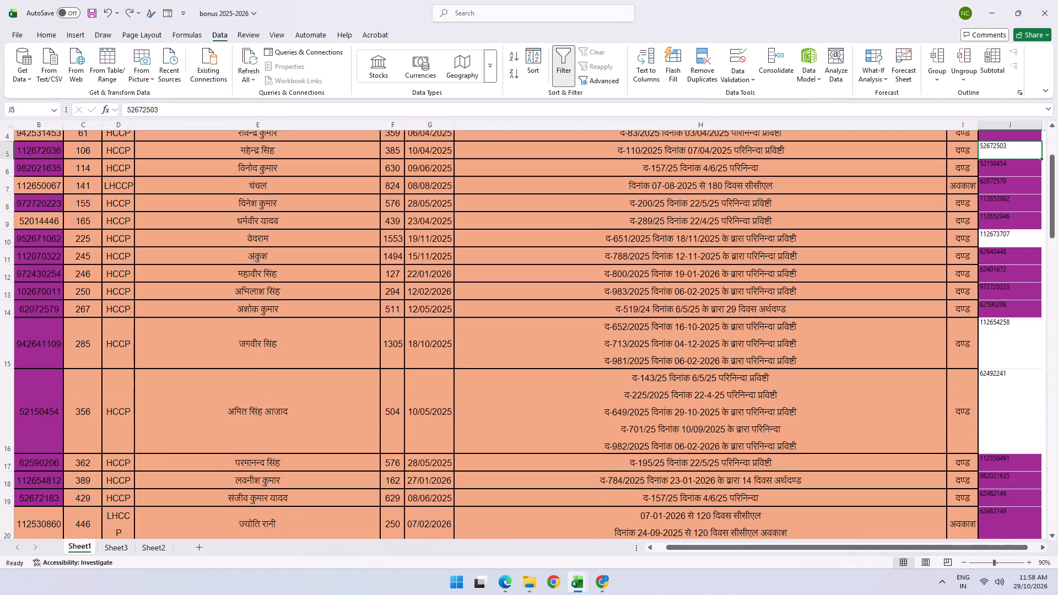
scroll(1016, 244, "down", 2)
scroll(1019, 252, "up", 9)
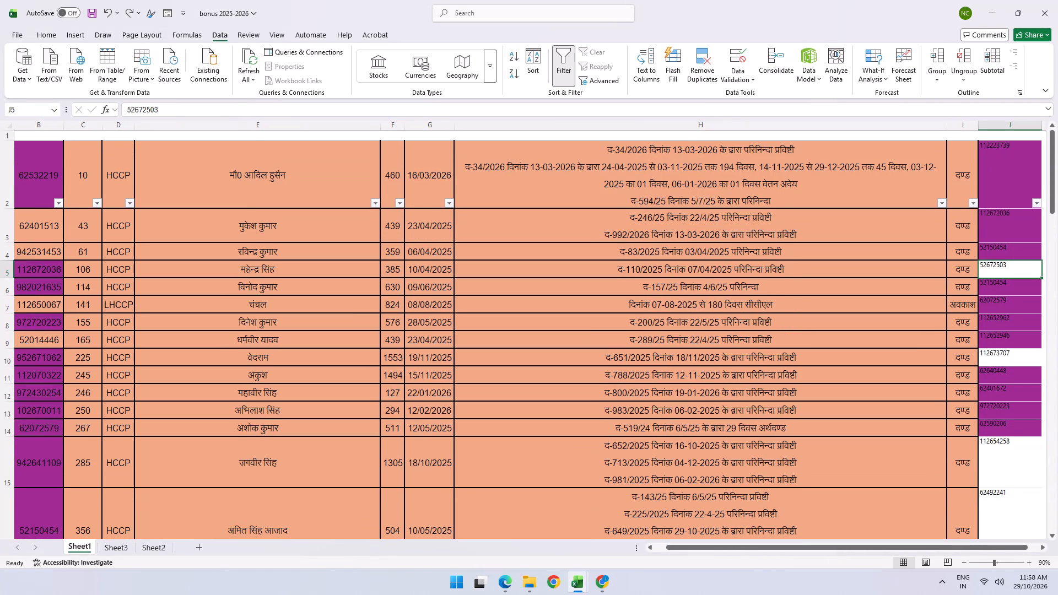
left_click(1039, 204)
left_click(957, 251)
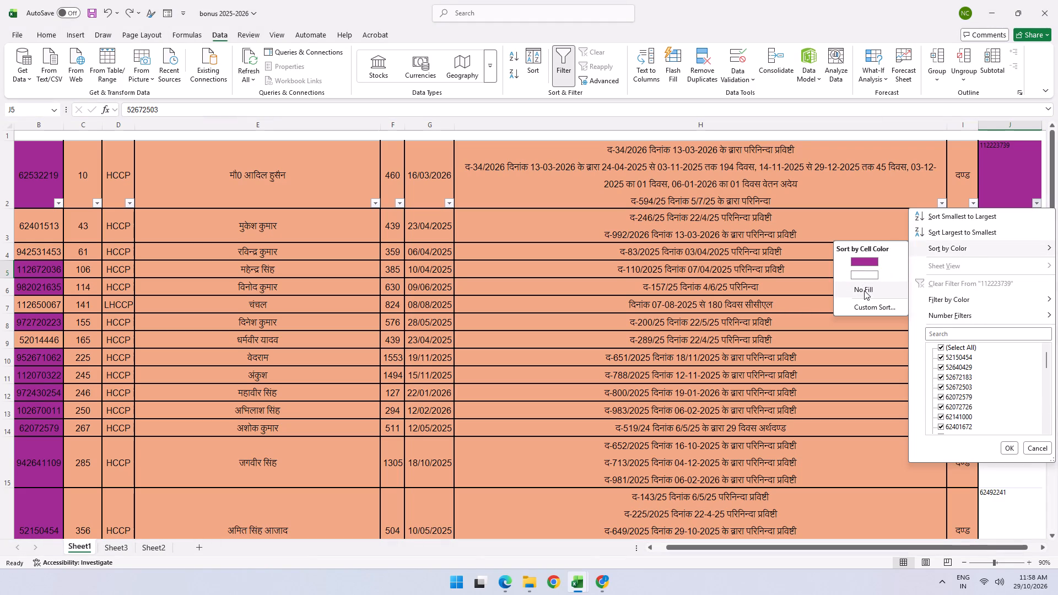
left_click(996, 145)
Fill the whole of column J with white.
left_click(1014, 125)
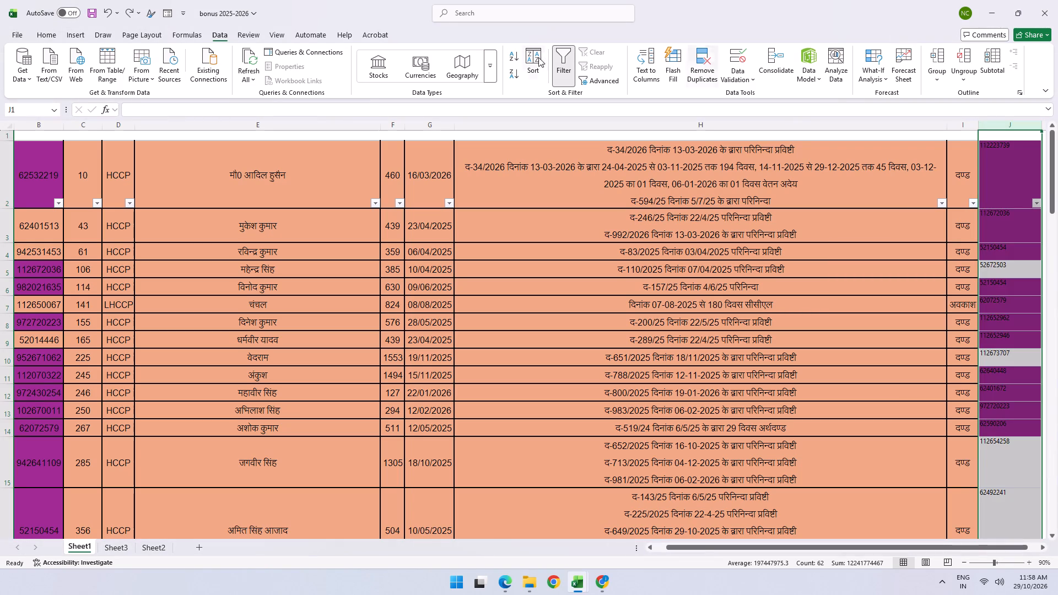
left_click(41, 32)
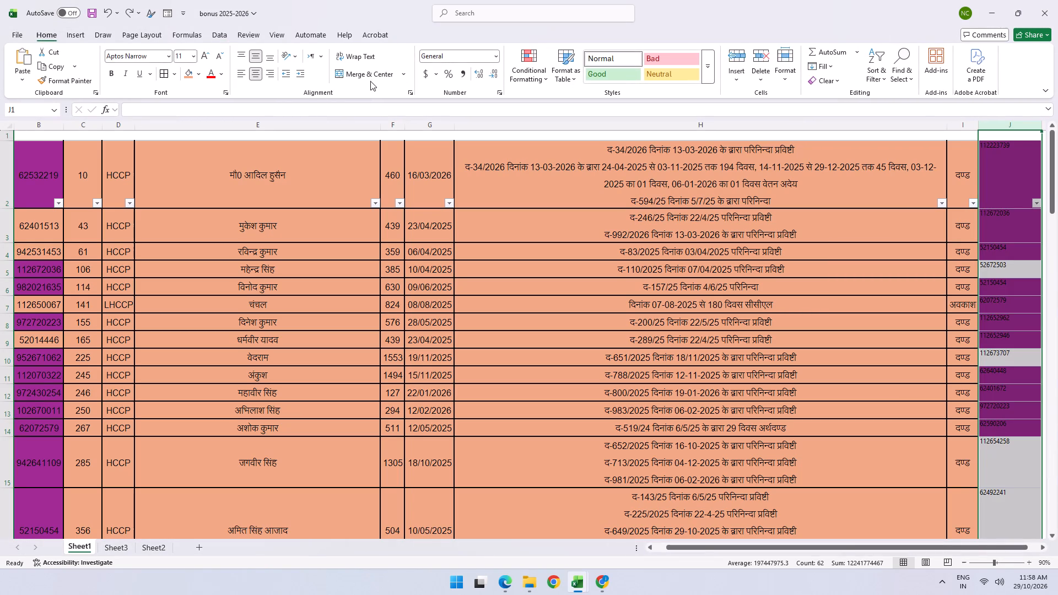
left_click(199, 72)
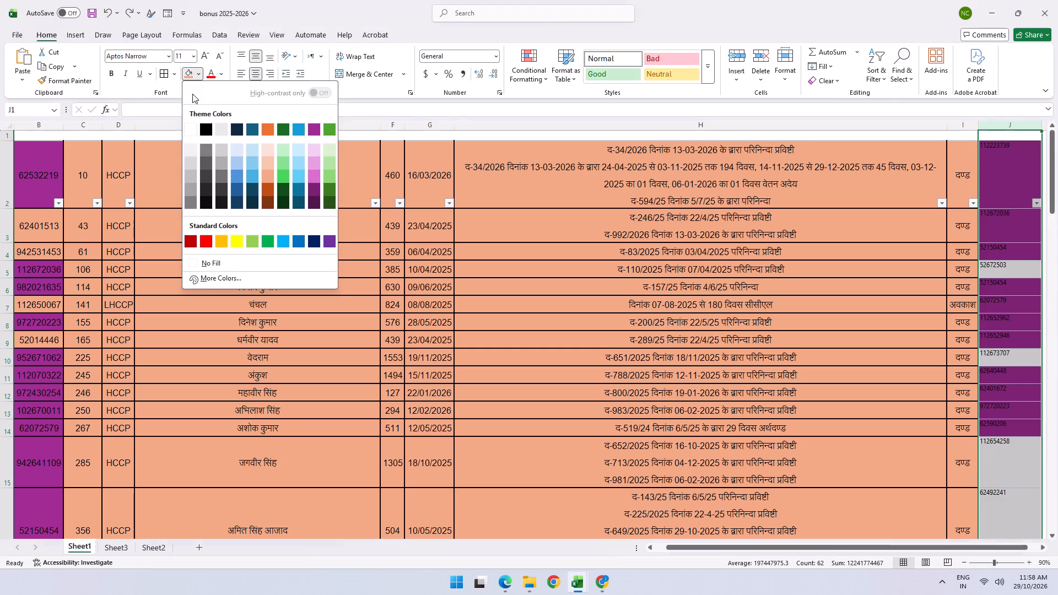
left_click(193, 127)
left_click(1009, 224)
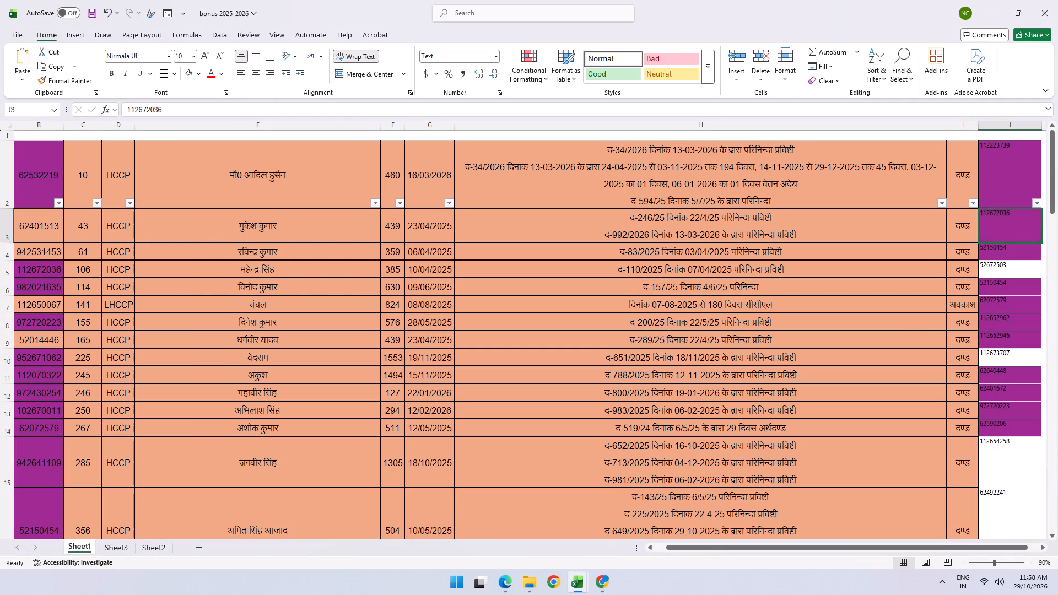
Sort Sheet1 by cell colour on column J with the white cells on top.
left_click(1033, 201)
left_click(938, 251)
left_click(857, 273)
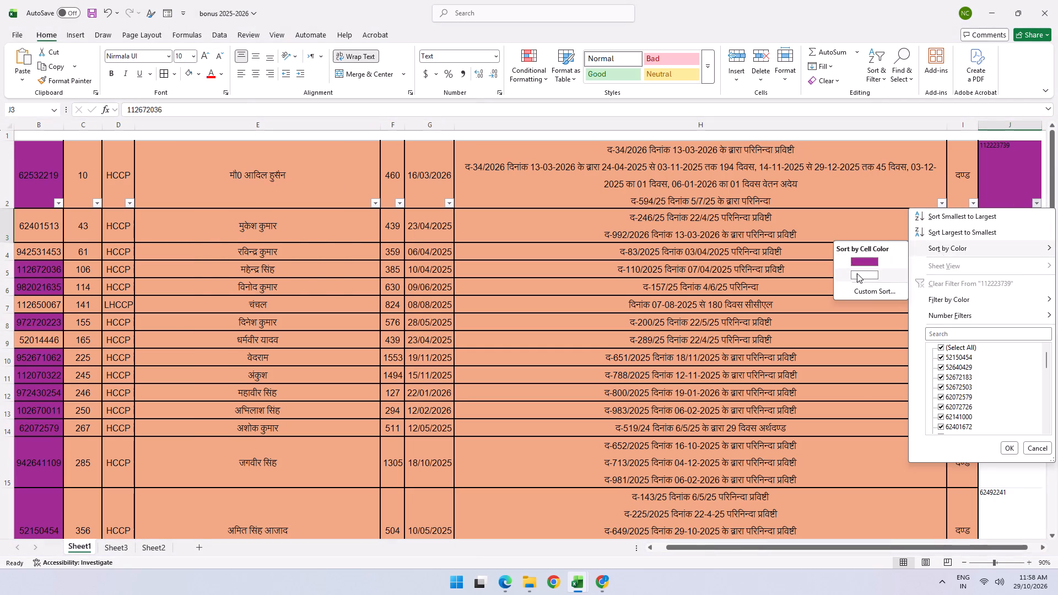
left_click(1005, 224)
left_click(986, 206)
Copy the PNO in cell J3 and search Sheet1 for it.
left_click(991, 216)
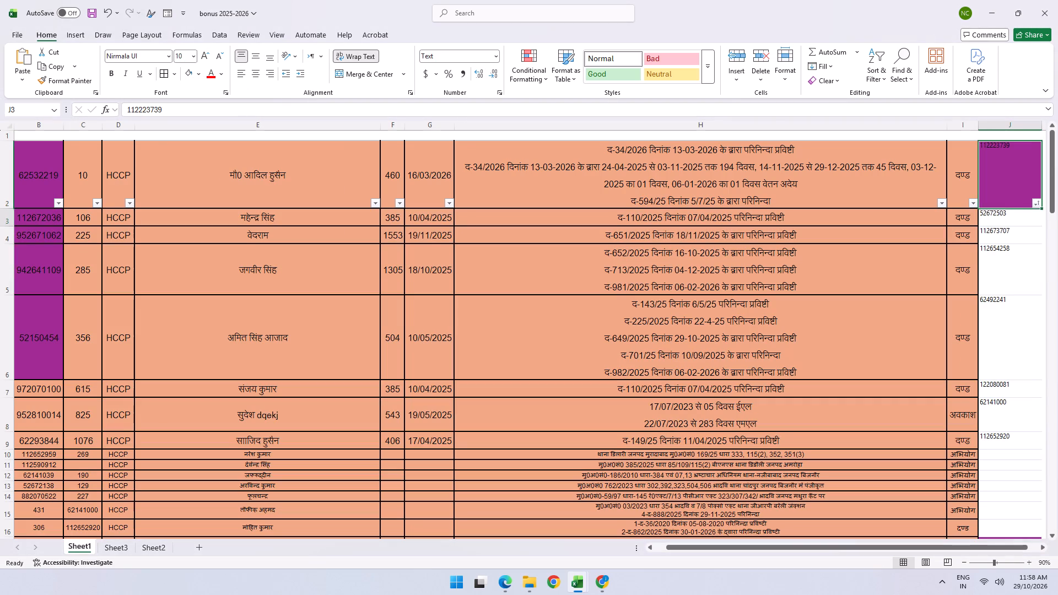
key("ctrl+x")
key("ctrl+c")
key("alt+Tab")
key("alt+Tab")
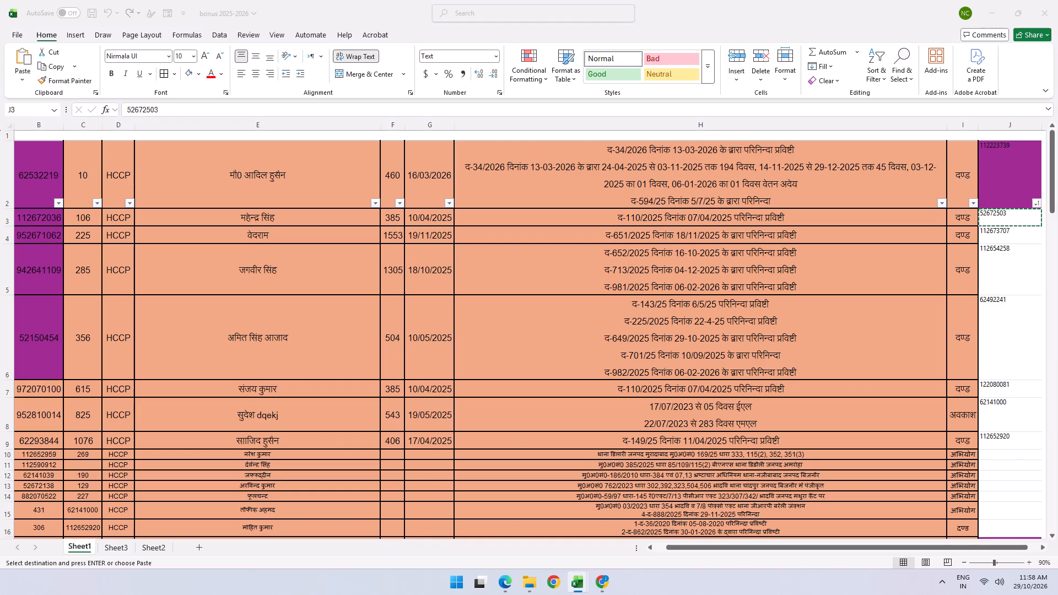
left_click(431, 412)
key("ctrl+f")
key("ctrl+v")
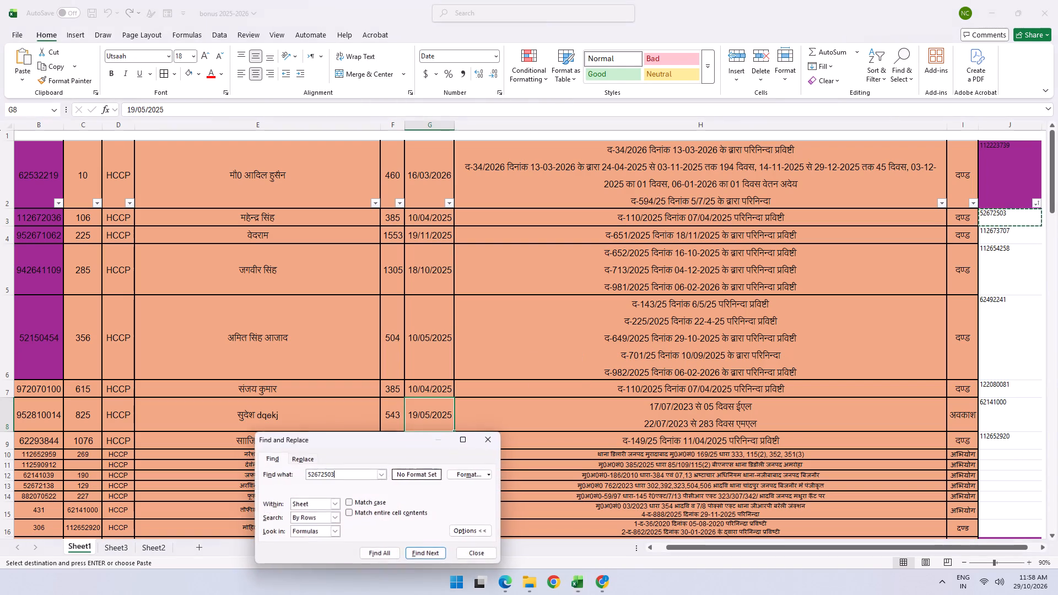
key("bracketright")
key("Return")
key("Return")
key("BackSpace")
key("Return")
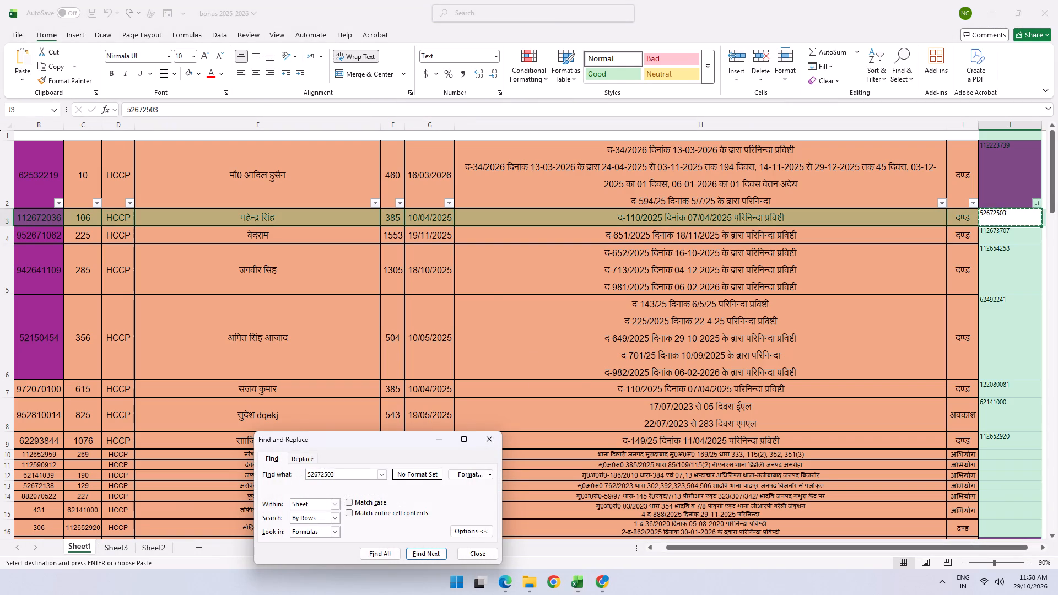
key("Return")
key("Escape")
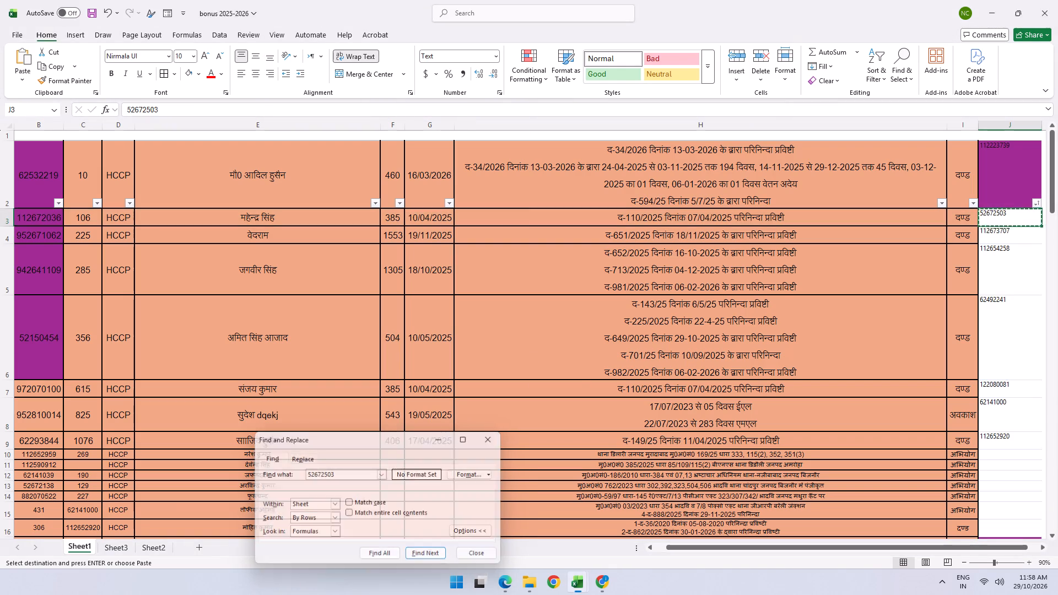
Switch to the Laghu_Dand_List_2025-26 workbook and find the PNO copied from J3.
key("alt+Tab")
key("Down")
key("ctrl+f")
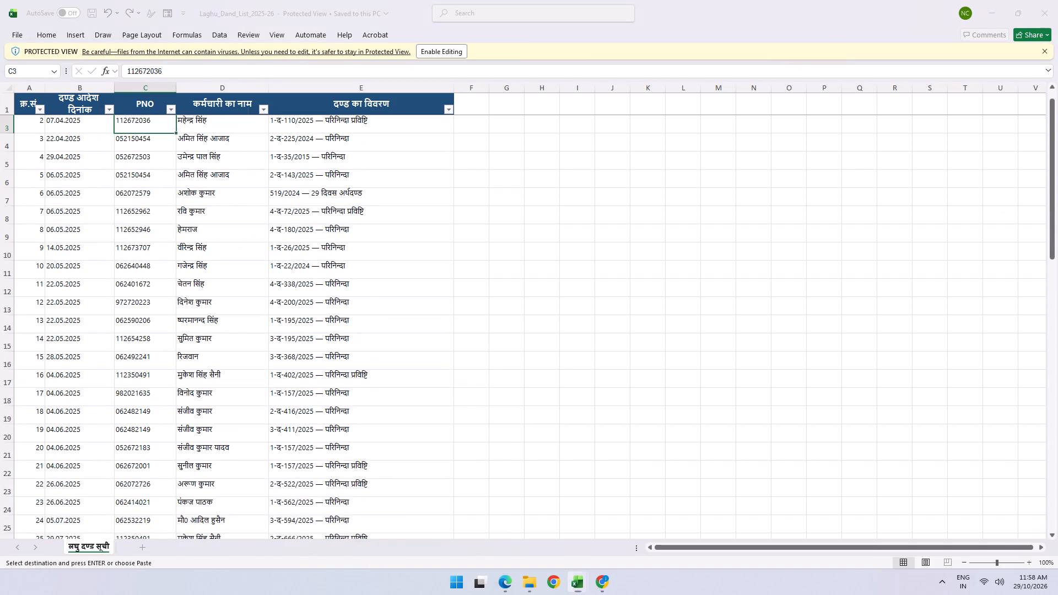
key("ctrl+v")
key("Return")
key("Return")
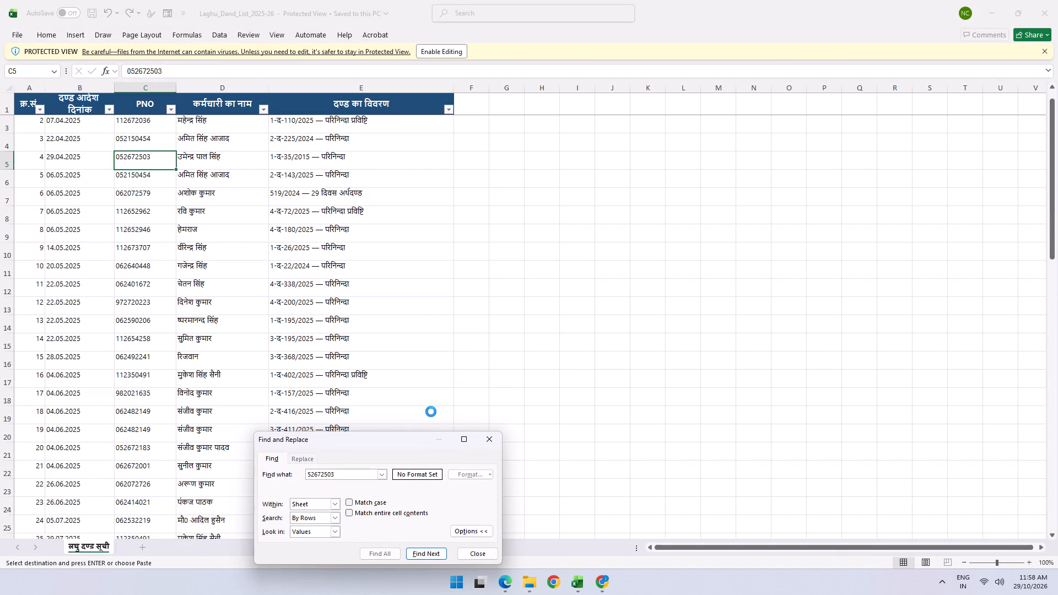
key("Escape")
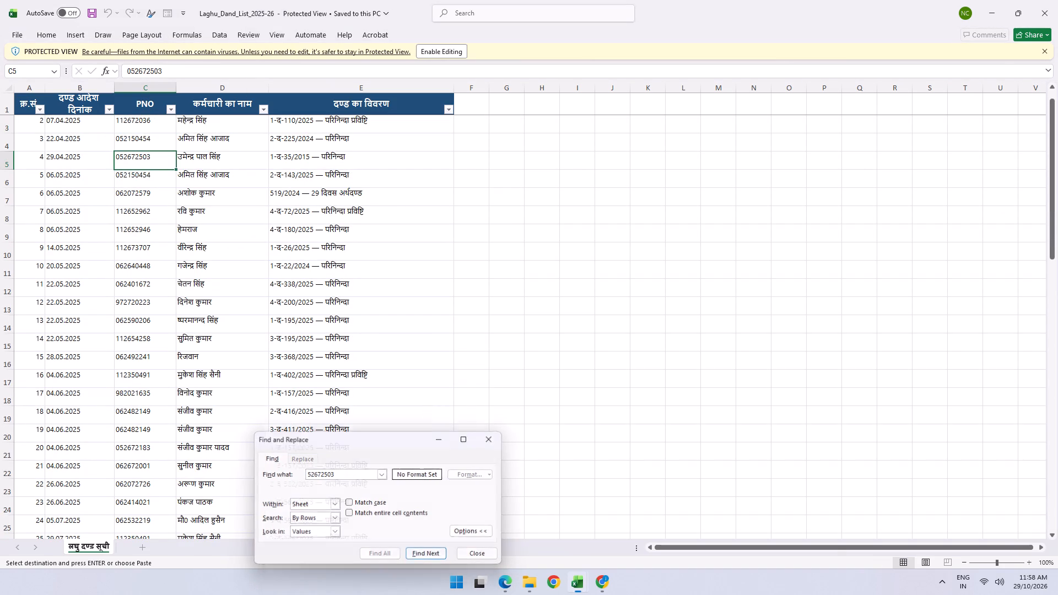
Close the Laghu_Dand_List_2025-26 workbook after a brief return to the bonus 2025-2026 workbook.
key("alt+Tab")
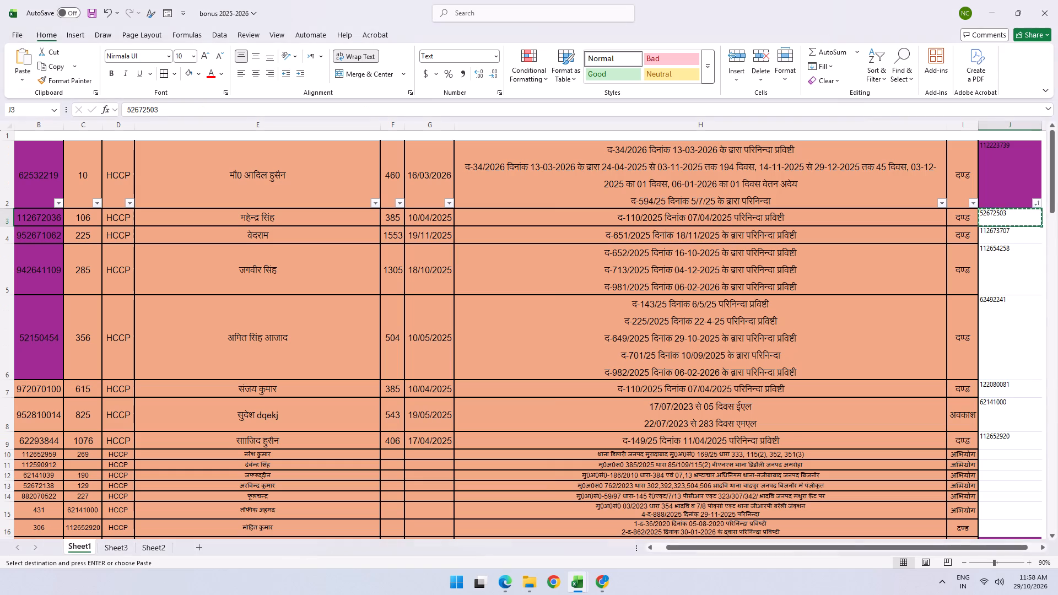
left_click(267, 345)
key("alt+Tab")
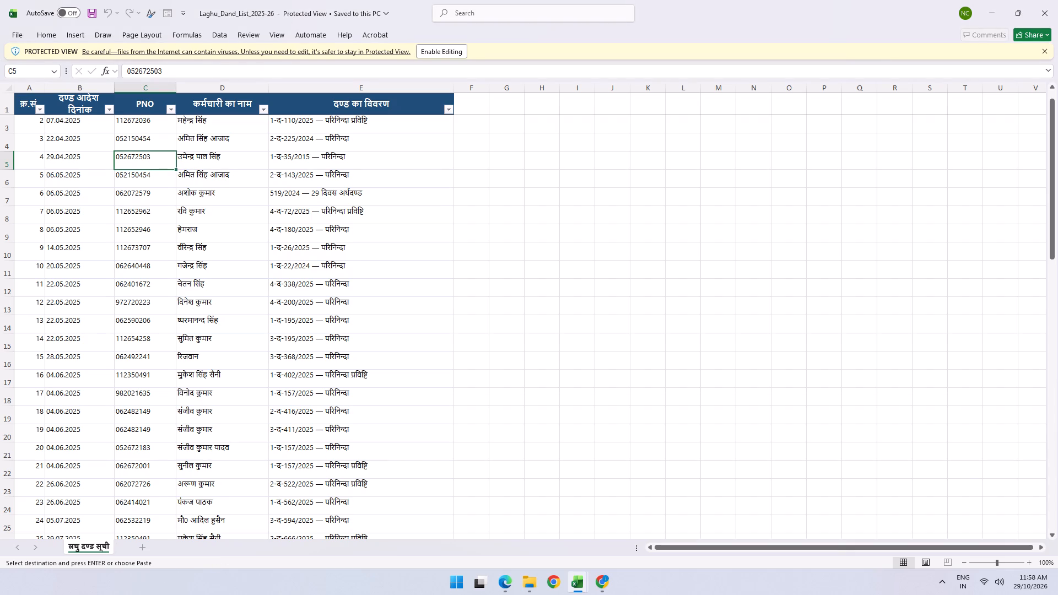
left_click(1044, 10)
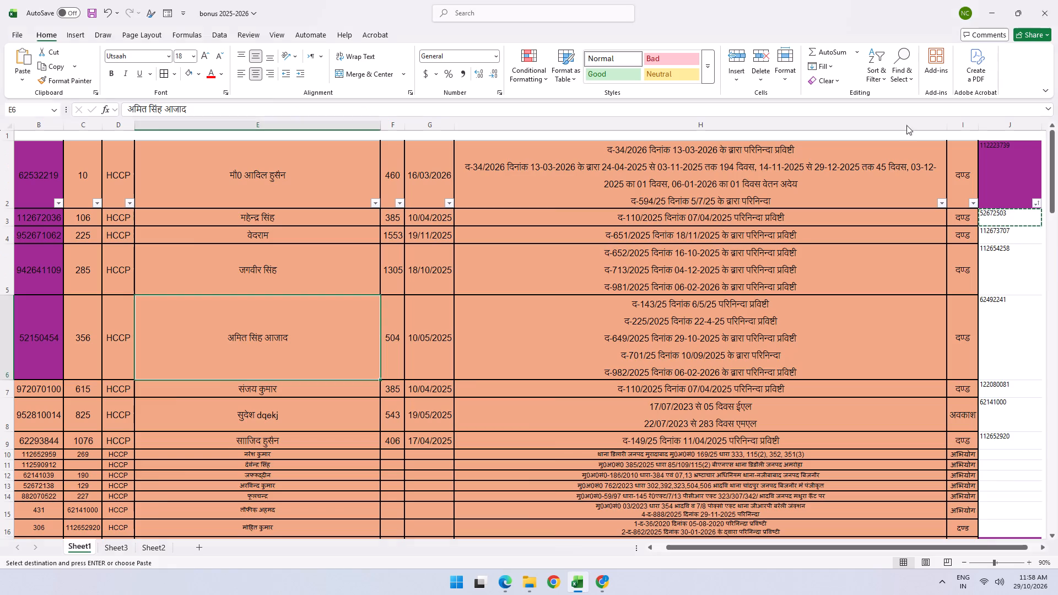
Switch to the NEW NR 2025 Google Sheet and find the copied PNO on the ALL sheet.
key("alt+Tab")
left_click(500, 325)
key("ctrl+f")
key("ctrl+v")
key("Return")
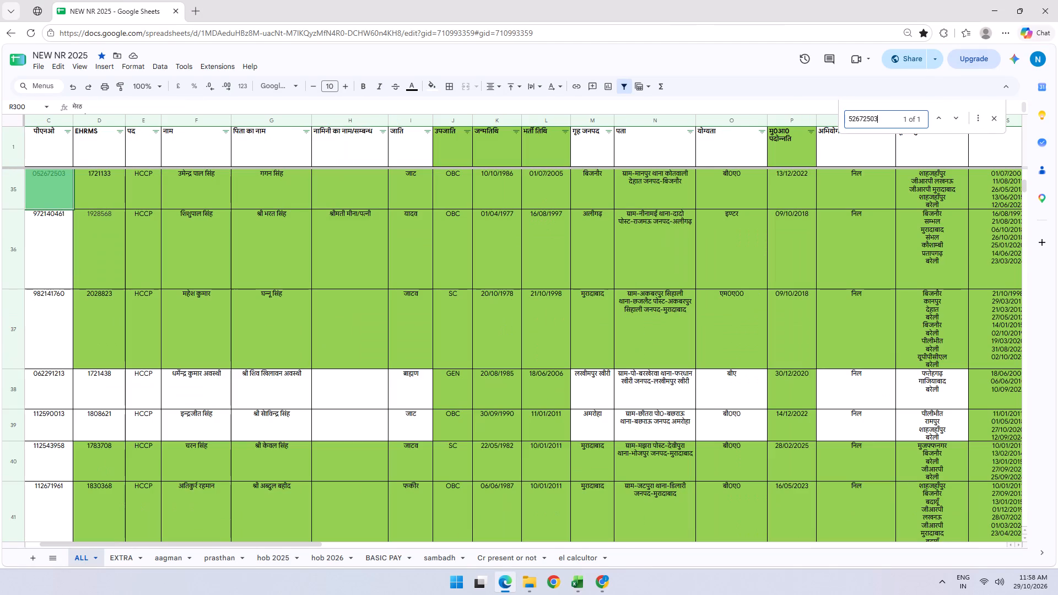
Examine the found employee's row 35 across its columns, including the लघु दण्ड, छुद्र दण्ड and posting details.
key("Escape")
key("Tab")
key("Tab")
key("Tab")
key("Tab")
key("Tab")
key("Tab")
key("Tab")
key("Tab")
key("Tab")
key("Tab")
key("Tab")
key("Tab")
key("Tab")
key("Tab")
key("Tab")
key("Tab")
key("Tab")
key("Tab")
key("Tab")
key("Tab")
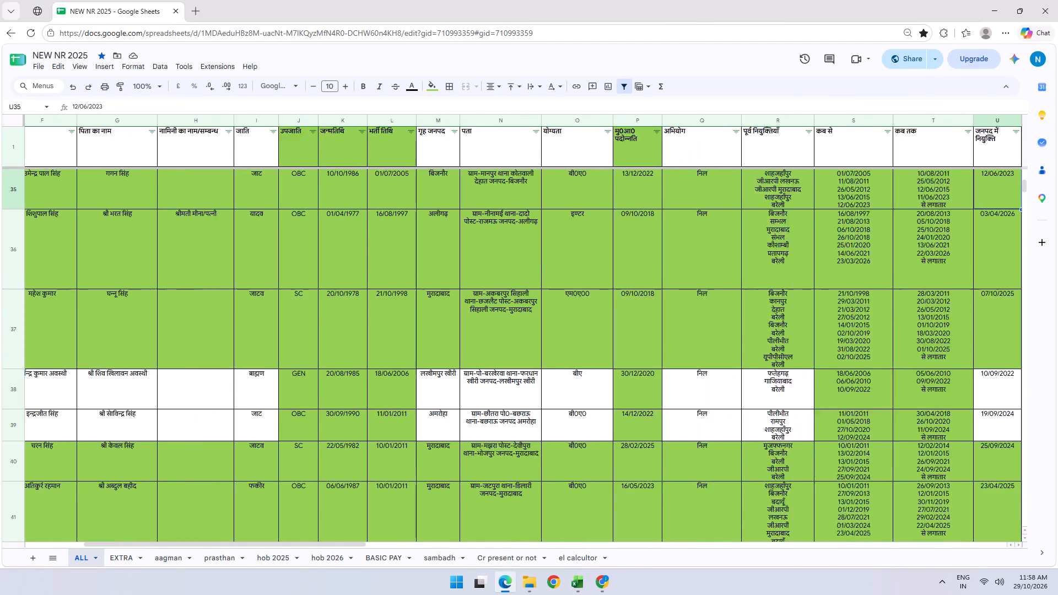
key("shift+Tab")
key("shift+Tab")
key("shift+Tab")
key("shift+Tab")
key("shift+Tab")
key("shift+Tab")
key("shift+Tab")
key("shift+Tab")
key("shift+Tab")
key("shift+Tab")
key("shift+Tab")
key("shift+Tab")
key("shift+Tab")
key("shift+Tab")
key("shift+Tab")
key("shift+Tab")
key("shift+Tab")
key("shift+Tab")
key("shift+Tab")
key("shift+Tab")
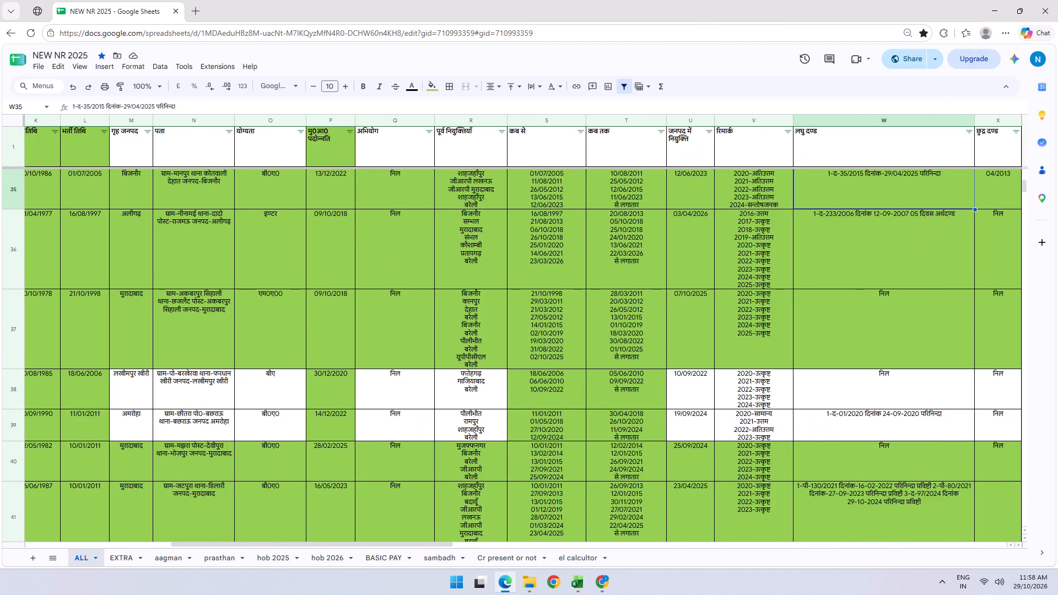
key("Tab")
key("Tab")
key("Tab")
key("Tab")
key("Tab")
key("Tab")
key("Tab")
key("Tab")
key("Tab")
key("Tab")
key("Tab")
key("Tab")
key("Tab")
key("Tab")
key("Tab")
key("Tab")
key("Tab")
key("Tab")
key("Tab")
key("Tab")
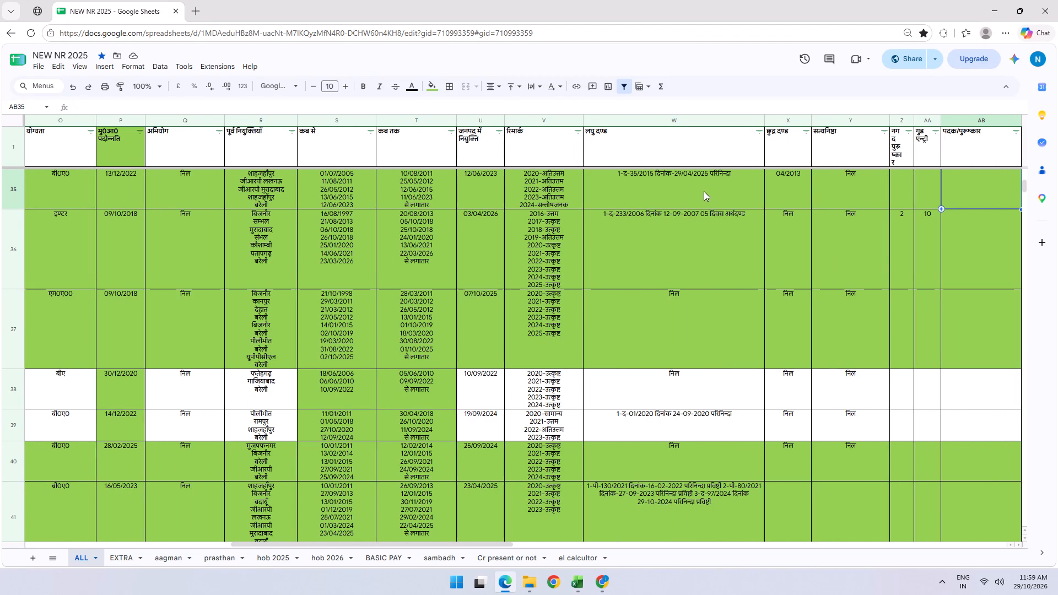
left_click_drag(421, 544, 242, 552)
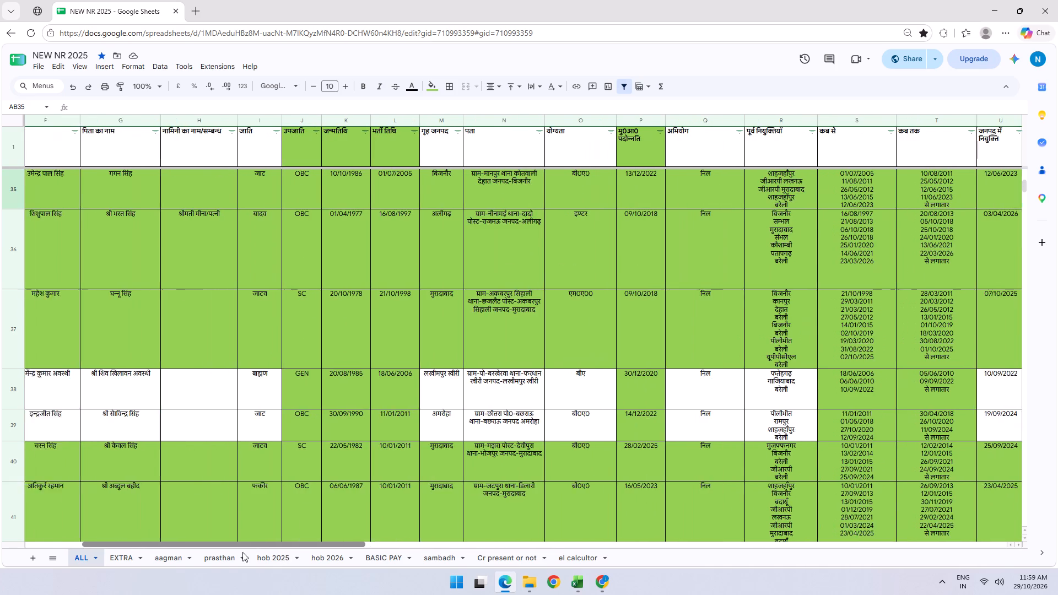
left_click_drag(242, 552, 195, 550)
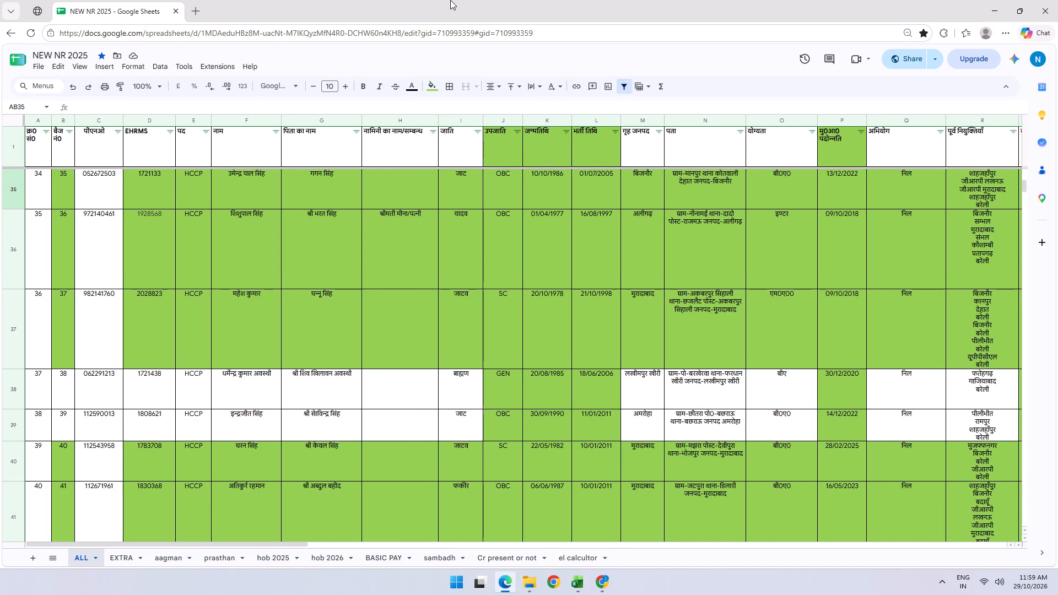
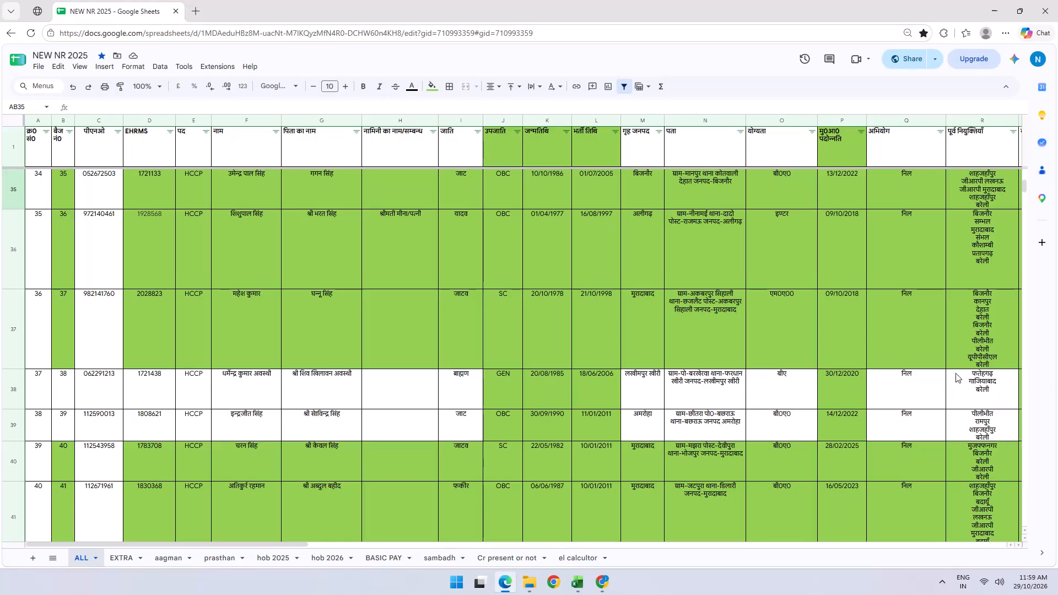
Correct the date in the found employee's लघु दण्ड cell W35 on the ALL sheet to 29/04/2015.
left_click(981, 200)
key("Tab")
key("Tab")
key("Tab")
key("Tab")
key("Tab")
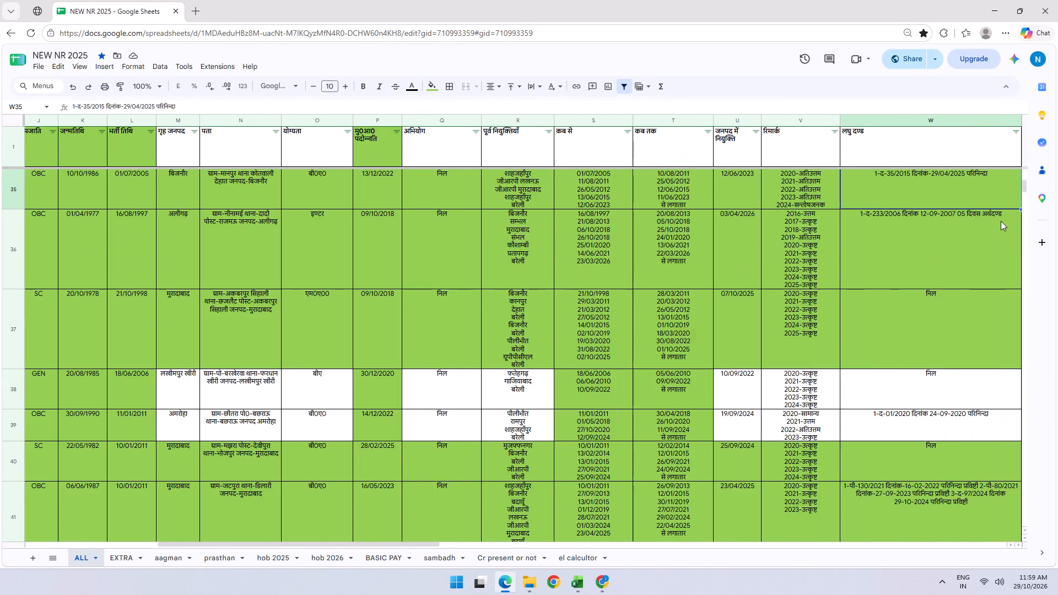
key("Tab")
double_click(915, 169)
double_click(916, 175)
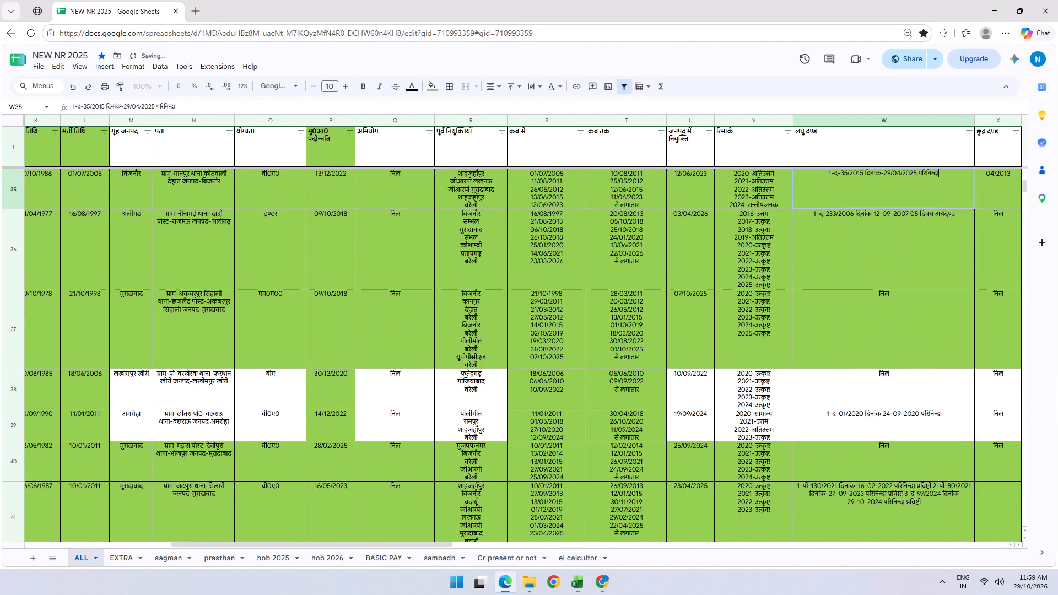
left_click(914, 174)
key("BackSpace")
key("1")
key("Return")
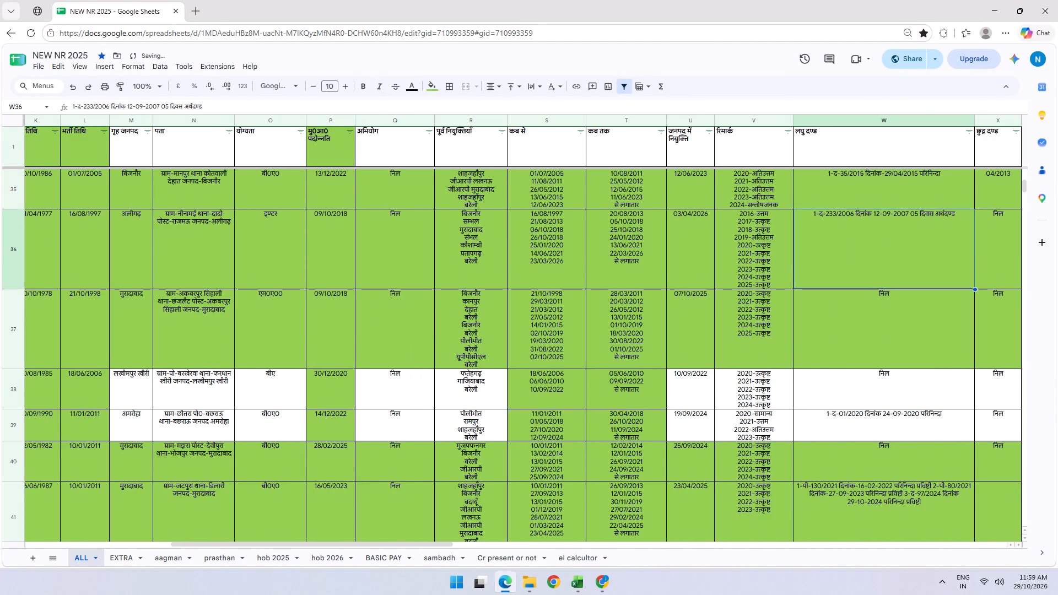
Switch to the bonus 2025-2026 workbook and delete the checked PNO cell J3 in Sheet1, shifting the cells below up.
key("alt+Tab")
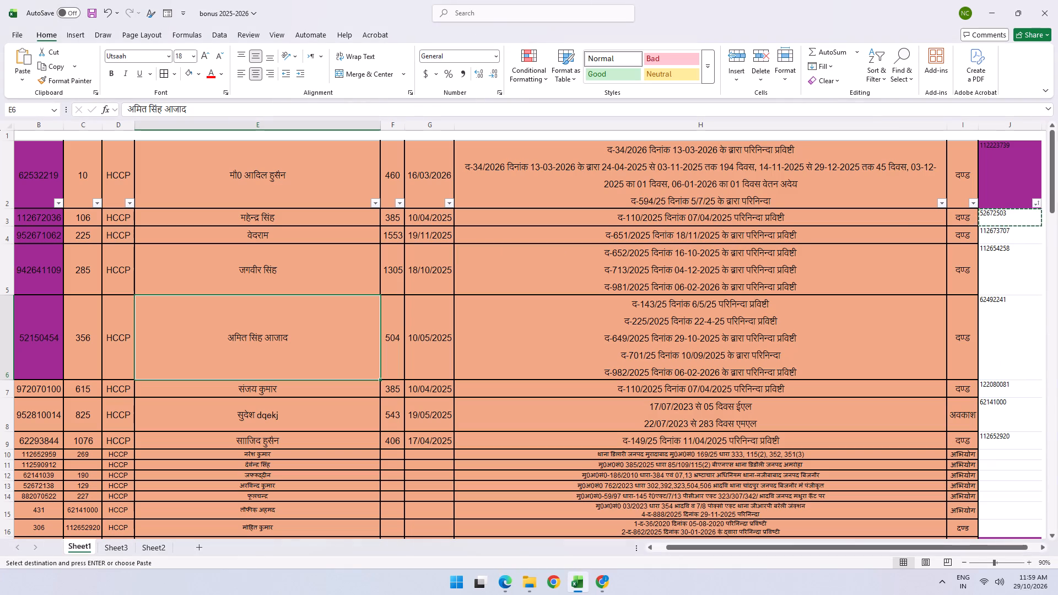
left_click(1013, 220)
key("Delete")
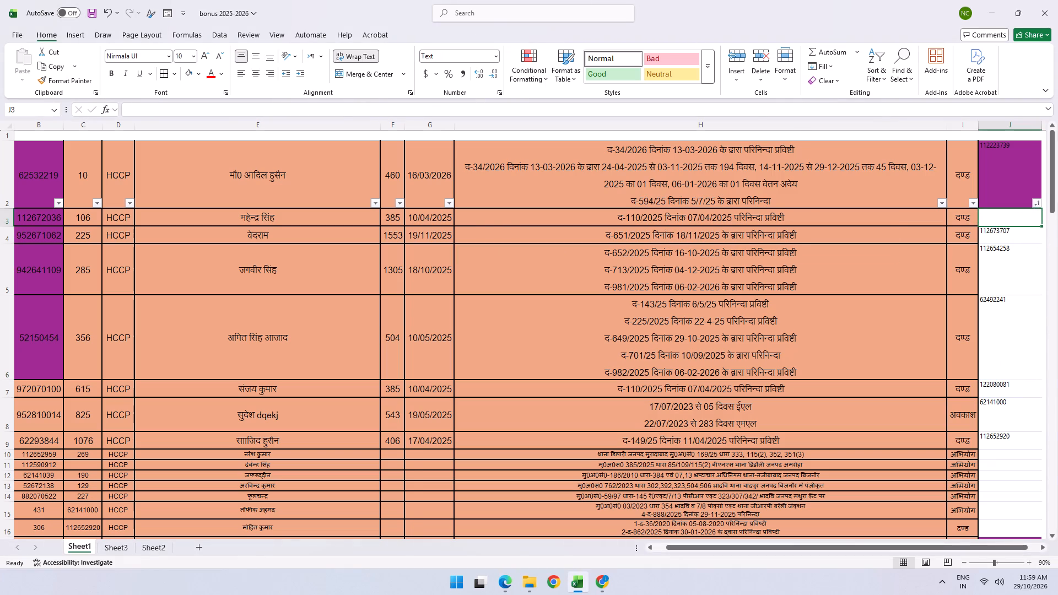
key("ctrl+minus")
key("Down")
key("Return")
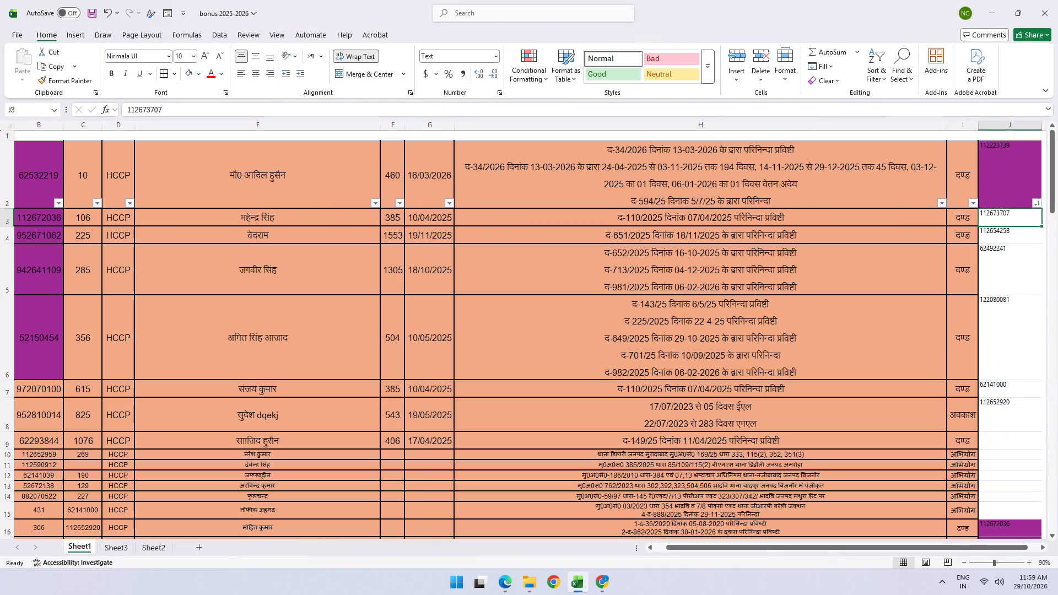
Copy the PNO in J3 and find it on the ALL sheet of the NEW NR 2025 Google Sheet.
left_click(1038, 215)
left_click(1017, 221)
key("ctrl+c")
key("alt+Tab")
left_click(622, 317)
key("ctrl+f")
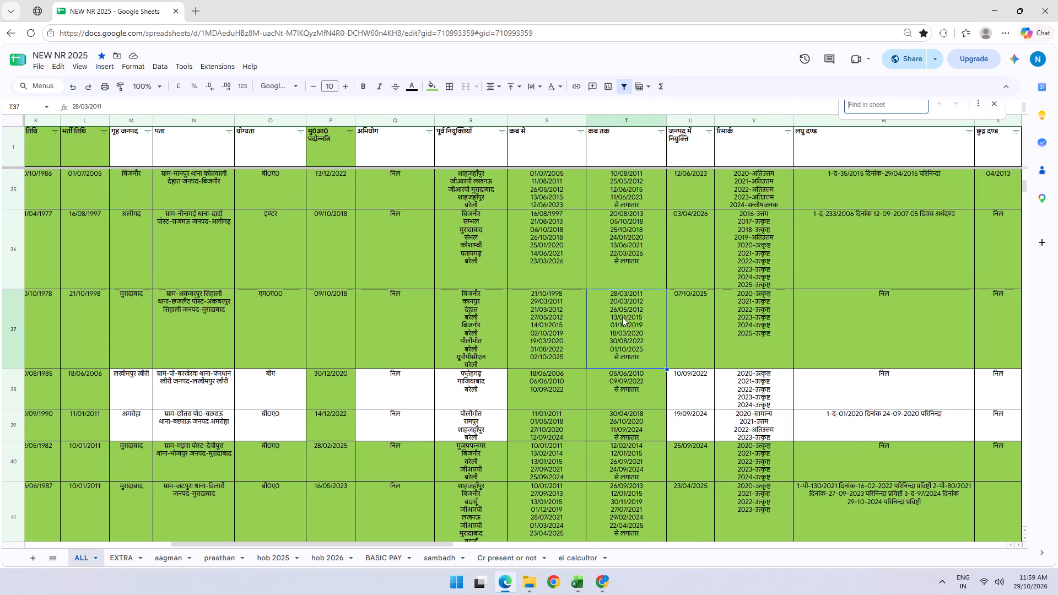
key("ctrl+v")
key("Return")
key("Escape")
Examine the found employee's row 867 across its columns, including the लघु दण्ड, रिमार्क and identification details.
key("Tab")
key("Tab")
key("Tab")
key("Tab")
key("Tab")
key("Tab")
key("Tab")
key("Tab")
key("Tab")
key("Tab")
key("Tab")
key("Tab")
key("Tab")
key("Tab")
key("Tab")
key("Tab")
key("Tab")
key("Tab")
key("Tab")
key("Tab")
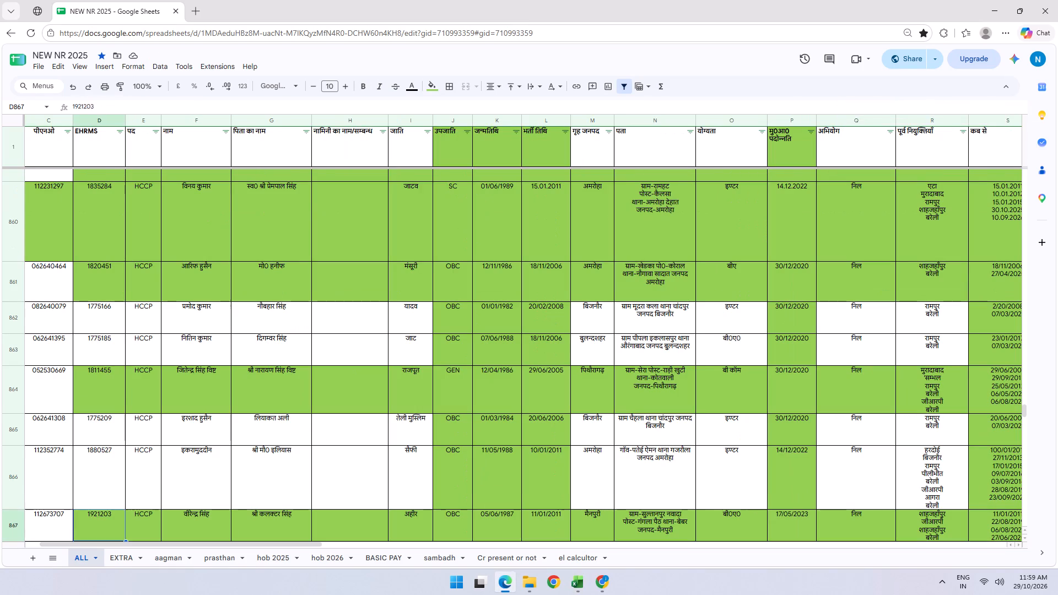
key("Left")
key("Left")
key("Left")
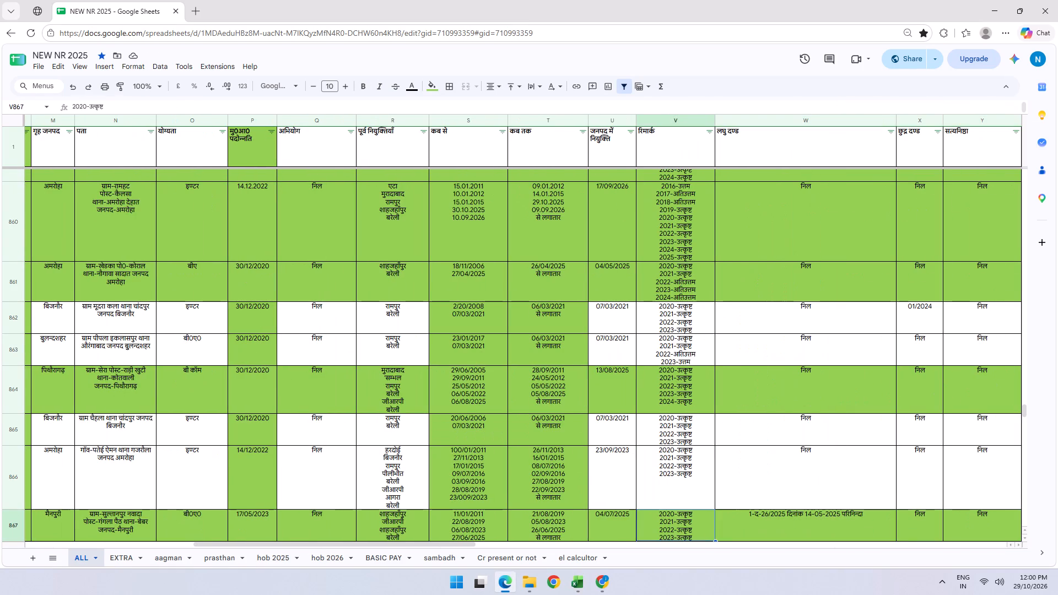
key("Right")
key("Right")
key("Left")
key("Left")
key("Left")
key("Left")
key("Left")
key("Left")
key("Left")
key("Left")
key("Left")
key("Left")
key("Left")
key("Left")
key("Left")
key("Left")
key("Left")
key("Left")
key("Left")
key("Left")
key("Left")
key("Left")
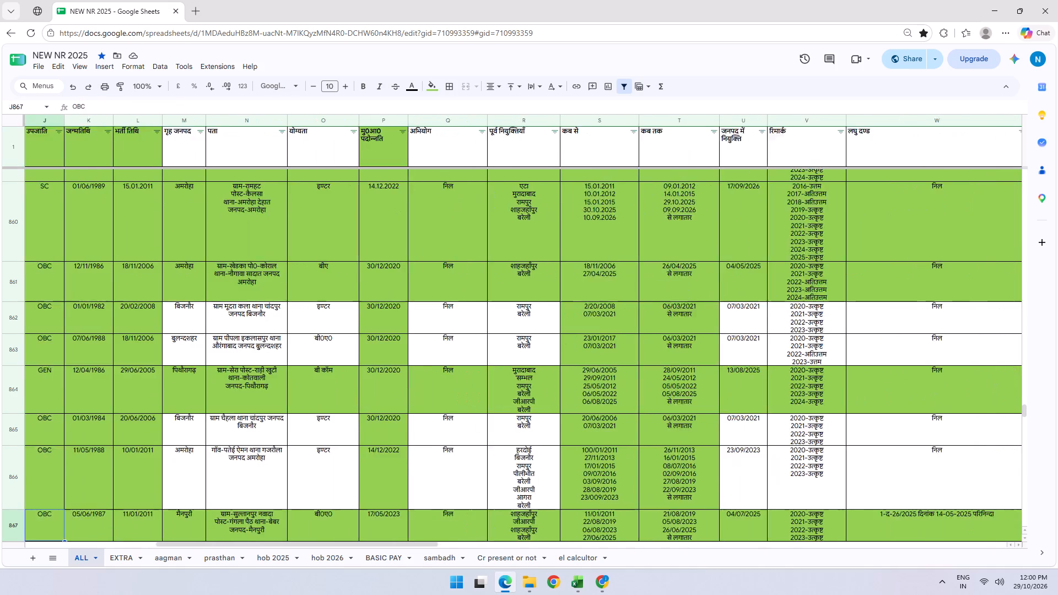
key("Right")
key("Right")
key("Right")
key("Left")
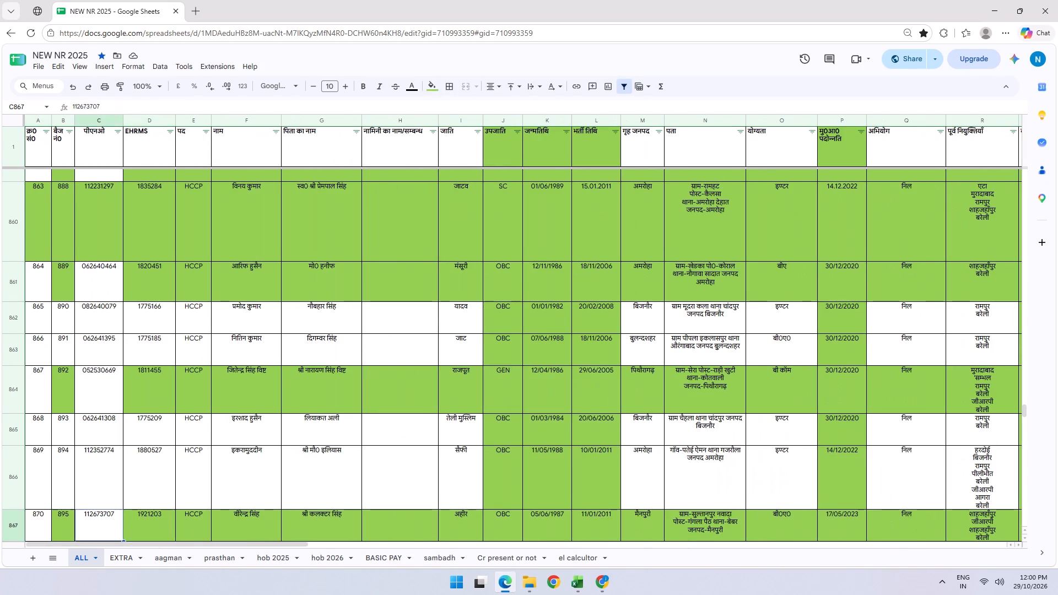
key("Left")
key("Left")
key("Right")
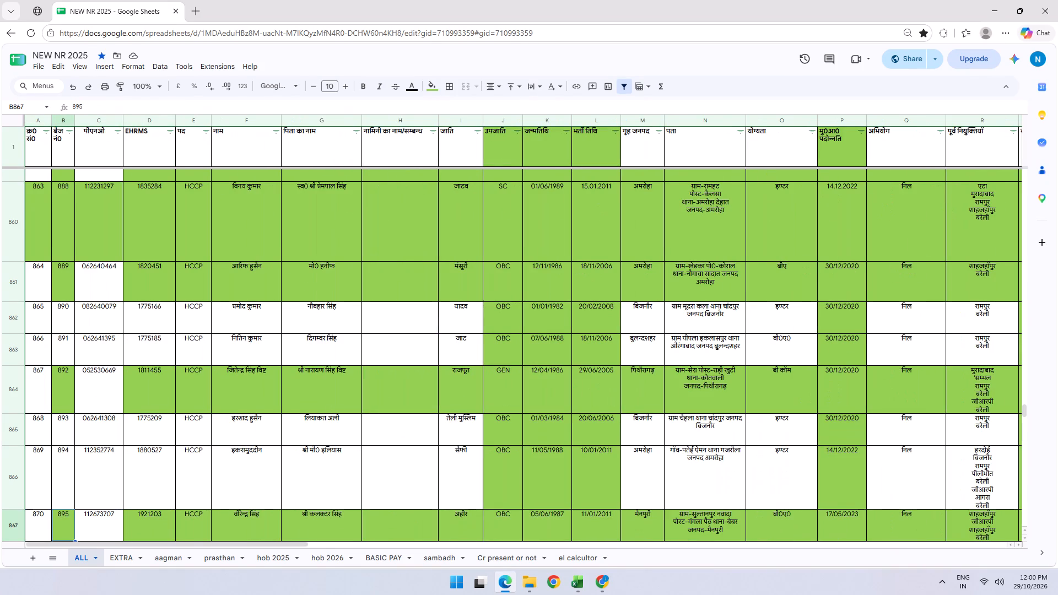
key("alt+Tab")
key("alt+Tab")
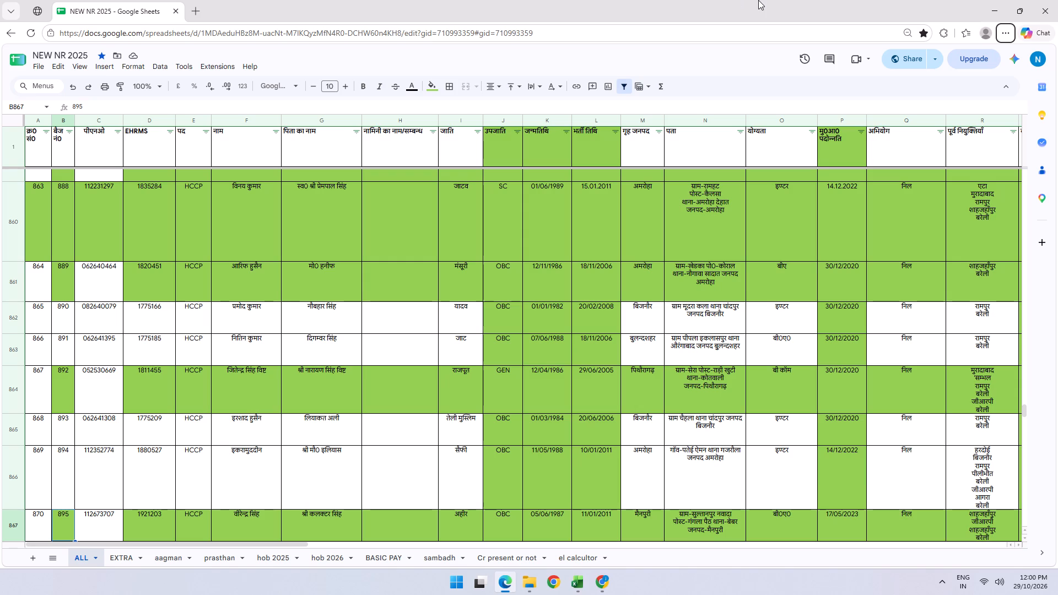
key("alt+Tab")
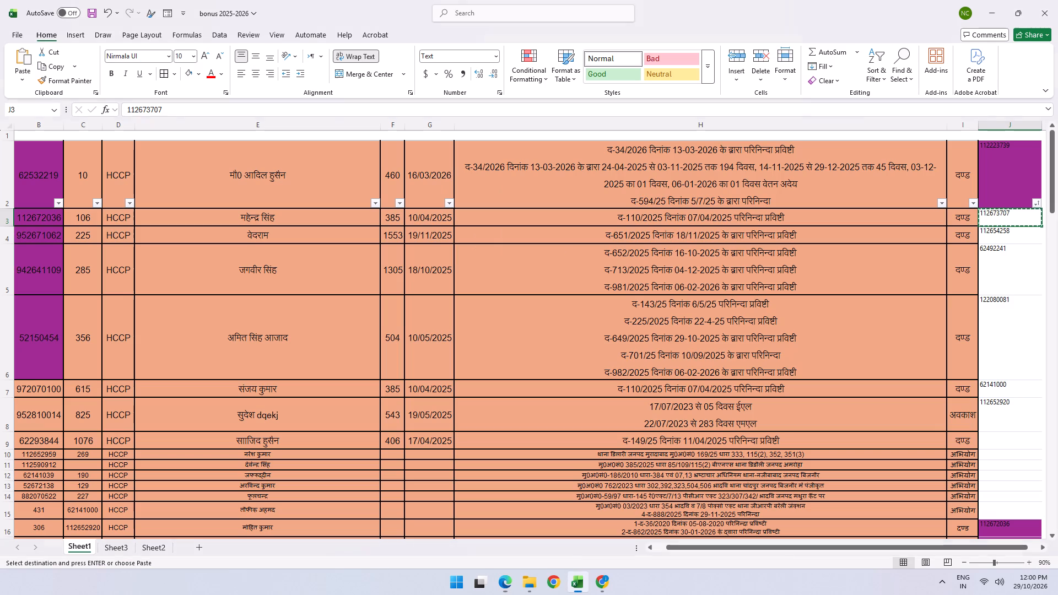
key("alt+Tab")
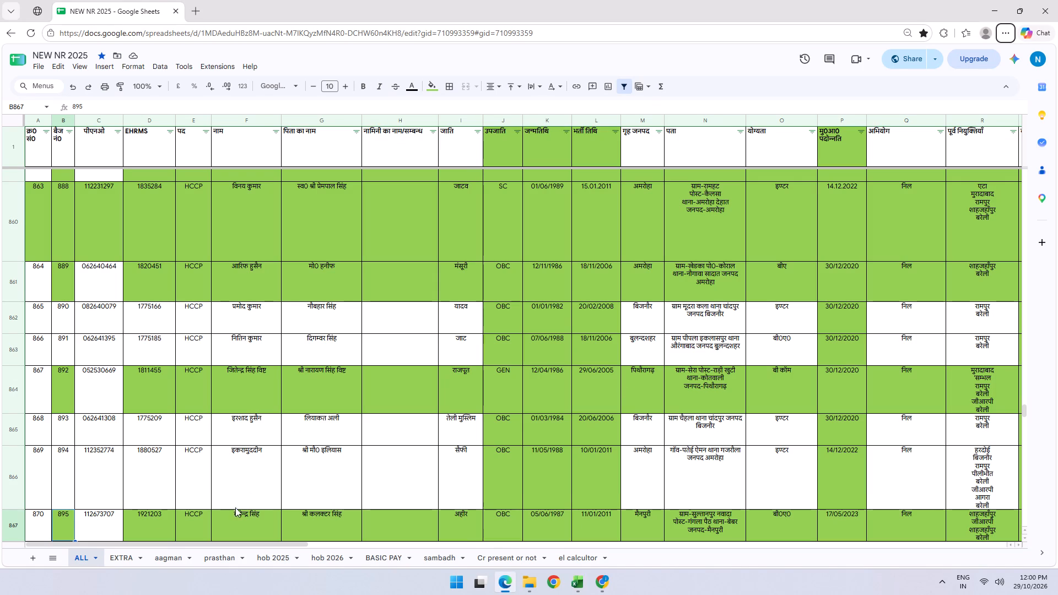
Copy cells A867:F867 from the ALL sheet and go to the end of the list in Sheet1 of the bonus 2025-2026 workbook.
left_click_drag(37, 521, 296, 526)
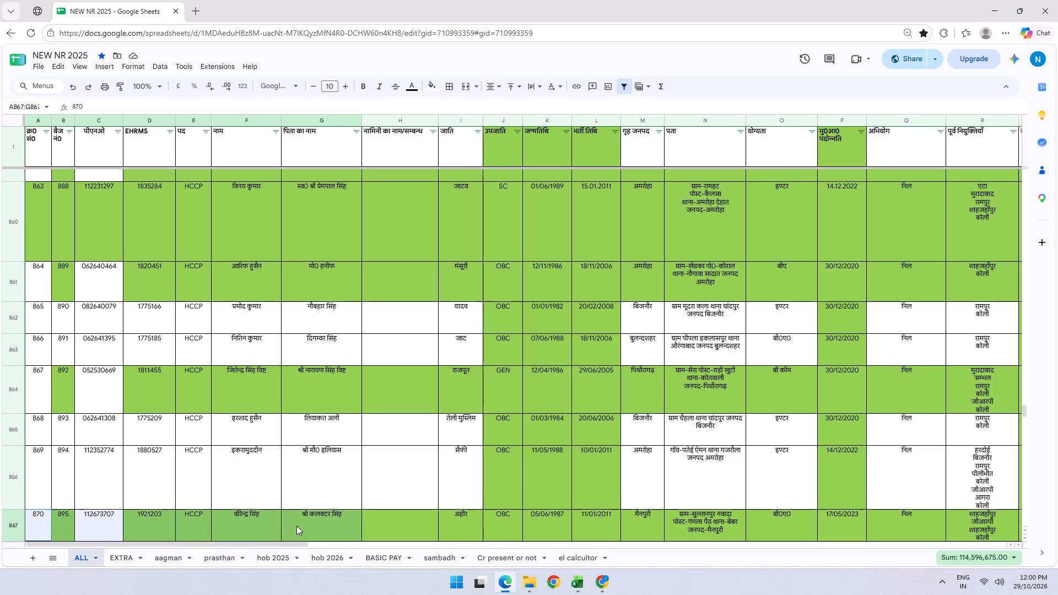
left_click_drag(296, 526, 238, 525)
key("ctrl+c")
key("alt+Tab")
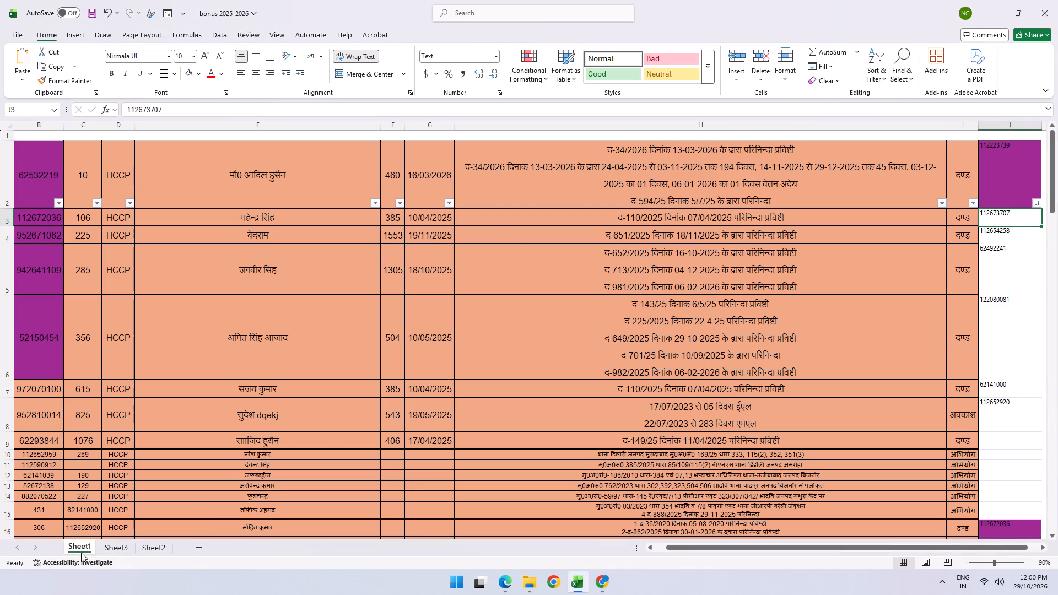
left_click(60, 486)
left_click(40, 490)
key("ctrl+shift+Down")
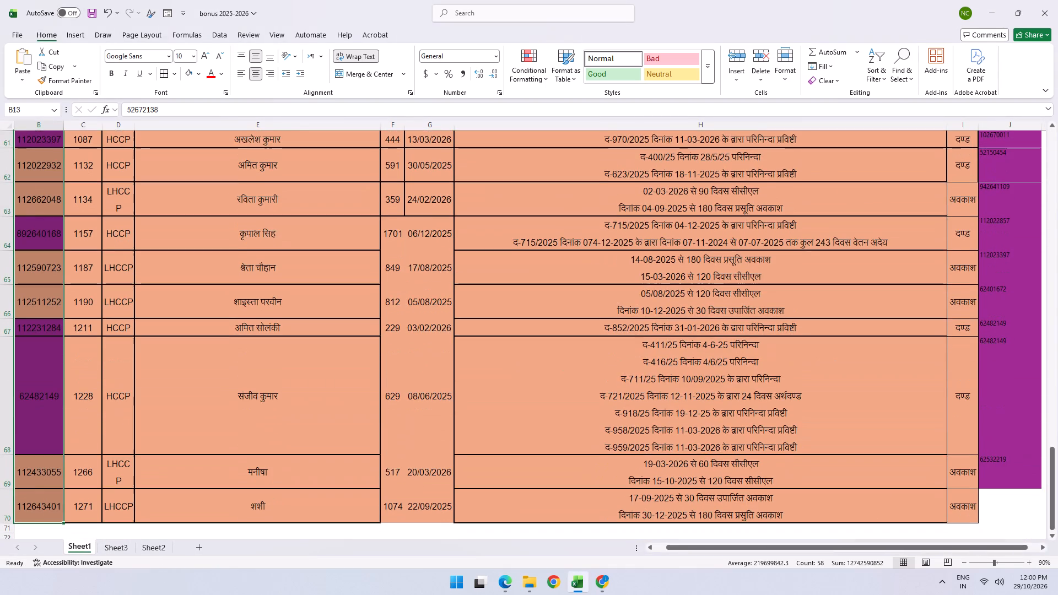
scroll(48, 490, "down", 1)
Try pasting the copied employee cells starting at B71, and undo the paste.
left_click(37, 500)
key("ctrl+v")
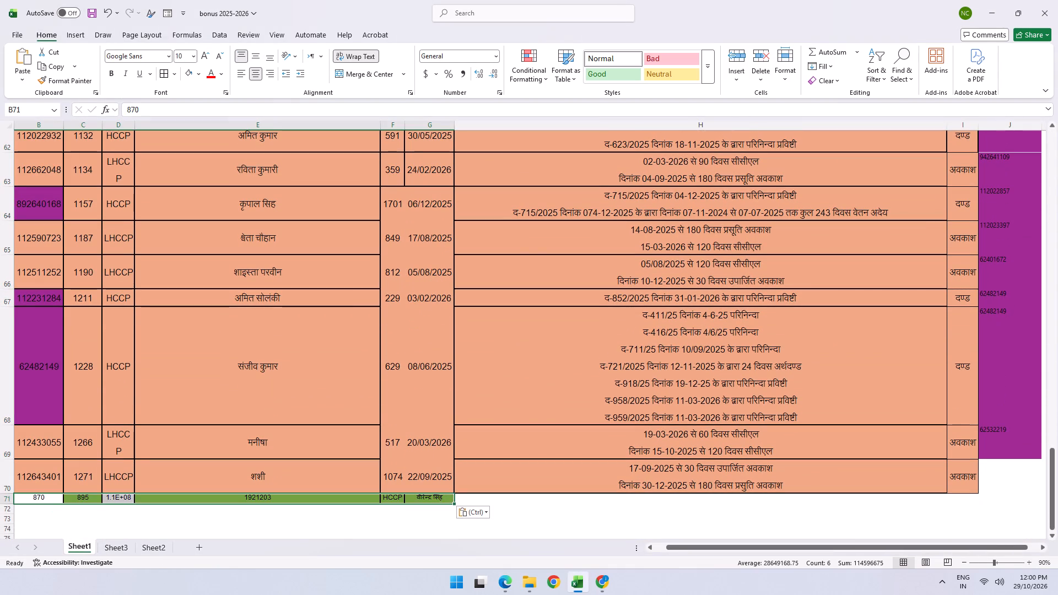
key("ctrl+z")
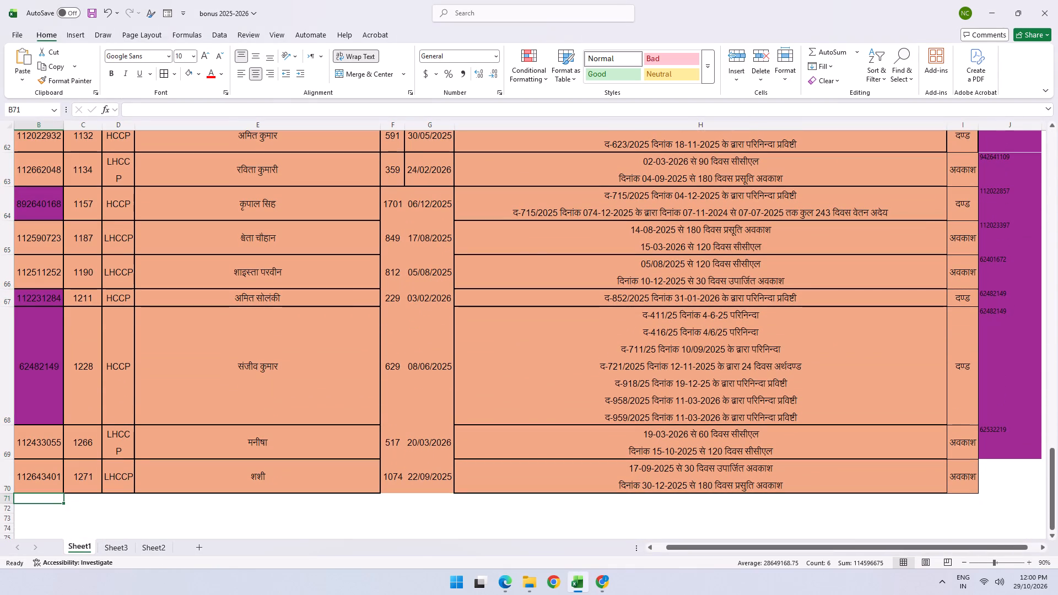
Paste the copied employee cells into the first empty row of Sheet1, starting at A71.
left_click_drag(676, 547, 466, 538)
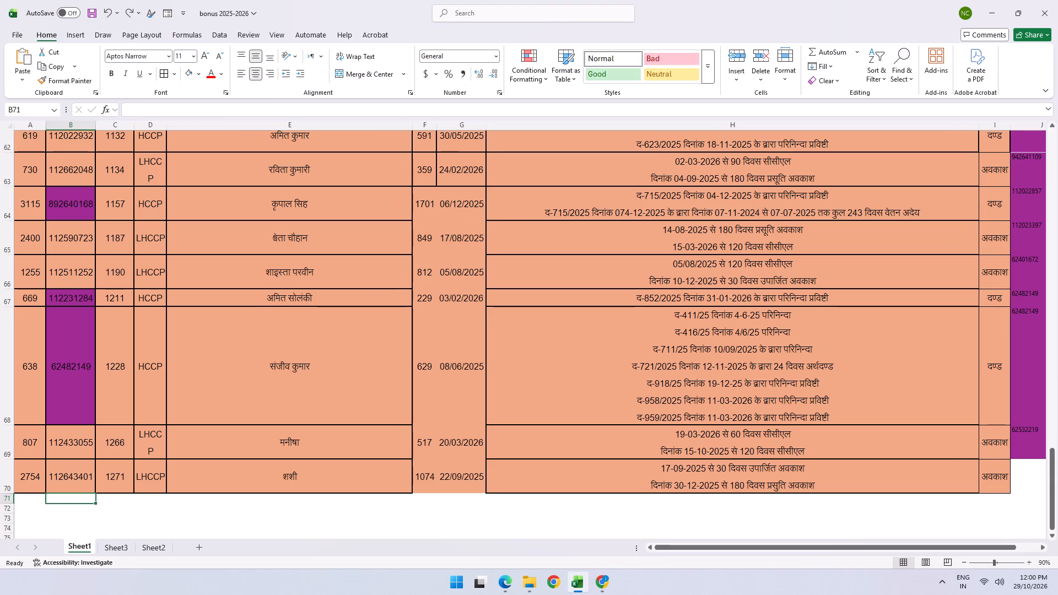
left_click(33, 501)
key("ctrl+v")
Delete the EHRMS number cell D71 and shift the remaining cells of the row left.
left_click(288, 504)
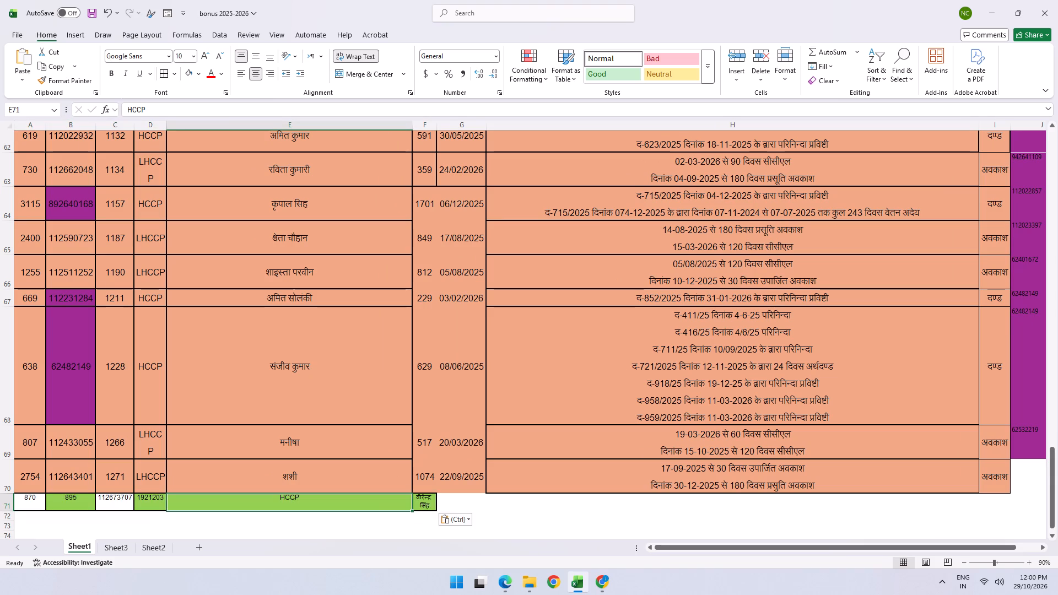
left_click(154, 504)
key("Delete")
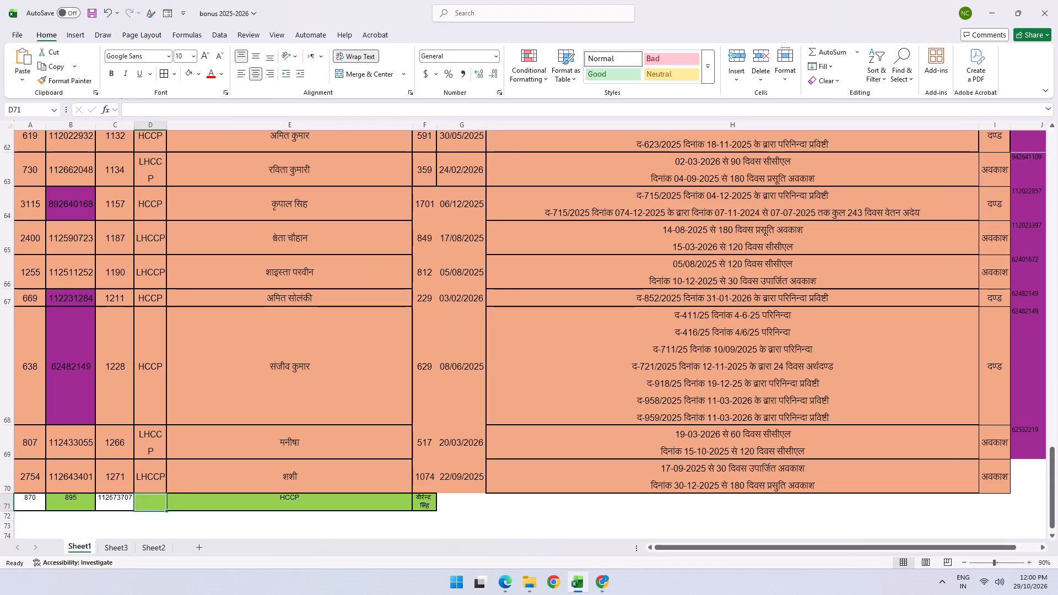
key("ctrl+minus")
key("Down")
key("Up")
key("Return")
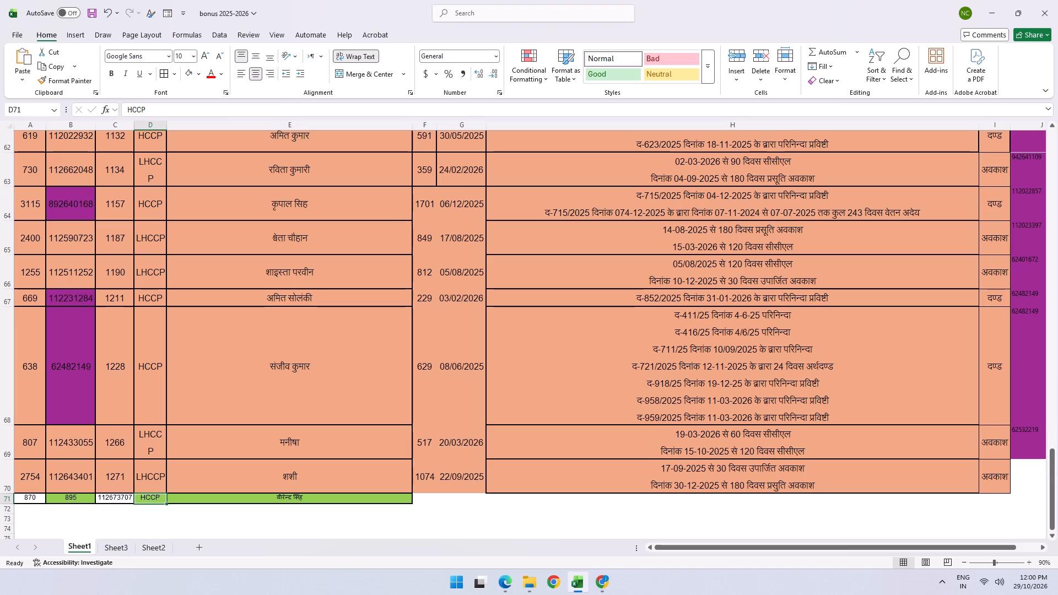
Copy the लघु दण्ड entry in W867 from the NEW NR 2025 ALL sheet into H71 of Sheet1 in the bonus workbook.
key("alt+Tab")
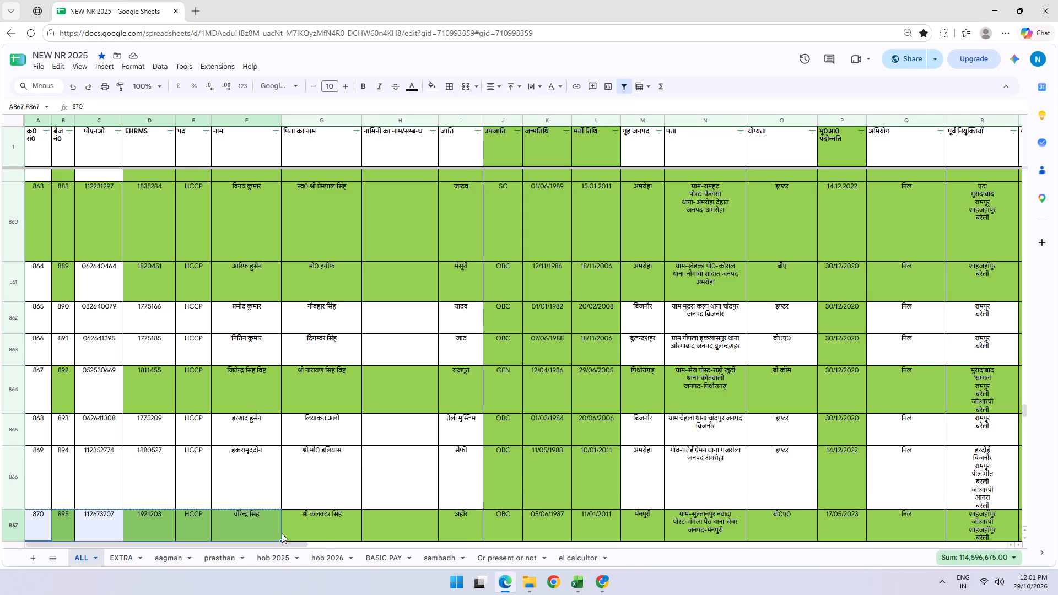
left_click(981, 521)
key("Tab")
key("Tab")
key("Tab")
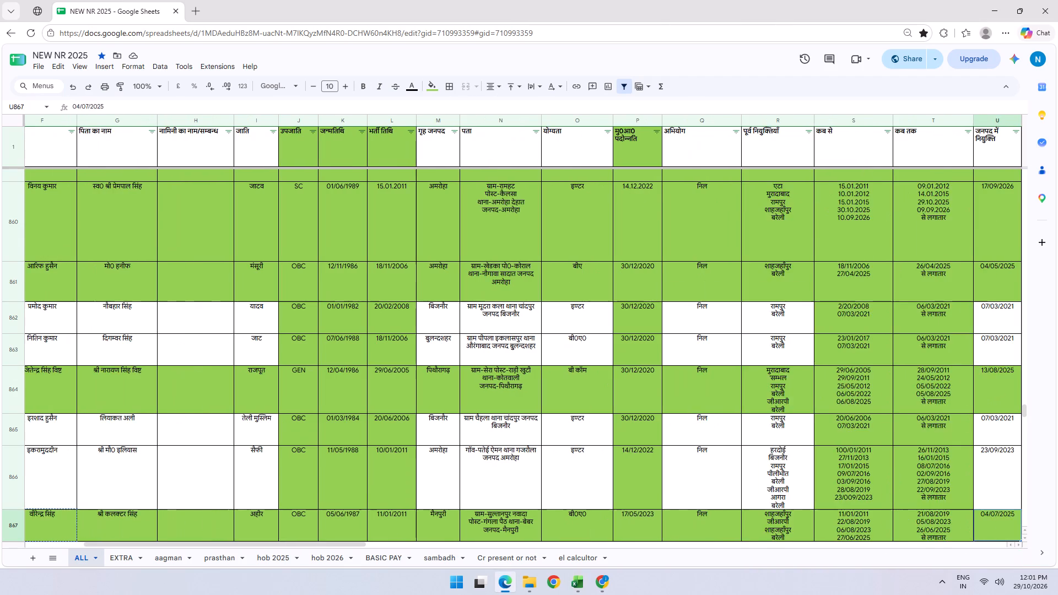
key("Tab")
key("Tab")
key("Tab")
left_click(919, 517)
key("ctrl+c")
key("alt+Tab")
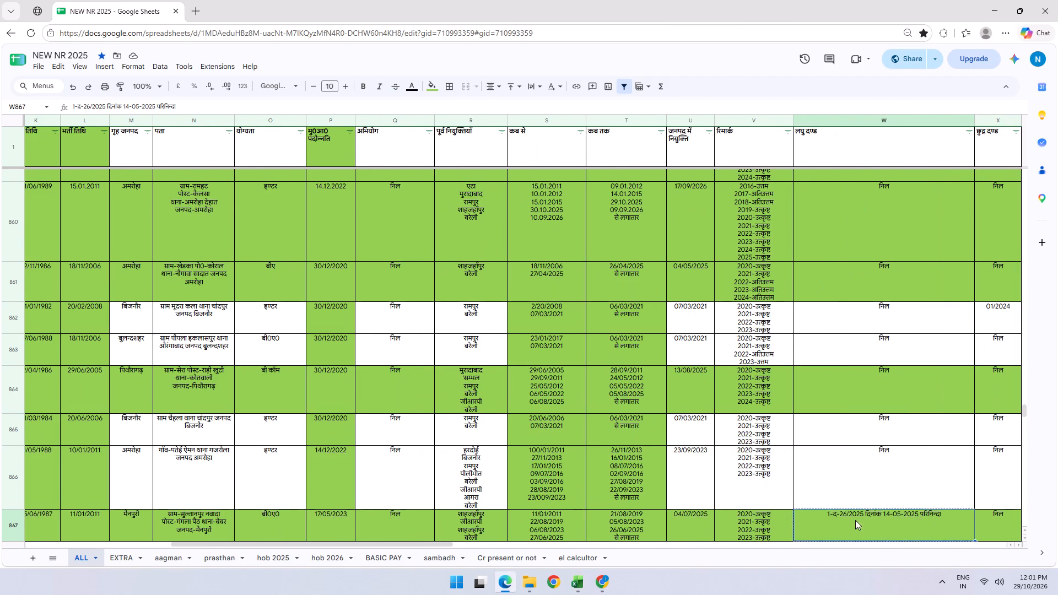
left_click(698, 500)
key("ctrl+v")
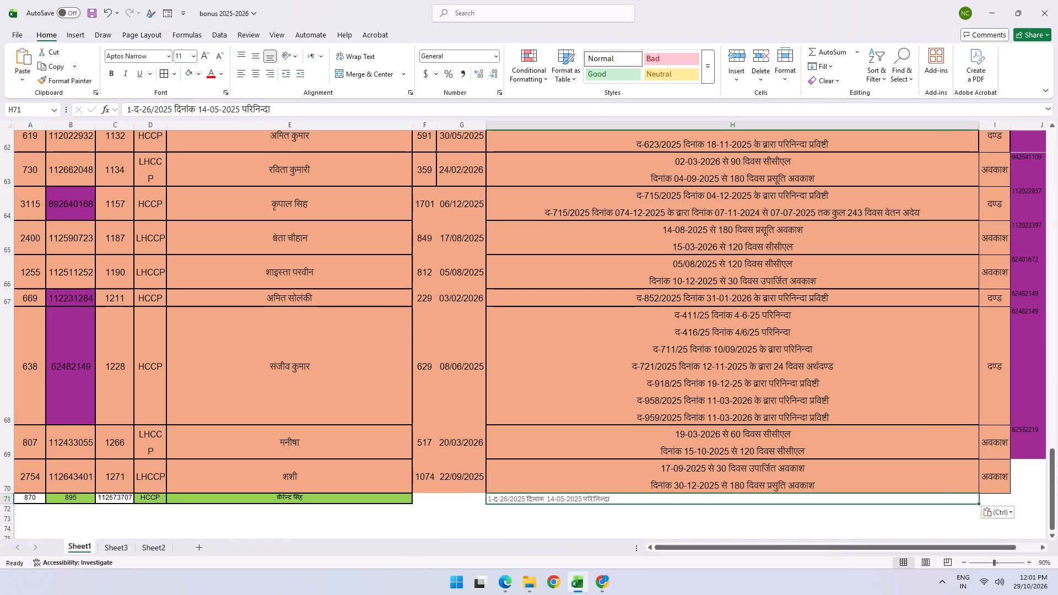
Copy the category दण्ड from I68 into I71 for the new row.
key("Tab")
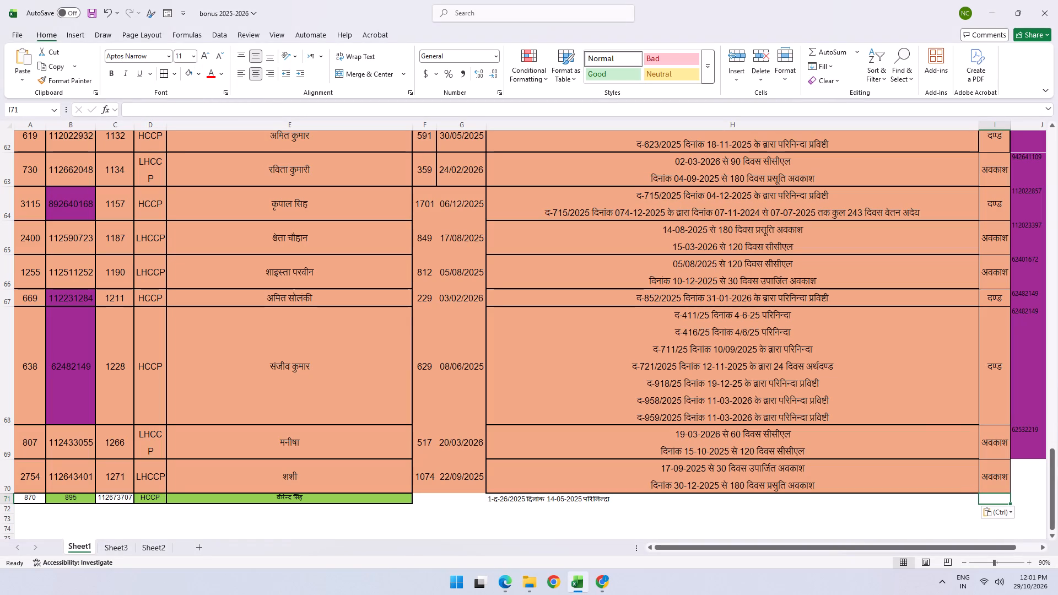
left_click_drag(977, 396, 983, 394)
left_click(994, 388)
key("ctrl+c")
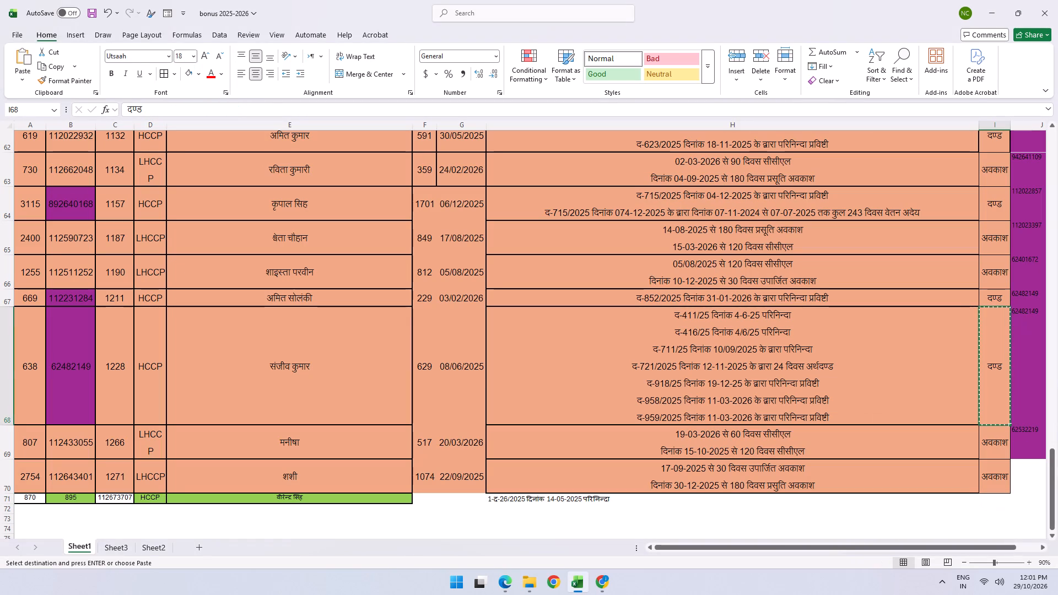
key("Down")
key("Down")
key("Down")
key("ctrl+v")
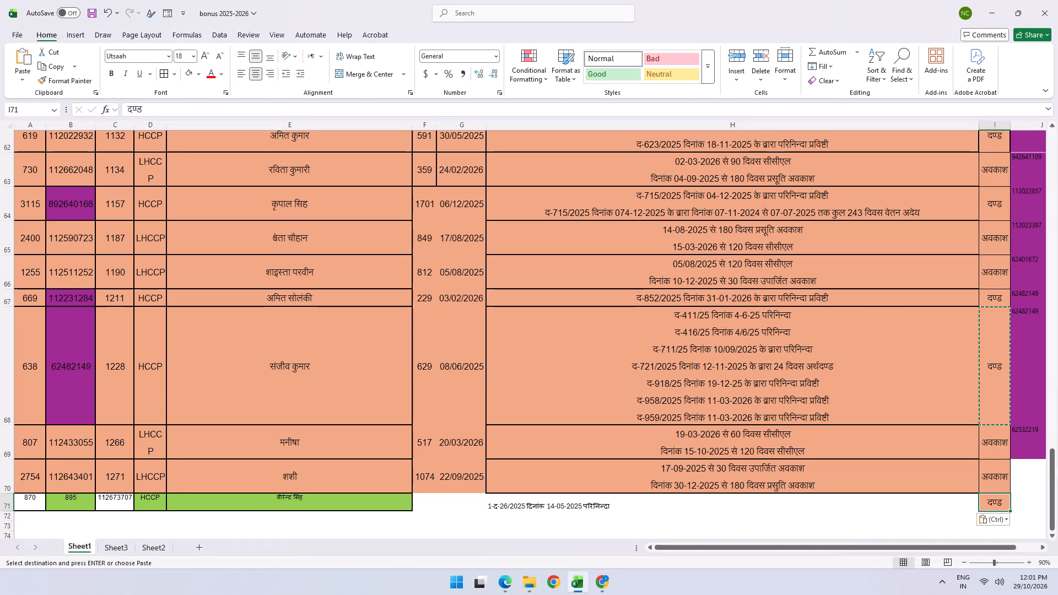
Look up the PNO from J4 of Sheet1 in the ALL sheet of NEW NR 2025.
left_click(1034, 440)
scroll(1024, 410, "up", 20)
scroll(1024, 410, "up", 4)
scroll(1023, 408, "down", 1)
scroll(1023, 408, "up", 5)
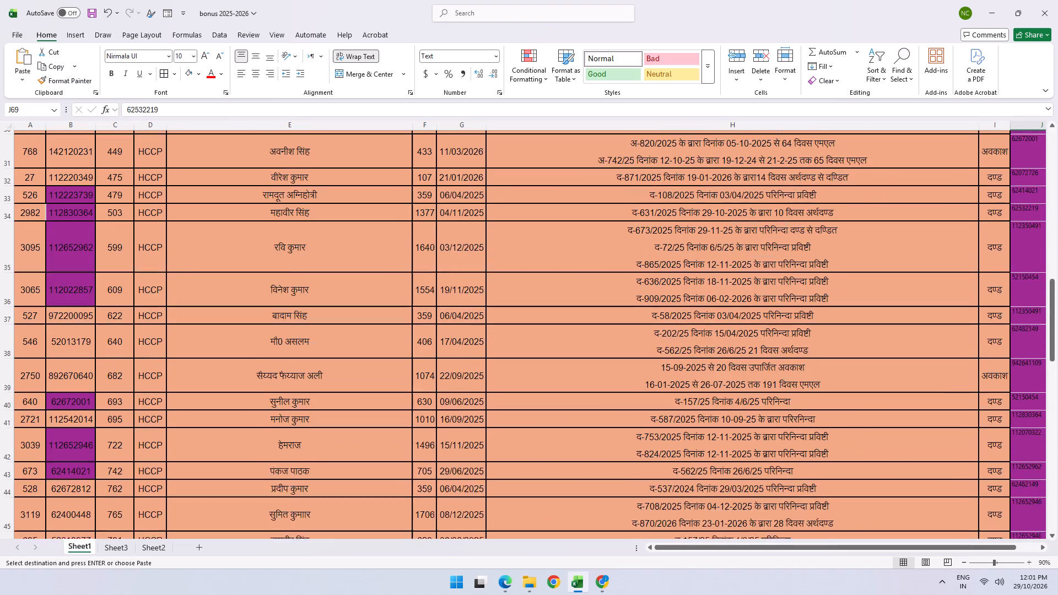
scroll(1016, 403, "up", 2)
scroll(983, 274, "up", 11)
scroll(976, 266, "down", 1)
scroll(976, 266, "up", 10)
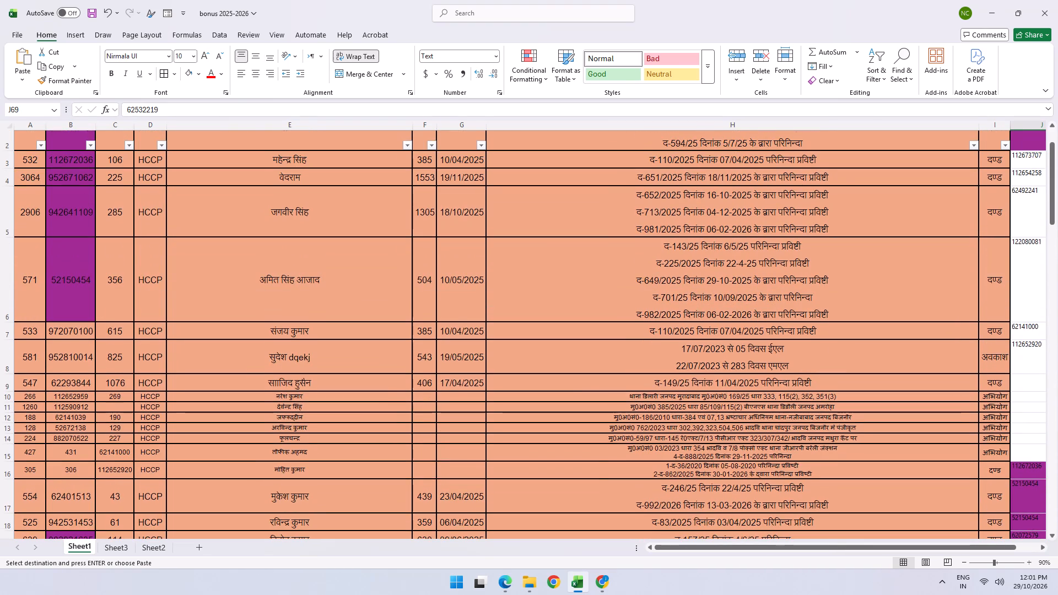
scroll(976, 266, "up", 9)
left_click(1029, 217)
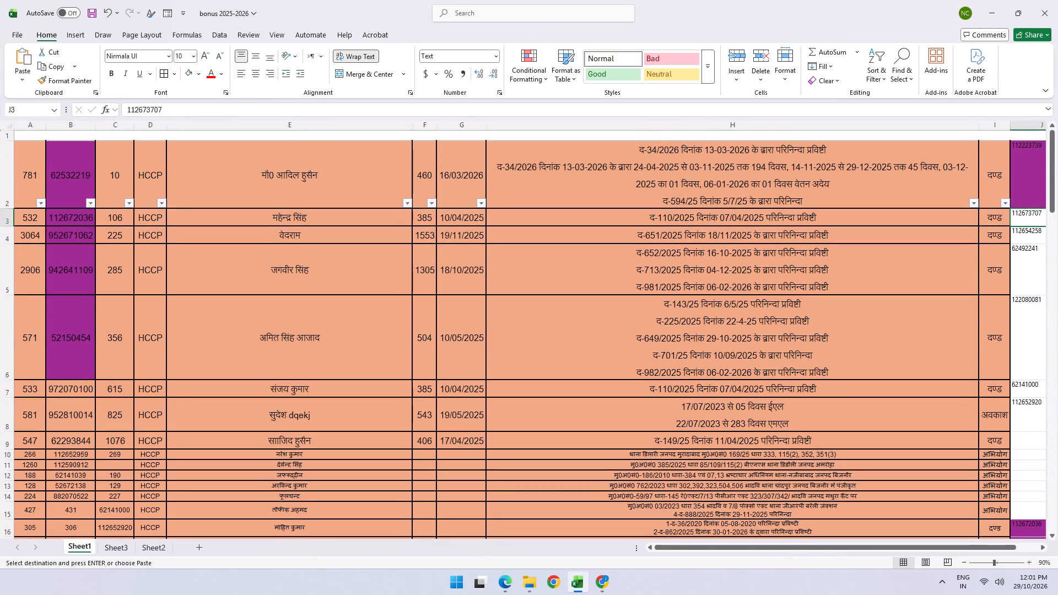
left_click(1030, 232)
key("ctrl+c")
key("alt+Tab")
left_click(520, 326)
key("ctrl+f")
key("ctrl+v")
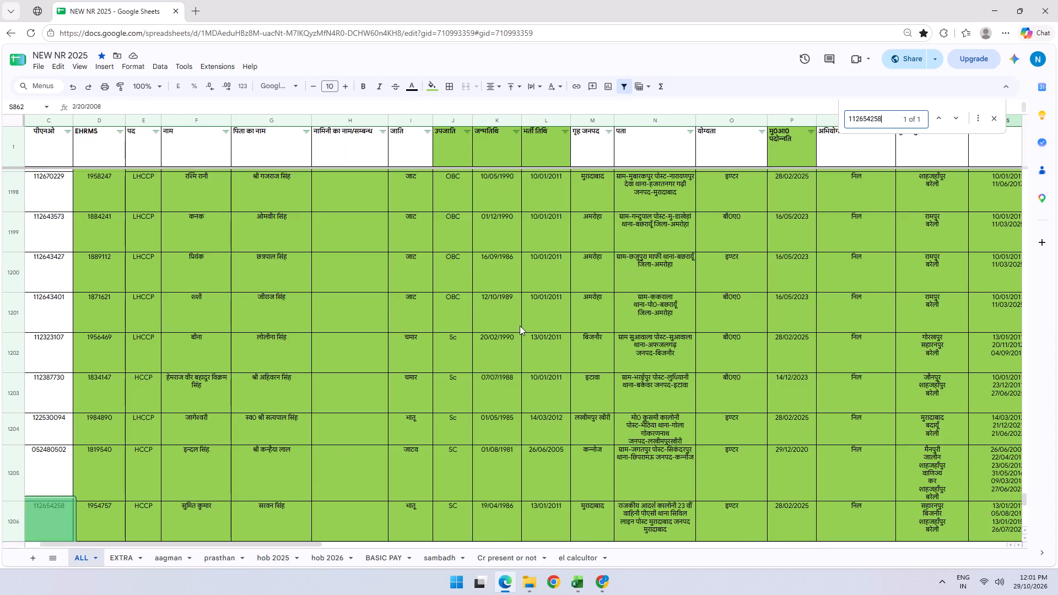
key("Return")
key("Escape")
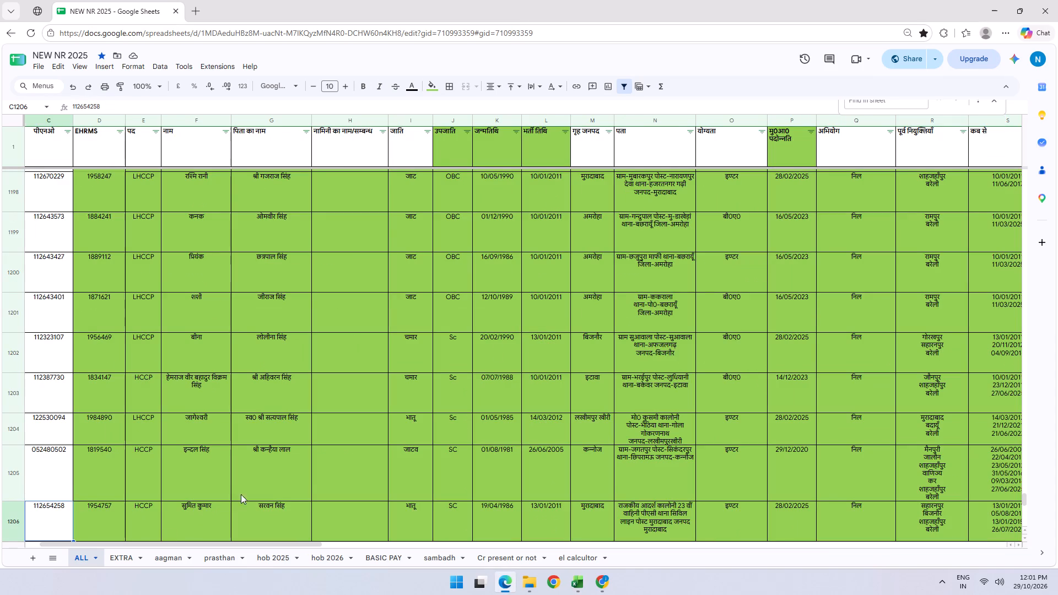
Split the लघु दण्ड text in W1206 into three lines, breaking before "2-द-104/2023" and before "3 परिनिन्दा".
left_click_drag(305, 547, 230, 545)
left_click(109, 521)
key("Tab")
key("Tab")
key("Tab")
key("Tab")
key("Tab")
key("Tab")
key("Tab")
key("Tab")
key("Tab")
key("Tab")
key("Tab")
key("Tab")
key("Tab")
key("Tab")
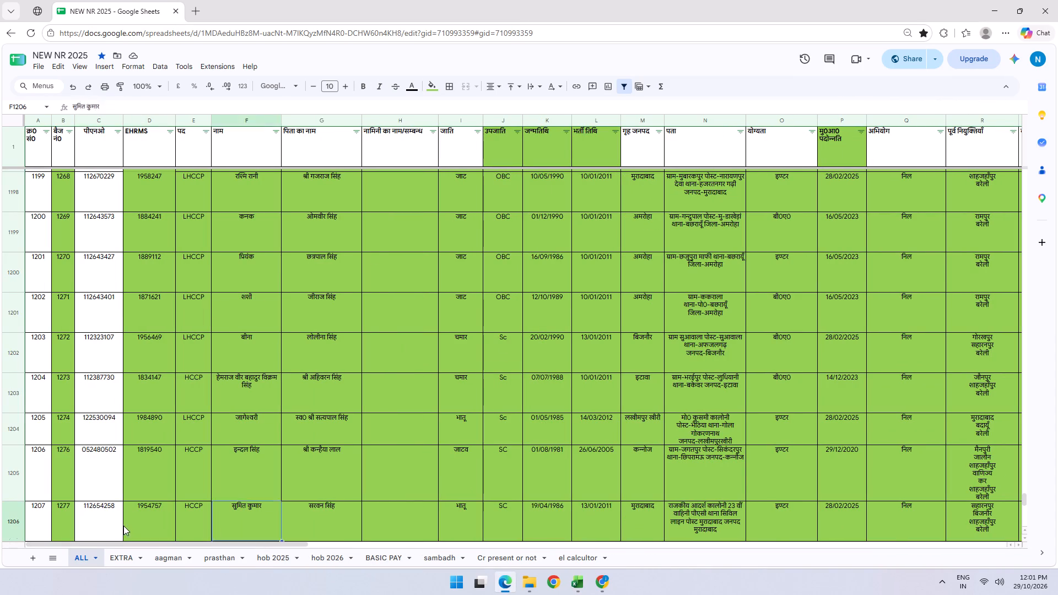
key("Tab")
key("Tab")
key("Tab")
key("Tab")
key("Tab")
key("Tab")
key("Tab")
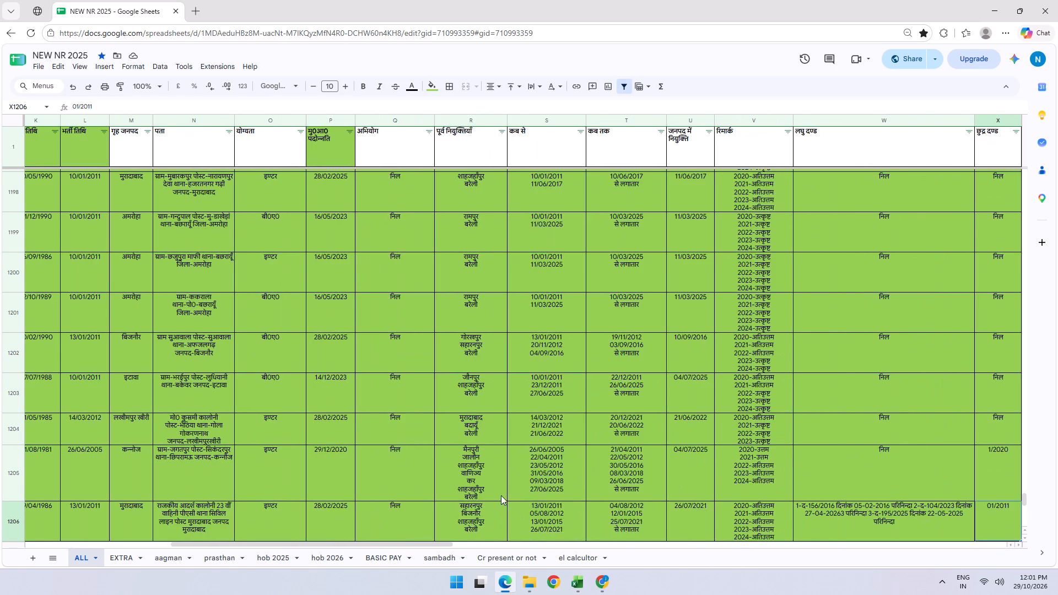
left_click(882, 513)
double_click(892, 502)
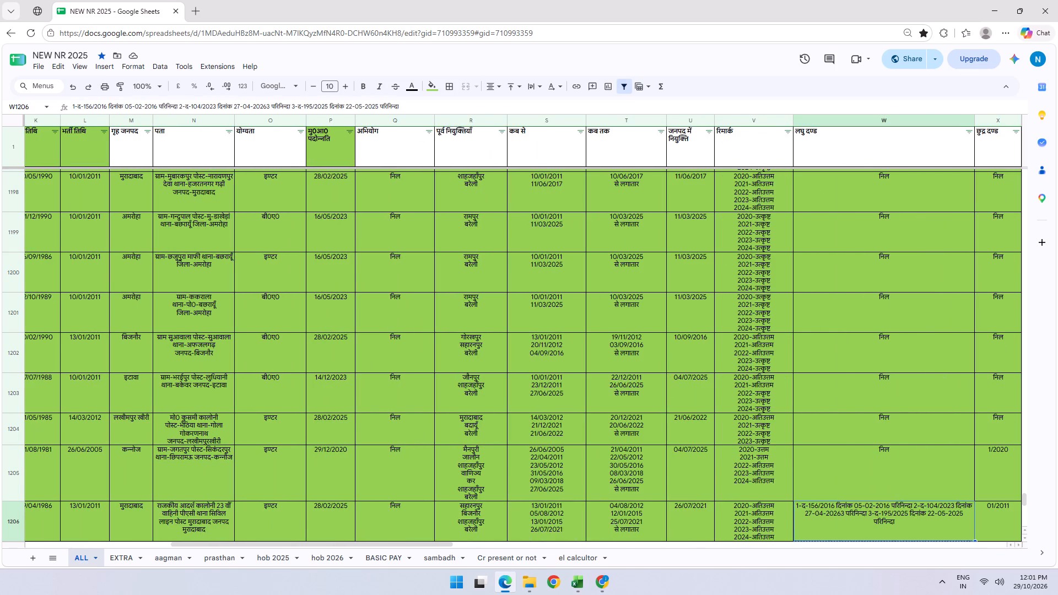
double_click(892, 504)
left_click(893, 506)
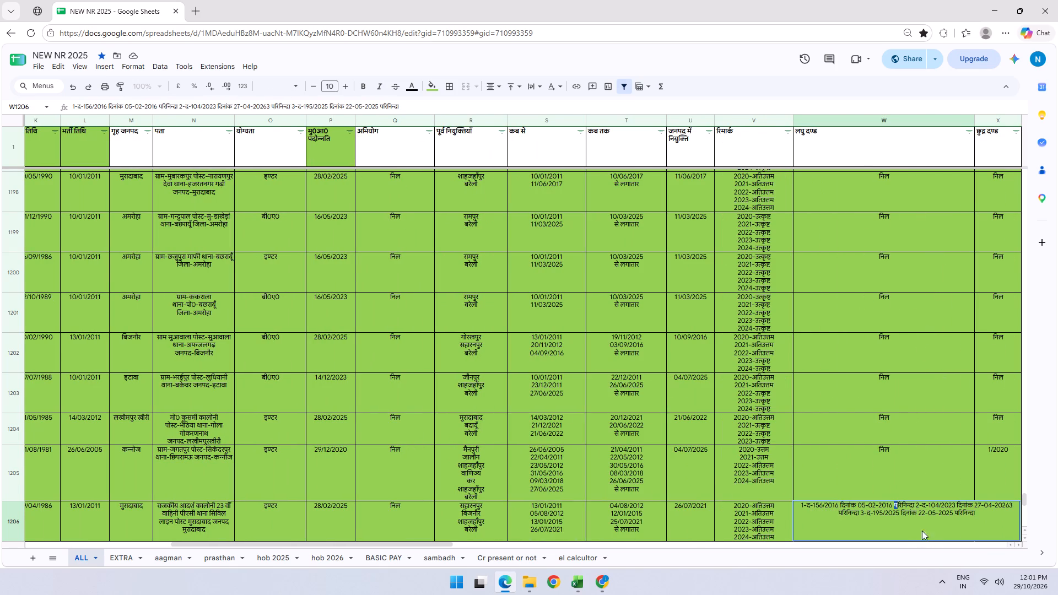
key("Right")
key("Right")
key("Right")
key("Right")
key("Right")
key("alt+Return")
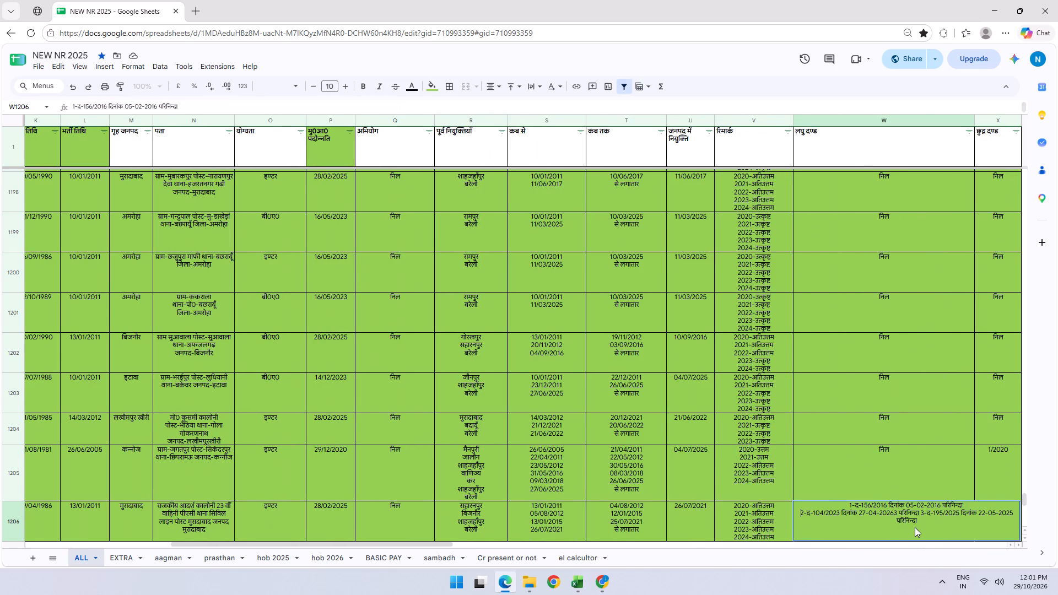
key("Right")
key("Right")
key("Right")
key("Right")
key("Right")
key("Right")
key("Right")
key("Right")
key("Right")
key("Right")
key("Right")
key("Right")
key("Right")
key("Right")
key("Right")
key("Right")
key("Right")
key("Right")
key("Right")
key("Right")
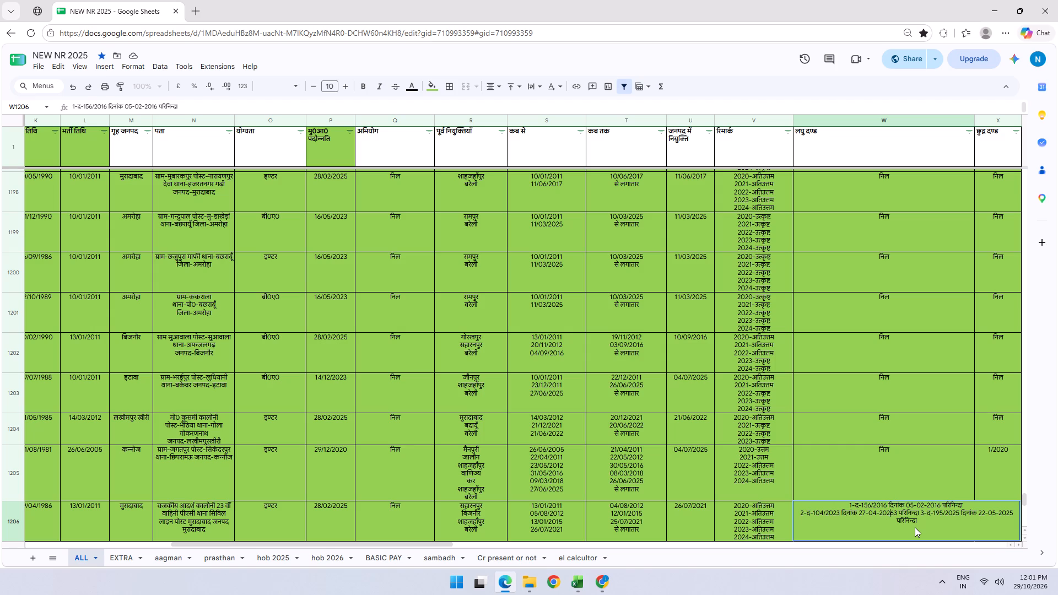
key("Right")
key("alt+Return")
key("Right")
key("Right")
key("Right")
key("Right")
key("Right")
key("Right")
key("Right")
key("Right")
key("Right")
key("Right")
key("Right")
key("Right")
key("Right")
key("Right")
key("Right")
key("Right")
key("Right")
key("Right")
key("Right")
key("Right")
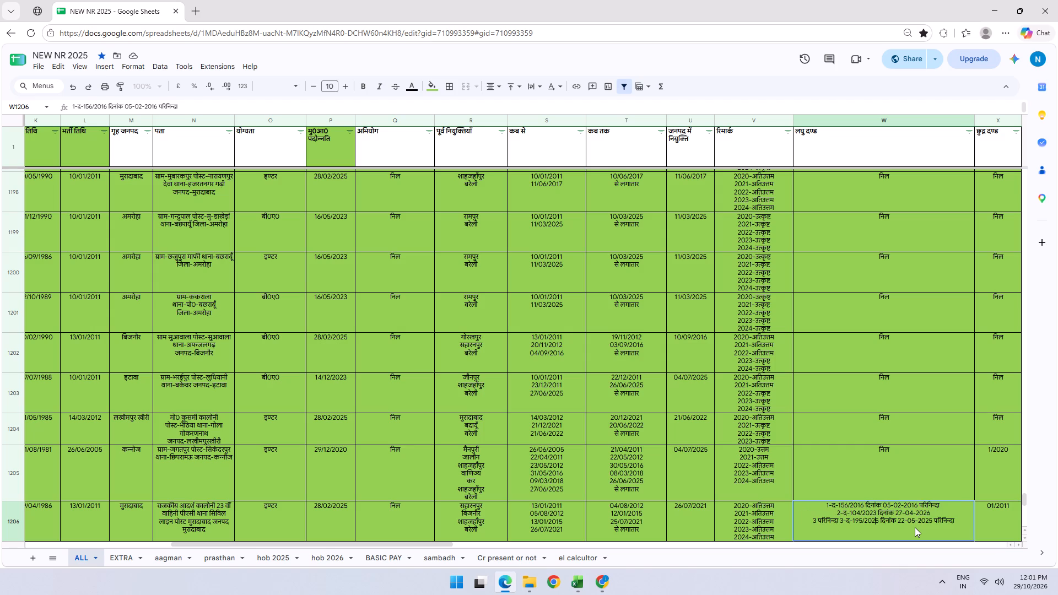
key("Return")
Copy the employee cells A1206:F1206 from the ALL sheet into Sheet1 of the bonus workbook, starting at A72.
key("Up")
key("Left")
key("Left")
key("Left")
key("Left")
key("Left")
key("Left")
key("Left")
key("Left")
key("Left")
key("Left")
key("Left")
key("Left")
key("Left")
key("Left")
key("Left")
key("Left")
key("Left")
key("Left")
key("Left")
key("Left")
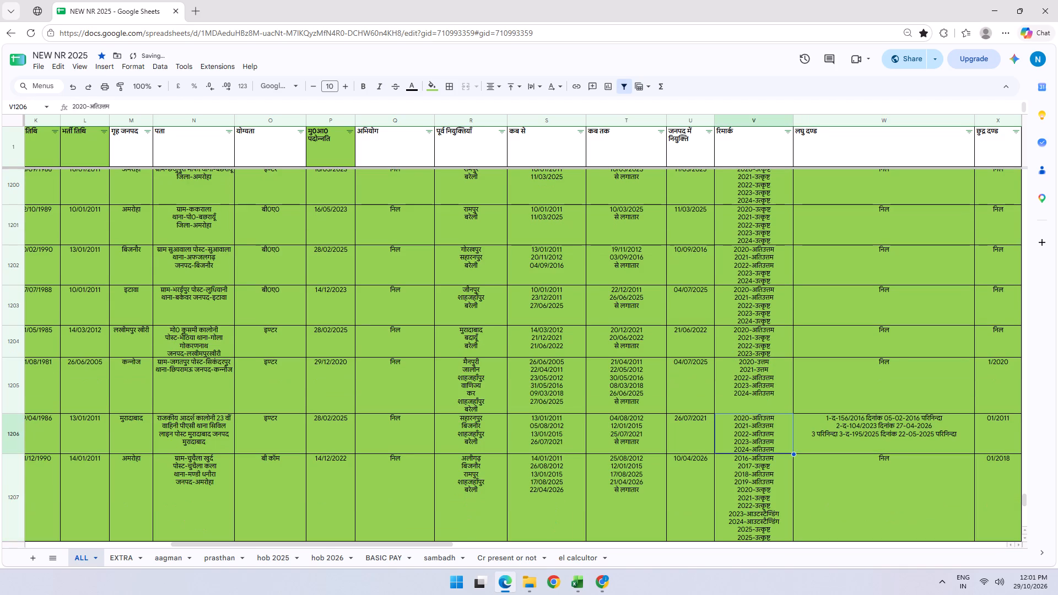
key("shift+Right")
key("shift+Right")
key("shift+Right")
key("shift+Right")
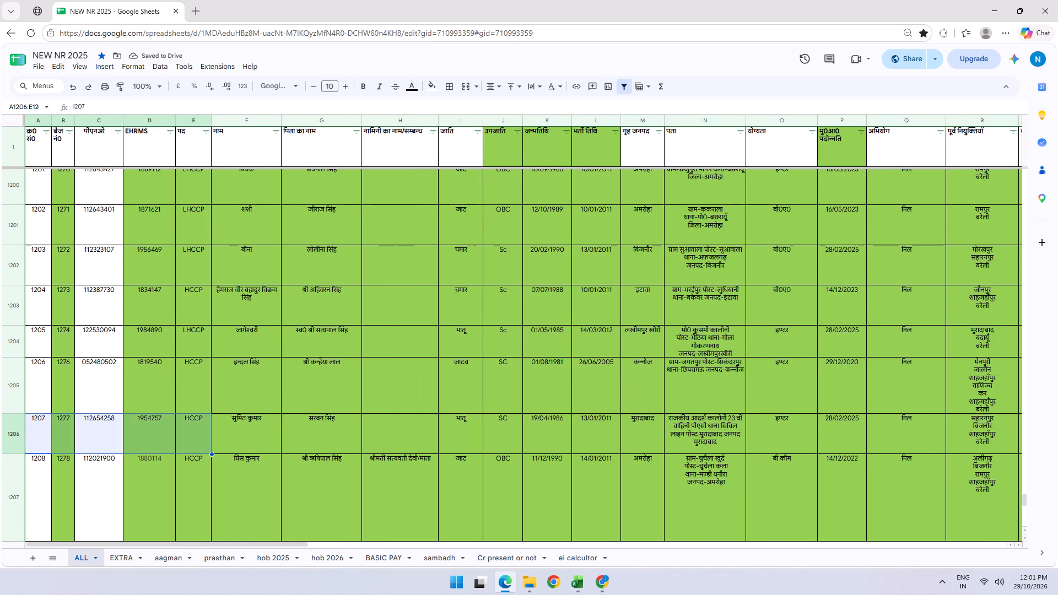
key("shift+Right")
key("ctrl+c")
key("alt+Tab")
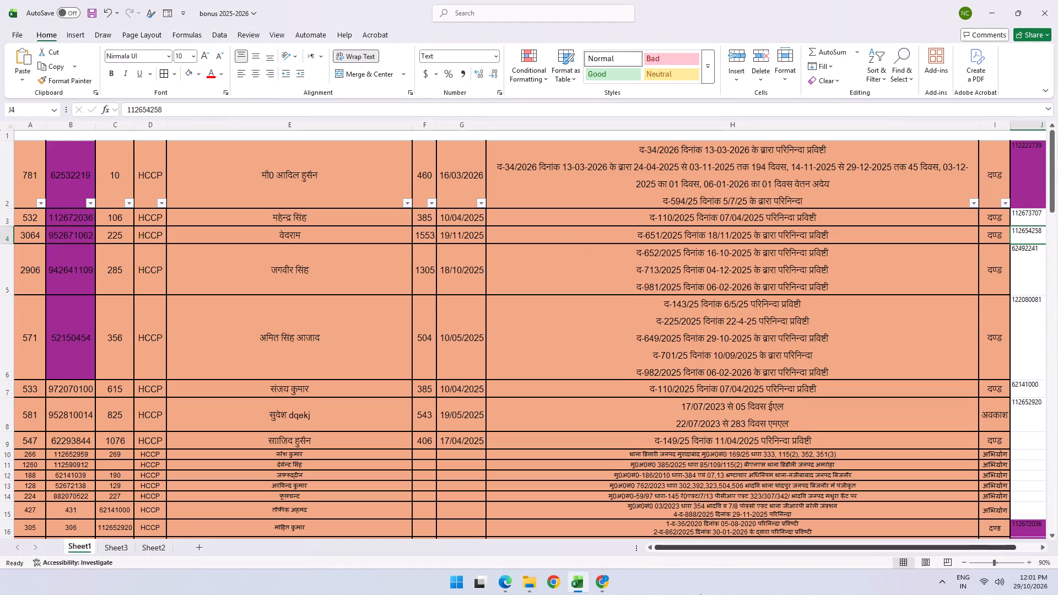
scroll(569, 528, "down", 20)
scroll(569, 528, "down", 6)
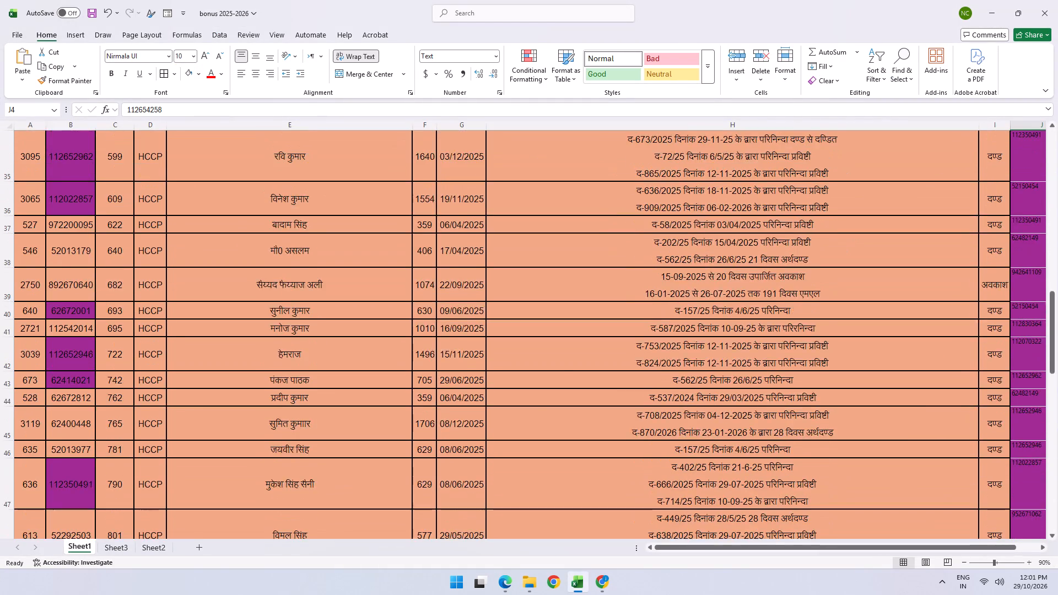
scroll(116, 456, "down", 16)
left_click(25, 483)
key("ctrl+shift+Down")
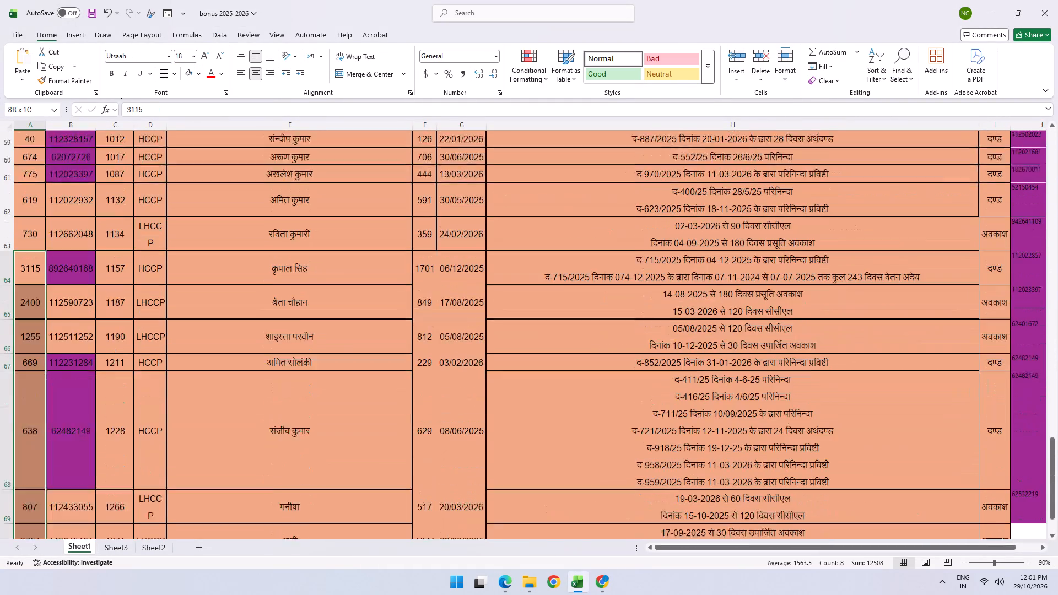
scroll(33, 479, "down", 1)
left_click(20, 501)
key("ctrl+v")
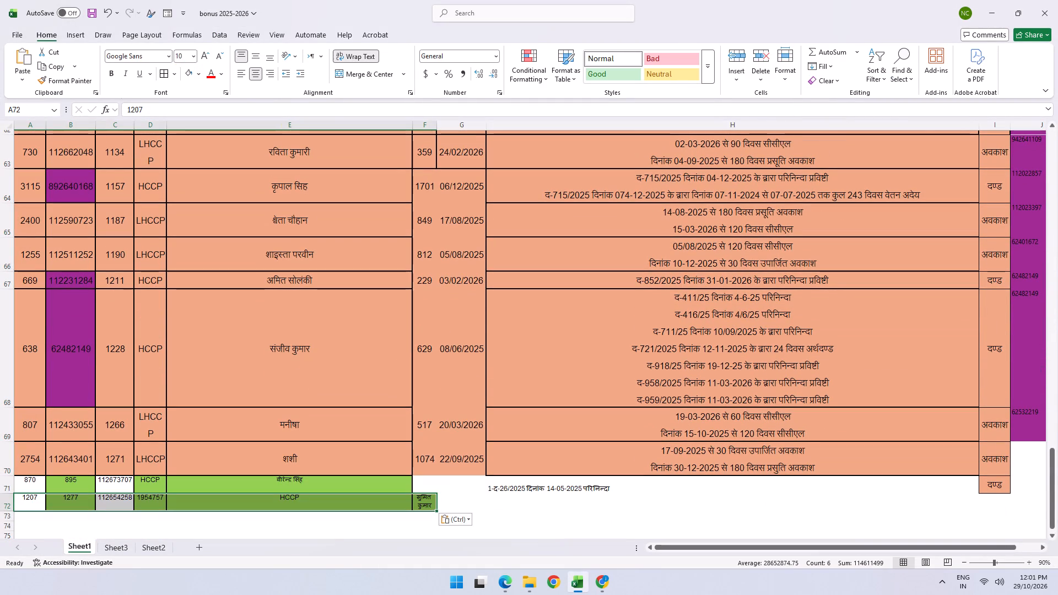
Delete the EHRMS number cell D72 and shift the remaining cells of the row left.
left_click(155, 502)
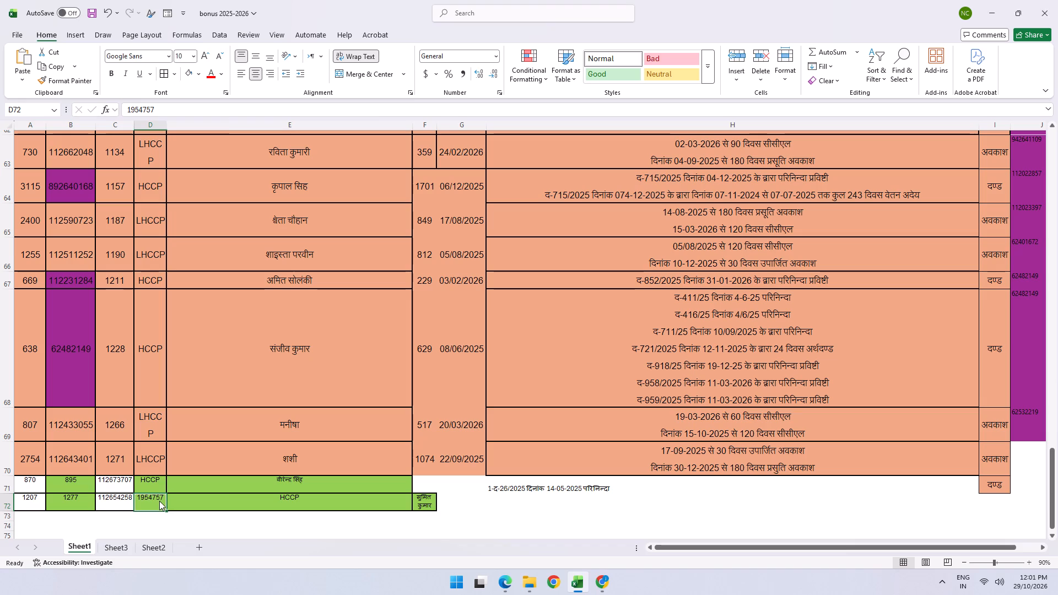
key("ctrl+minus")
key("Down")
key("Up")
key("Return")
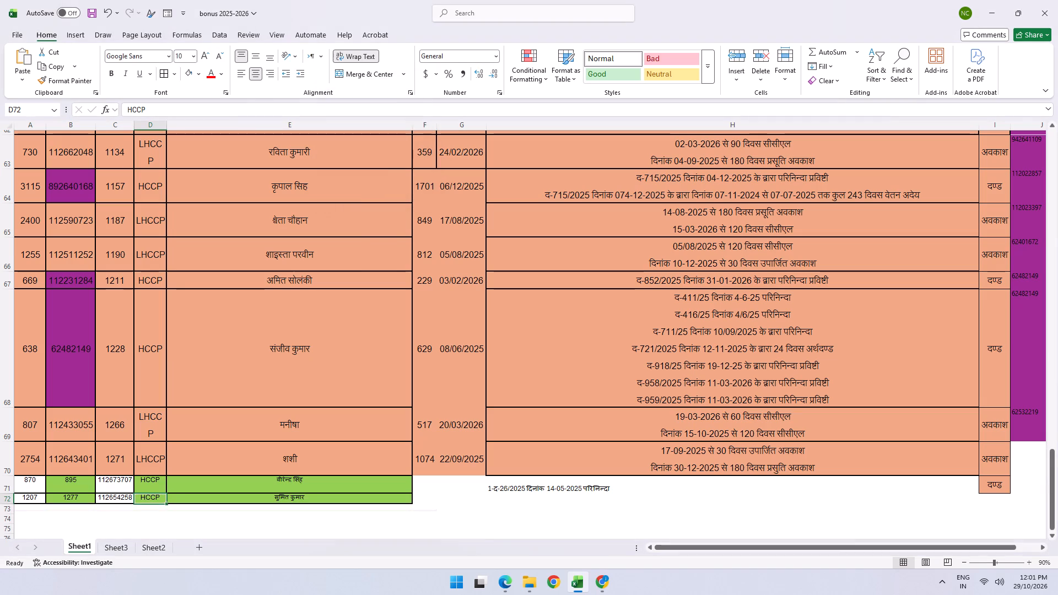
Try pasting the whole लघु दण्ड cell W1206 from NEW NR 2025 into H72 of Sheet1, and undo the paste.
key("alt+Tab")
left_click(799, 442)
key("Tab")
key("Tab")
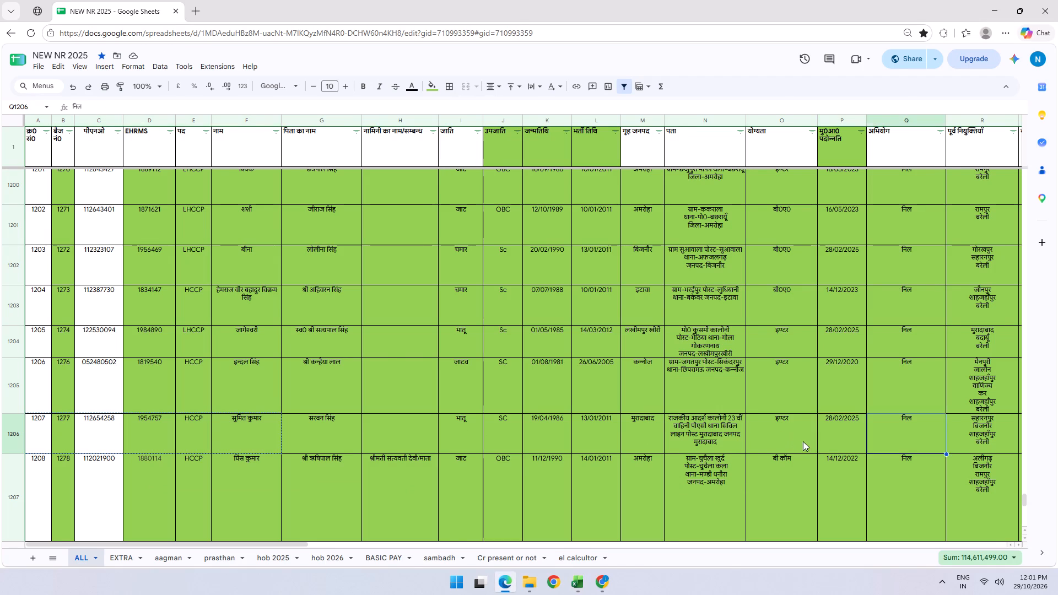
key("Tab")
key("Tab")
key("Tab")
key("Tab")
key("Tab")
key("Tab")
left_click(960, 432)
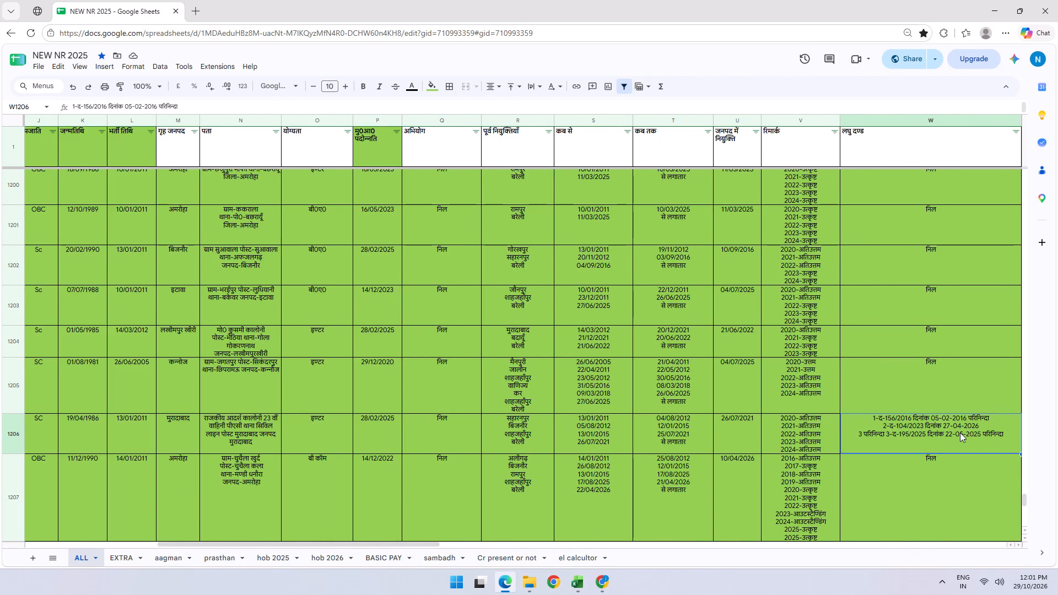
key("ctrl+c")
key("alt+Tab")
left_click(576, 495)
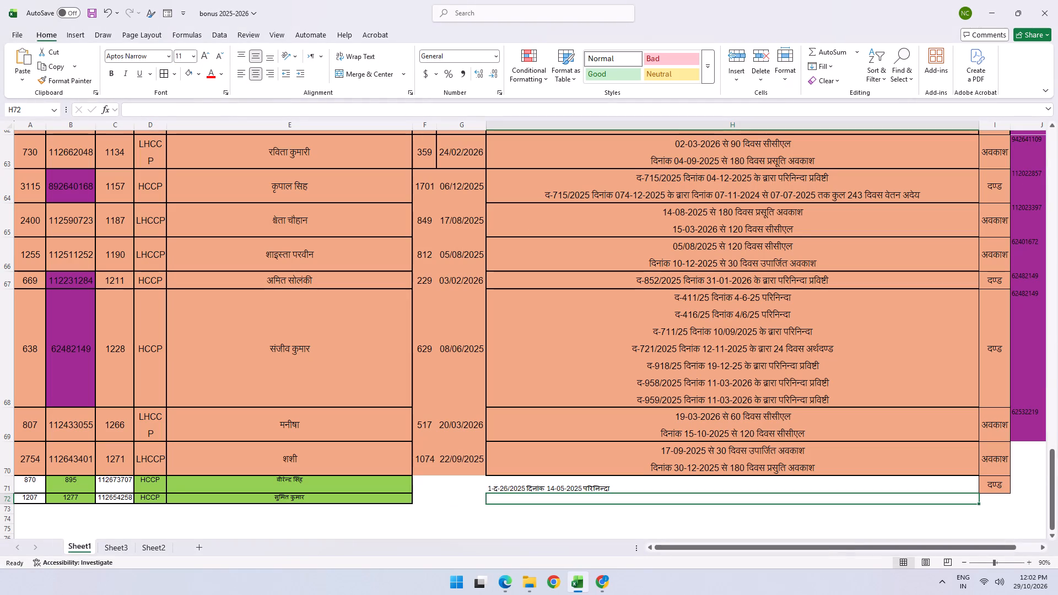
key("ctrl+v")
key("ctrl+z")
Copy only the text inside W1206 of the ALL sheet and paste it into the single cell H72 of Sheet1.
key("alt+Tab")
double_click(963, 418)
key("ctrl+a")
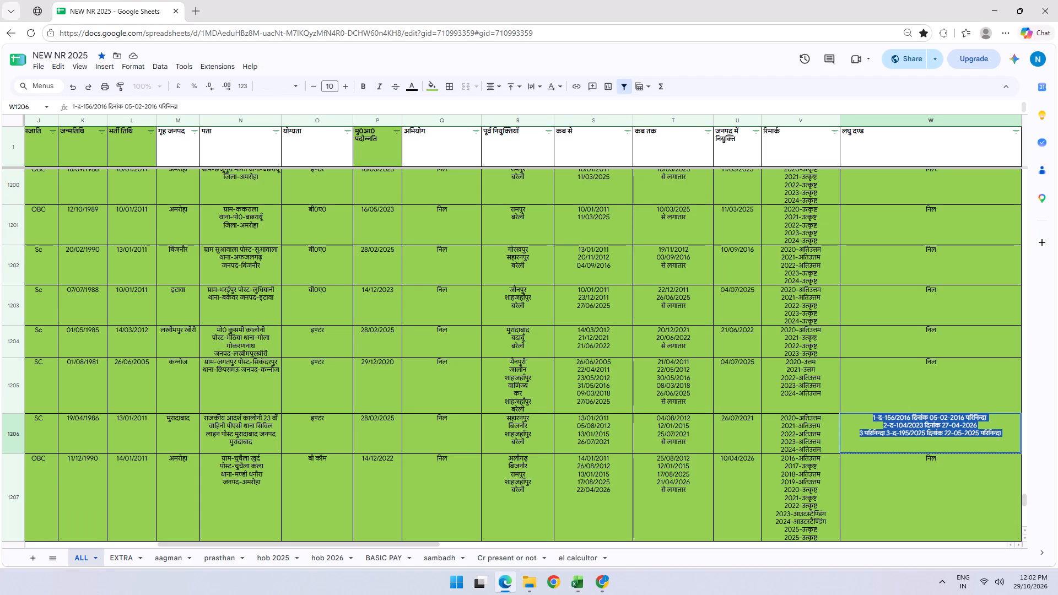
key("ctrl+c")
key("alt+Tab")
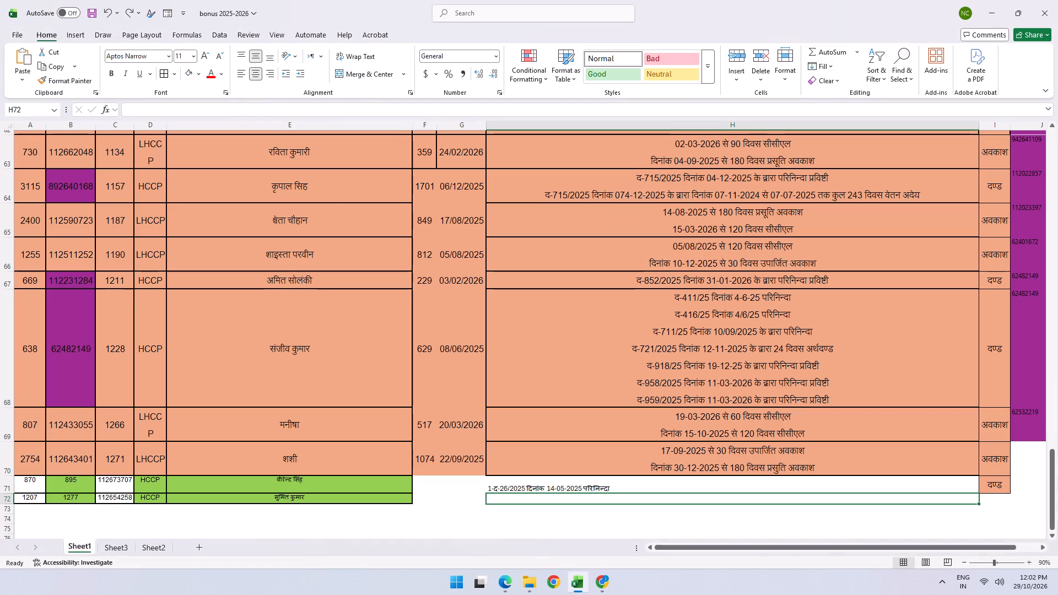
double_click(554, 501)
key("ctrl+v")
left_click(608, 522)
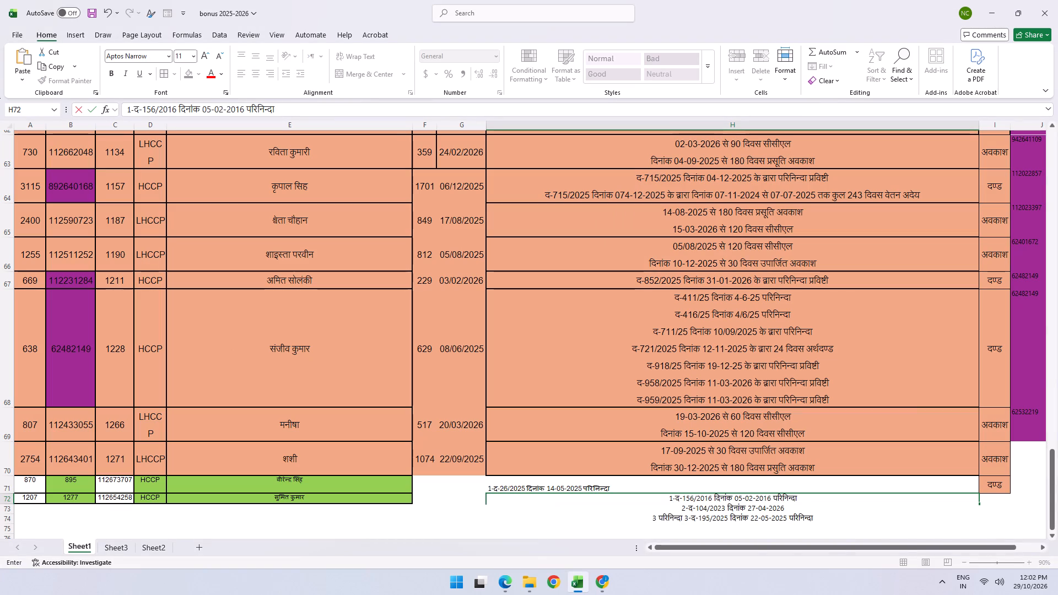
left_click(434, 501)
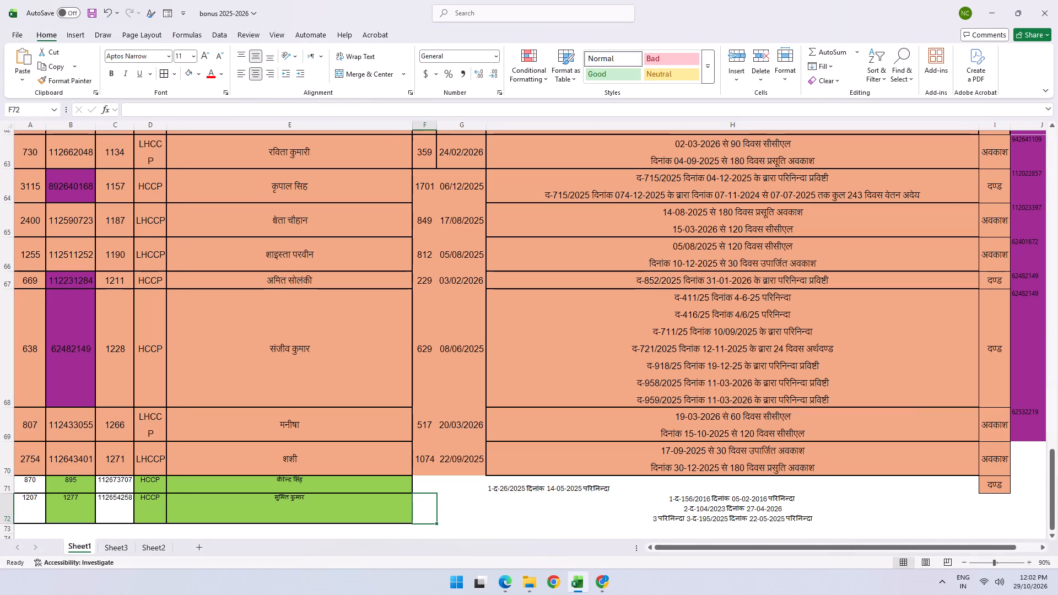
Fill the category दण्ड down into I72 of Sheet1.
left_click(997, 508)
key("ctrl+d")
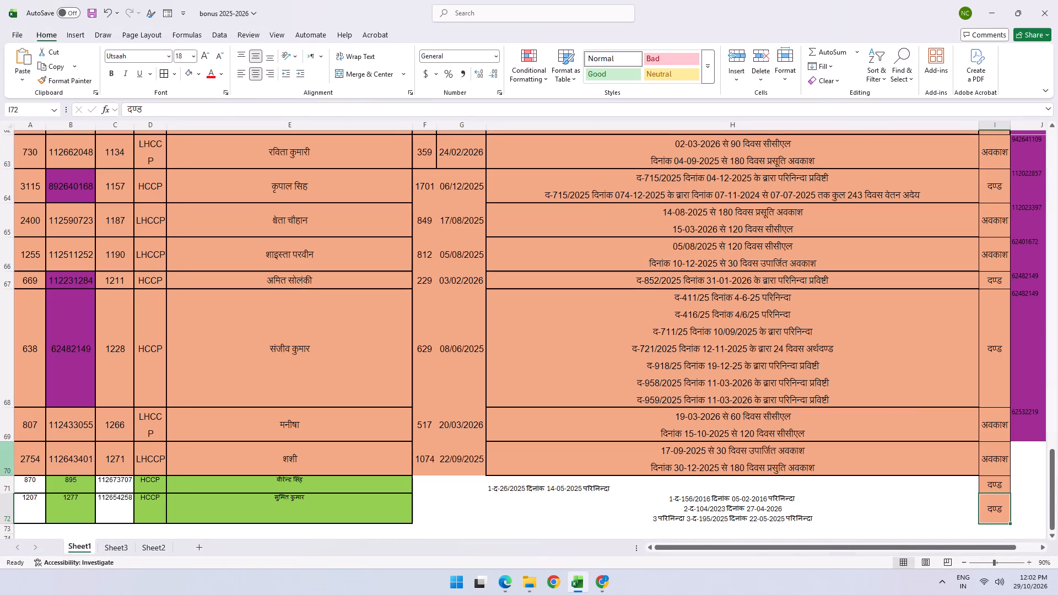
left_click(0, 469)
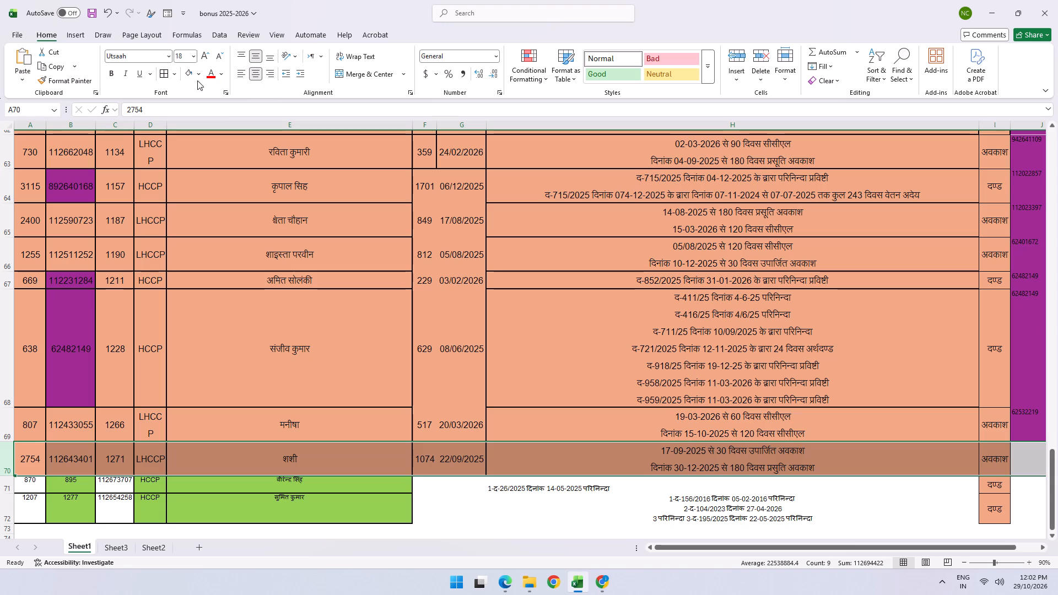
Copy the unmatched PNO in J5 of Sheet1 and find it in the ALL sheet of NEW NR 2025.
left_click(58, 495)
scroll(143, 447, "down", 1)
key("alt+Tab")
key("alt+Tab")
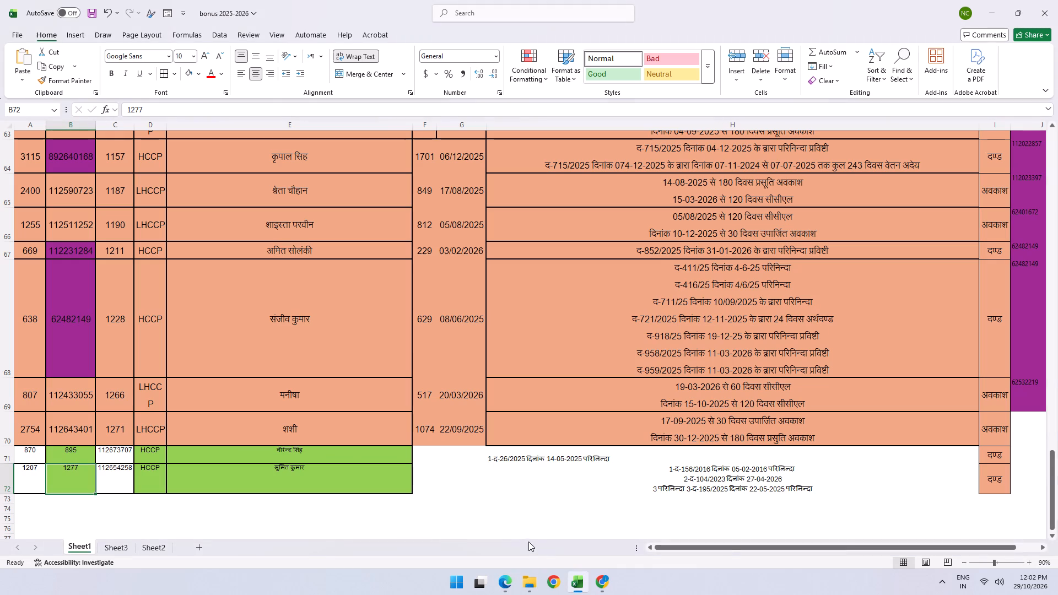
scroll(1055, 393, "up", 9)
scroll(1048, 385, "down", 1)
scroll(1048, 385, "up", 11)
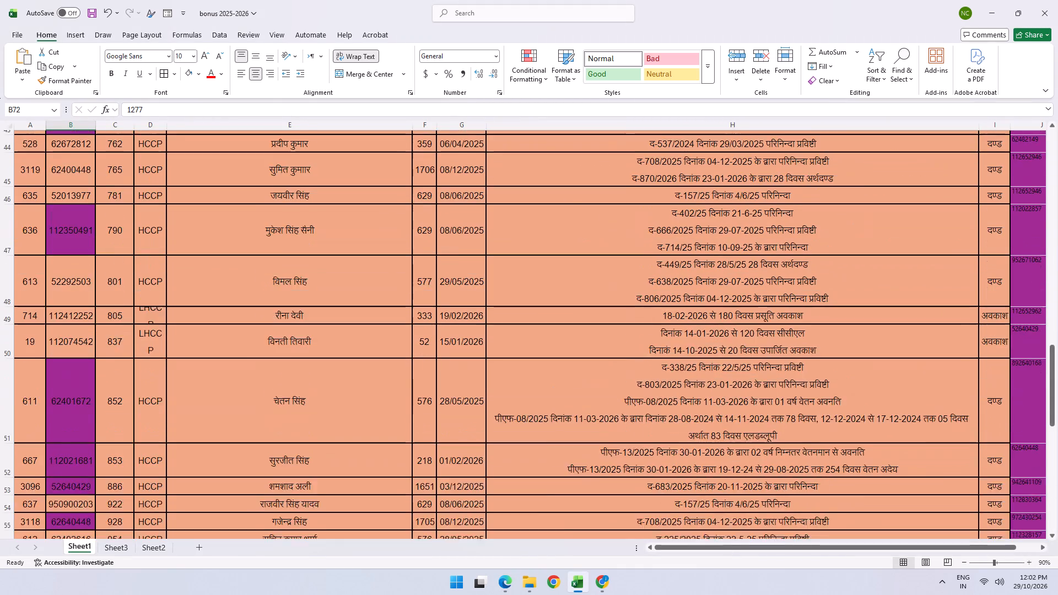
scroll(1044, 383, "up", 20)
scroll(1044, 383, "up", 4)
scroll(1038, 379, "down", 1)
scroll(1038, 379, "up", 12)
scroll(1038, 379, "down", 1)
scroll(1038, 379, "up", 4)
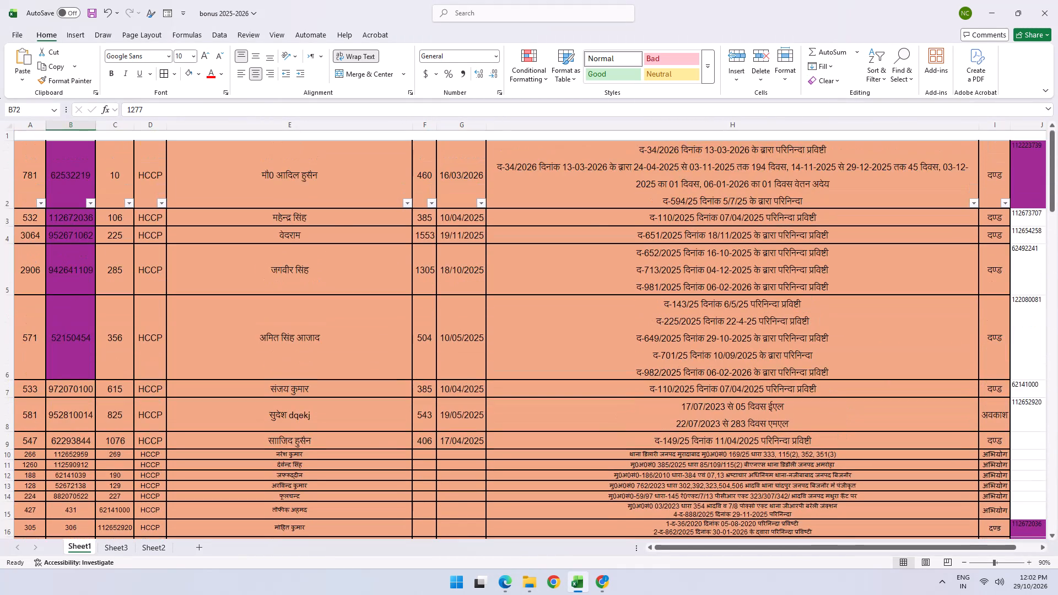
scroll(1038, 379, "up", 3)
scroll(1038, 379, "down", 1)
scroll(1038, 379, "up", 3)
left_click(1035, 219)
left_click(1028, 234)
left_click(1030, 257)
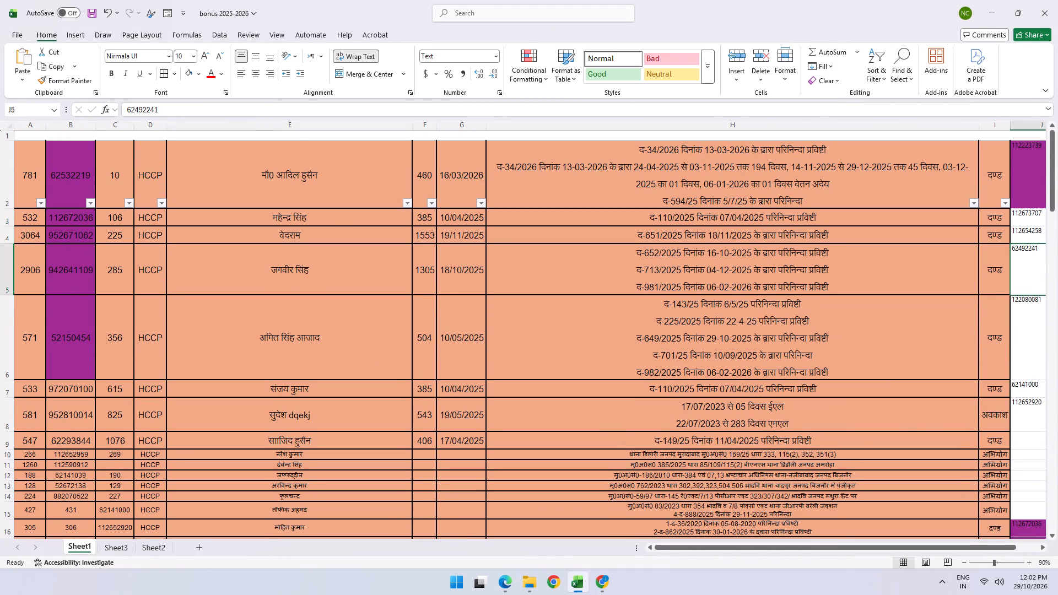
key("ctrl+c")
key("alt+Tab")
left_click(516, 376)
key("ctrl+f")
key("ctrl+v")
key("Return")
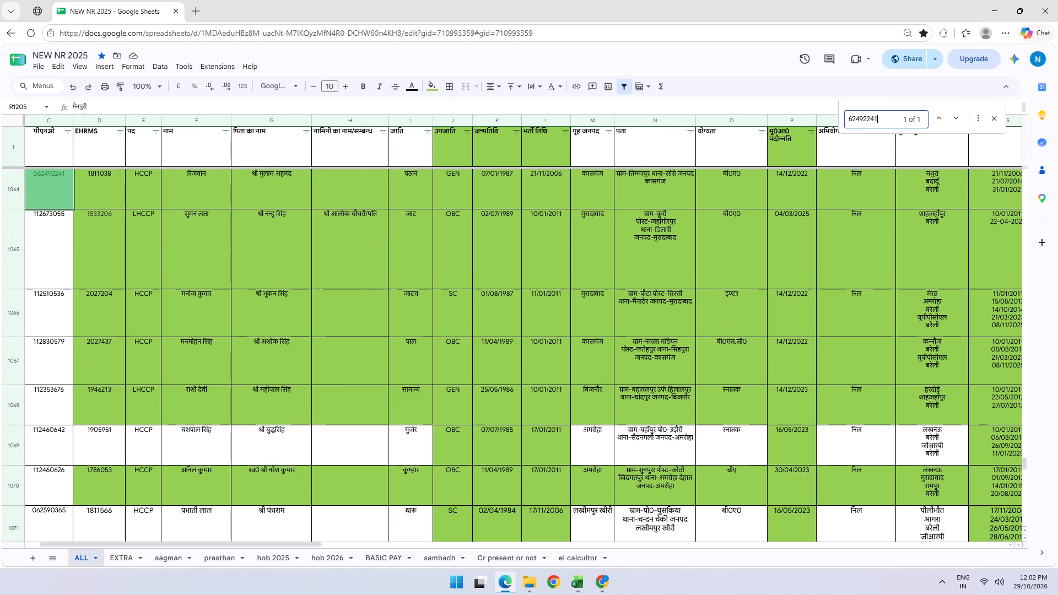
key("Escape")
Examine row 1064 of the ALL sheet across to the लघु दण्ड column for the employee's punishment entries.
key("Left")
key("Left")
key("Left")
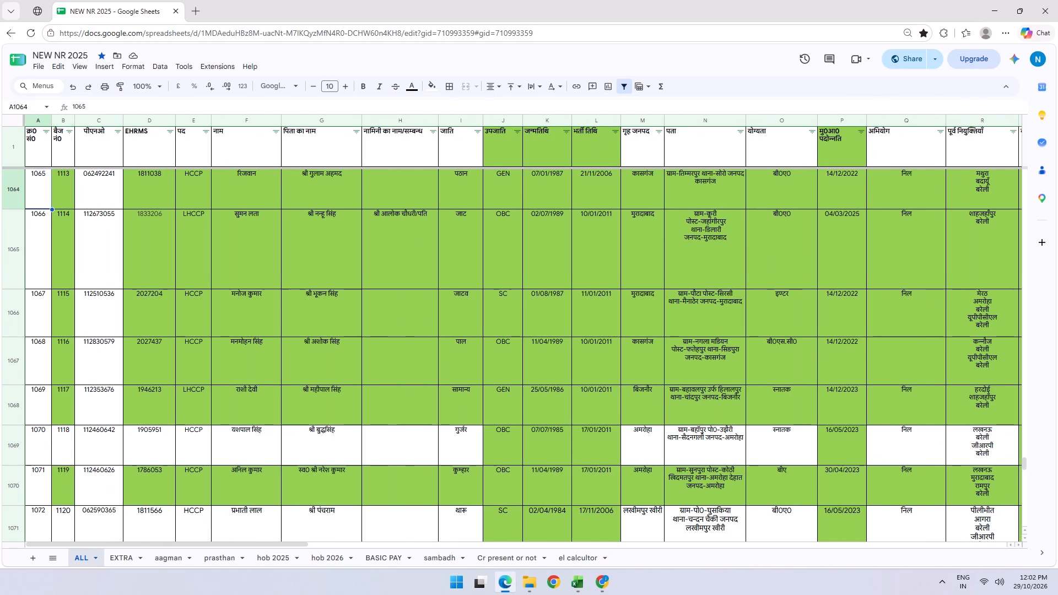
key("Right")
key("Right")
key("Right")
key("Right")
key("Right")
key("Right")
key("Right")
key("Right")
key("Right")
key("Right")
key("Right")
key("Right")
key("Right")
key("Right")
key("Right")
key("Right")
key("Right")
key("Right")
key("Right")
key("Right")
key("Right")
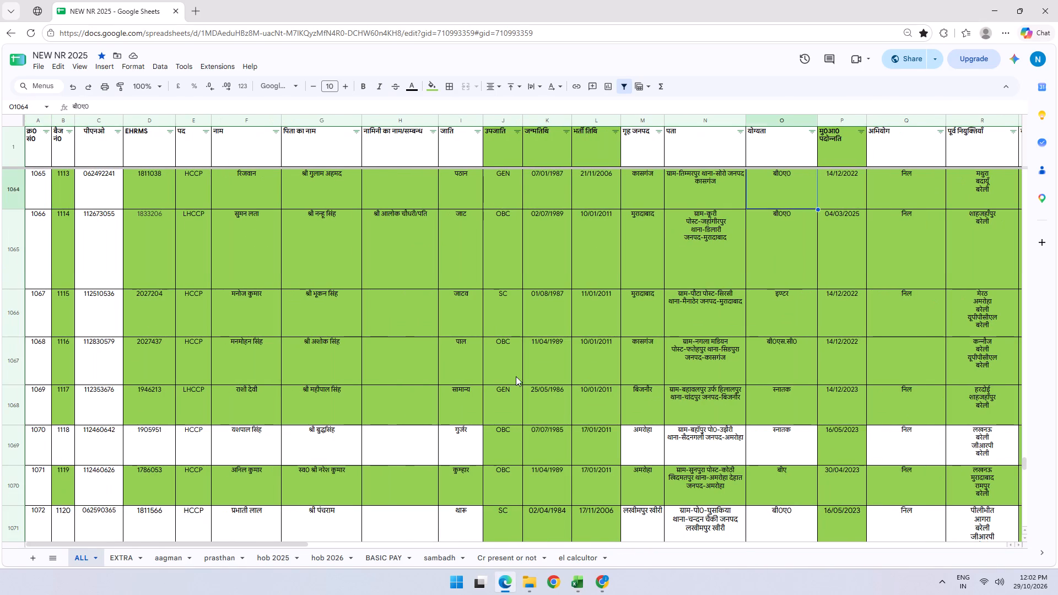
key("Right")
key("Right")
key("Right")
key("Right")
key("Right")
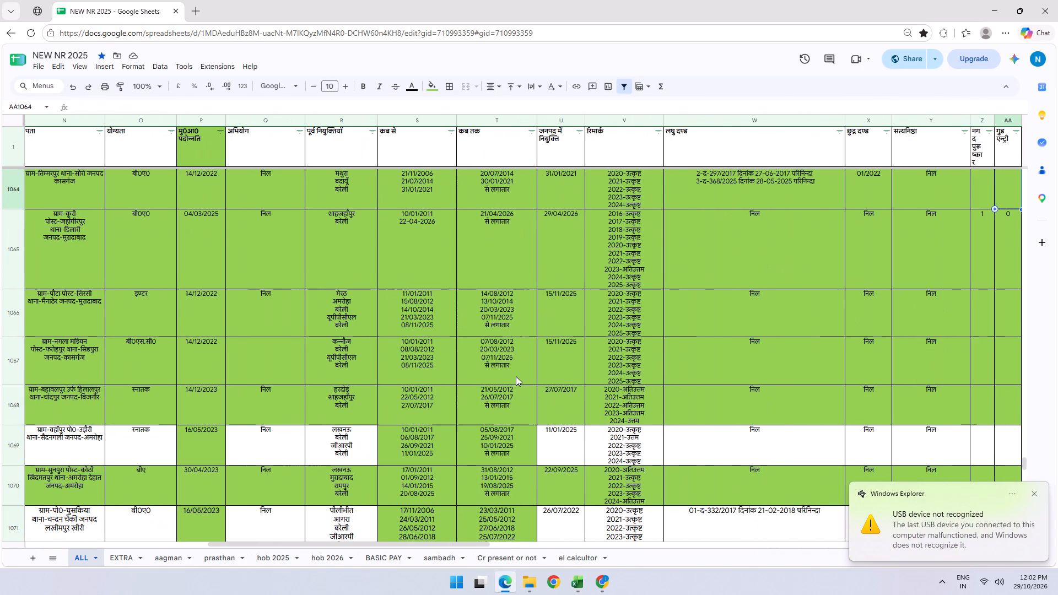
Select and copy the employee cells A1064:F1064 in the ALL sheet, and switch to the bonus workbook.
key("Left")
key("Left")
key("Left")
key("Left")
key("Left")
key("Left")
key("Left")
key("Left")
key("Left")
key("Left")
key("Left")
key("Left")
key("Left")
key("Left")
key("Left")
key("Left")
key("Left")
key("Left")
key("Left")
key("Left")
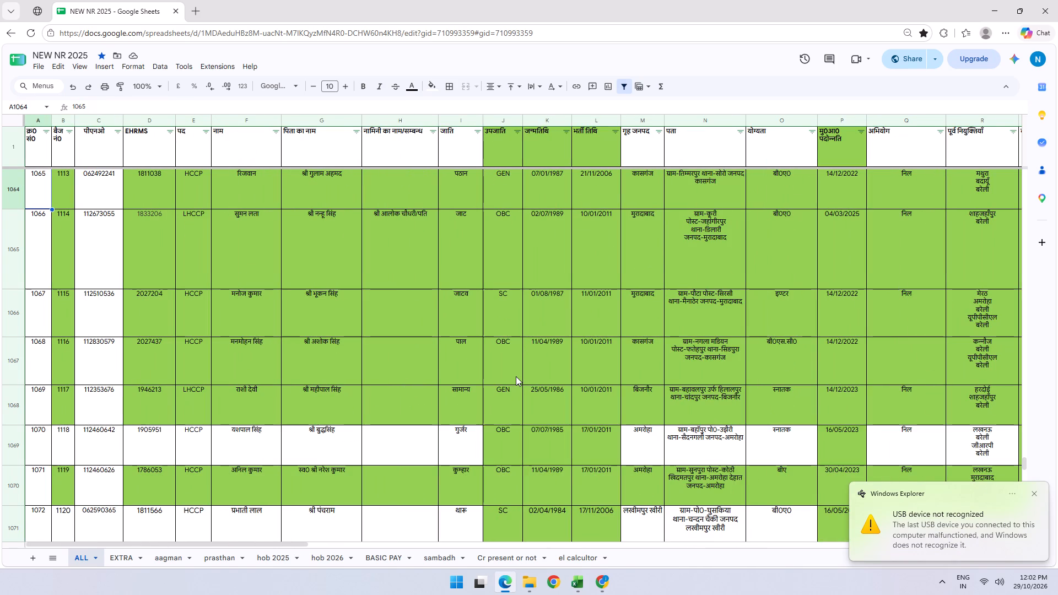
key("Right")
key("Left")
key("shift+Right")
key("shift+Right")
key("shift+Right")
key("shift+Right")
key("shift+Right")
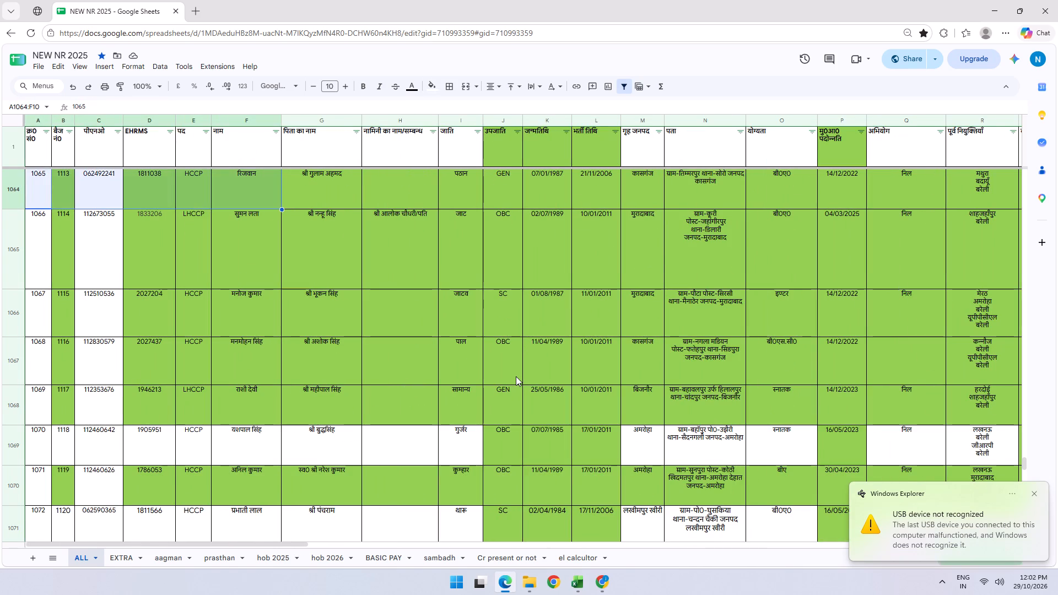
key("ctrl+c")
key("alt+Tab")
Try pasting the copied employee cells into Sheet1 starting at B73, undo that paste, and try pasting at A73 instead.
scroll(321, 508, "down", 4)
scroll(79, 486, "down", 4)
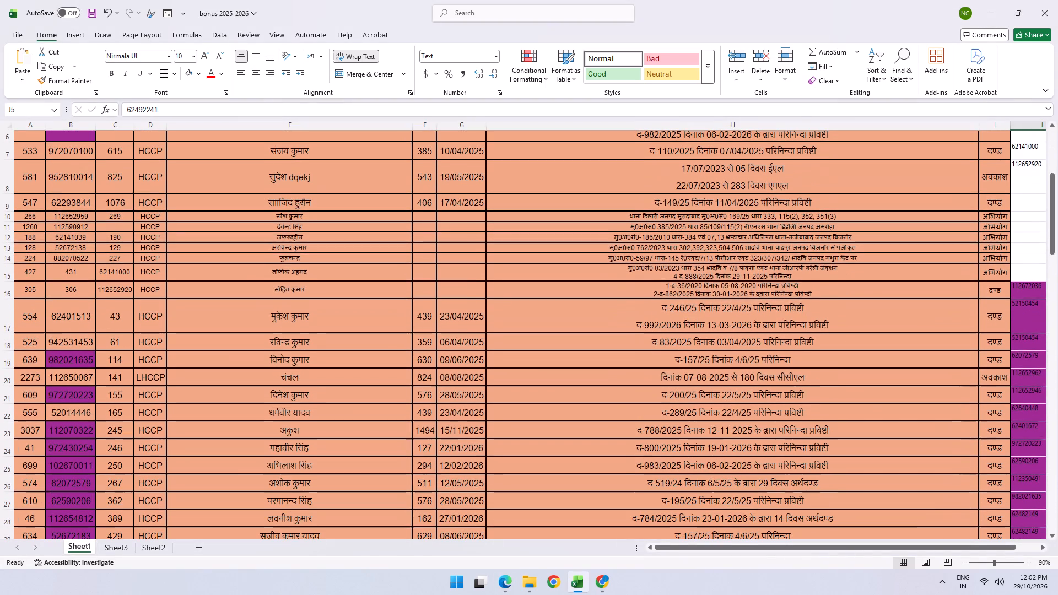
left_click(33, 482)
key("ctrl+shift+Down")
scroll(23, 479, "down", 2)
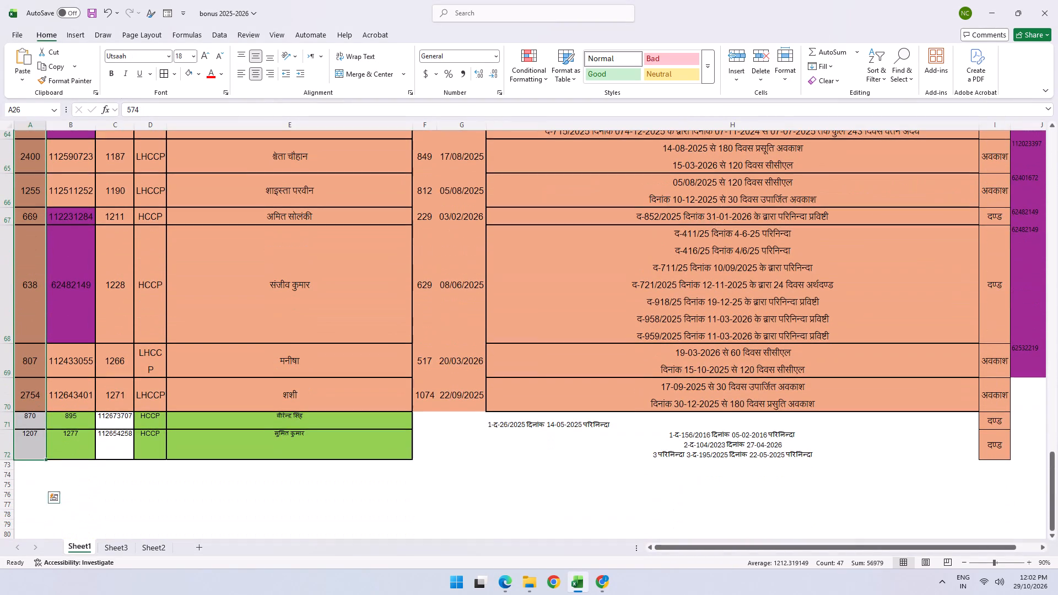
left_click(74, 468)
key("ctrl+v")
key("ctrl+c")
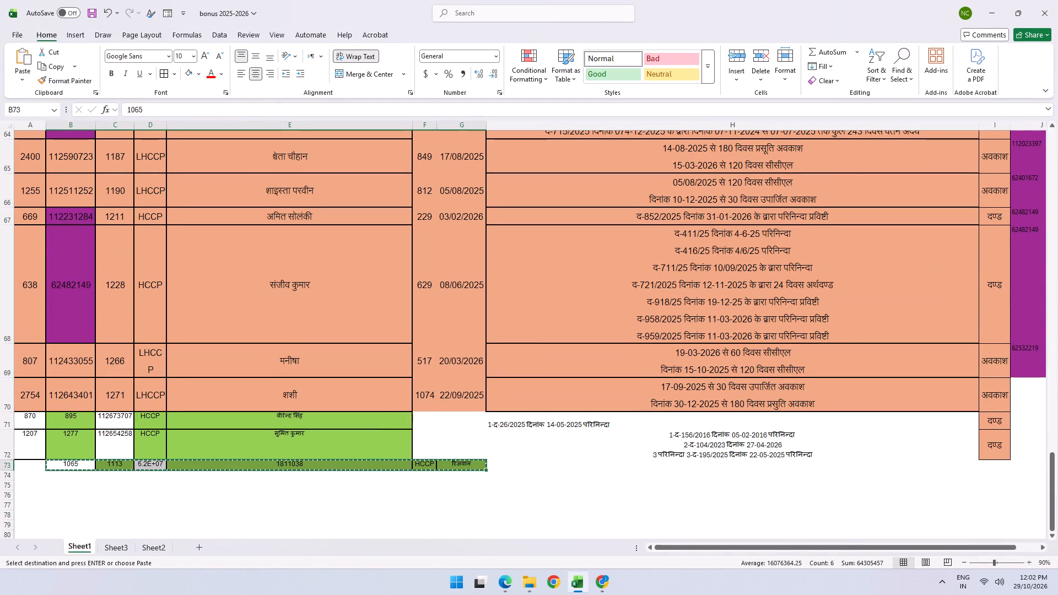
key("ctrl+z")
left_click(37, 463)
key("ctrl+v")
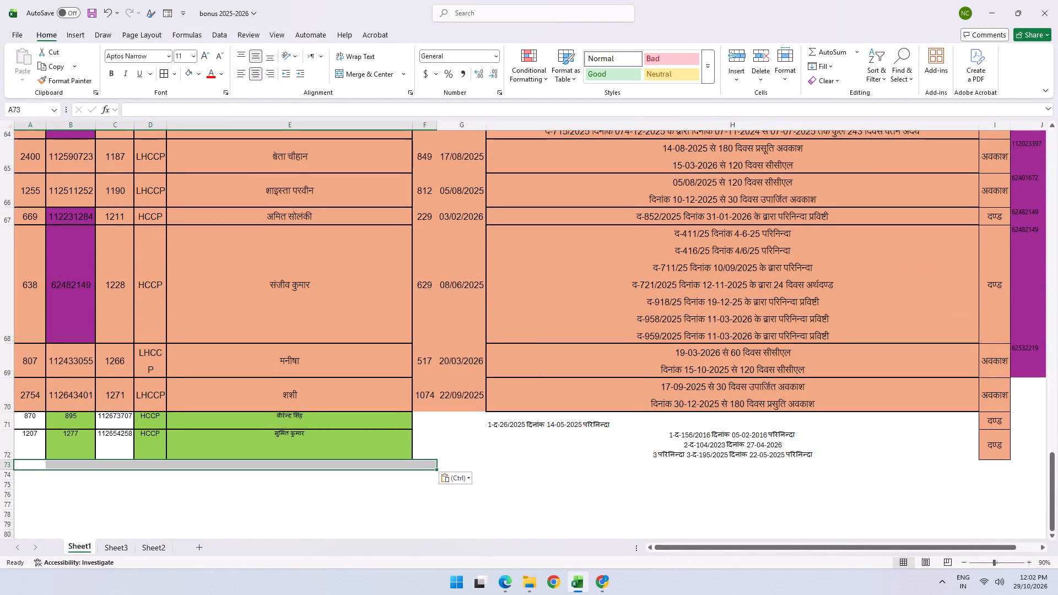
Copy A1064:F1064 from the ALL sheet again and paste the cells into Sheet1 starting at A73.
key("alt+Tab")
key("ctrl+c")
key("alt+Tab")
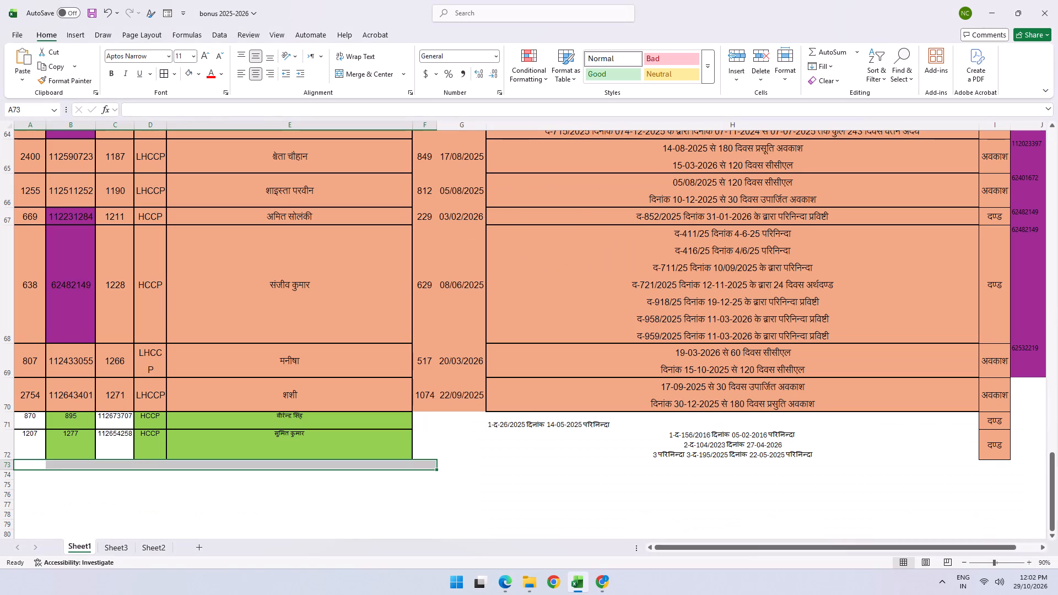
left_click(31, 465)
key("ctrl+v")
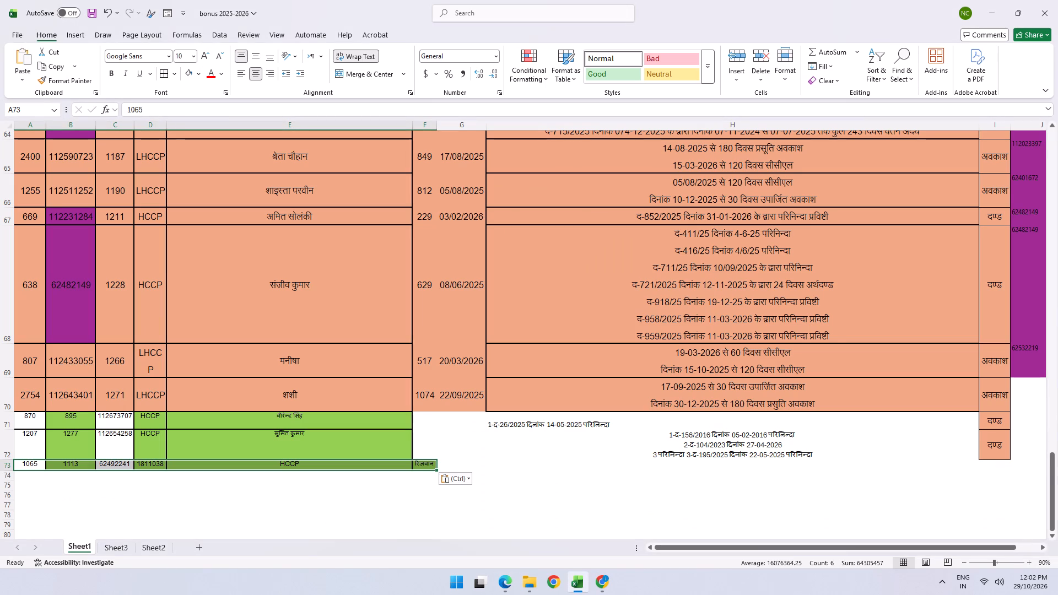
Delete the EHRMS number cell D73 and shift the remaining cells of the row left.
left_click(141, 466)
key("ctrl+minus")
key("Down")
key("Up")
key("Return")
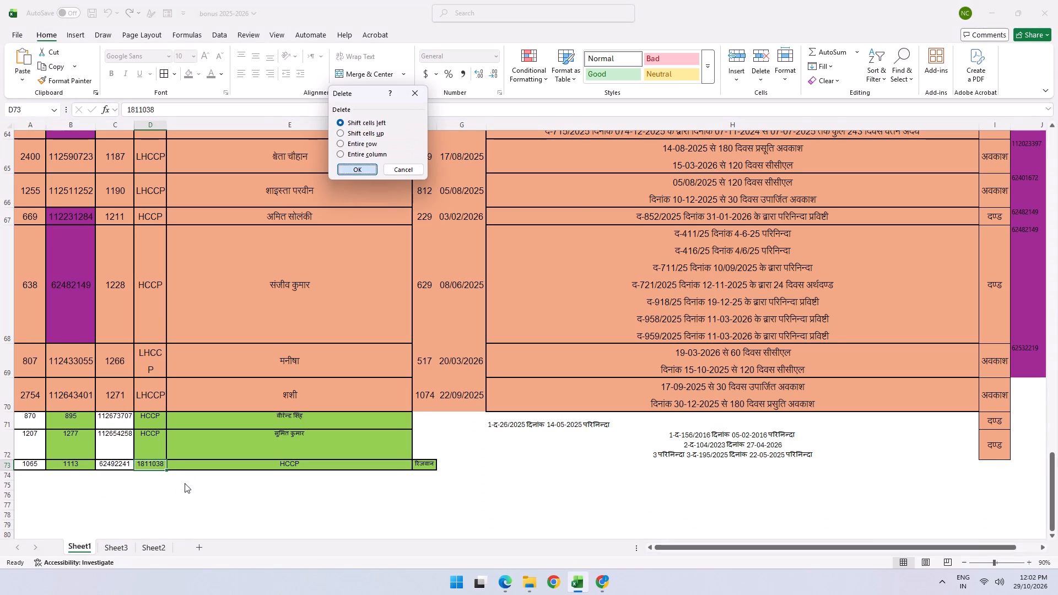
key("alt+Tab")
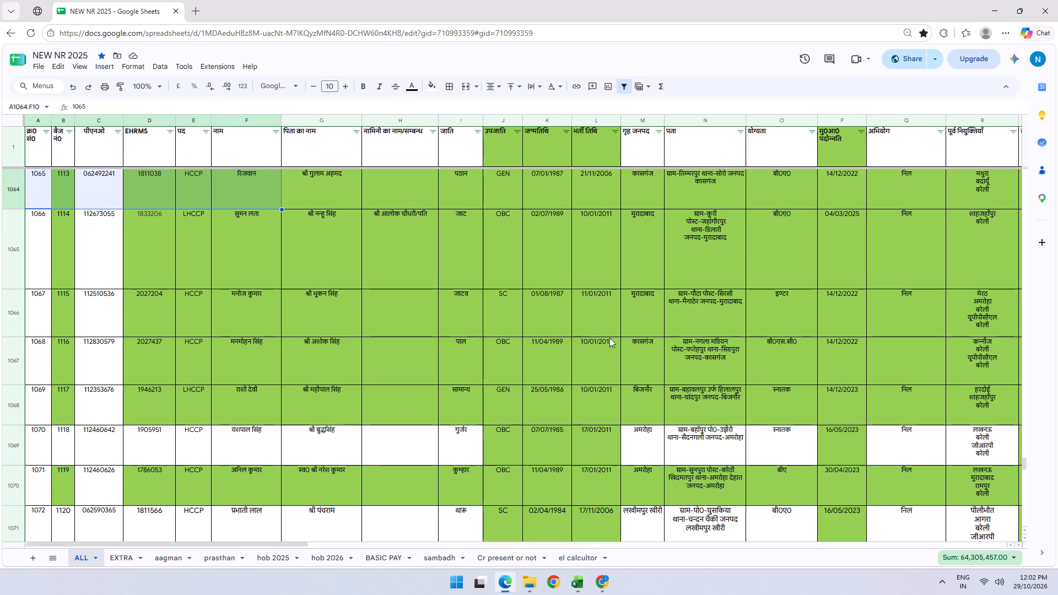
left_click(904, 180)
key("Tab")
key("Tab")
key("Tab")
key("Tab")
key("Tab")
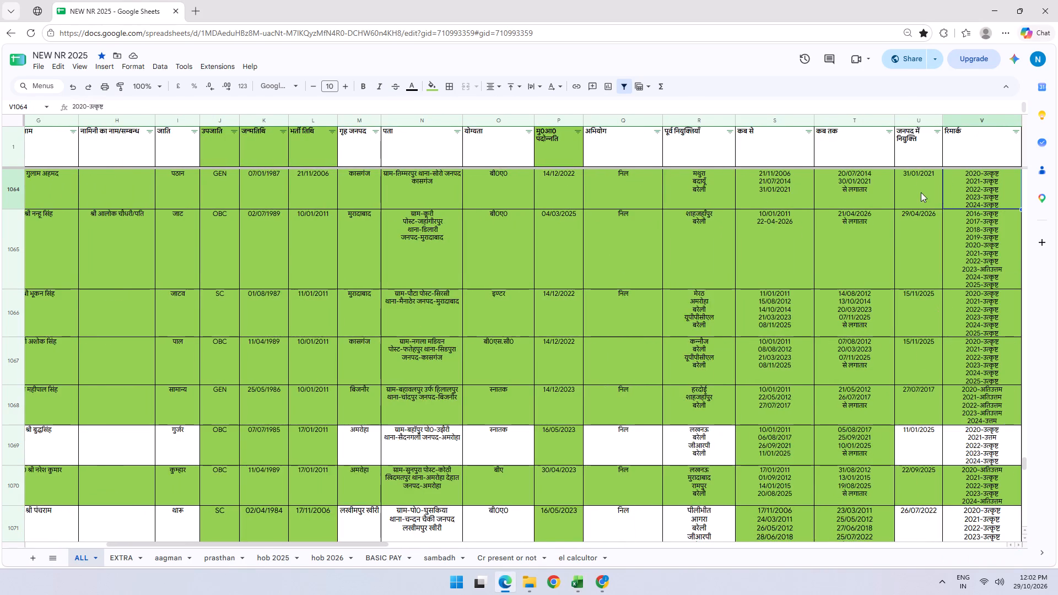
key("Tab")
key("Tab")
left_click(975, 187)
key("Escape")
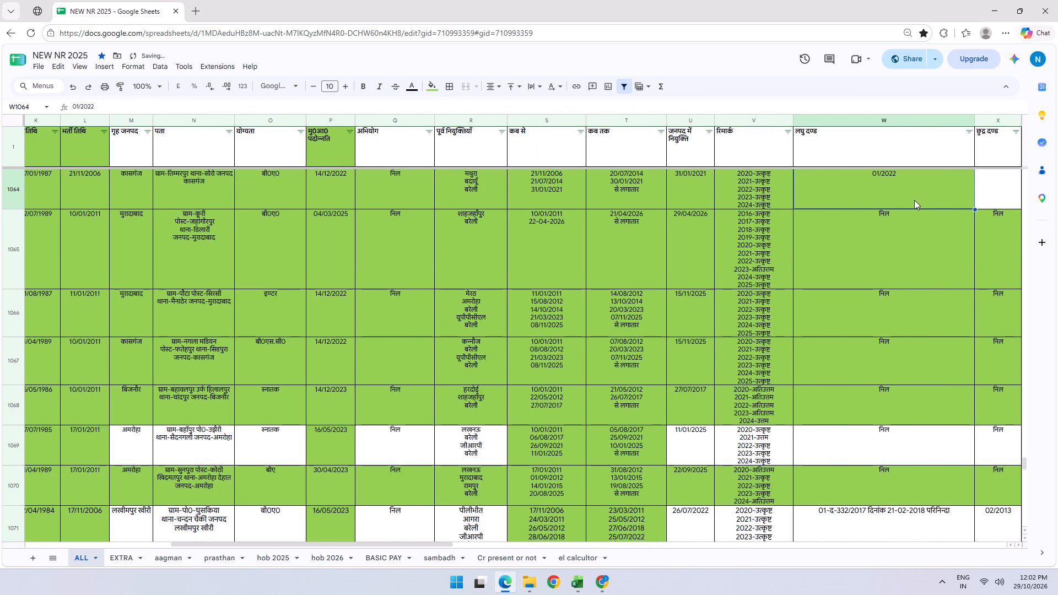
key("ctrl+z")
key("ctrl+x")
double_click(943, 183)
left_click_drag(958, 180, 774, 177)
key("ctrl+c")
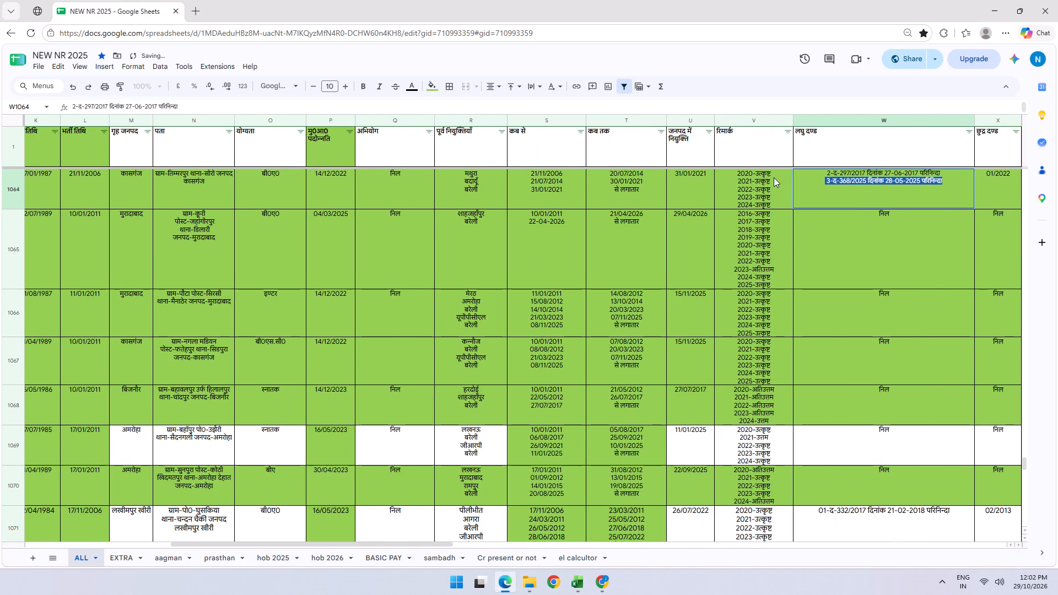
key("alt+Tab")
left_click(708, 467)
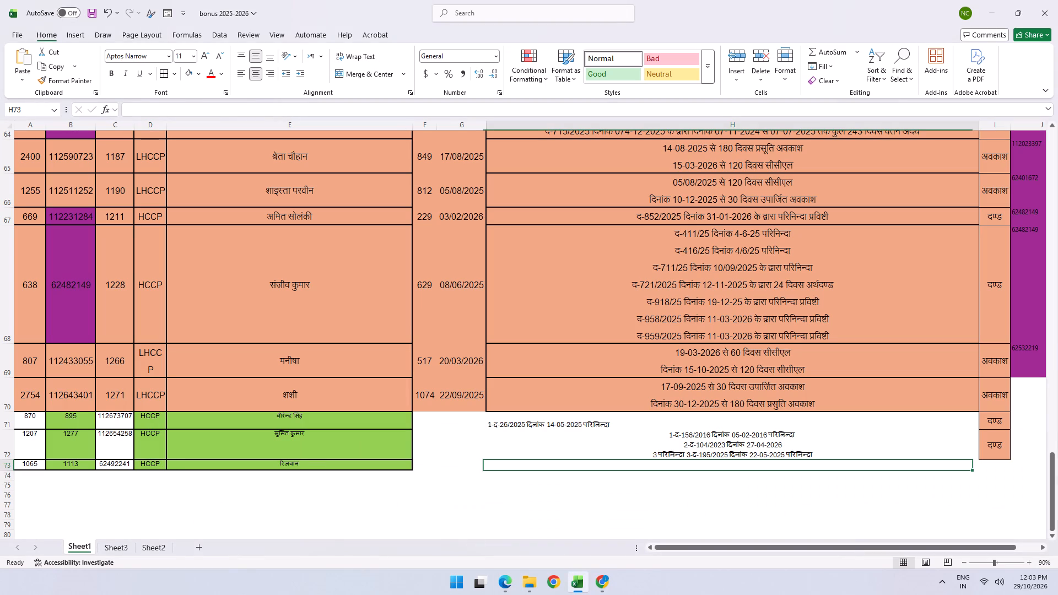
key("ctrl+v")
Fill the category दण्ड down into I73 of Sheet1.
key("Tab")
key("ctrl+d")
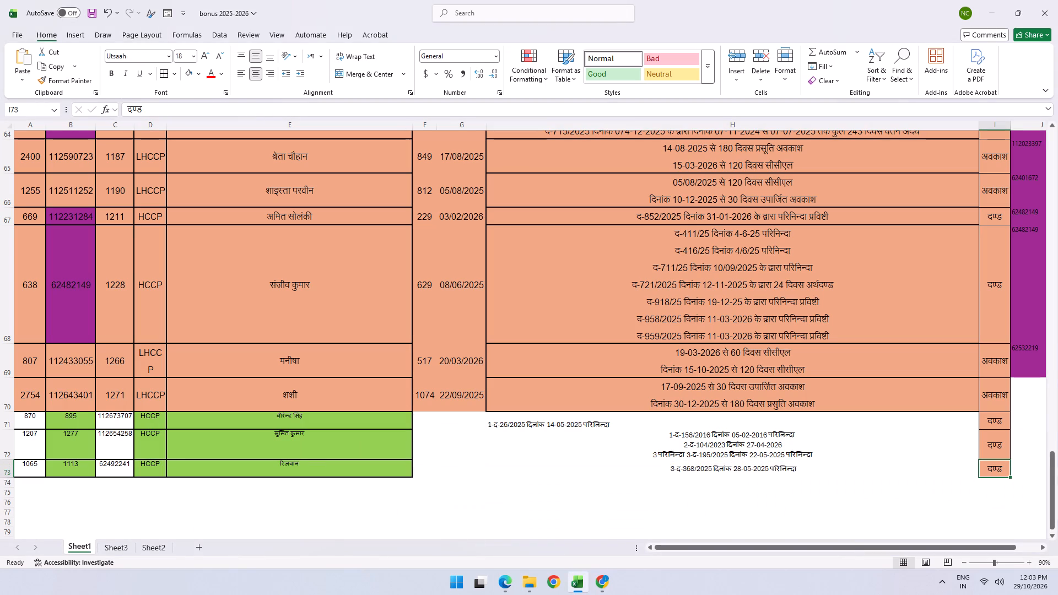
Add borders to the punishment detail cells H71:H73 of Sheet1.
left_click_drag(528, 420, 564, 463)
left_click(165, 73)
left_click(619, 323)
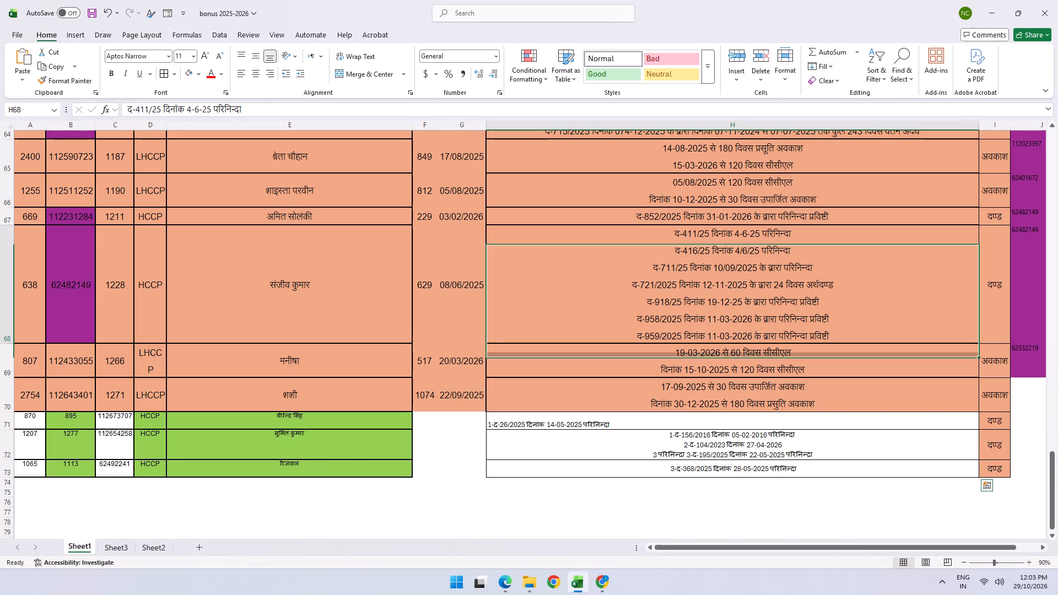
Copy the next unmatched PNO in J6 of Sheet1 and find it in the ALL sheet of NEW NR 2025.
key("alt+Tab")
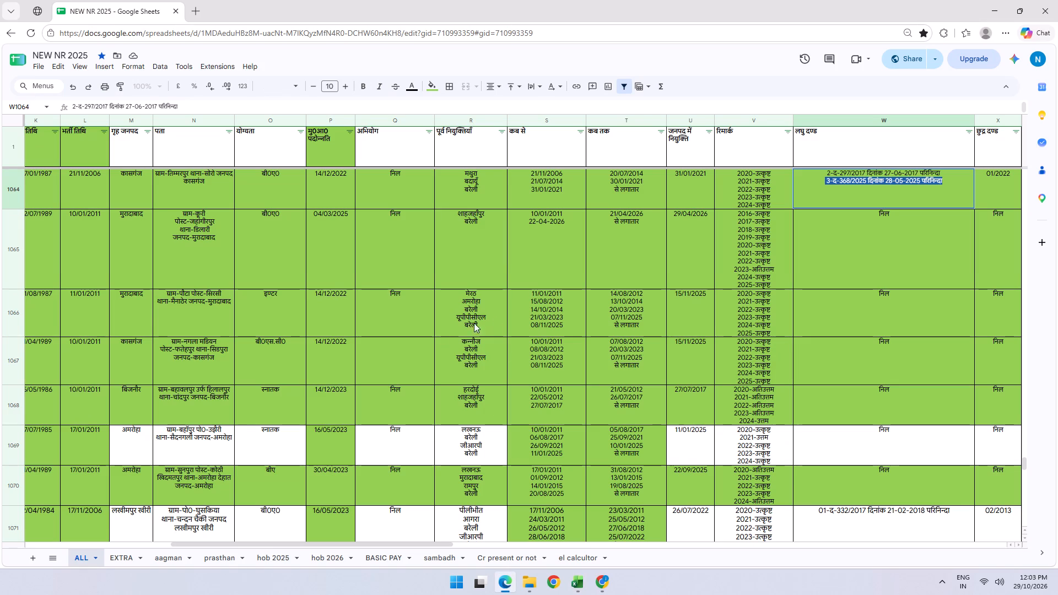
key("alt+Tab")
scroll(1017, 437, "up", 1)
scroll(996, 438, "down", 1)
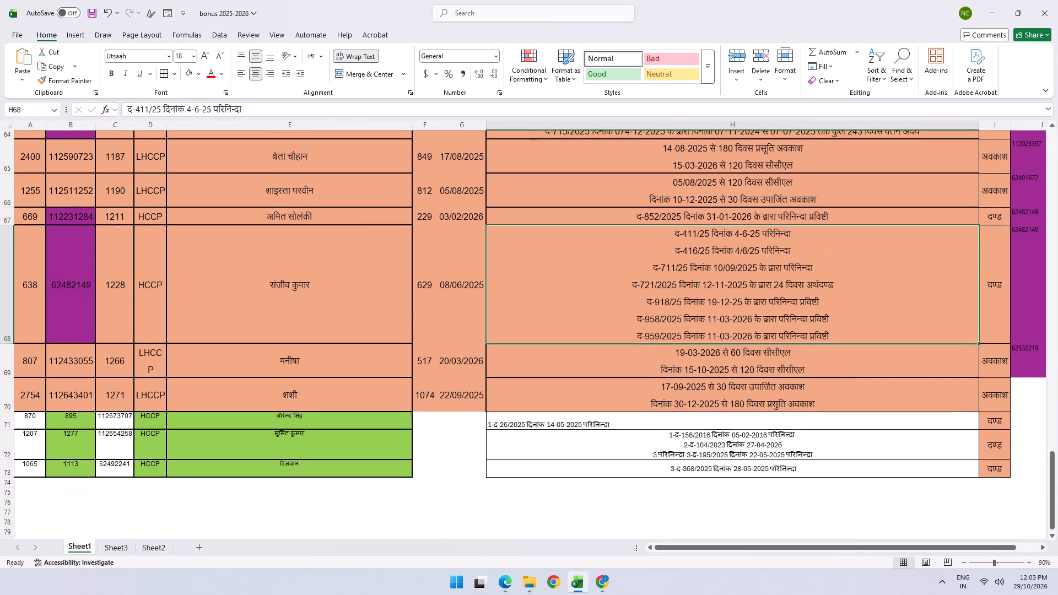
left_click(107, 415)
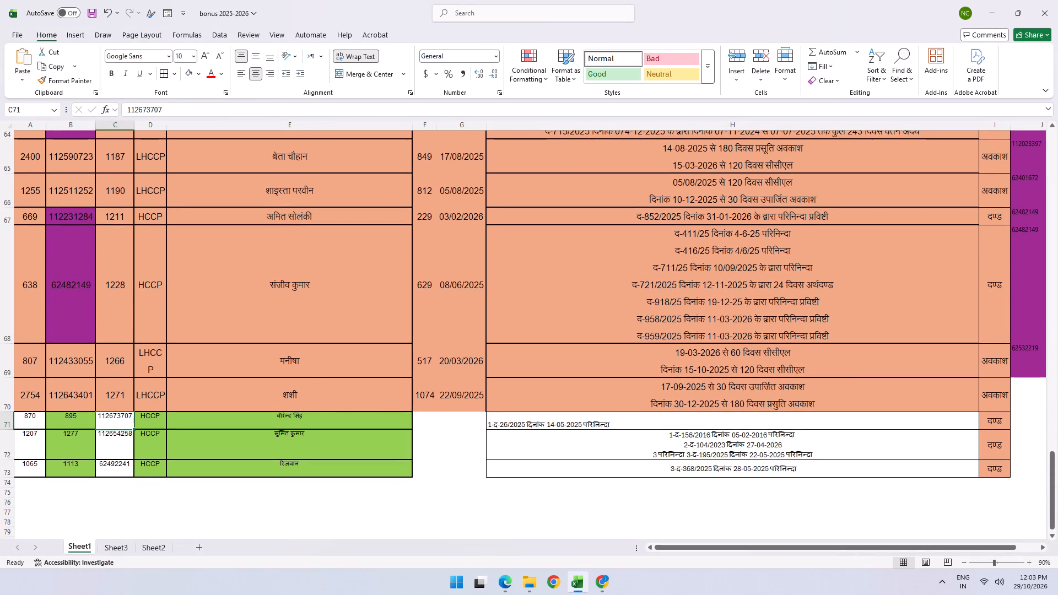
scroll(1017, 363, "up", 20)
scroll(1017, 363, "up", 14)
scroll(995, 358, "down", 1)
scroll(995, 358, "up", 1)
scroll(995, 358, "down", 1)
scroll(995, 358, "up", 5)
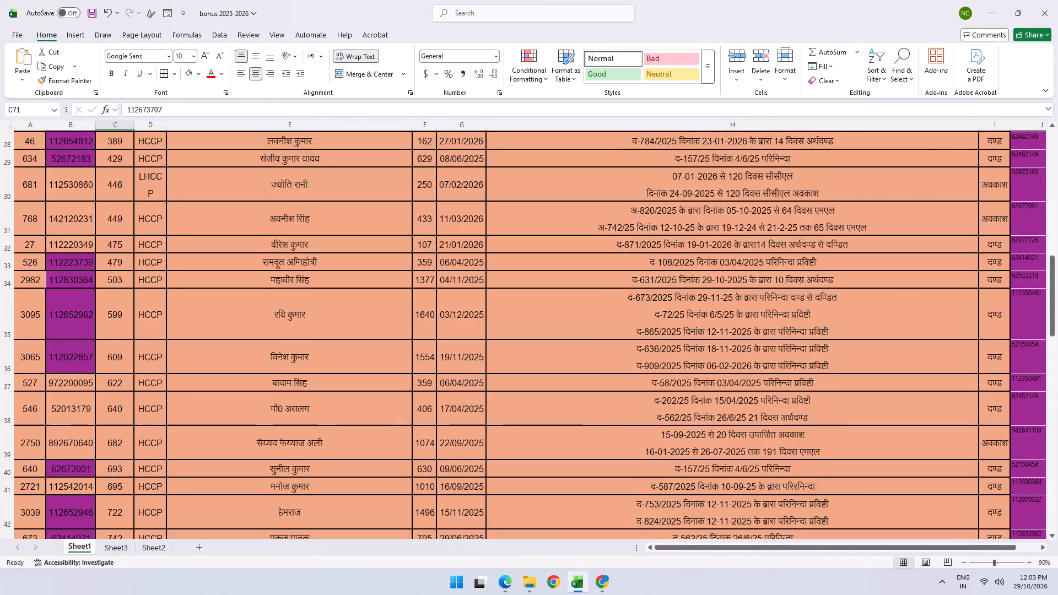
scroll(995, 358, "up", 20)
scroll(995, 358, "up", 7)
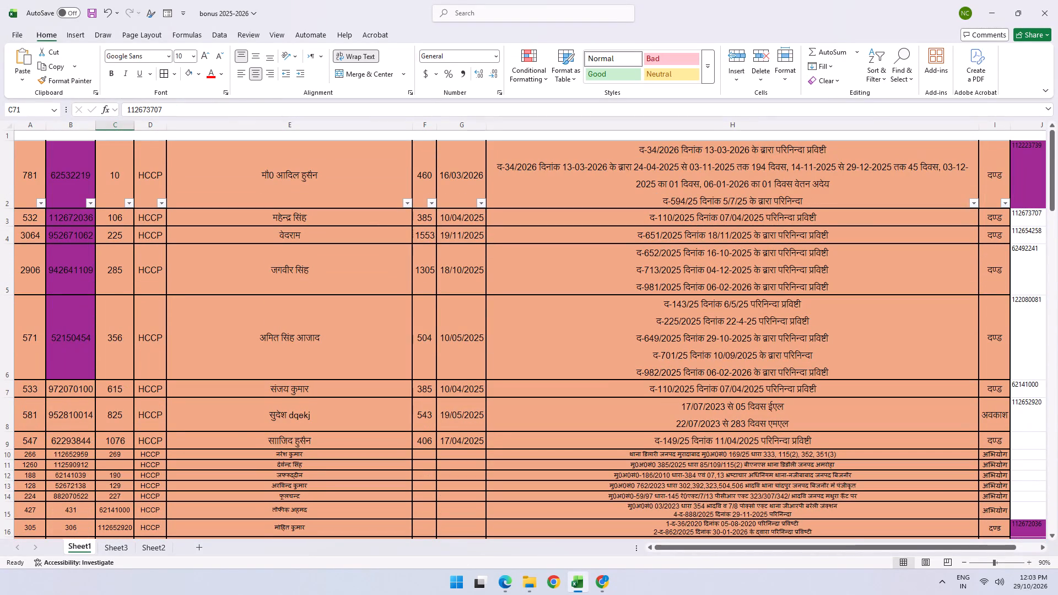
left_click(1014, 323)
key("ctrl+c")
key("alt+Tab")
left_click(393, 346)
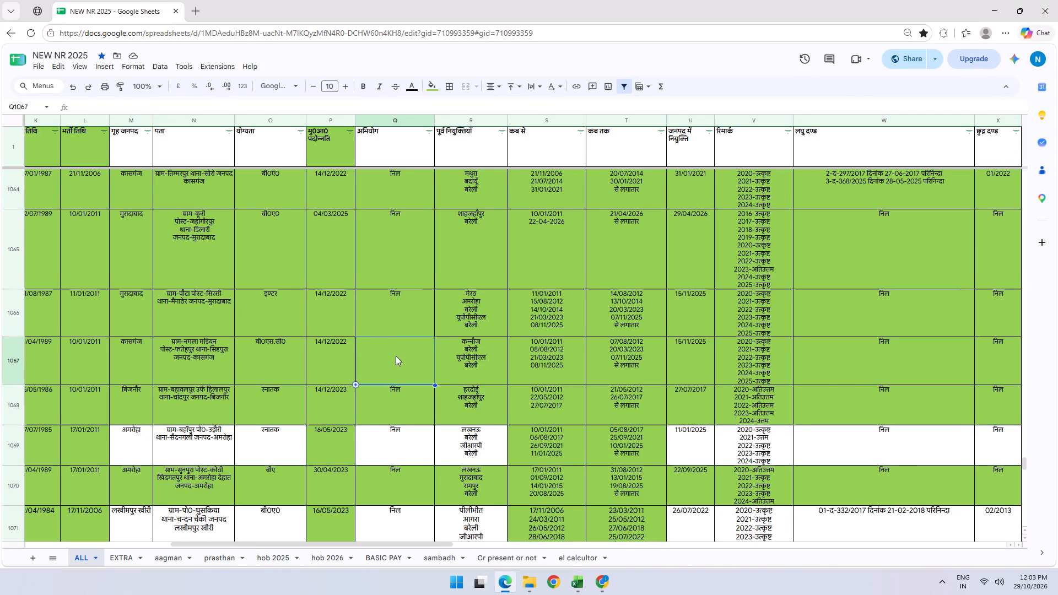
key("ctrl+f")
key("ctrl+v")
key("Return")
key("Escape")
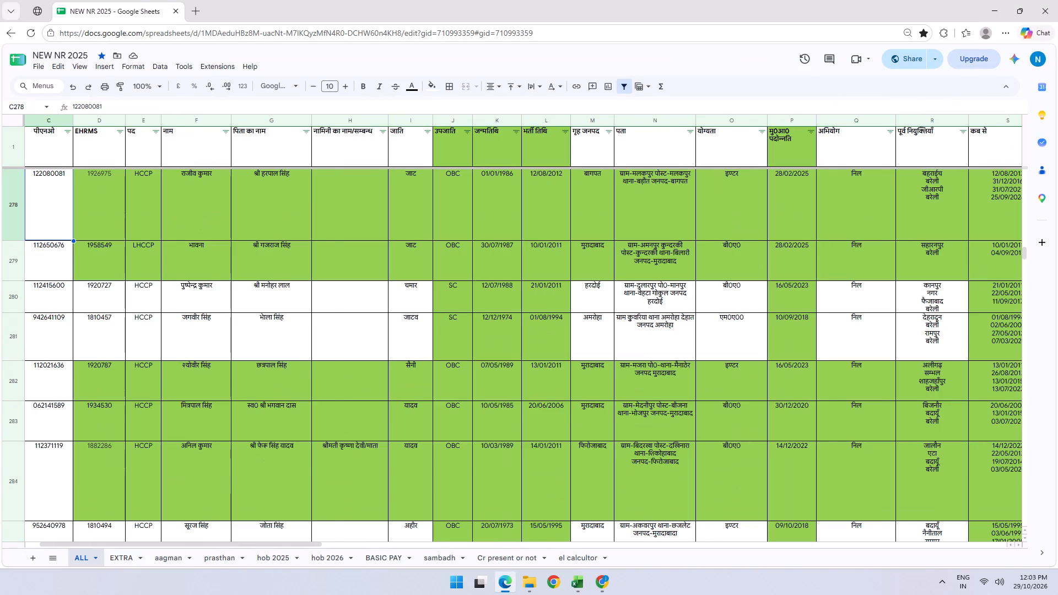
Copy the employee details A278:F278 from the ALL sheet into the first empty row of Sheet1, starting at A74.
key("Left")
key("Left")
key("Left")
key("shift+Right")
key("shift+Right")
key("shift+Right")
key("shift+Right")
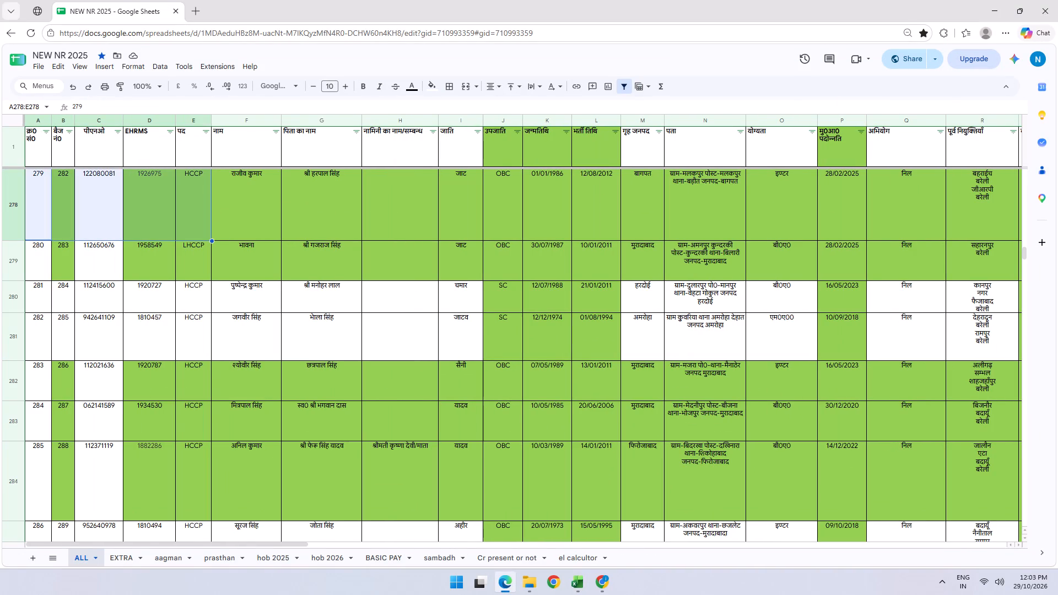
key("shift+Right")
key("ctrl+c")
key("alt+Tab")
scroll(156, 493, "down", 4)
scroll(78, 499, "down", 20)
scroll(78, 499, "down", 4)
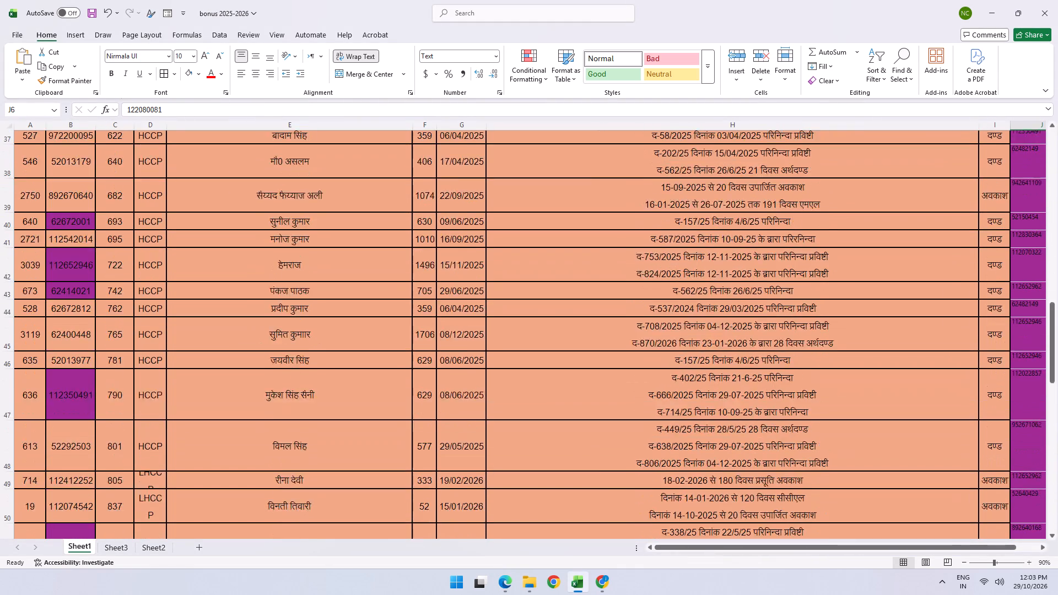
scroll(15, 491, "down", 3)
scroll(15, 491, "up", 1)
scroll(15, 491, "down", 5)
left_click(28, 488)
key("ctrl+shift+Down")
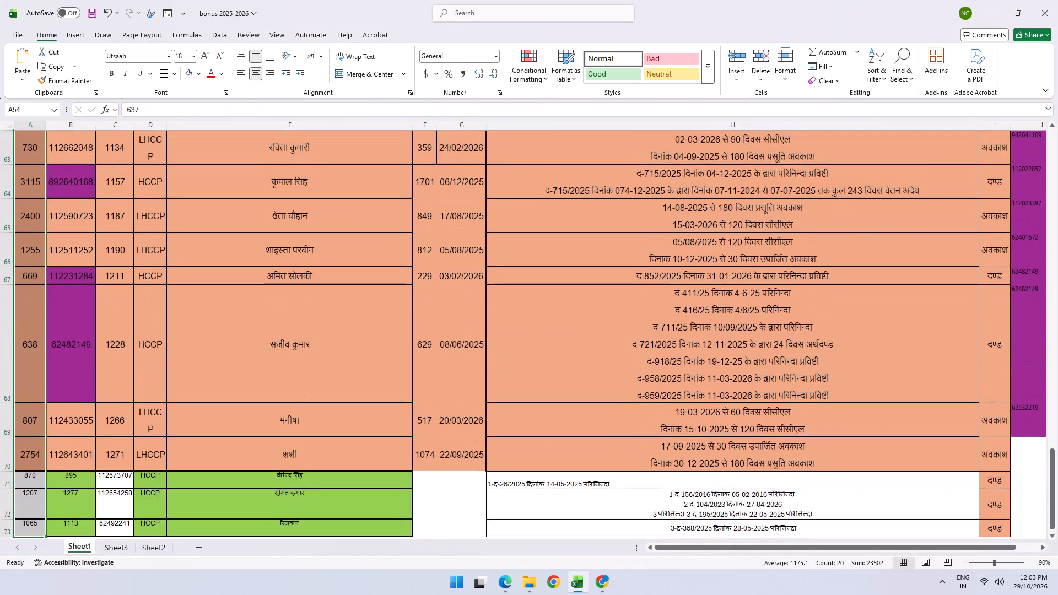
scroll(33, 489, "down", 2)
left_click(26, 485)
key("ctrl+v")
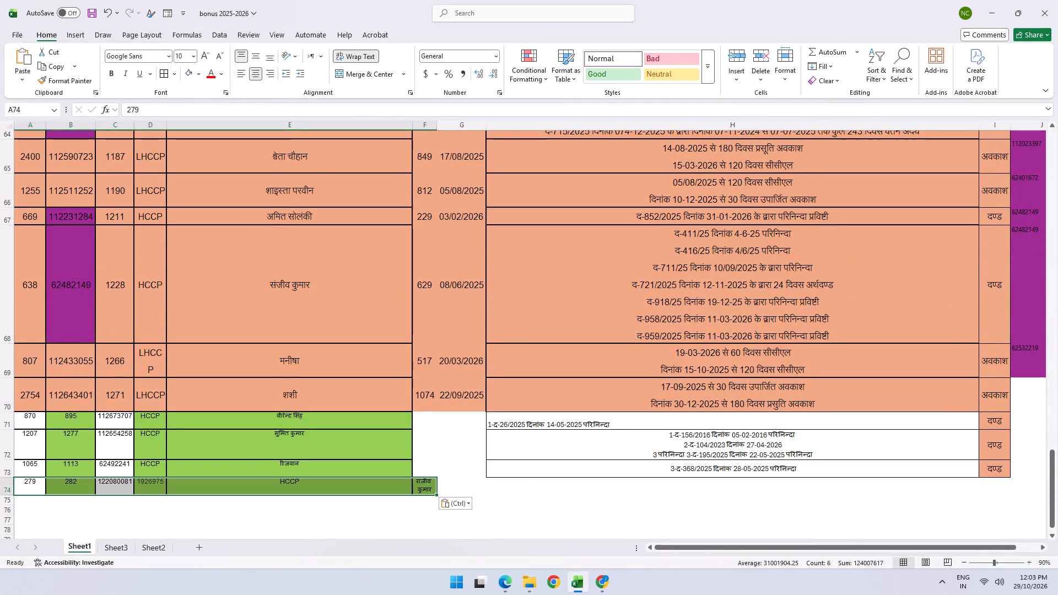
Delete the EHRMS cell D74 in Sheet1, shifting the rank and name cells left.
left_click(146, 485)
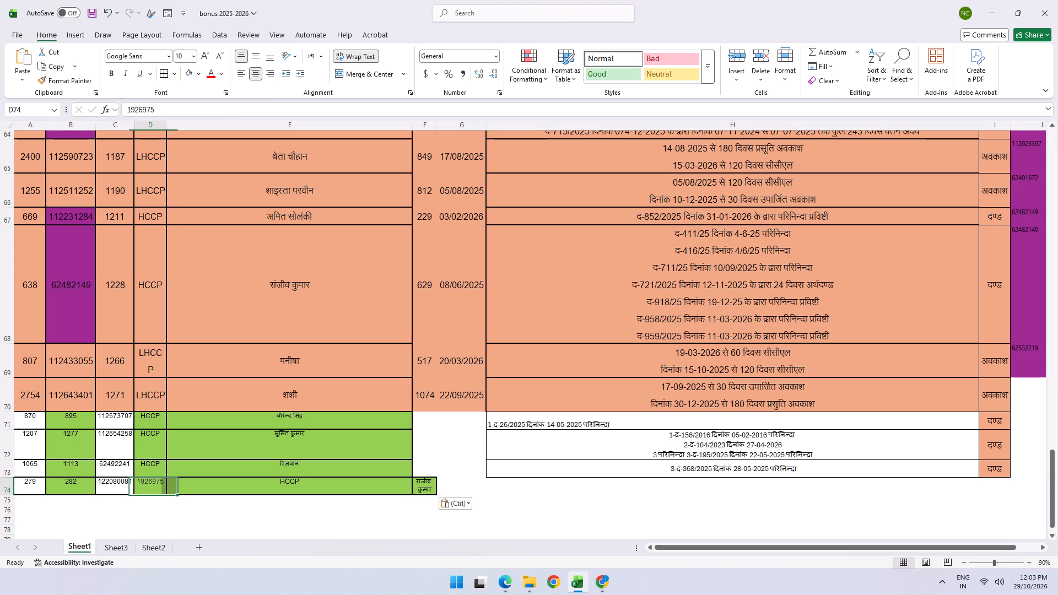
key("Delete")
key("ctrl+minus")
key("Down")
key("Up")
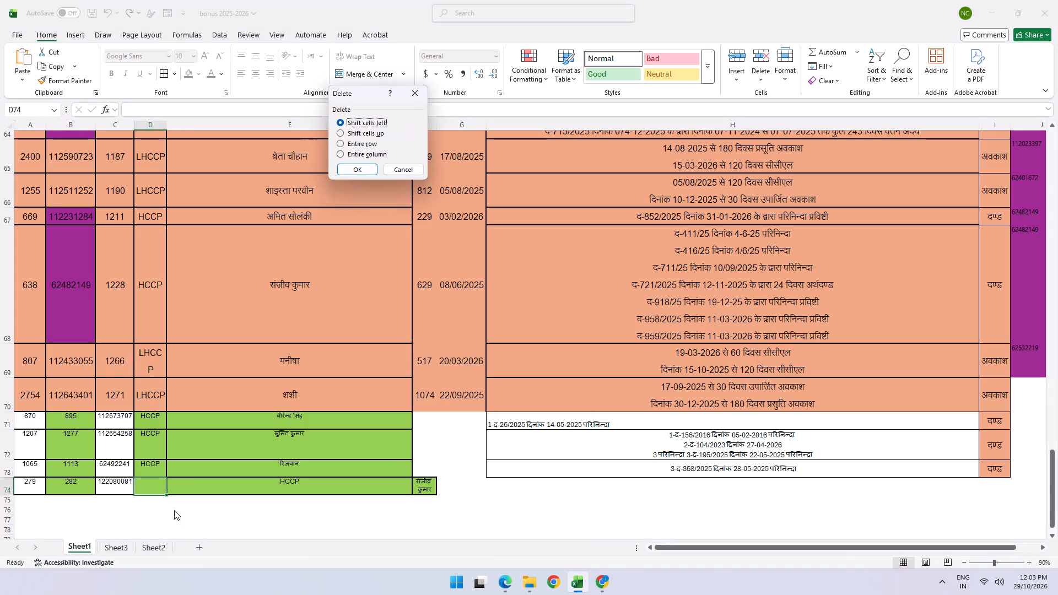
key("Return")
key("alt+Tab")
left_click(705, 225)
key("Tab")
key("Tab")
key("Tab")
key("Tab")
key("Tab")
key("Tab")
key("Tab")
key("Tab")
key("Tab")
key("Tab")
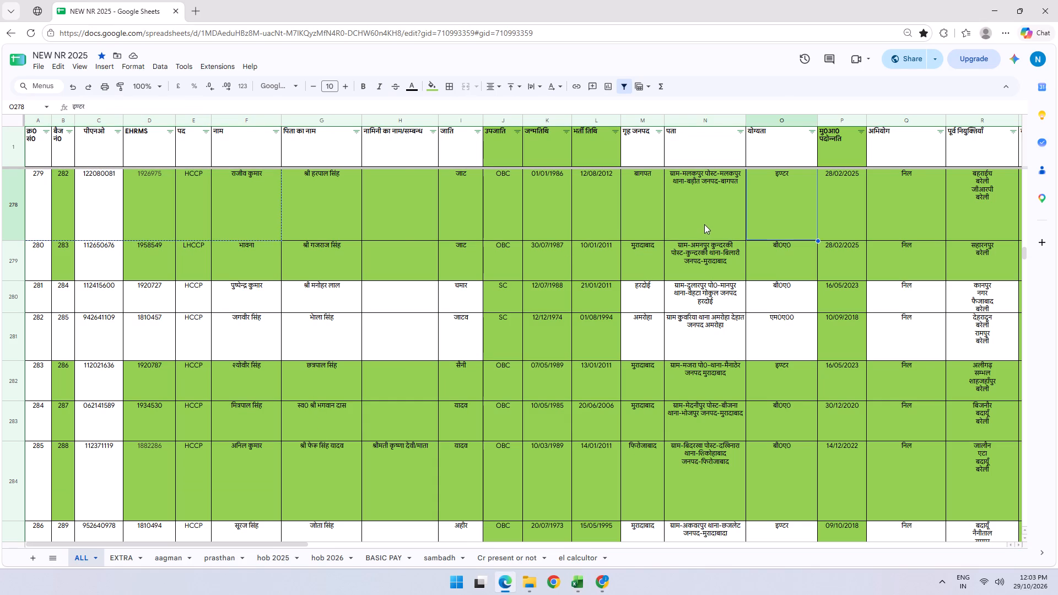
double_click(892, 194)
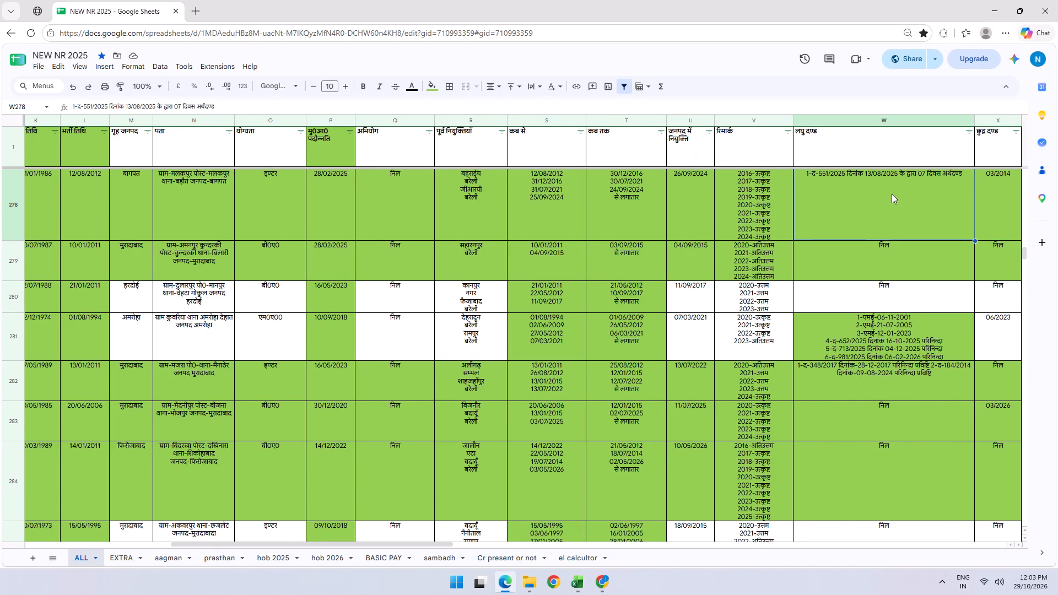
left_click_drag(963, 172, 791, 170)
key("ctrl+c")
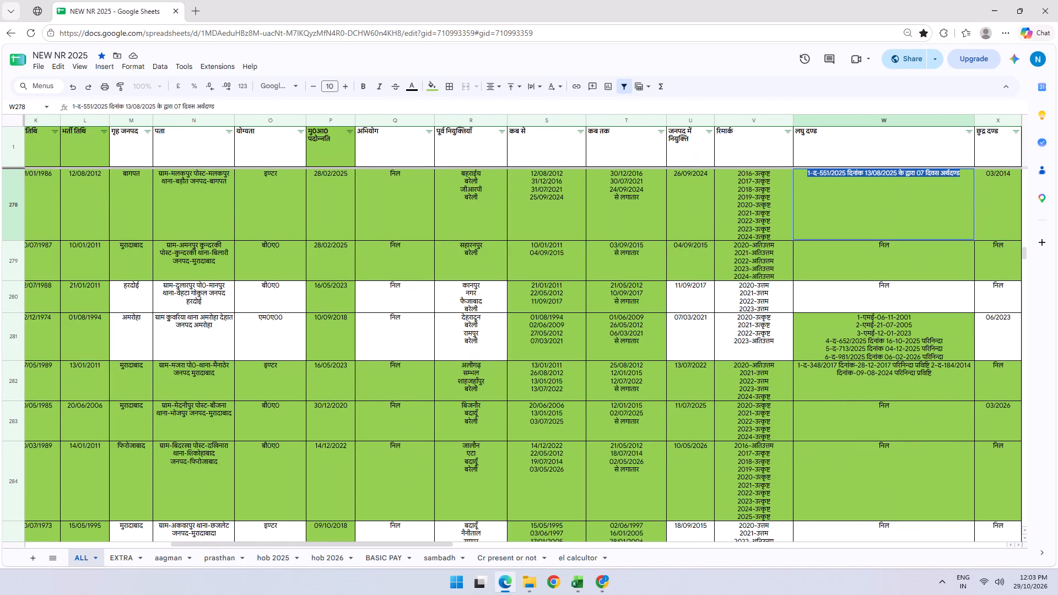
key("alt+Tab")
double_click(662, 482)
key("ctrl+v")
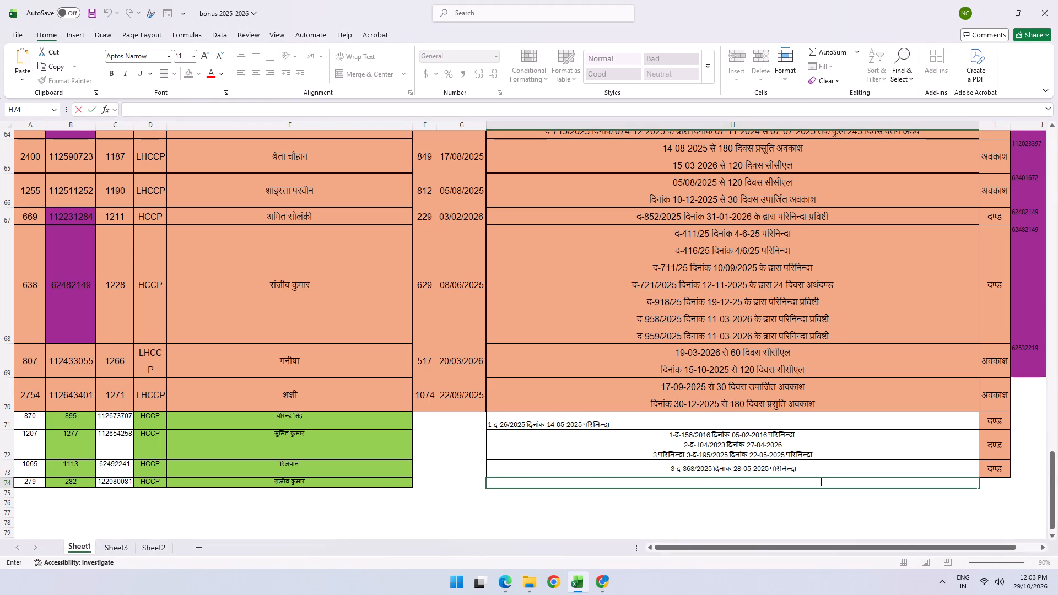
Fill the category दण्ड down into I74 of Sheet1.
key("Tab")
key("ctrl+d")
left_click(618, 514)
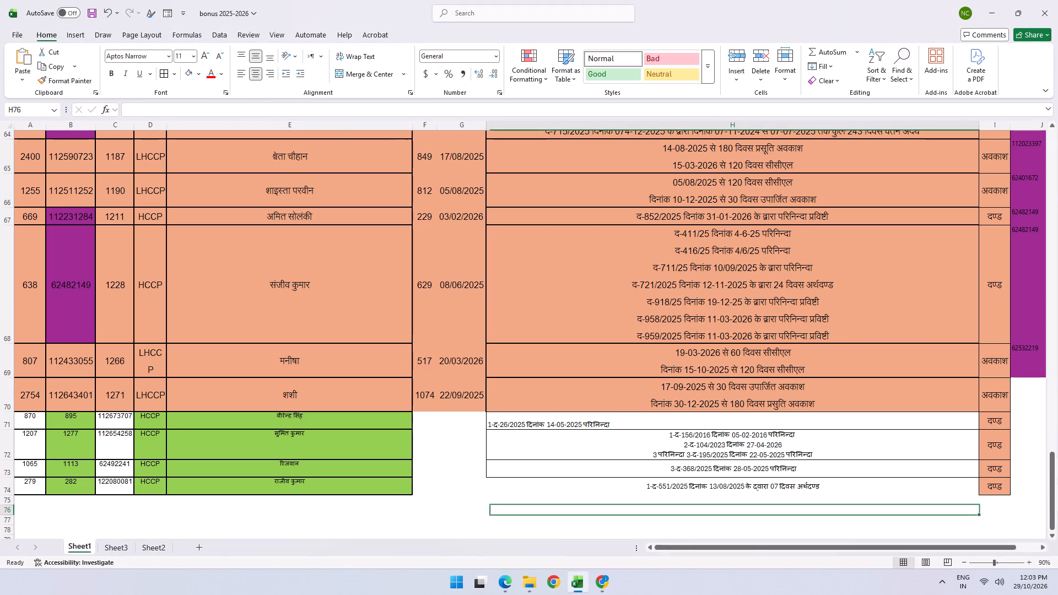
left_click(715, 493)
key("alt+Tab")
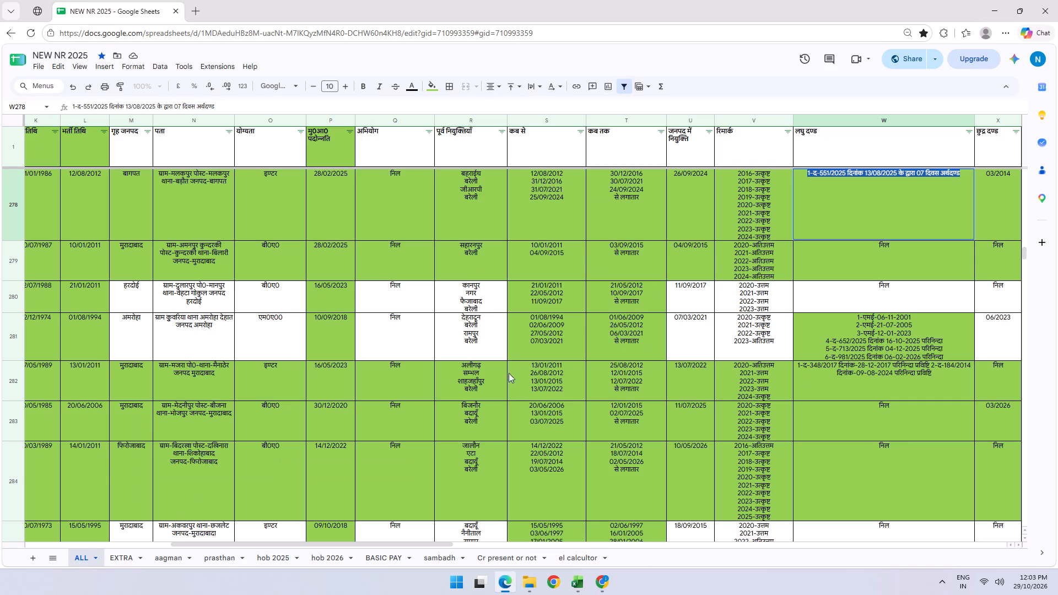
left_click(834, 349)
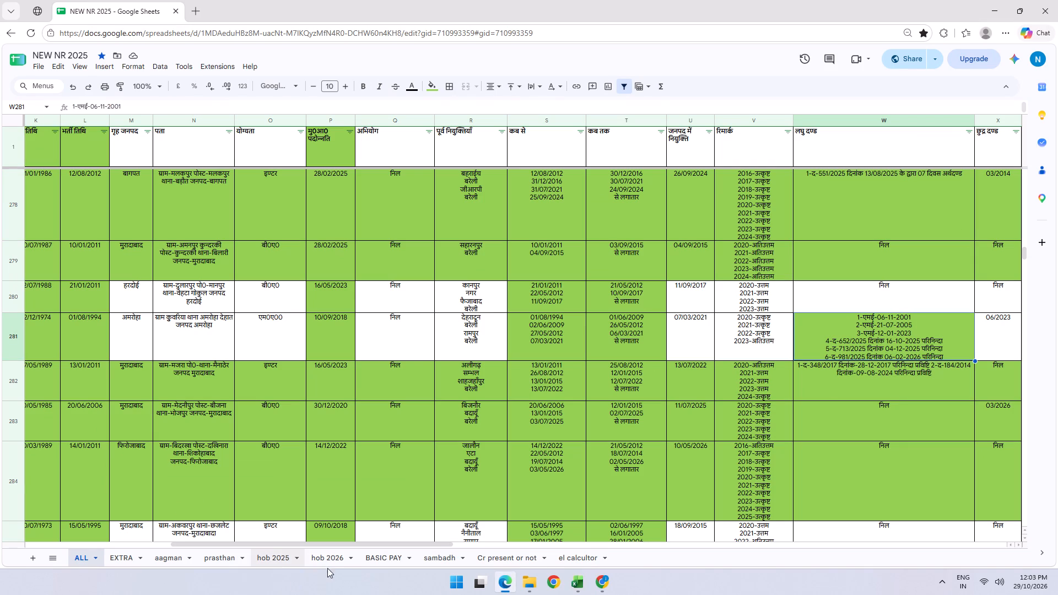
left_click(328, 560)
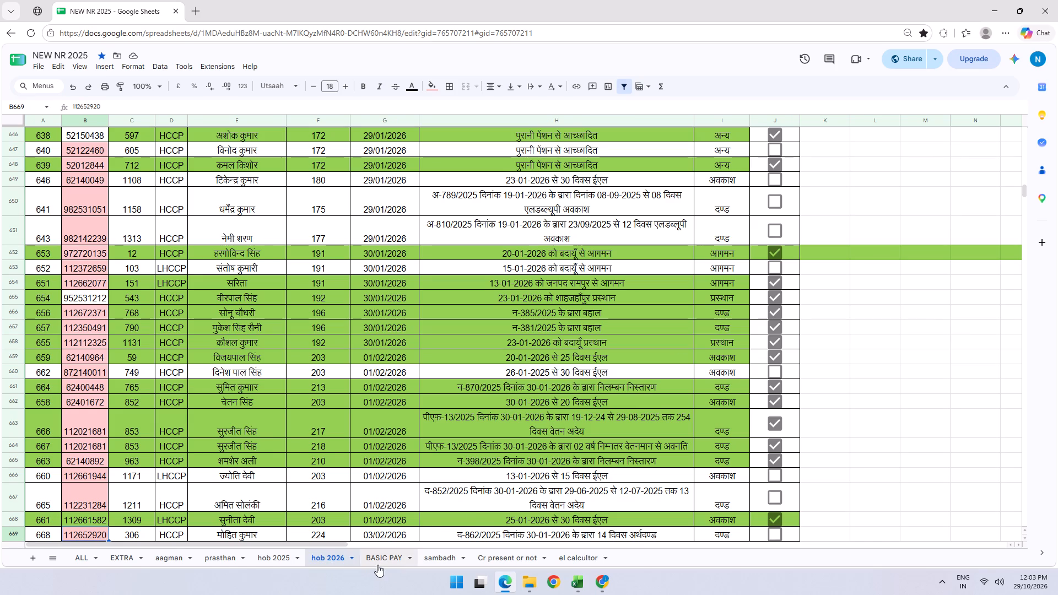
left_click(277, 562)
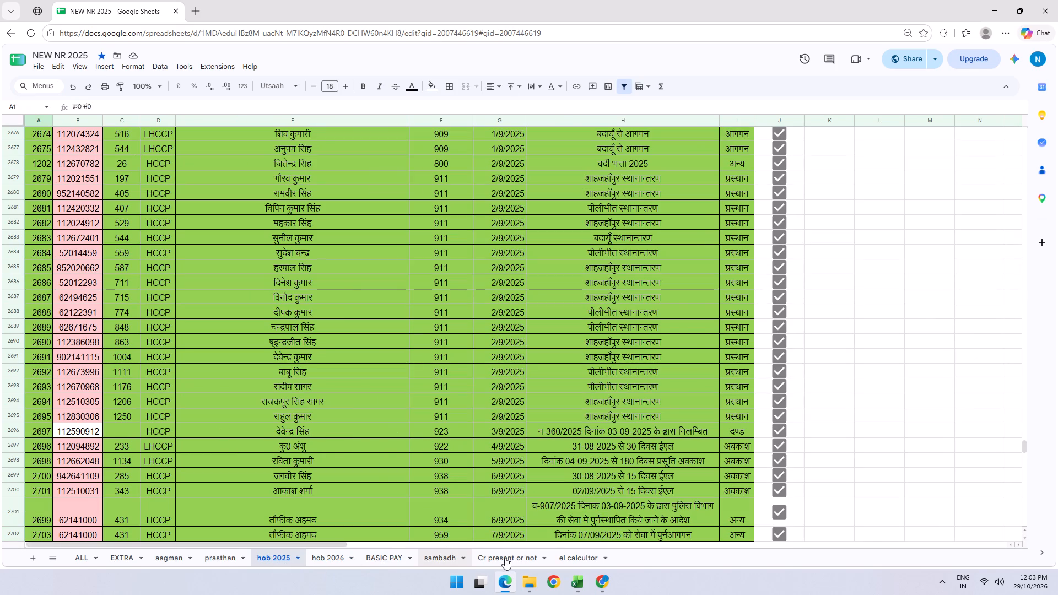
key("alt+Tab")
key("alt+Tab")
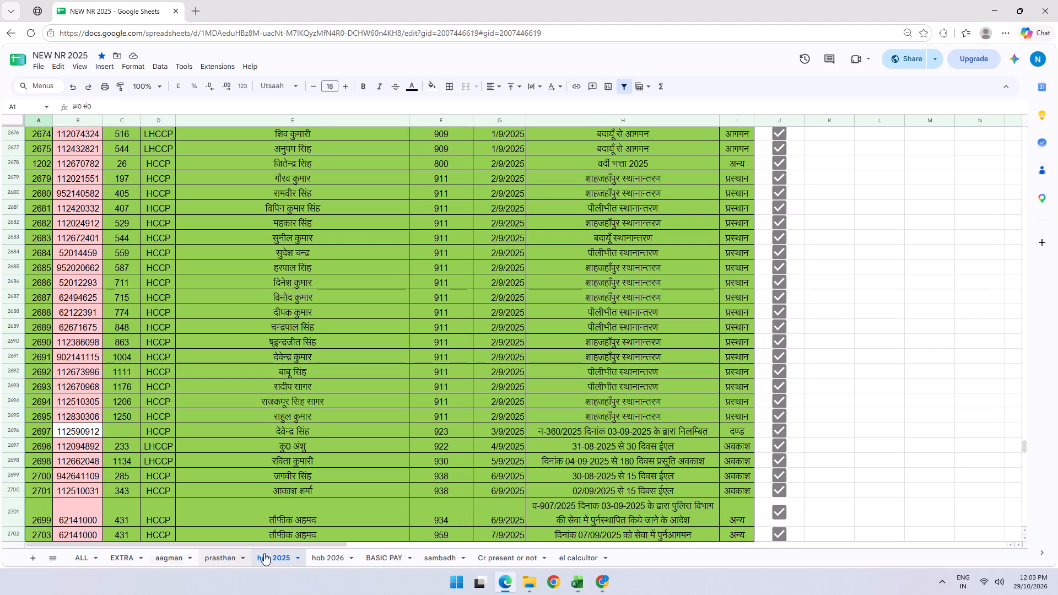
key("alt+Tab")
Copy the next unmatched PNO in J7 of Sheet1 and find it in the ALL sheet of NEW NR 2025.
scroll(958, 388, "up", 7)
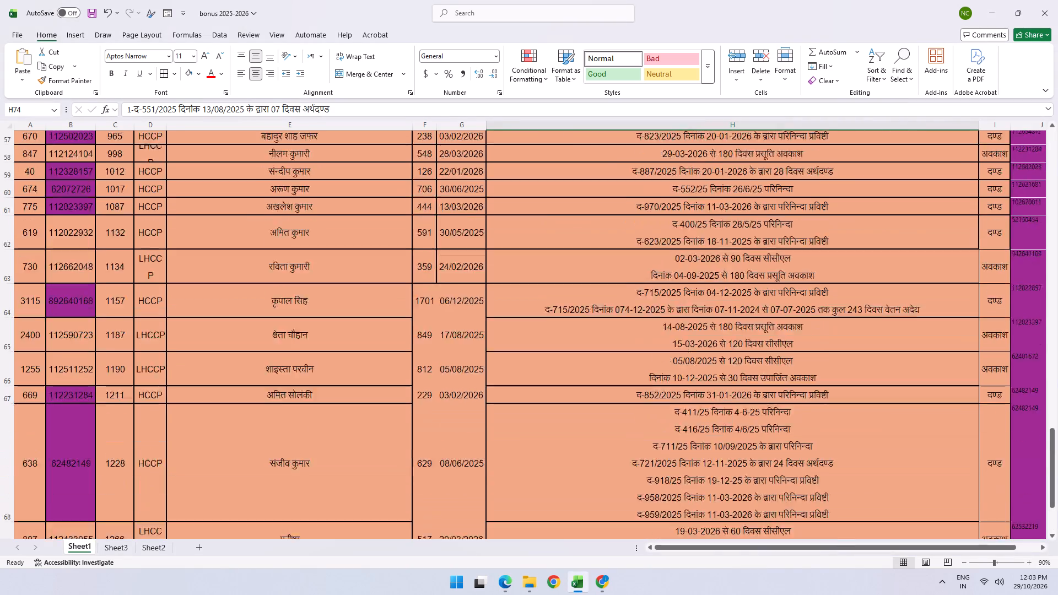
scroll(962, 388, "up", 5)
scroll(930, 374, "up", 20)
scroll(930, 374, "up", 8)
scroll(926, 372, "down", 1)
scroll(926, 372, "up", 6)
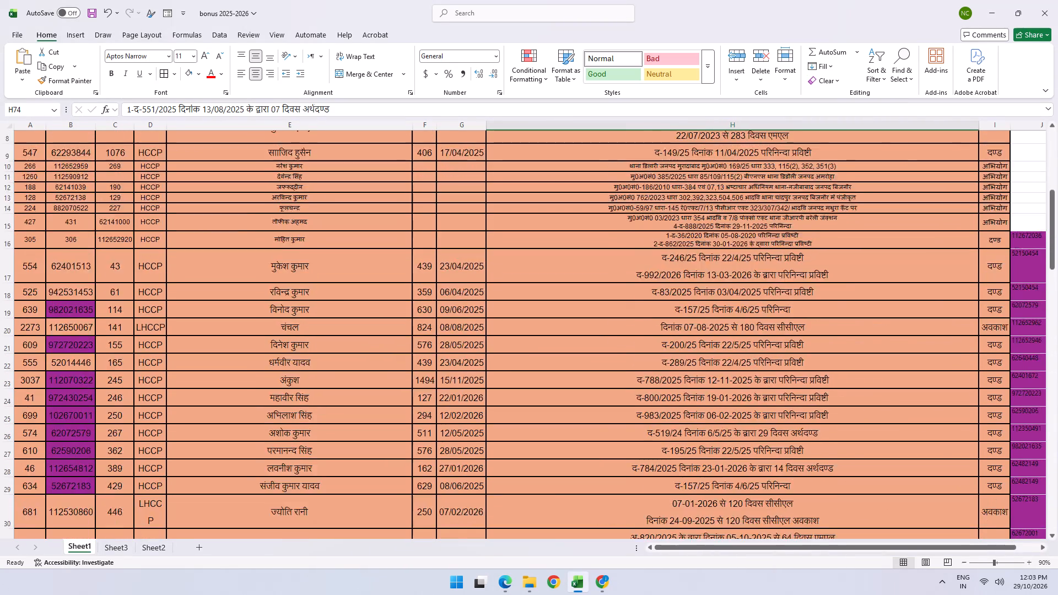
scroll(926, 372, "up", 3)
scroll(926, 372, "down", 1)
scroll(926, 372, "up", 12)
scroll(925, 370, "down", 1)
scroll(925, 370, "up", 4)
left_click(1020, 387)
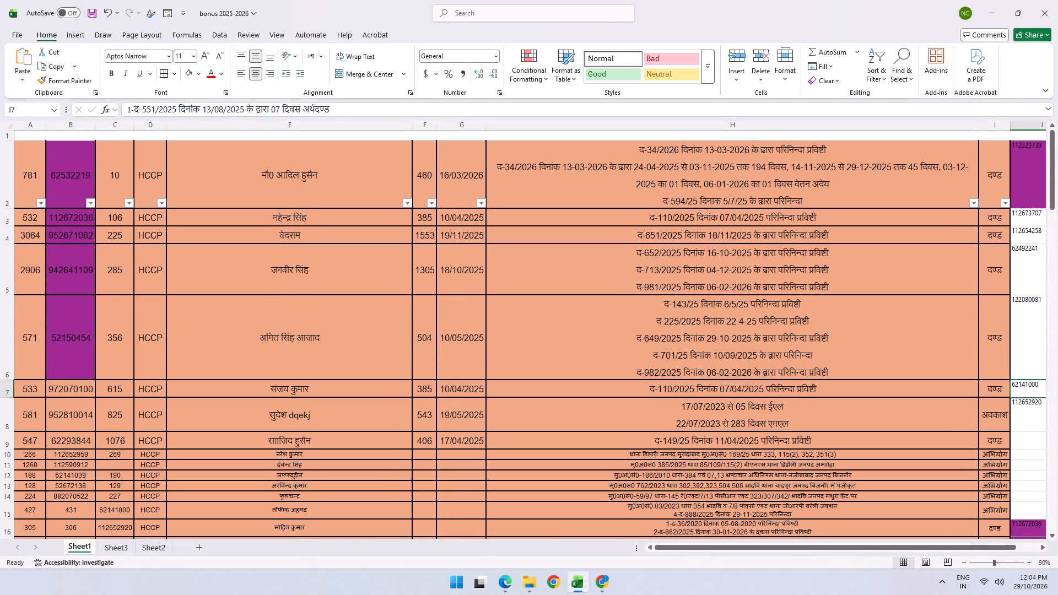
key("ctrl+c")
key("alt+Tab")
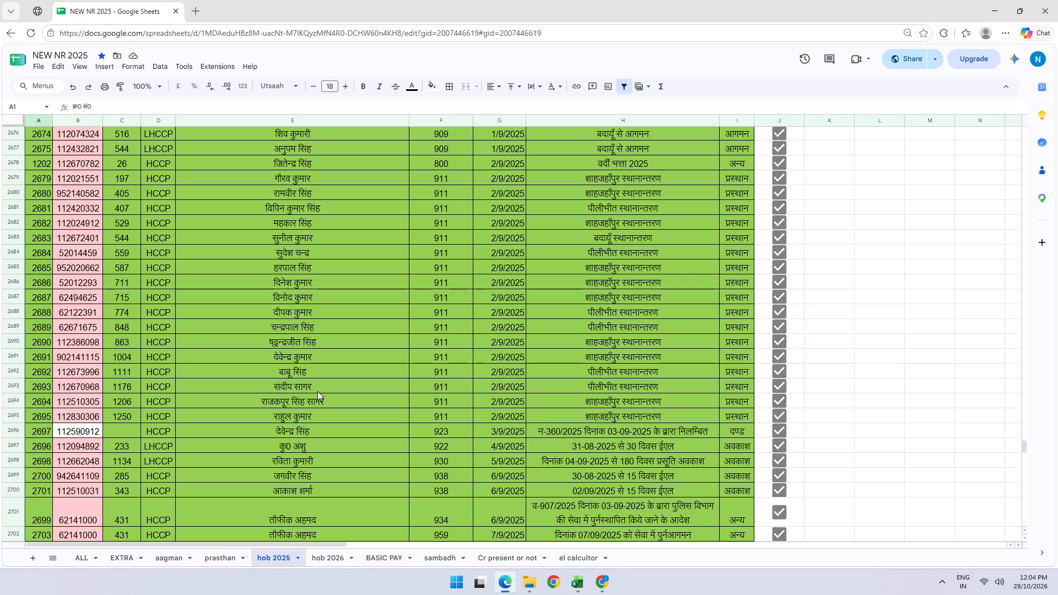
left_click(312, 390)
left_click(80, 558)
left_click(123, 420)
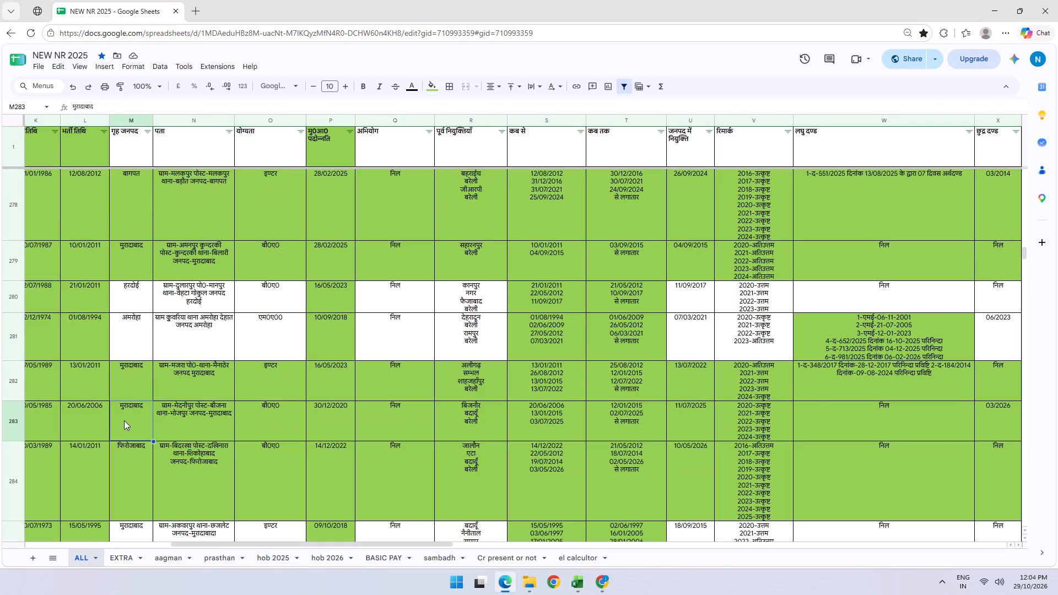
key("ctrl+f")
key("ctrl+v")
key("Return")
key("Escape")
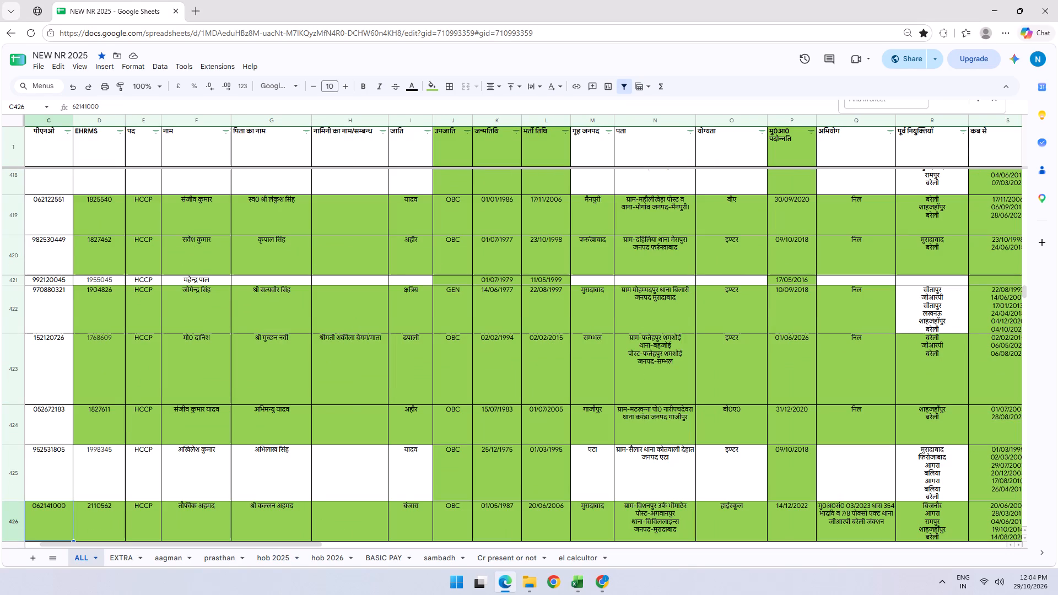
left_click_drag(112, 544, 60, 540)
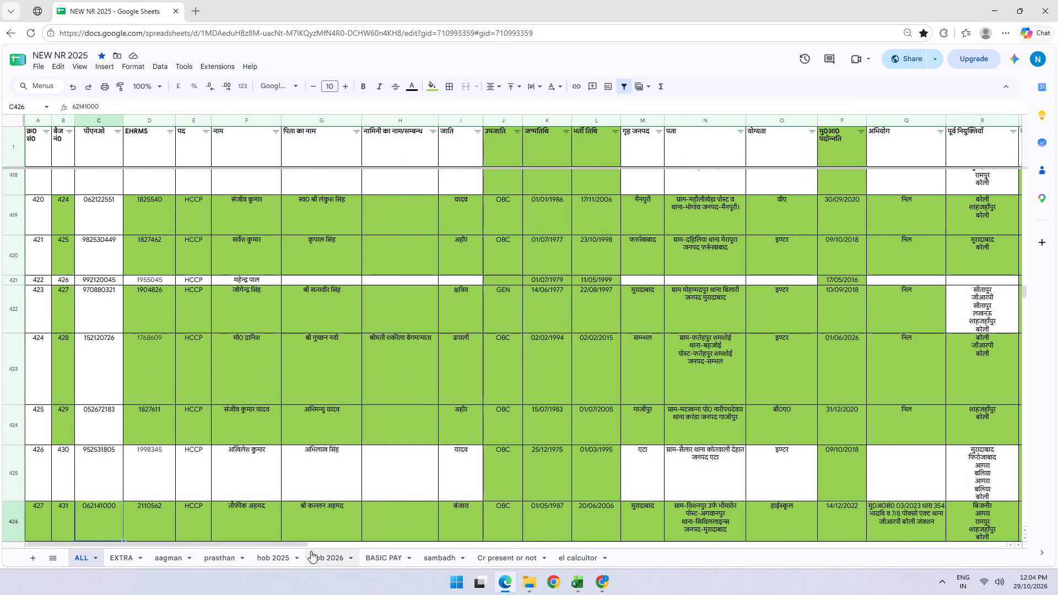
Search Sheet1 of the bonus workbook for the PNO held in C15, to find all its occurrences.
key("alt+Tab")
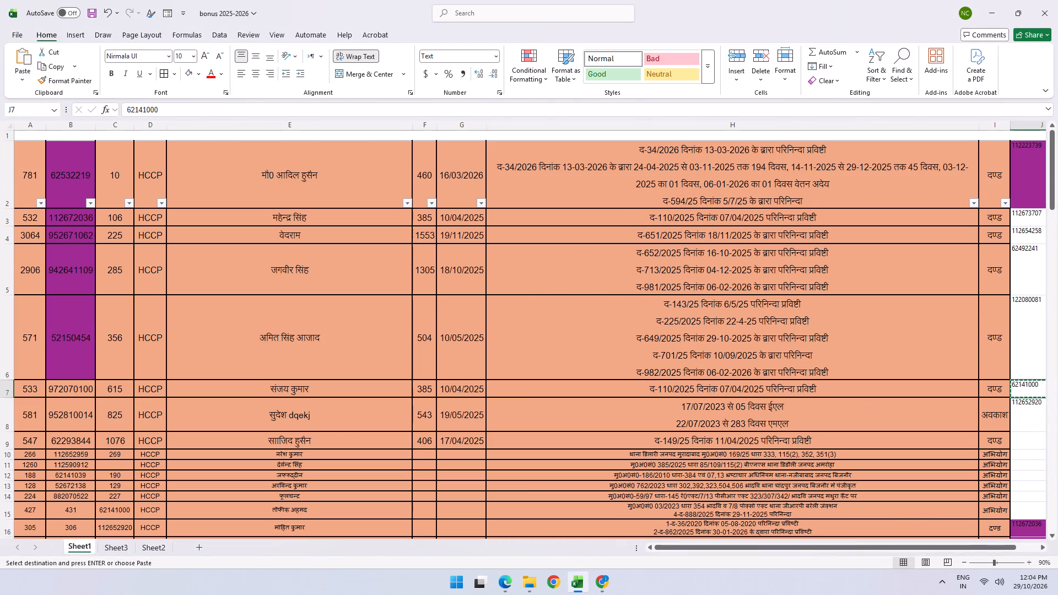
key("alt+Tab")
key("alt+Tab")
scroll(223, 504, "down", 2)
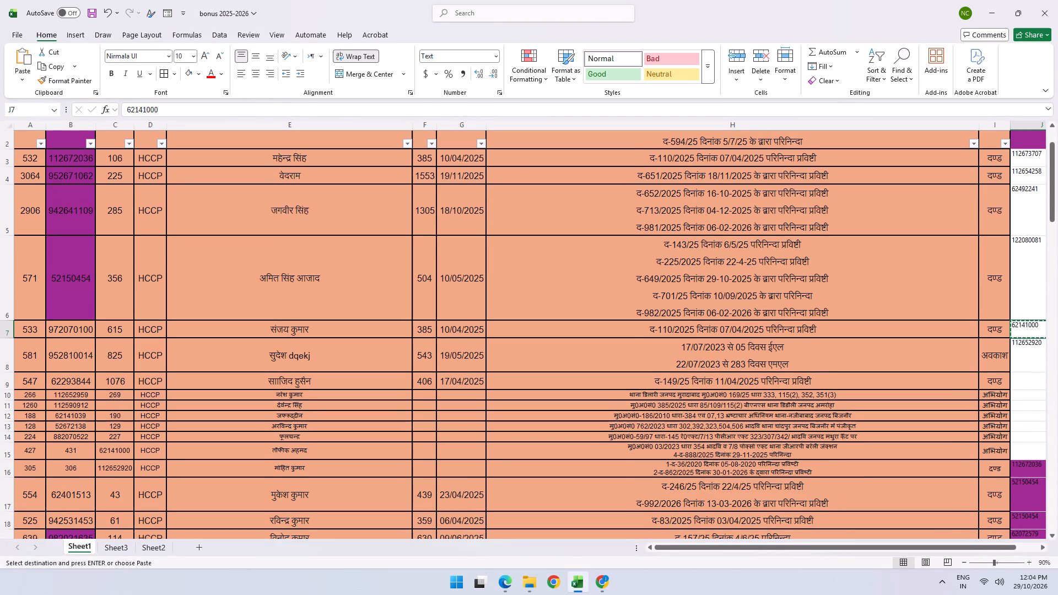
left_click(143, 447)
left_click(118, 447)
key("ctrl+c")
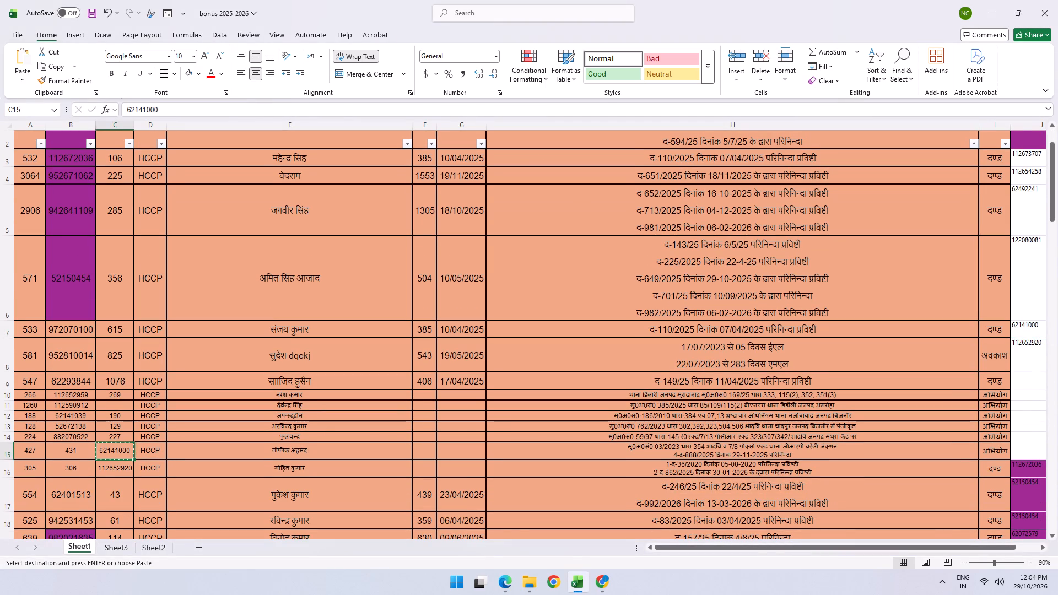
key("ctrl+f")
key("ctrl+v")
key("Return")
key("Return")
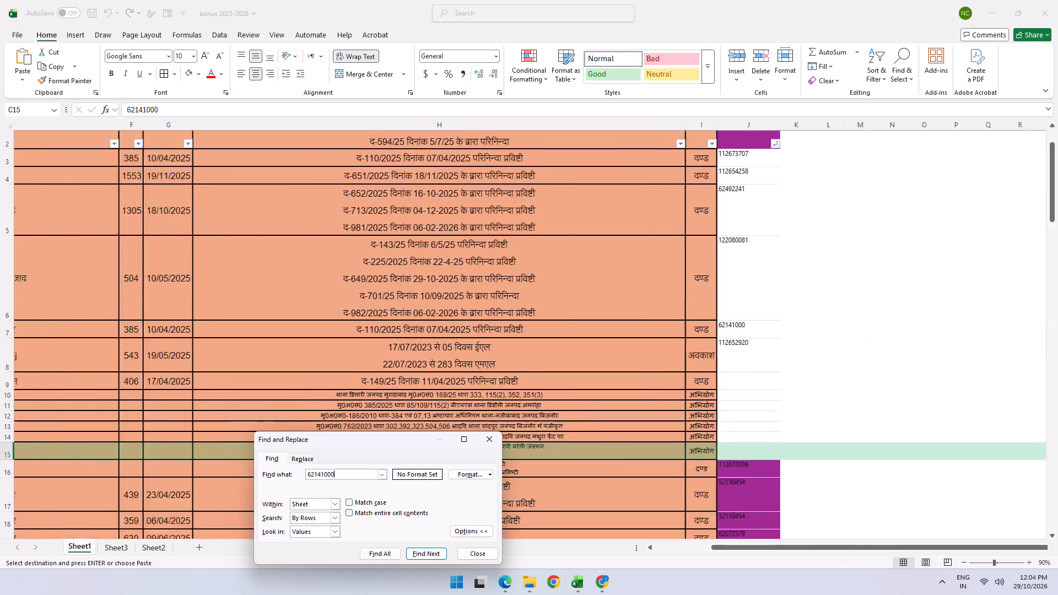
key("Return")
Copy the PNO in J8 and search Sheet1 for an existing row with it.
left_click(74, 347)
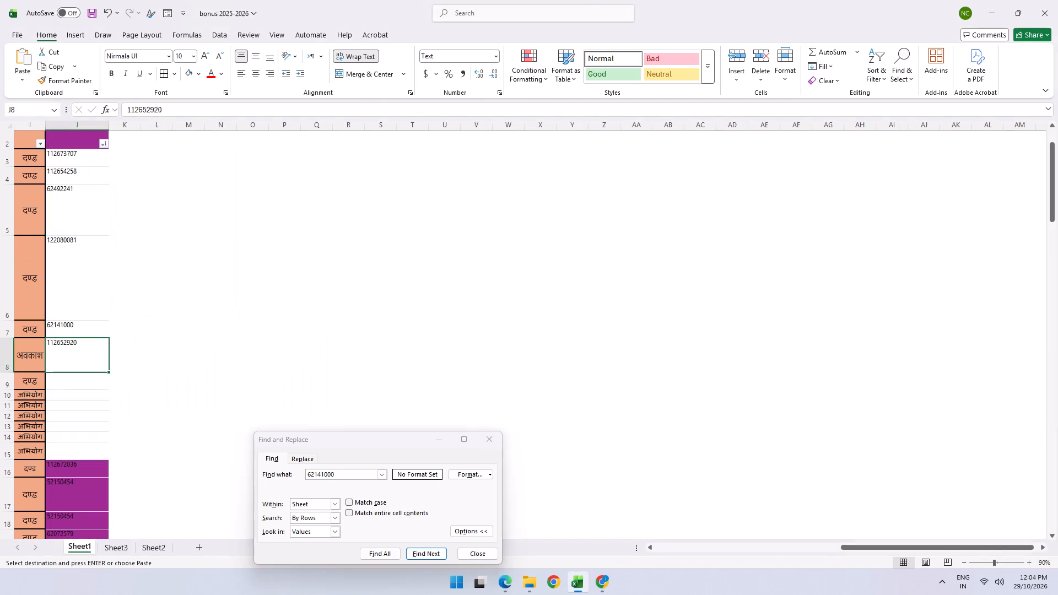
key("ctrl+c")
left_click(481, 436)
left_click(278, 388)
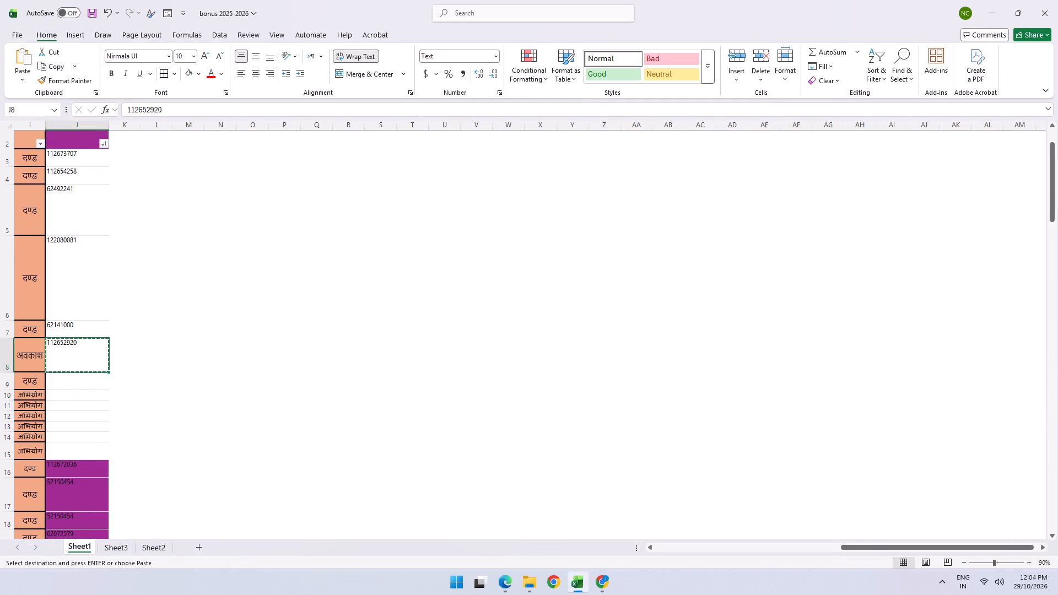
key("ctrl+f")
key("ctrl+v")
key("Return")
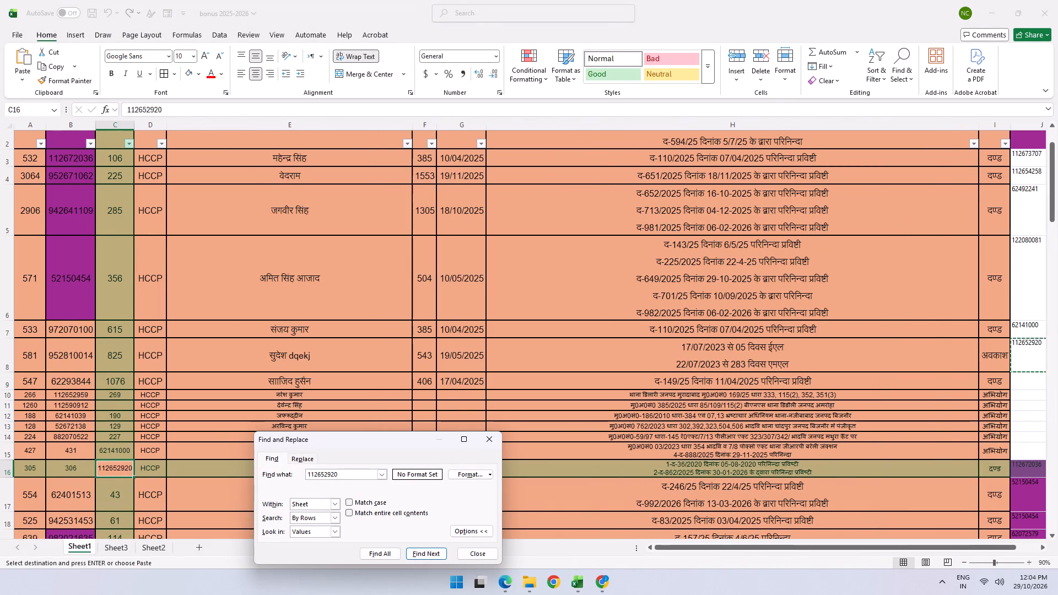
key("Escape")
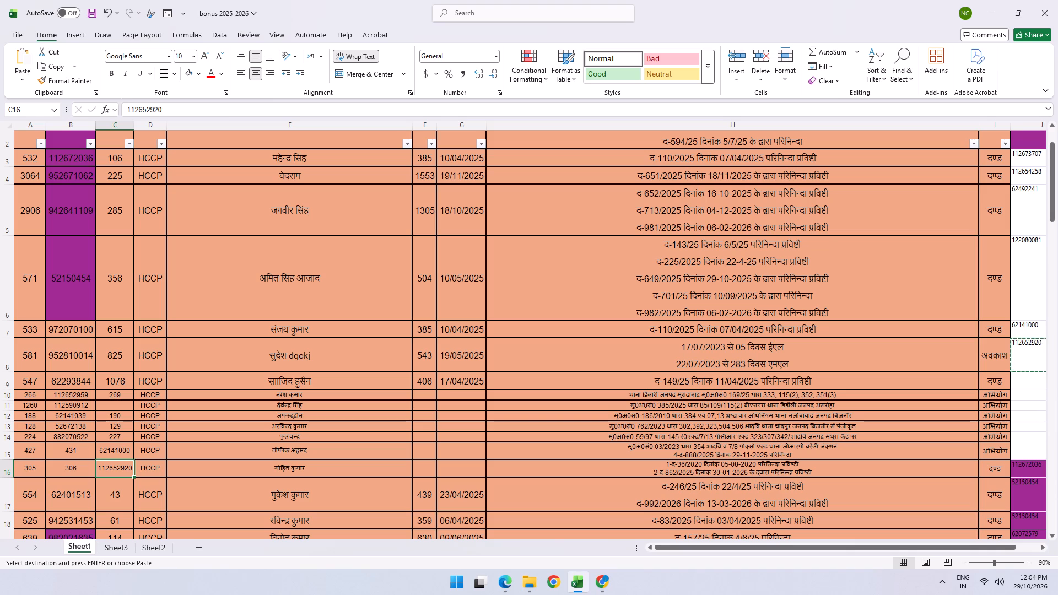
Move the two misplaced PNOs from C15:C16 into the PNO column at B15:B16 of Sheet1.
scroll(137, 461, "down", 2)
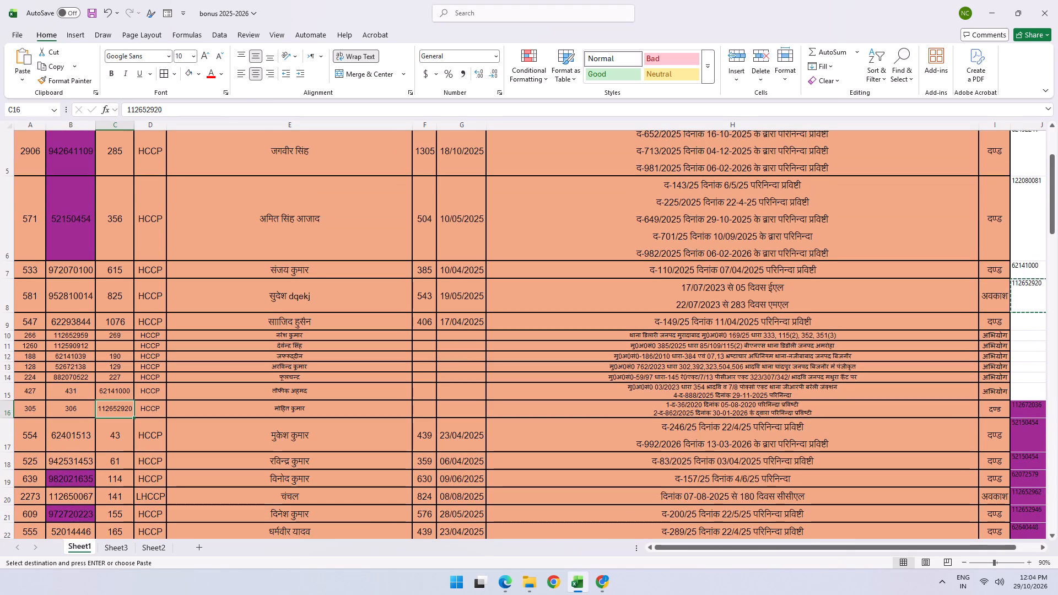
left_click_drag(115, 391, 122, 403)
key("ctrl+x")
left_click(66, 391)
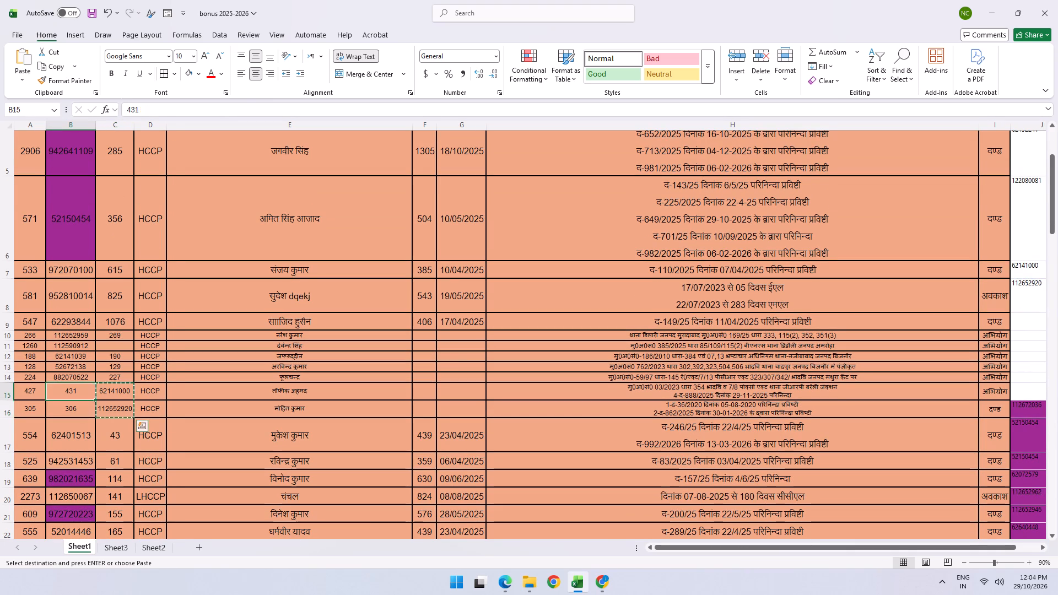
key("ctrl+v")
Enter 431 in C15 and 306 in C16 of Sheet1, beside the two relocated PNOs.
left_click(129, 394)
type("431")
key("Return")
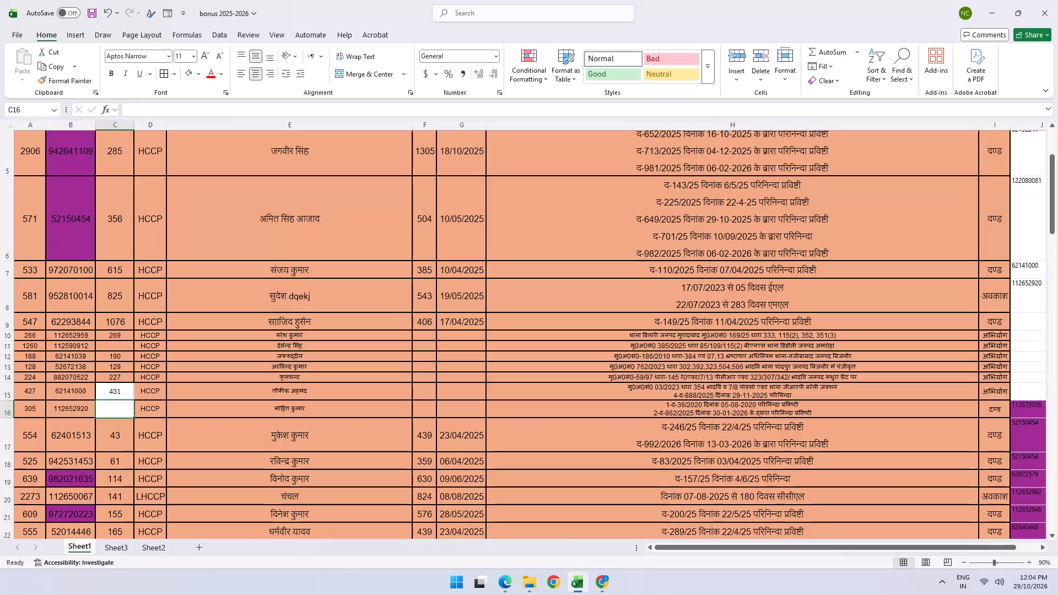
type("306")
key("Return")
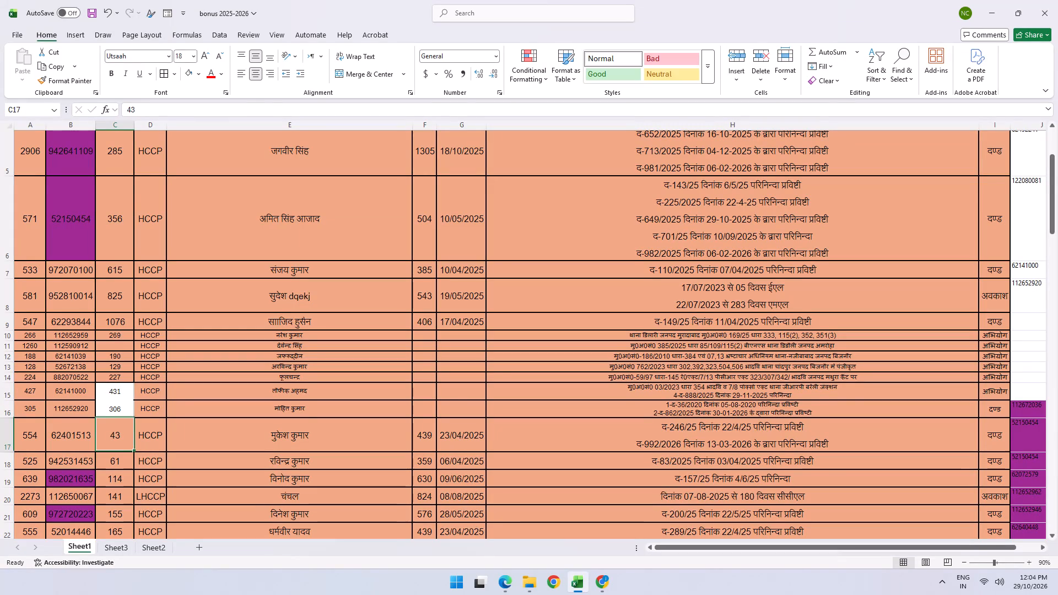
Move the four misplaced numbers from B71:B74 into the empty cells C75:C78 of Sheet1.
scroll(110, 428, "down", 7)
scroll(96, 470, "down", 15)
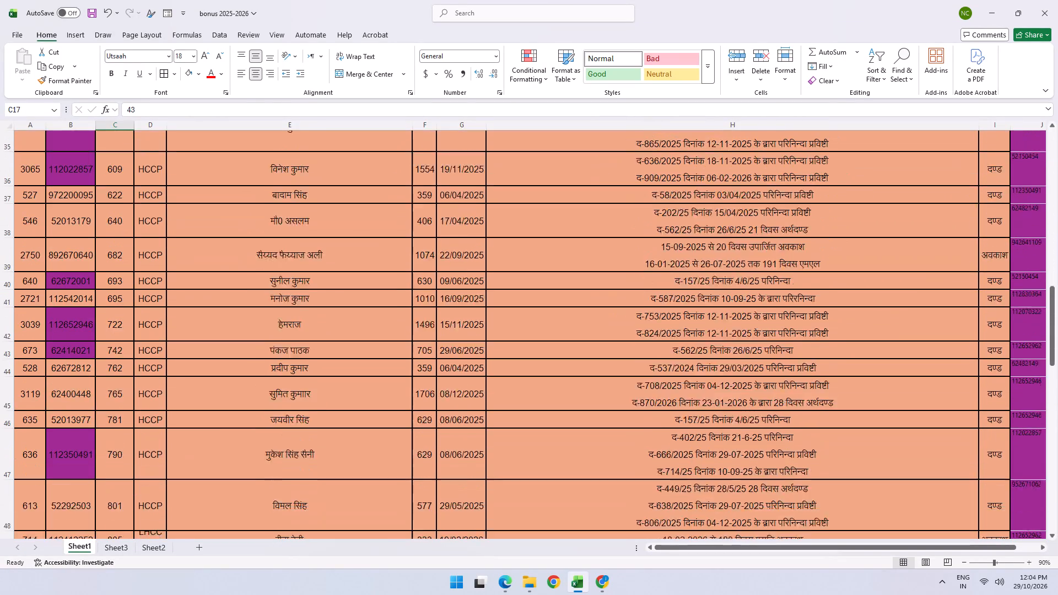
scroll(88, 473, "down", 5)
scroll(88, 473, "up", 1)
scroll(88, 473, "down", 20)
scroll(88, 473, "down", 2)
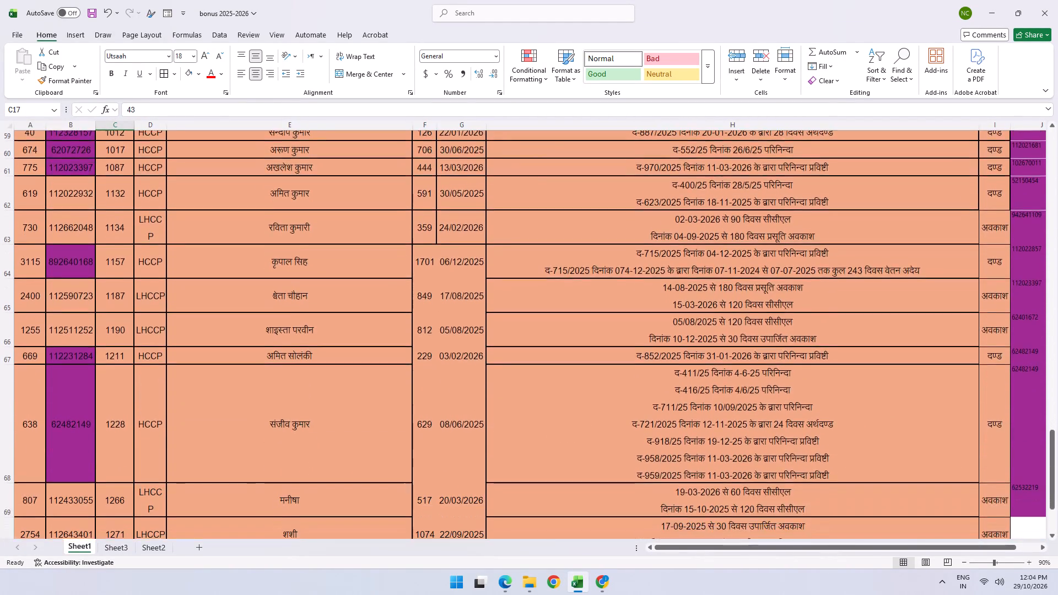
scroll(83, 473, "down", 6)
left_click_drag(68, 322, 68, 383)
key("ctrl+x")
left_click(126, 401)
key("ctrl+v")
Move the four PNOs from C71:C74 into the PNO column at B71:B74.
left_click_drag(117, 314, 120, 357)
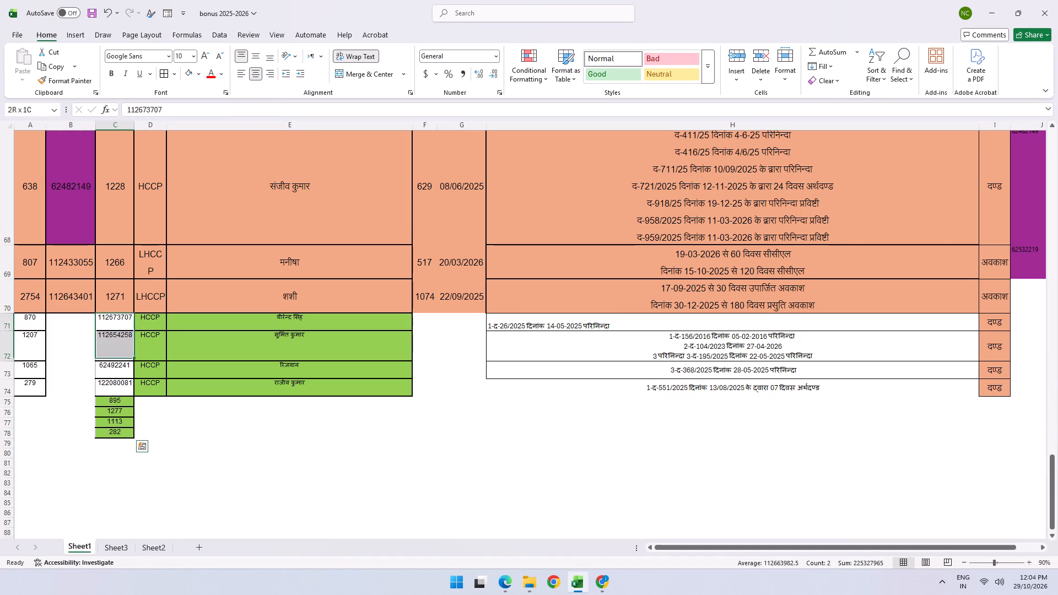
left_click_drag(120, 357, 119, 381)
key("ctrl+x")
left_click(58, 319)
key("ctrl+v")
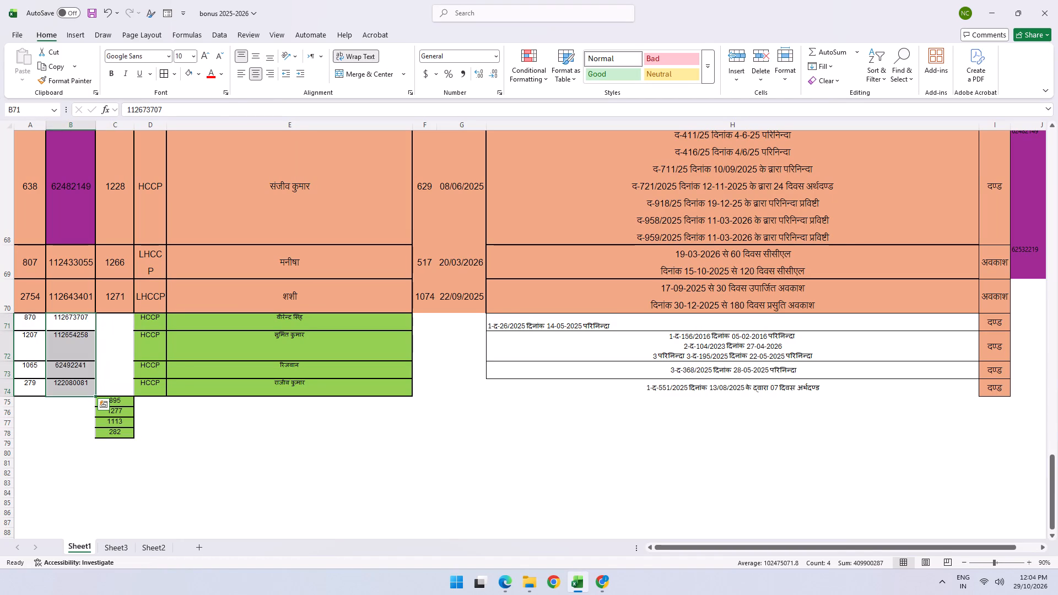
Move the parked numbers 895, 1277, 1113 and 282 from C75:C78 into C71:C74.
left_click_drag(123, 396, 121, 430)
key("ctrl+z")
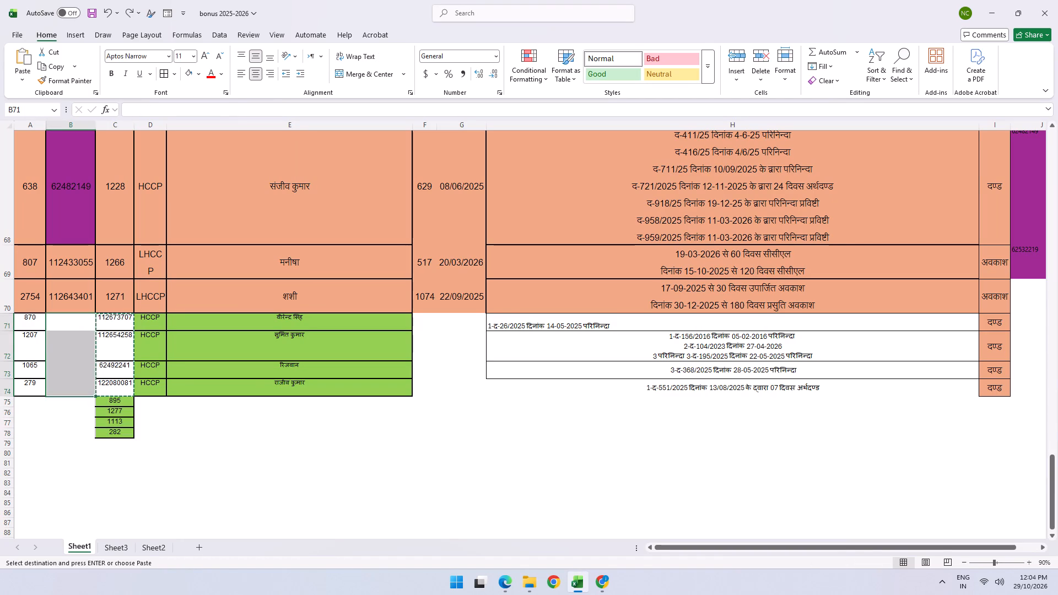
key("ctrl+y")
left_click_drag(118, 404, 117, 431)
key("ctrl+x")
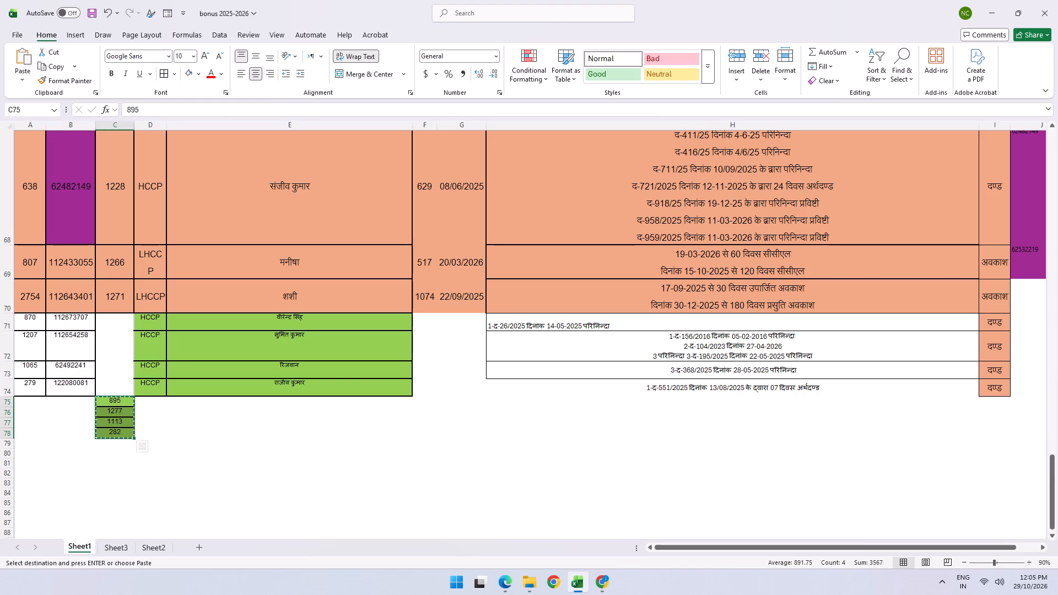
left_click(118, 325)
key("ctrl+v")
Copy the formatting of row 70 onto the four added rows 71 to 74.
left_click(0, 303)
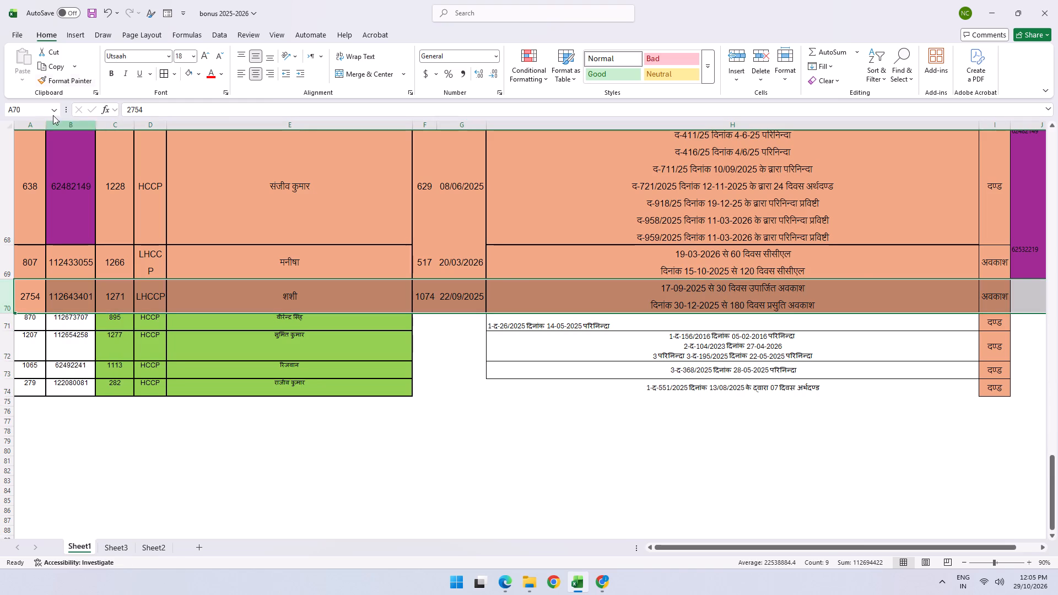
left_click(60, 78)
left_click_drag(4, 318, 0, 380)
left_click(430, 443)
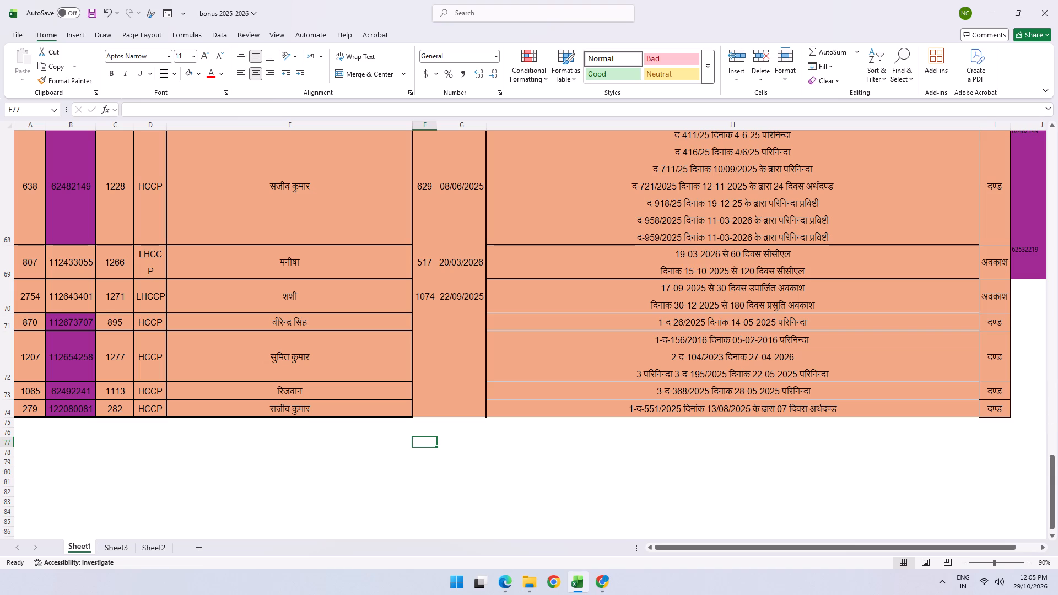
Look through Sheet1 from the newly formatted rows back to the top, examining the PNO highlighting.
scroll(1012, 269, "up", 8)
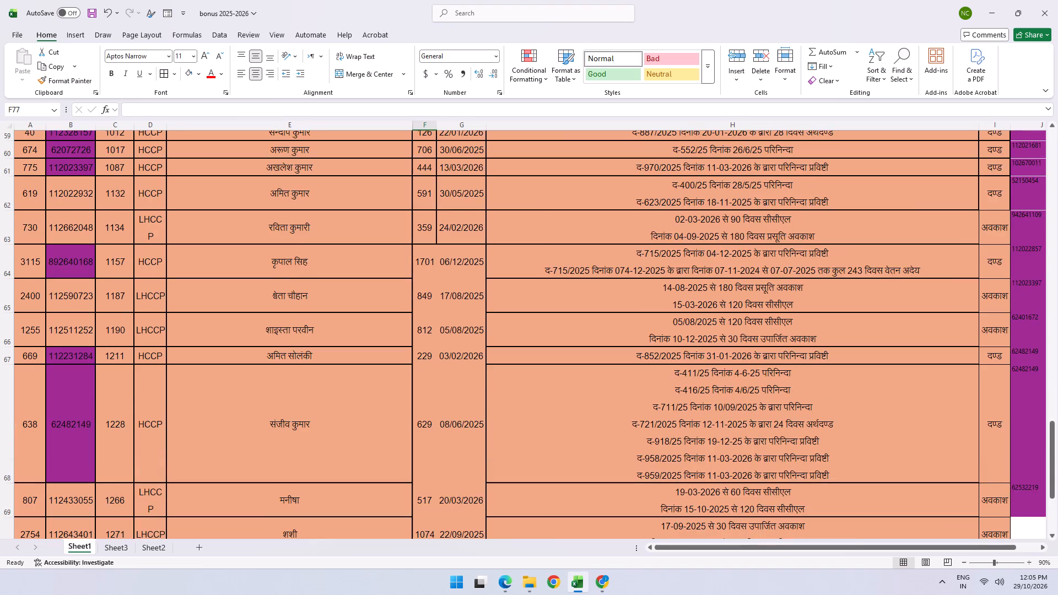
scroll(1012, 269, "up", 1)
scroll(1012, 268, "down", 6)
scroll(1029, 378, "up", 13)
scroll(1028, 377, "down", 1)
scroll(1028, 377, "up", 8)
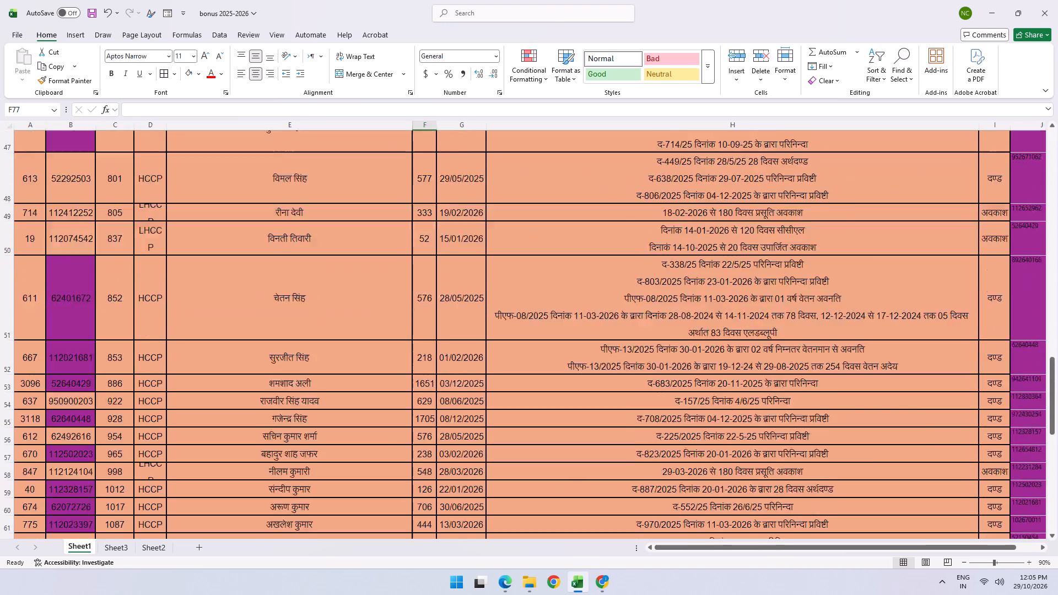
scroll(1027, 375, "up", 7)
scroll(1027, 375, "down", 1)
scroll(1027, 375, "up", 1)
scroll(1027, 375, "down", 1)
scroll(1027, 375, "up", 20)
scroll(1027, 375, "up", 10)
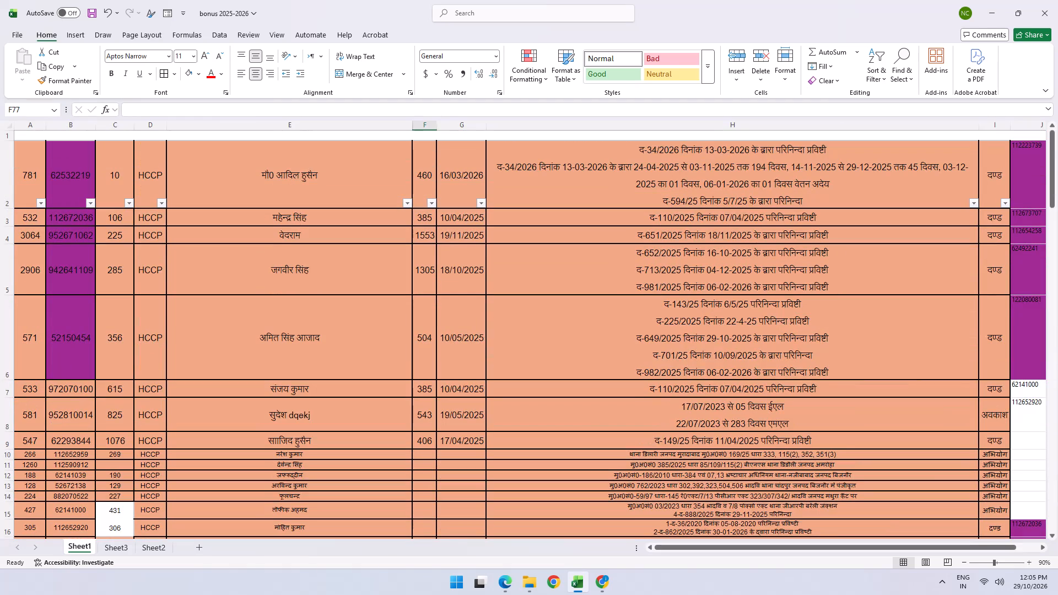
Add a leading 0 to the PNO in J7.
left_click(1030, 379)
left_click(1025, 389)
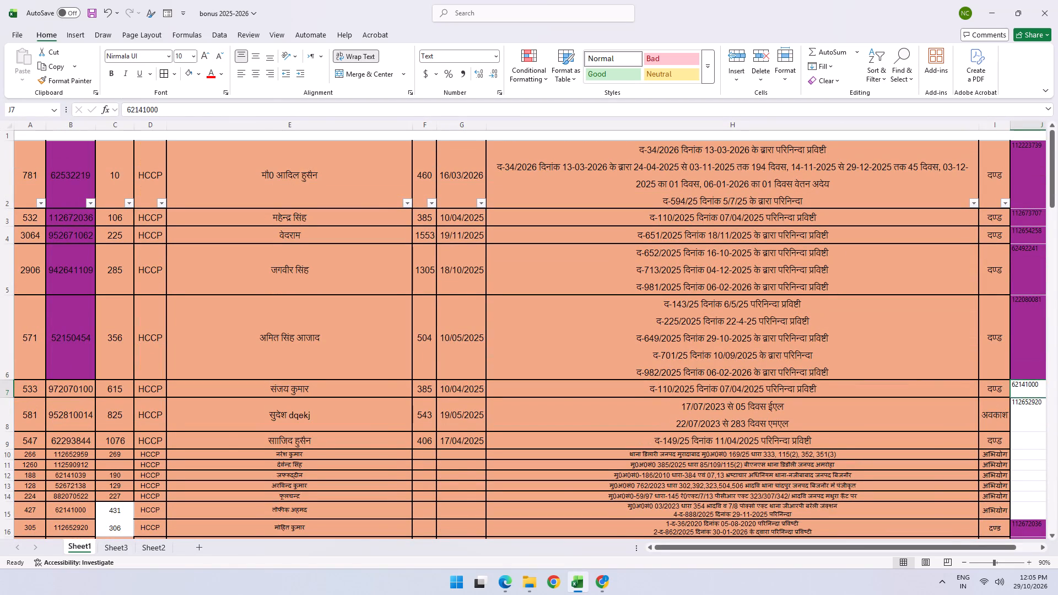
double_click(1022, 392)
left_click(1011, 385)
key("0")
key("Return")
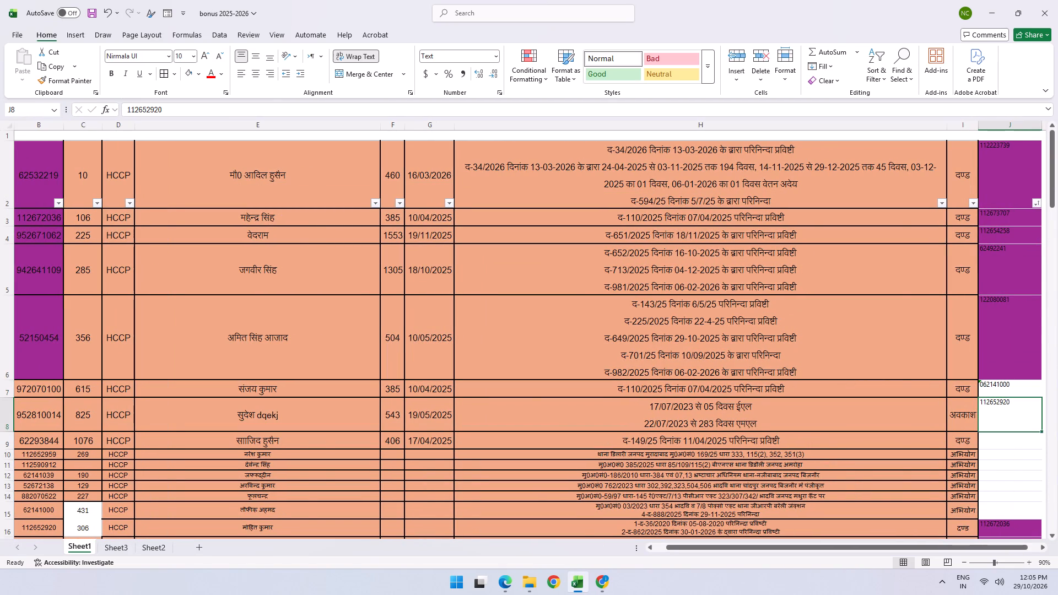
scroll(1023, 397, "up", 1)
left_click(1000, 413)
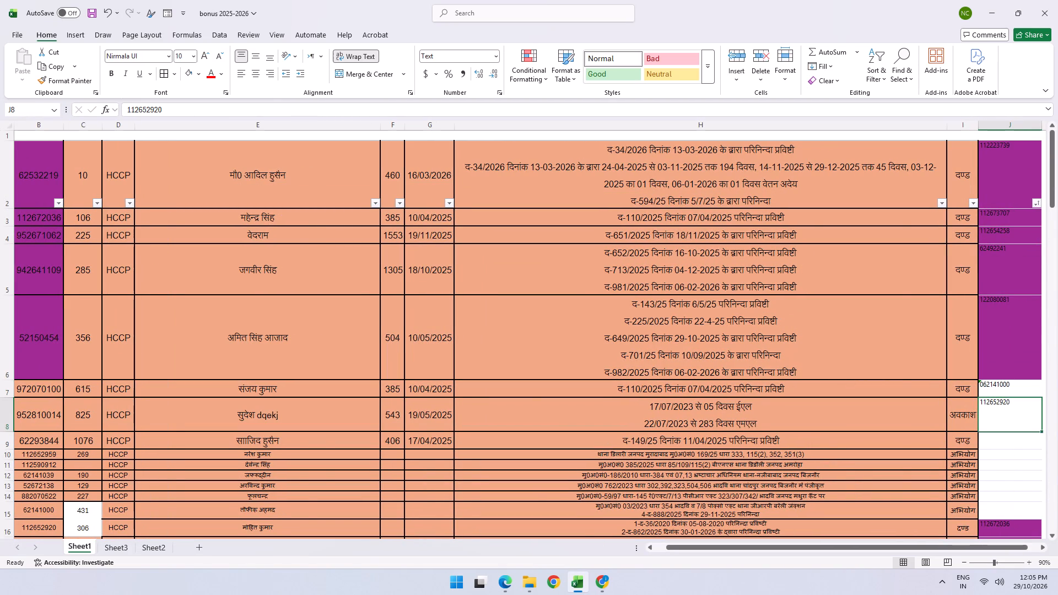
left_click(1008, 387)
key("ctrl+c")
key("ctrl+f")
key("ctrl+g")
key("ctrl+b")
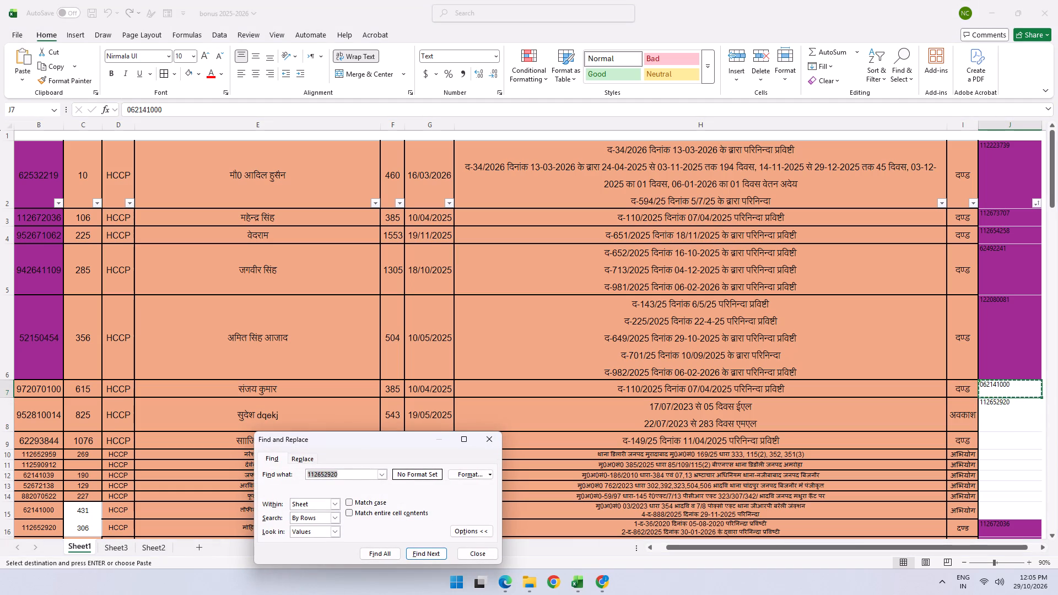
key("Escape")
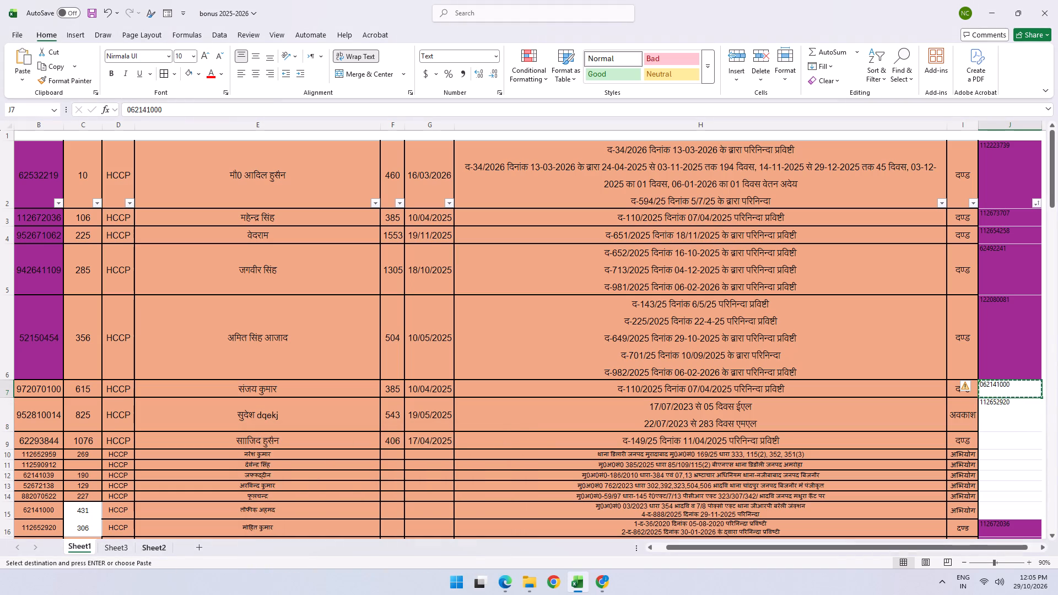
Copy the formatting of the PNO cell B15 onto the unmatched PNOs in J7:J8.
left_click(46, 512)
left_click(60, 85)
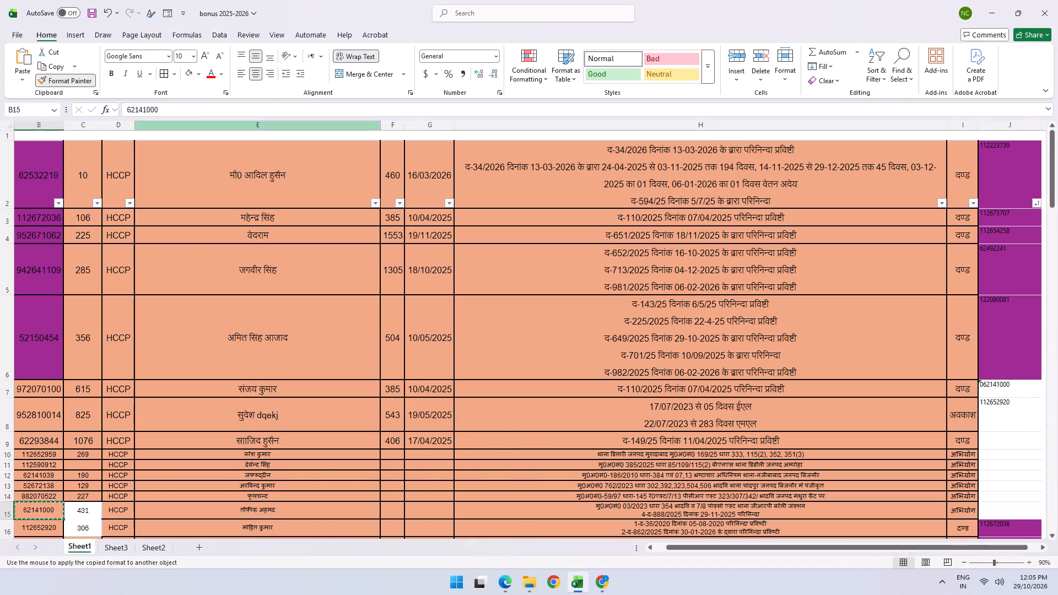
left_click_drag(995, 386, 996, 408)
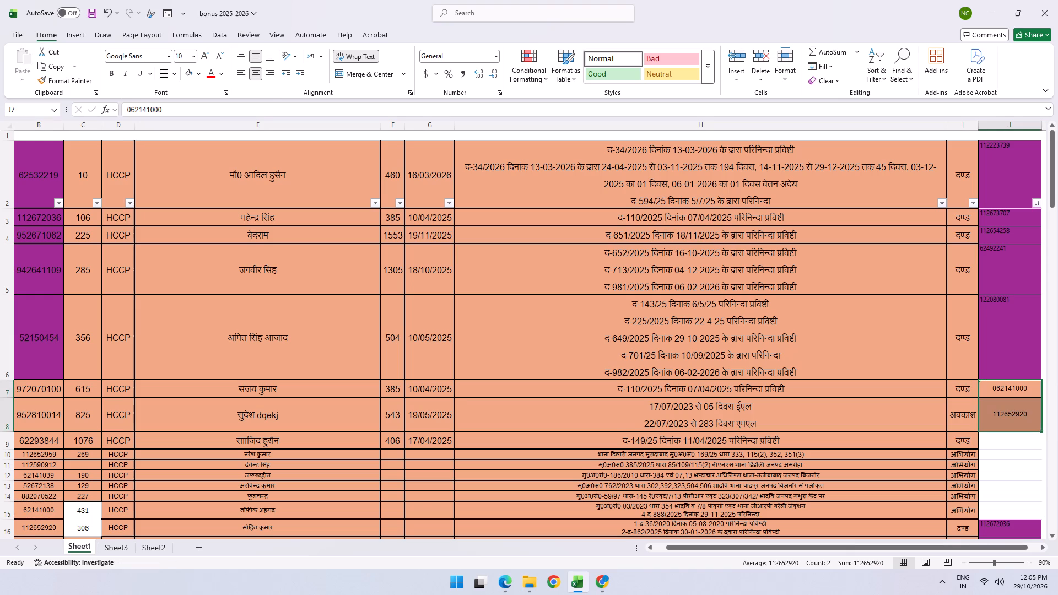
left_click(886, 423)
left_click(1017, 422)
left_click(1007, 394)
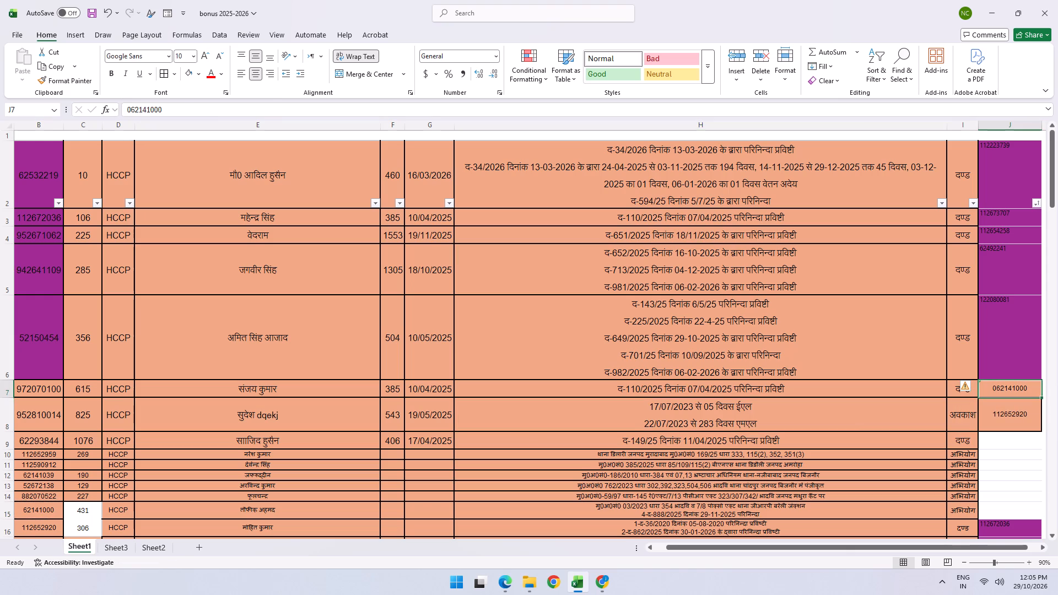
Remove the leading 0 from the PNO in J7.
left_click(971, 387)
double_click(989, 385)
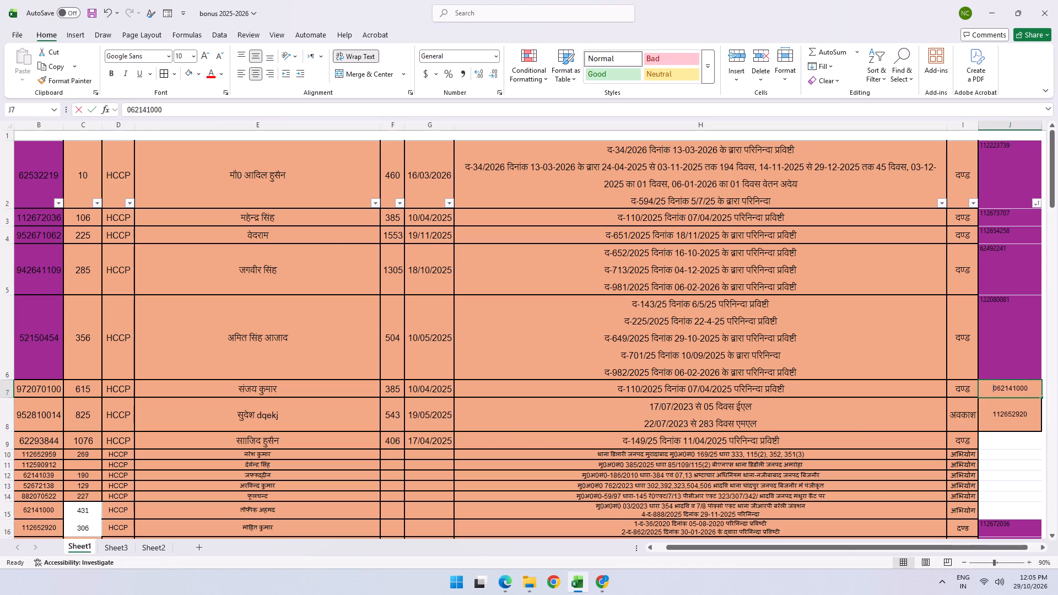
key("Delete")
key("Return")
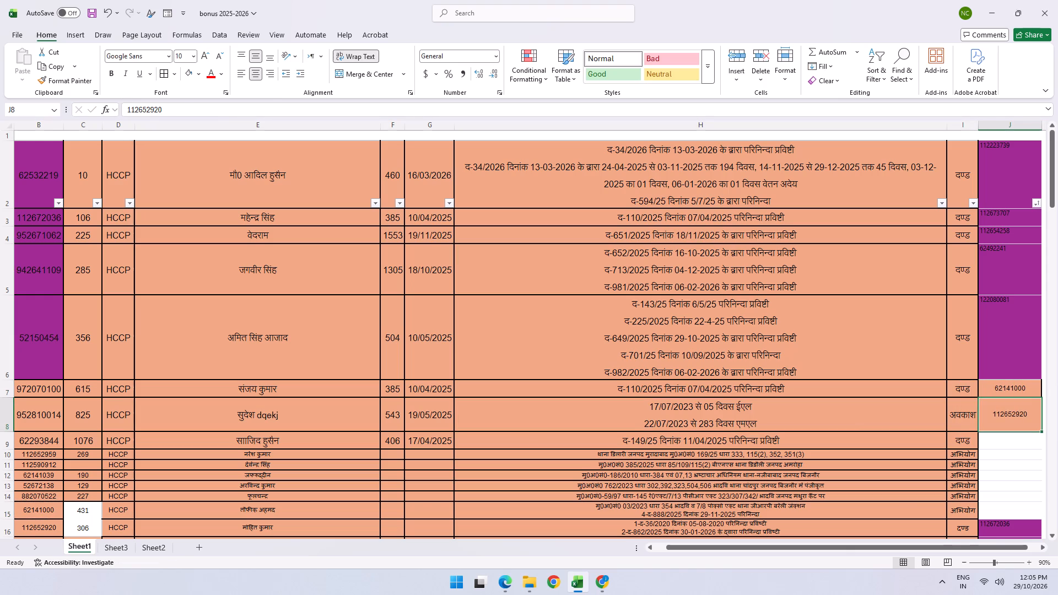
Examine the PNOs in J7:J8 and the rest of column J against the rows of Sheet1.
scroll(939, 420, "down", 2)
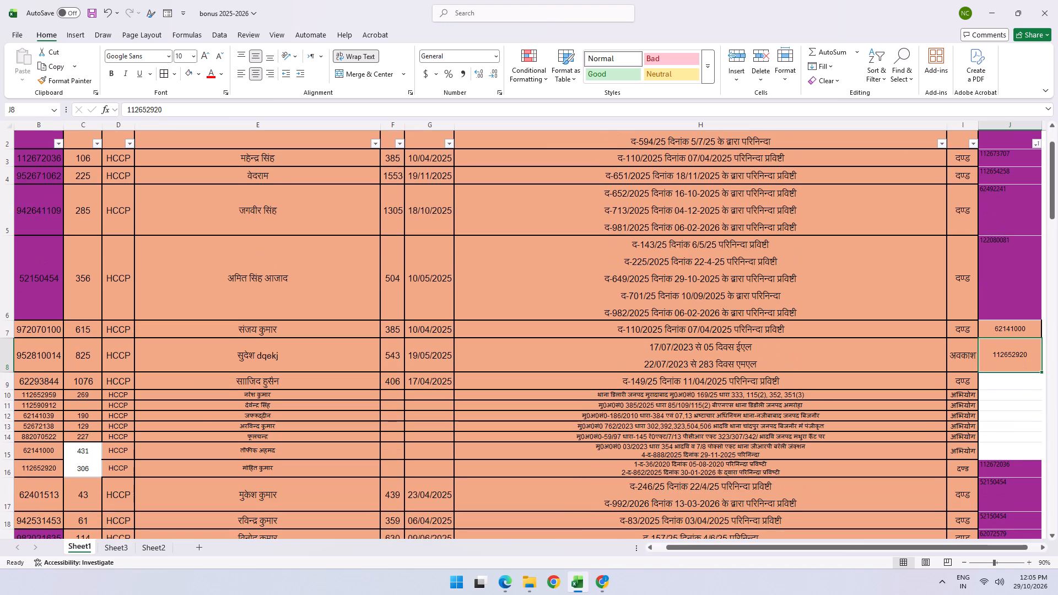
left_click_drag(1008, 326, 1008, 358)
scroll(1032, 418, "down", 14)
scroll(1014, 426, "up", 8)
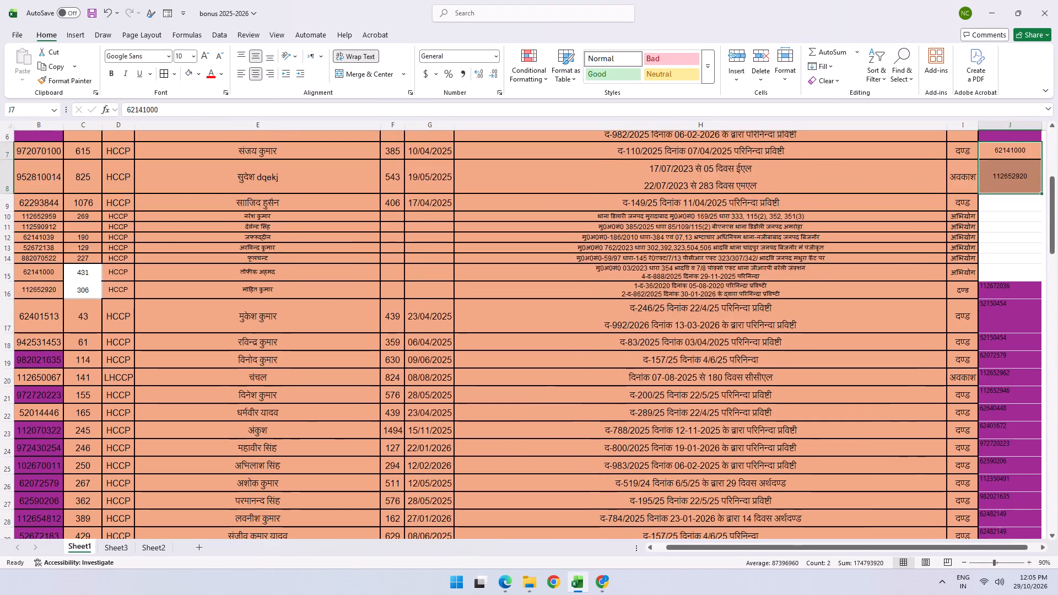
scroll(993, 413, "up", 3)
scroll(989, 411, "down", 1)
scroll(989, 411, "up", 7)
scroll(979, 407, "down", 1)
scroll(979, 407, "up", 7)
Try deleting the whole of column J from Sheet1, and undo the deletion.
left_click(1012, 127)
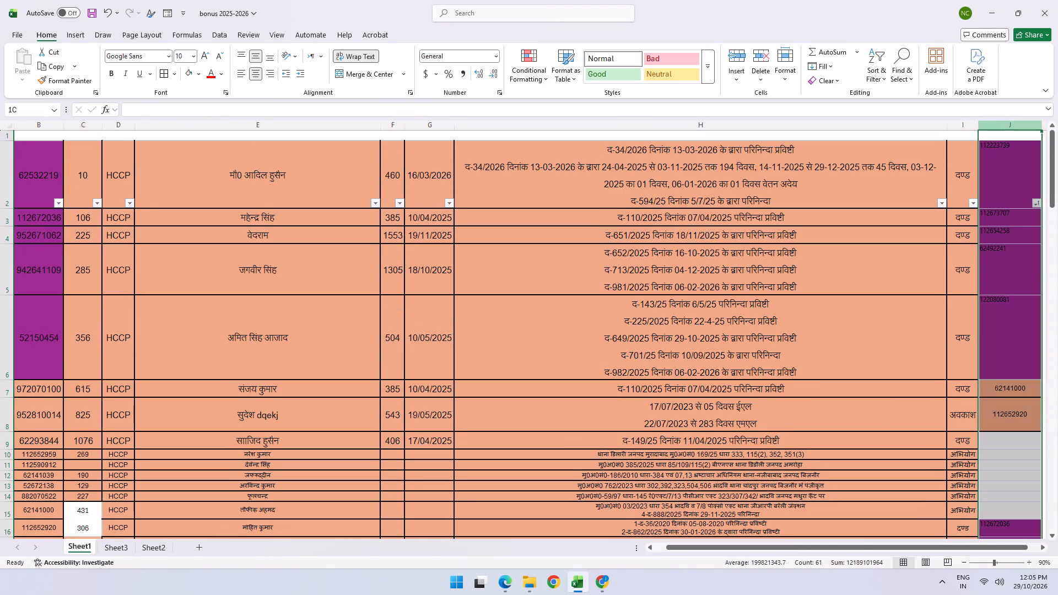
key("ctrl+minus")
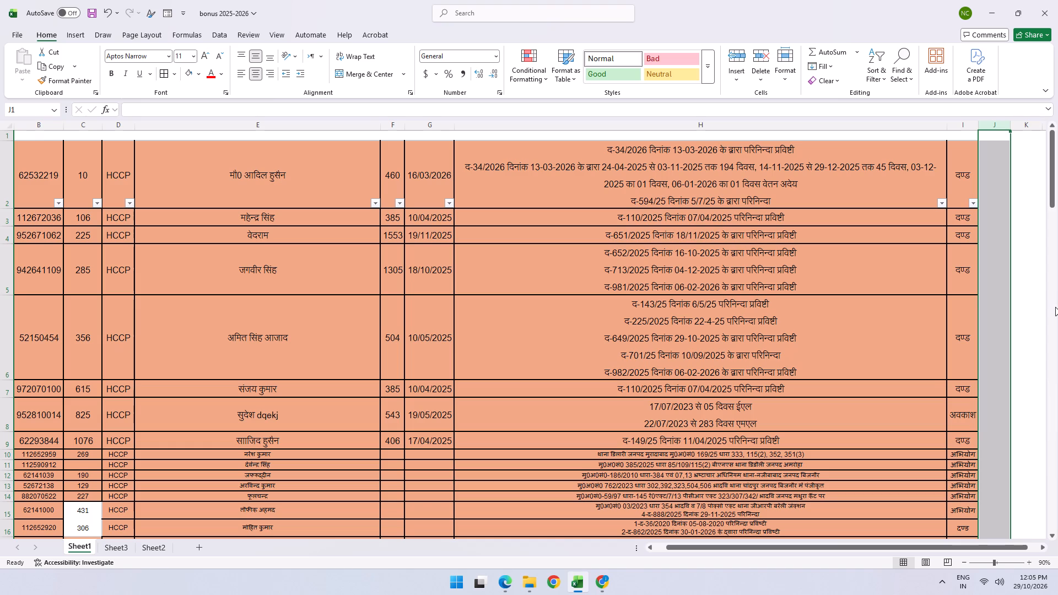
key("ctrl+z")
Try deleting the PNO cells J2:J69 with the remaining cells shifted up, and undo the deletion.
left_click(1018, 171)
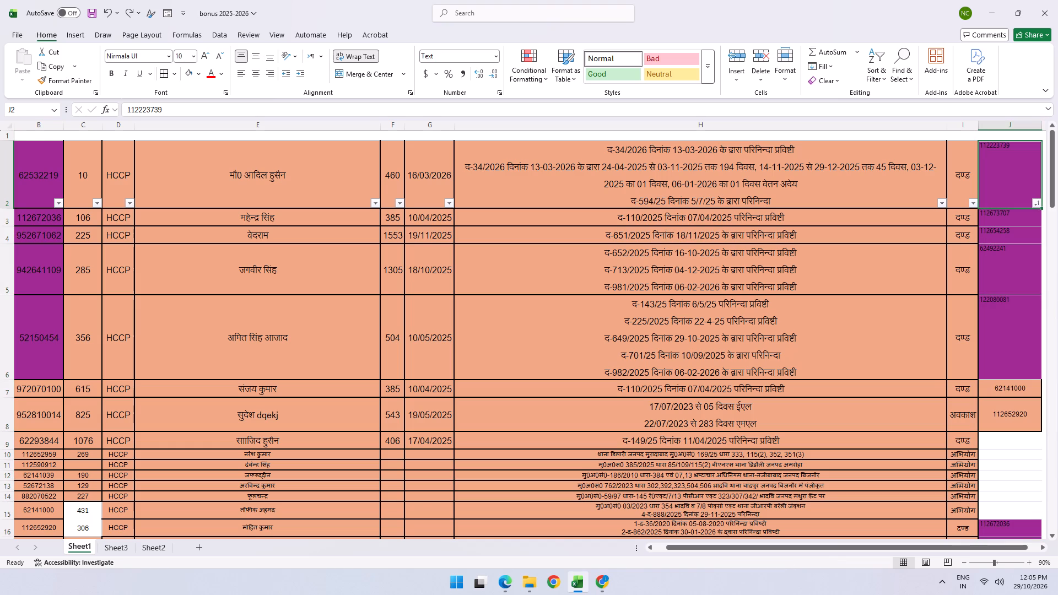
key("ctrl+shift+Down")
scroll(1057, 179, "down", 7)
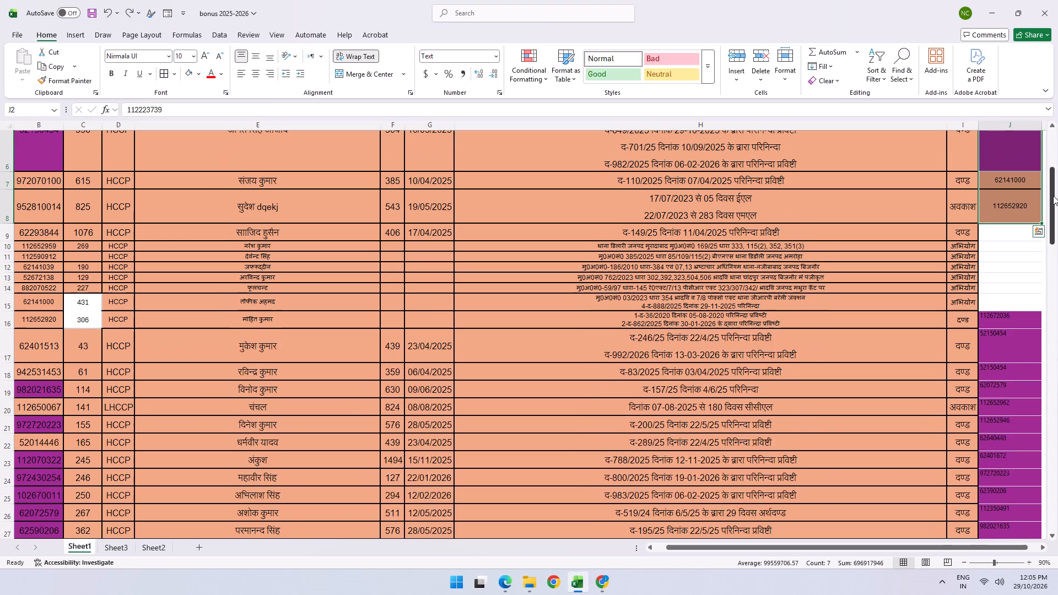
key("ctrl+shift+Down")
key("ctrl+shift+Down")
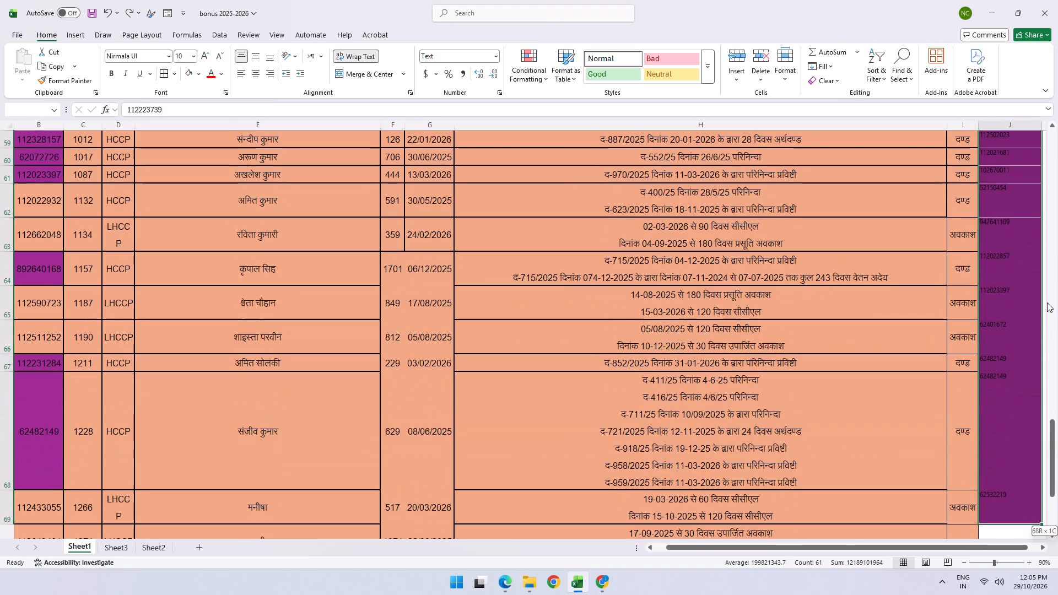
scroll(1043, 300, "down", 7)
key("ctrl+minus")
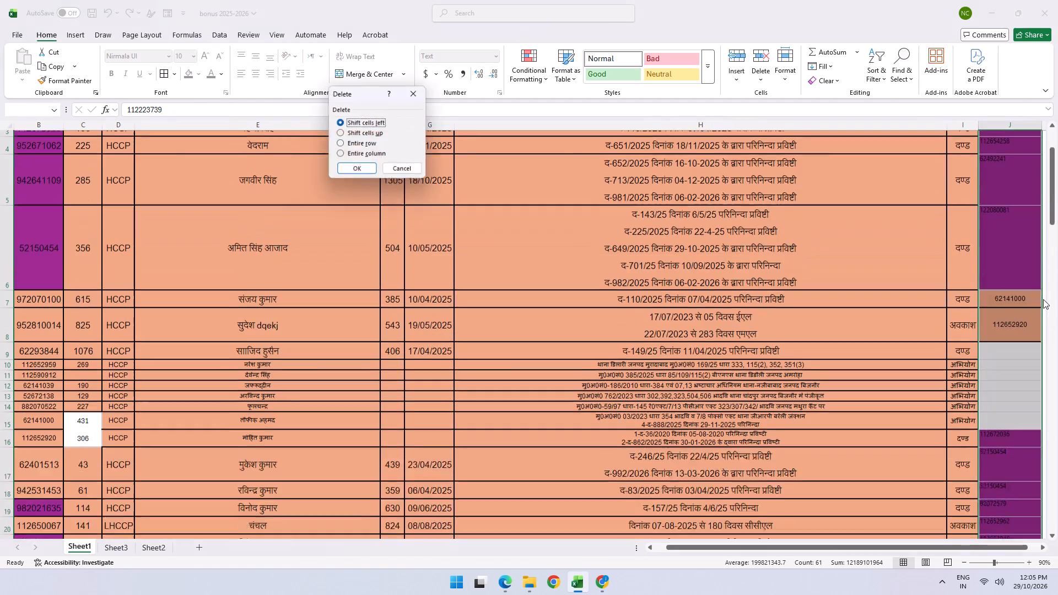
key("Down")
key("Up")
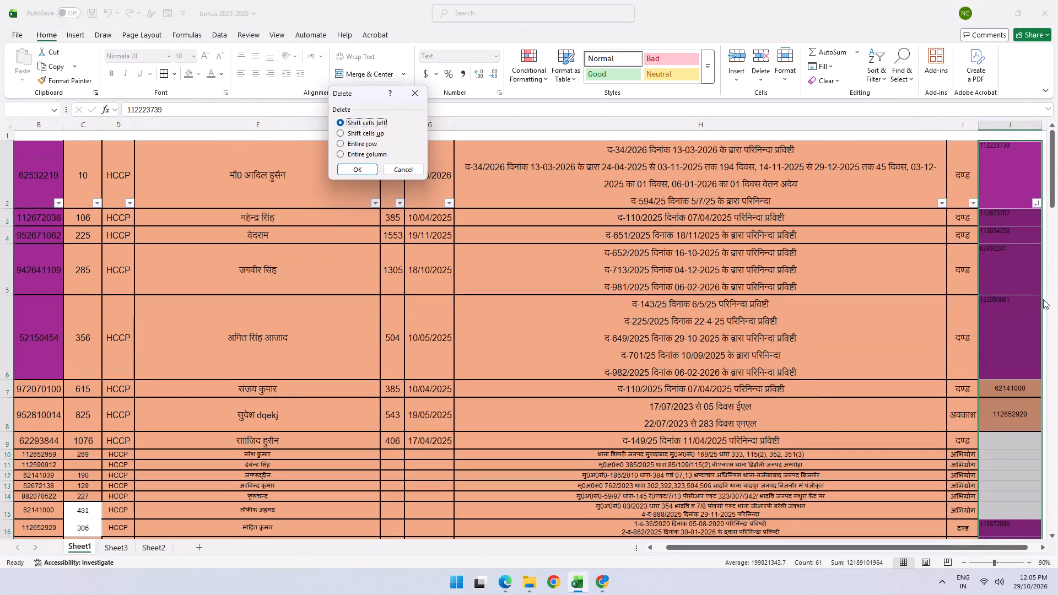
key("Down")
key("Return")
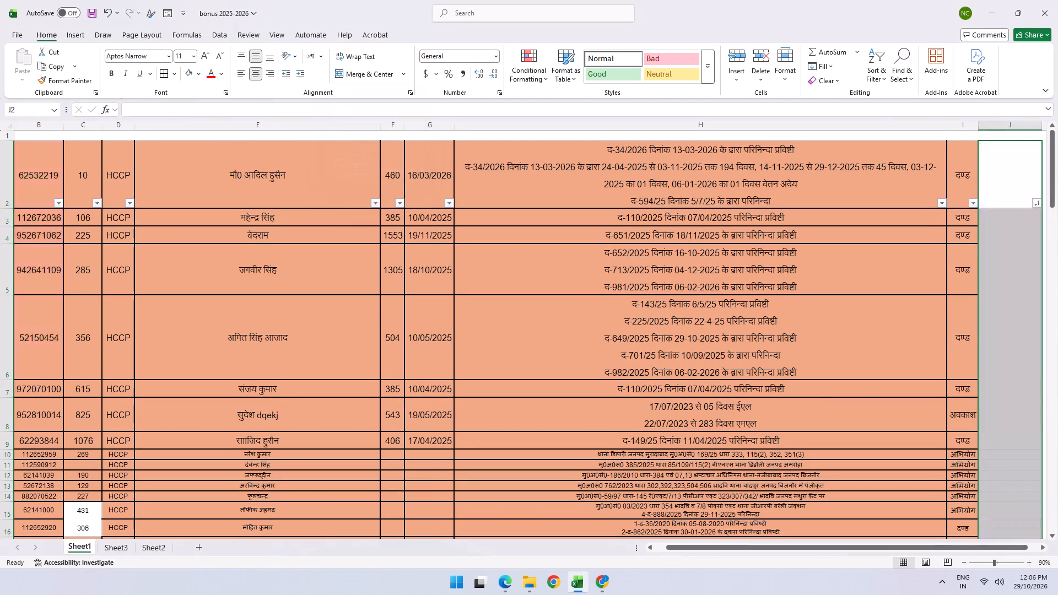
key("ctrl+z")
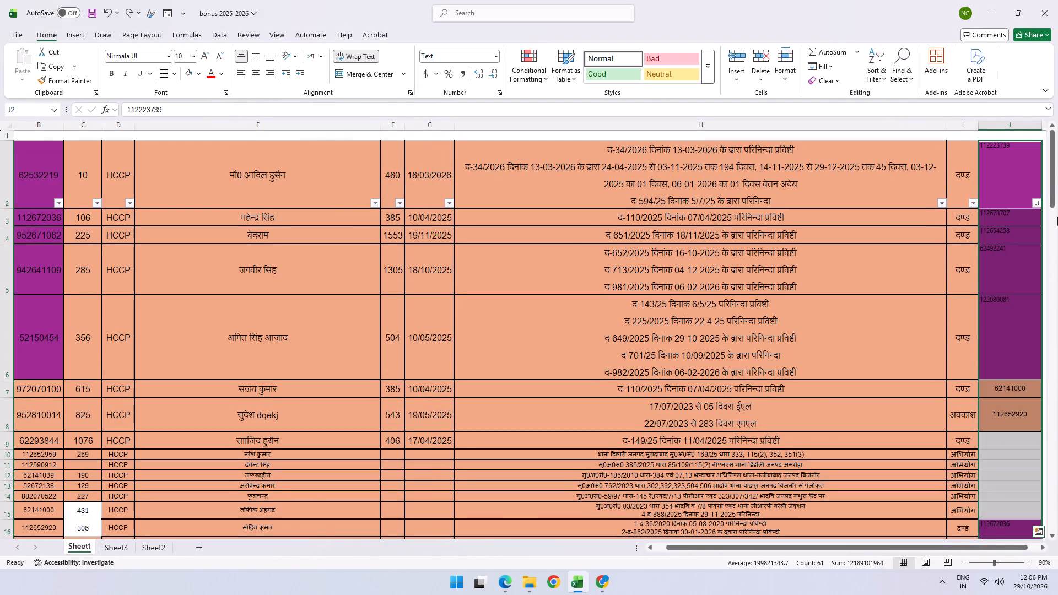
Delete the entire helper PNO column J from Sheet1.
left_click(1019, 120)
left_click(1010, 128)
key("ctrl+minus")
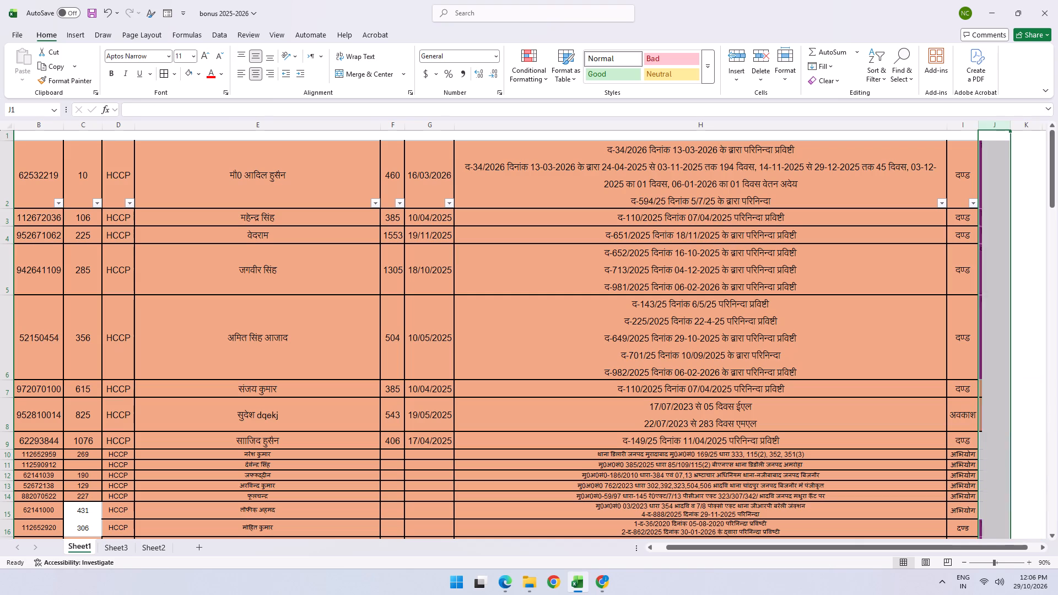
Remove the filter from the row 2 headings of Sheet1.
scroll(127, 325, "up", 6)
left_click(0, 185)
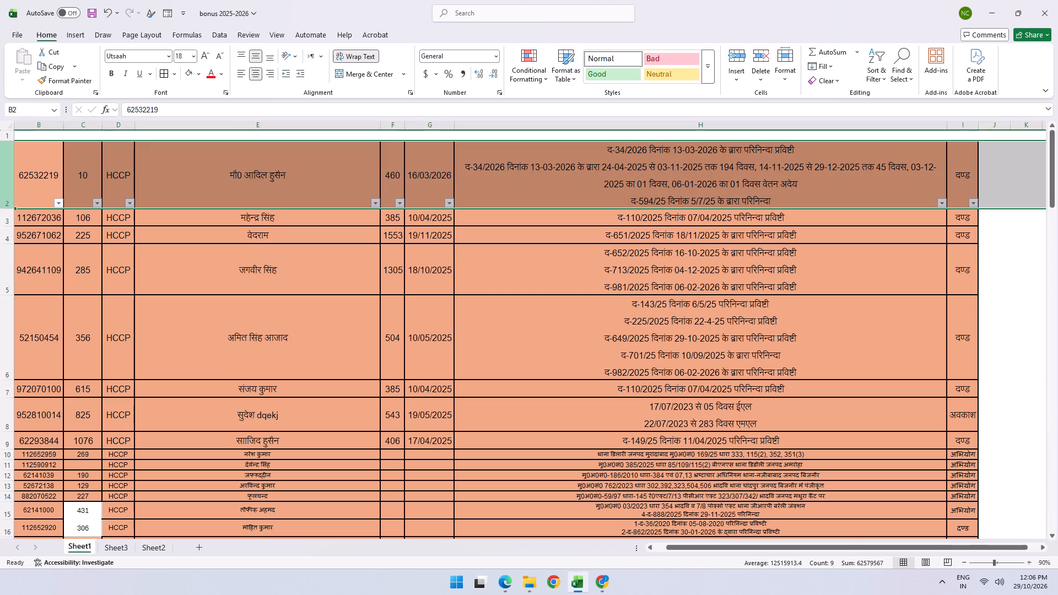
key("ctrl+shift+l")
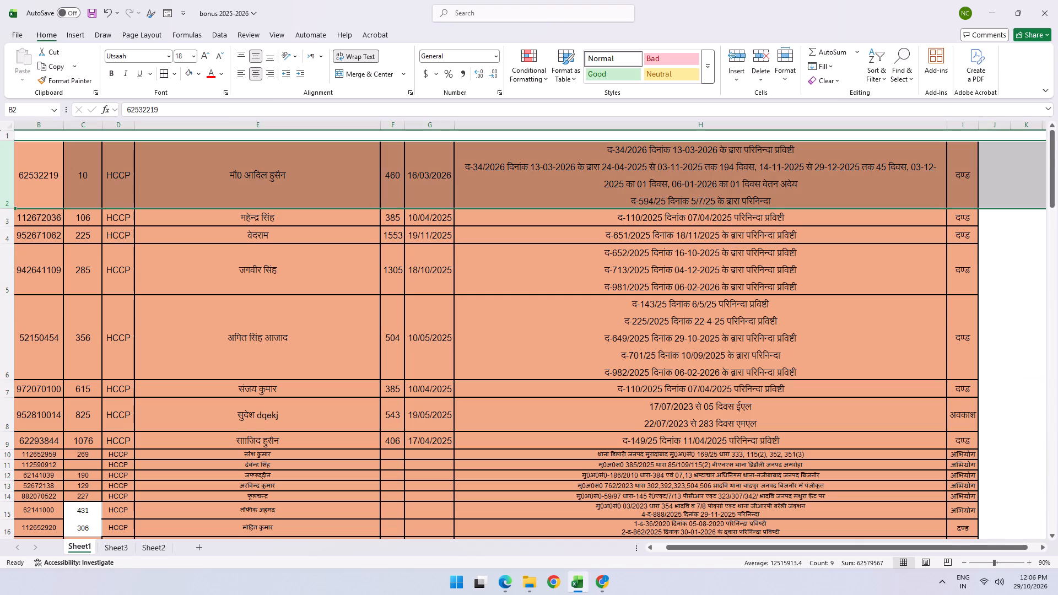
Apply uniform thin borders to all cells of the punishment list in Sheet1, A2:I74.
scroll(234, 240, "down", 5)
scroll(234, 255, "up", 7)
scroll(236, 255, "down", 7)
scroll(498, 346, "down", 6)
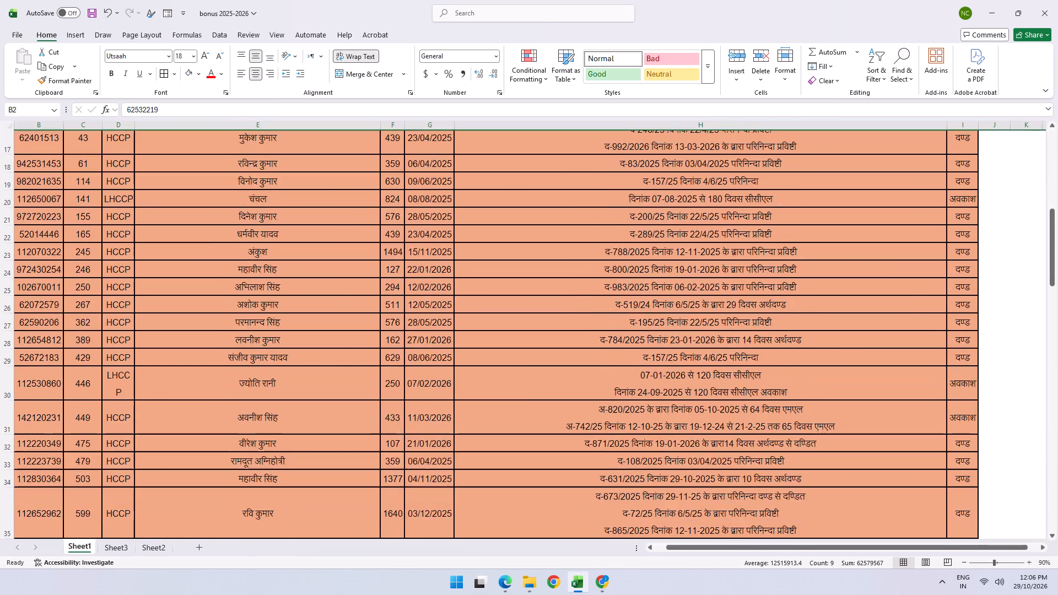
scroll(490, 344, "down", 20)
scroll(490, 344, "down", 8)
scroll(460, 328, "up", 1)
scroll(460, 328, "down", 2)
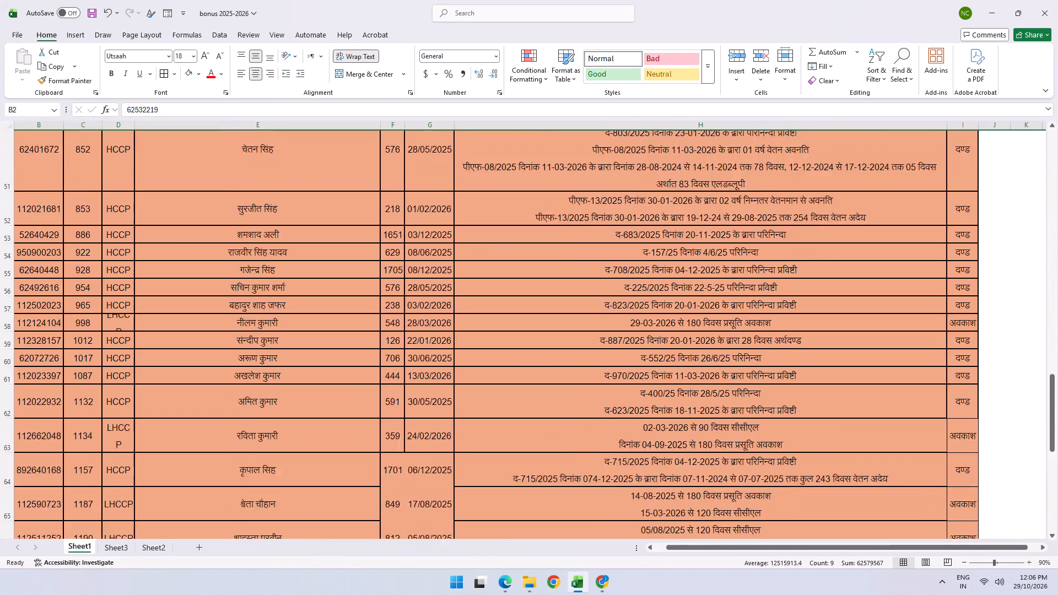
scroll(460, 328, "down", 17)
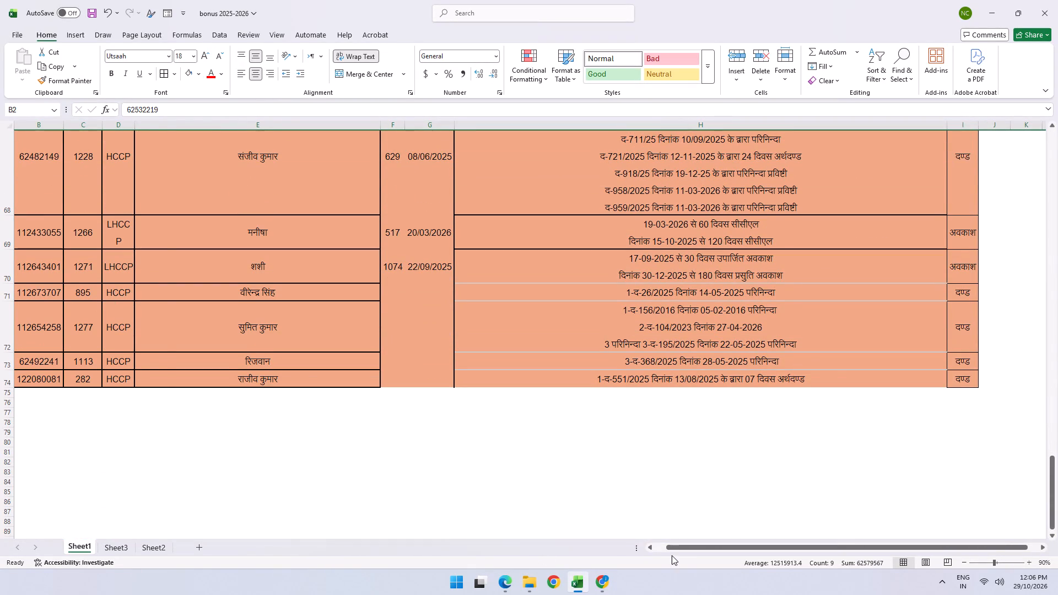
left_click_drag(681, 549, 632, 546)
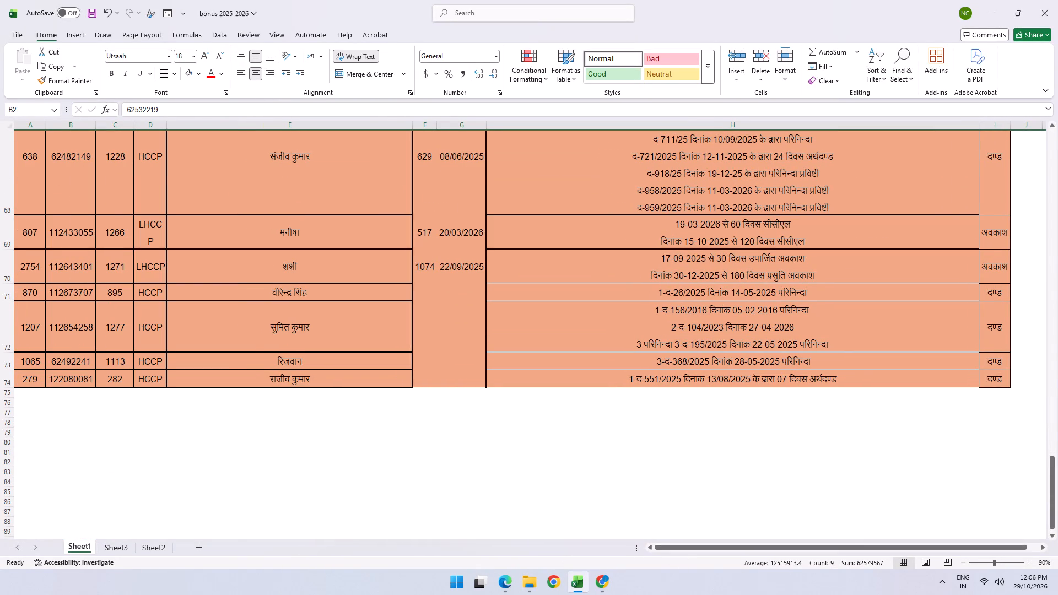
left_click_drag(991, 383, 0, 0)
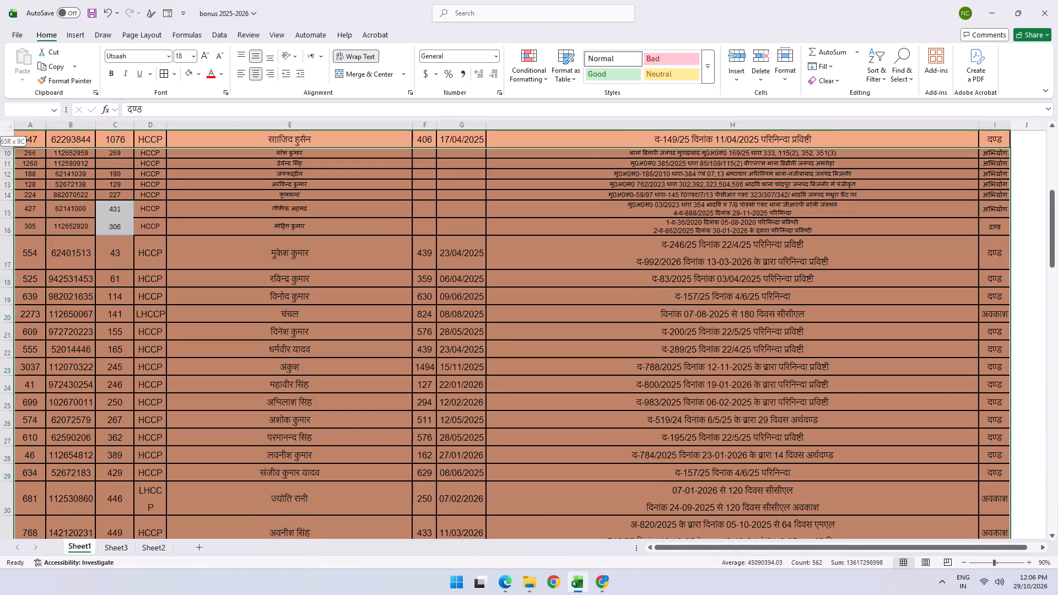
left_click_drag(0, 0, 3, 0)
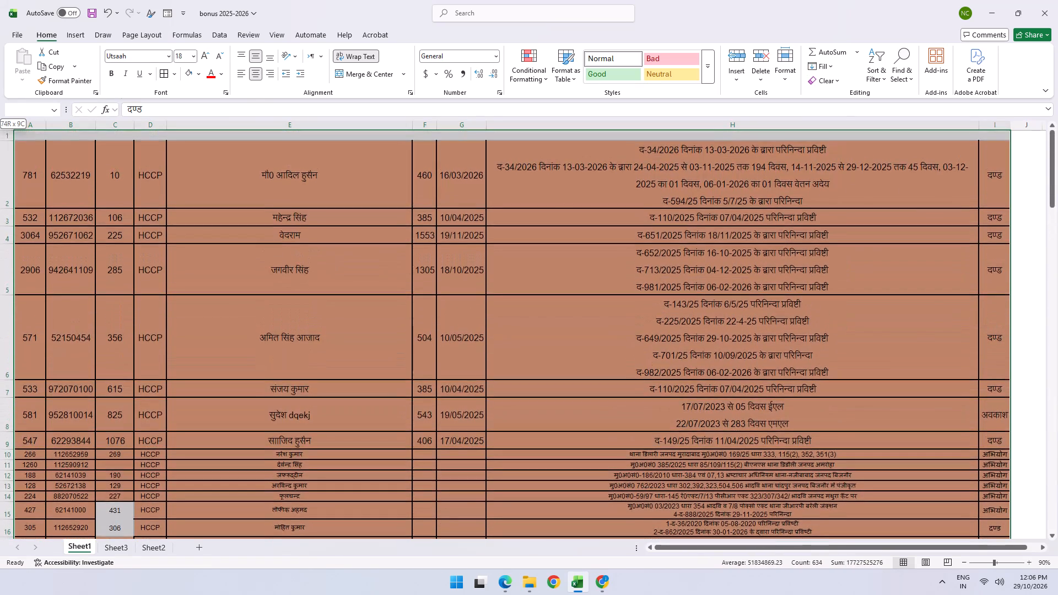
left_click_drag(3, 0, 37, 183)
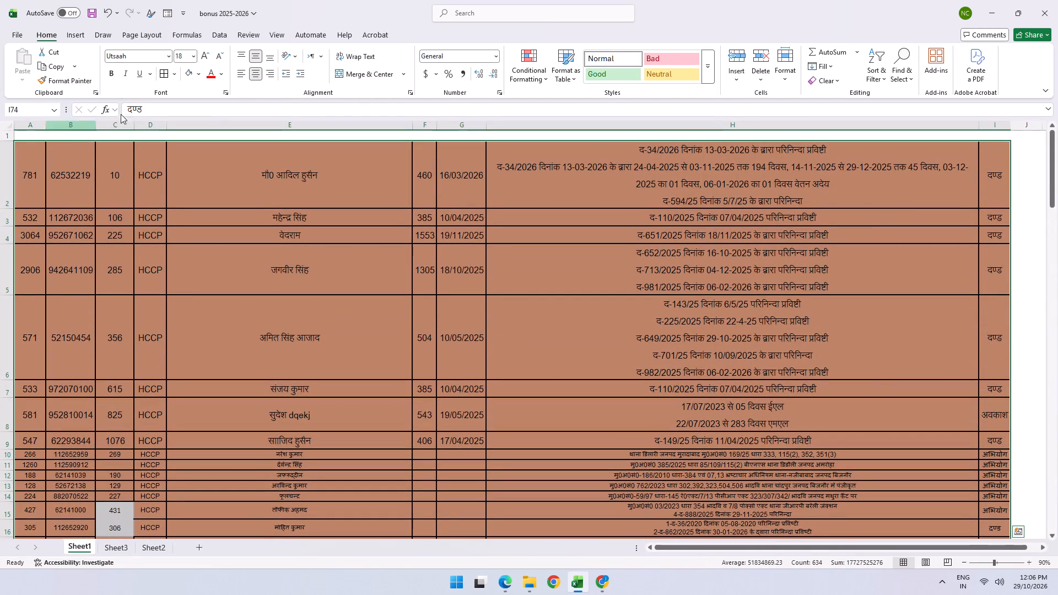
left_click(161, 75)
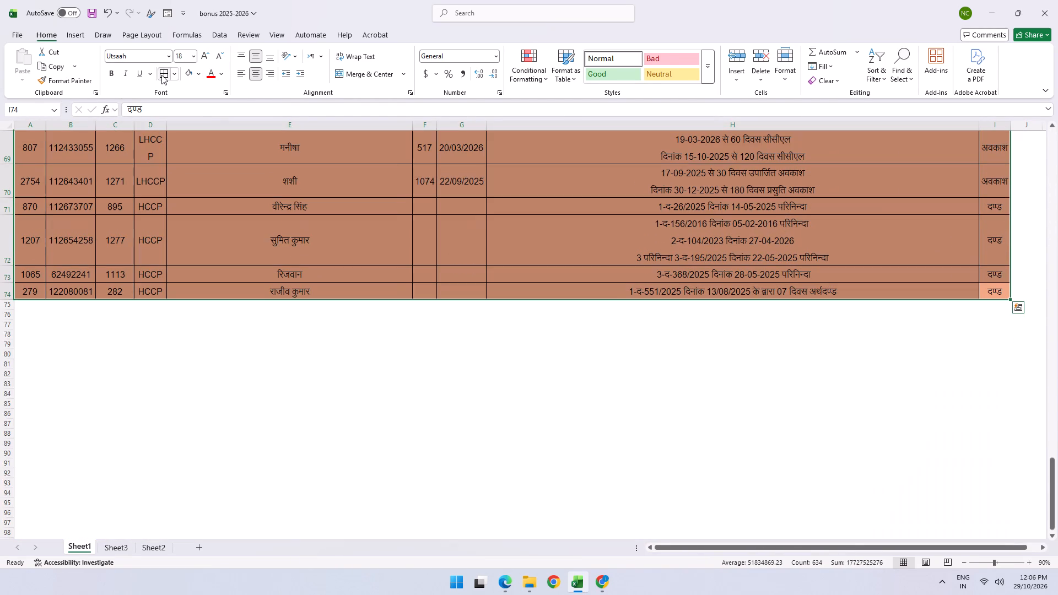
Copy the formatting of cell C14 onto the unshaded number cells C15:C16.
scroll(563, 435, "up", 10)
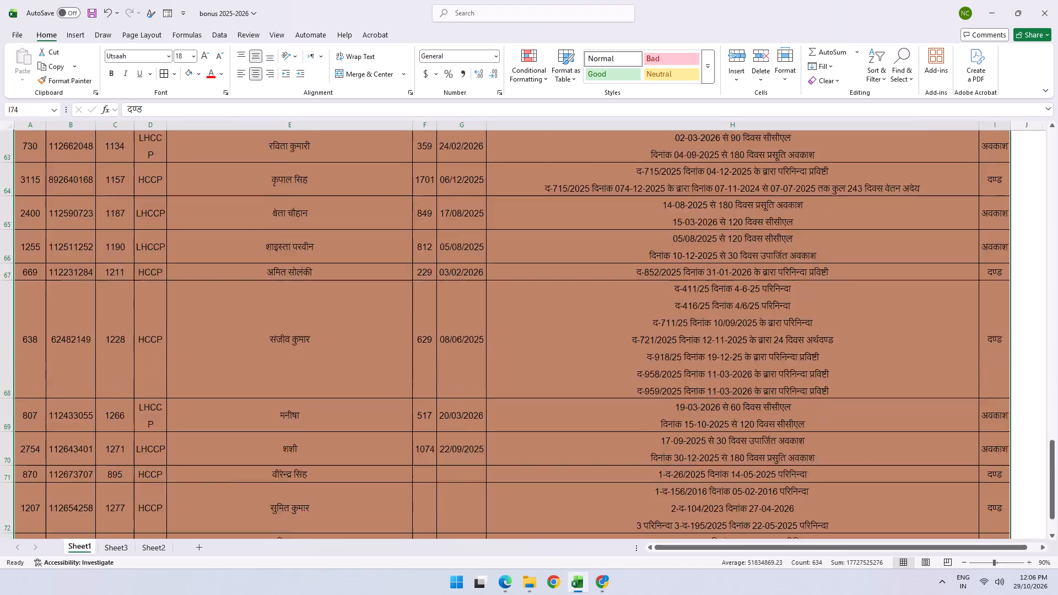
scroll(557, 420, "up", 20)
scroll(557, 420, "up", 20)
scroll(557, 420, "up", 4)
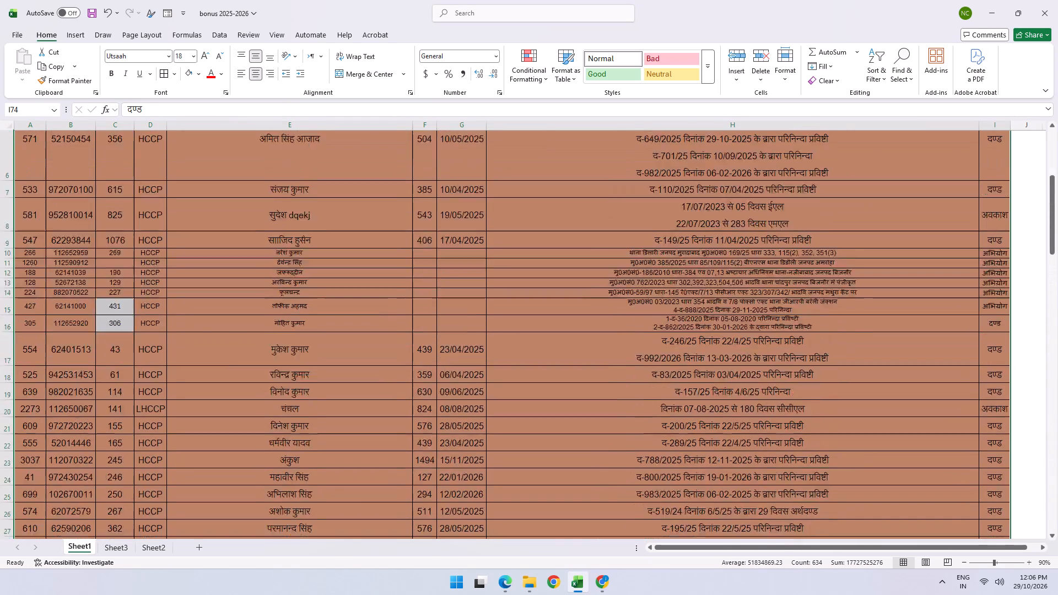
scroll(555, 419, "up", 6)
scroll(555, 419, "down", 1)
scroll(555, 419, "up", 13)
left_click(115, 486)
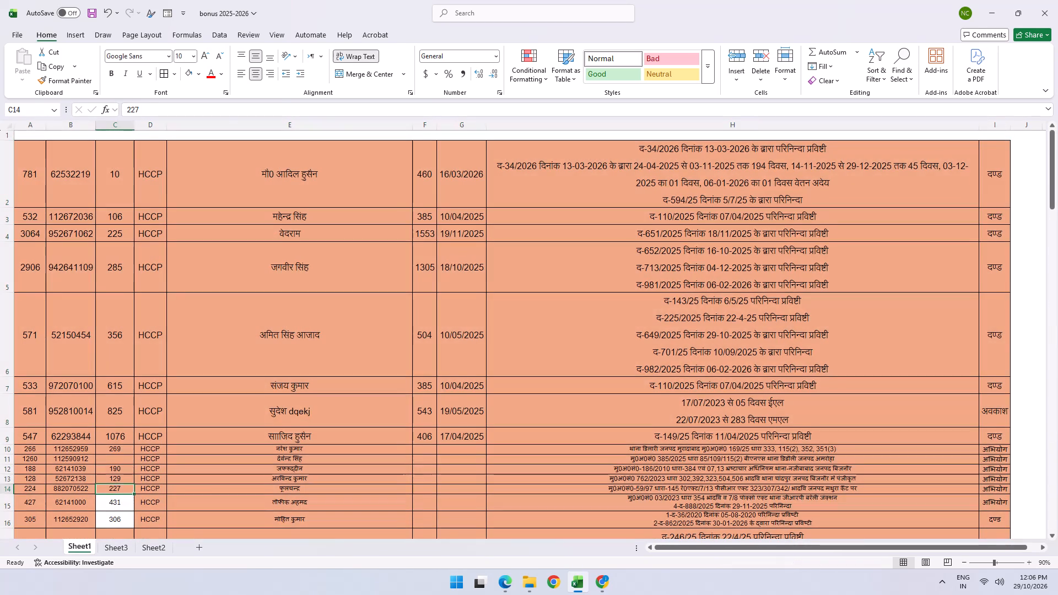
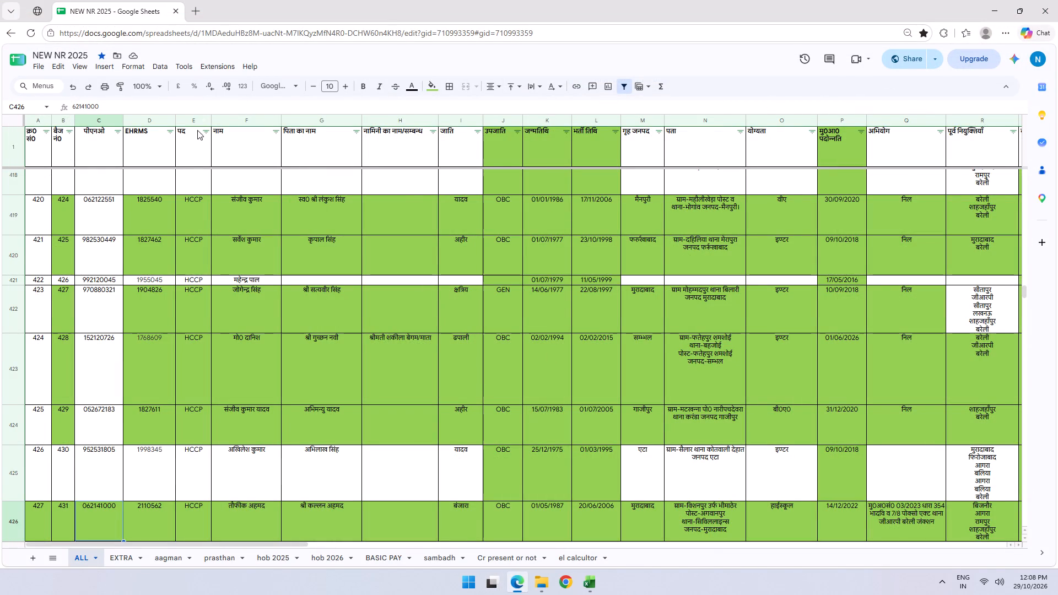
Switch to the Excel workbook bonus 2025-2026, add filters to row 1 of Sheet1 and sort column C in ascending order.
key("alt+Tab")
scroll(517, 355, "down", 1)
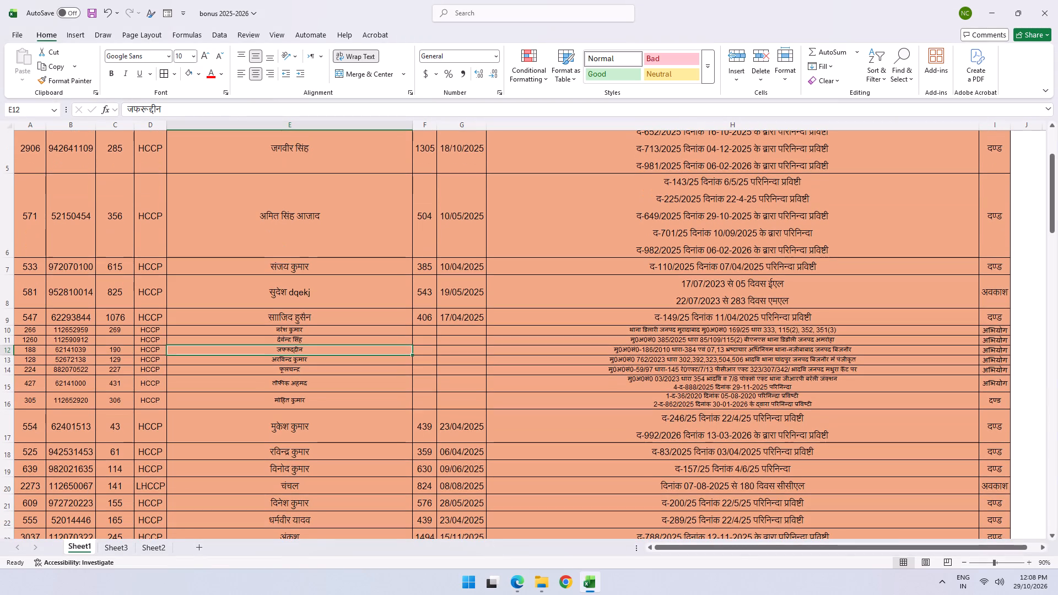
scroll(391, 368, "down", 1)
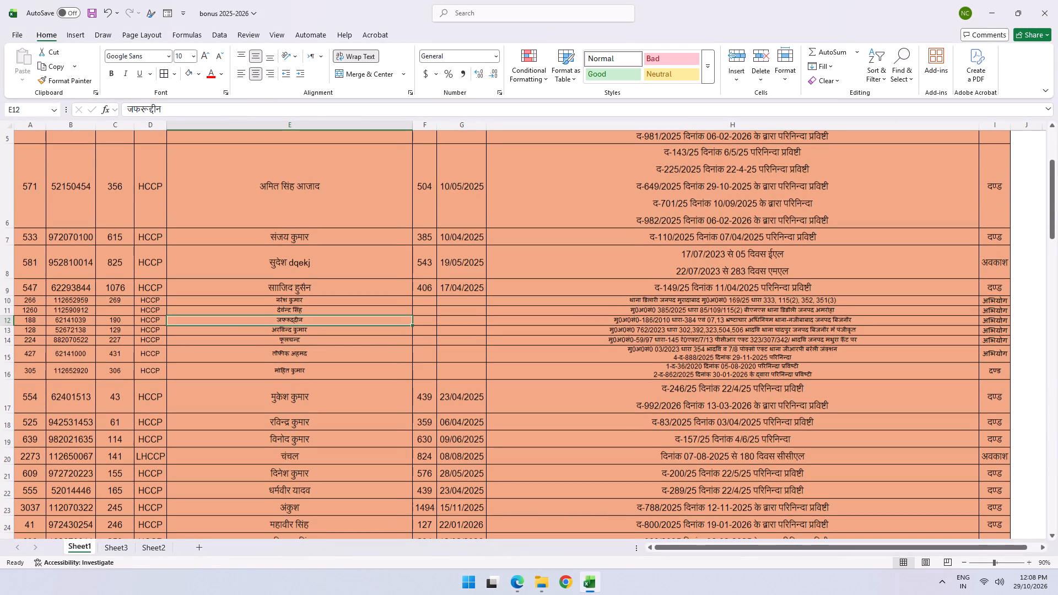
scroll(811, 320, "up", 17)
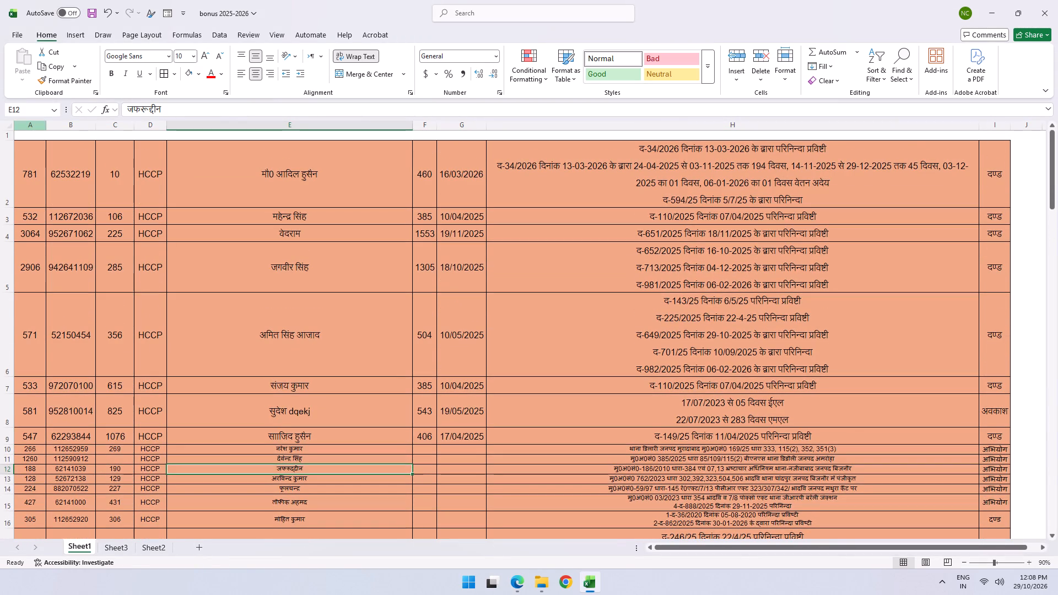
left_click(2, 132)
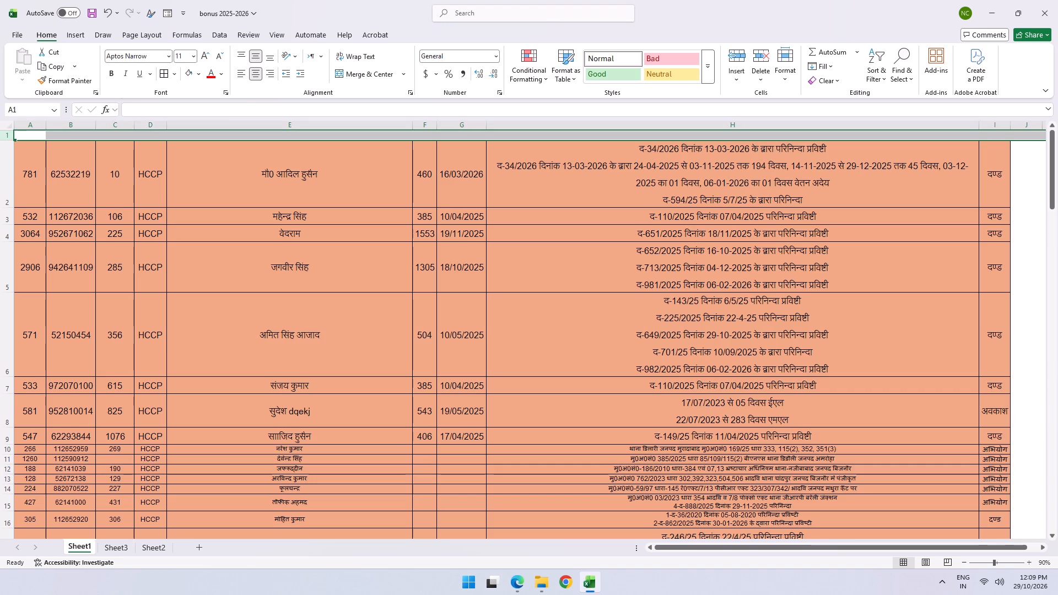
key("ctrl+shift+l")
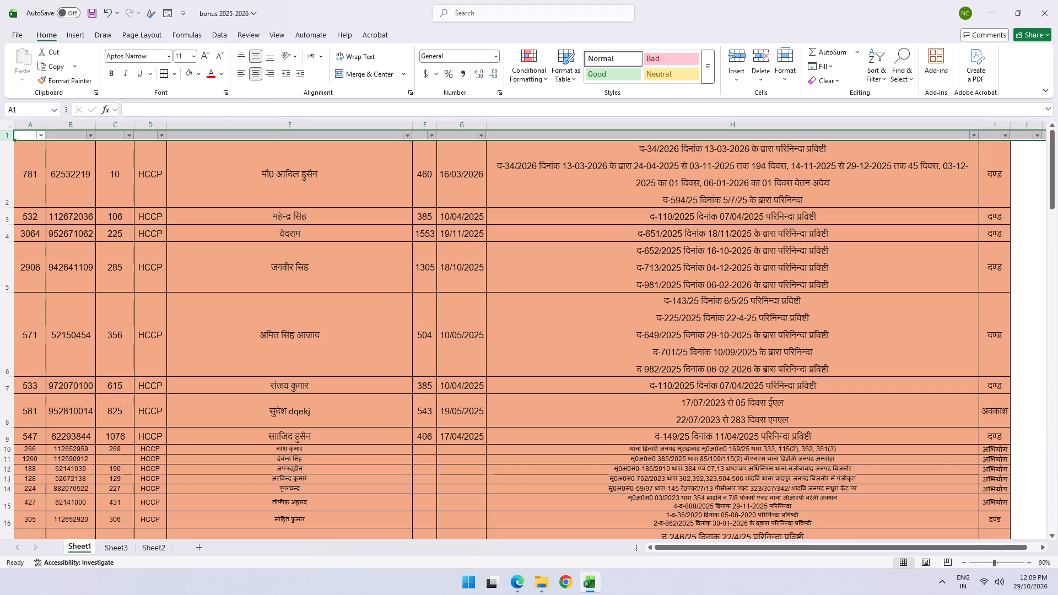
left_click(132, 139)
left_click(155, 149)
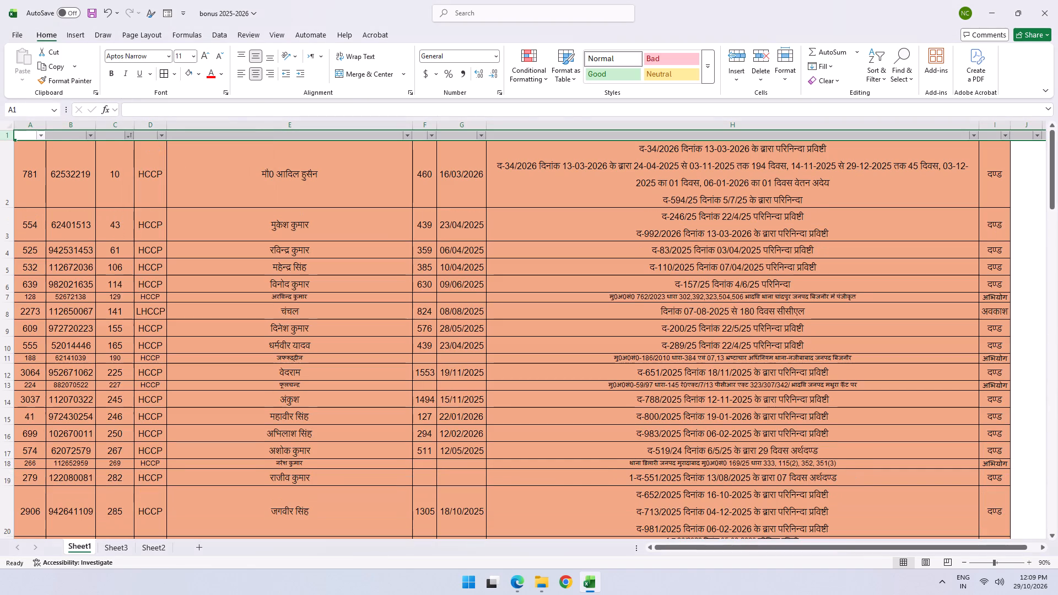
Look through the sorted punishment and leave entries in Sheet1 down to the final rows.
left_click(111, 182)
scroll(141, 235, "down", 14)
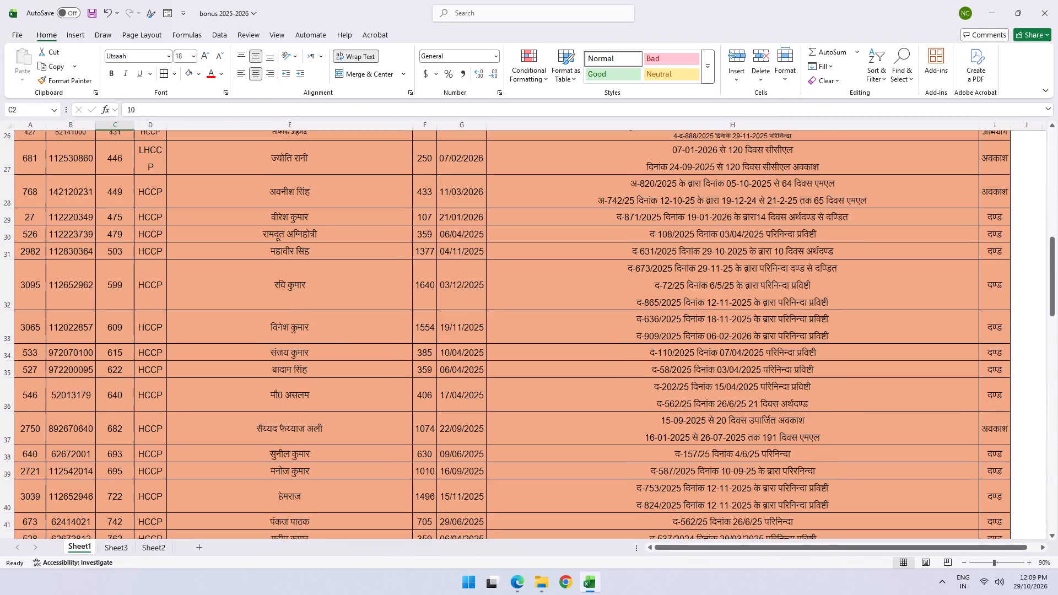
scroll(154, 257, "down", 20)
scroll(154, 257, "down", 13)
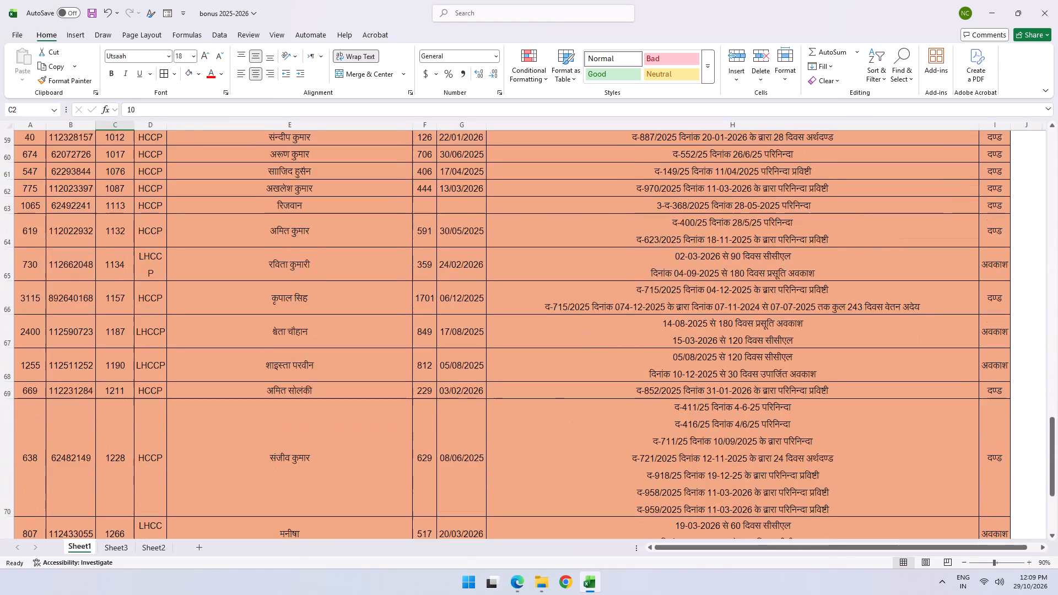
scroll(147, 245, "down", 5)
scroll(147, 245, "up", 1)
scroll(147, 245, "down", 6)
scroll(357, 209, "up", 2)
scroll(366, 202, "down", 1)
scroll(371, 200, "up", 7)
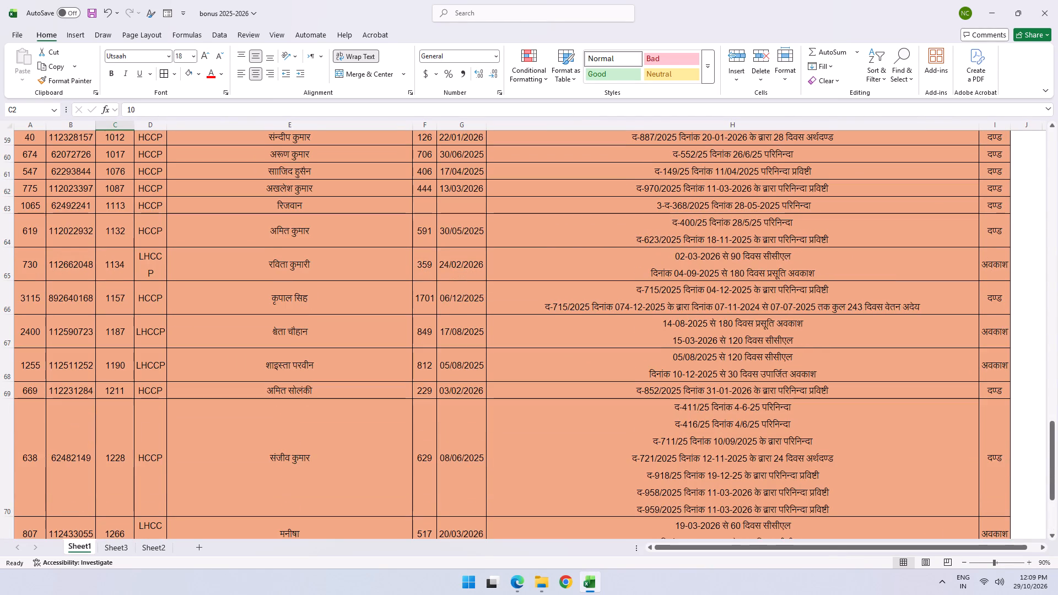
Delete columns F and G, which hold the order number and date, from Sheet1.
left_click_drag(427, 124, 463, 121)
key("ctrl+minus")
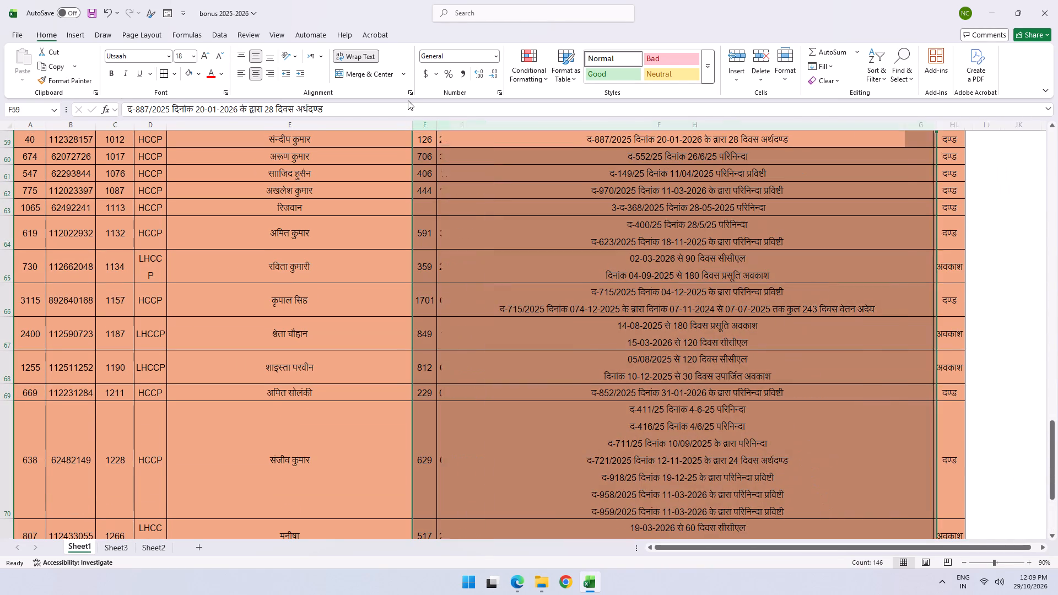
Review the remaining entries and examine the multi-line punishment details in cell F50.
scroll(557, 235, "up", 20)
scroll(557, 235, "up", 4)
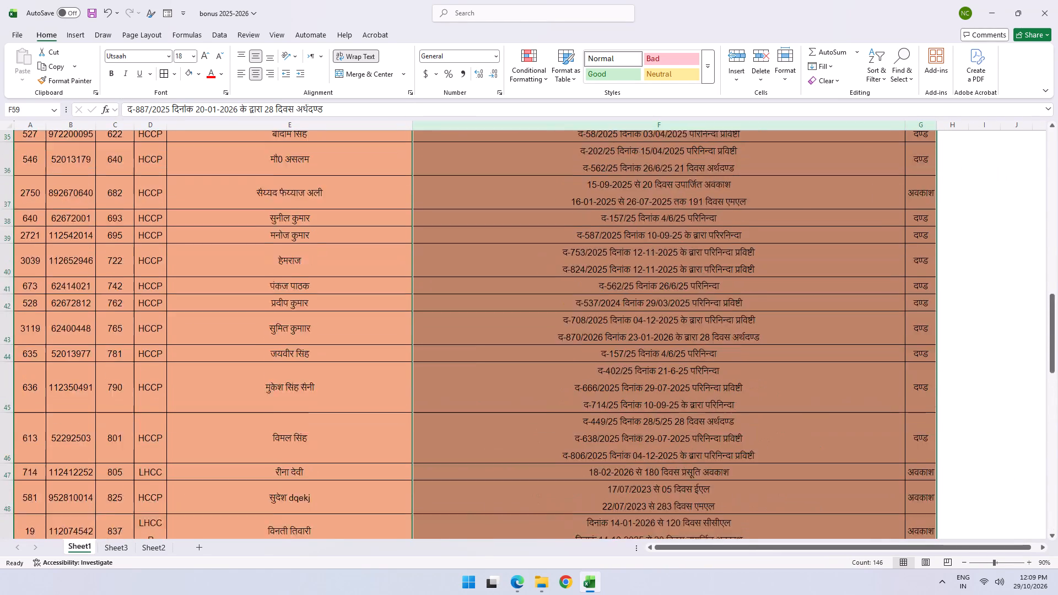
scroll(539, 228, "up", 15)
scroll(539, 228, "down", 20)
scroll(539, 228, "down", 5)
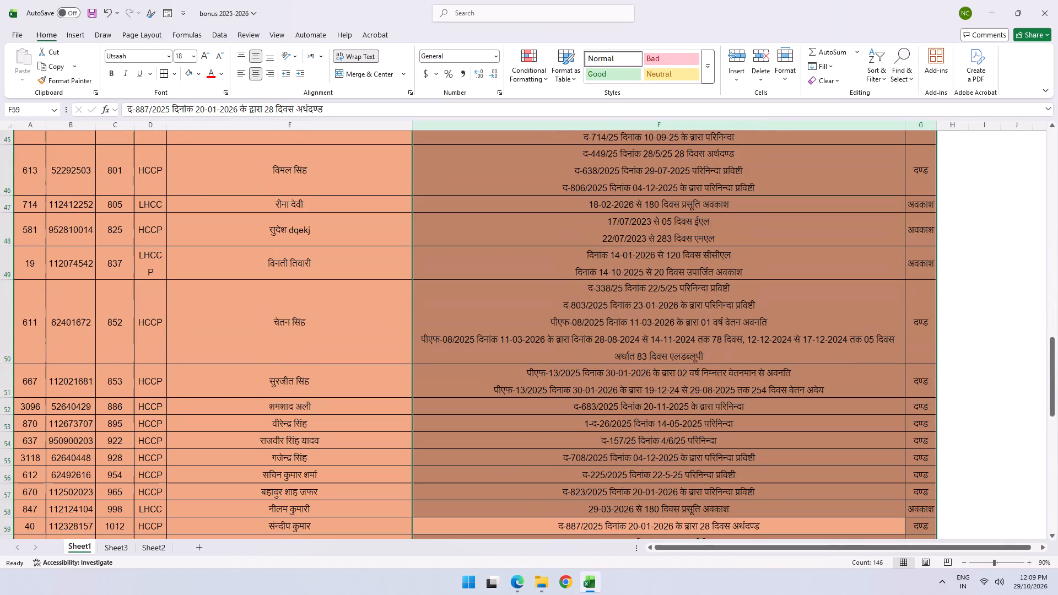
scroll(658, 221, "down", 1)
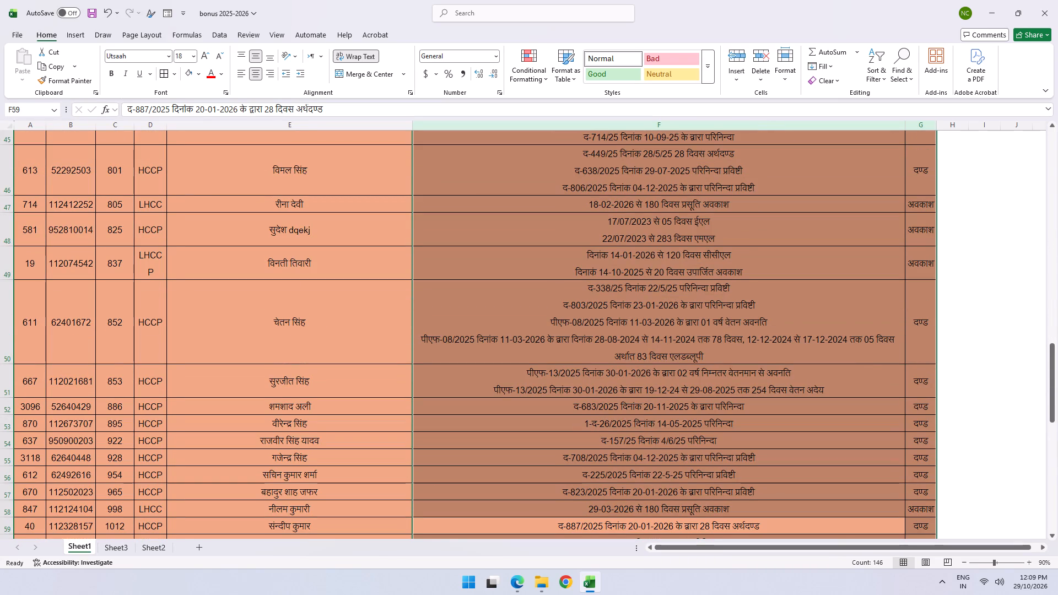
double_click(727, 351)
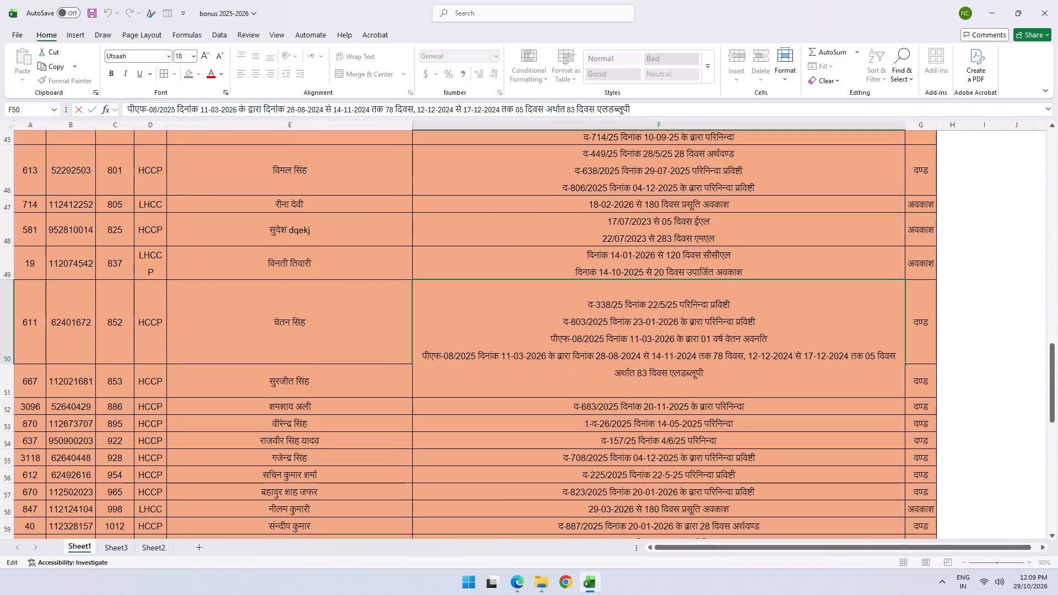
left_click_drag(712, 377, 415, 344)
left_click(577, 309)
left_click(490, 432)
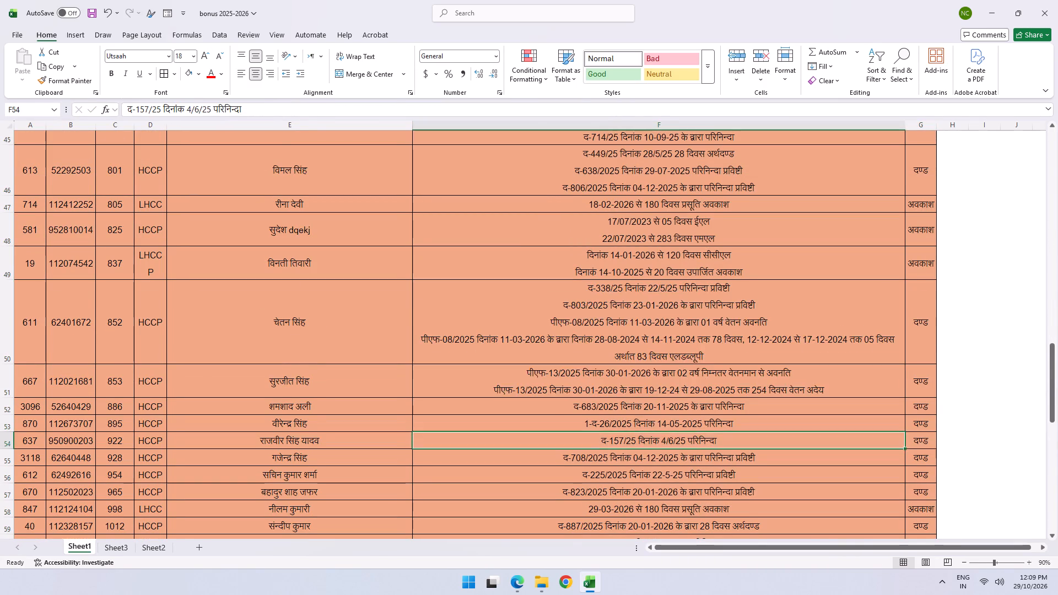
Copy the formatting of row 73 onto row 74, the last entry of the Sheet1 list.
scroll(550, 372, "down", 20)
scroll(550, 372, "down", 3)
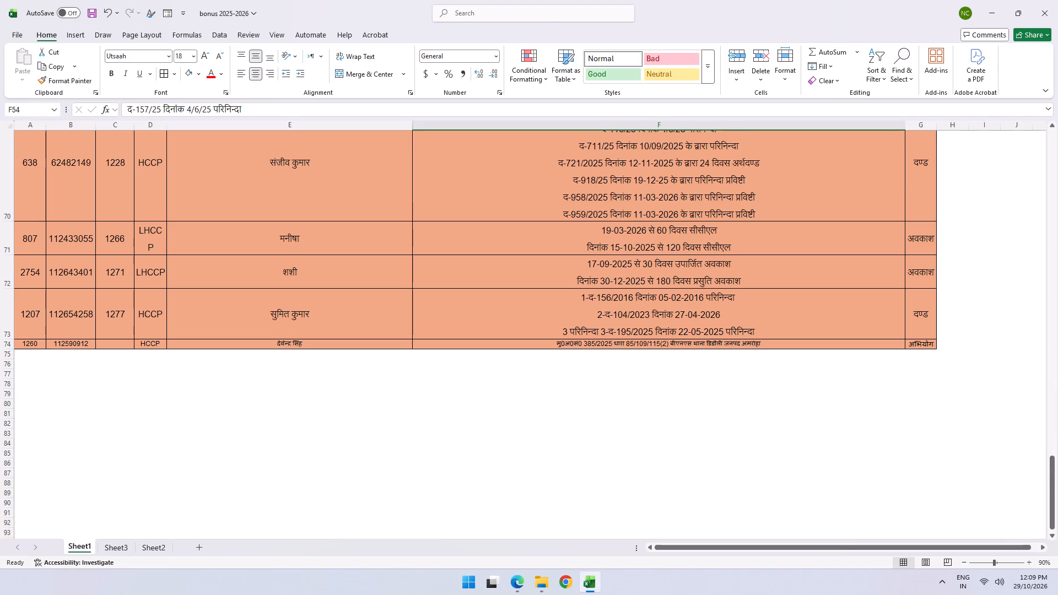
left_click(0, 315)
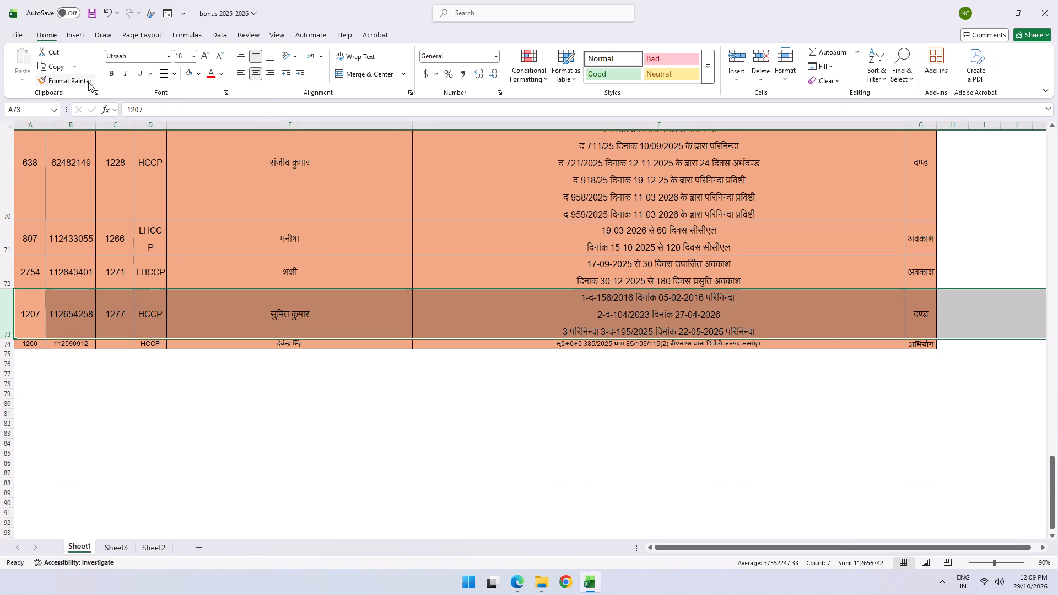
left_click(80, 84)
left_click(3, 345)
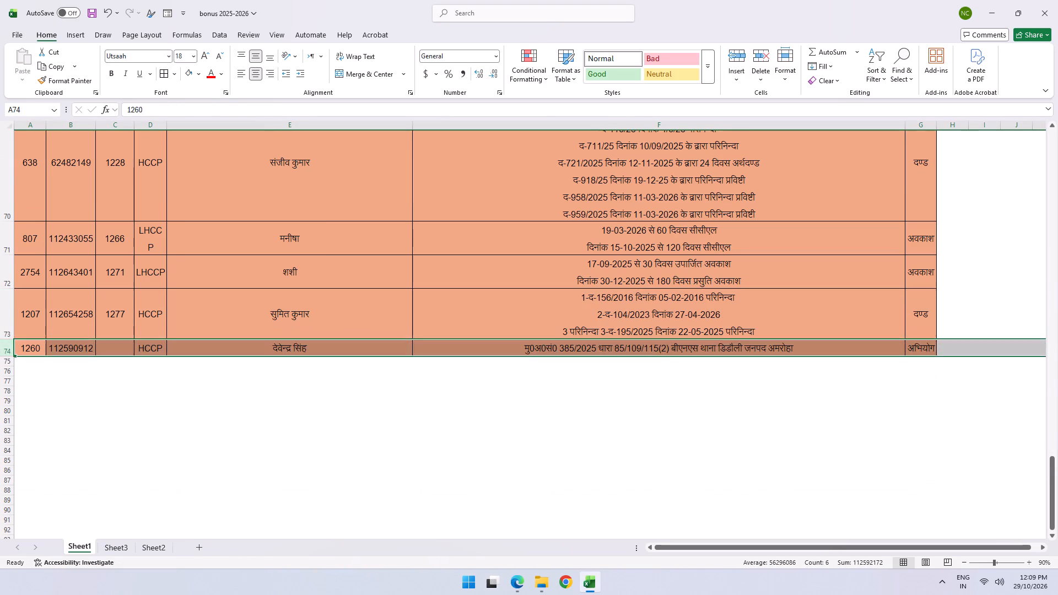
left_click(114, 375)
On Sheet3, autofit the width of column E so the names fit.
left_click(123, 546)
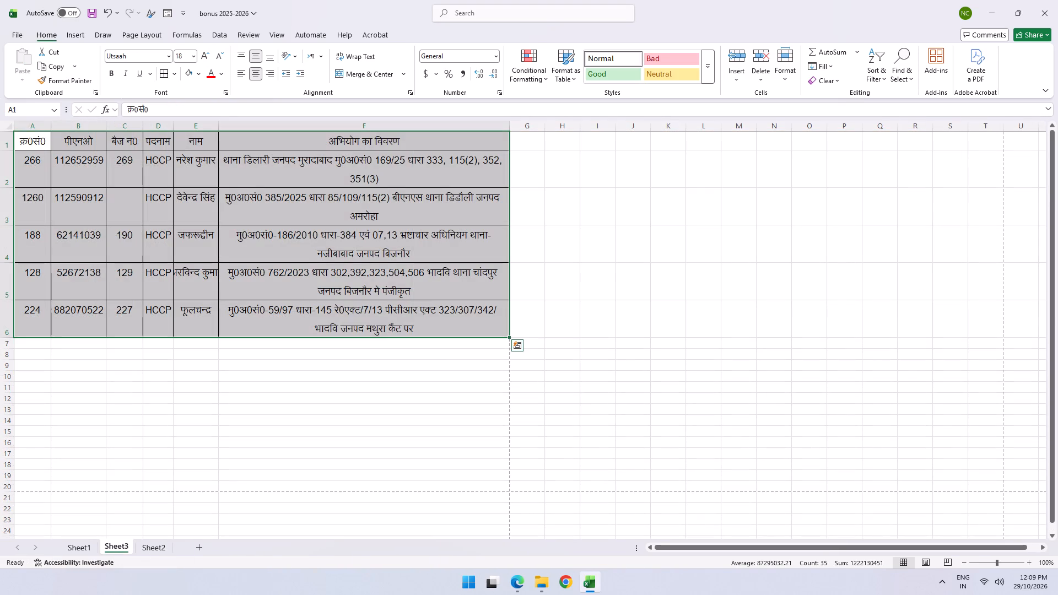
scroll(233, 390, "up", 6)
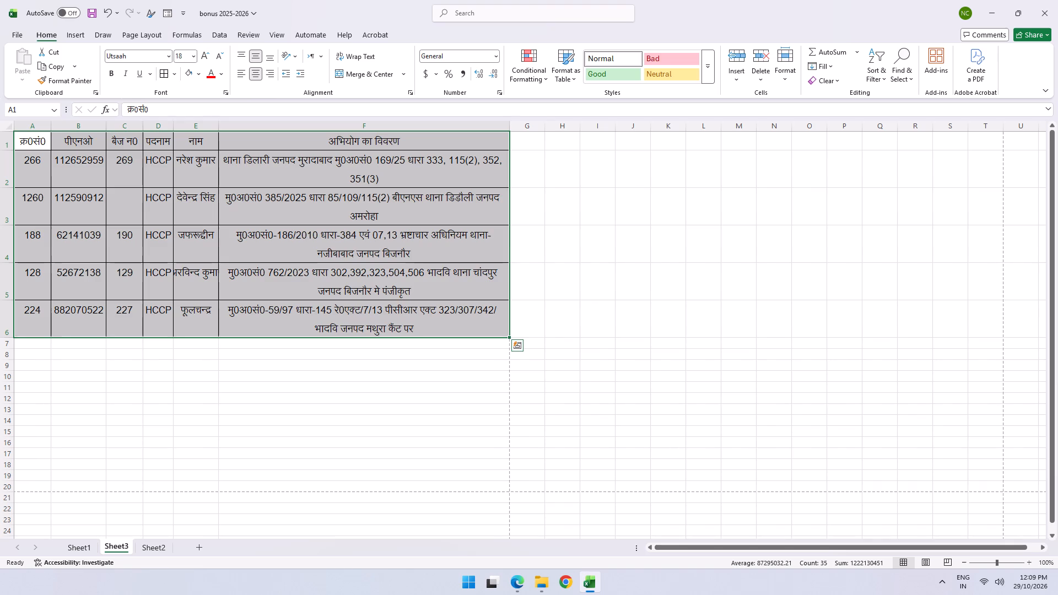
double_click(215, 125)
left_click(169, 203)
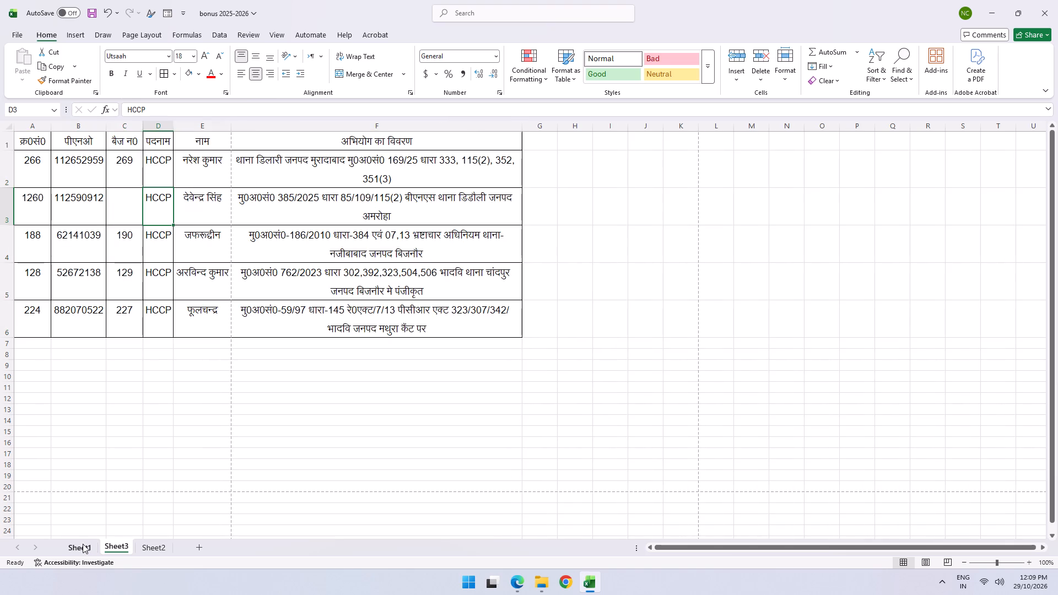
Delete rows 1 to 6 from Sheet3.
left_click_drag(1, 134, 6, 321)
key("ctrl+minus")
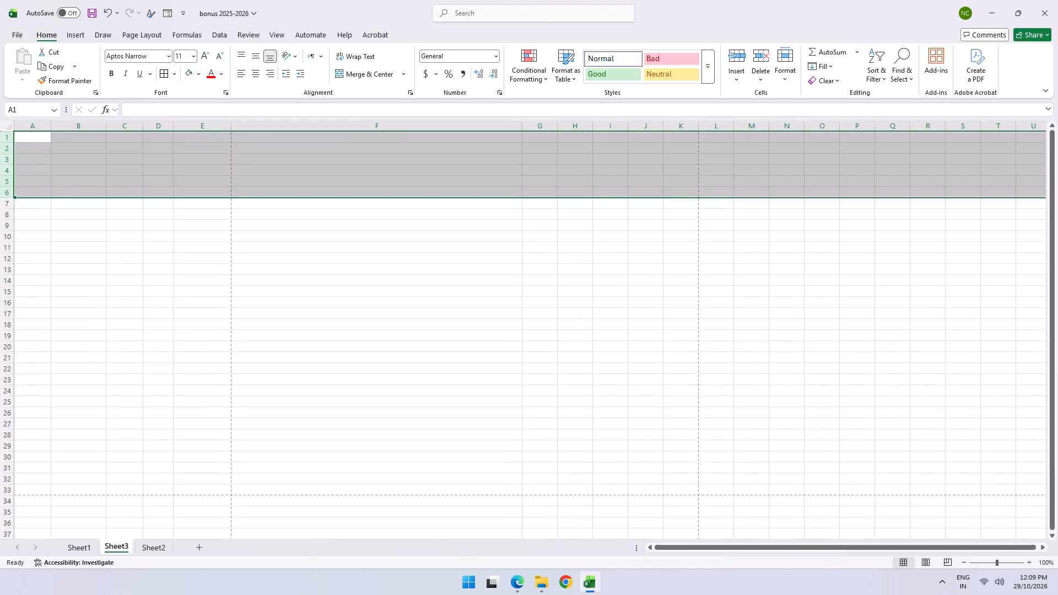
Delete Sheet3 from the workbook.
right_click(117, 549)
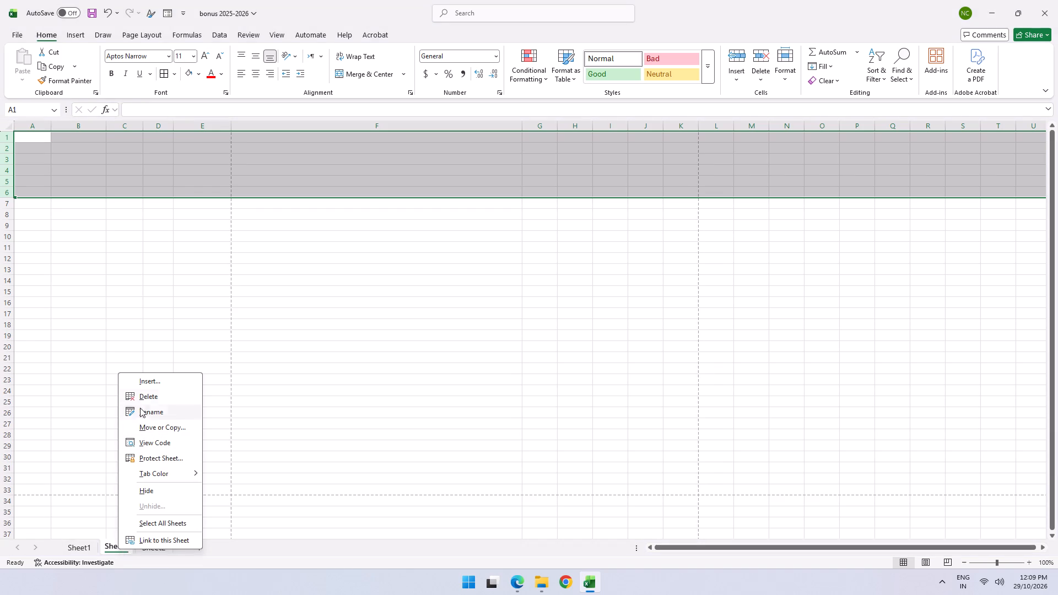
left_click(143, 401)
left_click(544, 308)
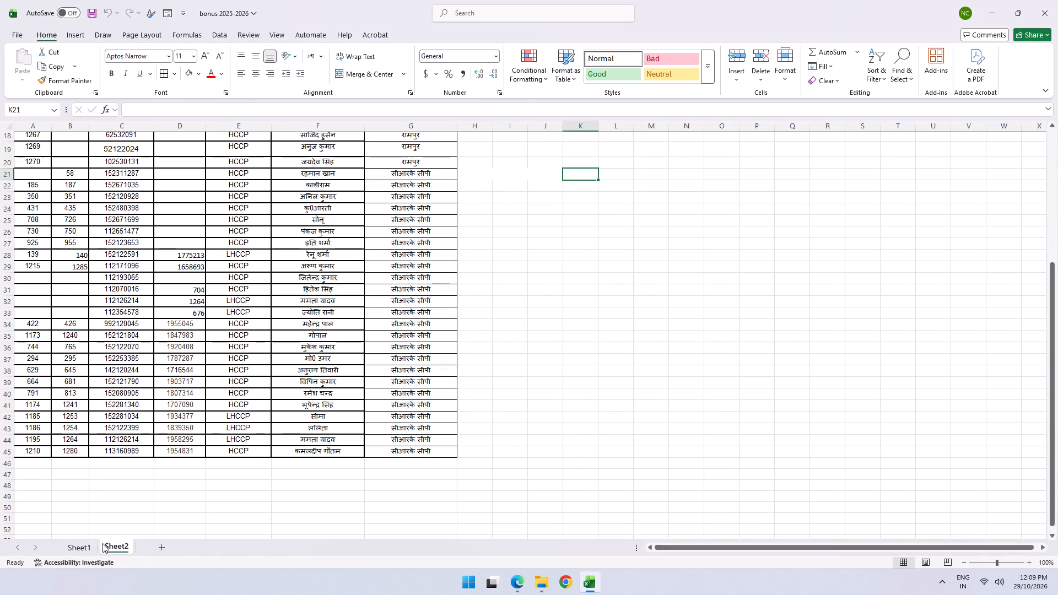
On Sheet2, start the new serial numbering by entering 1 in A2 and 2 in A3.
scroll(248, 328, "up", 6)
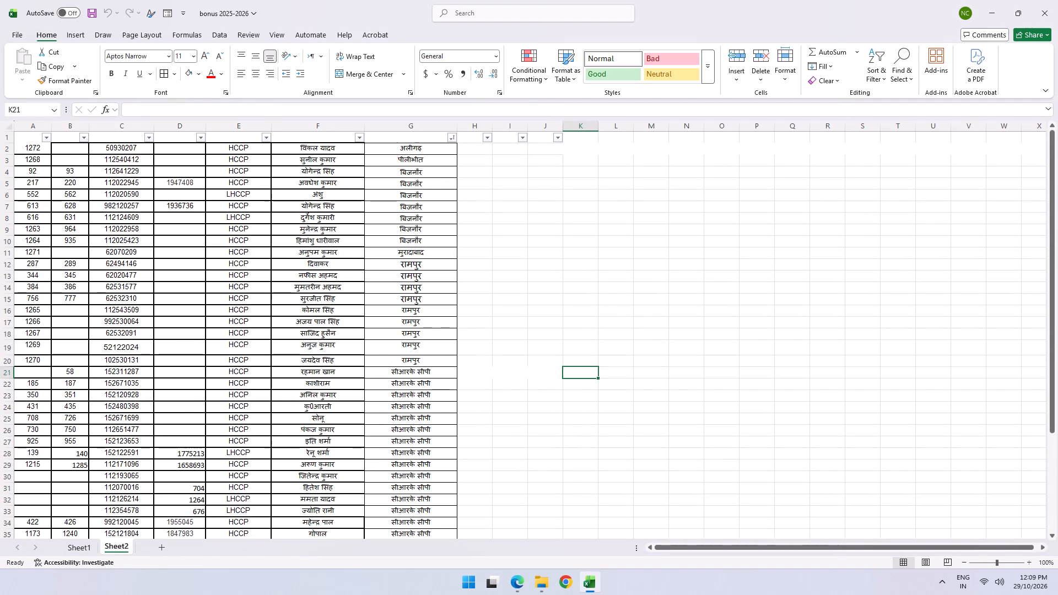
left_click_drag(25, 374, 415, 414)
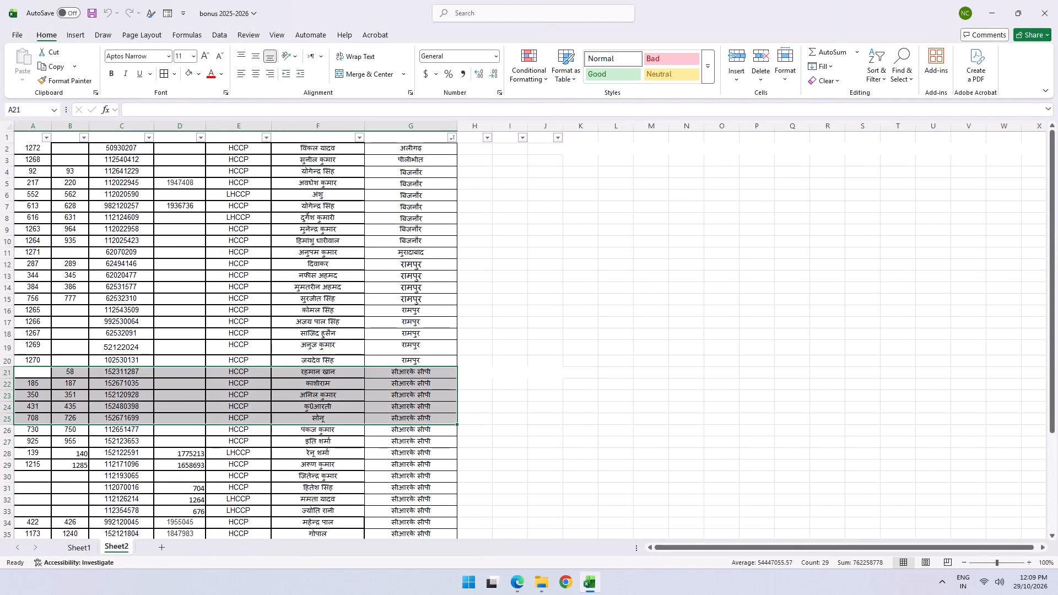
scroll(69, 299, "up", 14)
left_click(45, 147)
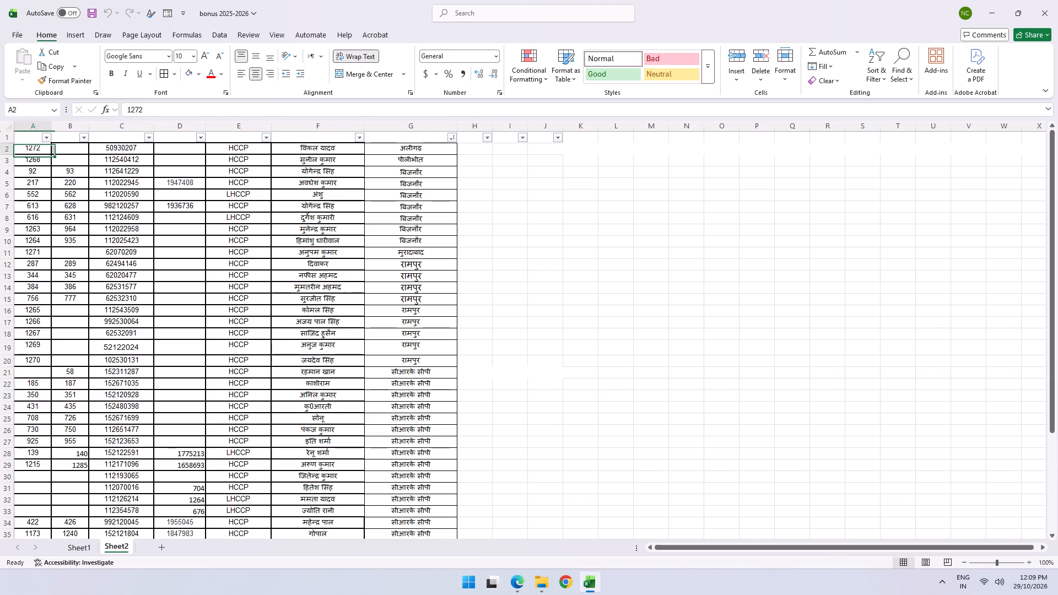
key("1")
key("Return")
key("2")
key("Return")
Fill the number series from A2:A3 down column A to 44 in row 45, the last entry.
scroll(50, 151, "up", 3)
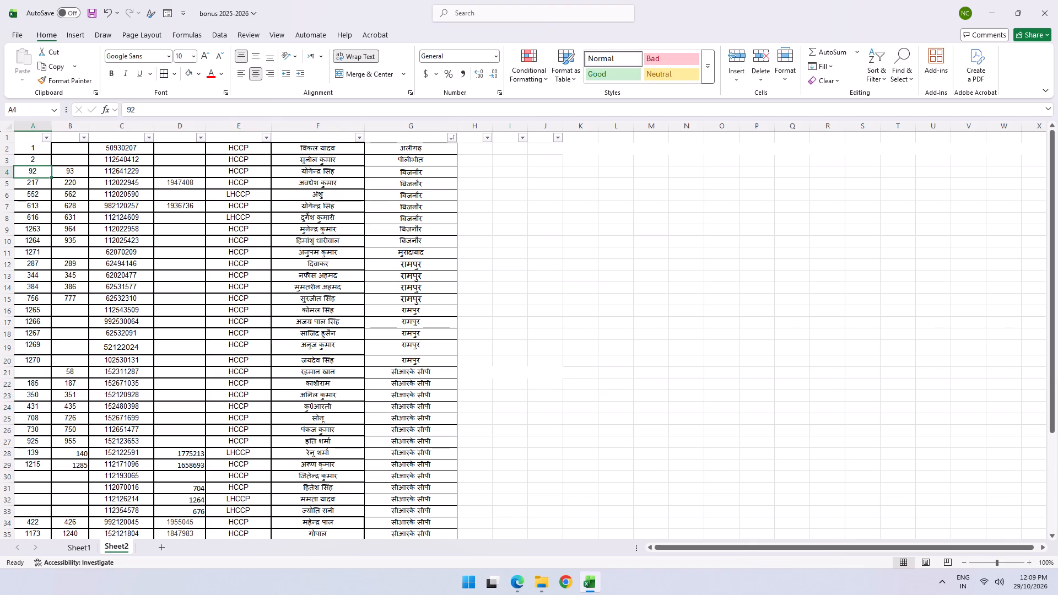
left_click(33, 143)
left_click_drag(27, 149, 30, 163)
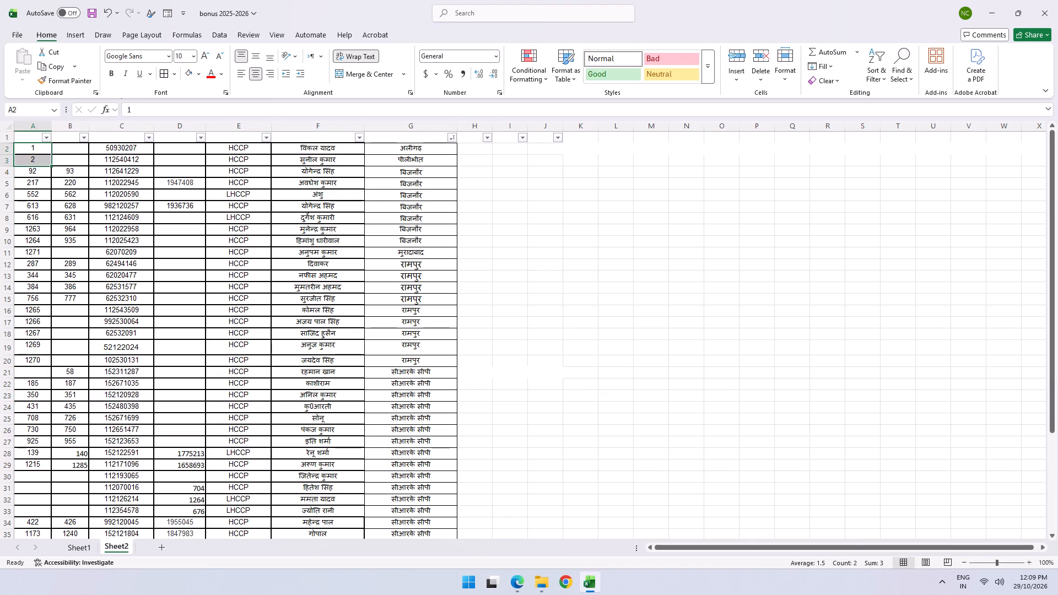
double_click(50, 165)
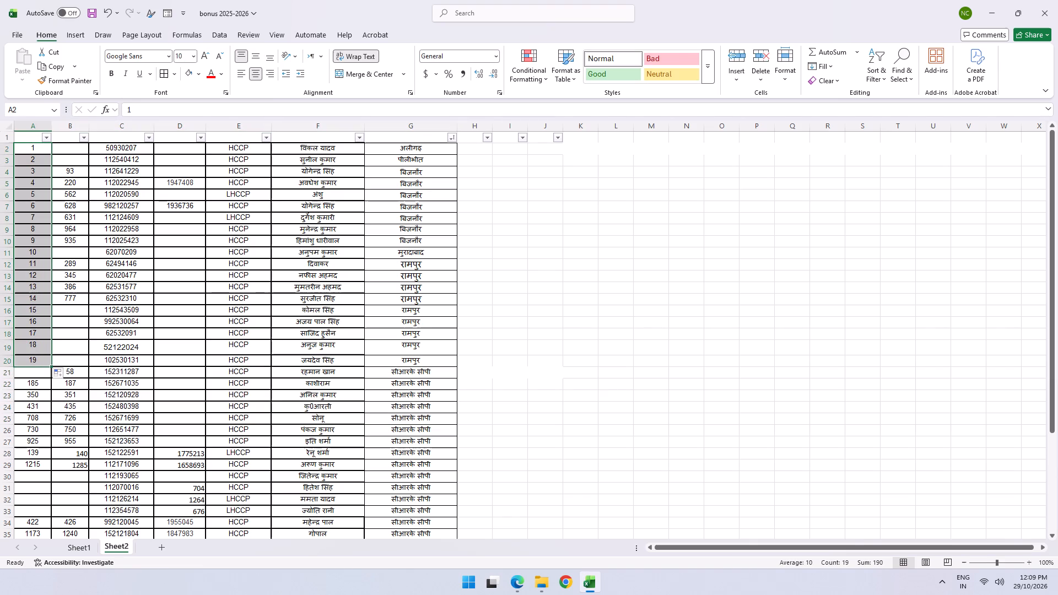
double_click(49, 366)
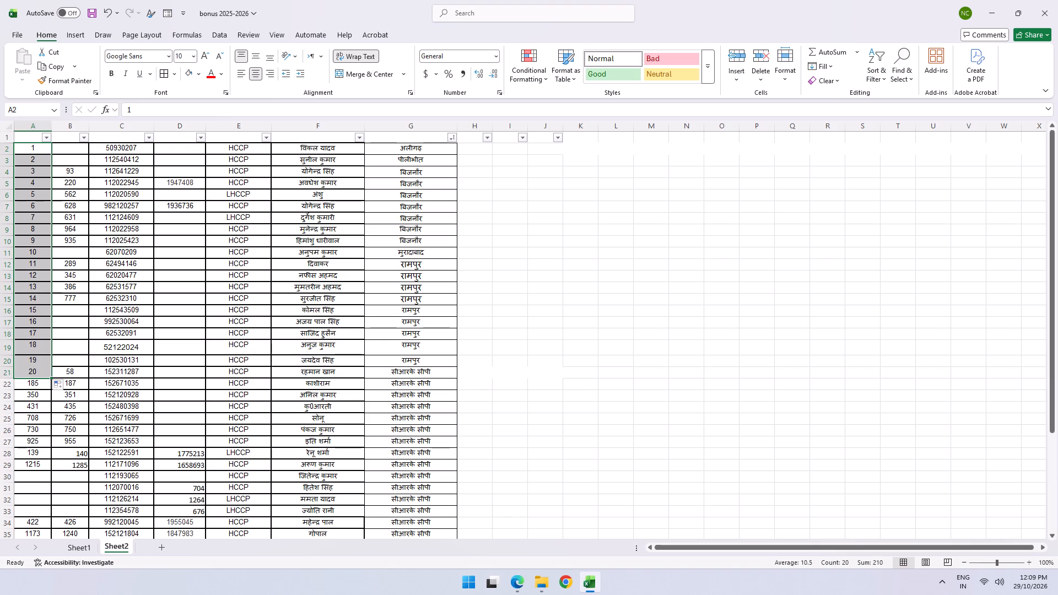
double_click(51, 377)
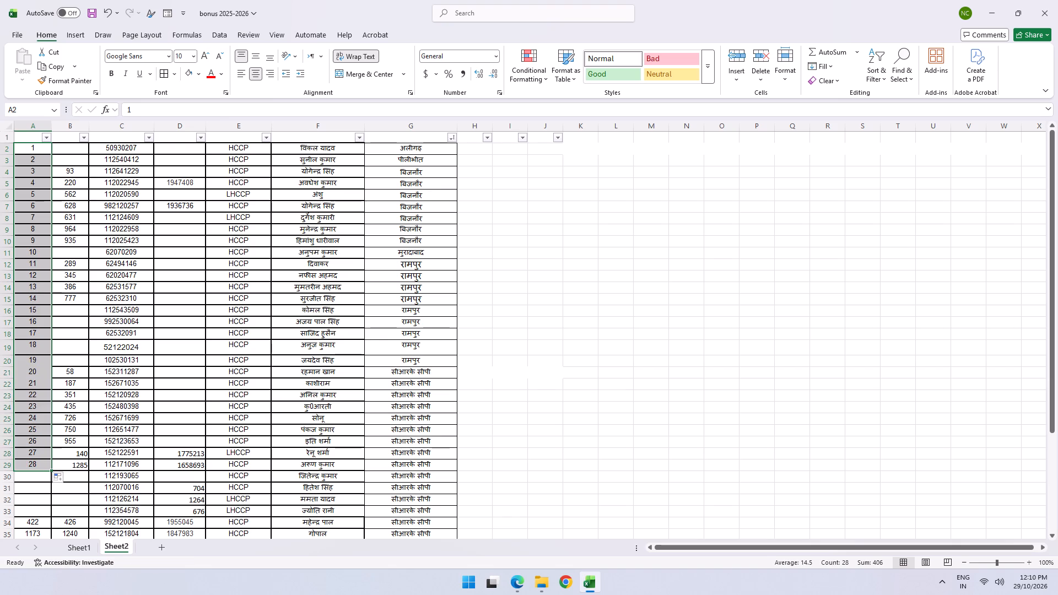
double_click(50, 469)
scroll(61, 467, "down", 2)
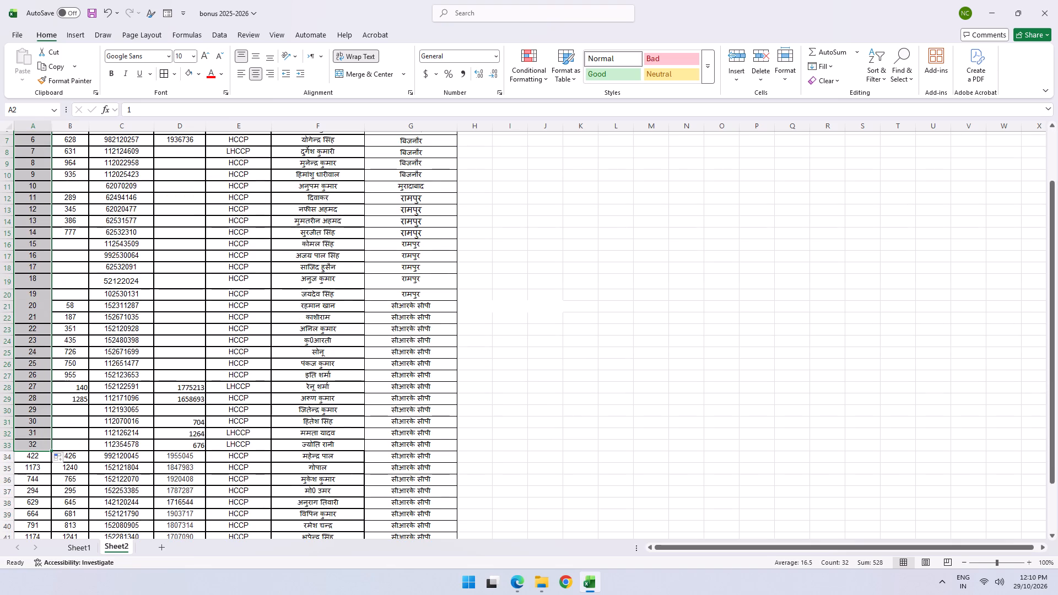
double_click(51, 449)
scroll(85, 432, "down", 4)
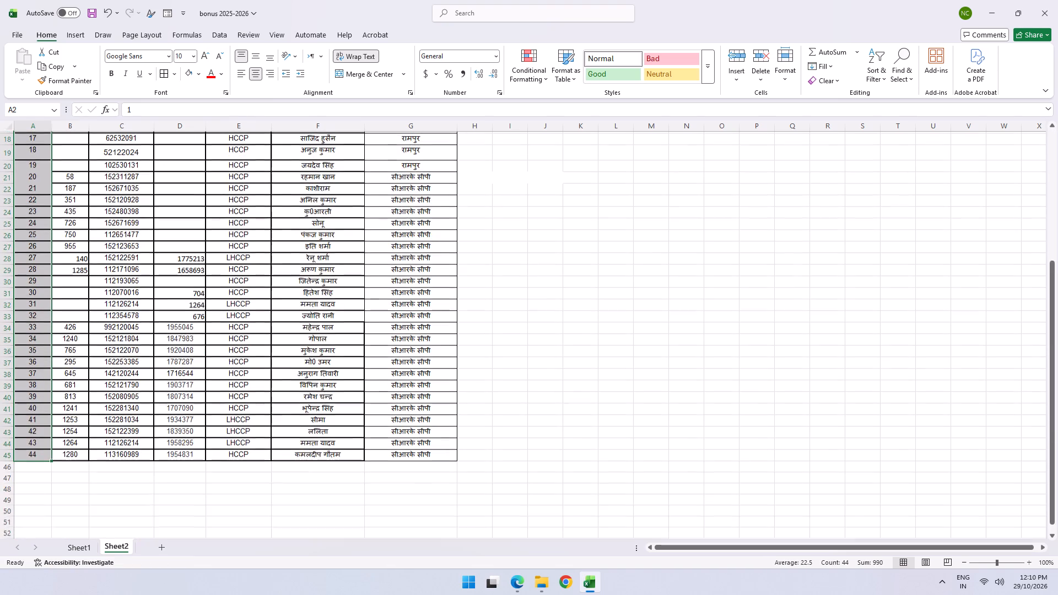
Copy the formatting of column A onto column B on Sheet2.
scroll(80, 366, "up", 11)
left_click(33, 128)
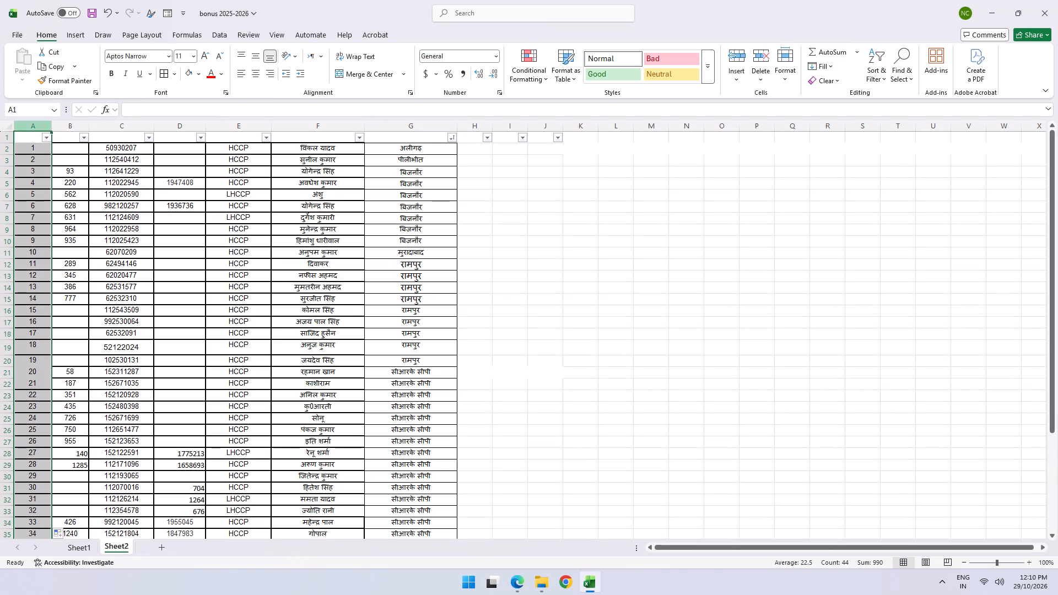
left_click(68, 77)
left_click(68, 131)
Delete column D, the partly filled number column before the HCCP/LHCCP column, from Sheet2.
scroll(197, 309, "down", 1)
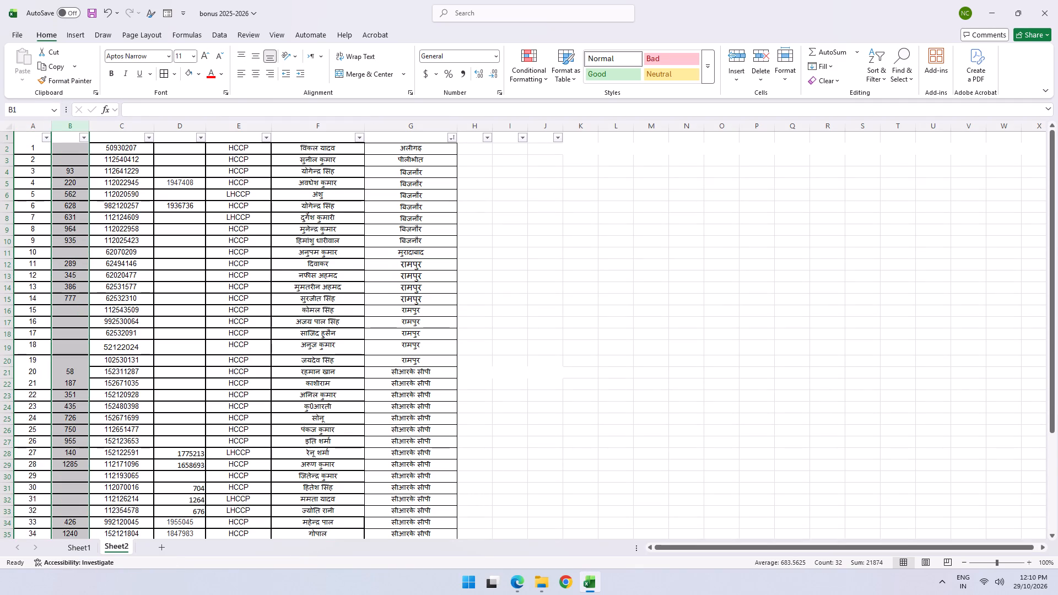
scroll(197, 309, "down", 8)
scroll(193, 313, "up", 9)
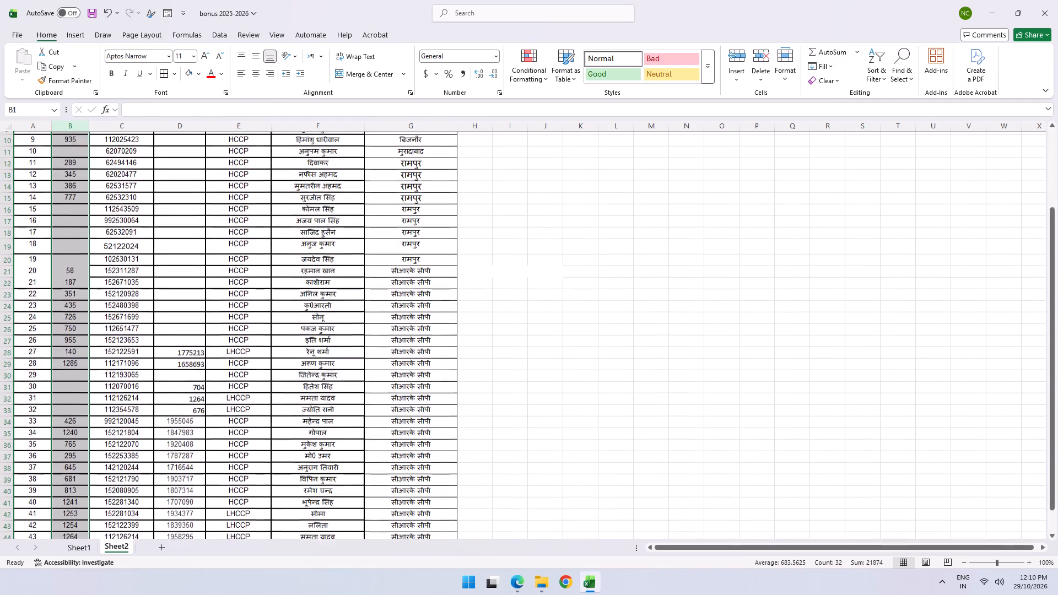
scroll(157, 299, "up", 6)
scroll(151, 298, "down", 1)
scroll(151, 298, "up", 3)
left_click(192, 123)
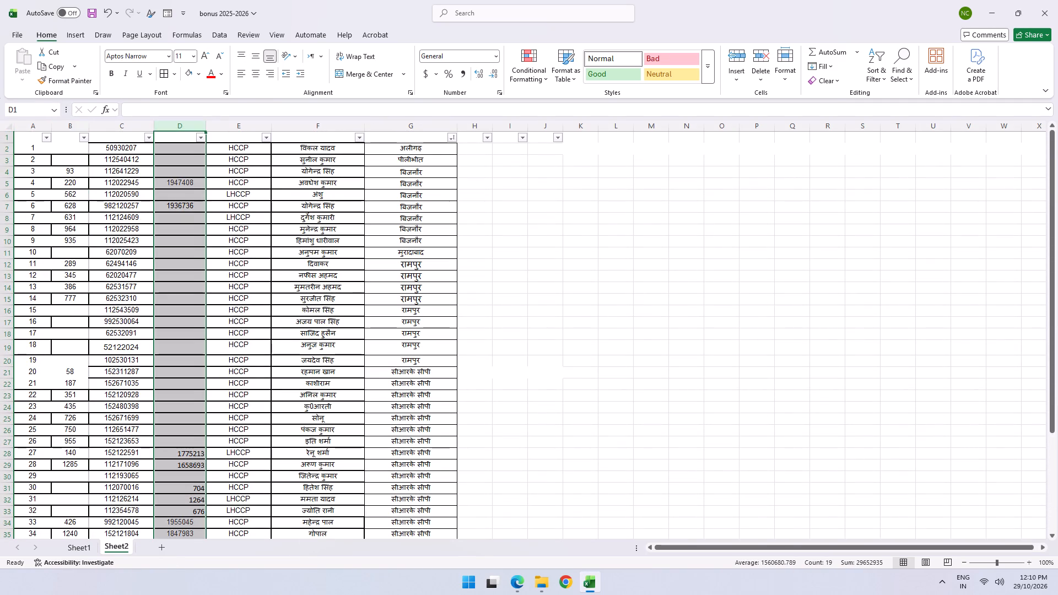
key("ctrl+minus")
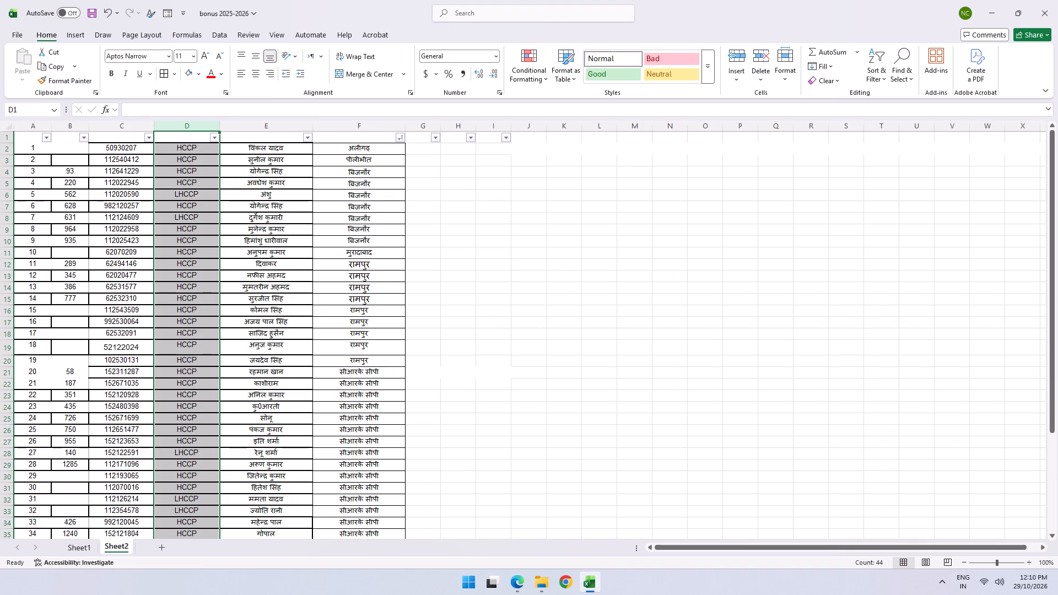
Apply uniform borders to all cells of the staff list, A2:F45.
left_click(27, 145)
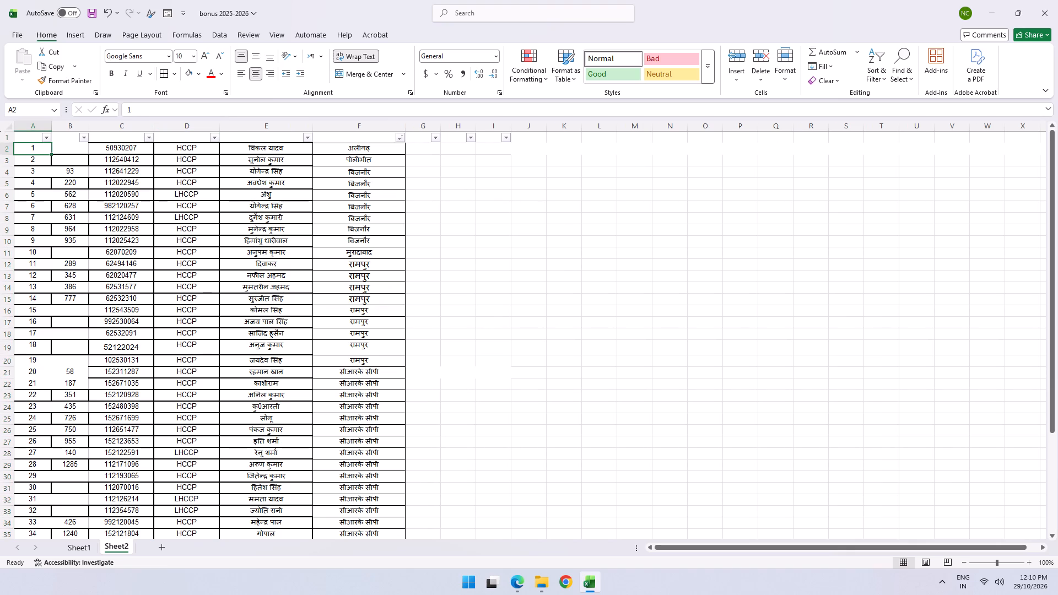
left_click_drag(27, 145, 347, 543)
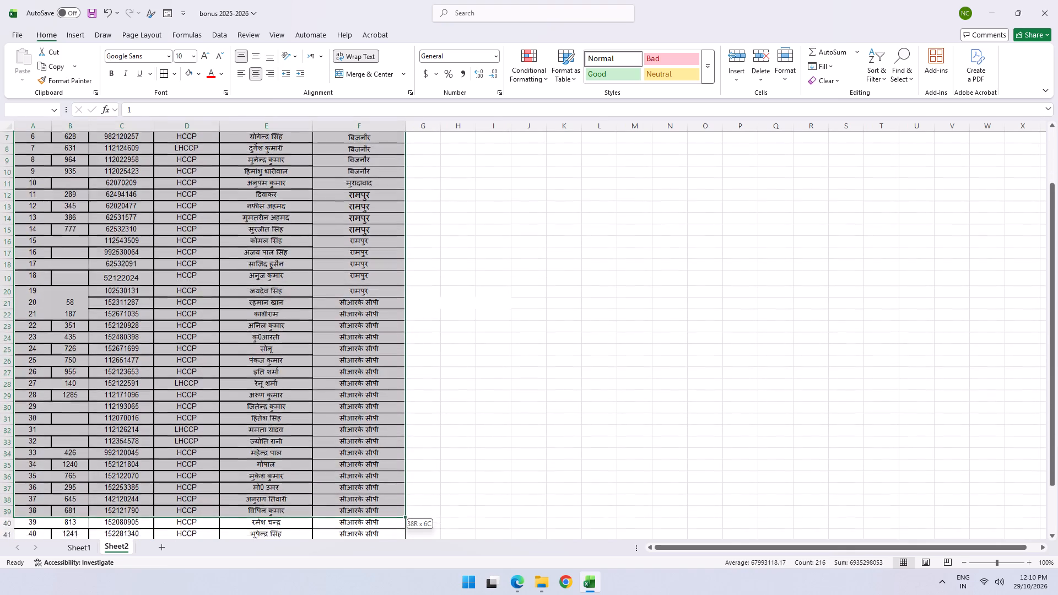
left_click_drag(347, 543, 355, 509)
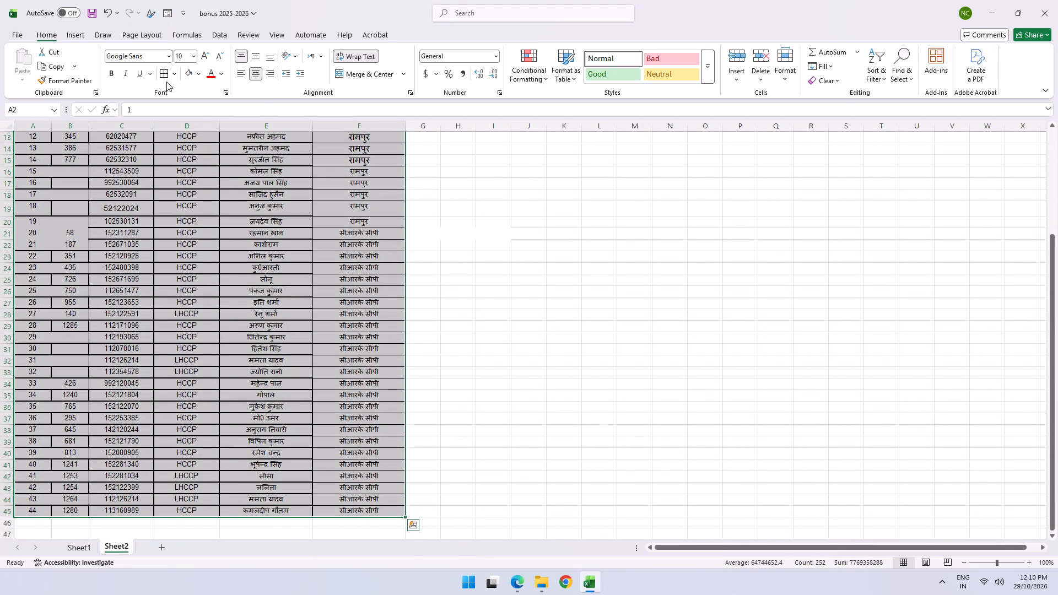
left_click(164, 74)
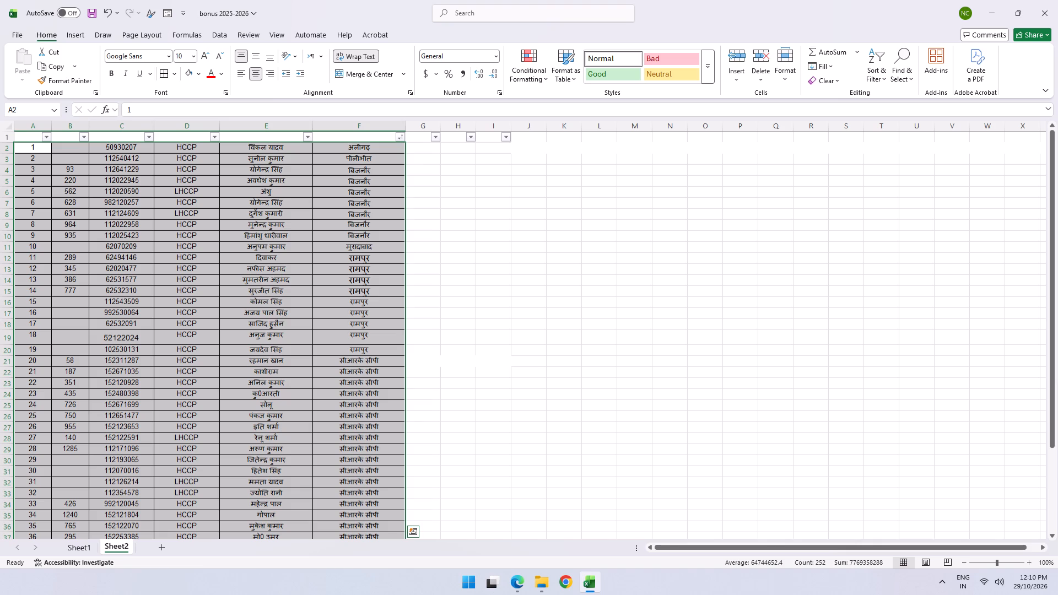
Select the सीआरके सीपी rows, A21:F45, and set the printout to Print Selection.
scroll(311, 278, "down", 5)
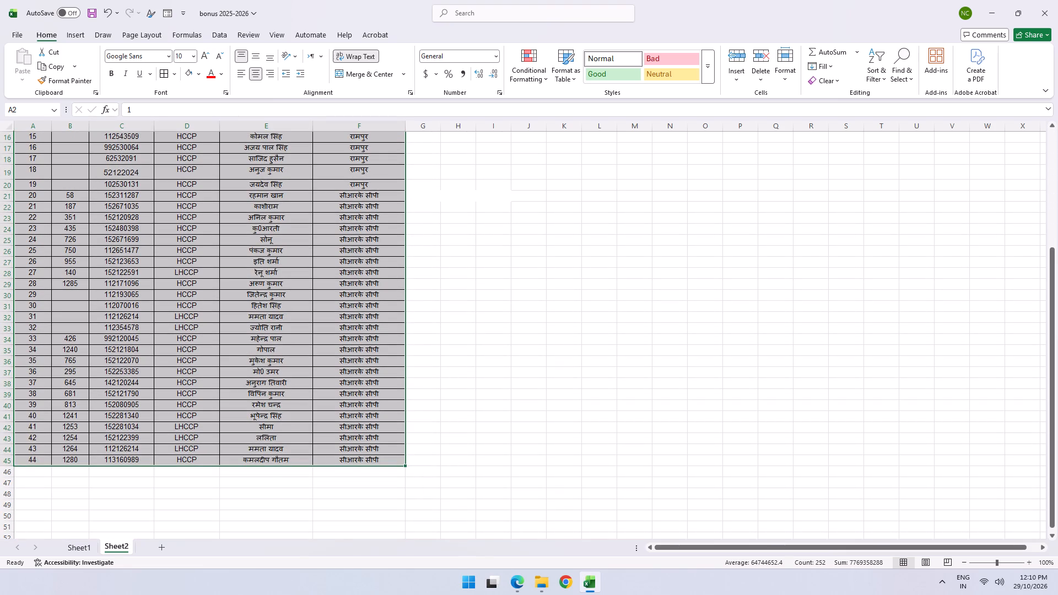
scroll(214, 322, "up", 4)
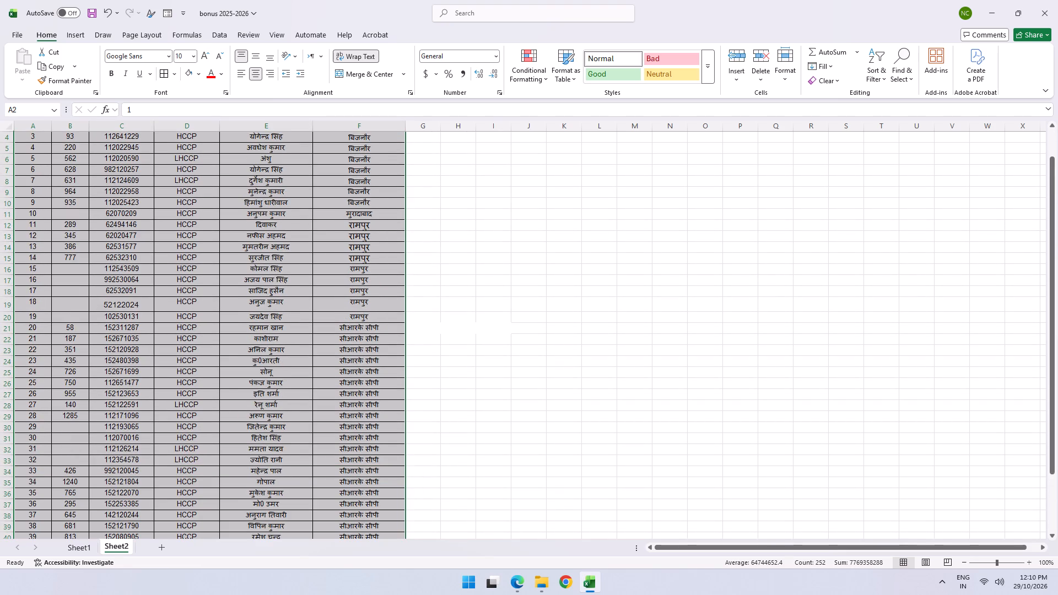
left_click_drag(21, 327, 315, 528)
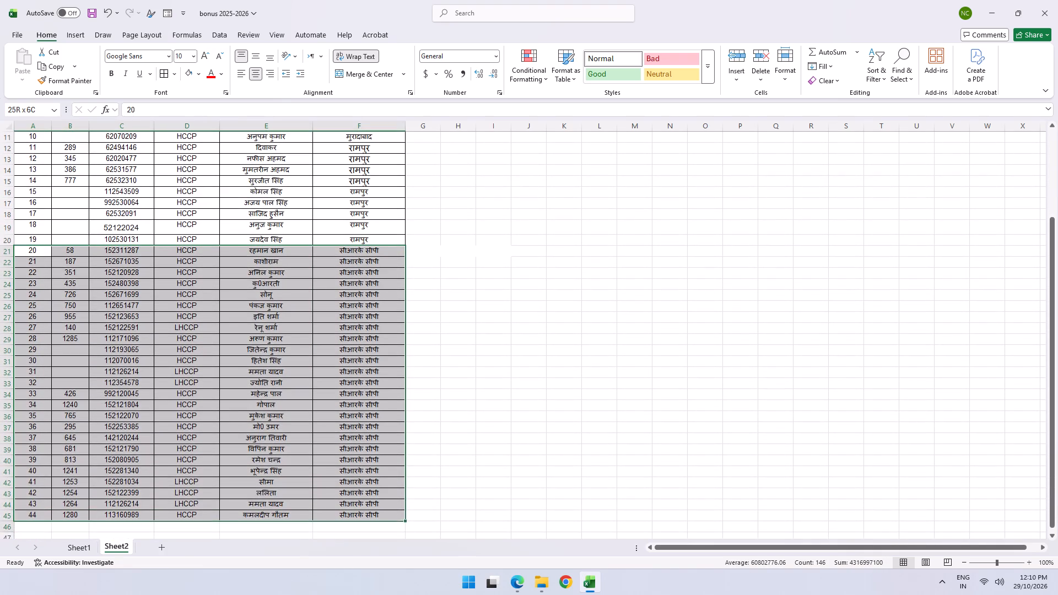
left_click_drag(315, 528, 316, 514)
key("ctrl+p")
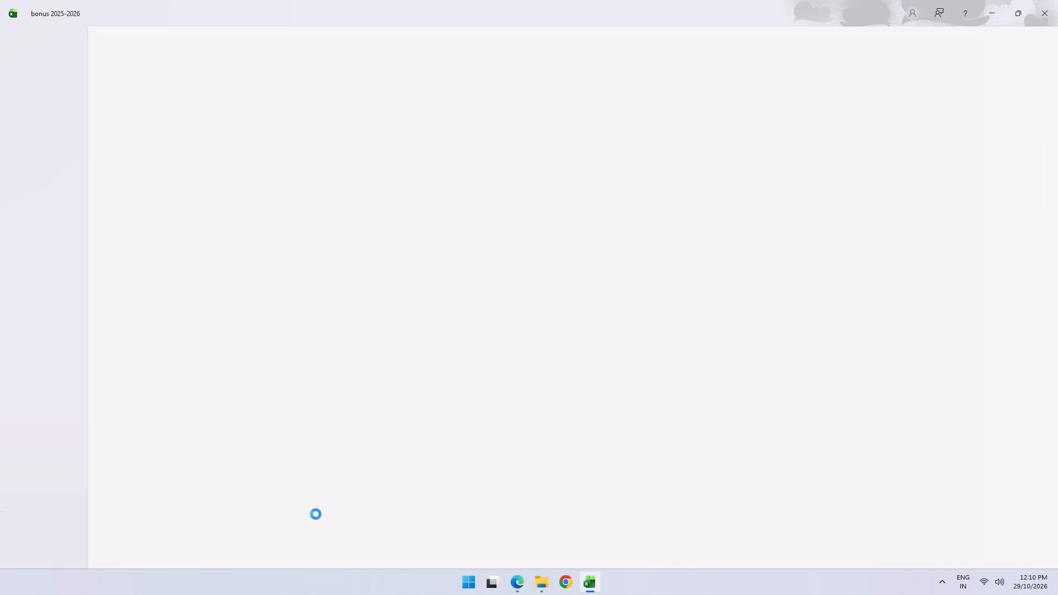
left_click(158, 189)
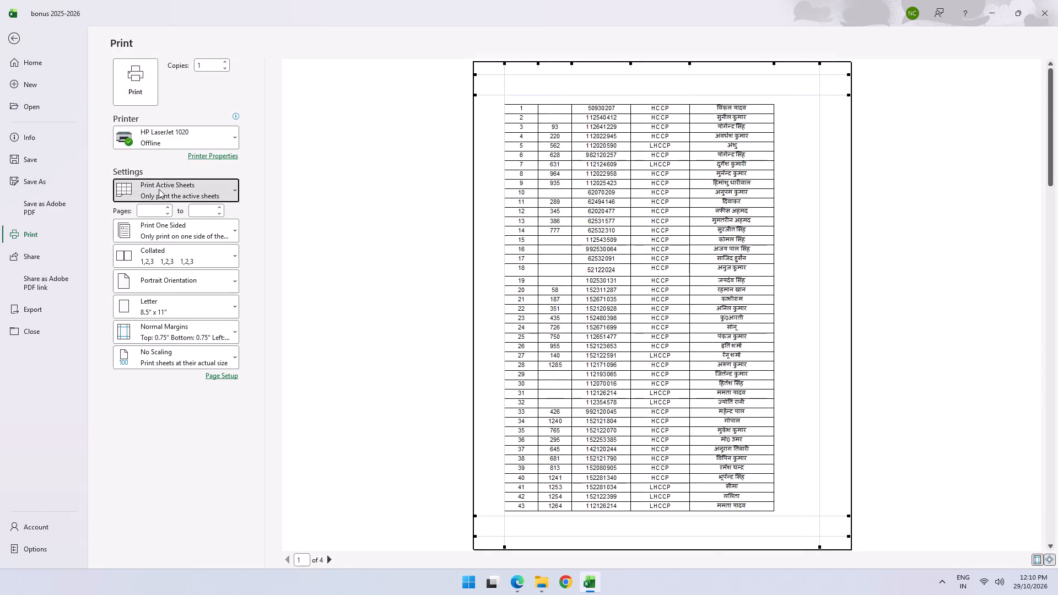
left_click(187, 276)
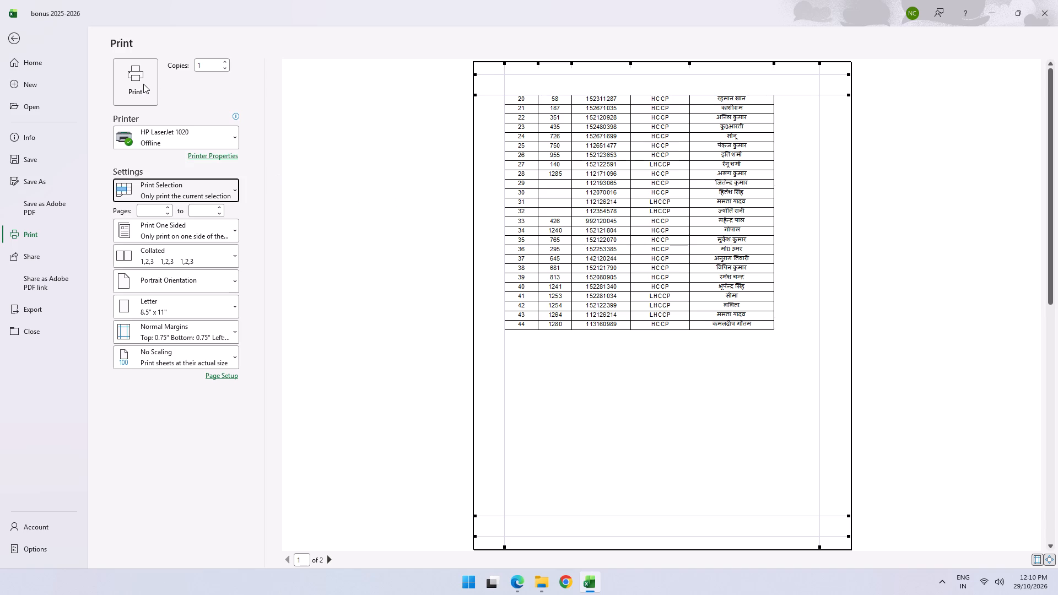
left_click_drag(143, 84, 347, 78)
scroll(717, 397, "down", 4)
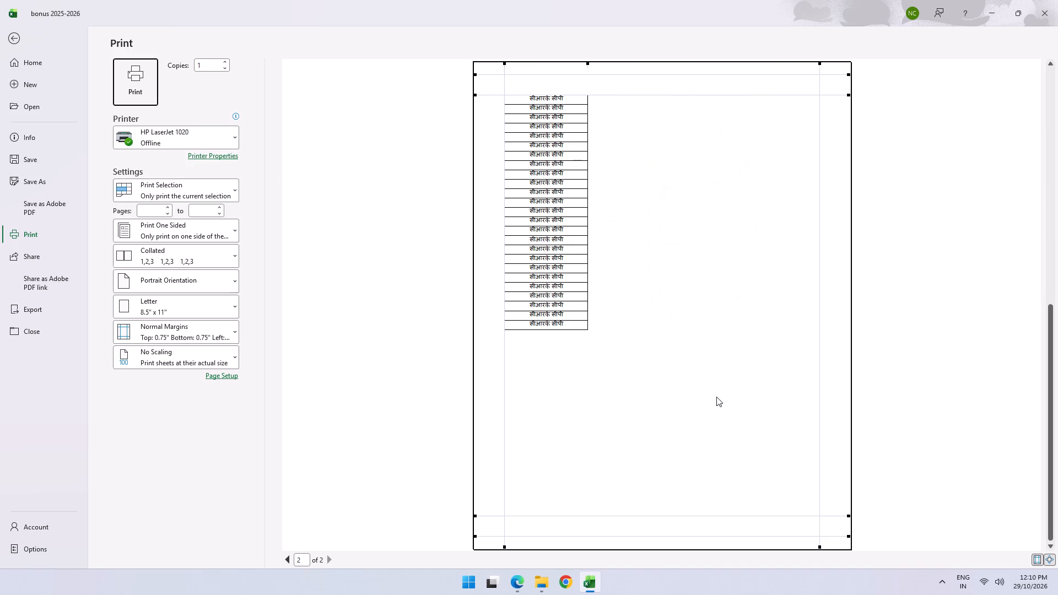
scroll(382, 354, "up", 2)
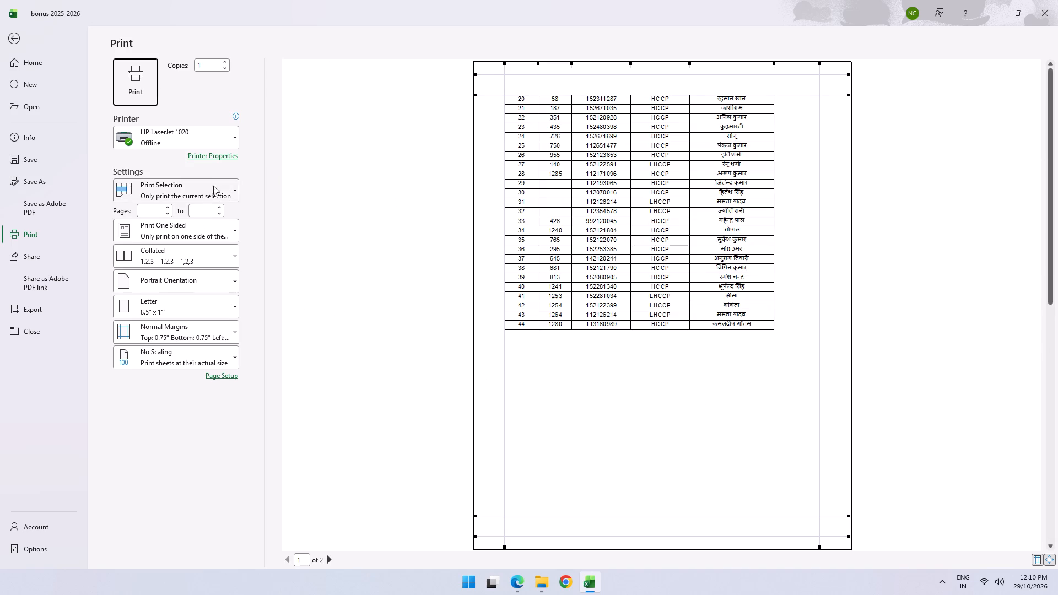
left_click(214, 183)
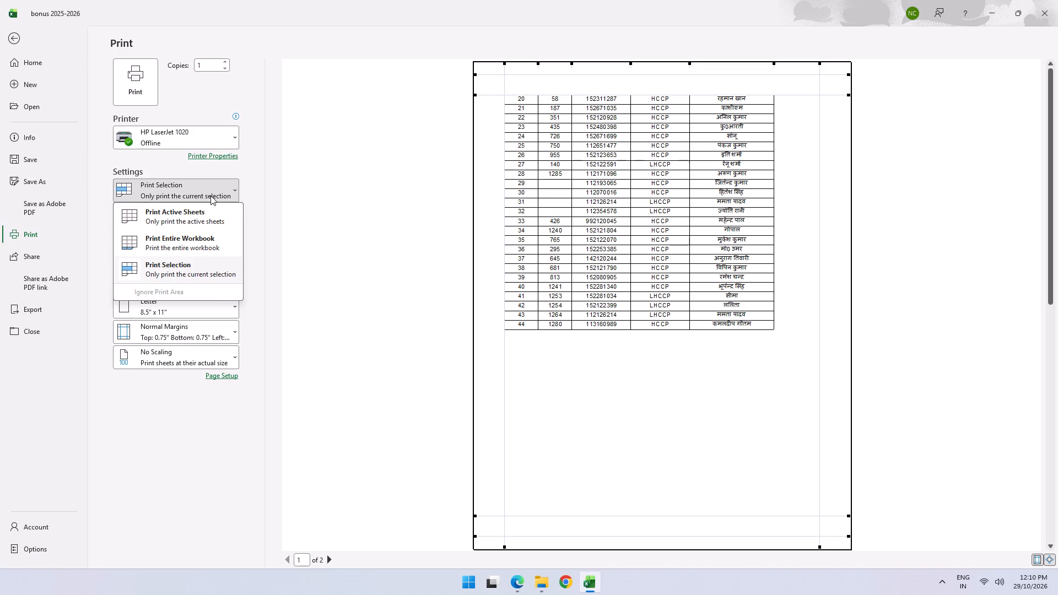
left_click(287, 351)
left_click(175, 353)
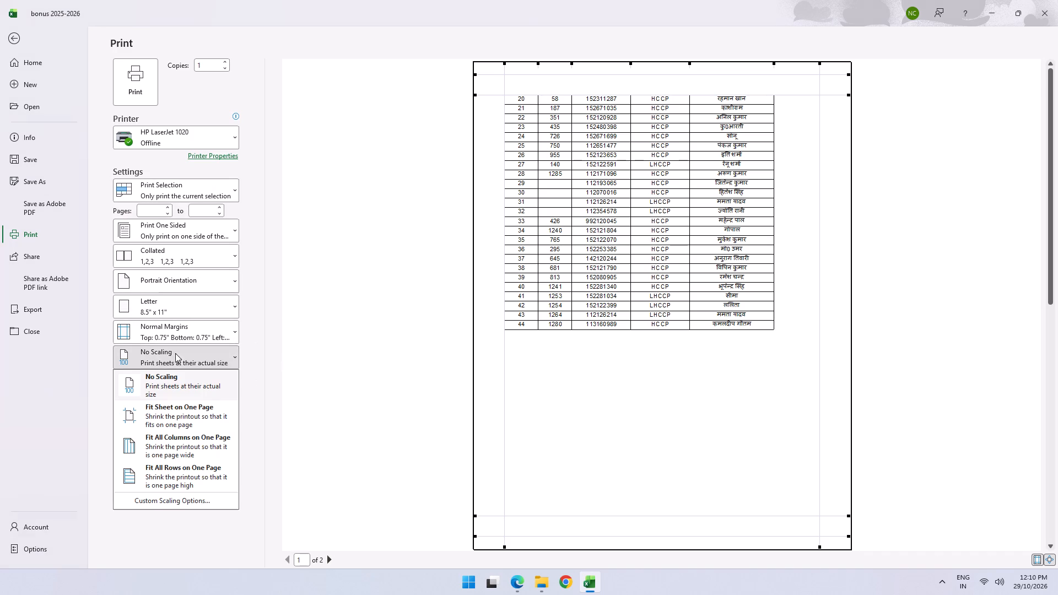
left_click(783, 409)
In the print preview, reduce the left and right page margins and narrow the name column so all six columns fit on one page.
left_click_drag(503, 63, 494, 61)
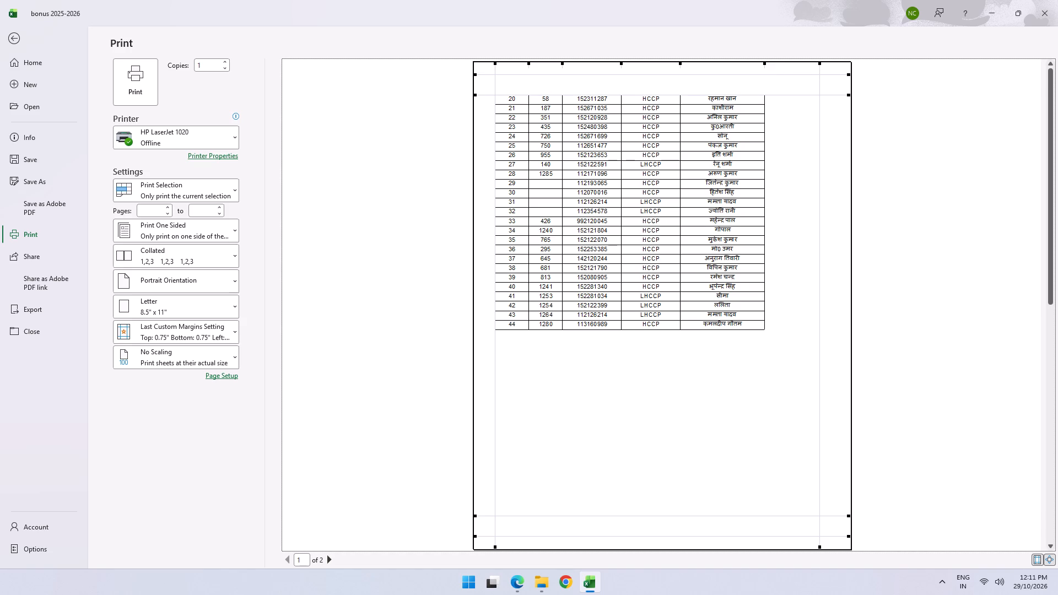
left_click(820, 61)
left_click_drag(821, 63, 837, 66)
left_click_drag(764, 62, 757, 62)
left_click_drag(757, 62, 747, 64)
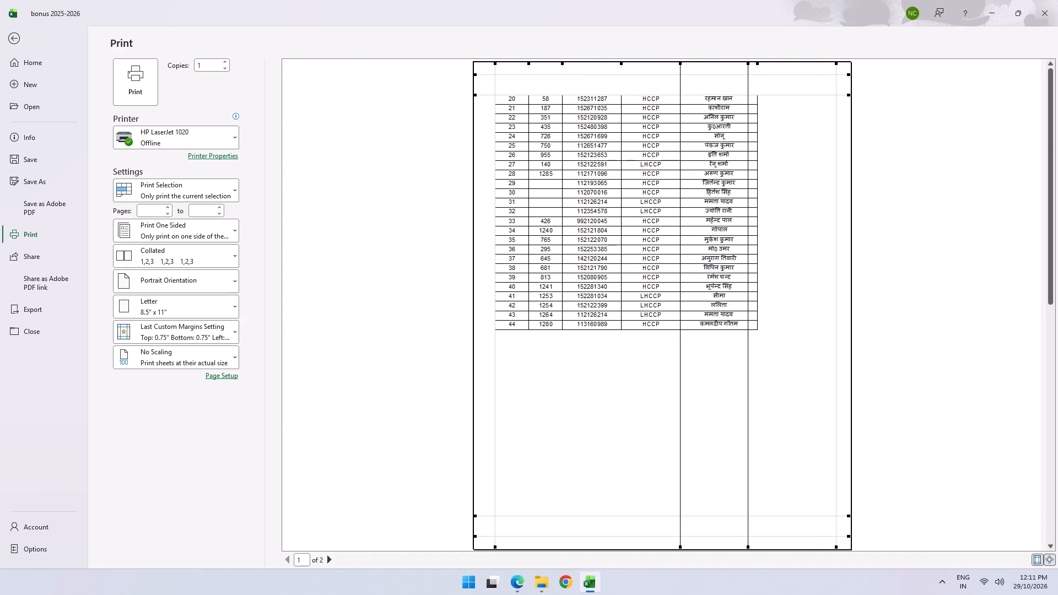
left_click_drag(747, 64, 743, 66)
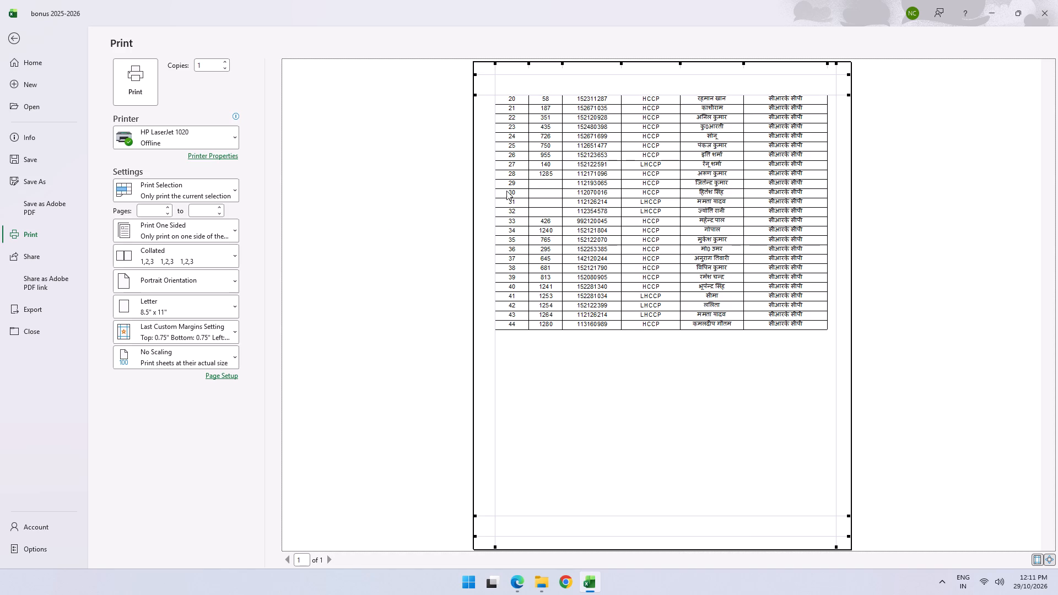
Print one copy of the selected rows on the HP LaserJet 1020.
left_click(144, 84)
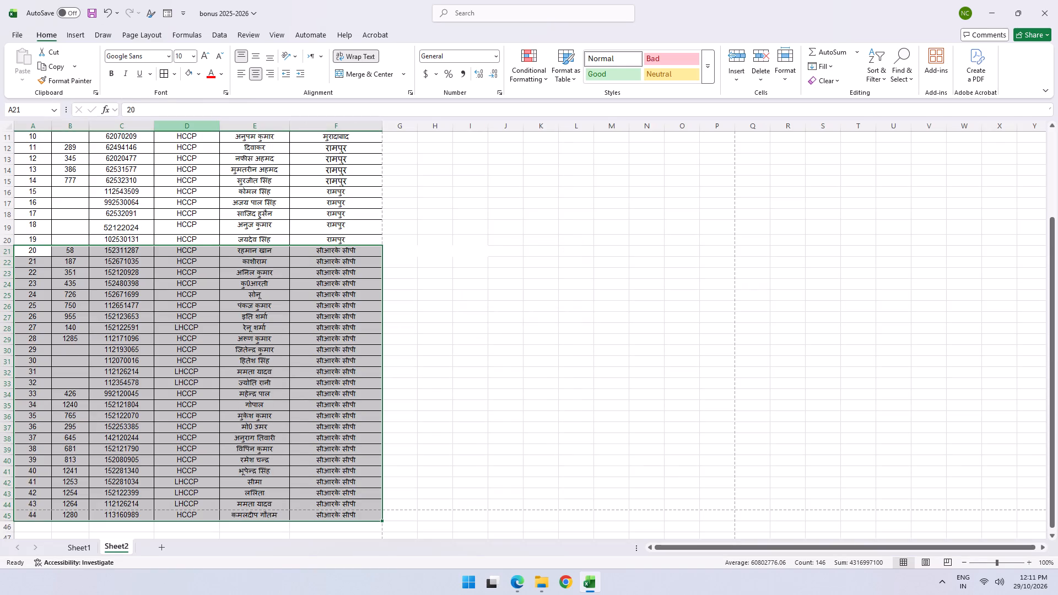
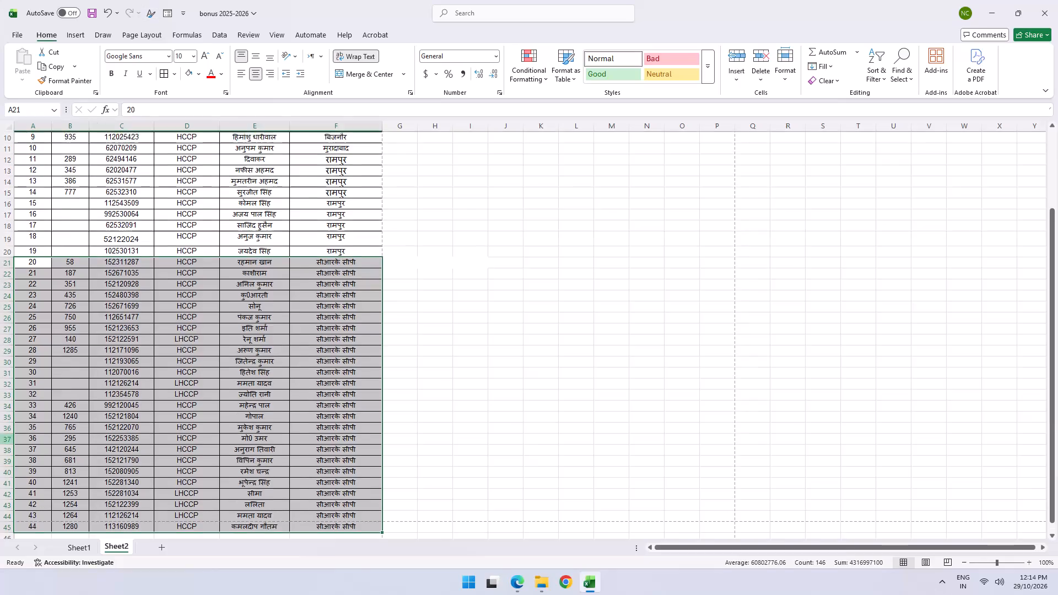
Copy the staff list A2:F45 from Sheet2 and paste it below the last Sheet1 entry, starting at A75.
scroll(9, 463, "up", 12)
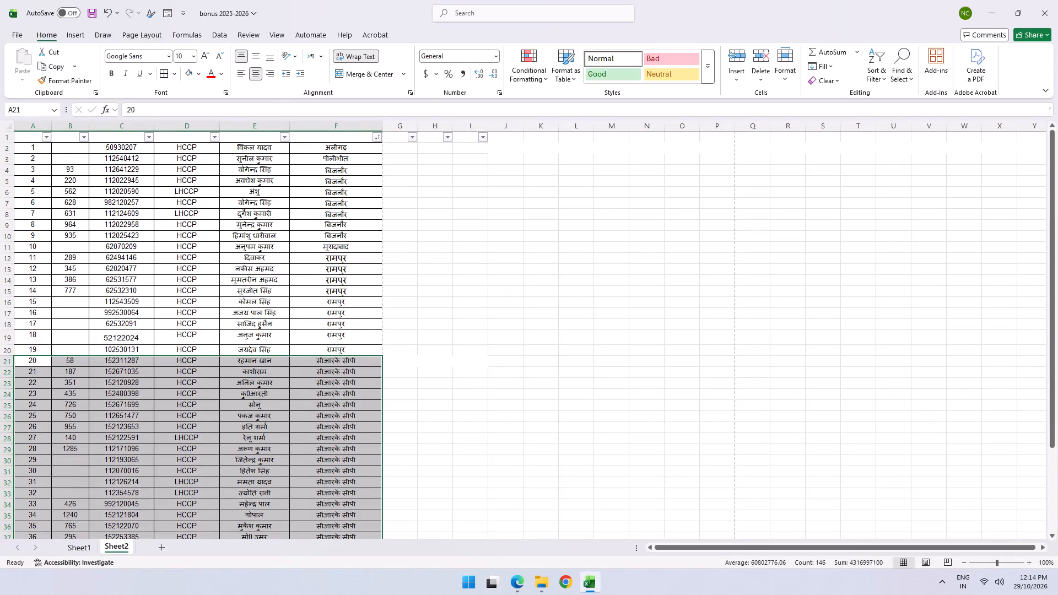
left_click_drag(24, 149, 298, 587)
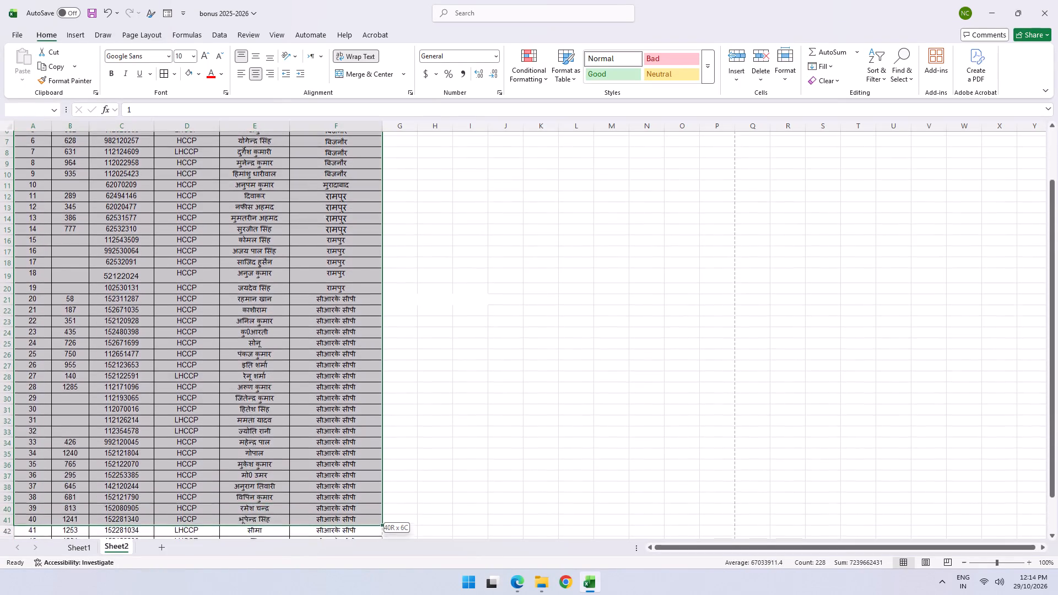
left_click_drag(298, 587, 345, 469)
key("ctrl+c")
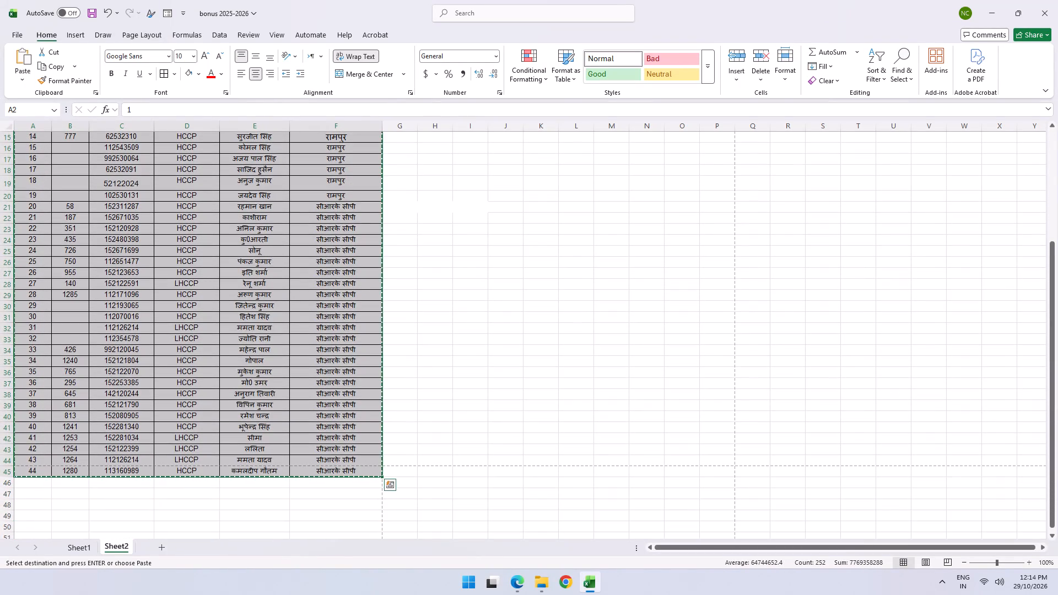
key("alt+Tab")
left_click(36, 488)
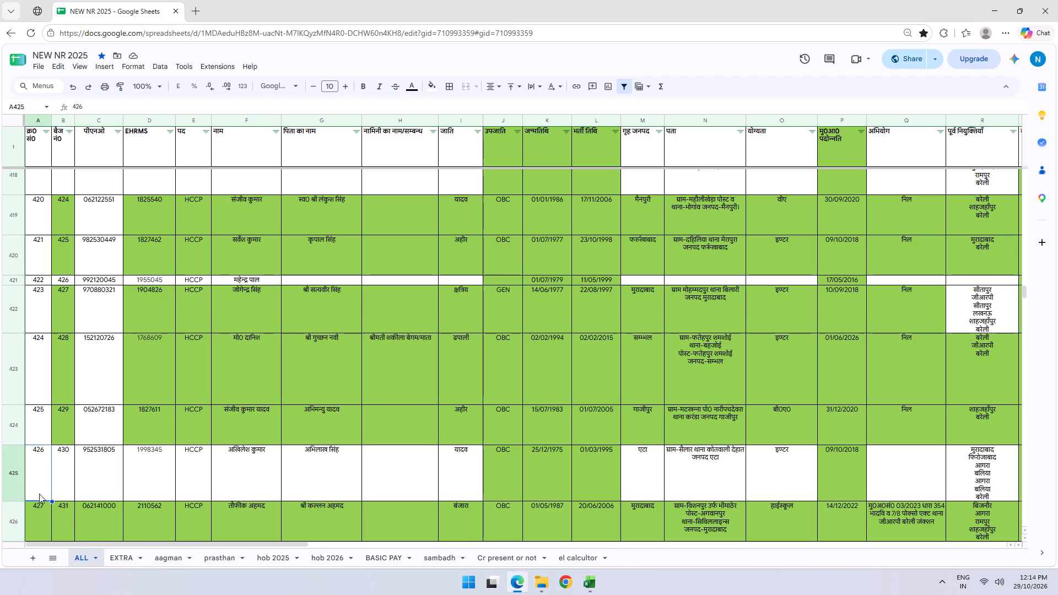
key("alt+Tab")
left_click(83, 546)
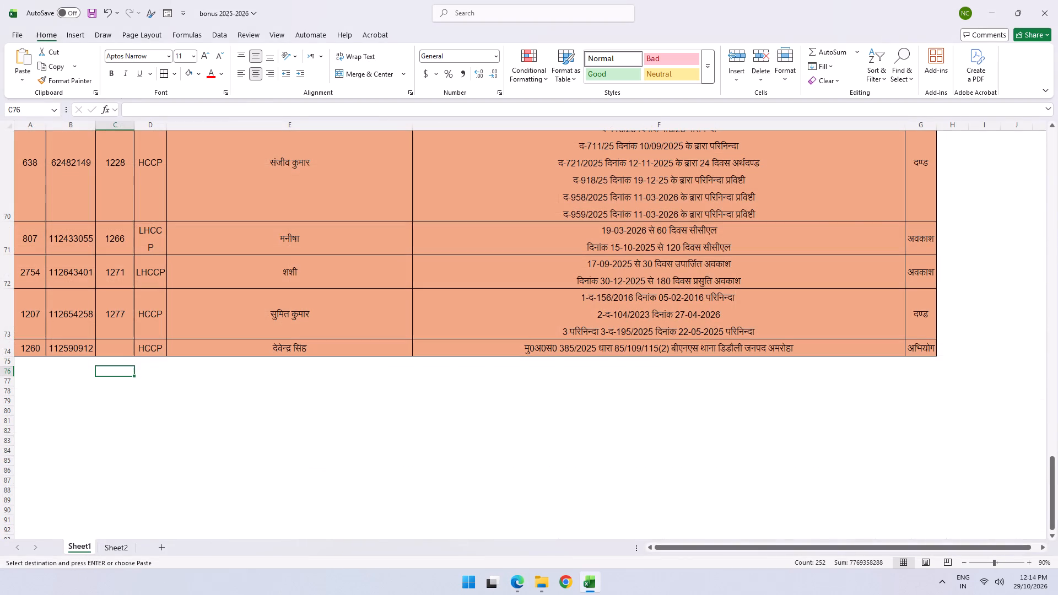
left_click(33, 364)
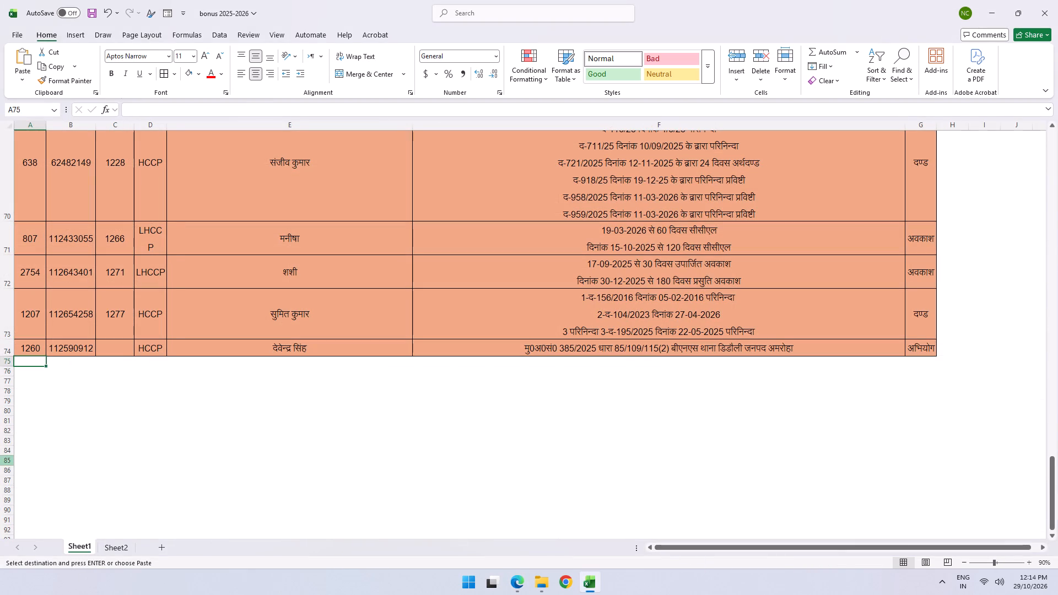
key("ctrl+v")
key("ctrl+z")
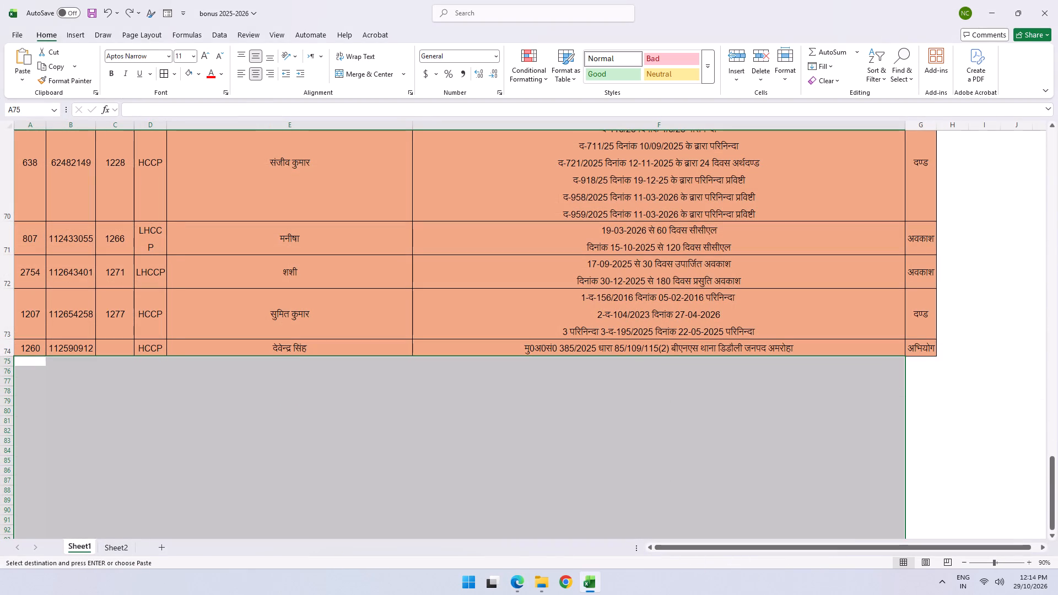
key("ctrl+v")
key("ctrl+c")
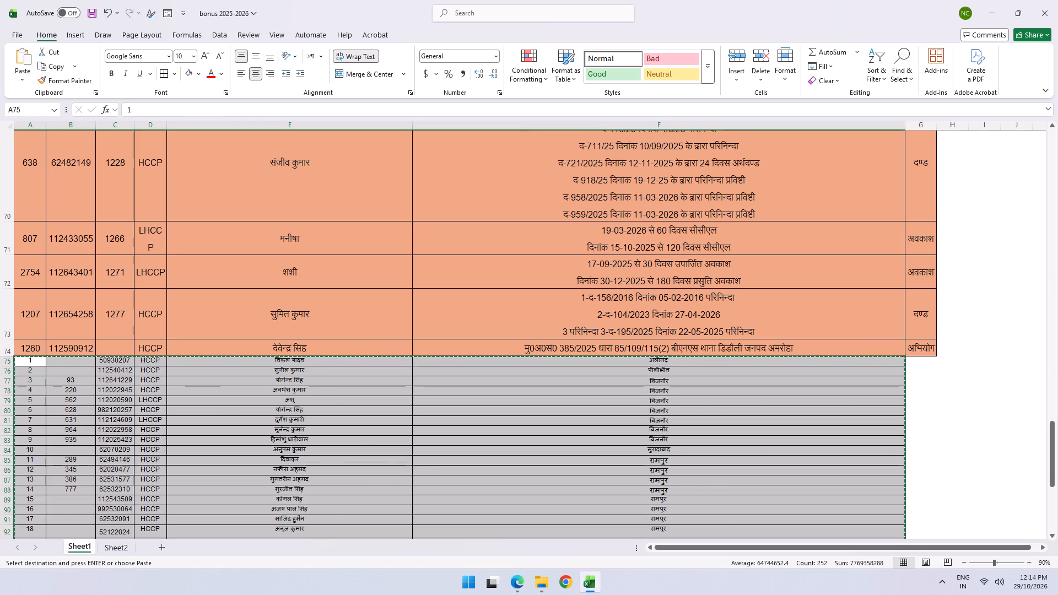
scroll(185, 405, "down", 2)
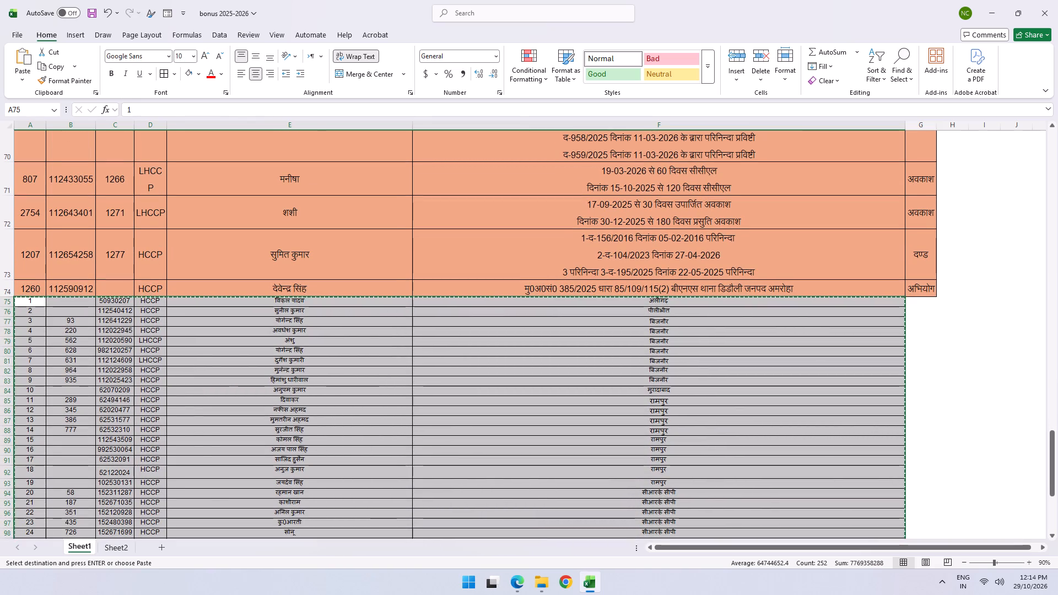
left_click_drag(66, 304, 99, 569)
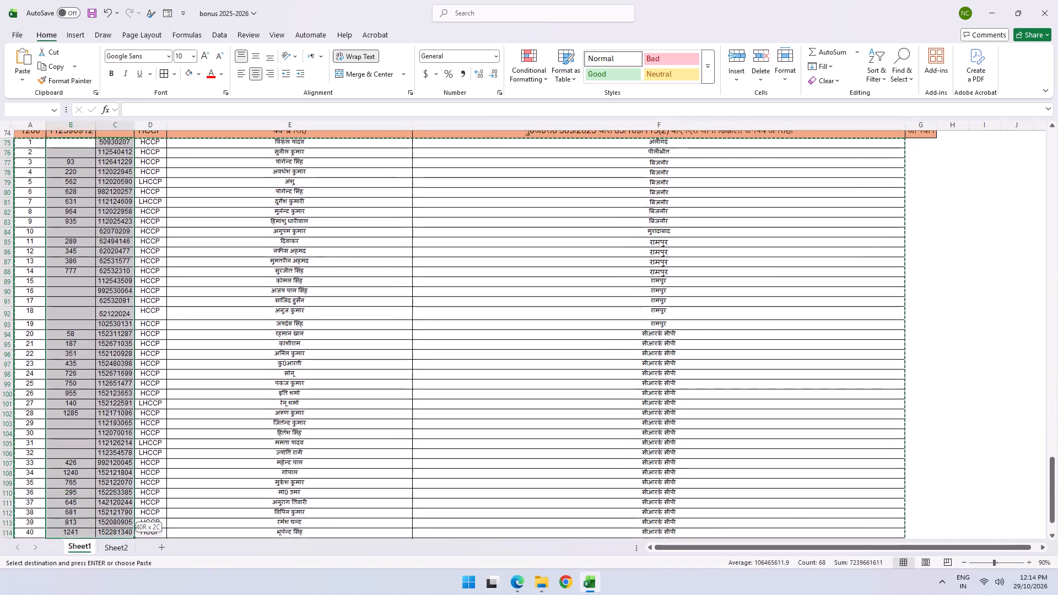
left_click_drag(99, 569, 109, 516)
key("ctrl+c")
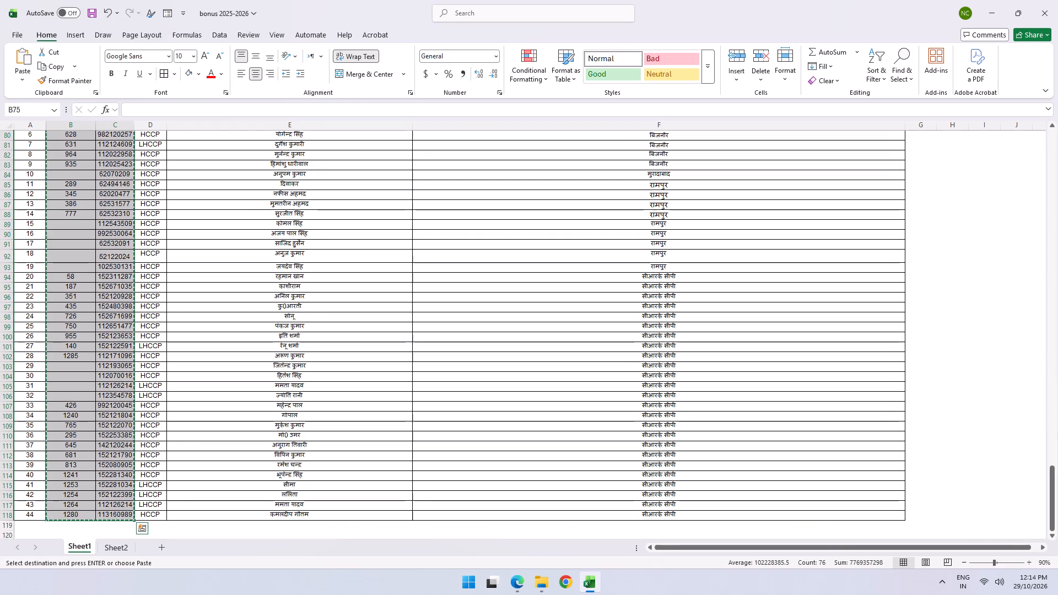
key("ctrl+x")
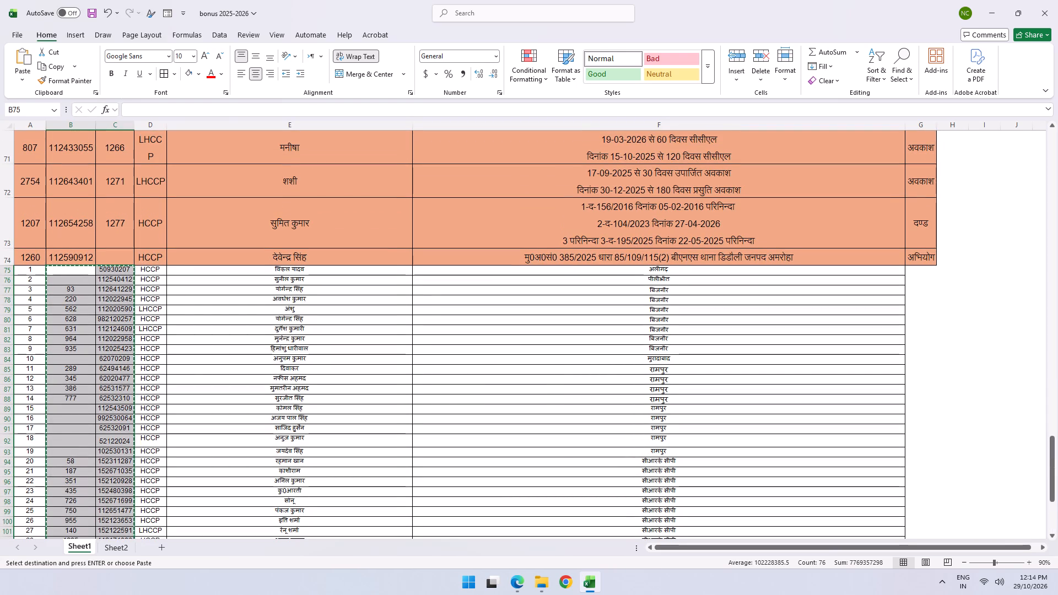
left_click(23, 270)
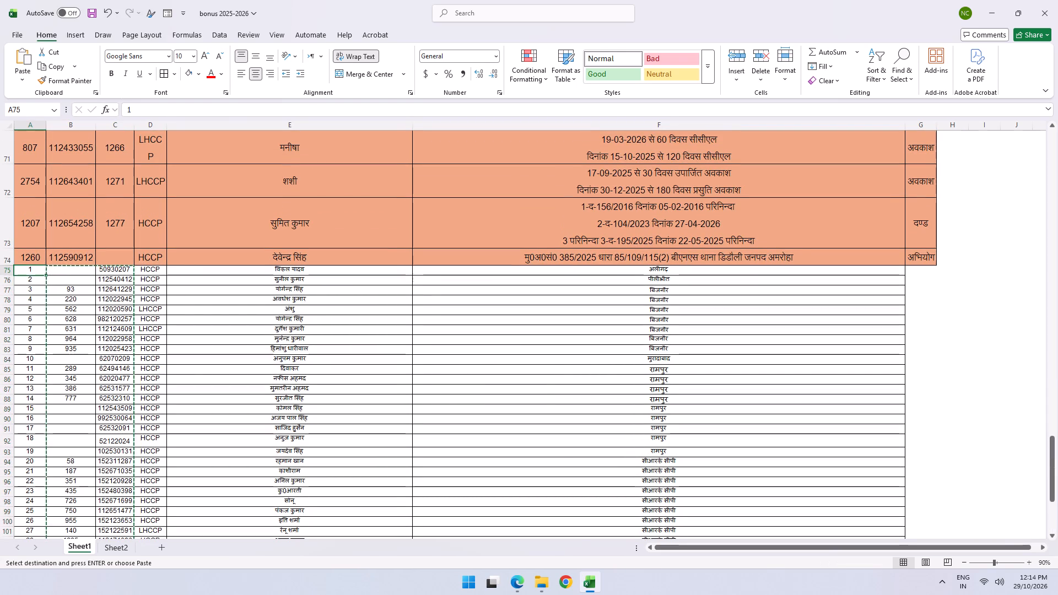
Clear the serial numbers of the pasted staff rows in Sheet1, A75:A118.
scroll(109, 281, "up", 9)
scroll(110, 282, "down", 4)
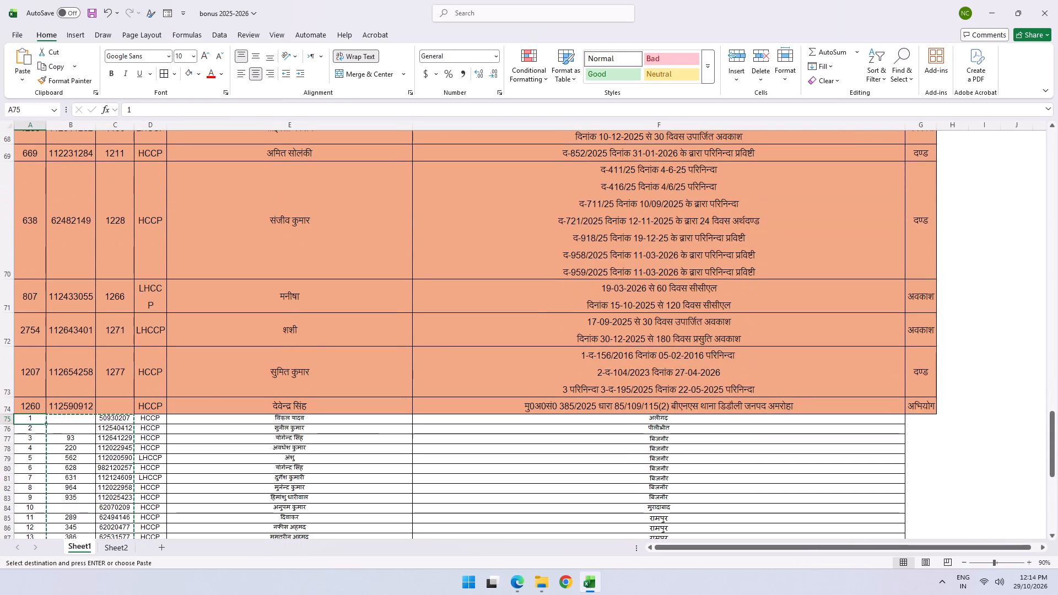
left_click_drag(26, 420, 40, 531)
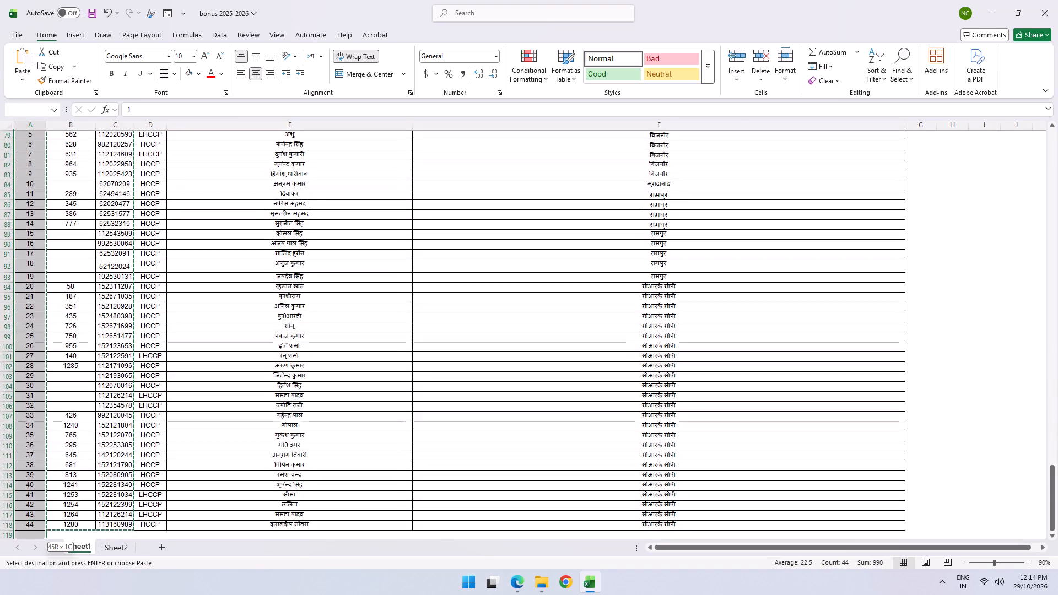
left_click_drag(40, 531, 33, 478)
key("Delete")
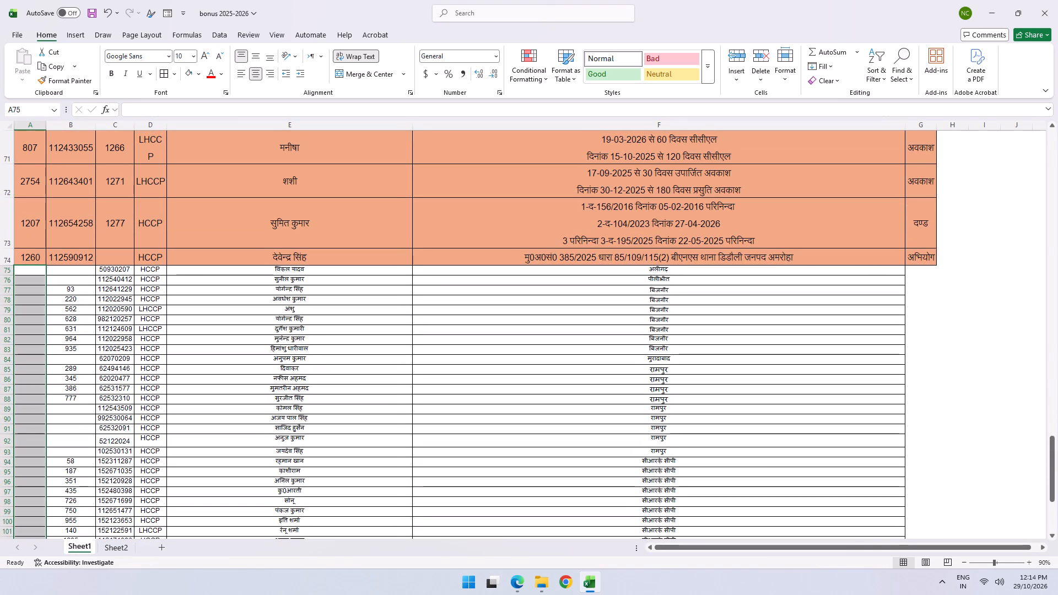
Move the pasted rows' badge numbers from B75:B118 into the emptied column A, starting at A75.
left_click_drag(72, 270, 51, 387)
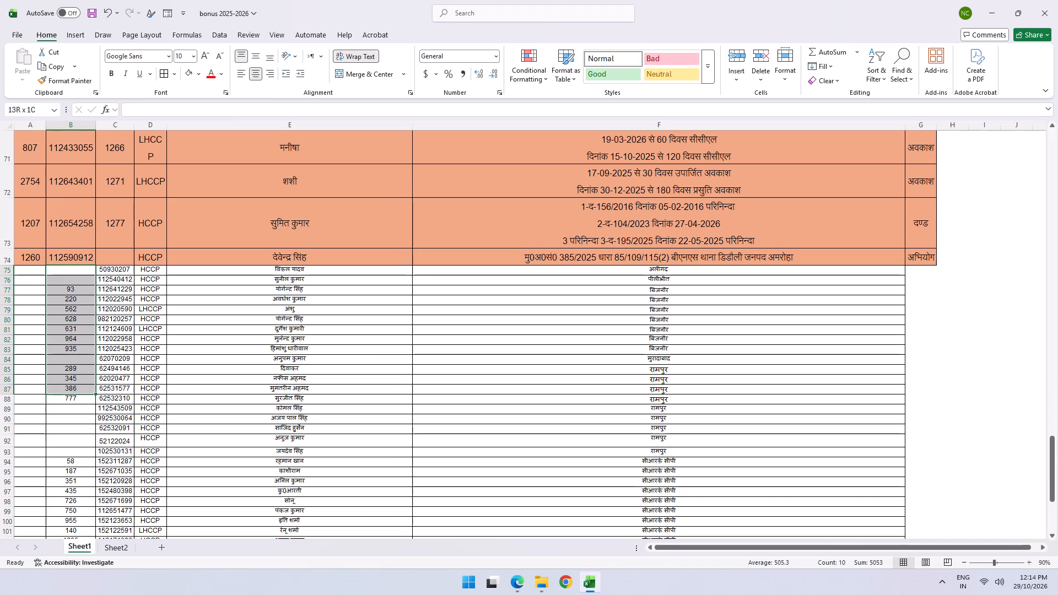
left_click_drag(51, 387, 70, 566)
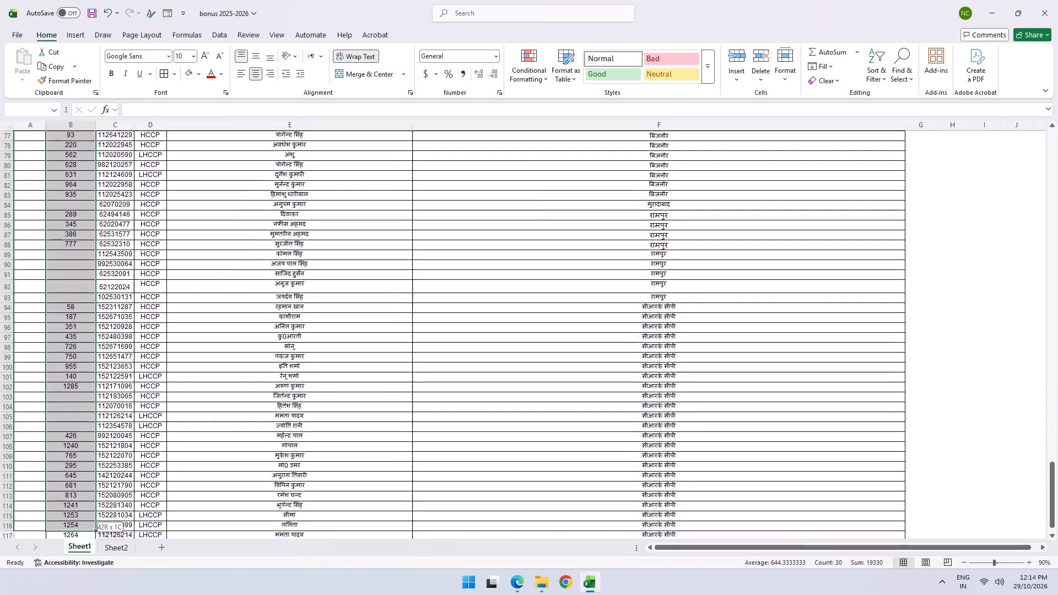
left_click_drag(70, 566, 74, 520)
key("ctrl+x")
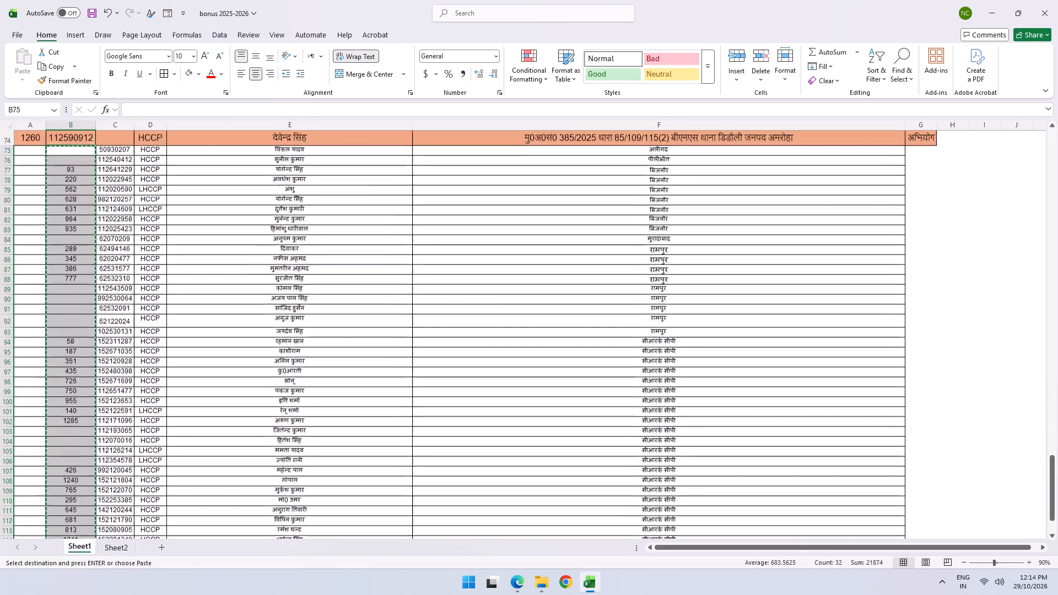
left_click(23, 271)
key("ctrl+v")
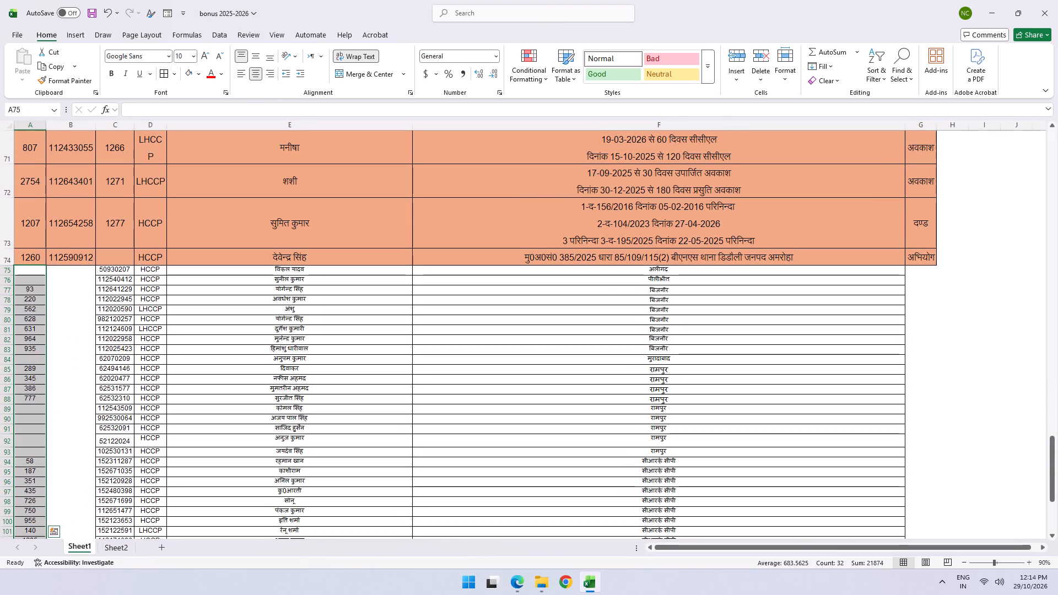
Move the pasted rows' PNO numbers from C75:C118 into column B, starting at B75.
left_click_drag(121, 271, 120, 516)
key("ctrl+shift+Down")
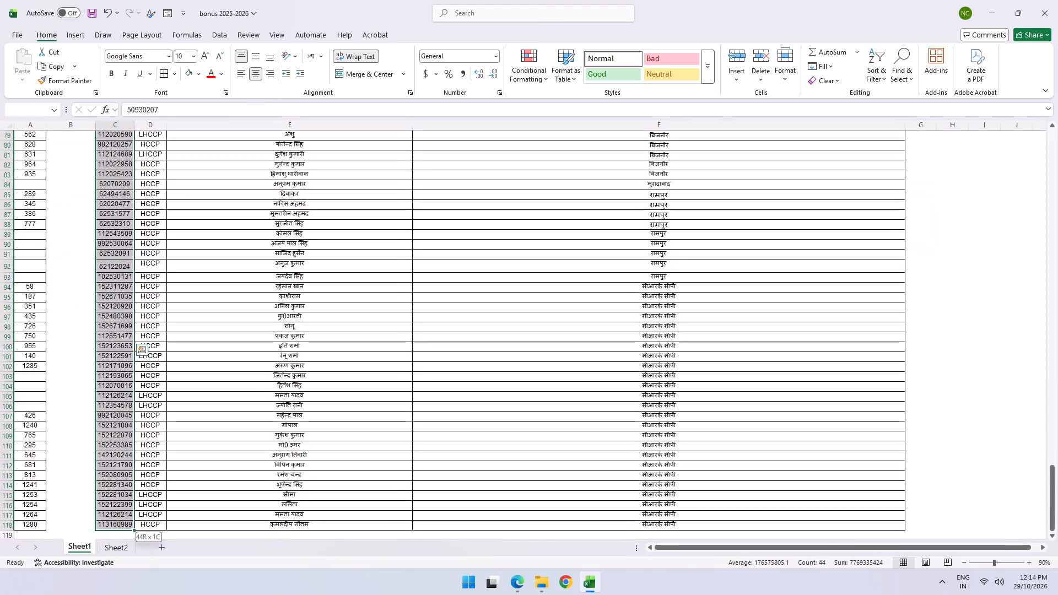
key("ctrl+x")
left_click(70, 268)
key("ctrl+v")
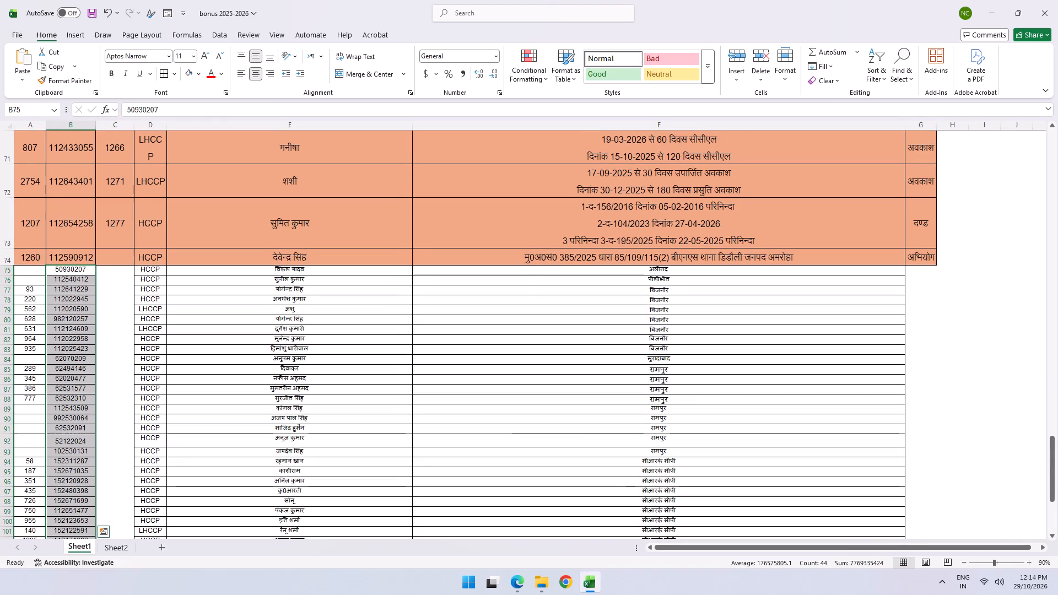
Move the badge numbers, including the blank cells between them, from A75:A118 into column C, starting at C75.
left_click(22, 268)
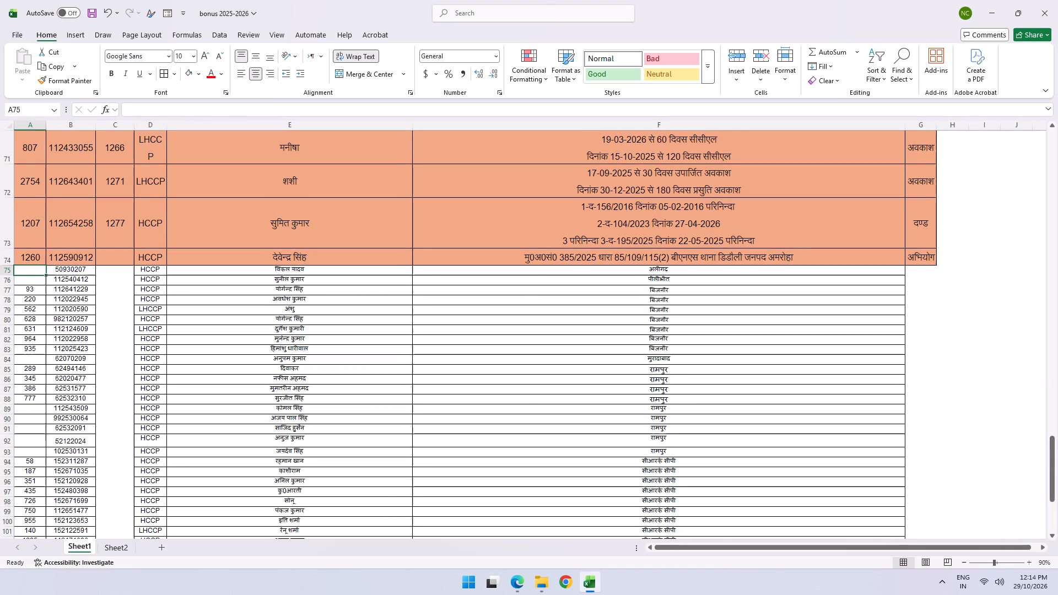
key("ctrl+shift+Down")
key("ctrl+shift+Down")
key("ctrl+shift+Down")
key("ctrl+shift+Down")
key("ctrl+shift+Down")
key("ctrl+shift+Down")
key("ctrl+shift+Down")
key("ctrl+shift+Down")
key("ctrl+shift+Down")
key("ctrl+shift+Down")
key("ctrl+shift+Down")
key("ctrl+shift+Down")
key("ctrl+shift+Down")
key("ctrl+shift+Down")
key("ctrl+shift+Down")
key("ctrl+shift+Down")
key("ctrl+shift+Up")
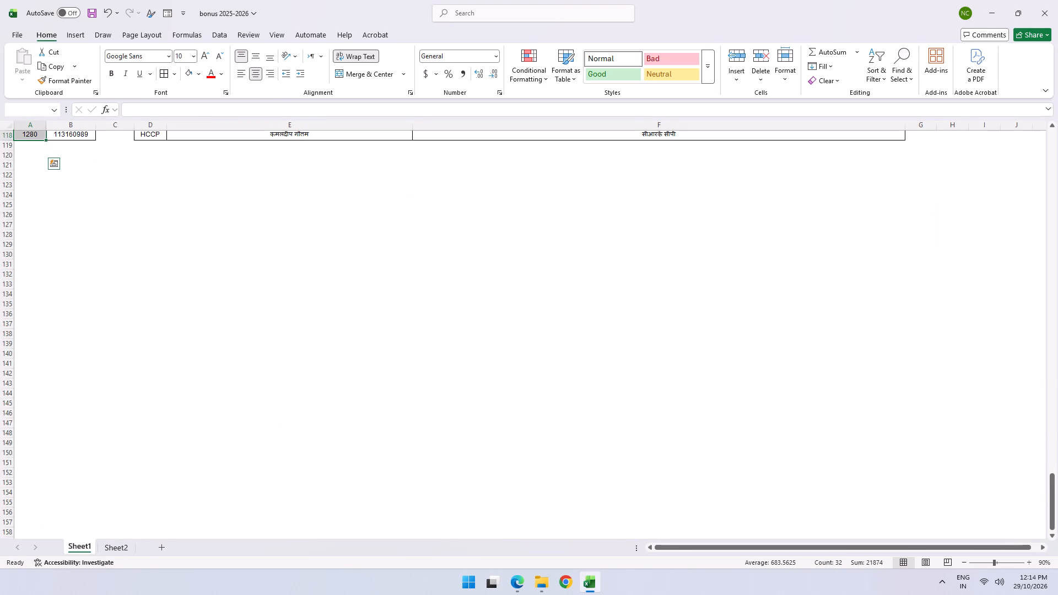
key("ctrl+x")
left_click(118, 269)
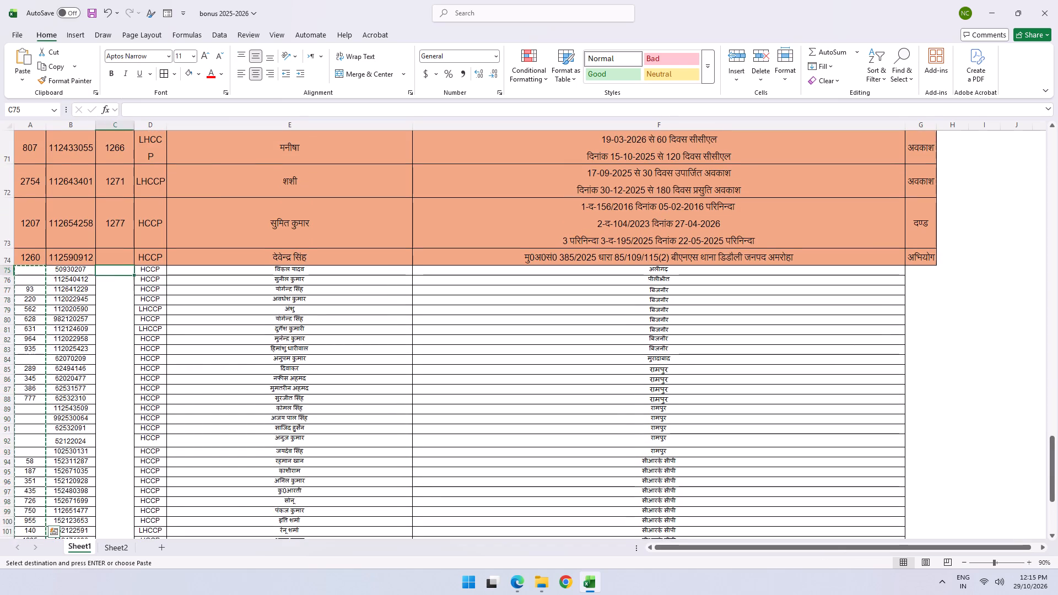
key("ctrl+v")
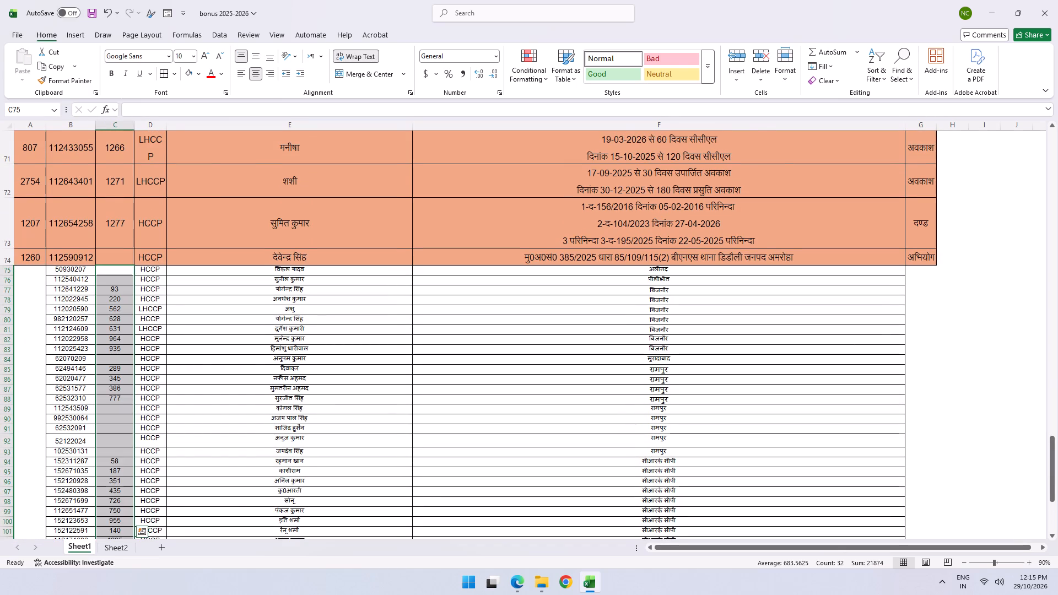
Renumber column A of Sheet1 with 1 in A2 and 2 in A3, and fill the series down to row 74.
scroll(1, 257, "up", 7)
scroll(112, 277, "up", 18)
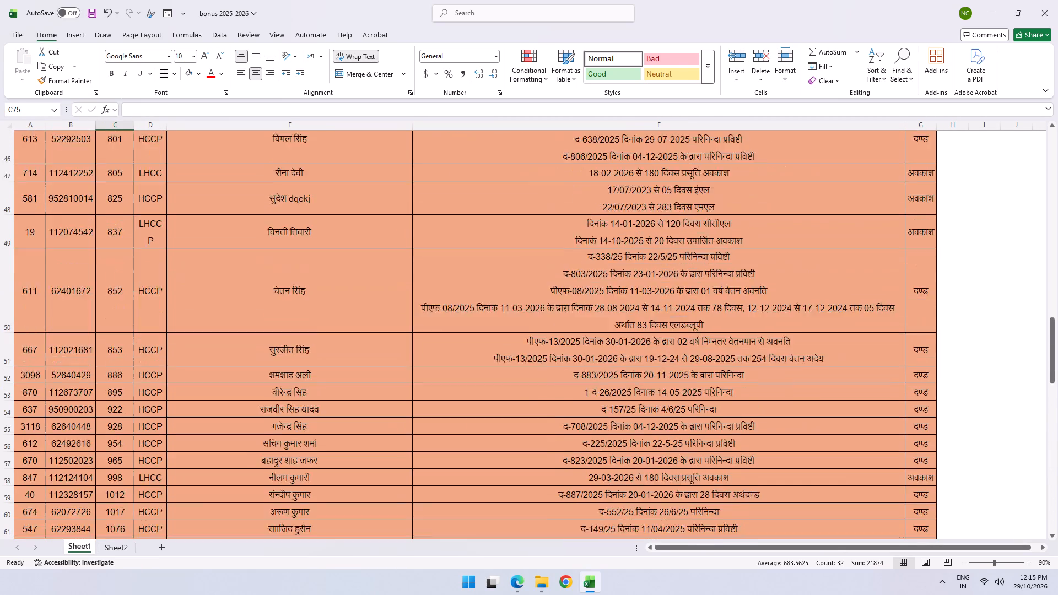
scroll(112, 289, "up", 18)
scroll(112, 289, "down", 1)
scroll(112, 289, "up", 14)
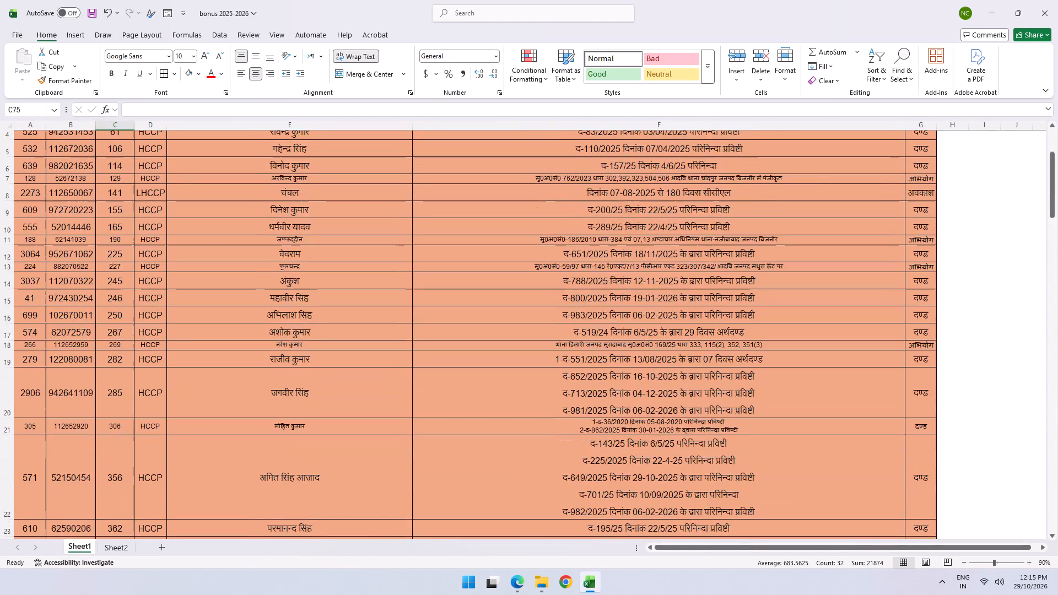
scroll(112, 289, "up", 4)
scroll(111, 288, "down", 1)
scroll(111, 288, "up", 11)
left_click(26, 166)
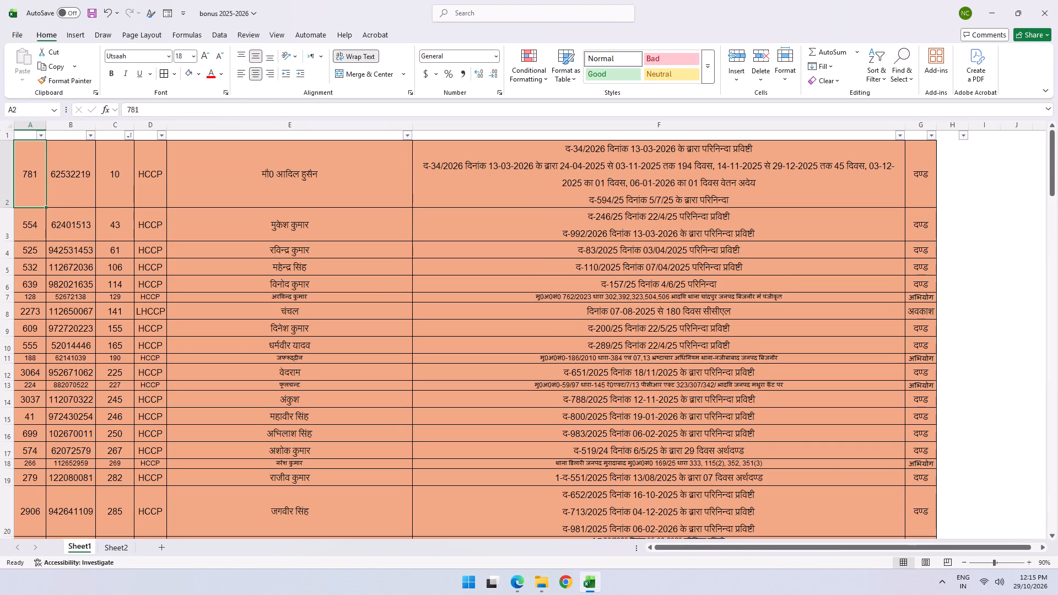
key("1")
key("Return")
key("2")
key("Return")
left_click_drag(31, 166, 30, 175)
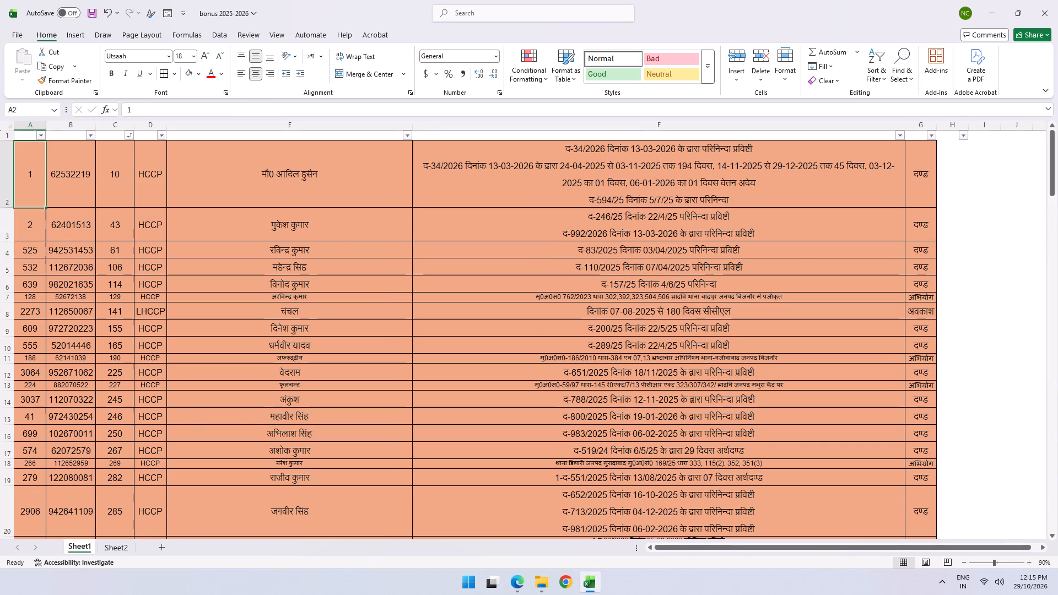
left_click_drag(30, 175, 23, 236)
double_click(46, 241)
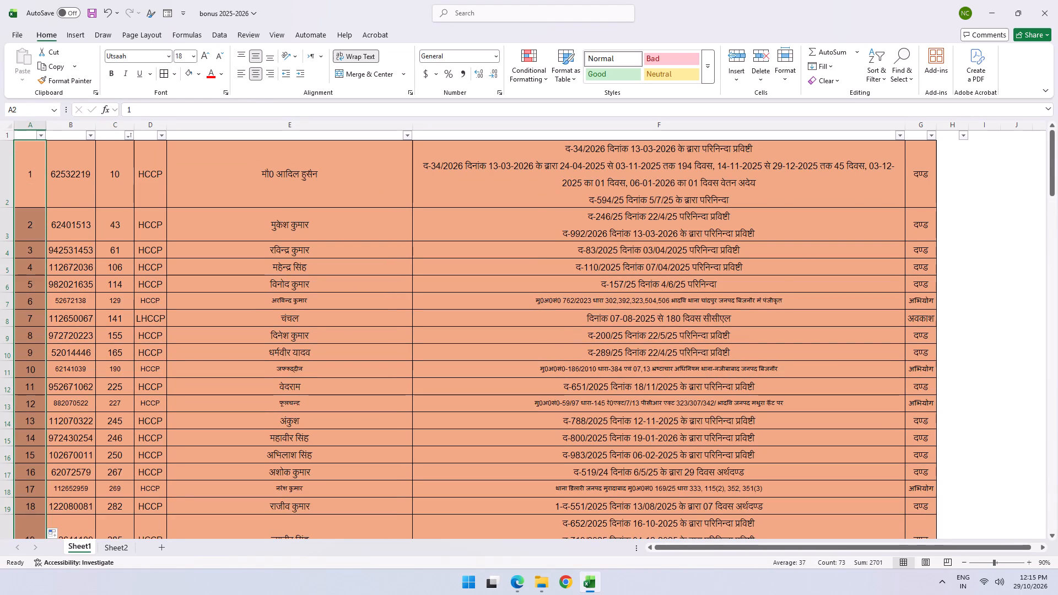
Extend the serial number series in column A through the pasted staff rows, reaching 117 in row 118.
scroll(649, 336, "down", 8)
scroll(284, 309, "down", 20)
scroll(284, 309, "down", 6)
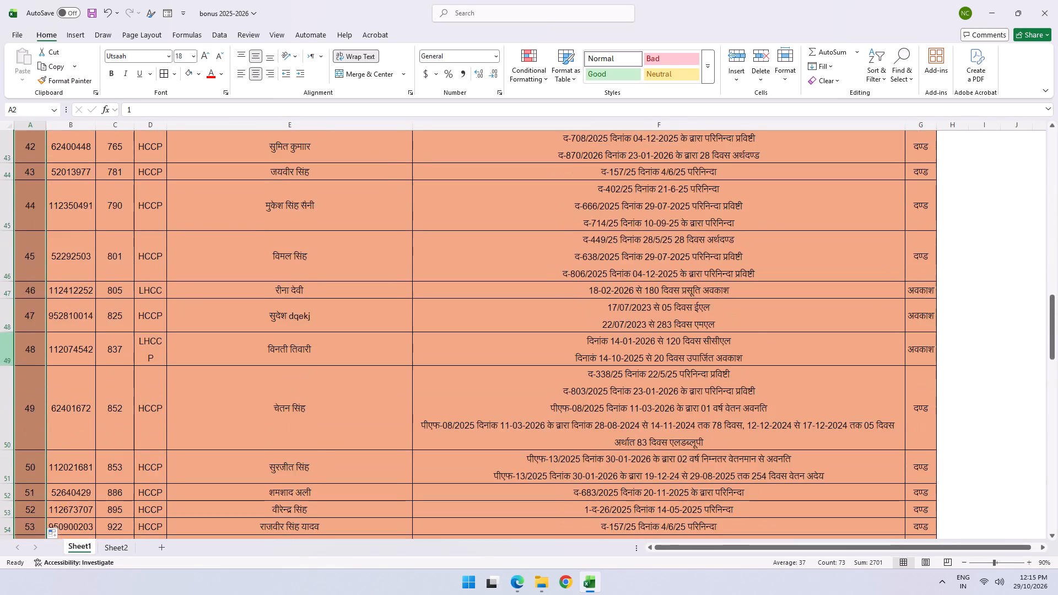
scroll(7, 337, "down", 16)
scroll(3, 337, "down", 8)
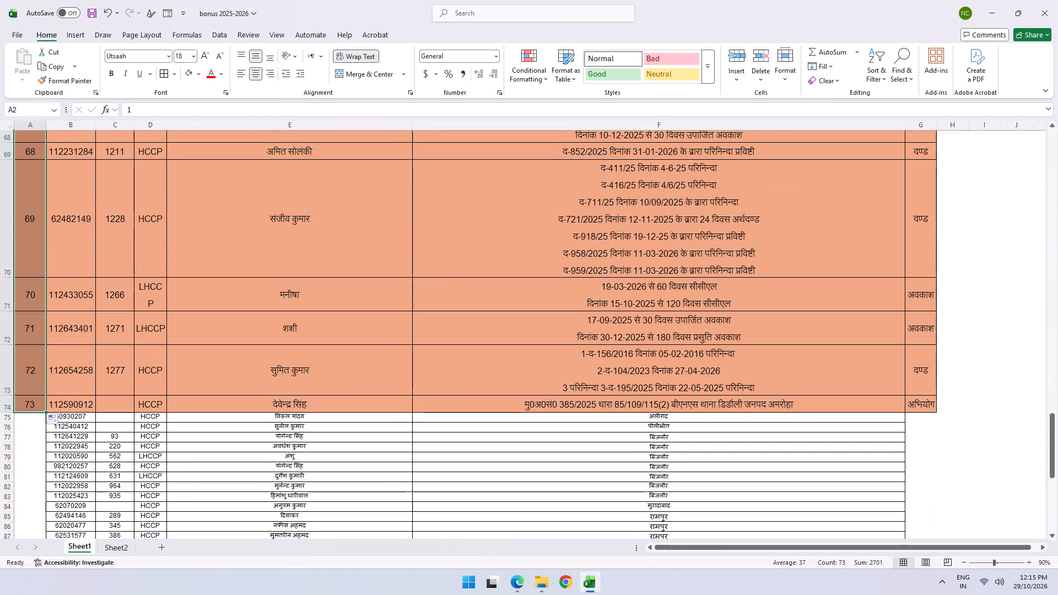
double_click(45, 410)
scroll(71, 402, "down", 4)
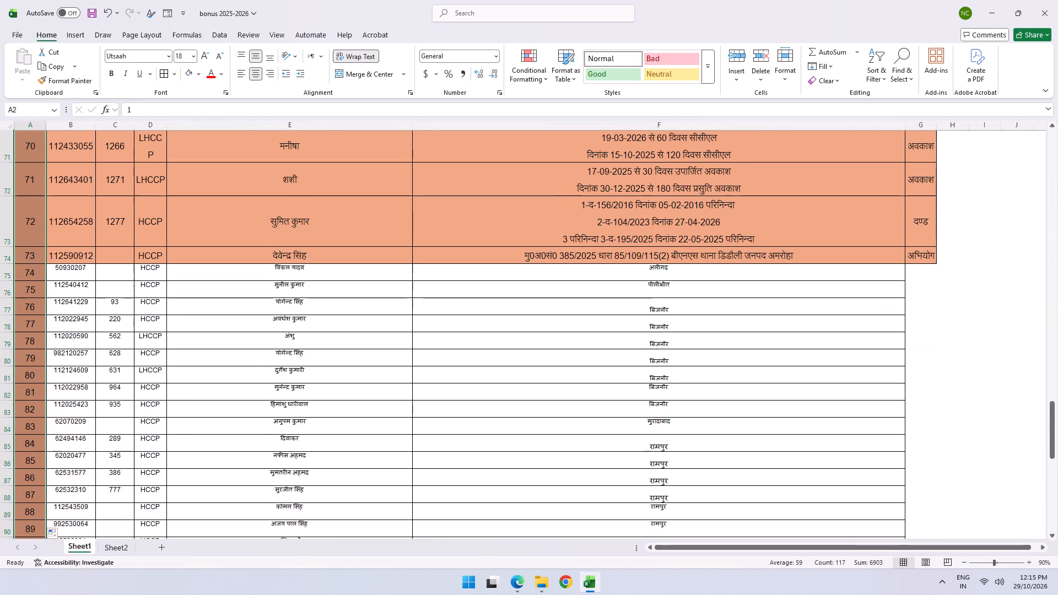
scroll(72, 404, "down", 4)
scroll(72, 403, "down", 20)
scroll(72, 403, "down", 1)
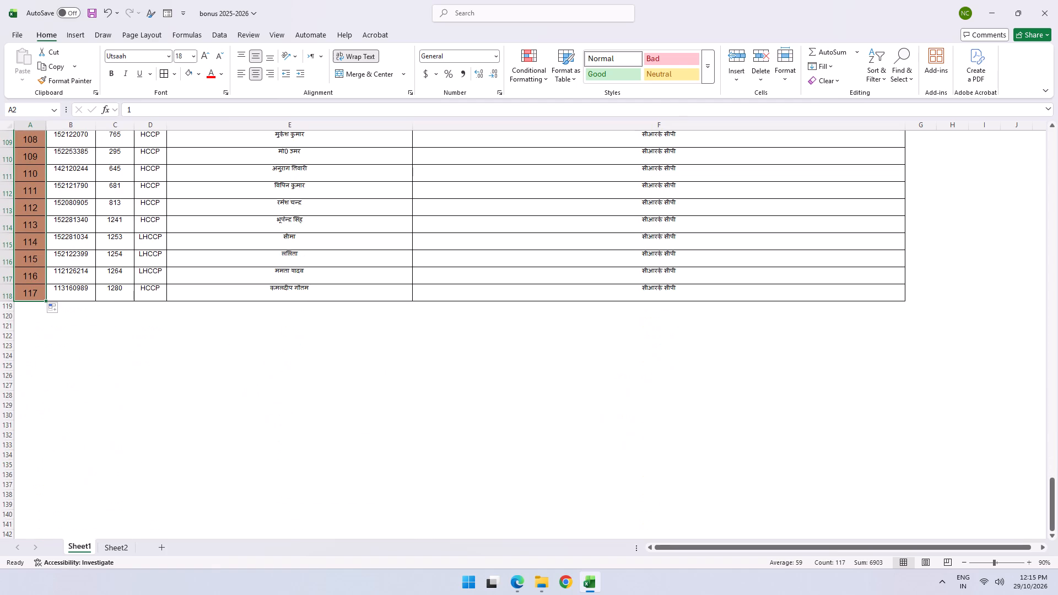
Copy the formatting of row 2 in Sheet1 onto all list rows down to row 118 with Format Painter.
scroll(72, 403, "up", 20)
scroll(72, 403, "up", 2)
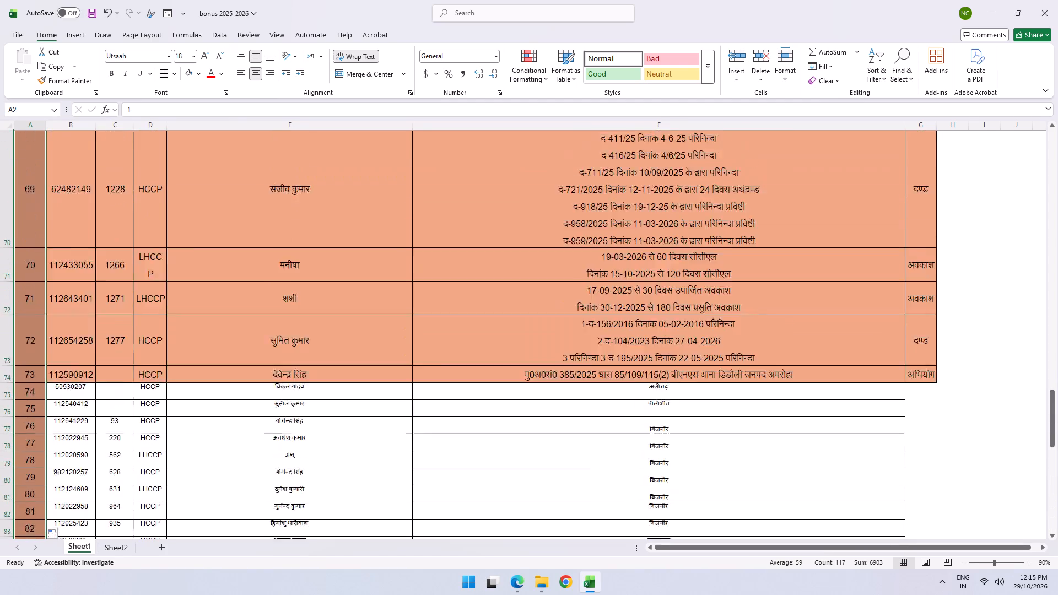
scroll(72, 403, "up", 17)
scroll(72, 403, "down", 1)
scroll(72, 403, "up", 18)
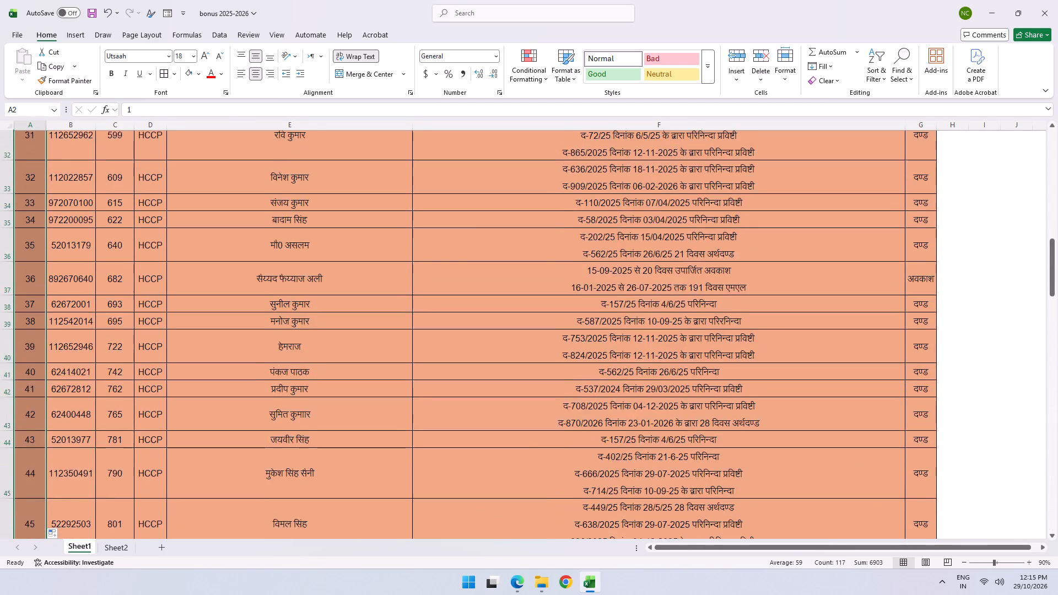
scroll(72, 403, "up", 20)
scroll(72, 403, "up", 11)
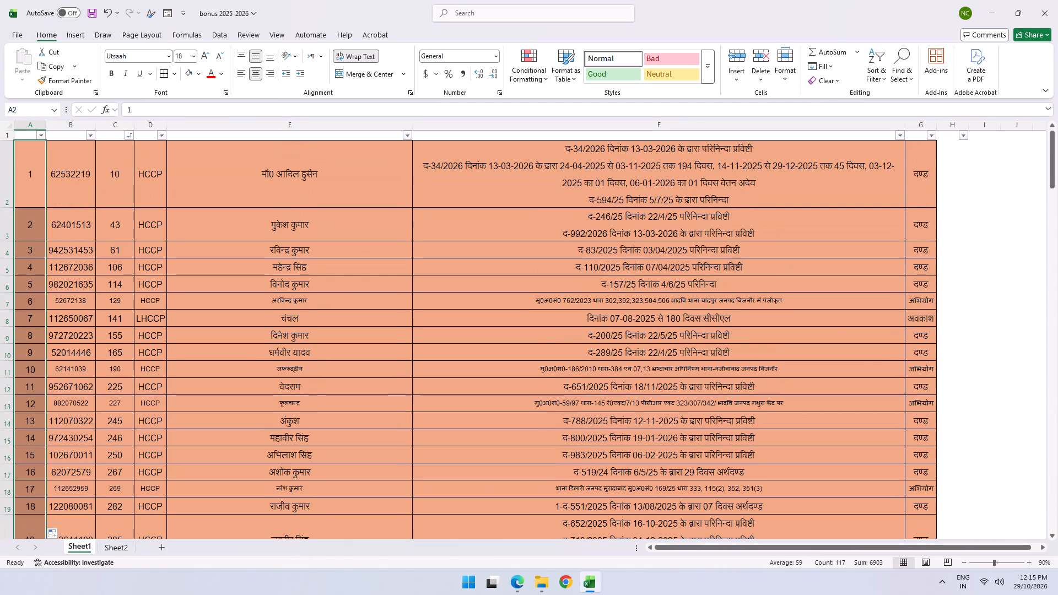
scroll(72, 403, "up", 7)
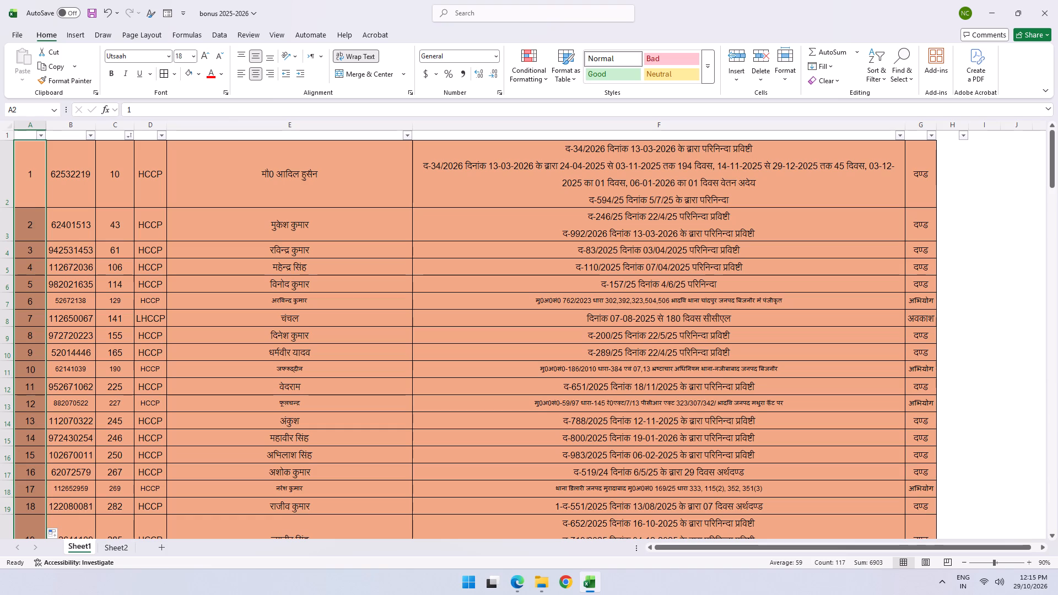
left_click(25, 178)
left_click(0, 164)
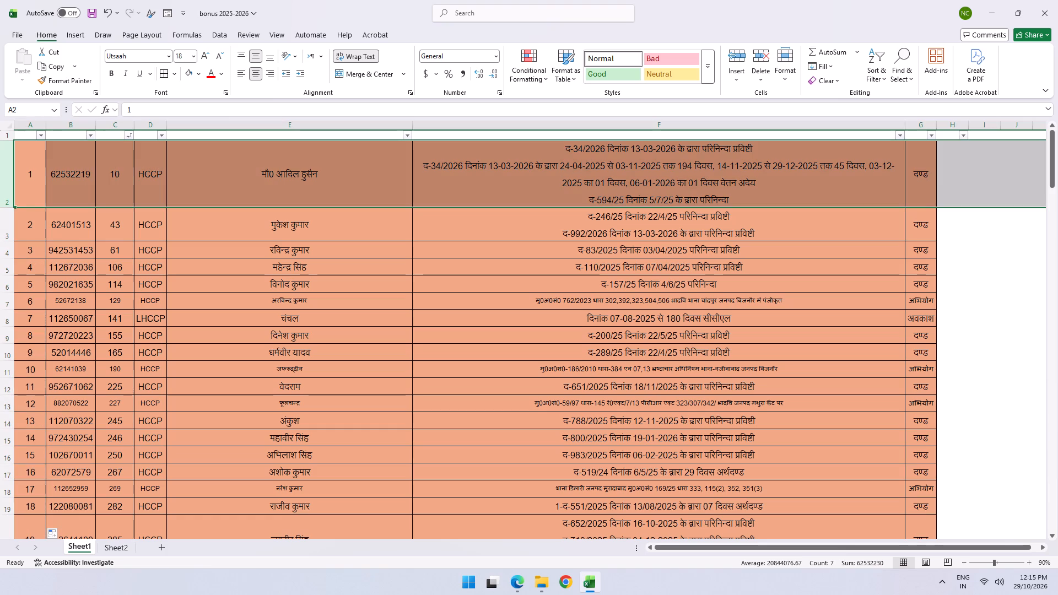
left_click(74, 79)
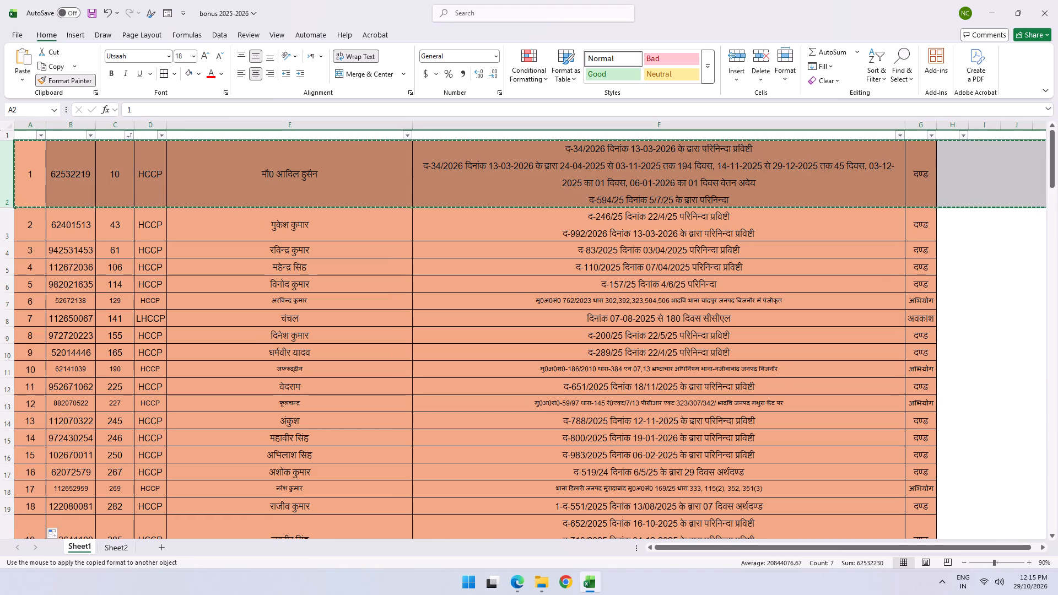
left_click_drag(0, 172, 0, 594)
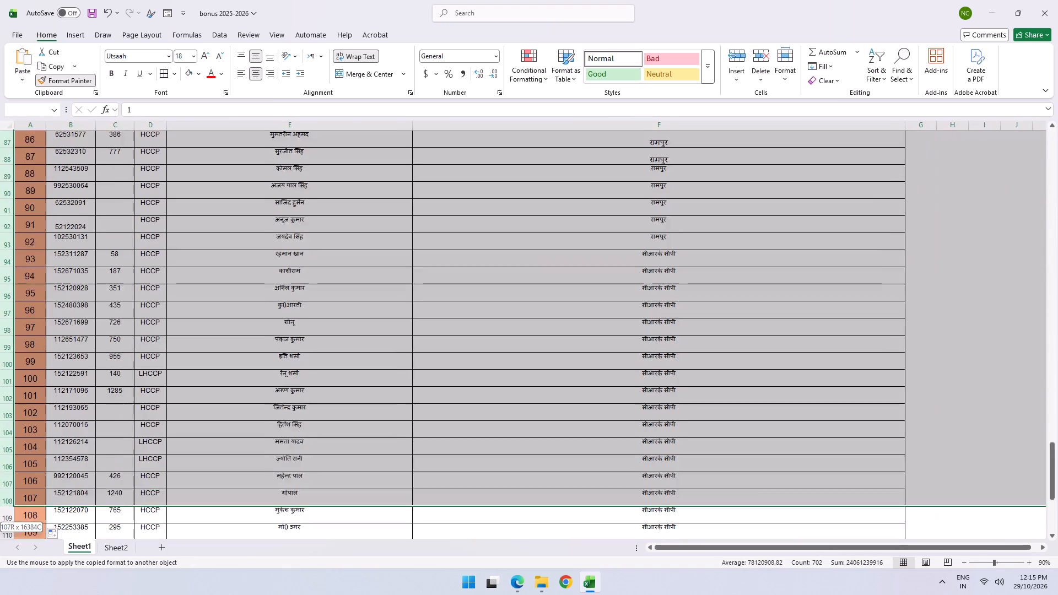
left_click_drag(0, 594, 25, 512)
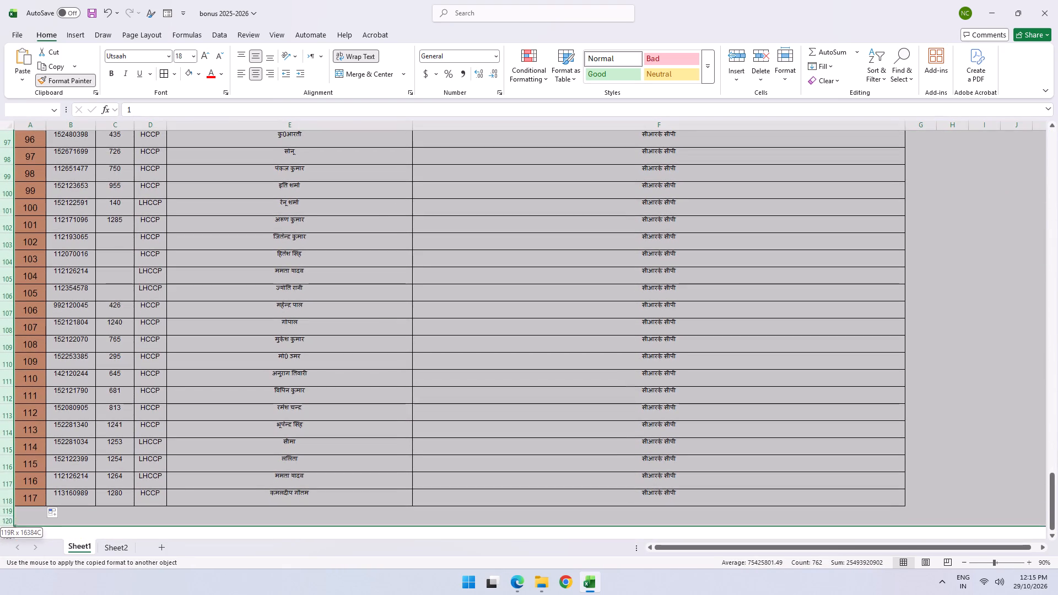
left_click_drag(25, 512, 29, 497)
Delete row 105, serial number 104, the highlighted duplicate सीआरके सीपी entry that has no badge number.
scroll(558, 428, "down", 4)
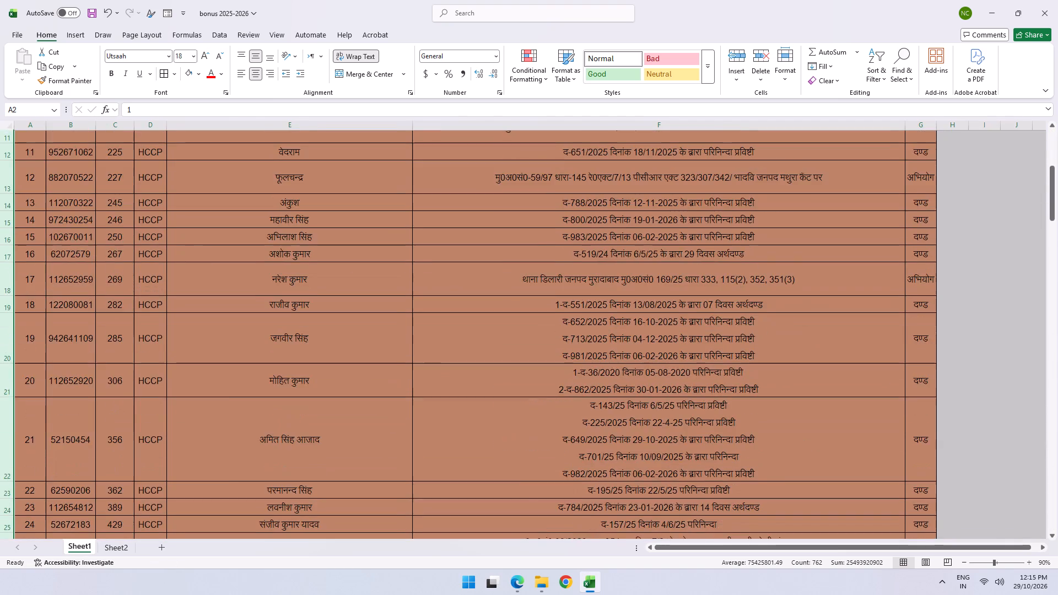
scroll(558, 428, "down", 20)
scroll(558, 428, "down", 14)
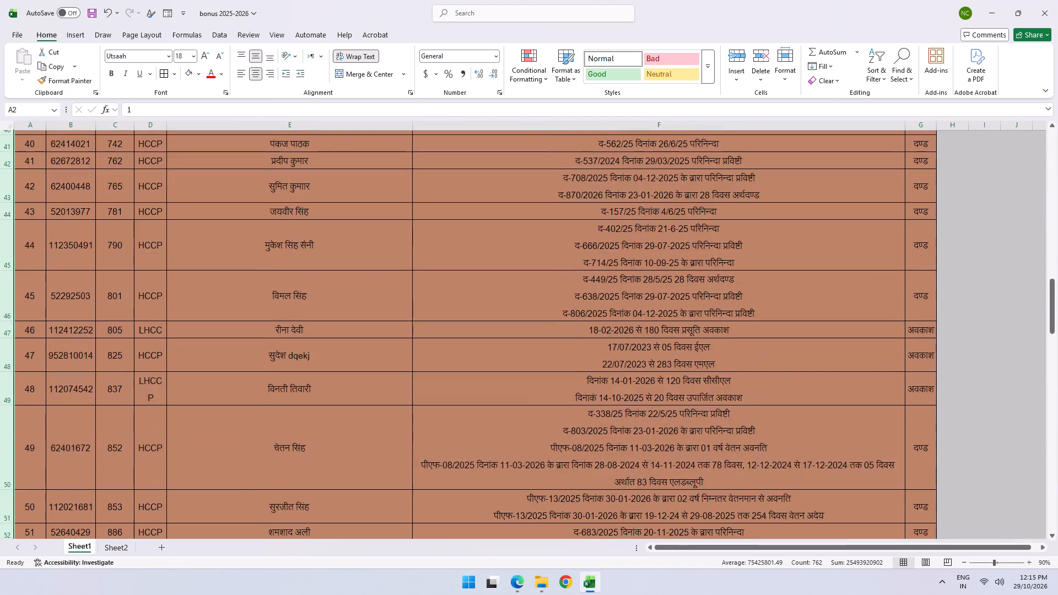
scroll(605, 391, "down", 20)
scroll(605, 391, "down", 6)
scroll(594, 376, "up", 1)
scroll(594, 376, "down", 3)
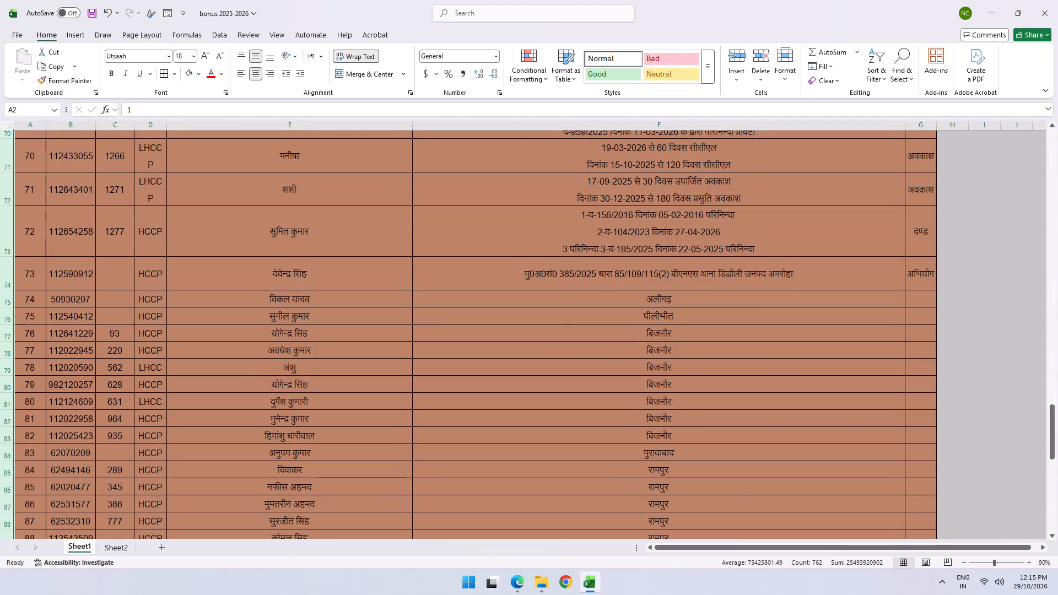
scroll(575, 379, "down", 20)
scroll(575, 379, "down", 6)
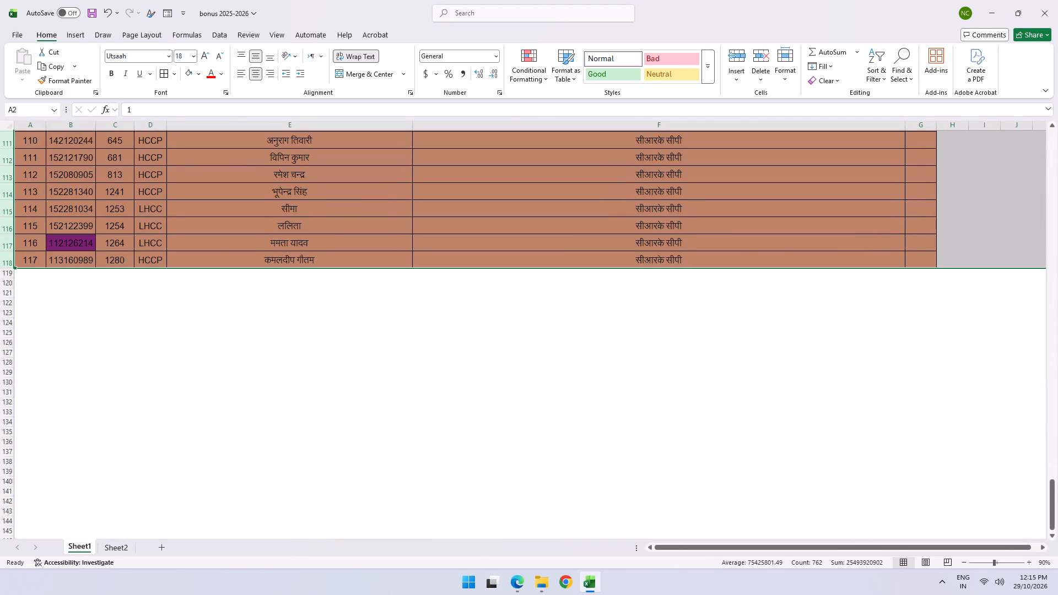
scroll(300, 336, "up", 5)
scroll(284, 343, "down", 2)
scroll(225, 351, "up", 3)
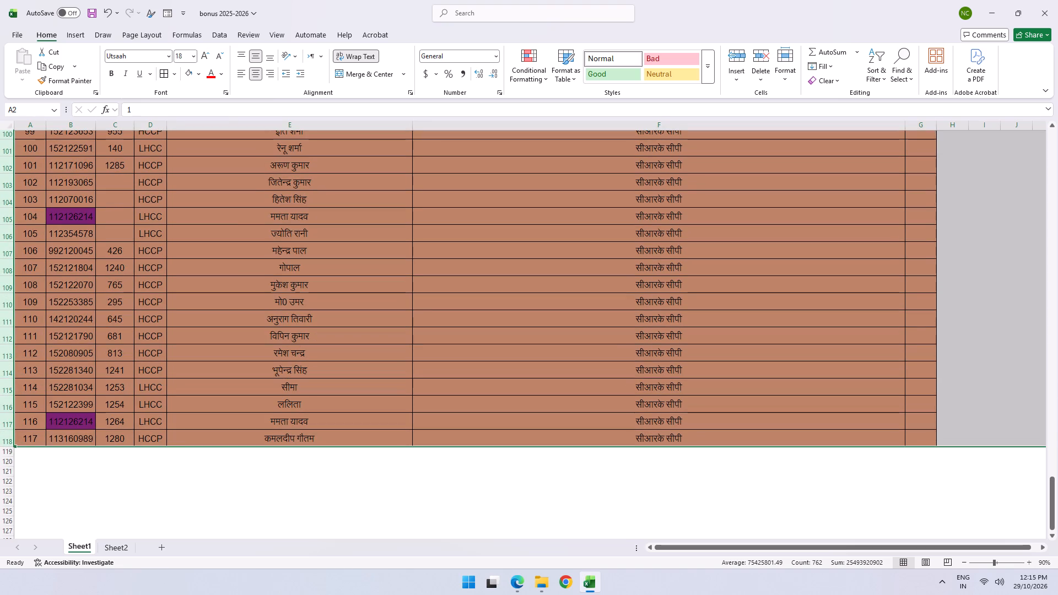
left_click(6, 420)
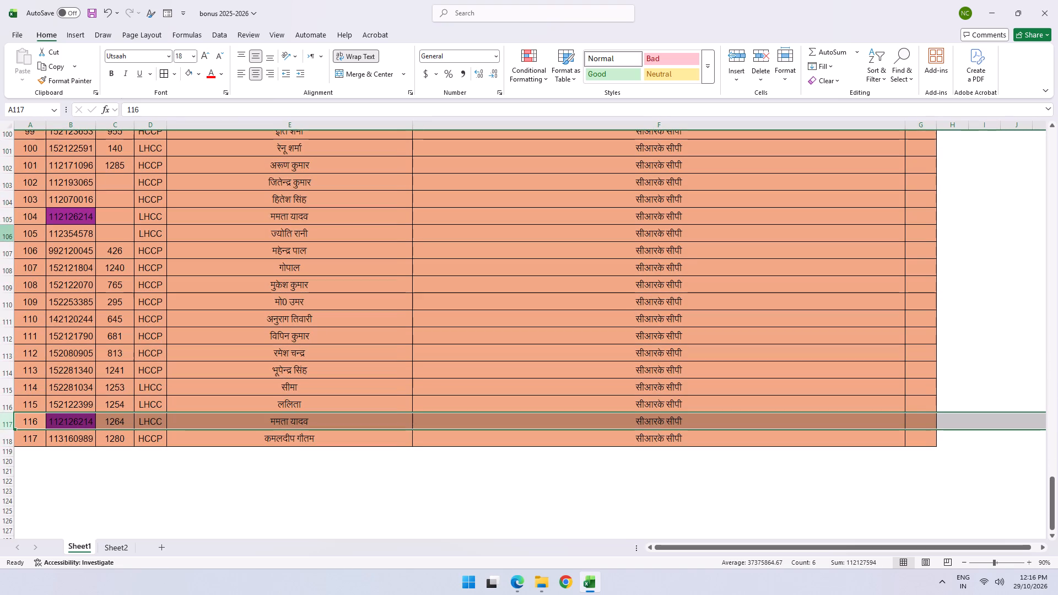
left_click(0, 219)
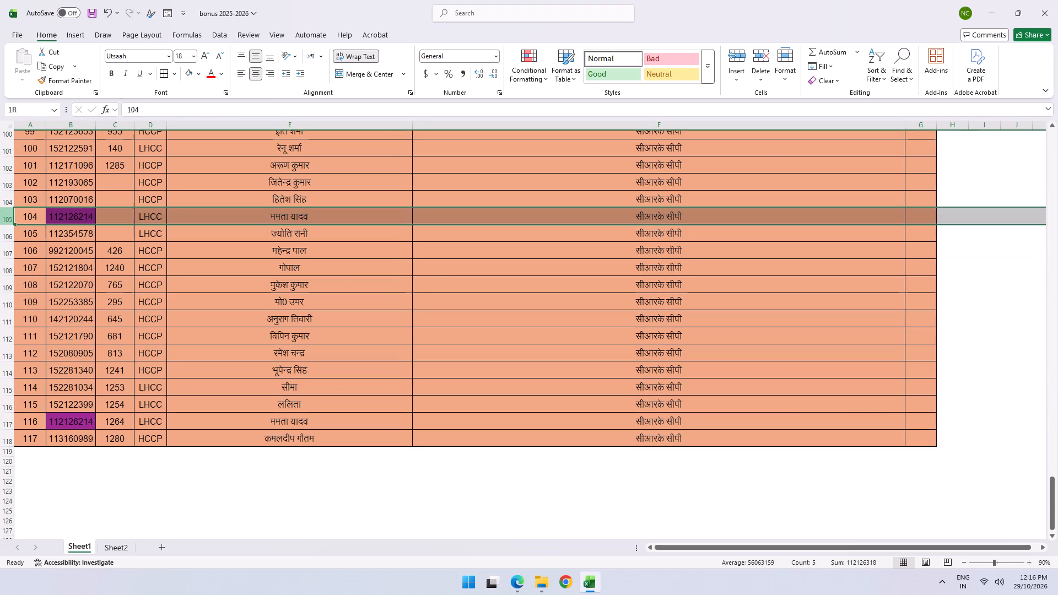
key("ctrl+minus")
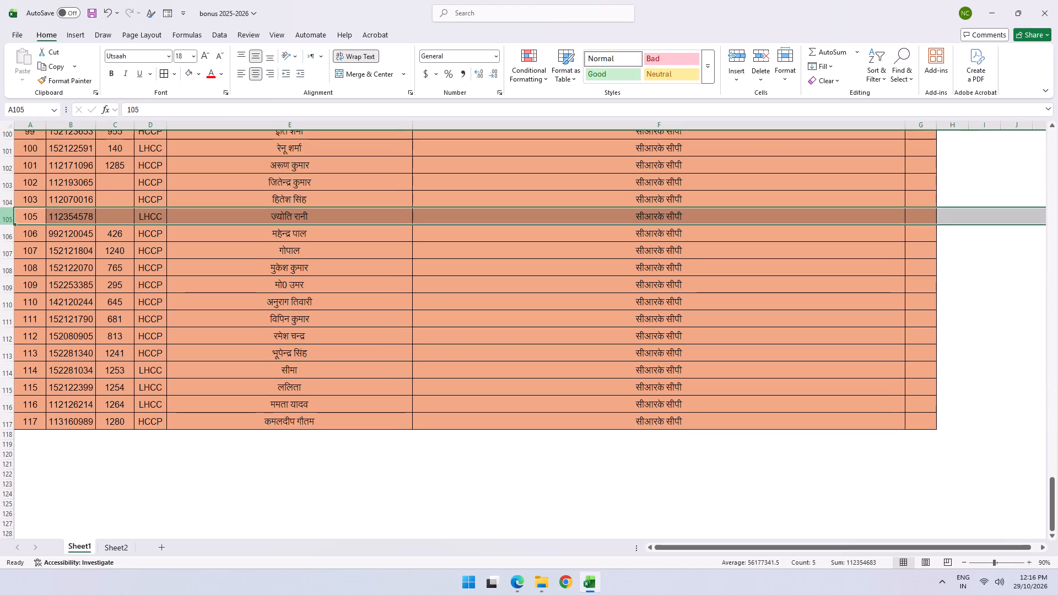
Review the reformatted Sheet1 list from the सीआरके सीपी entries back up to the first row.
scroll(156, 176, "up", 20)
scroll(156, 176, "up", 8)
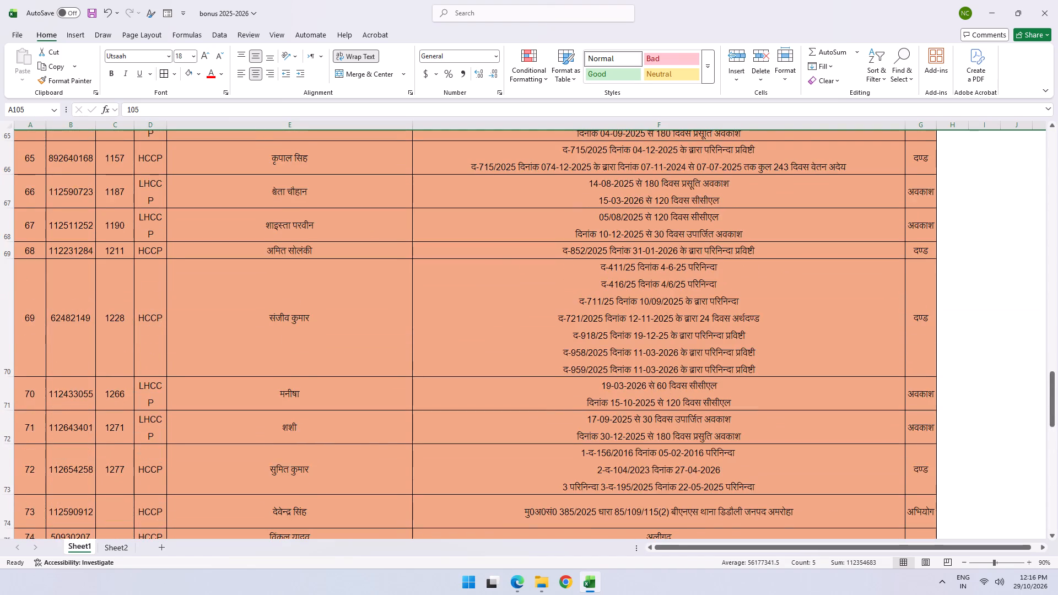
scroll(210, 330, "up", 3)
scroll(210, 330, "down", 1)
scroll(210, 330, "up", 9)
scroll(193, 313, "down", 1)
scroll(193, 313, "up", 6)
scroll(193, 313, "down", 1)
scroll(193, 313, "up", 5)
scroll(193, 313, "down", 1)
scroll(193, 313, "up", 20)
scroll(193, 313, "up", 2)
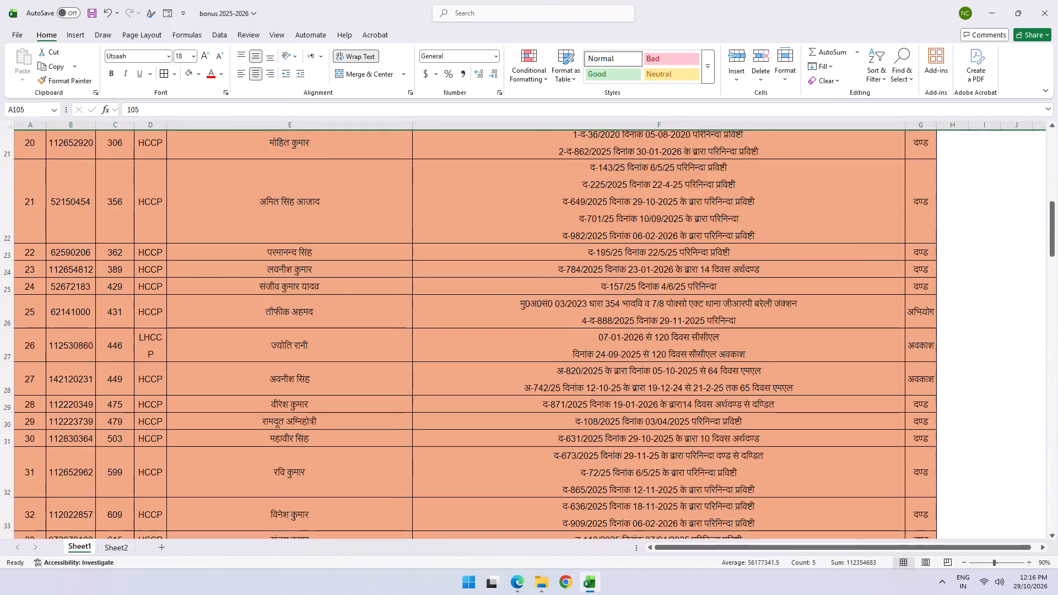
scroll(187, 311, "up", 2)
scroll(187, 311, "down", 1)
scroll(187, 311, "up", 20)
scroll(187, 311, "up", 6)
scroll(187, 311, "down", 1)
scroll(187, 311, "up", 1)
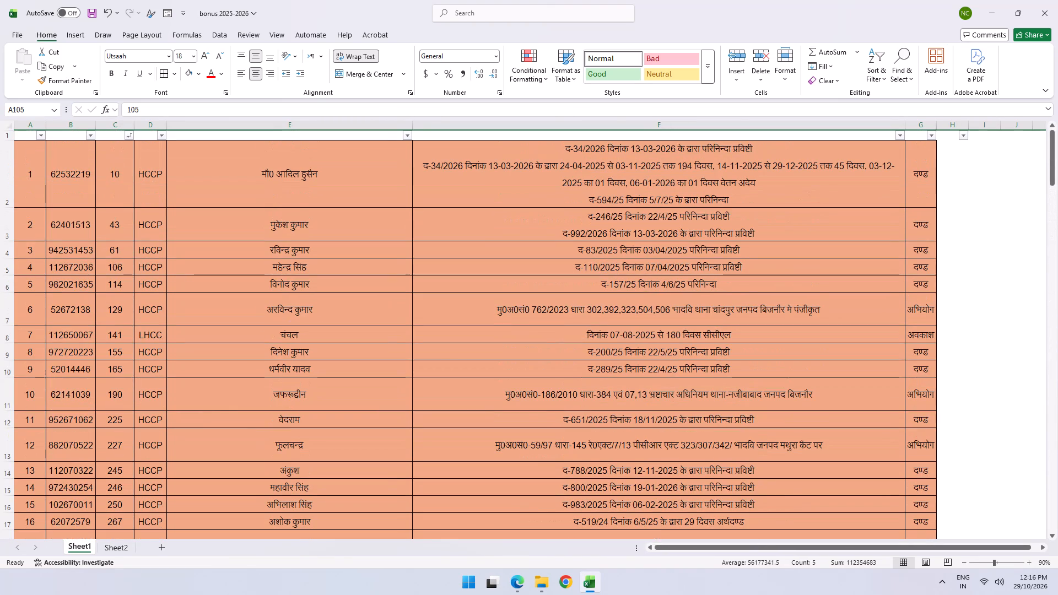
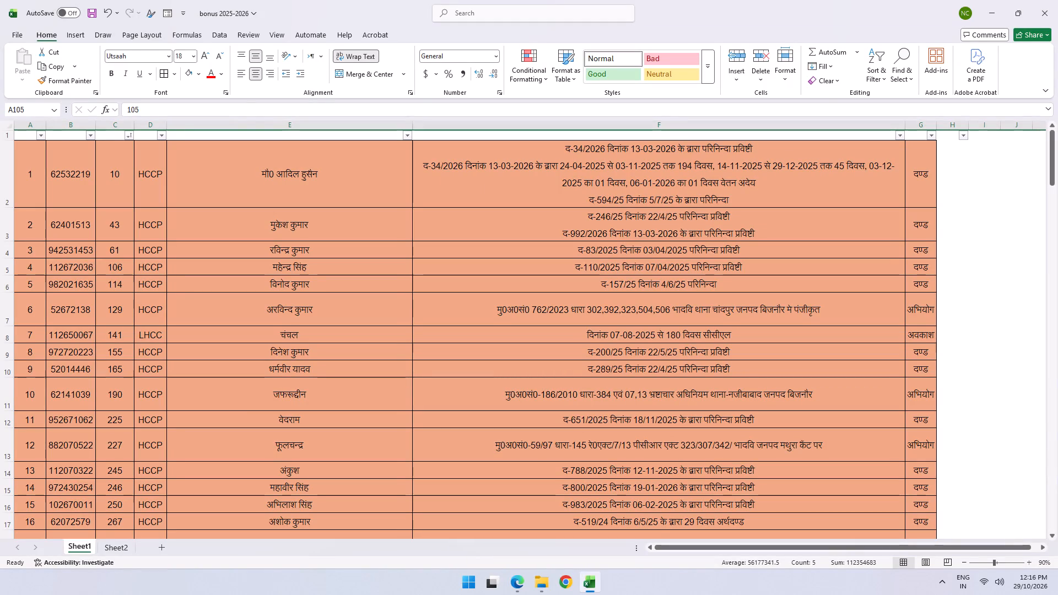
Sort the Sheet1 list in ascending order by the category in column G.
scroll(878, 316, "up", 6)
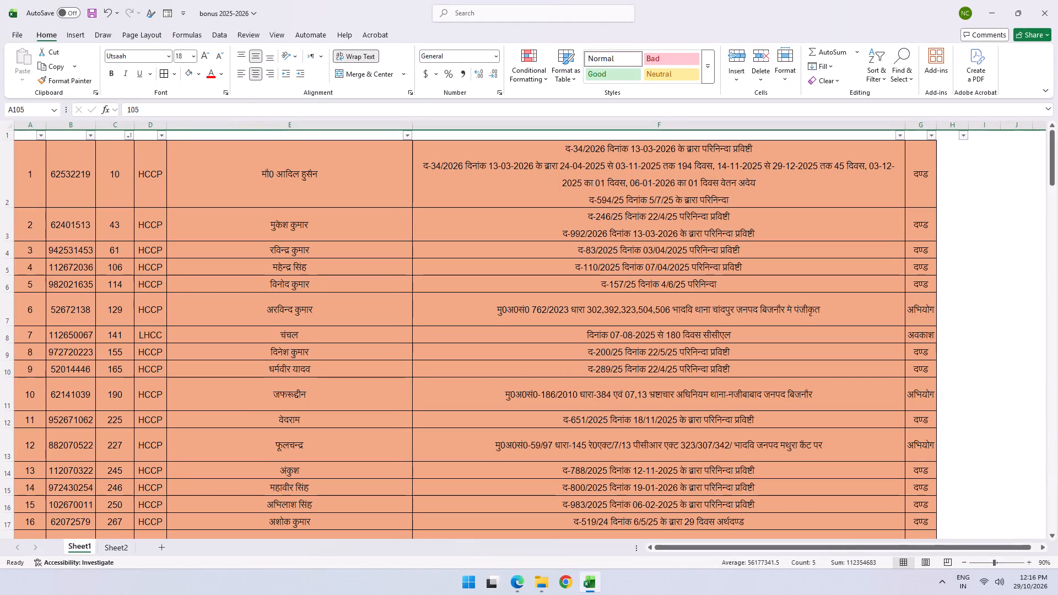
left_click(931, 134)
left_click(936, 145)
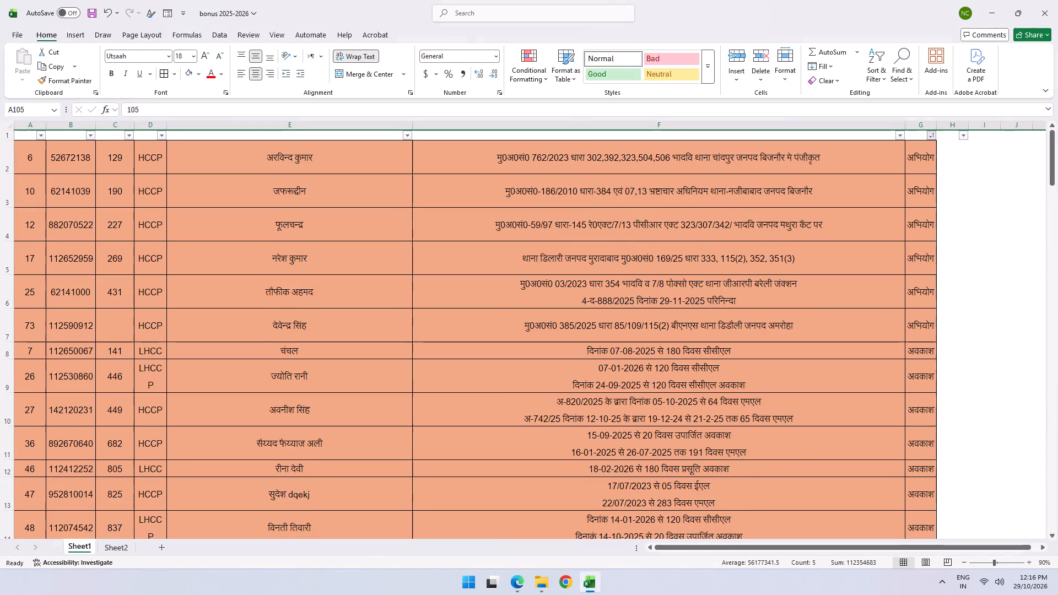
Autofit the width of column D so the LHCCP rank entries fit on one line.
scroll(930, 223, "down", 2)
scroll(943, 287, "down", 3)
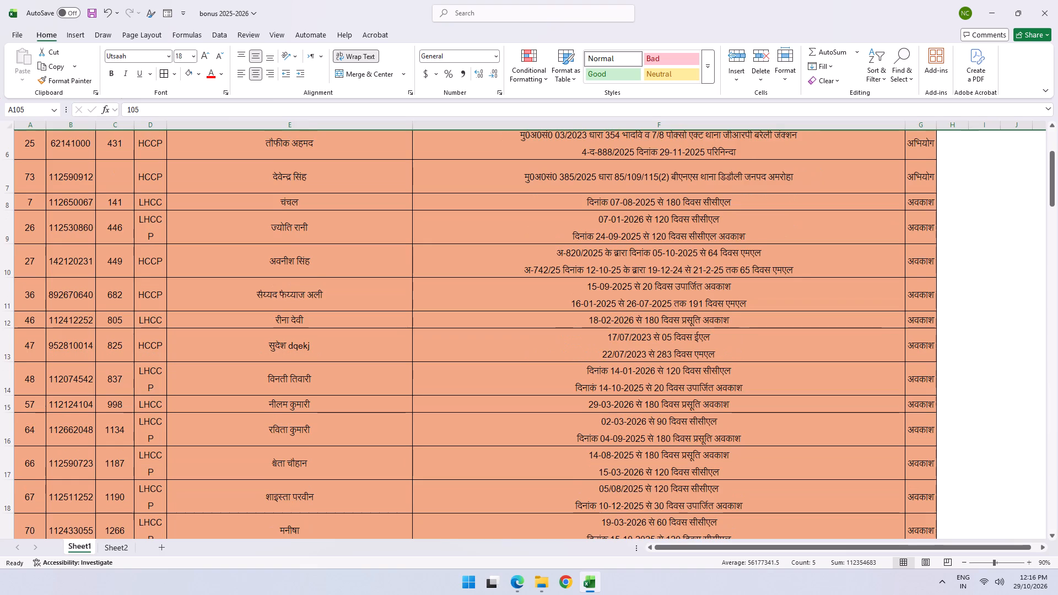
scroll(929, 440, "down", 5)
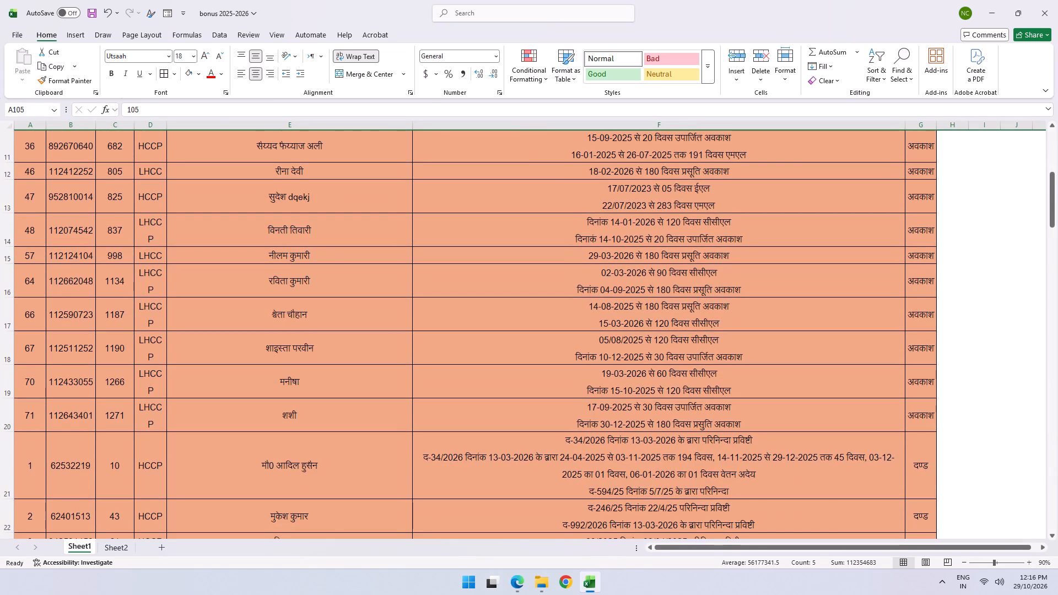
double_click(165, 123)
Review the sorted list through the अवकाश and दण्ड entries, checking the names and remarks for errors.
scroll(311, 307, "down", 3)
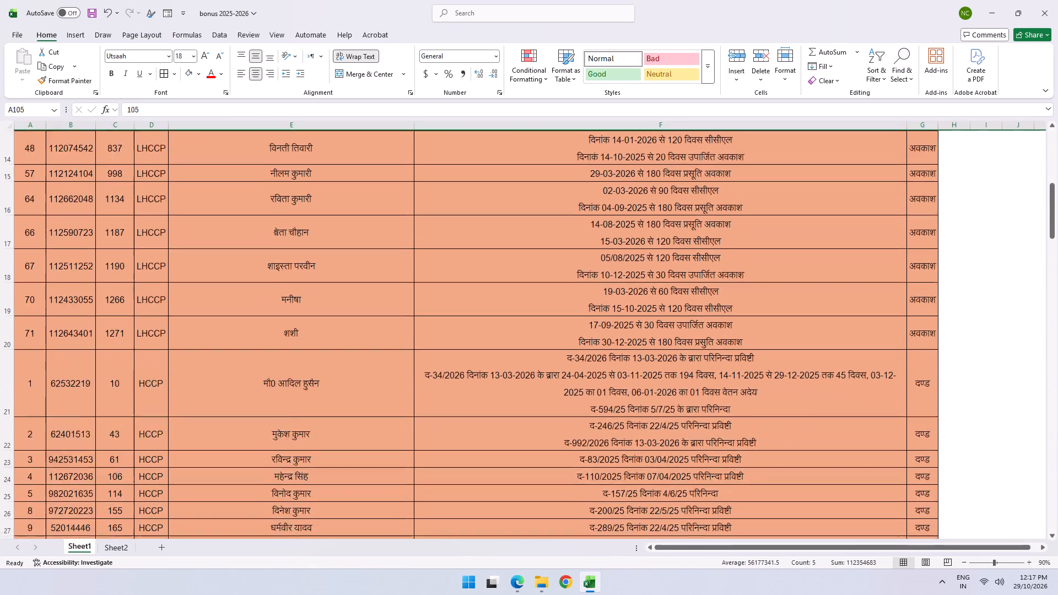
scroll(307, 324, "down", 14)
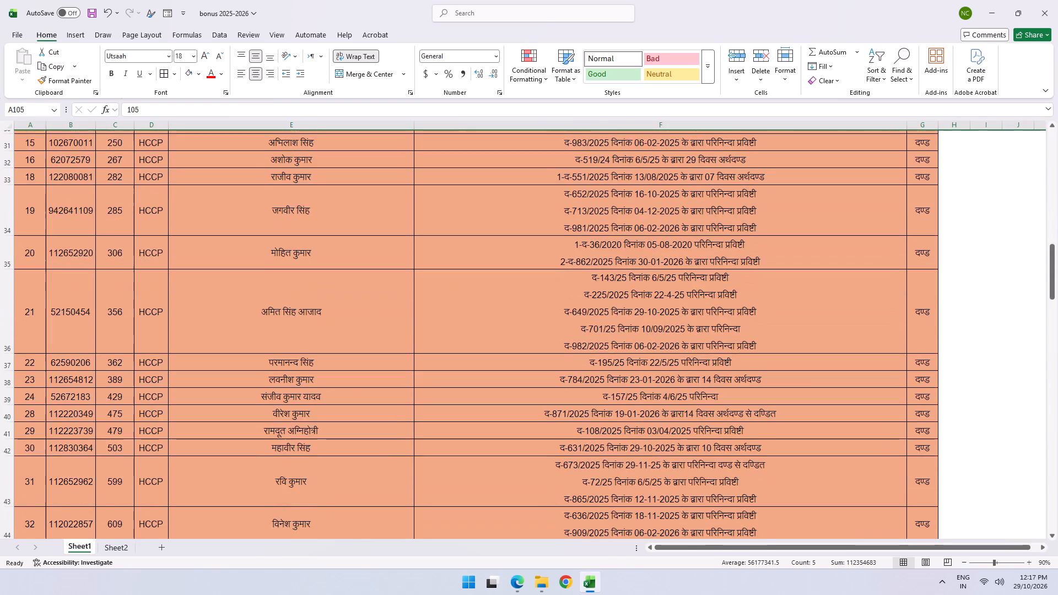
scroll(309, 314, "down", 17)
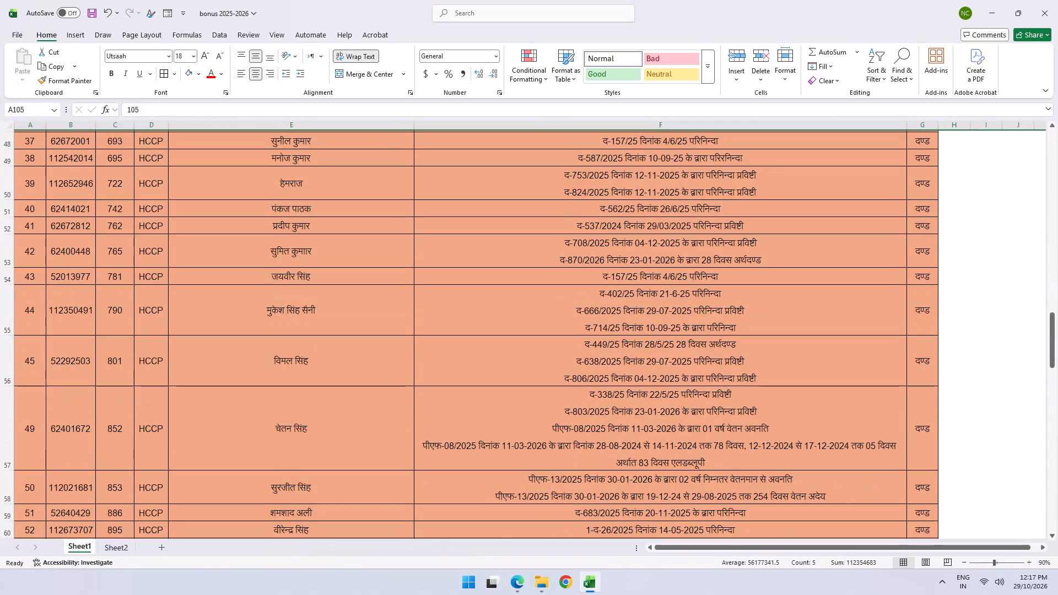
scroll(309, 314, "down", 9)
scroll(309, 314, "up", 9)
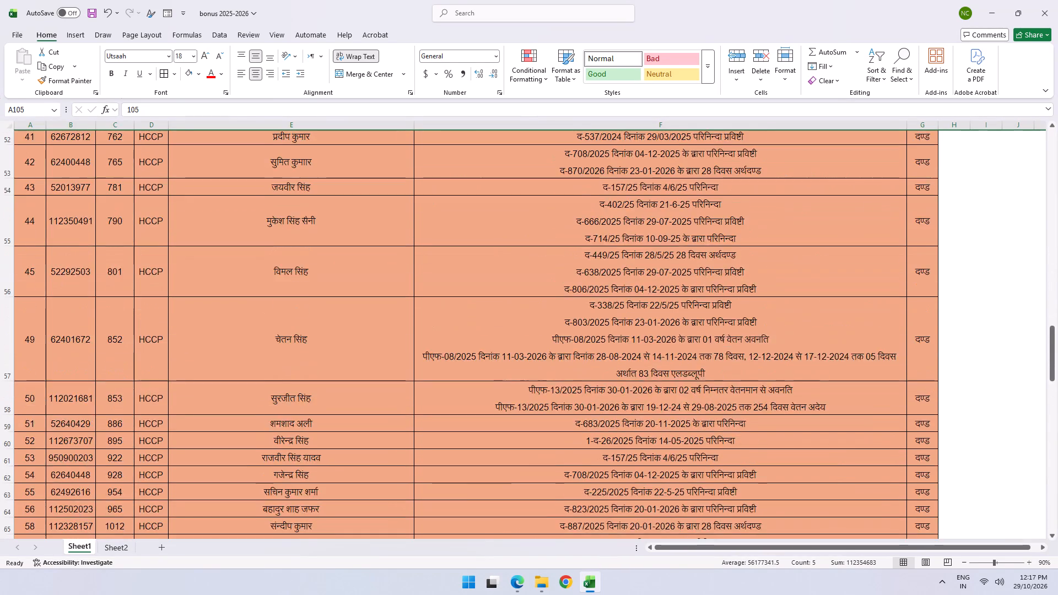
scroll(307, 297, "up", 15)
scroll(307, 296, "up", 17)
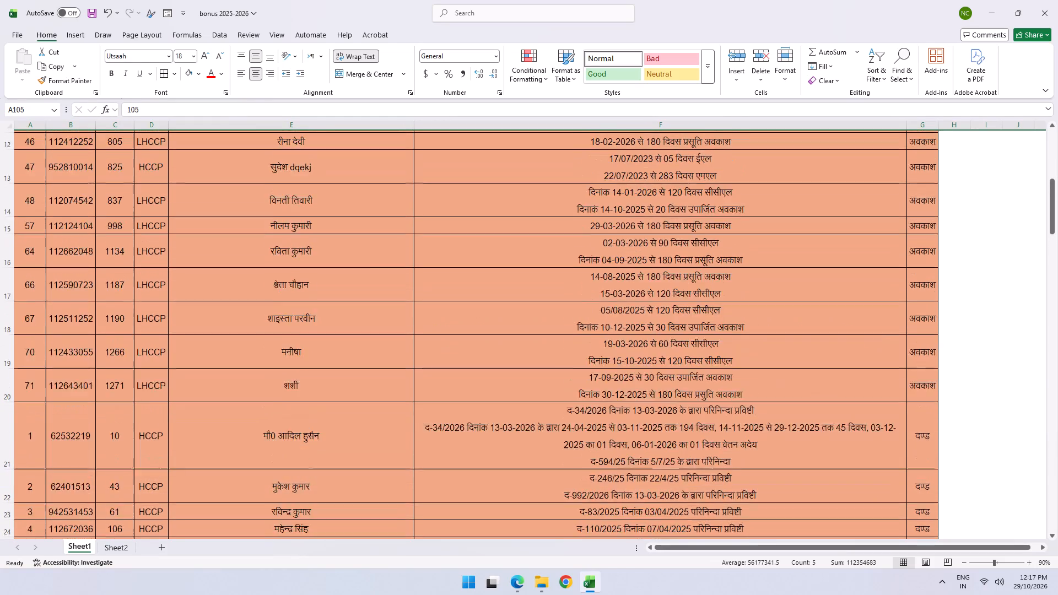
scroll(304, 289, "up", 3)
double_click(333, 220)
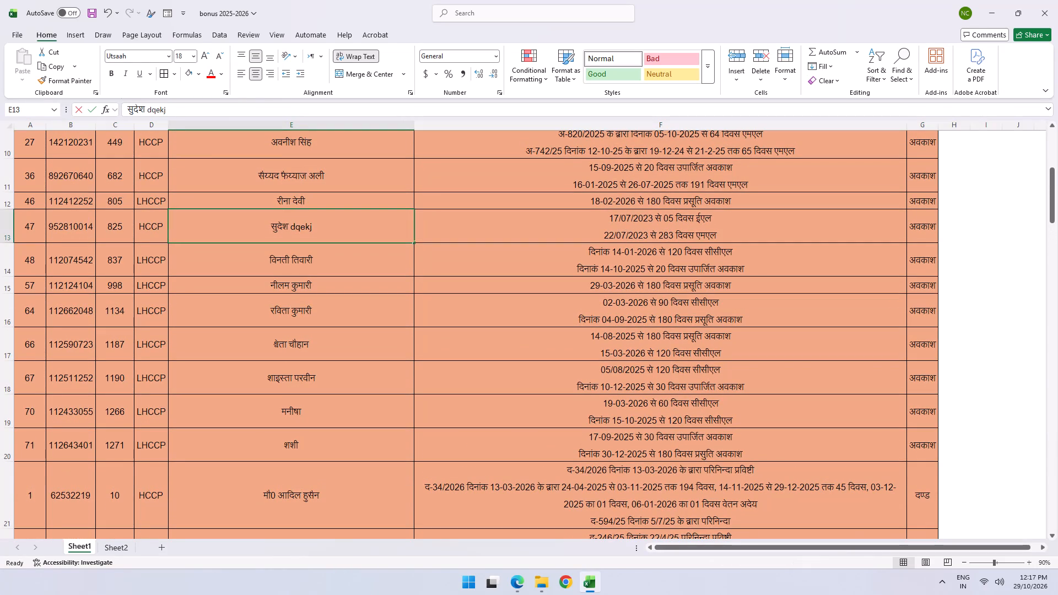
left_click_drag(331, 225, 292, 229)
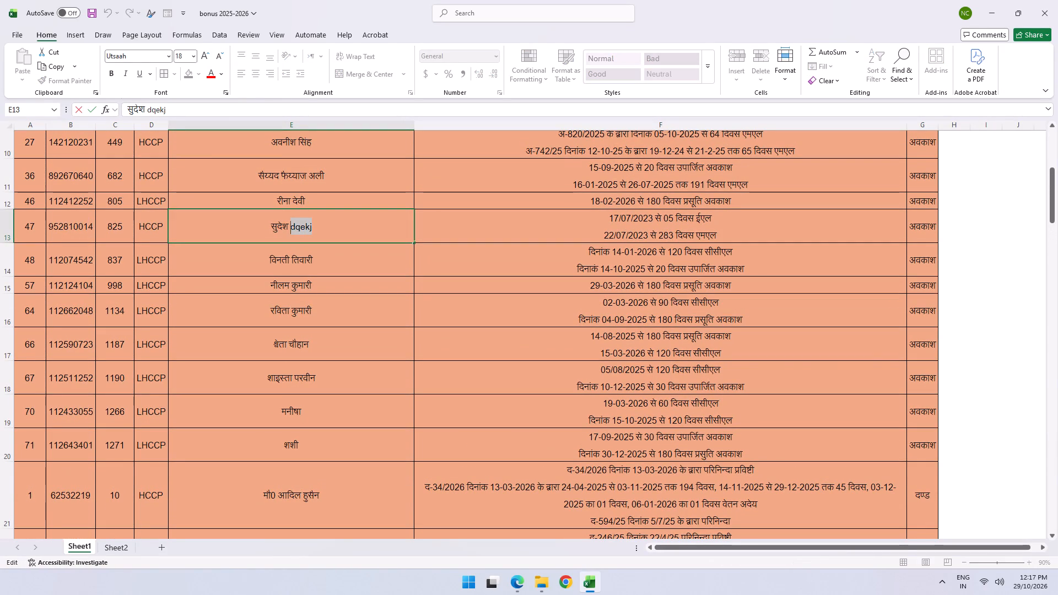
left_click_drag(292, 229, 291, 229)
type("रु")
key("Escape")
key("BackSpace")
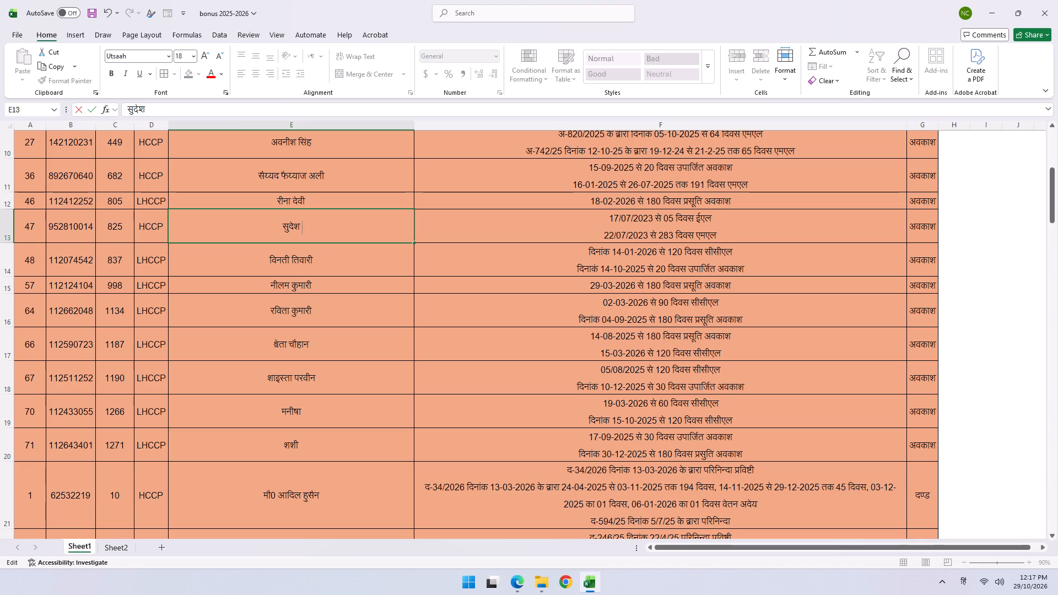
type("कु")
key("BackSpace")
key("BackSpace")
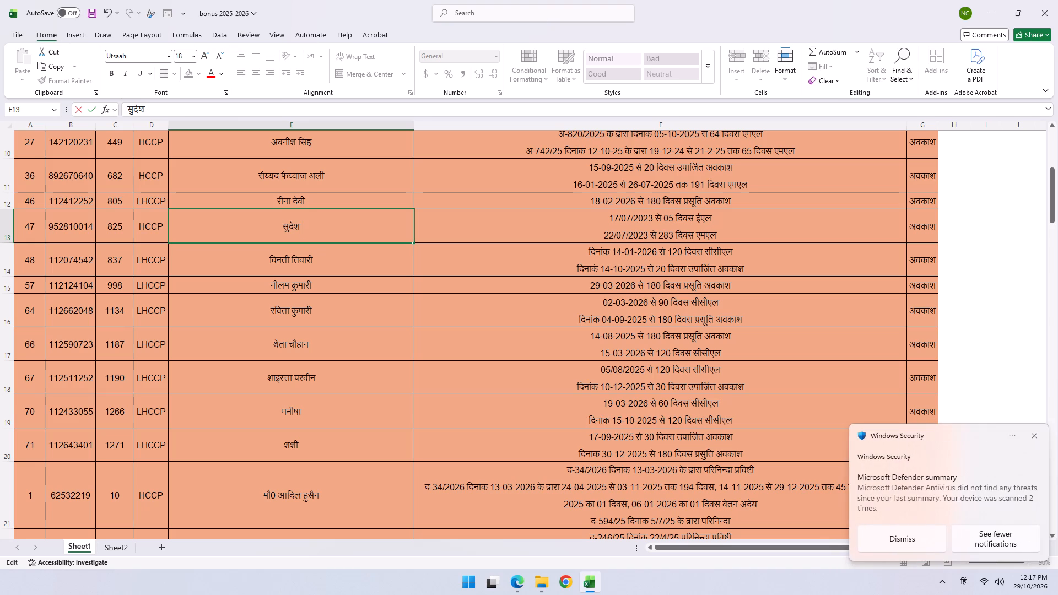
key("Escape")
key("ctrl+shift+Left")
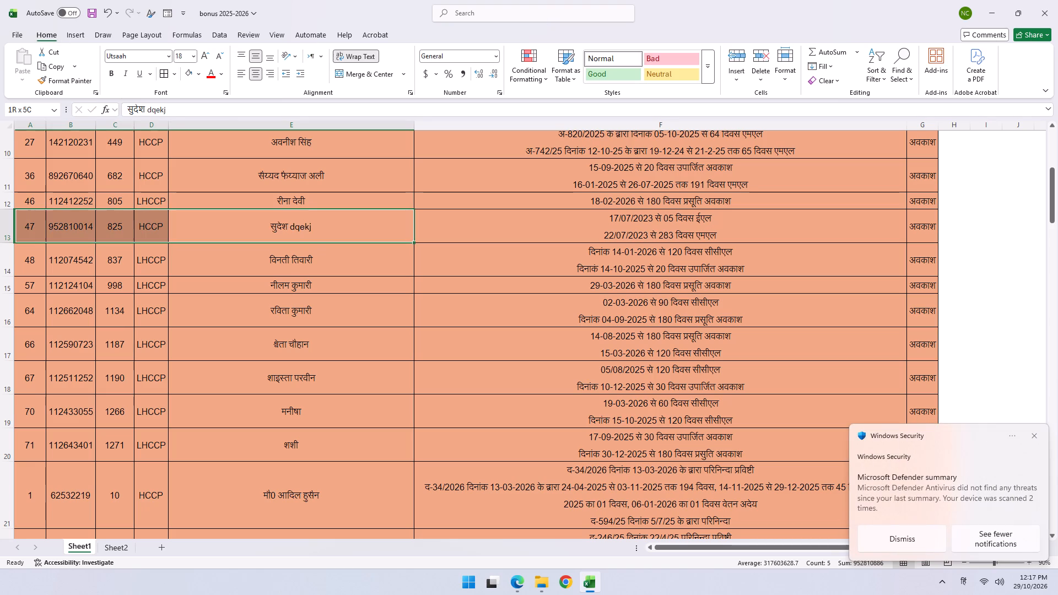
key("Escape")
Set the garbled "dqekj" part of the name in E13 to the Kruti Dev 010 font and replace it with कुमार.
double_click(338, 228)
left_click_drag(343, 229, 293, 231)
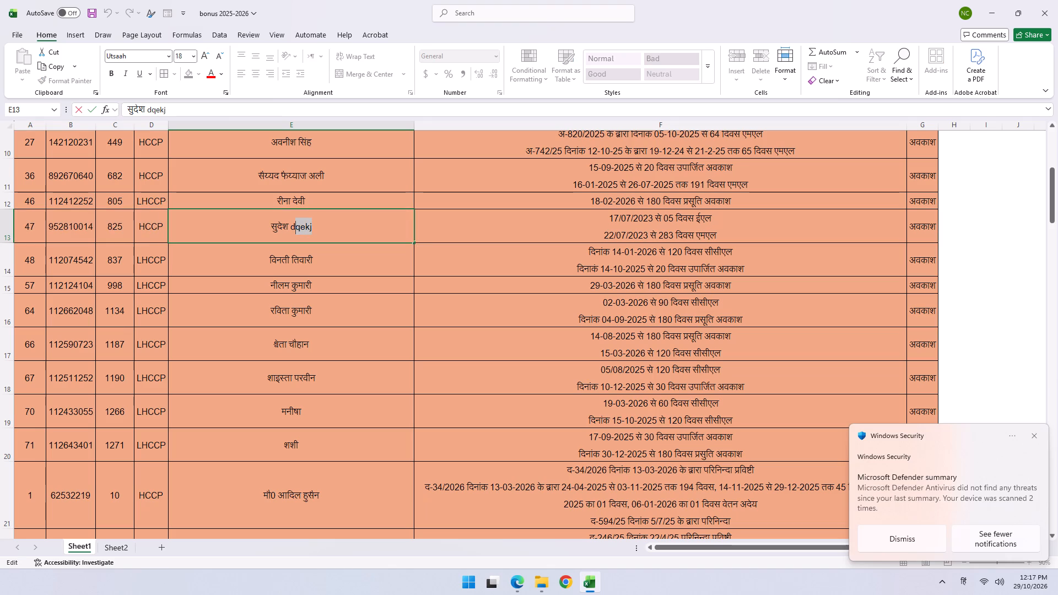
left_click_drag(293, 231, 291, 231)
left_click(163, 56)
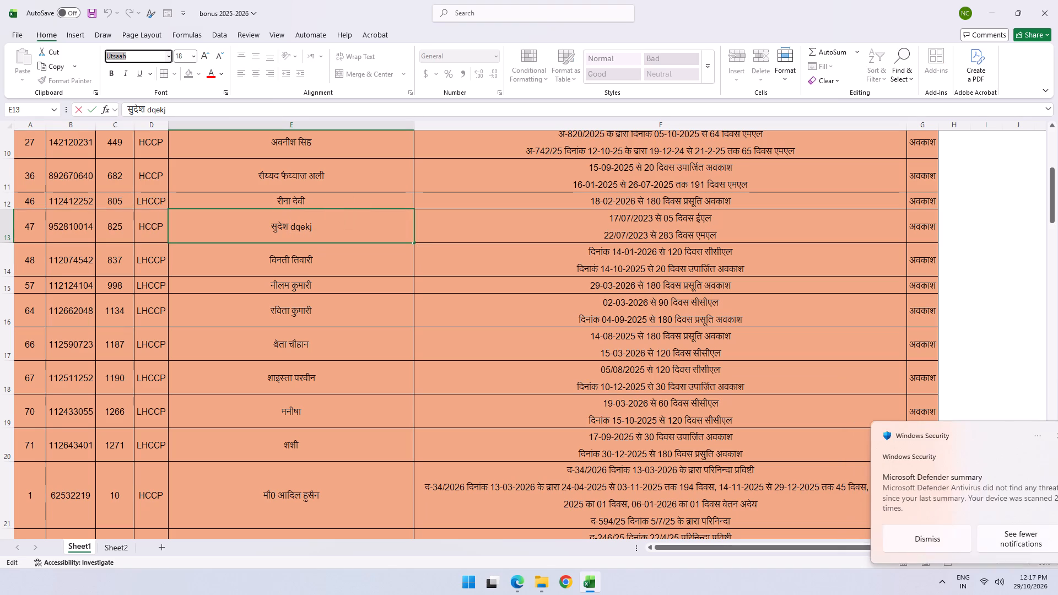
type("ku")
key("Return")
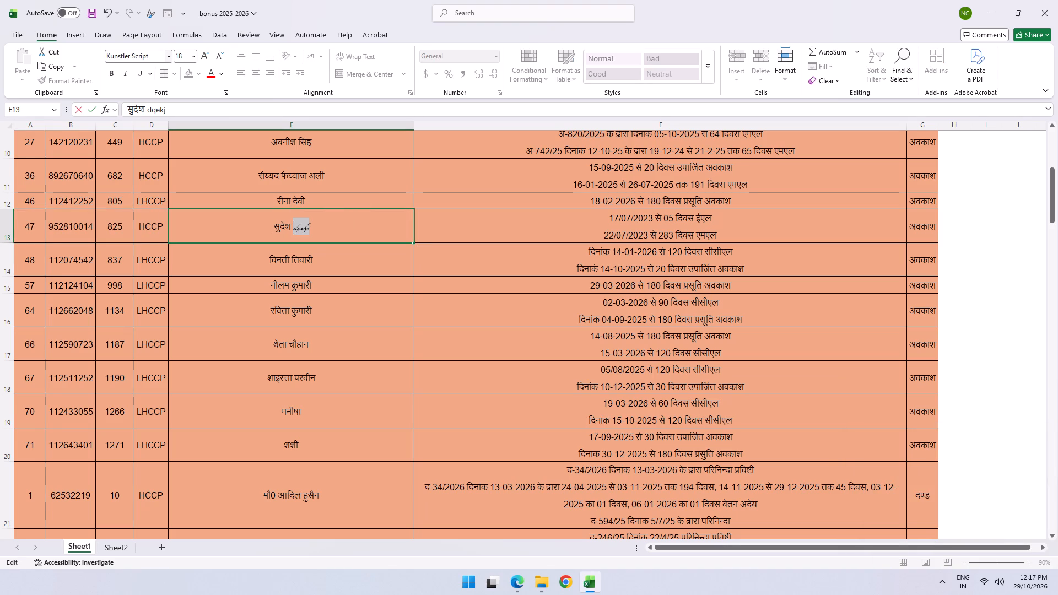
left_click(167, 56)
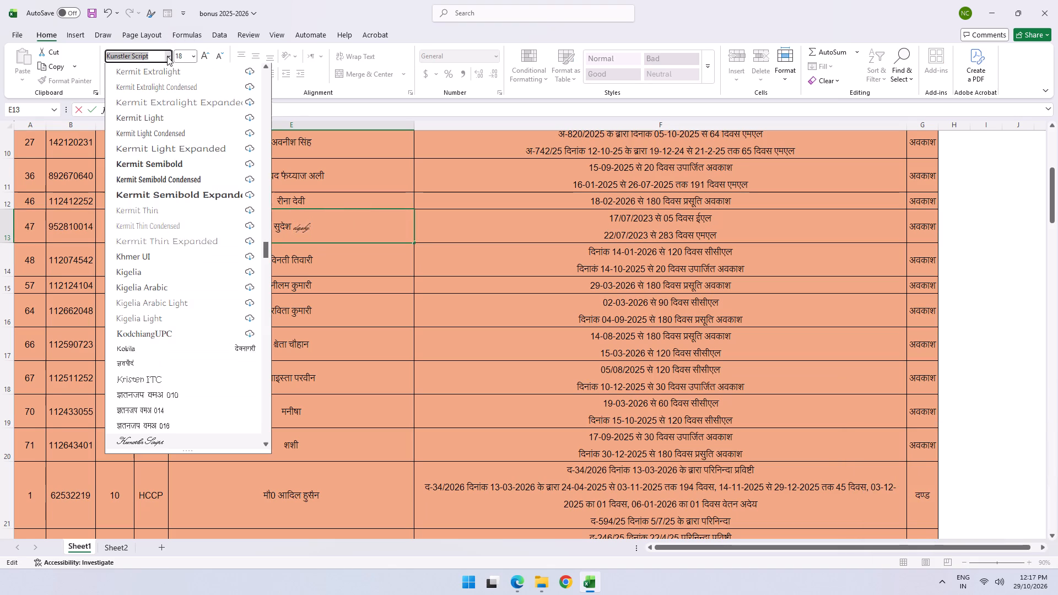
type("kru")
key("Return")
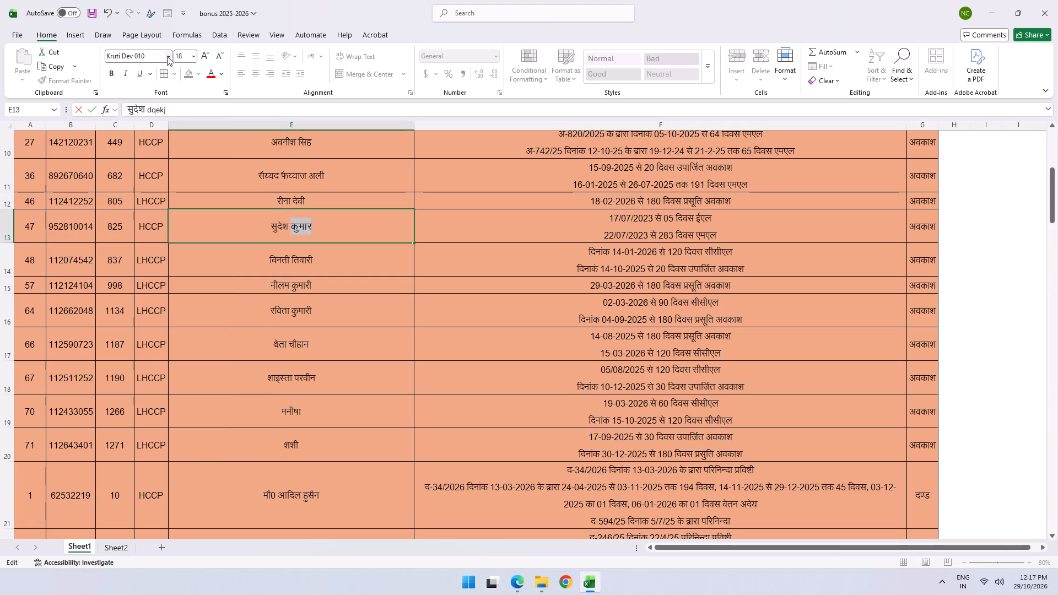
type("कु")
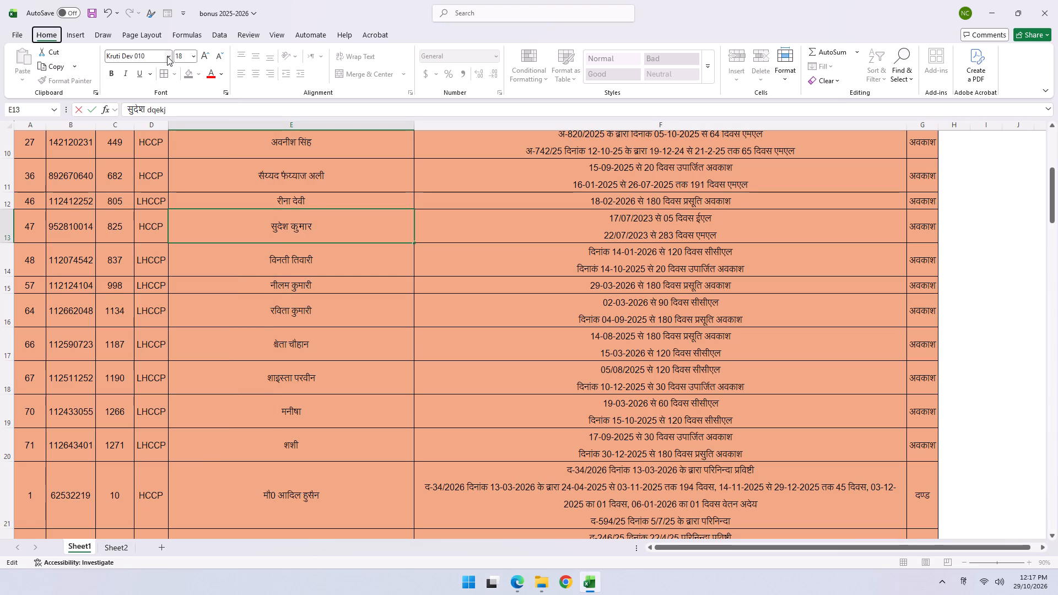
key("Escape")
type("कुमार")
key("Return")
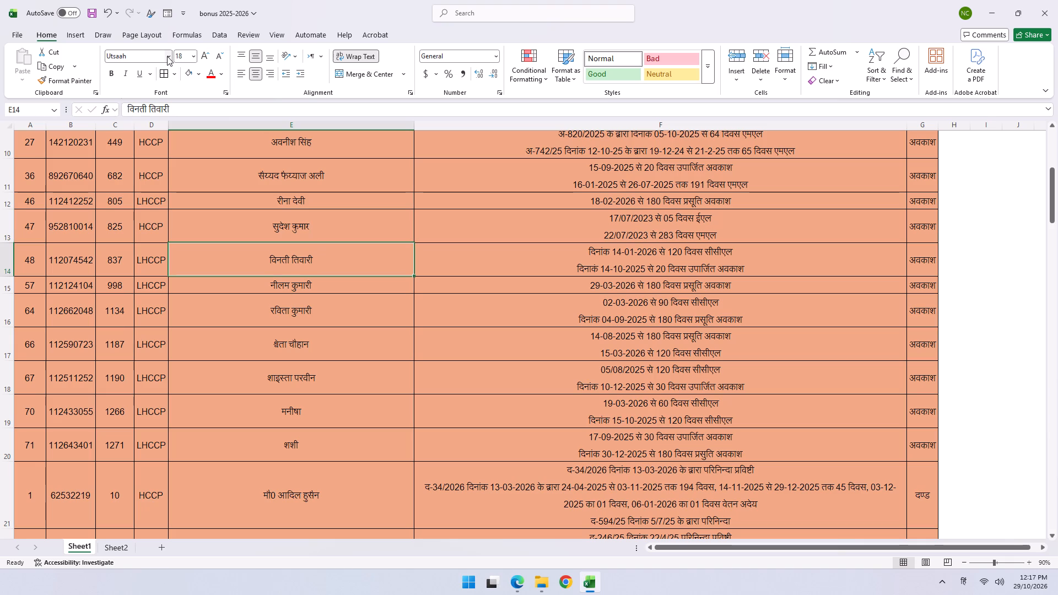
Save the bonus 2025-2026 workbook.
key("ctrl+s")
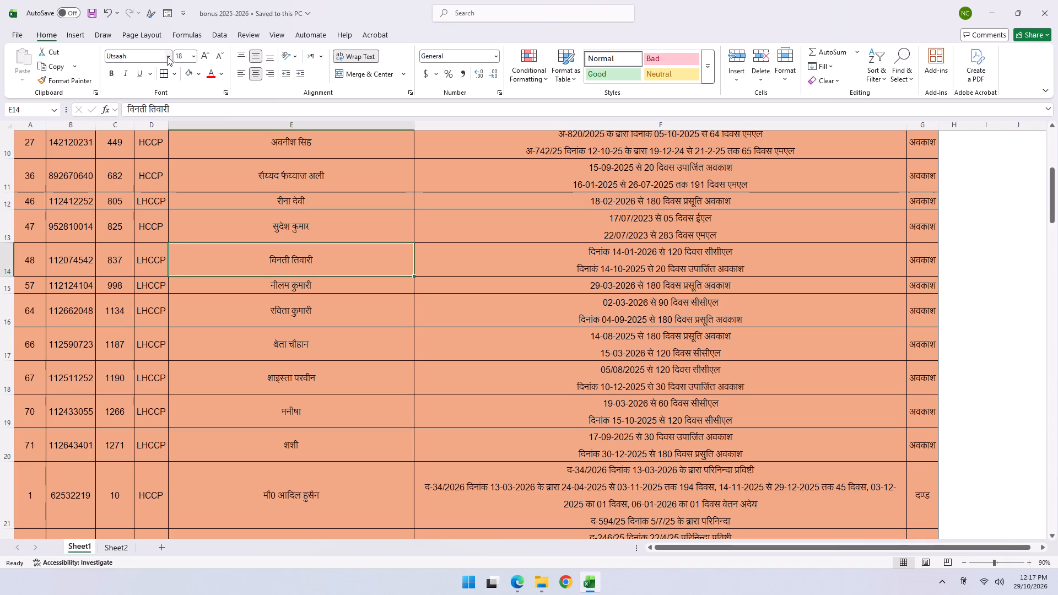